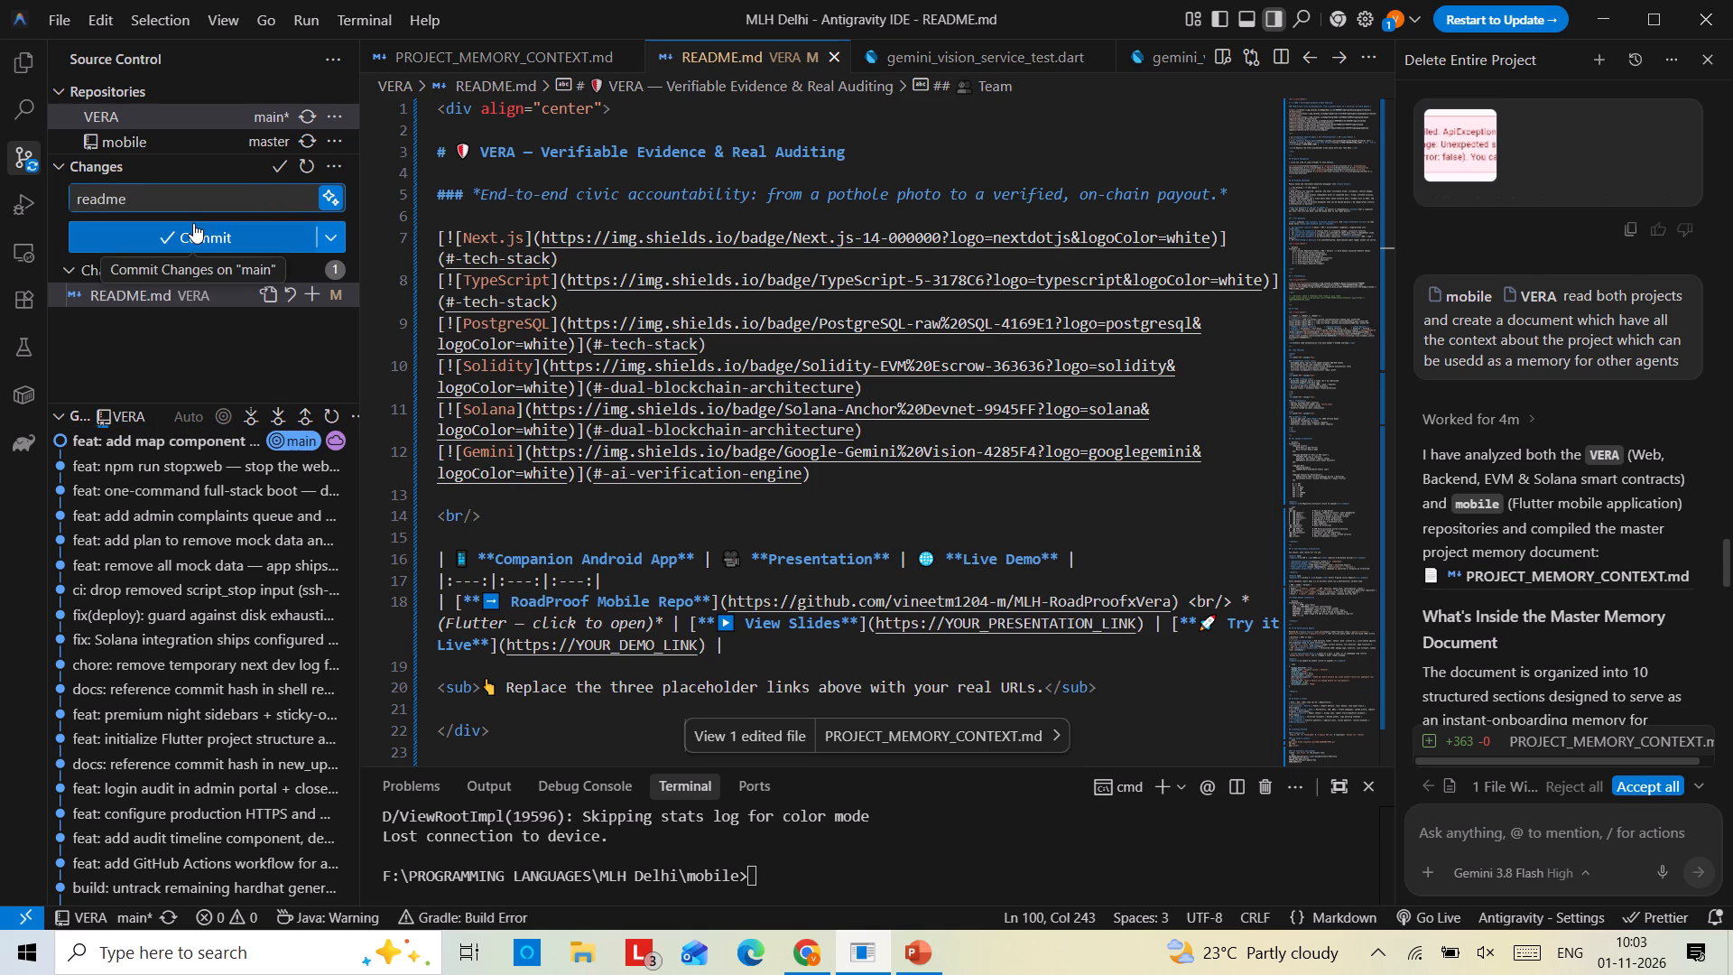
left_click(193, 223)
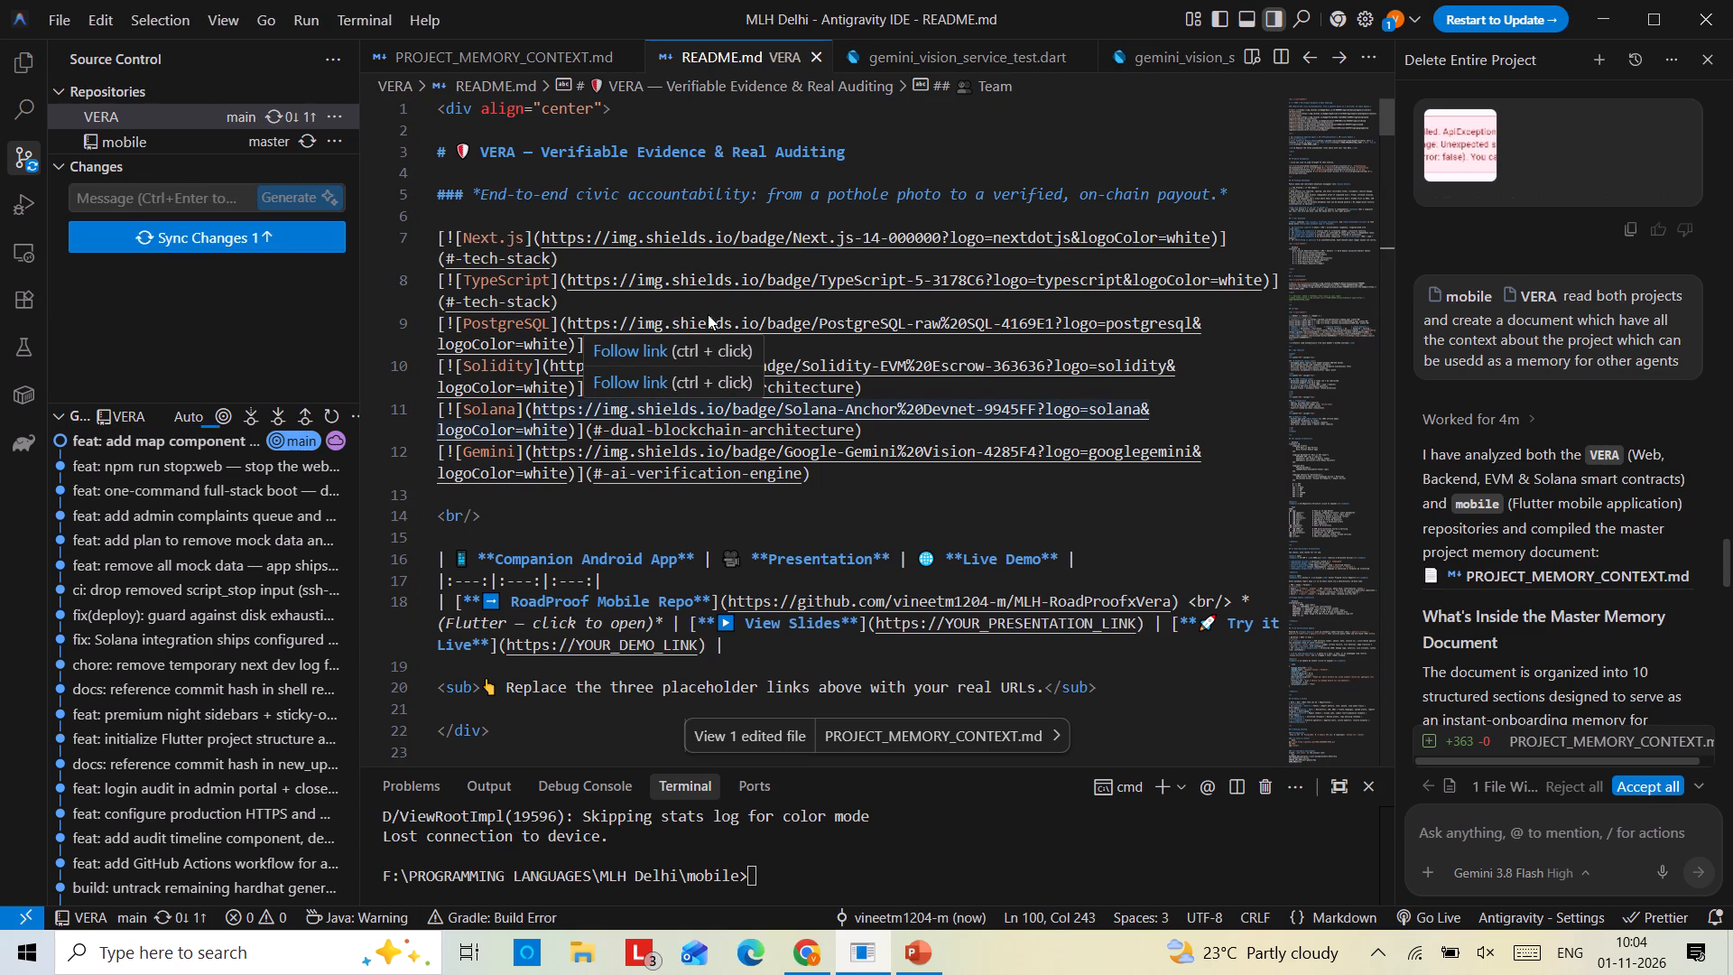
left_click(264, 244)
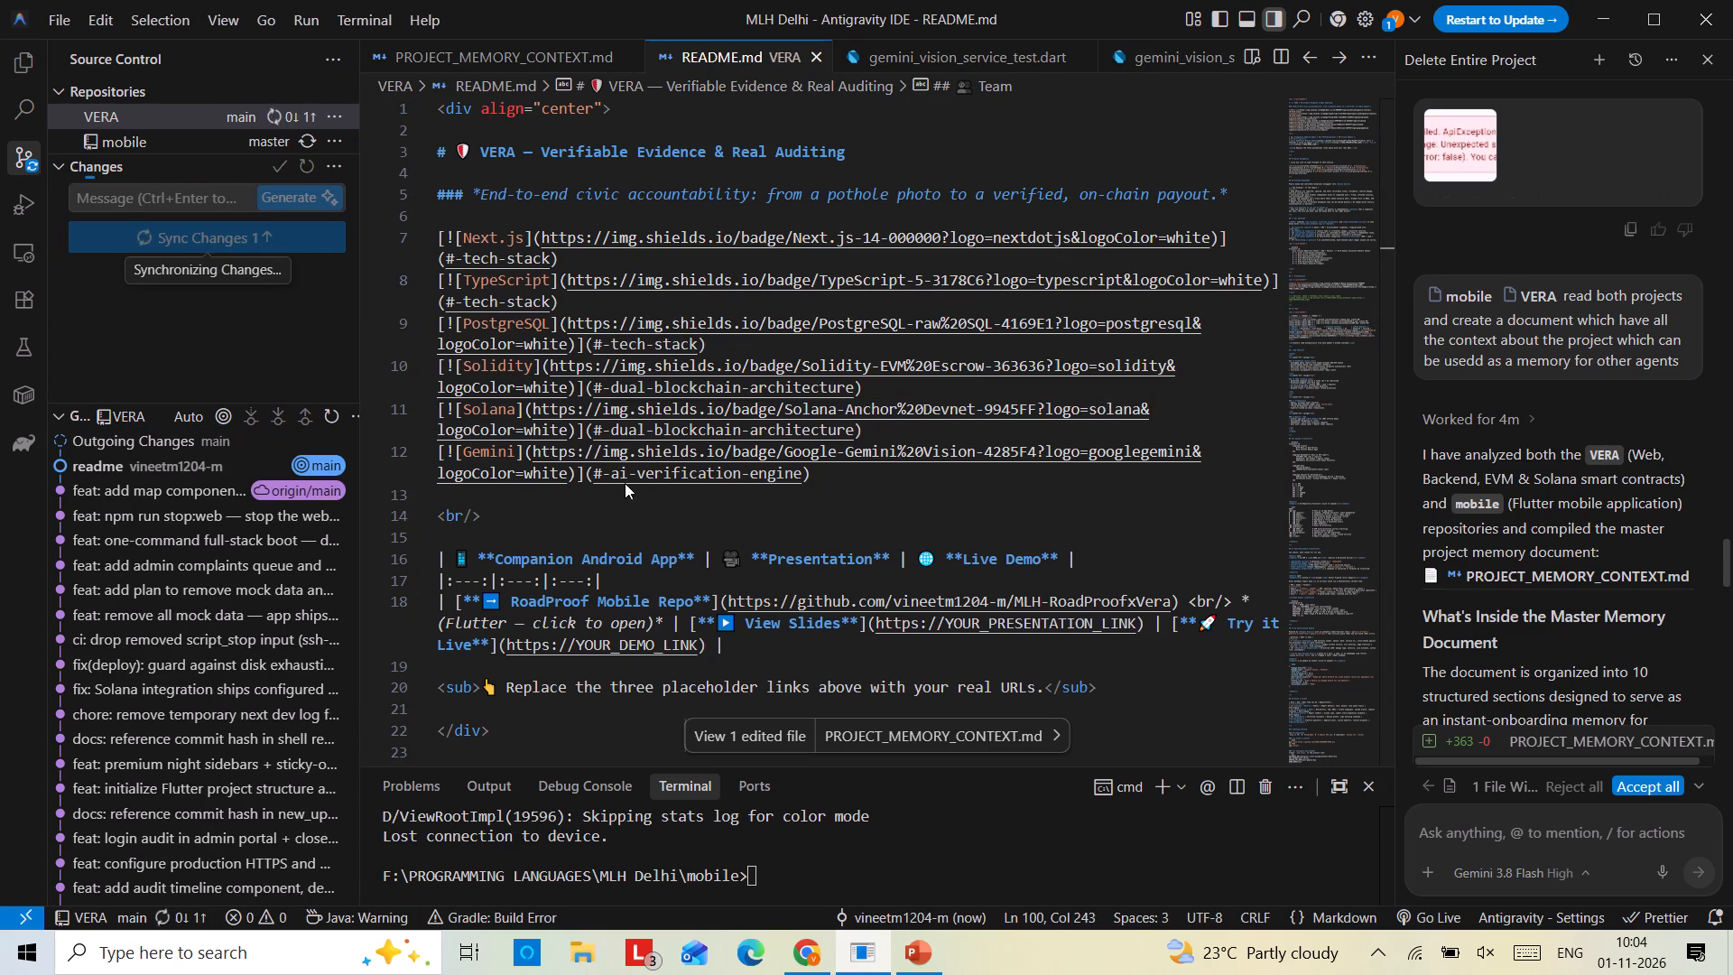
Switch to Chrome and download the VERA Webpage UI Panel image from the ChatGPT conversation.
left_click(798, 974)
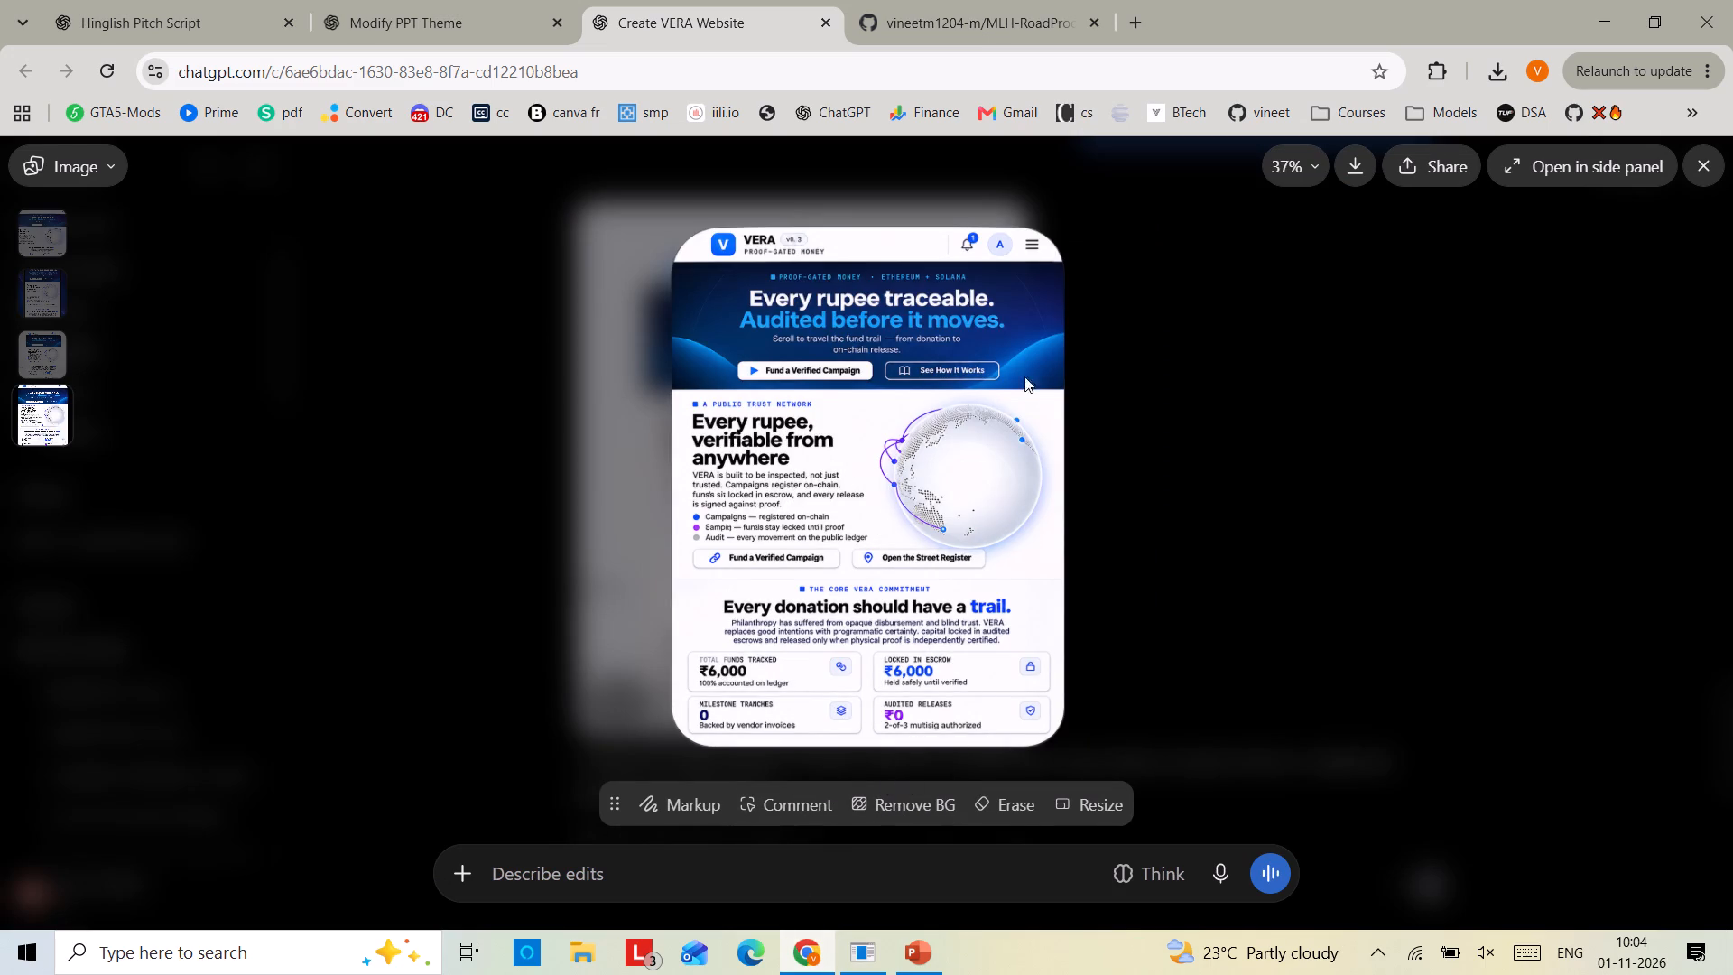
left_click(1460, 172)
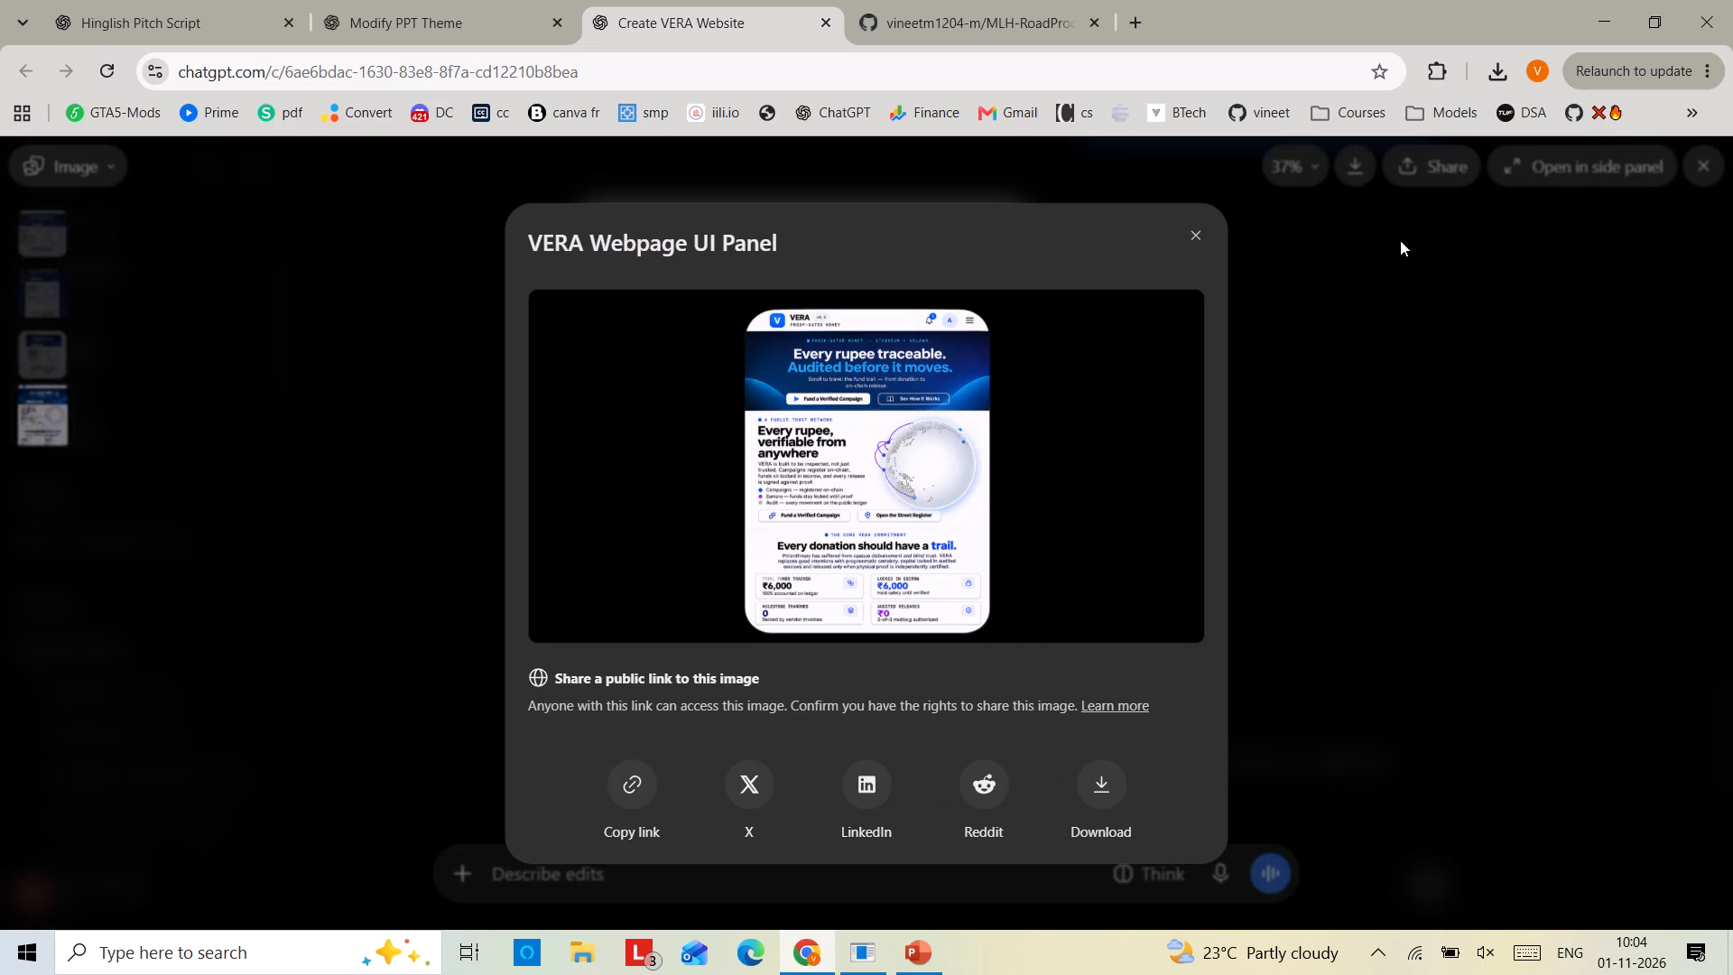
left_click(1087, 779)
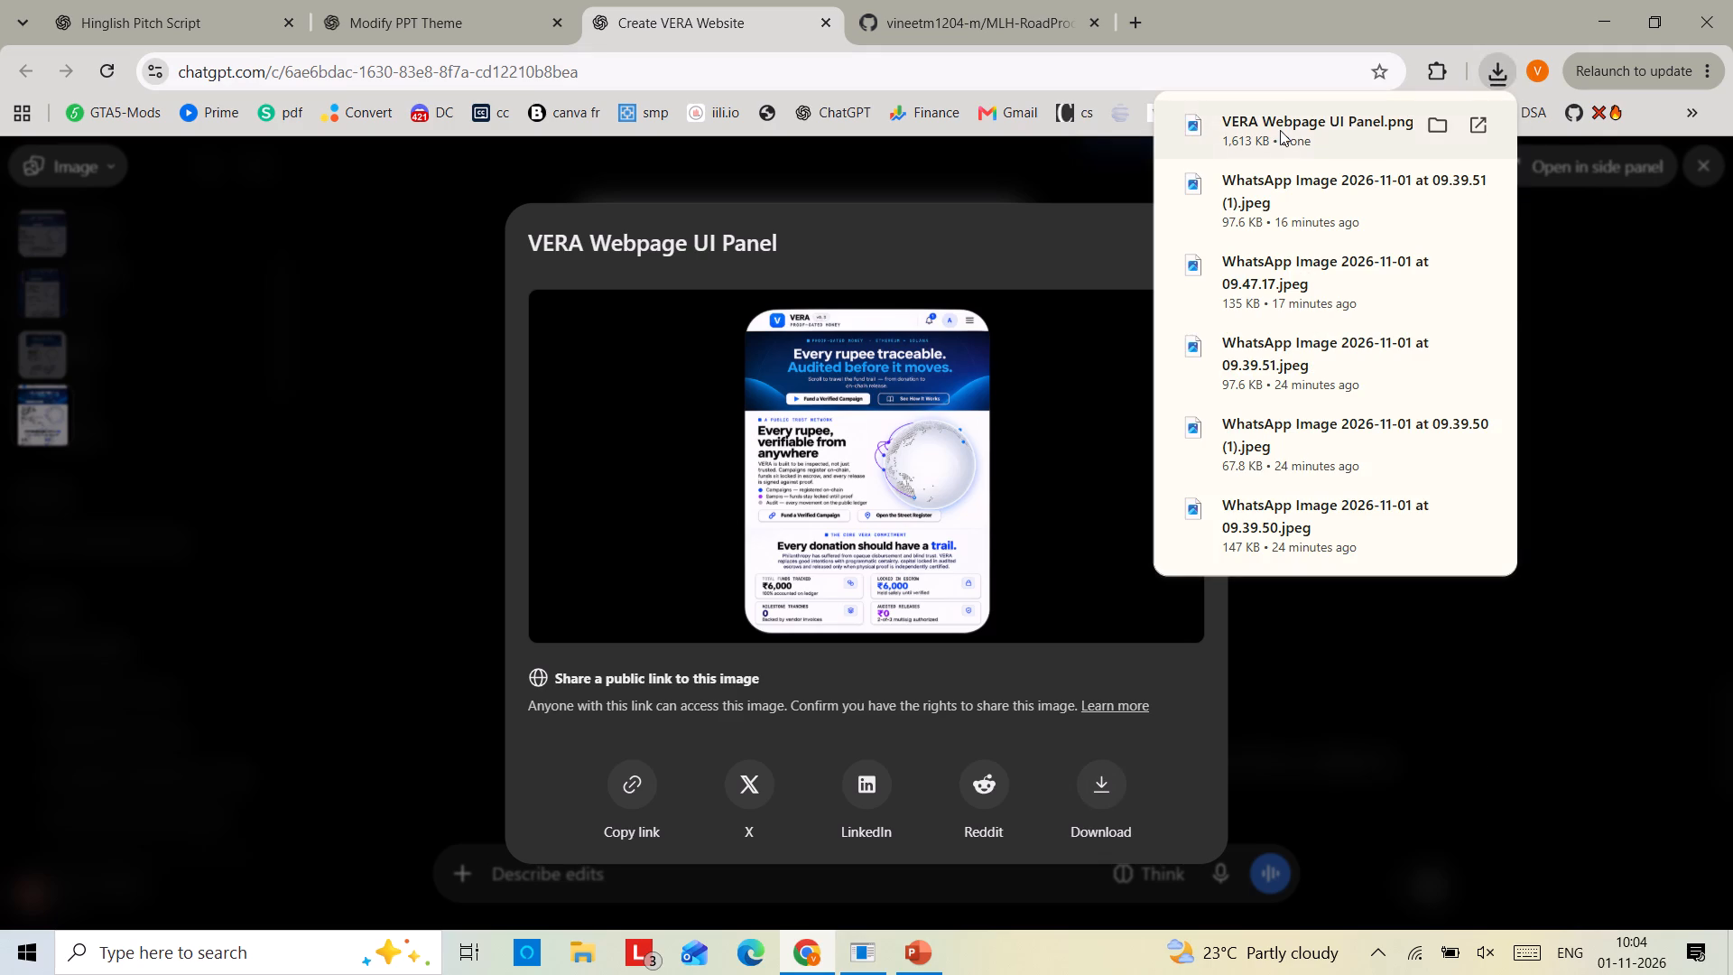
Replace the empty white rounded rectangle on the PowerPoint deck's slide 1 with the downloaded VERA Webpage UI Panel.png.
left_click_drag(1280, 130, 1024, 636)
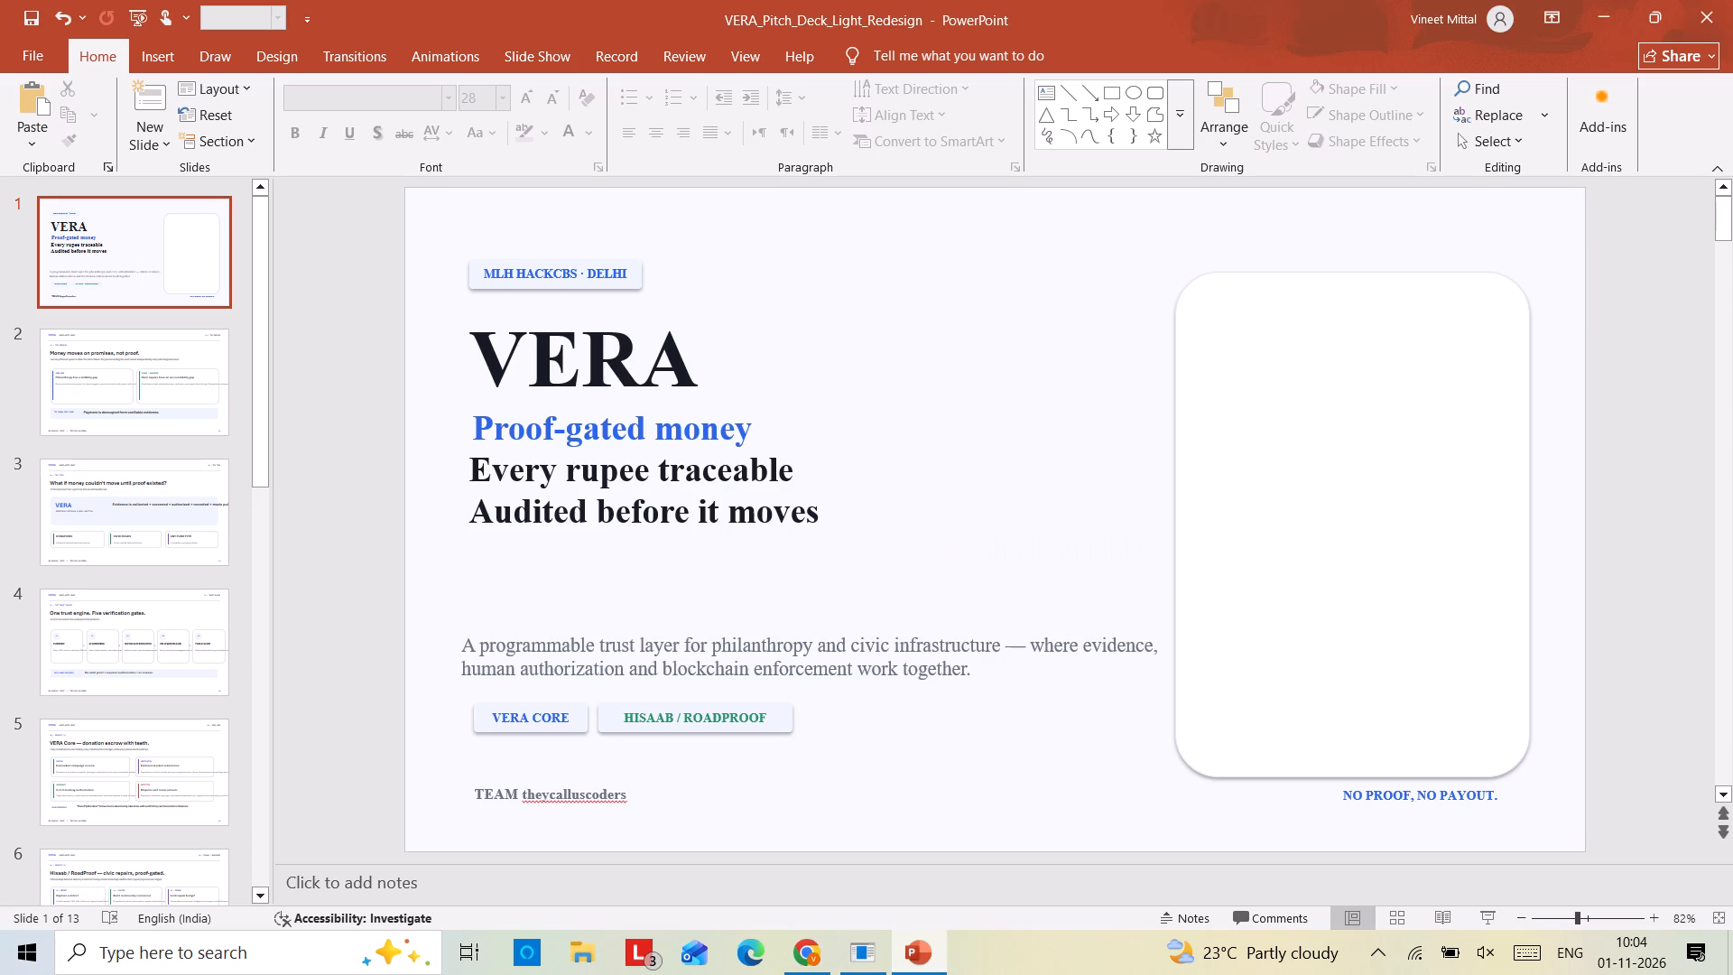
left_click_drag(1024, 636, 1043, 600)
left_click(1450, 541)
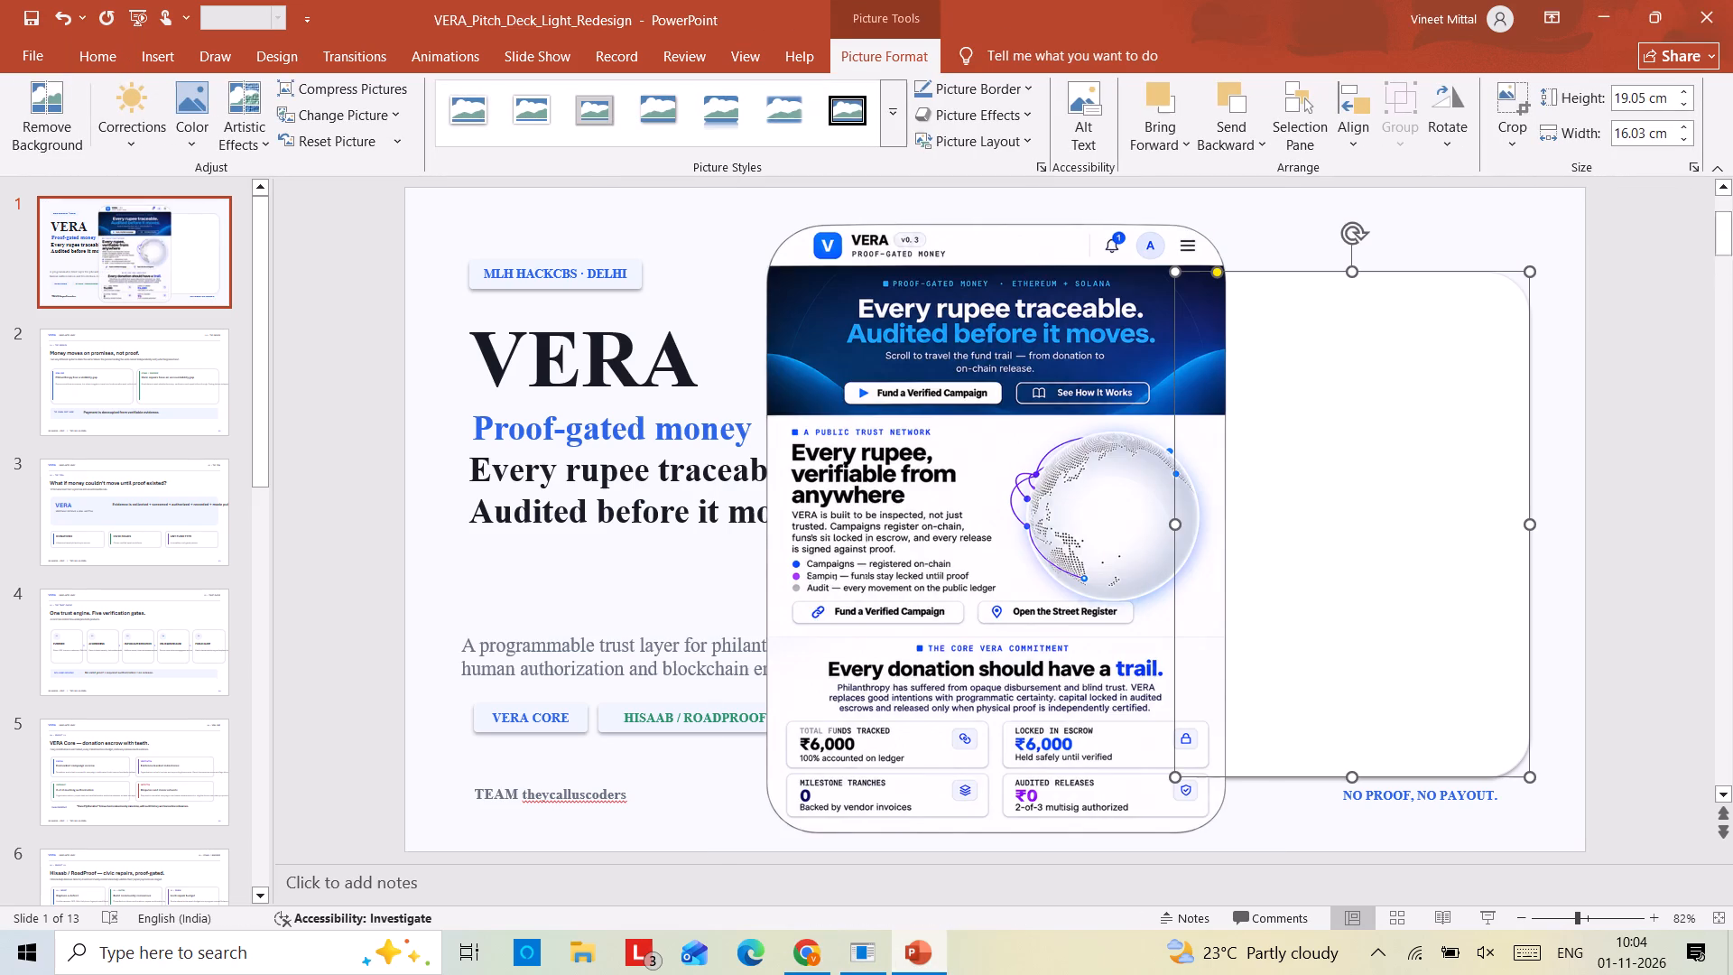
key("Delete")
Scale down the VERA mockup image and place it beside the title text, above the "NO PROOF, NO PAYOUT." line.
left_click_drag(1193, 491, 1523, 469)
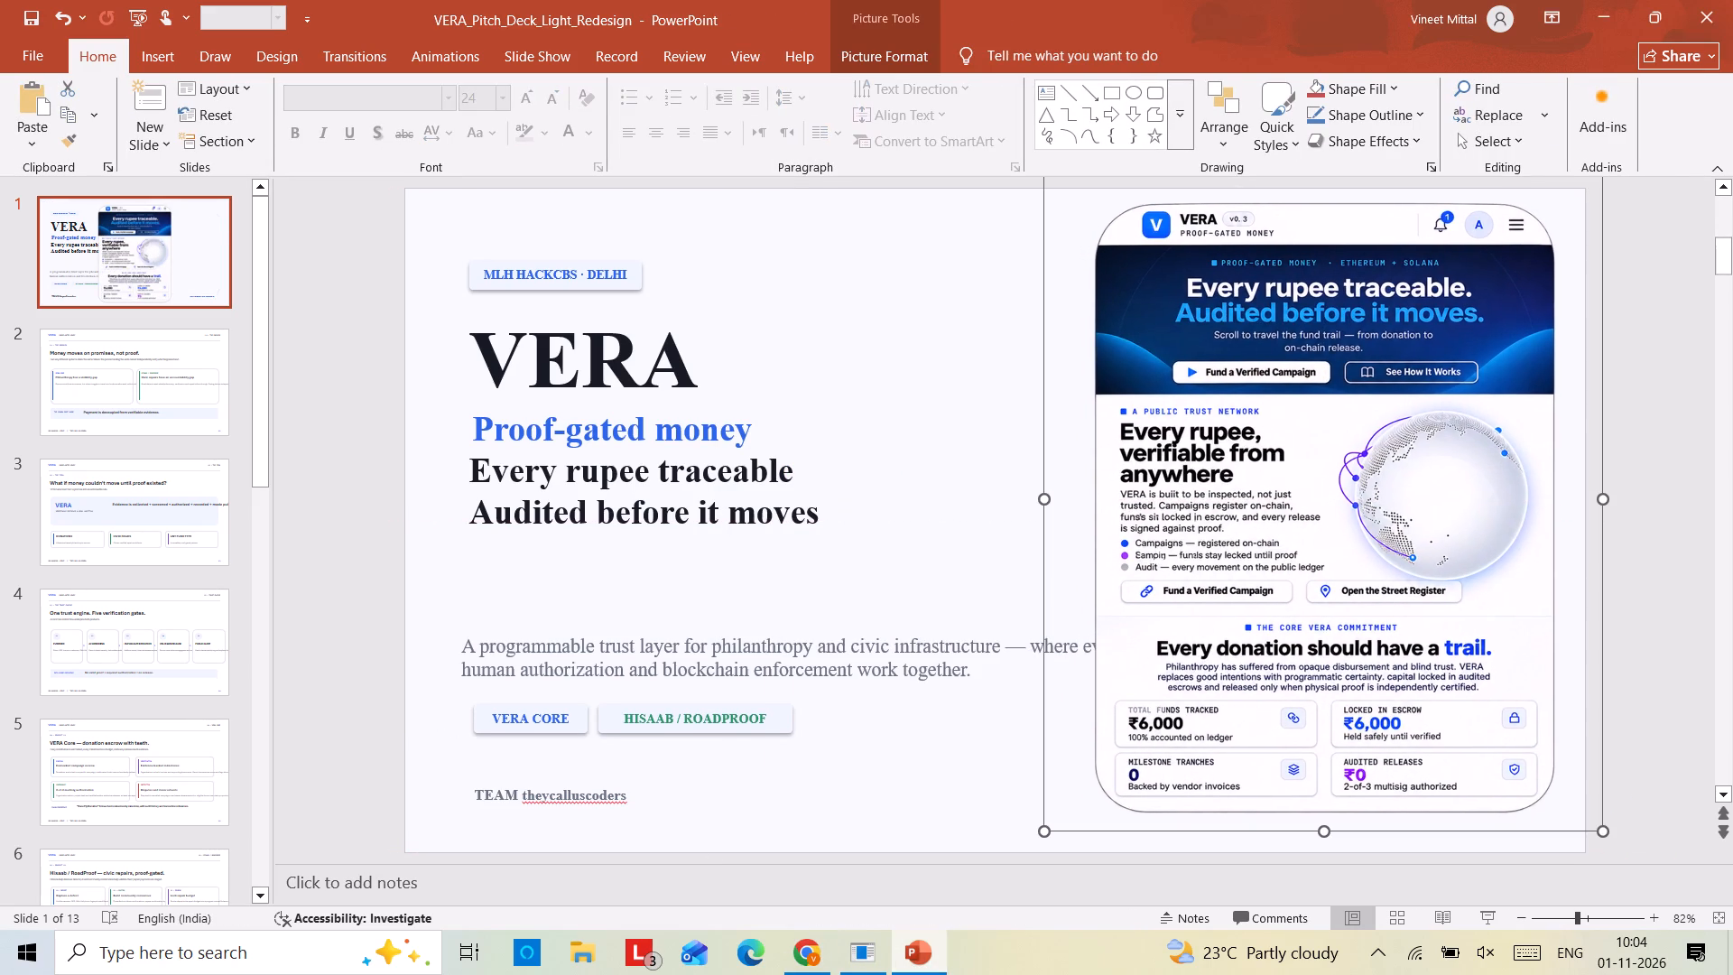
left_click_drag(1045, 835, 1297, 661)
left_click_drag(1431, 570, 1412, 665)
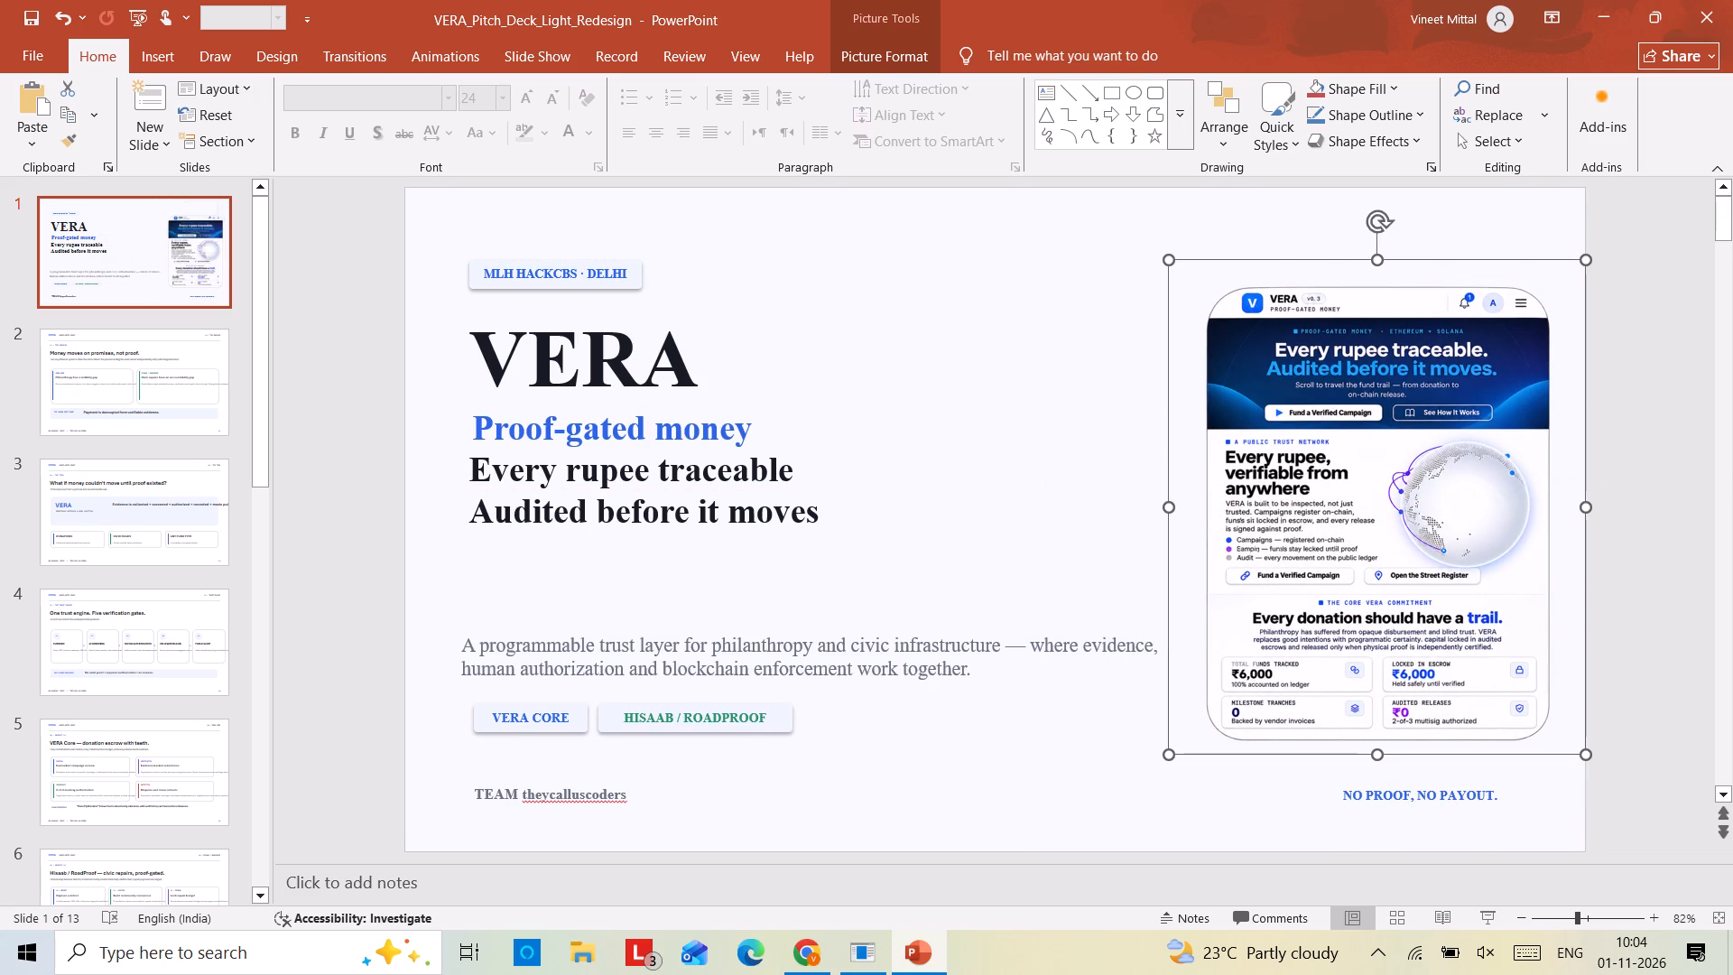
left_click_drag(1168, 265, 1126, 235)
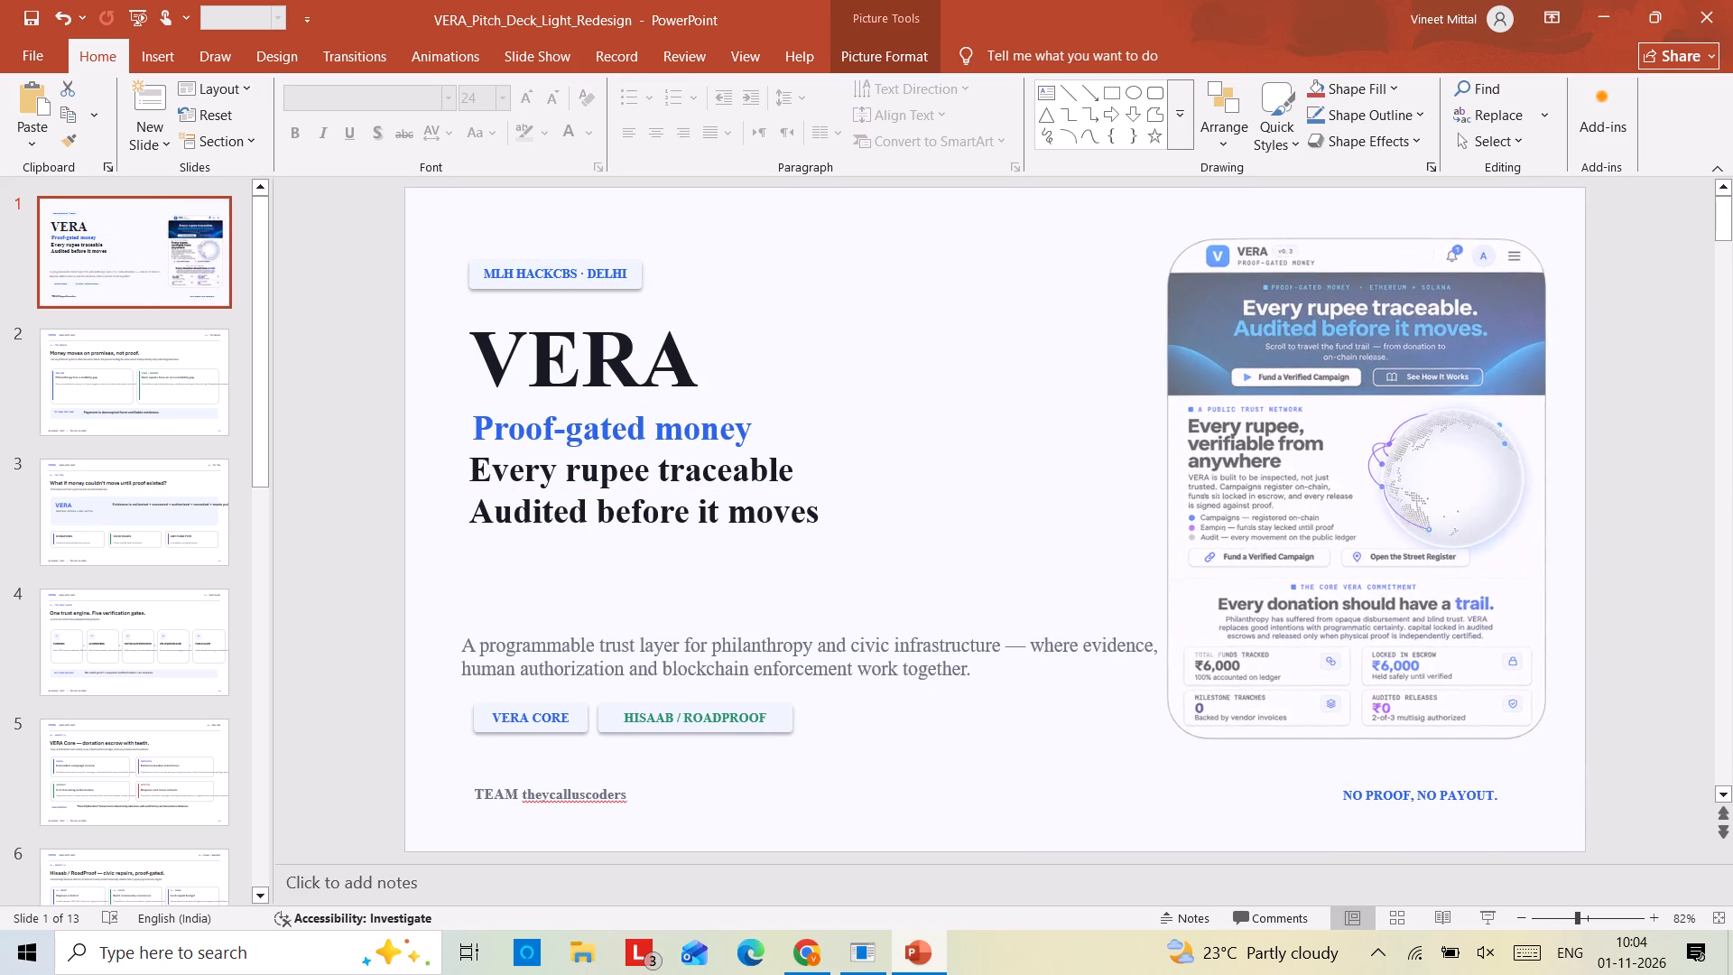
left_click_drag(1126, 235, 1121, 230)
left_click_drag(1352, 462, 1375, 478)
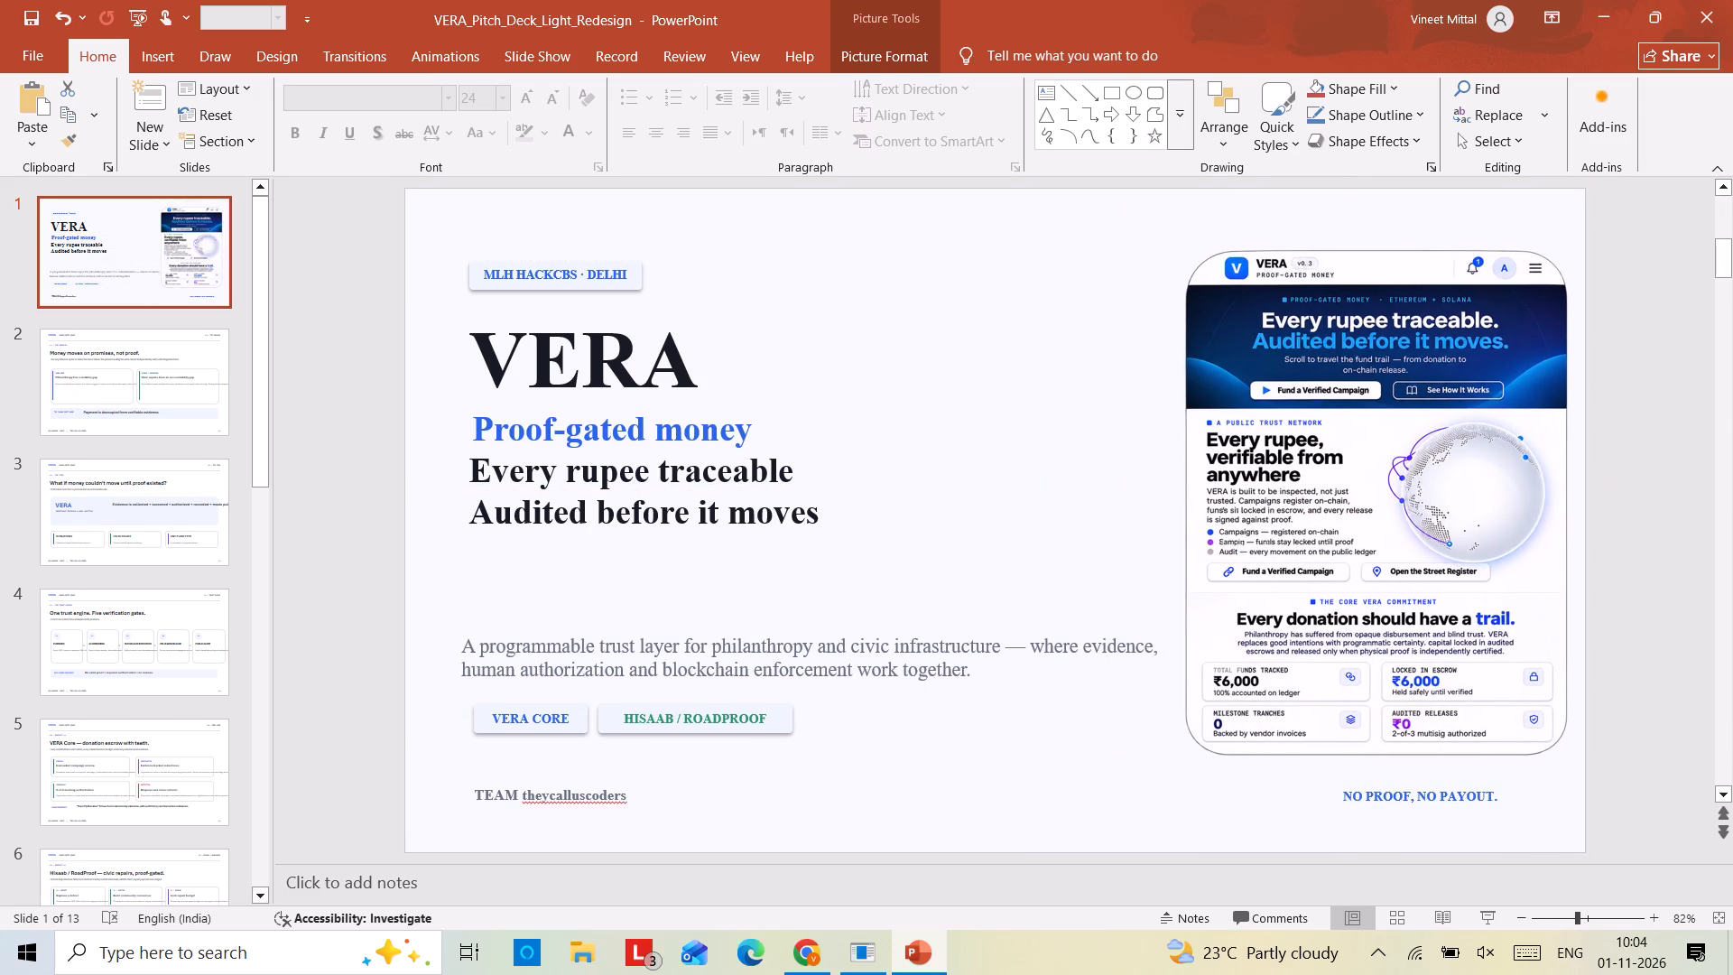
left_click_drag(1375, 478, 1378, 480)
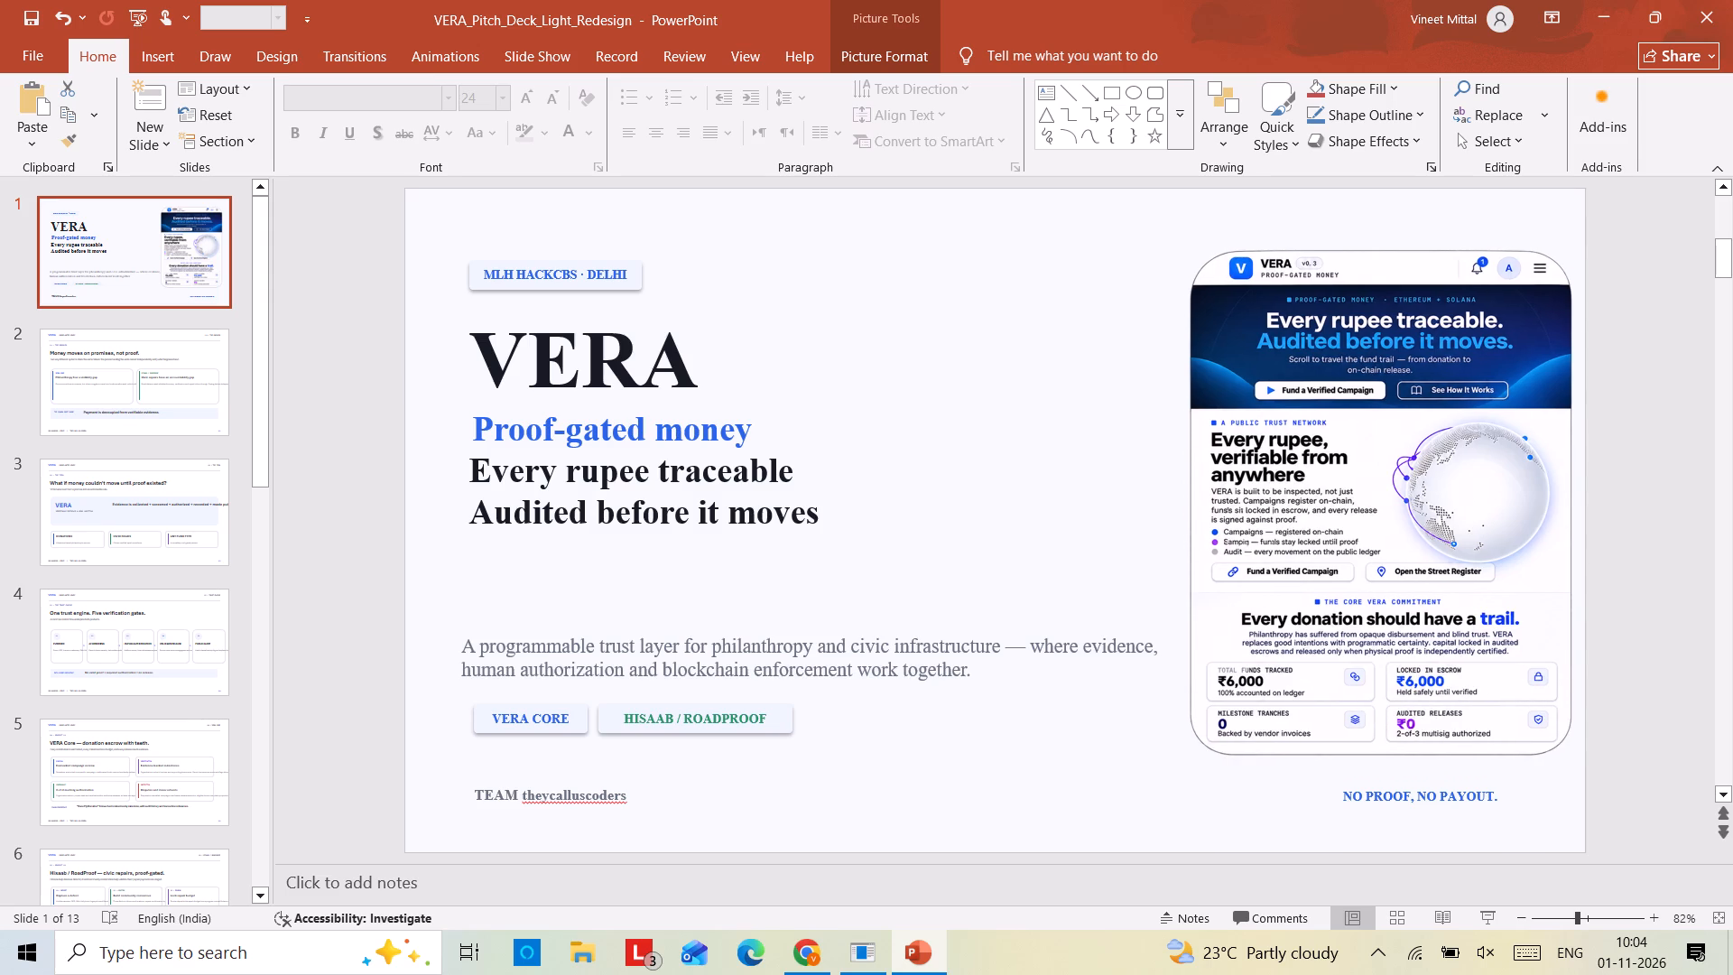
left_click_drag(1378, 480, 1378, 479)
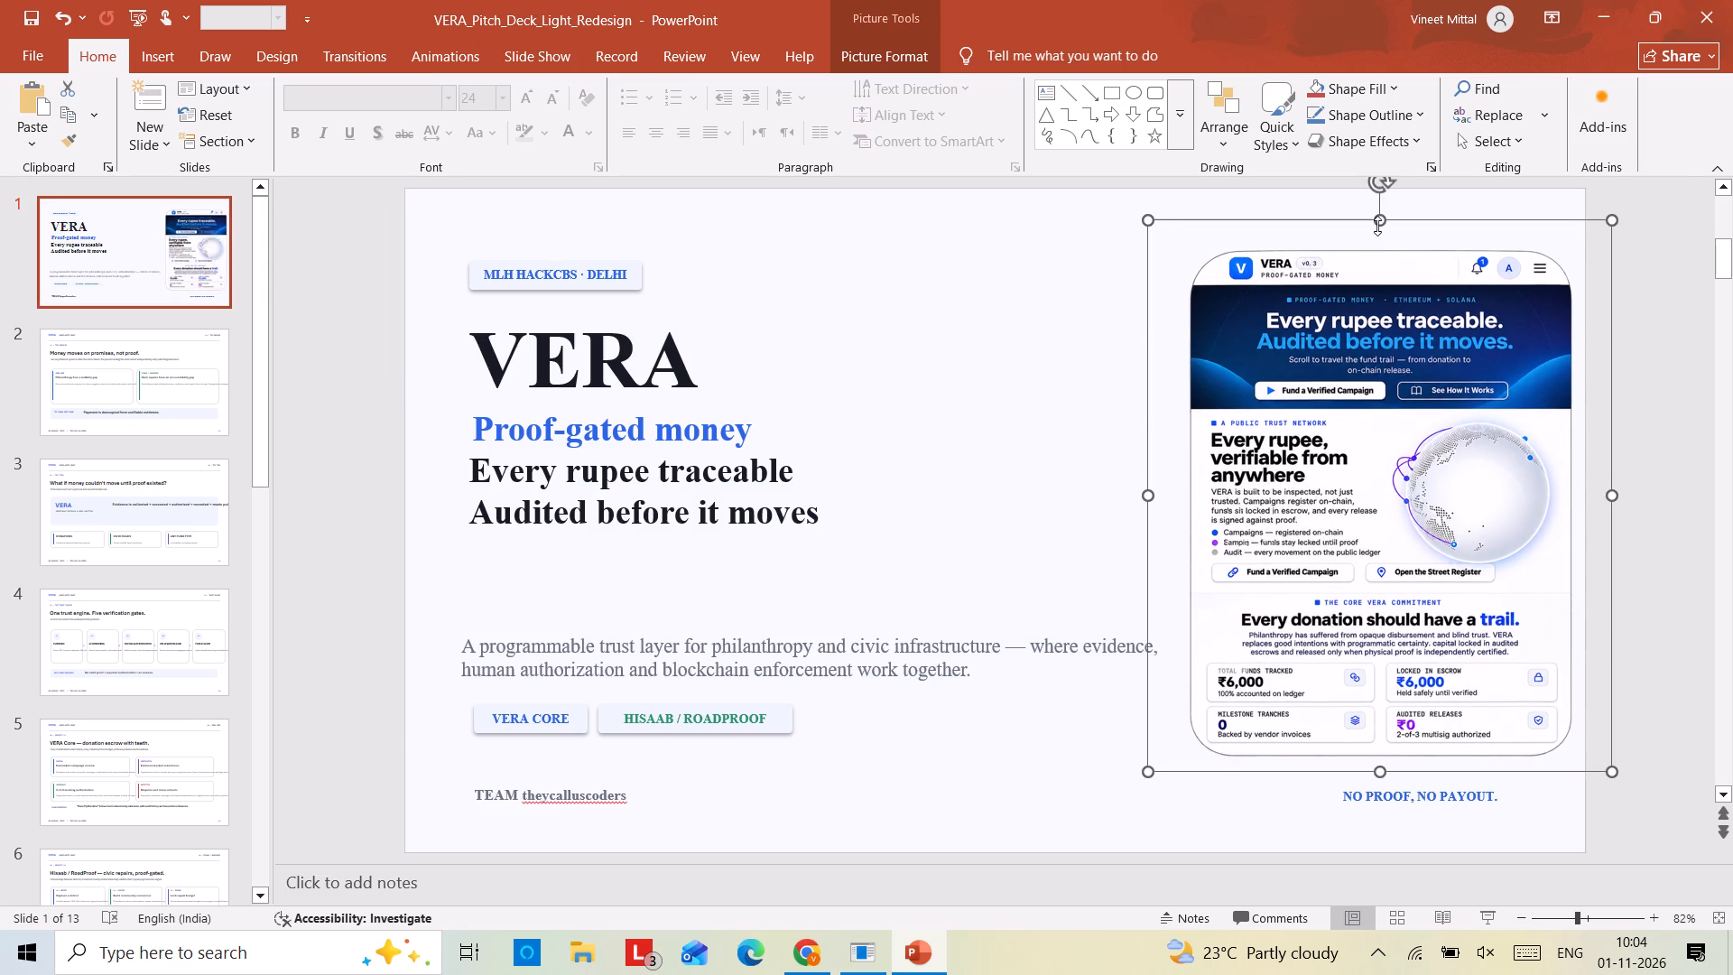
Stretch the VERA mockup slightly upward on slide 1, narrow it from the side facing the text, and adjust its placement.
left_click_drag(1377, 226, 1379, 200)
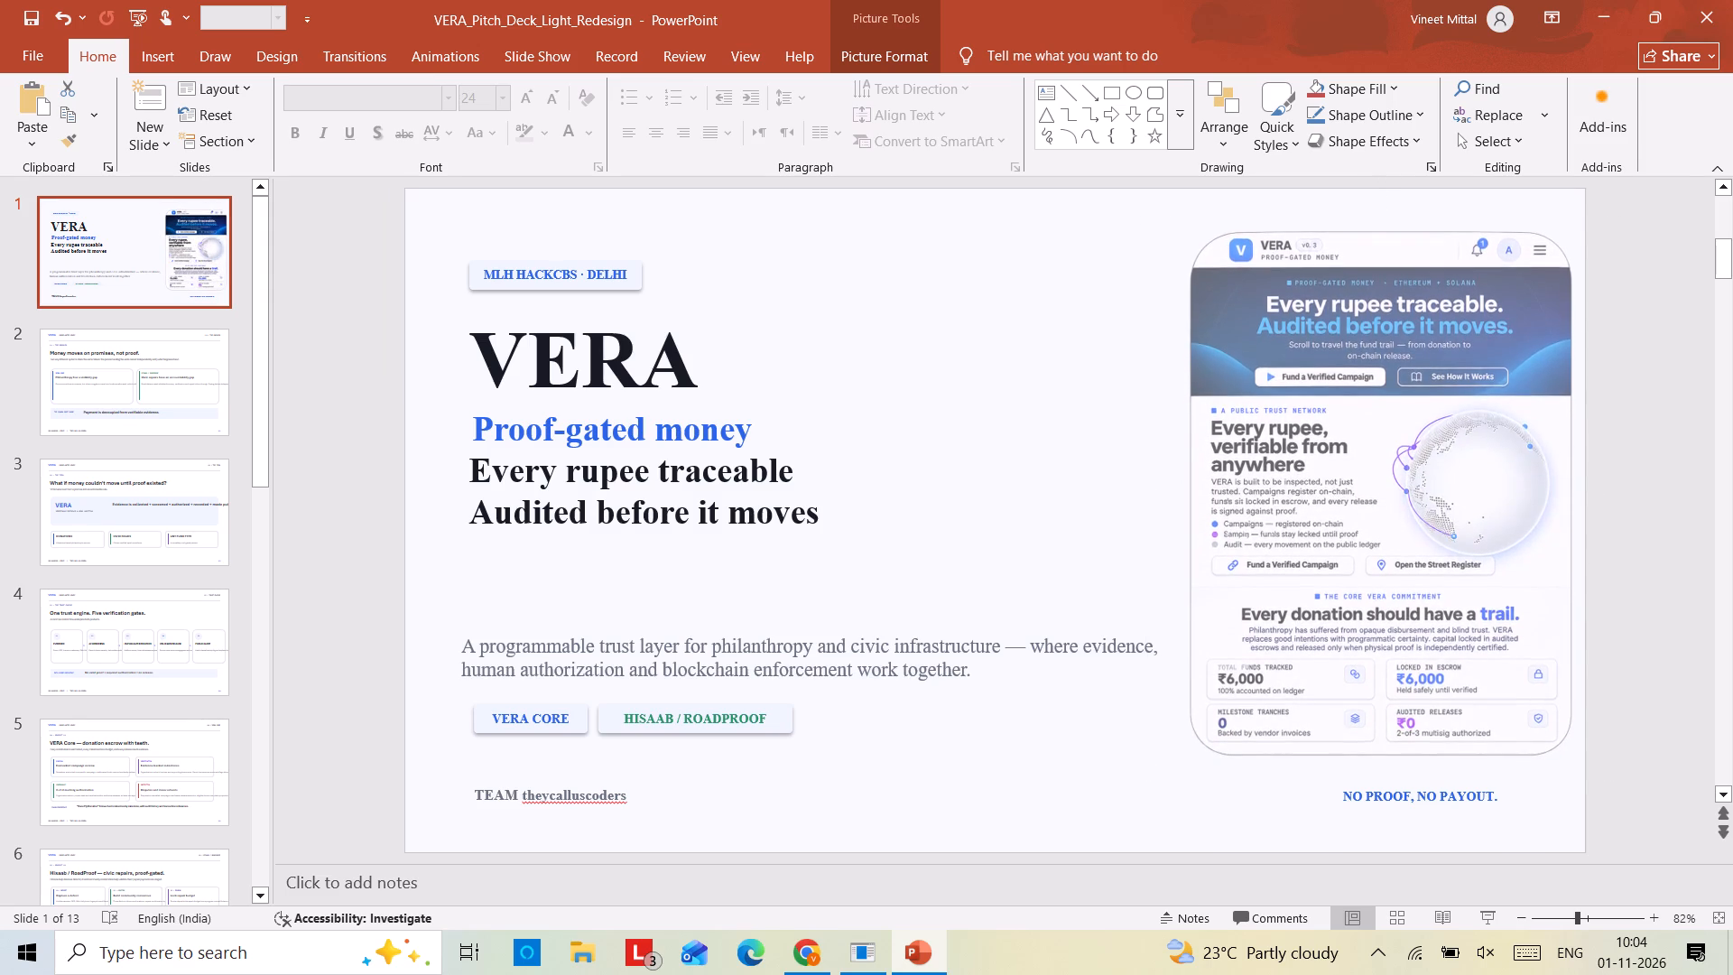
left_click_drag(1379, 200, 1380, 200)
left_click_drag(1147, 487, 1157, 487)
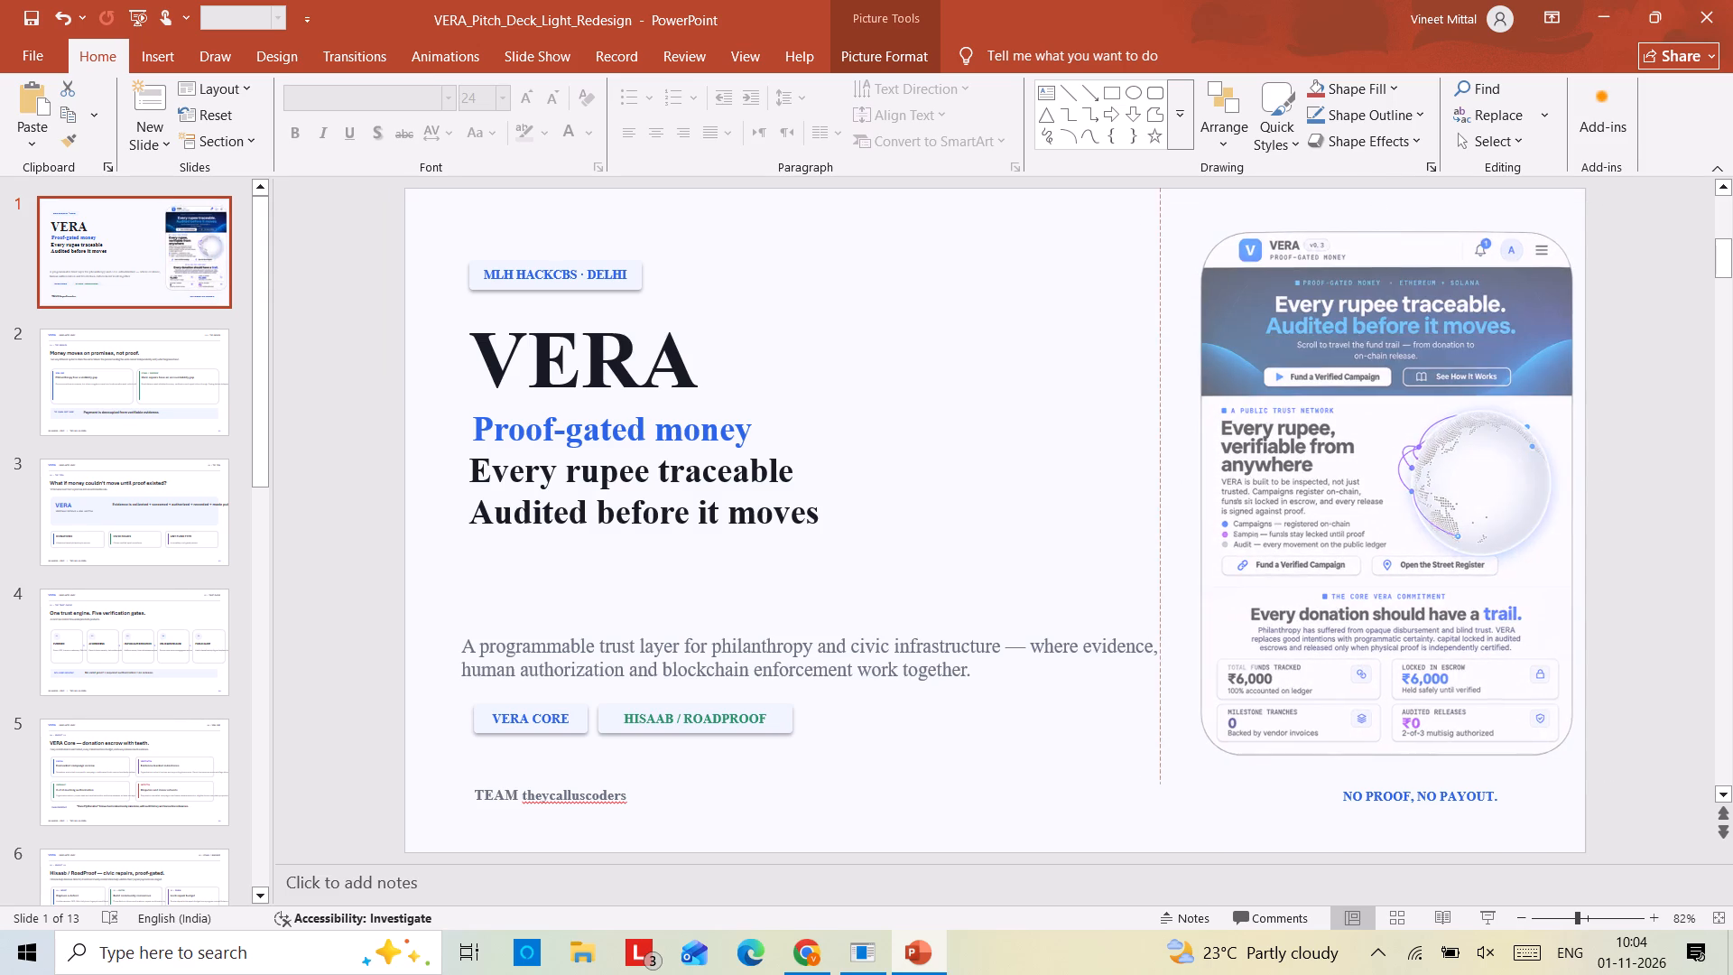
left_click_drag(1157, 487, 1158, 487)
left_click_drag(1405, 560, 1395, 569)
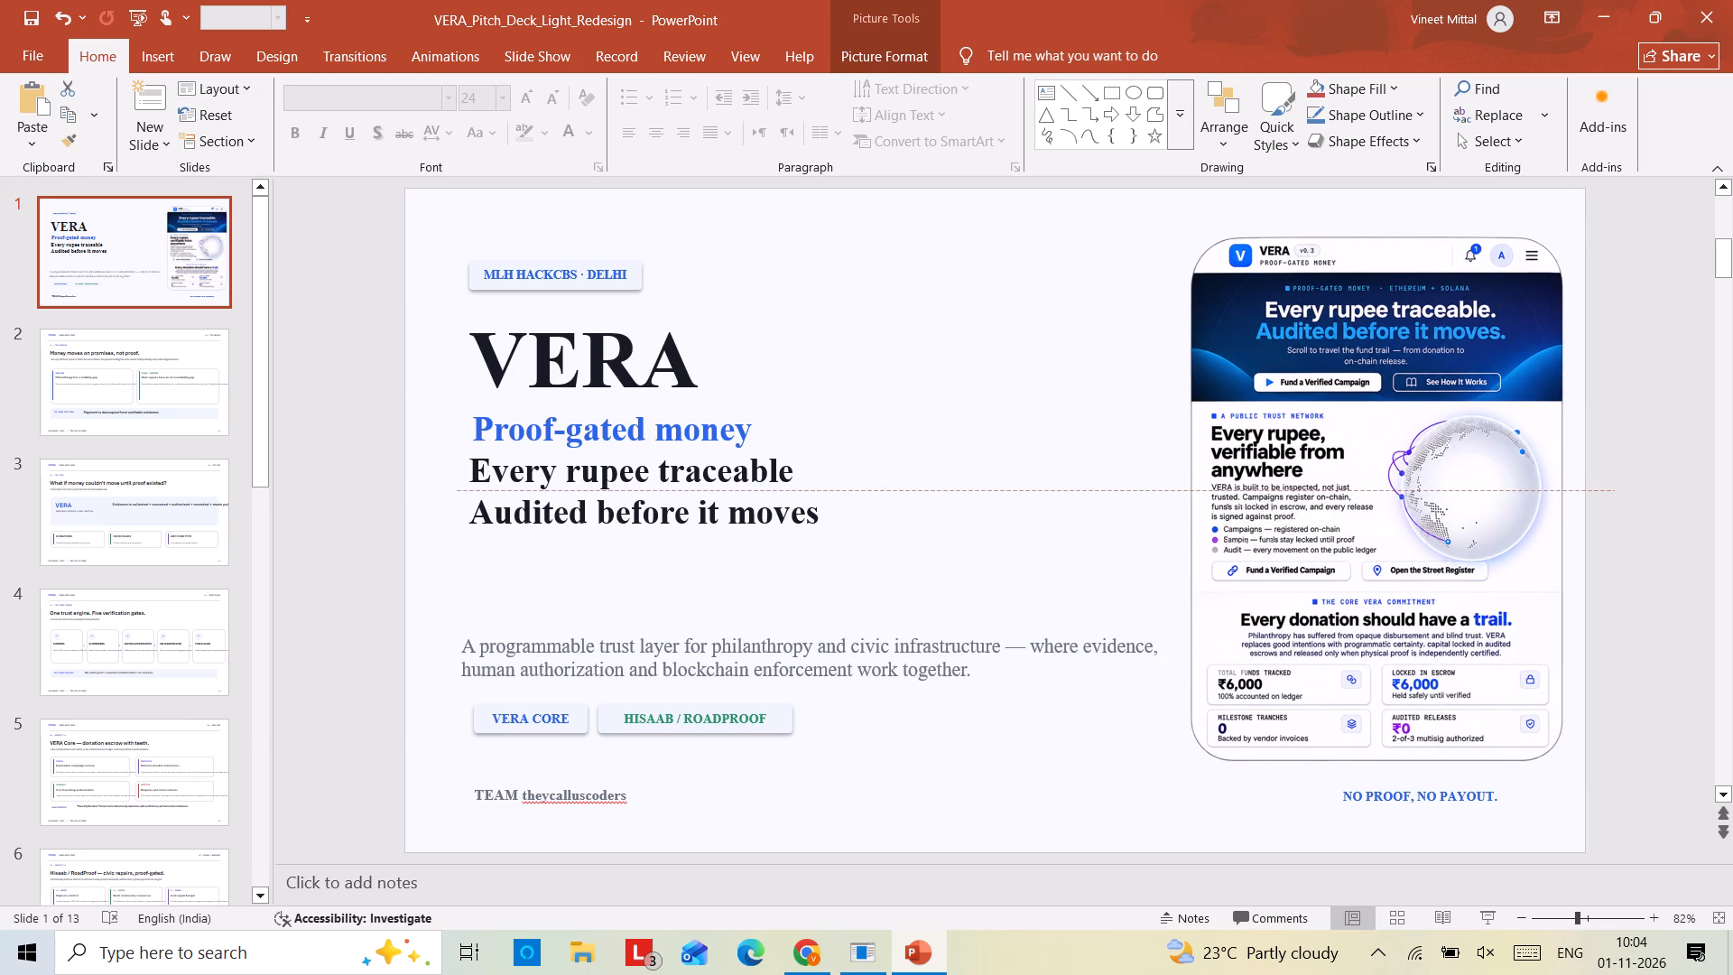
left_click_drag(1395, 569, 1400, 568)
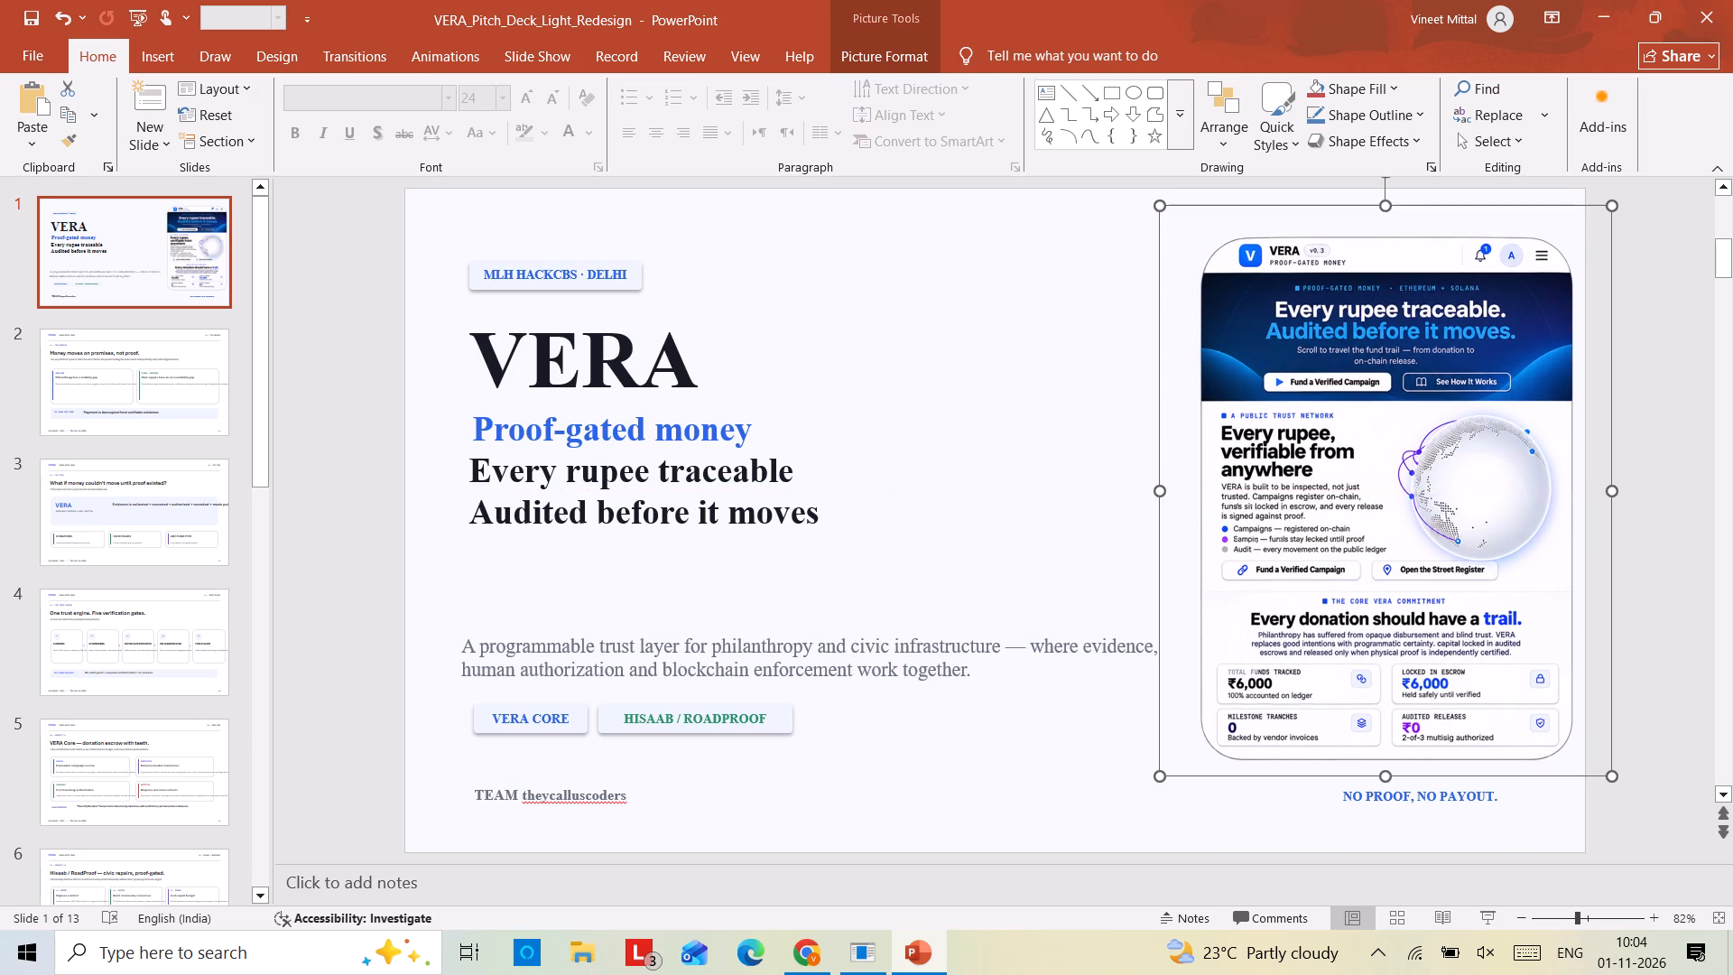
left_click(1676, 667)
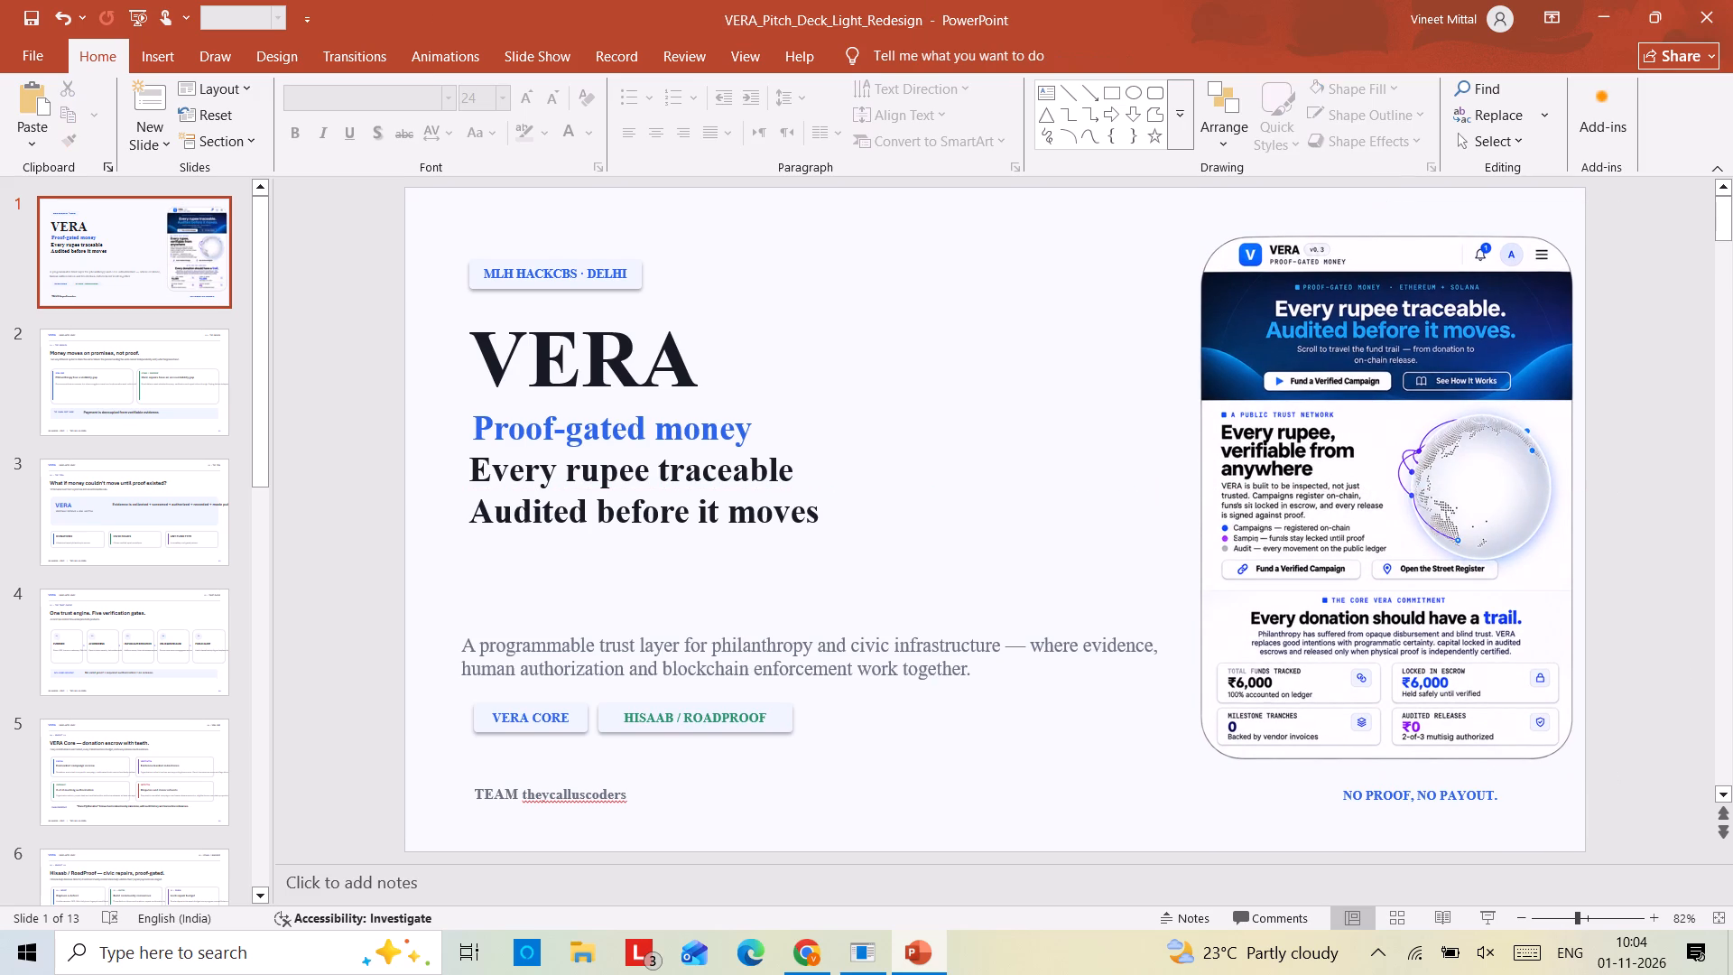
Nudge the VERA mockup image slightly left, toward the title text, on slide 1.
left_click(1391, 506)
key("Left")
key("Left")
key("Left")
key("Left")
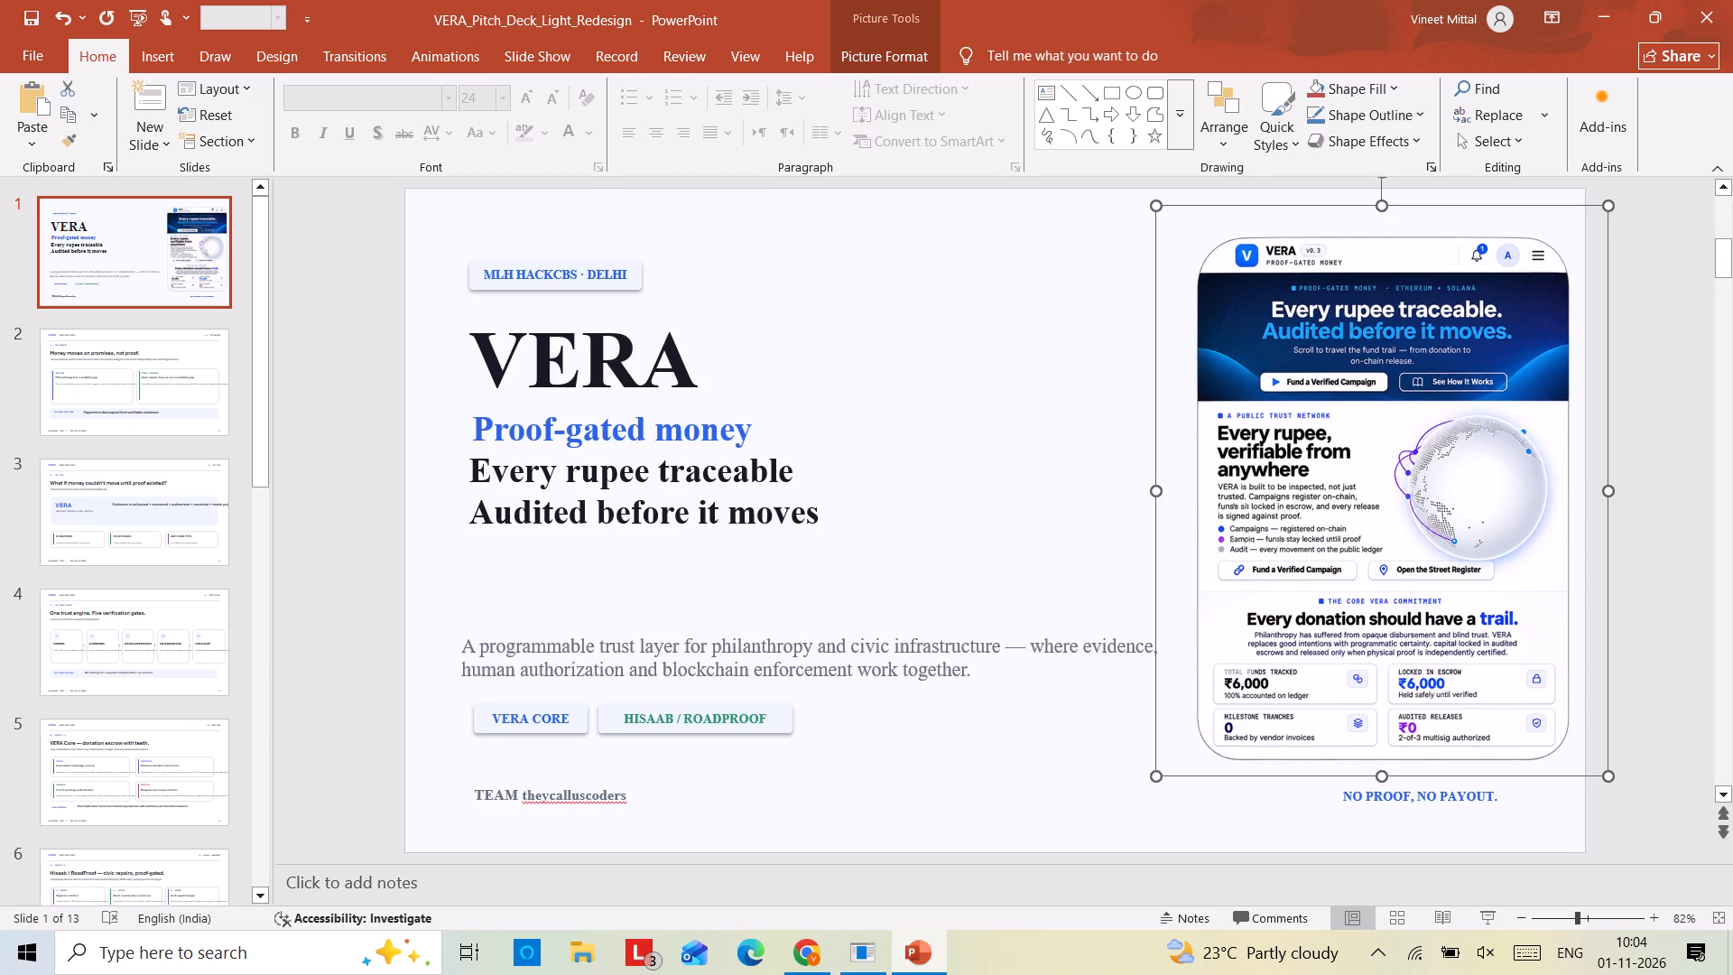
key("Left")
key("Left")
key("Left")
key("Left")
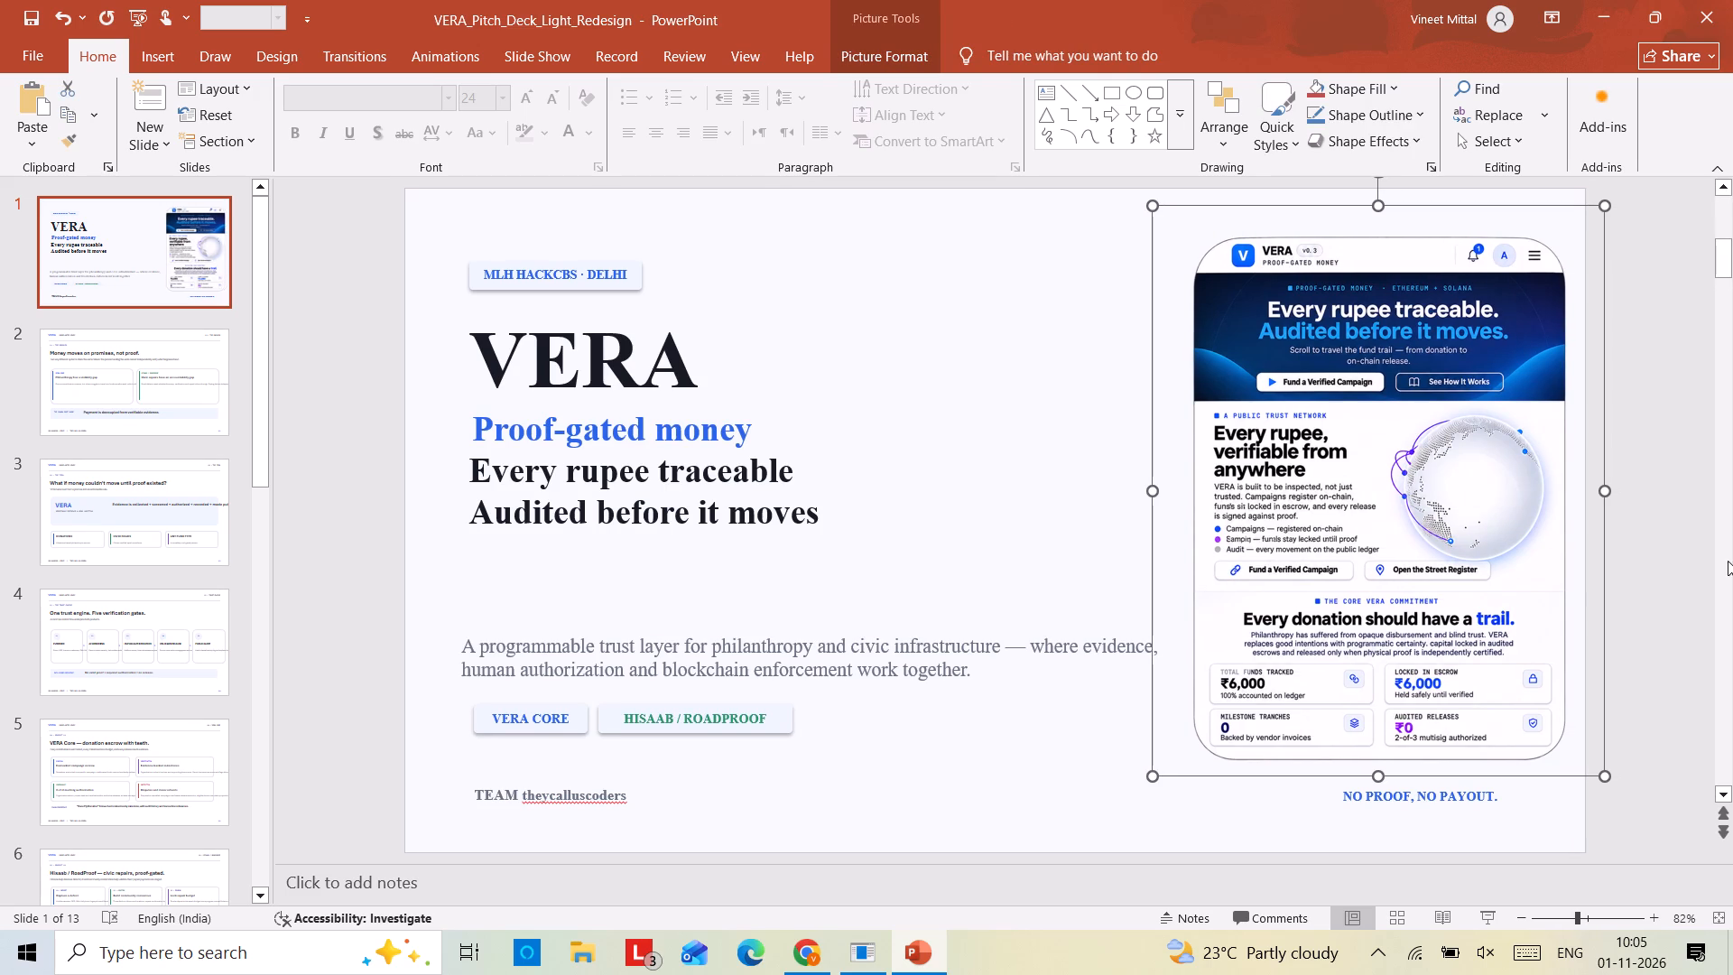
left_click(1680, 577)
On slide 2, narrow the body text boxes in both problem cards so their text wraps within the cards.
key("Down")
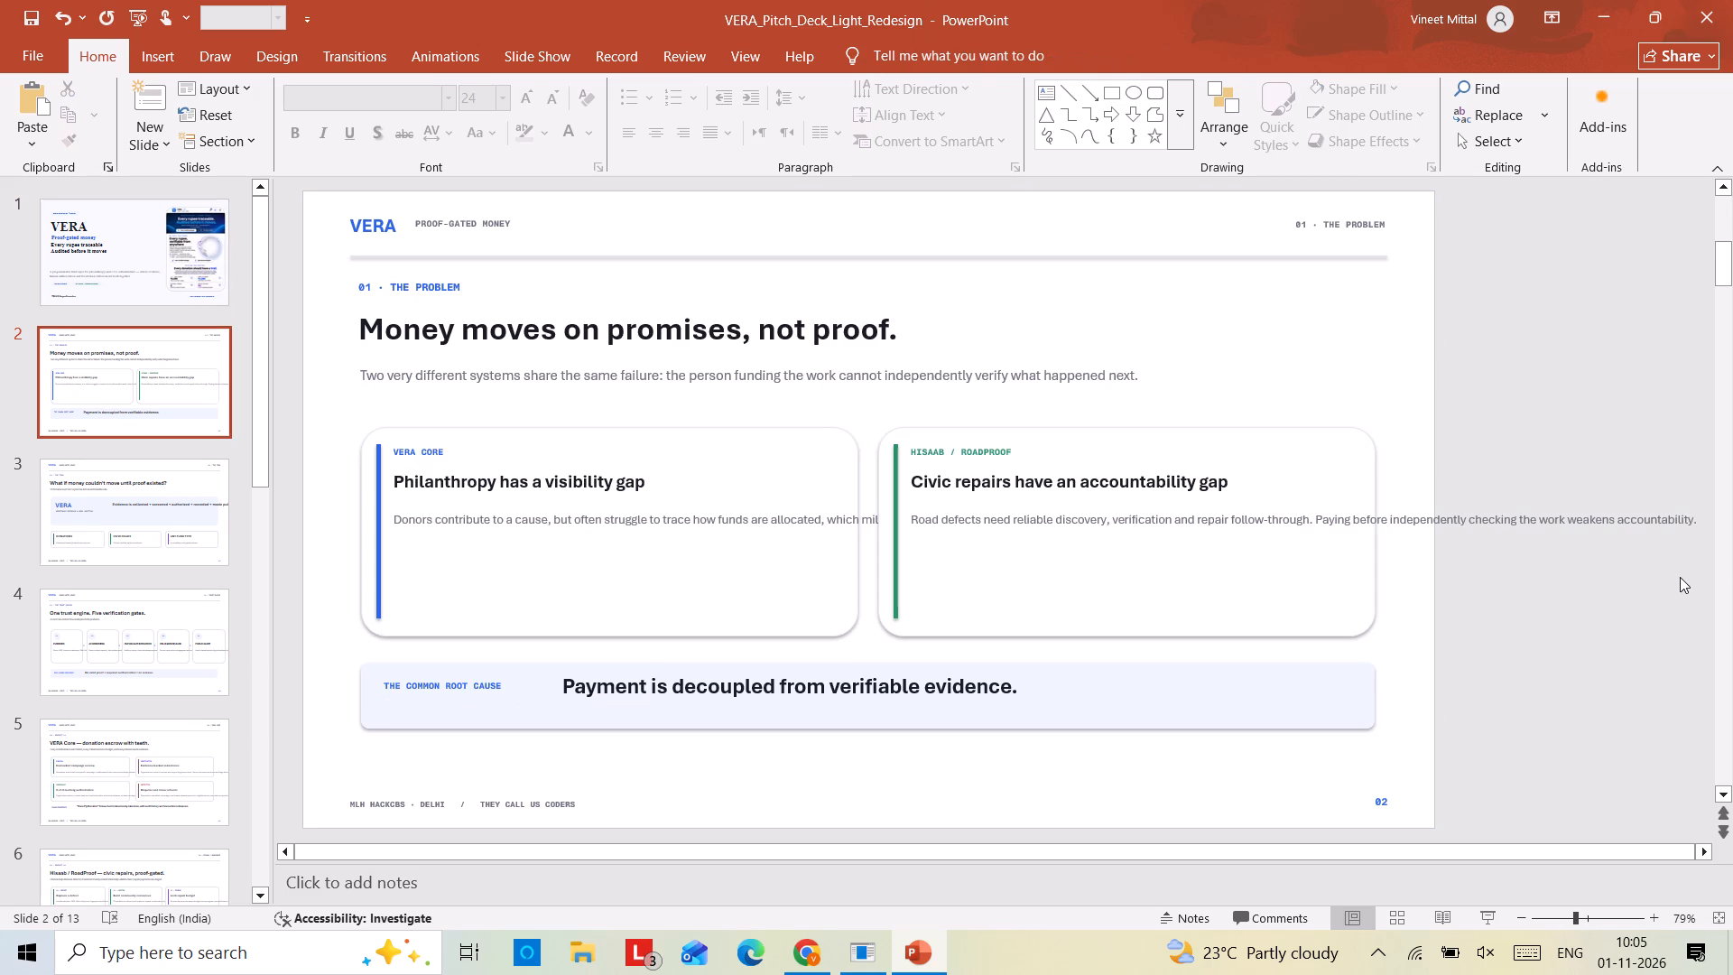
left_click(806, 515)
left_click_drag(837, 568, 820, 571)
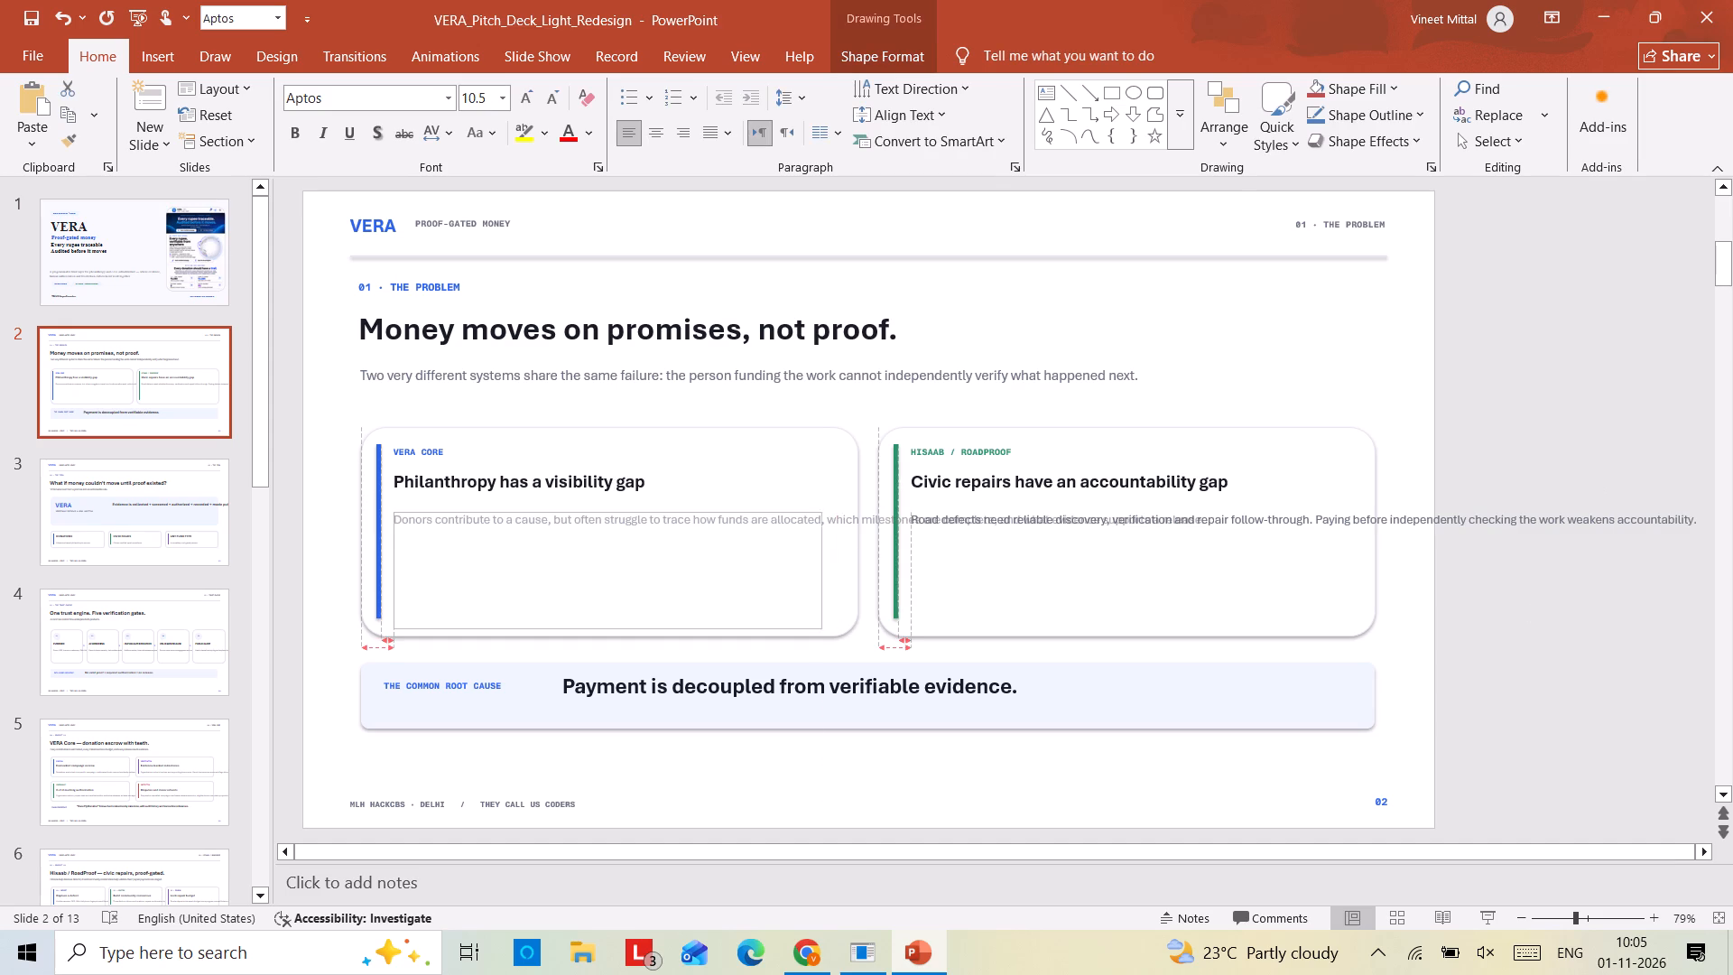
left_click_drag(820, 571, 819, 571)
left_click(1210, 525)
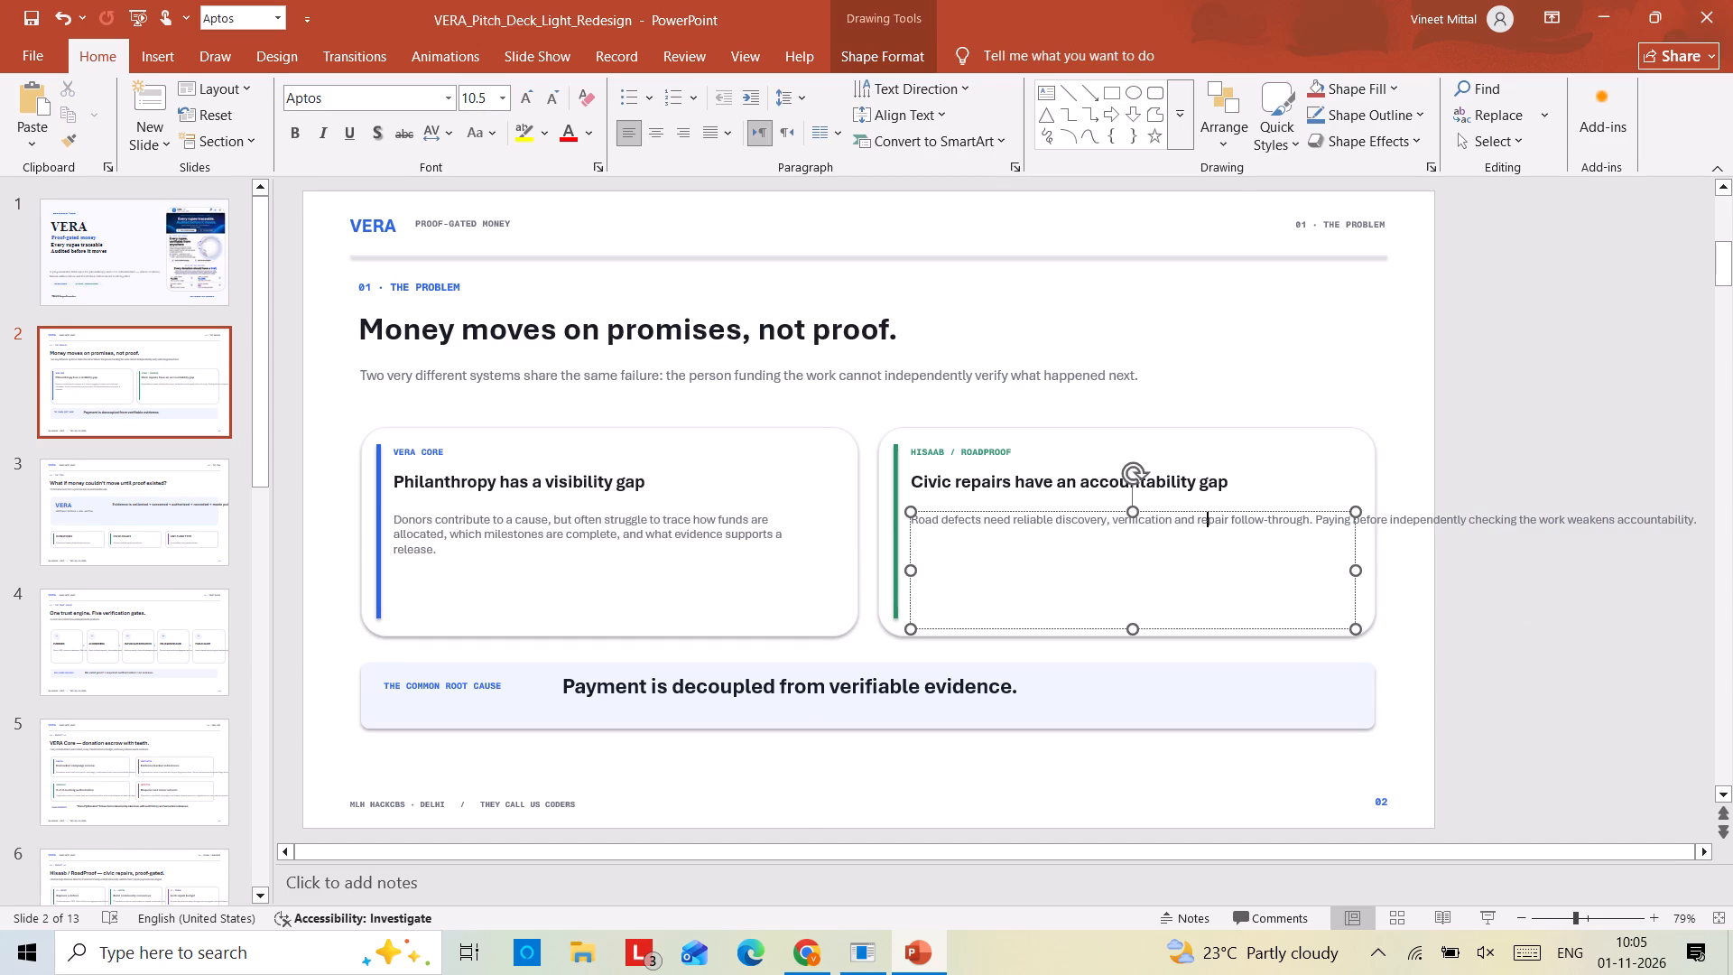
left_click_drag(1357, 572, 1305, 581)
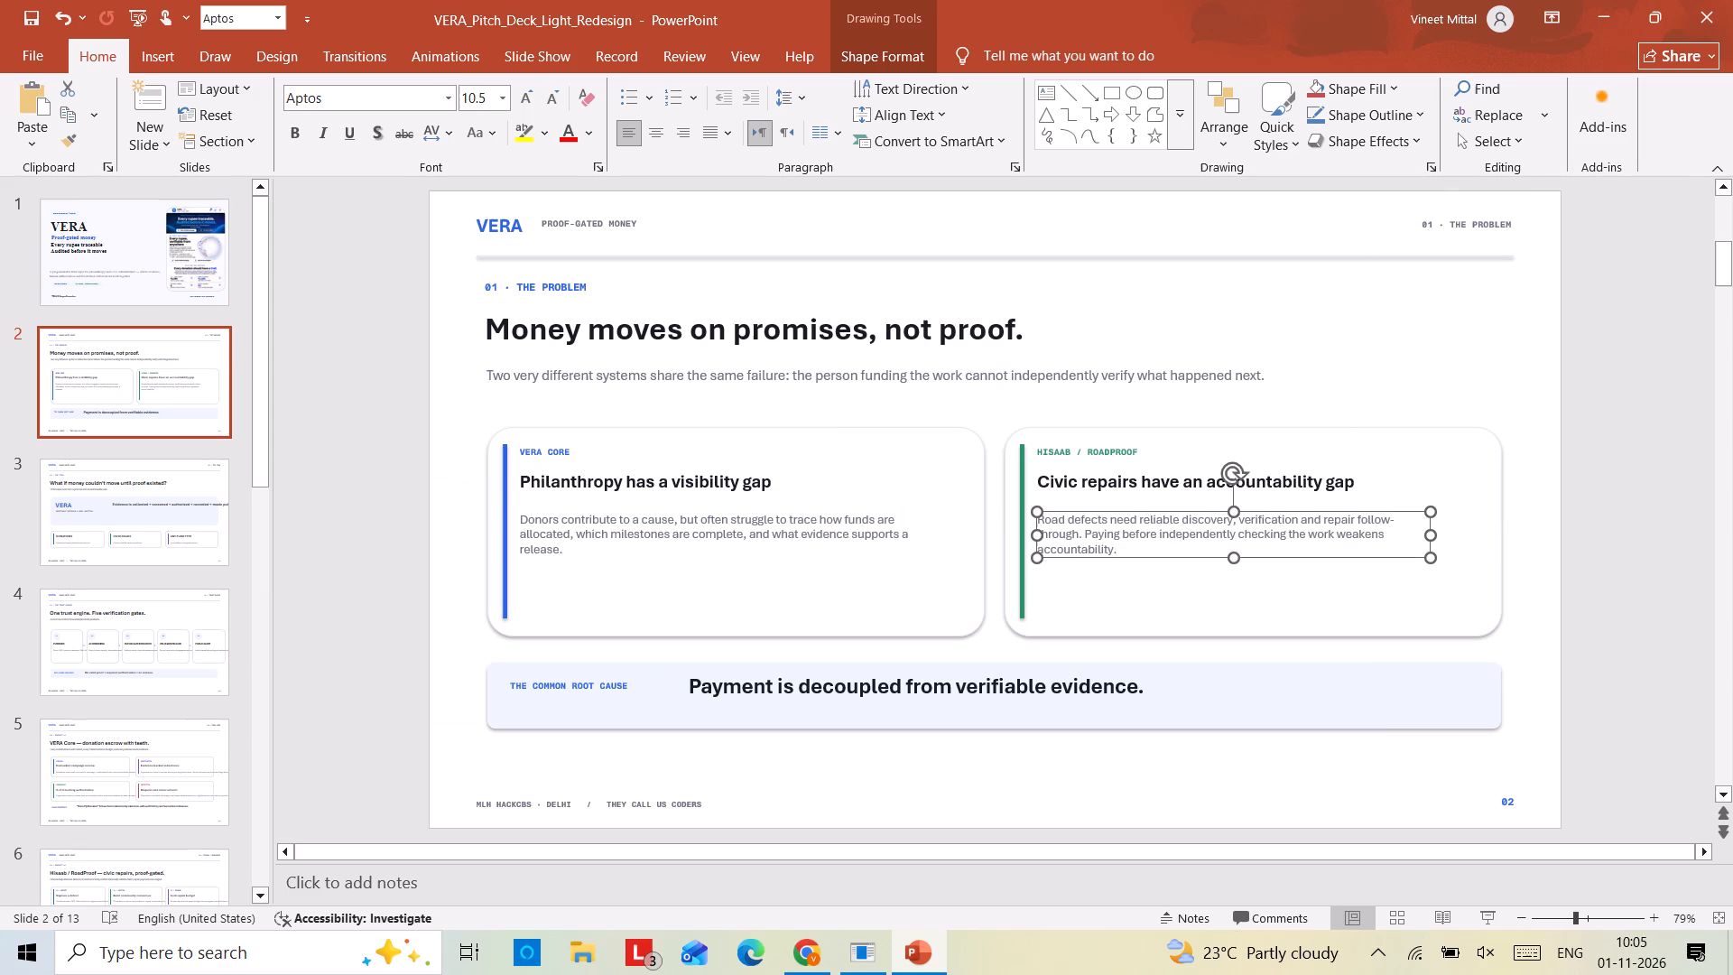
Increase the font size of all text on slide 2 by two increments.
left_click(1452, 216)
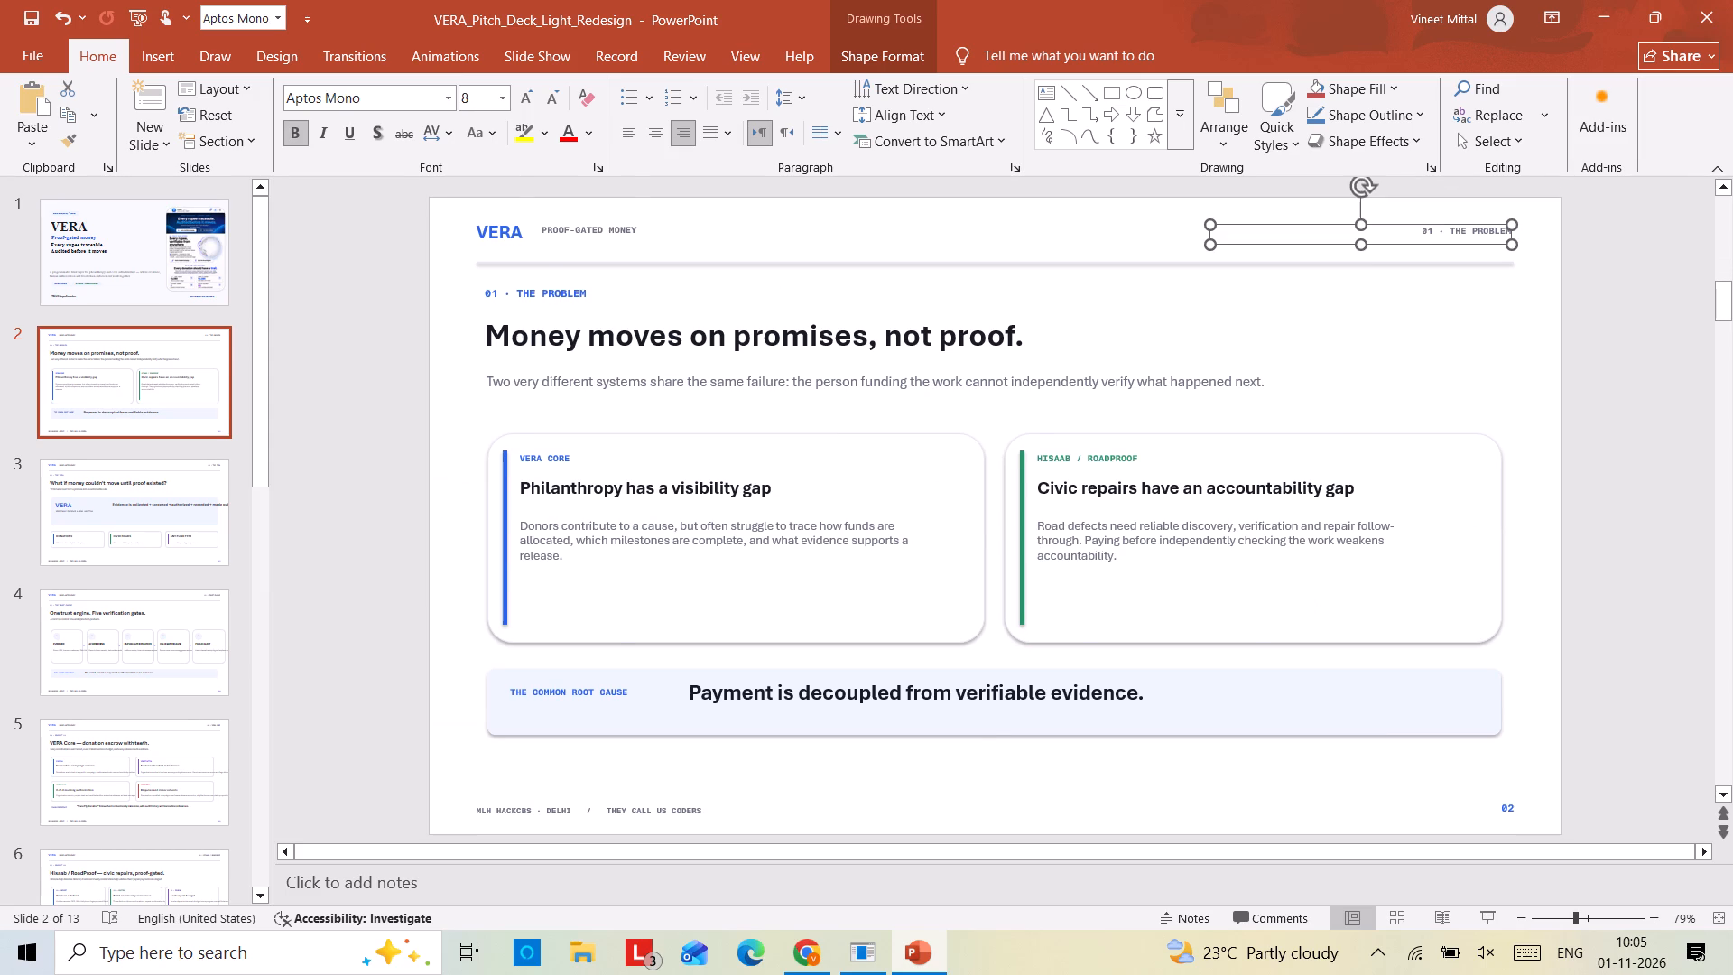
key("ctrl+a")
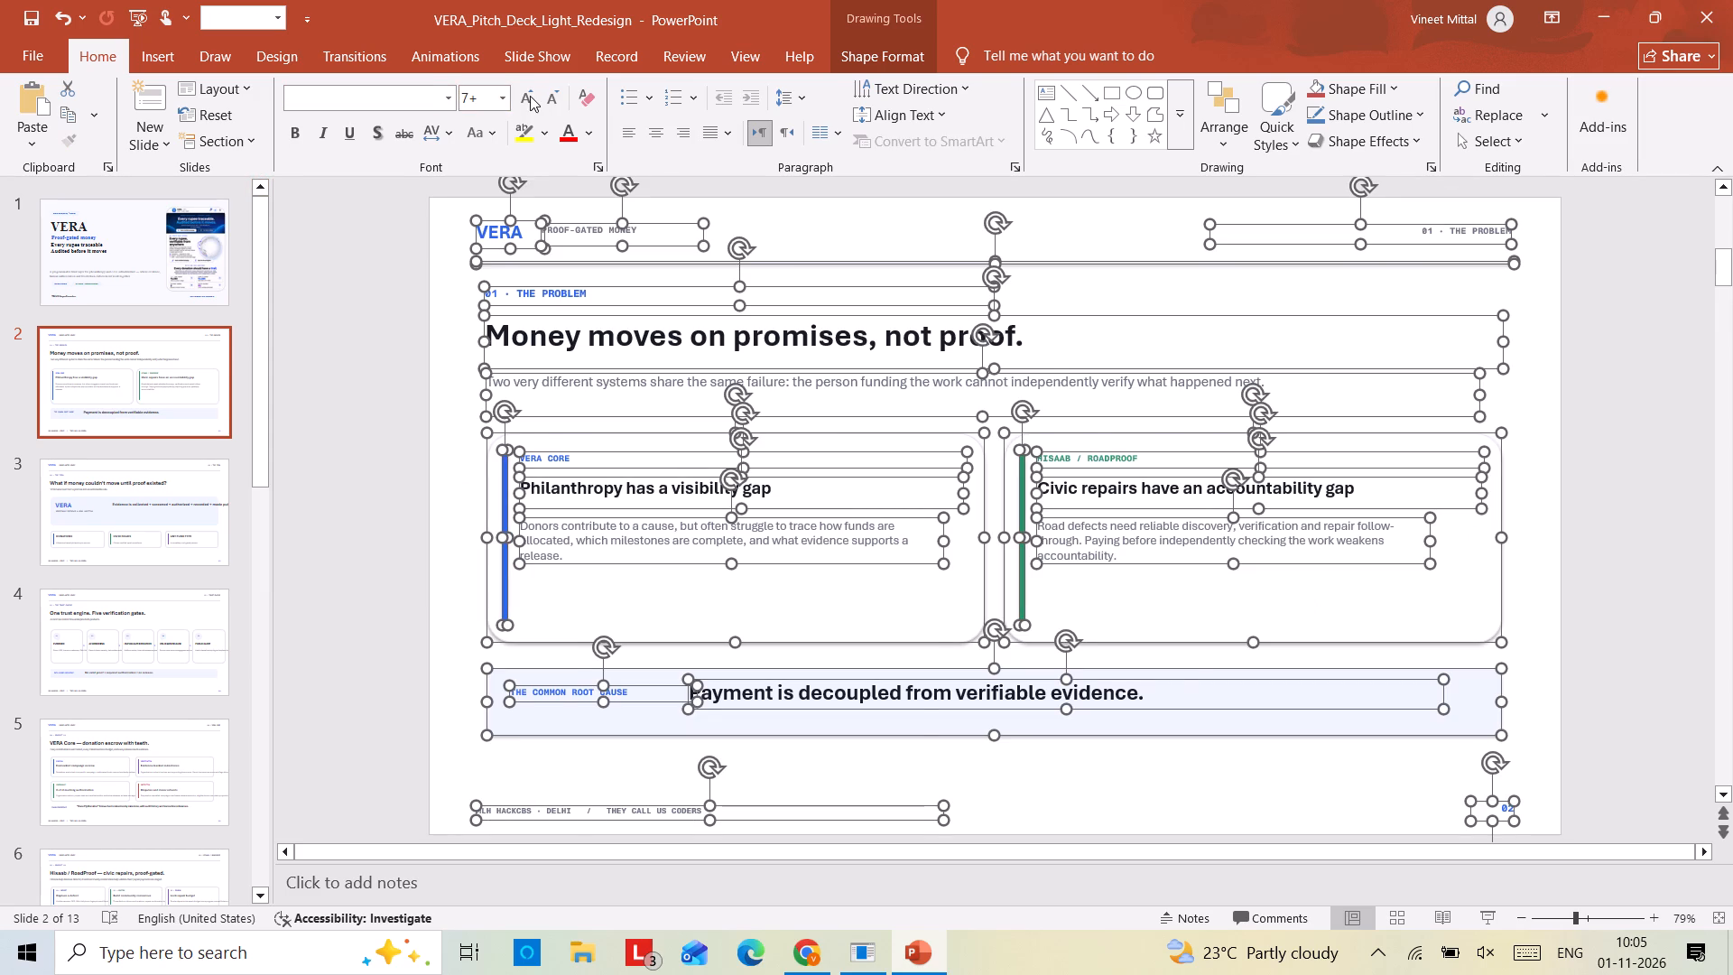
left_click(530, 96)
left_click(530, 96)
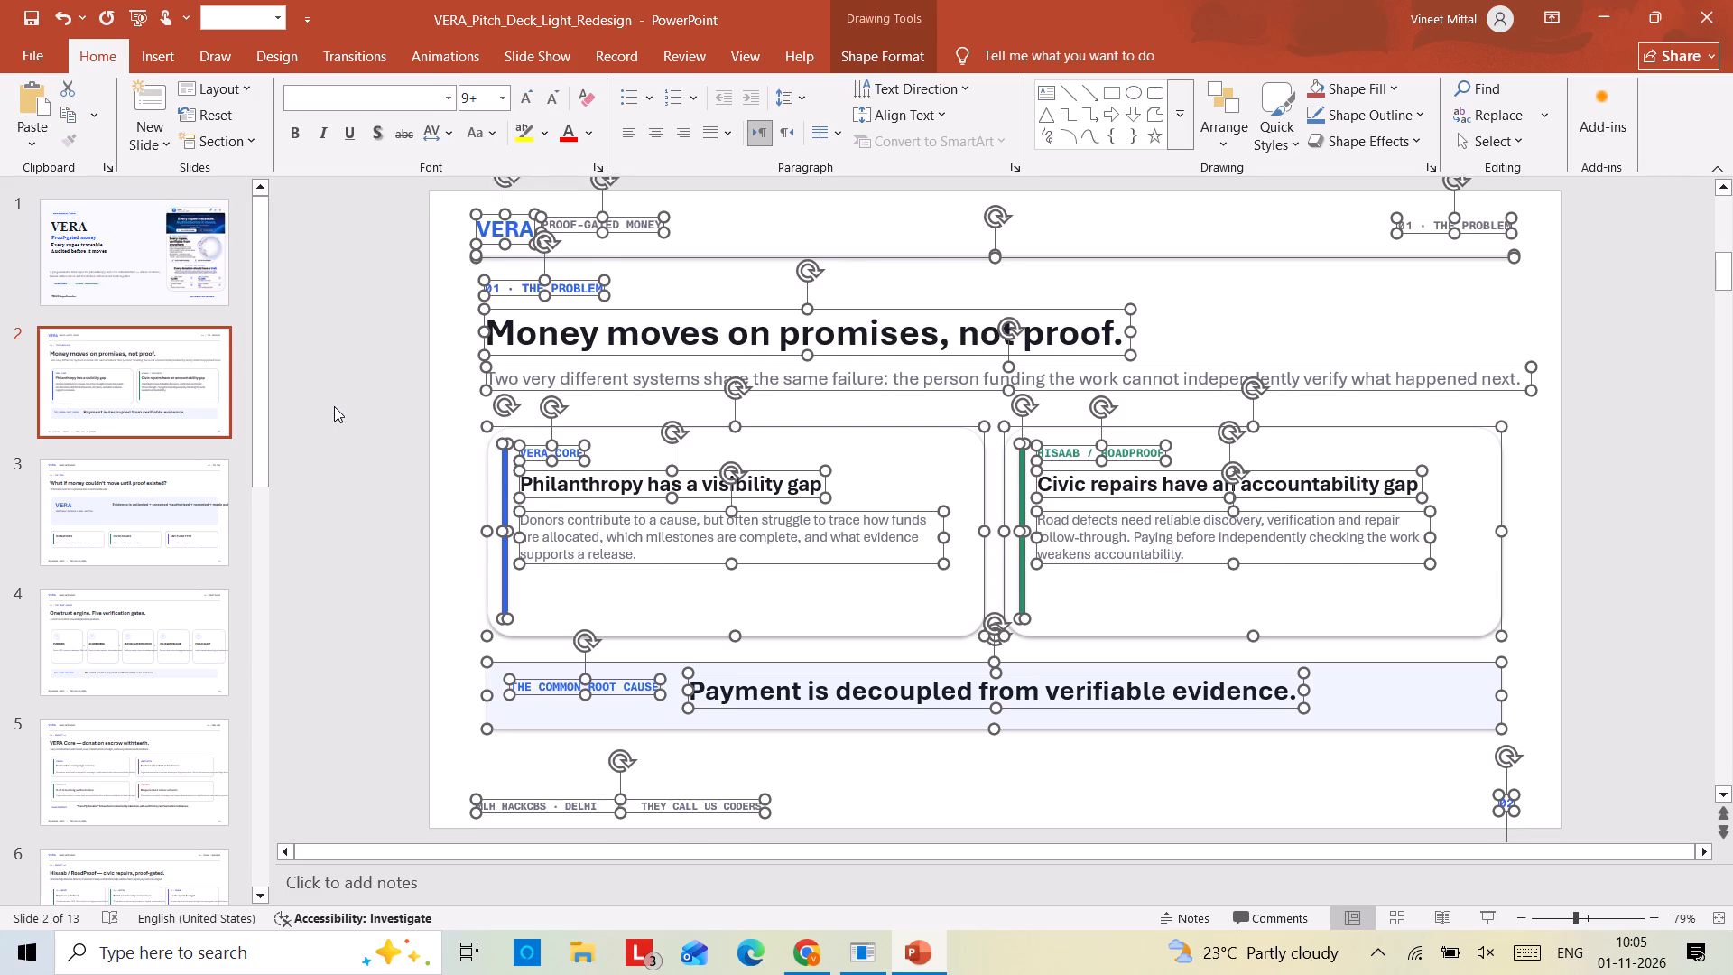
left_click(334, 406)
In slide 2's header, shift the PROOF-GATED MONEY label away from VERA, and enlarge the VERA text to 24 pt, raising it slightly.
left_click(563, 223)
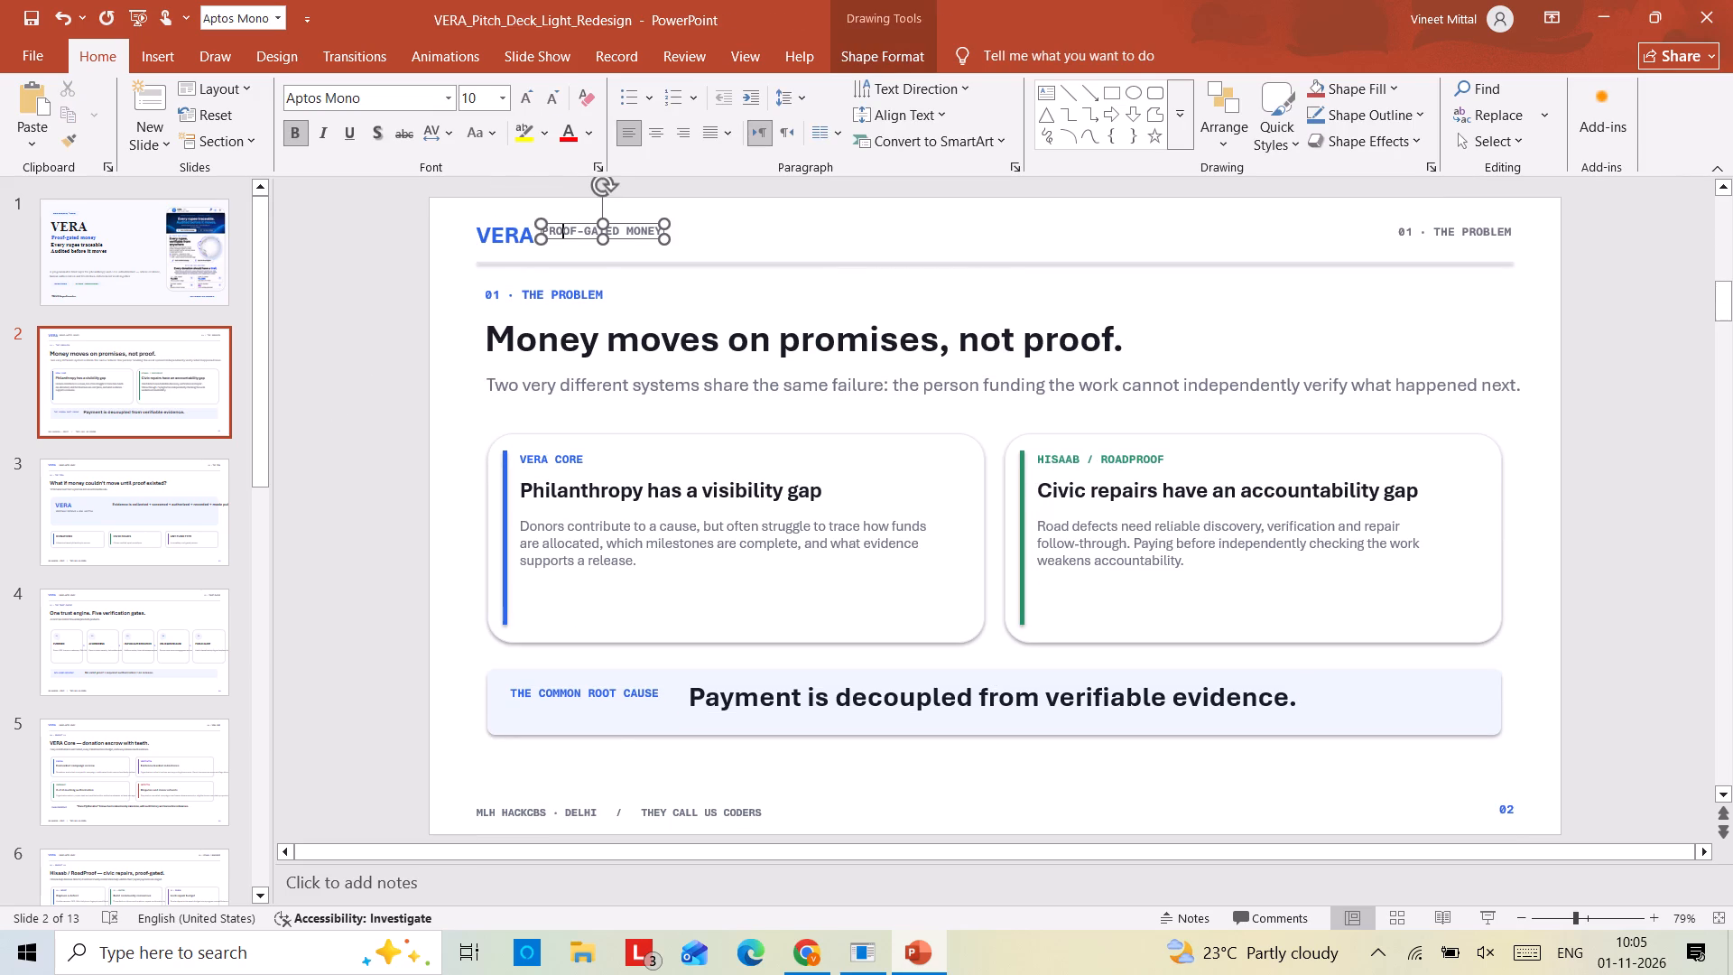
left_click_drag(563, 223, 594, 233)
left_click_drag(518, 234, 518, 220)
left_click(518, 220)
left_click(518, 220)
left_click(528, 89)
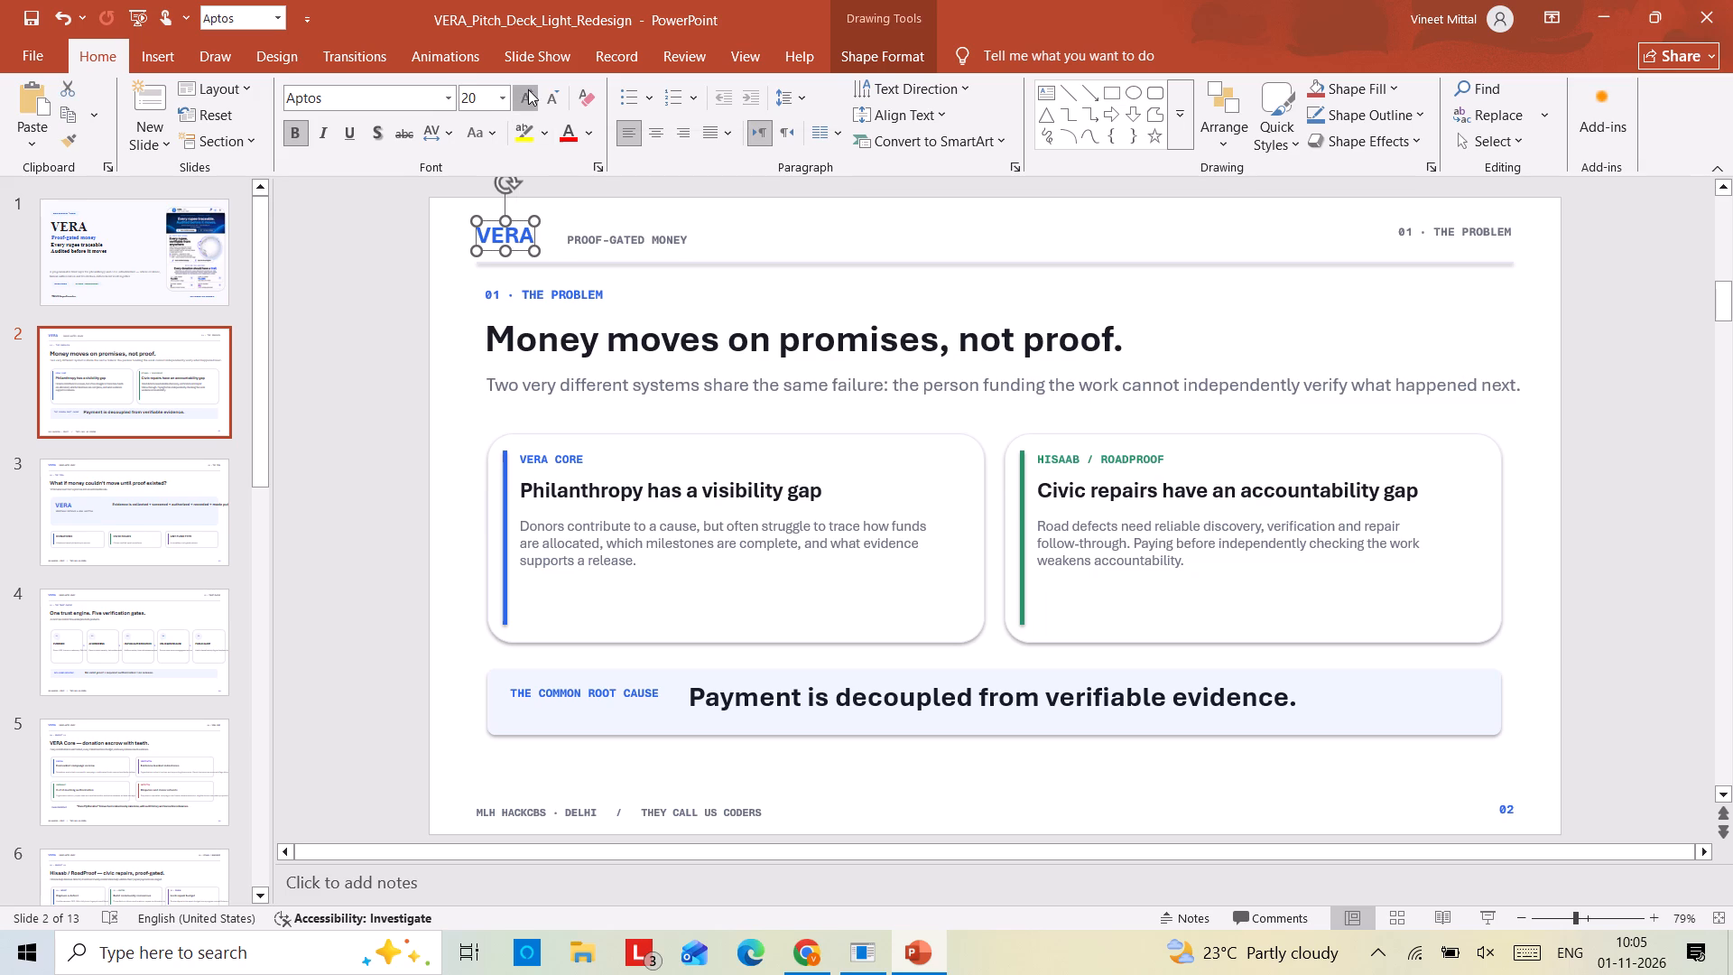
left_click(530, 218)
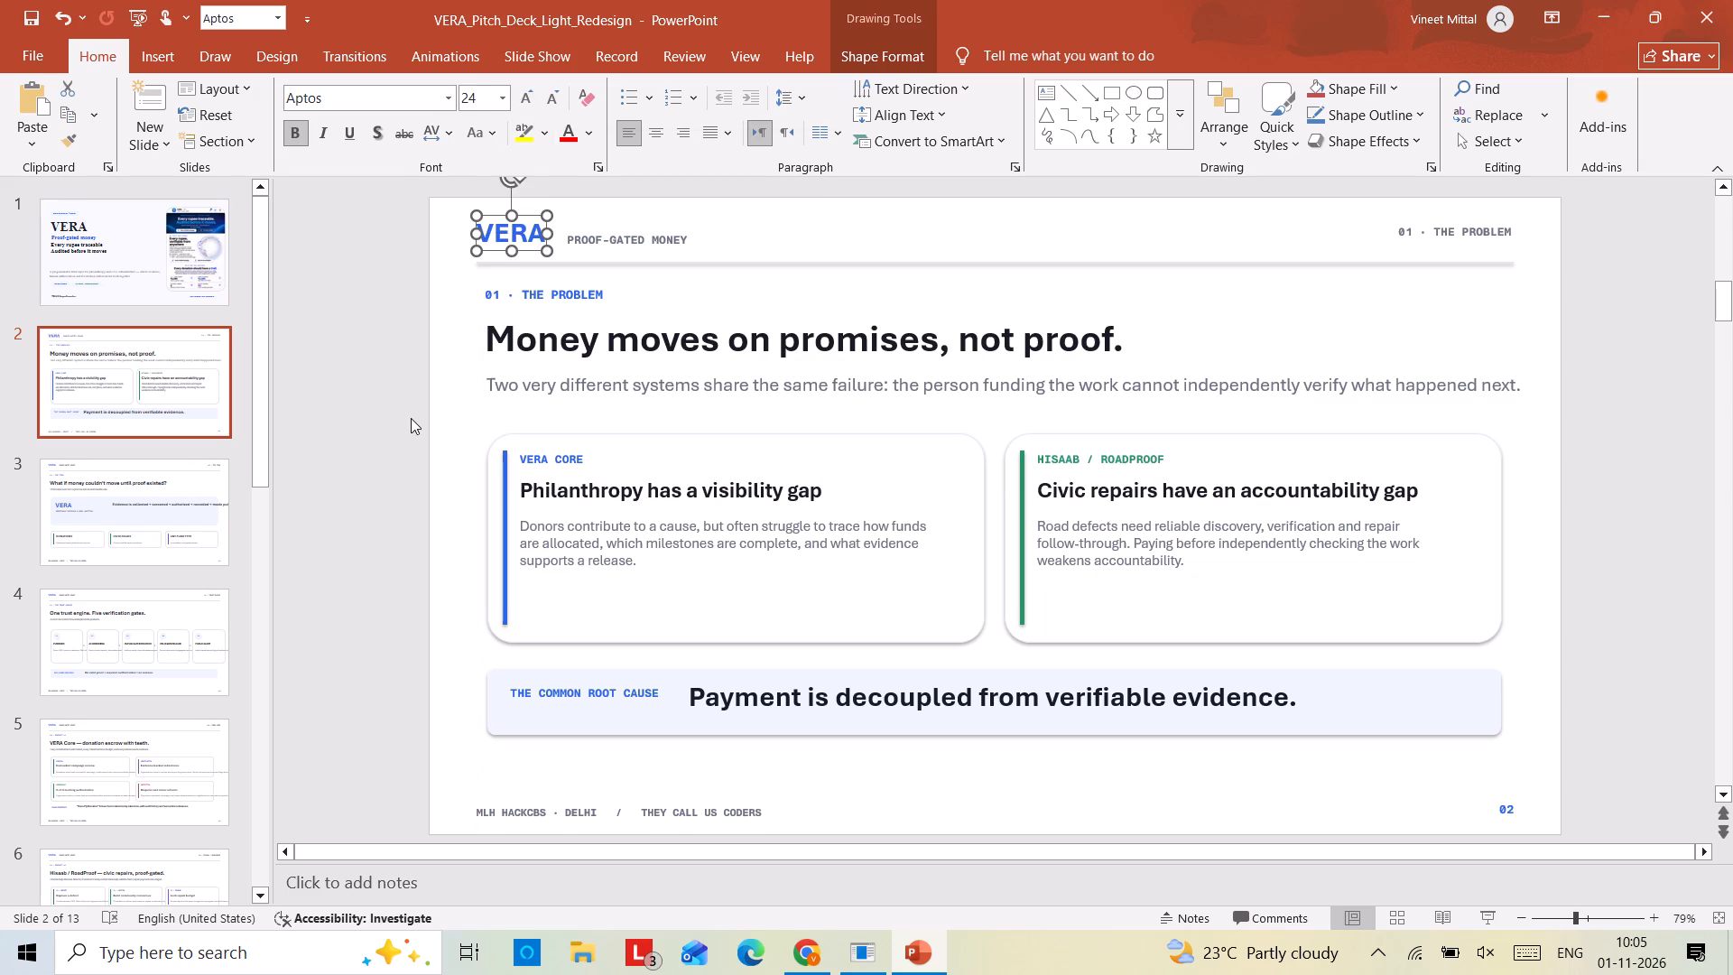
left_click(410, 418)
Enlarge the blue "01 · THE PROBLEM" label above slide 2's heading to 14 pt.
left_click(502, 293)
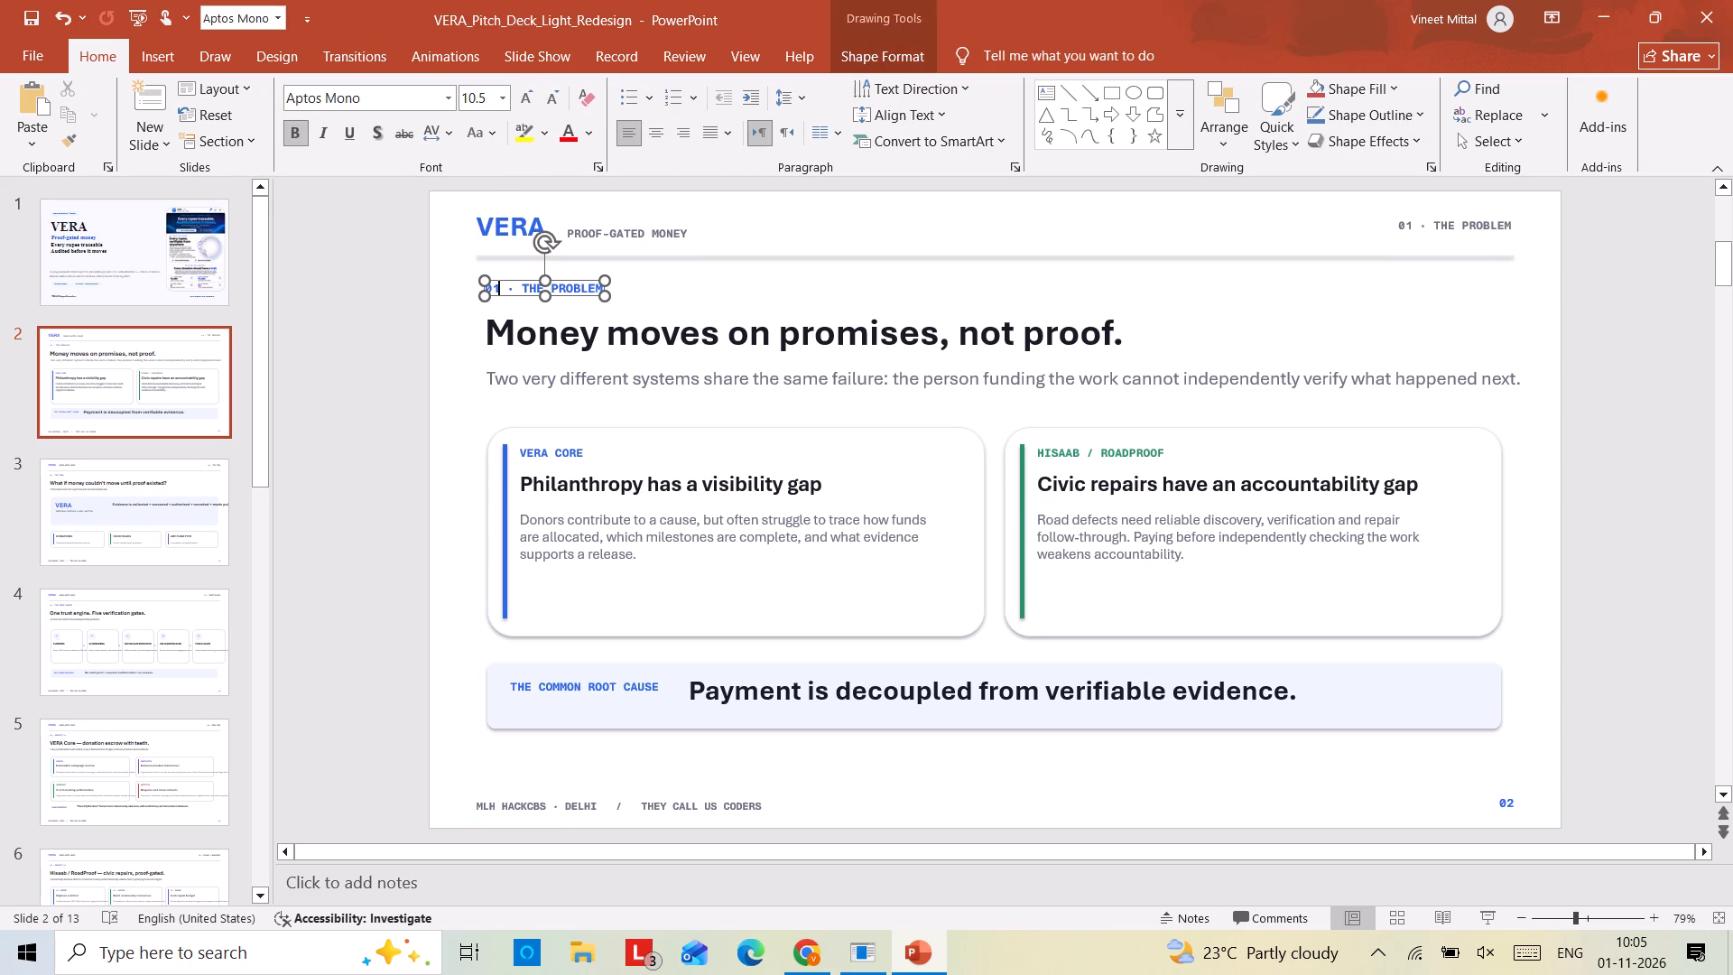
left_click(505, 281)
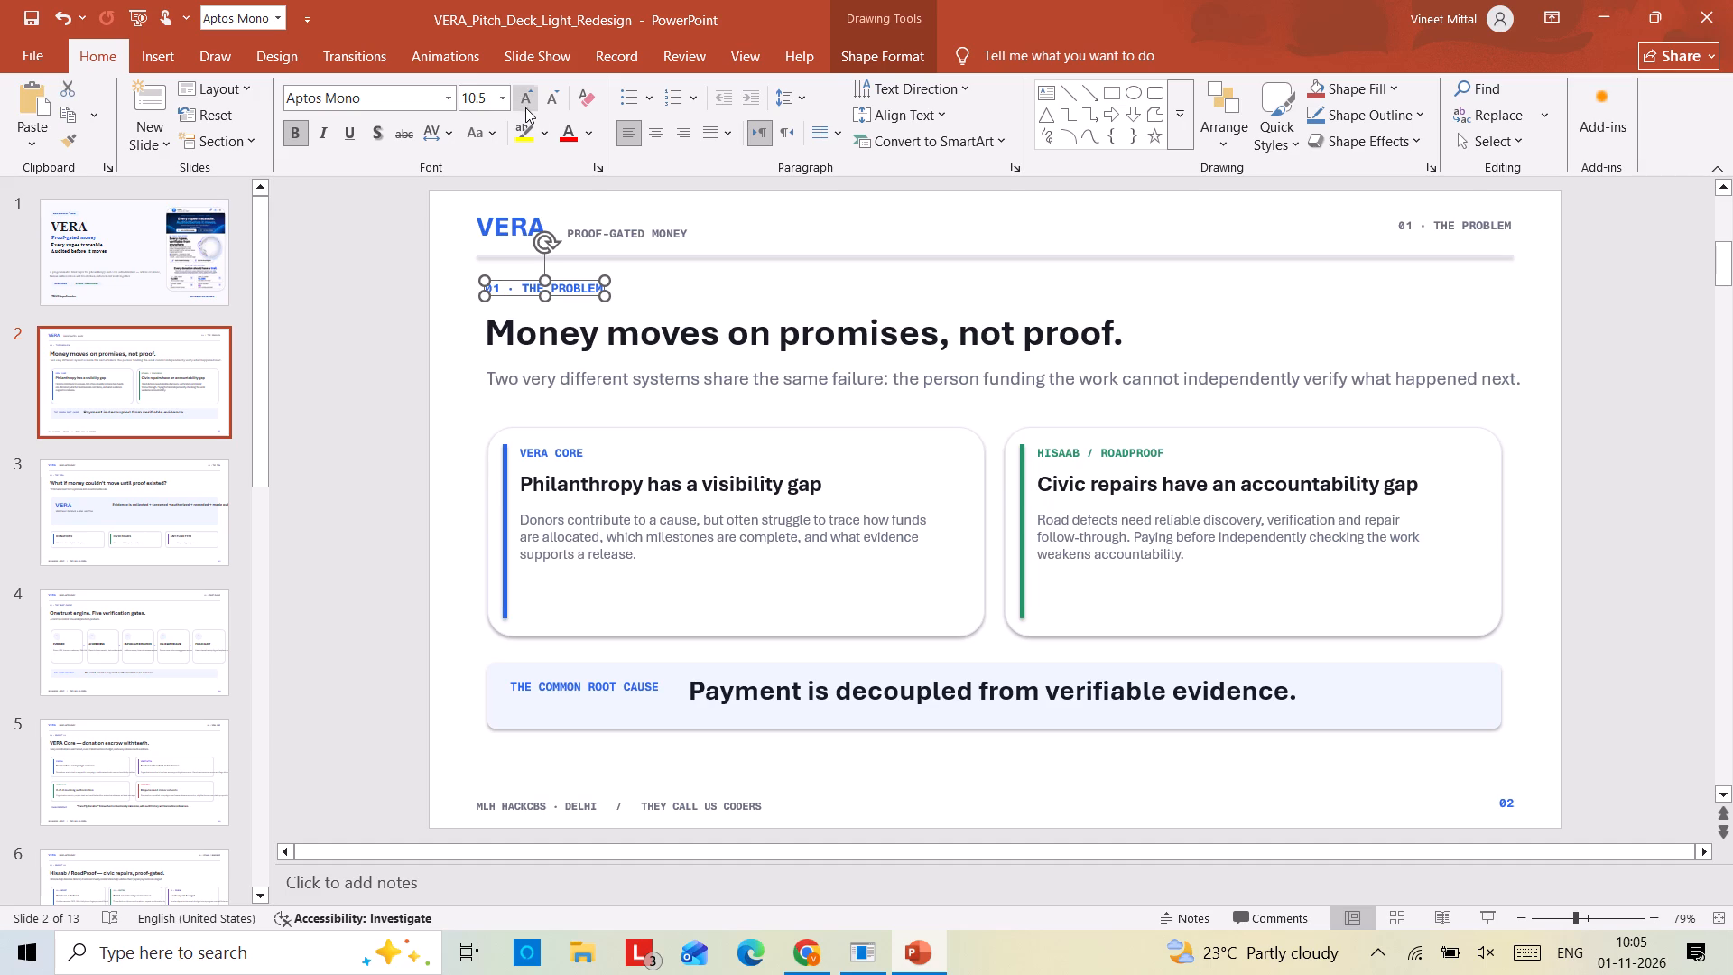
double_click(525, 106)
left_click(525, 106)
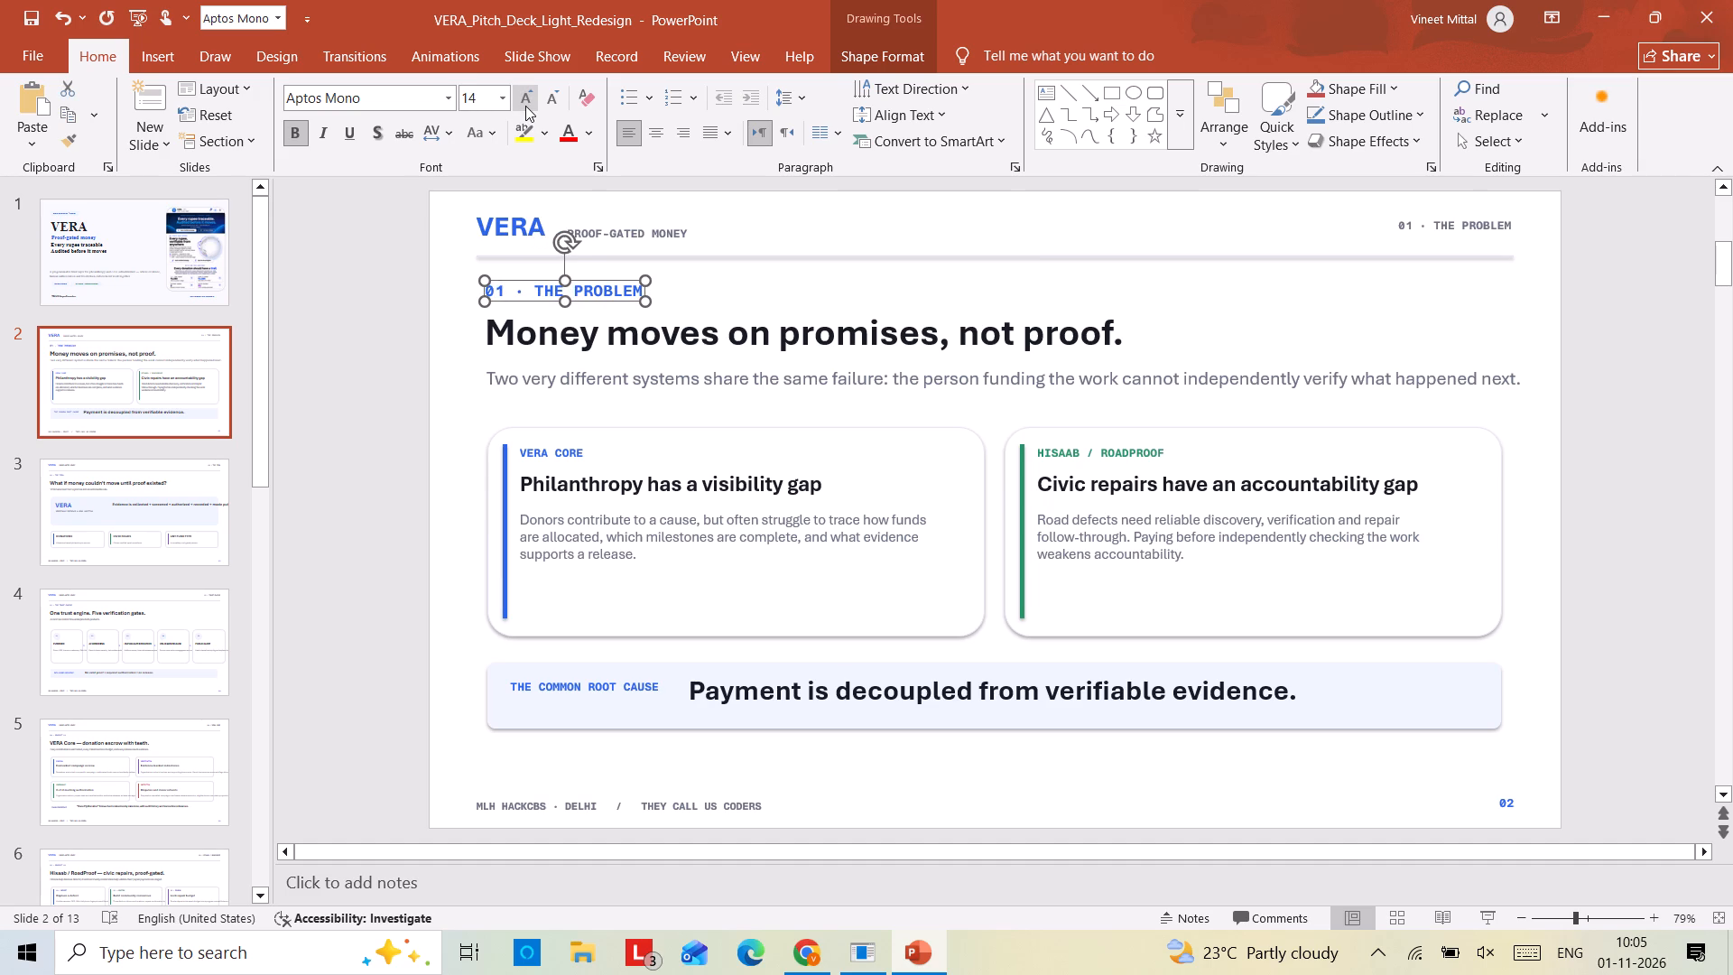
left_click(383, 483)
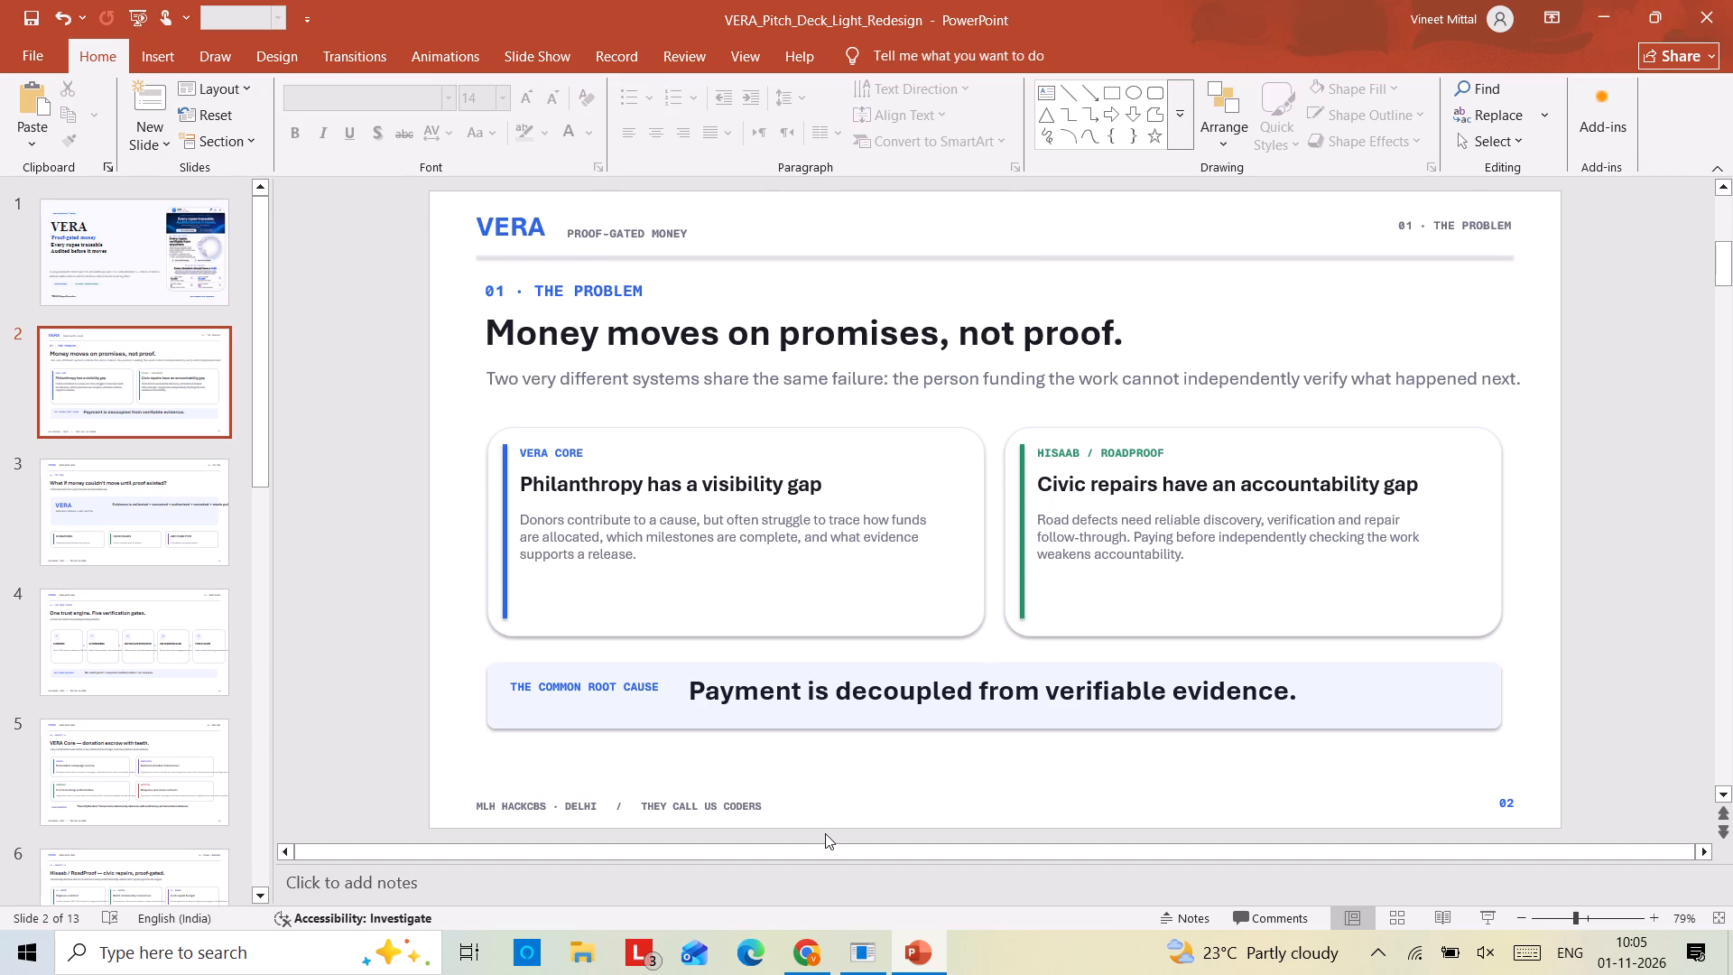
Switch to Chrome and close the Create VERA Website conversation, leaving the GitHub repository page in view.
left_click(821, 962)
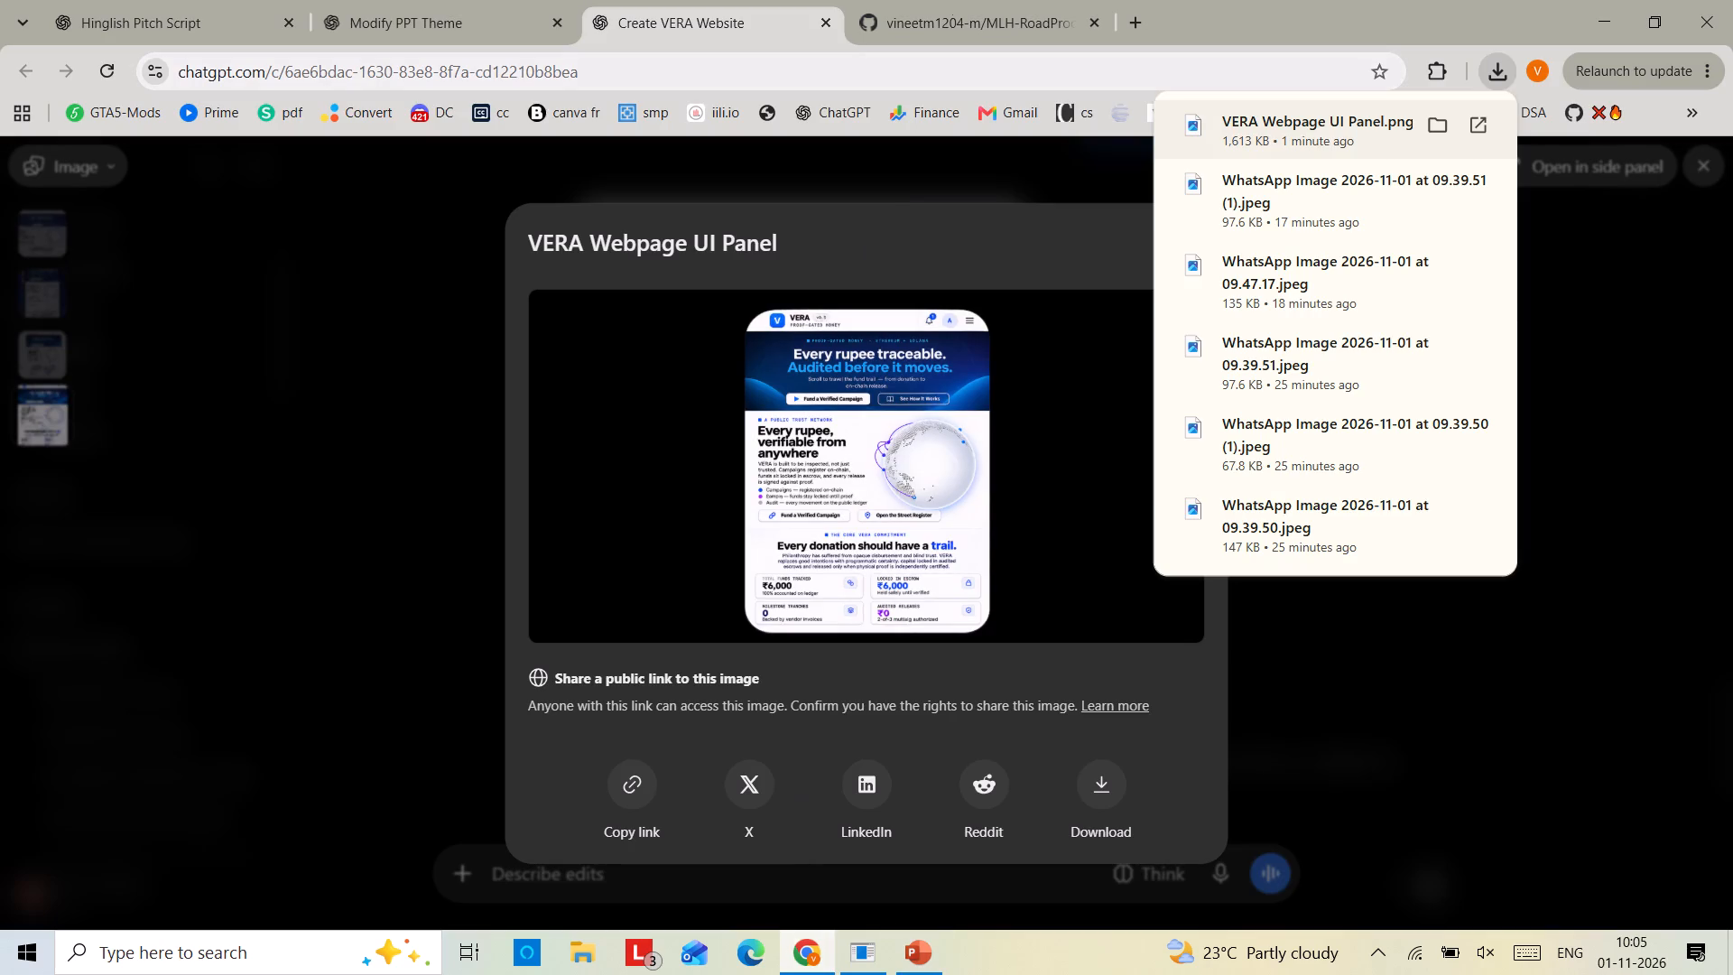
left_click(914, 16)
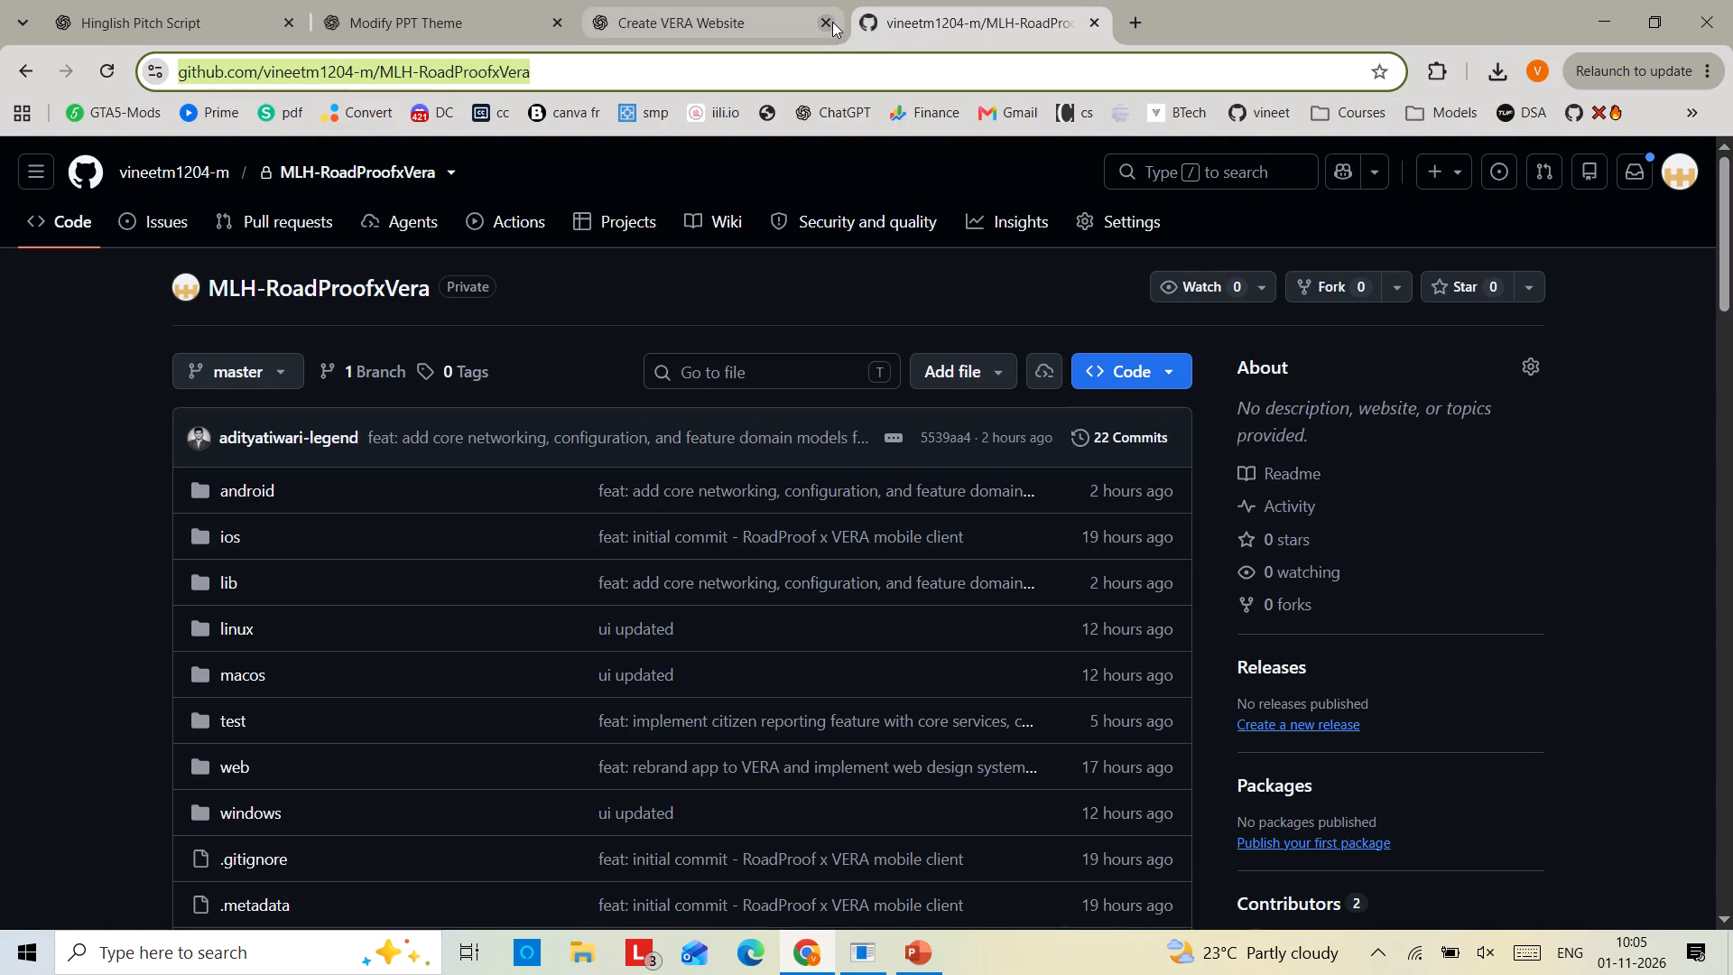
left_click(832, 22)
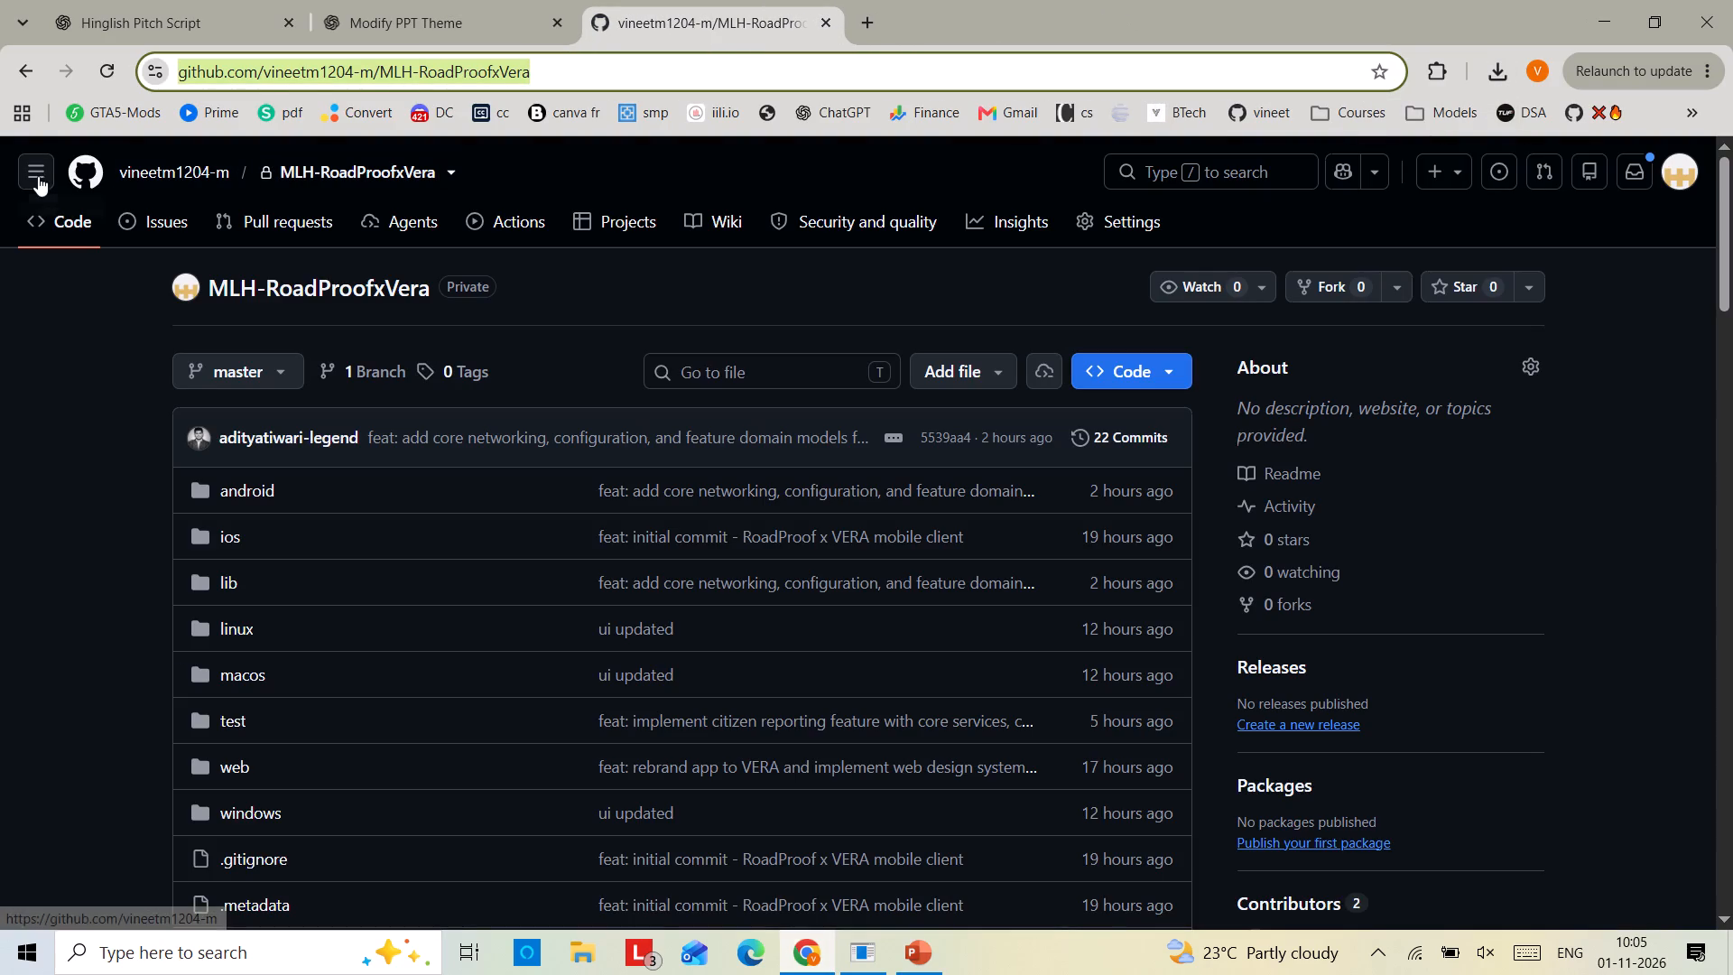
Search the top GitHub repositories for "vera" and open the VERA repository.
left_click(38, 176)
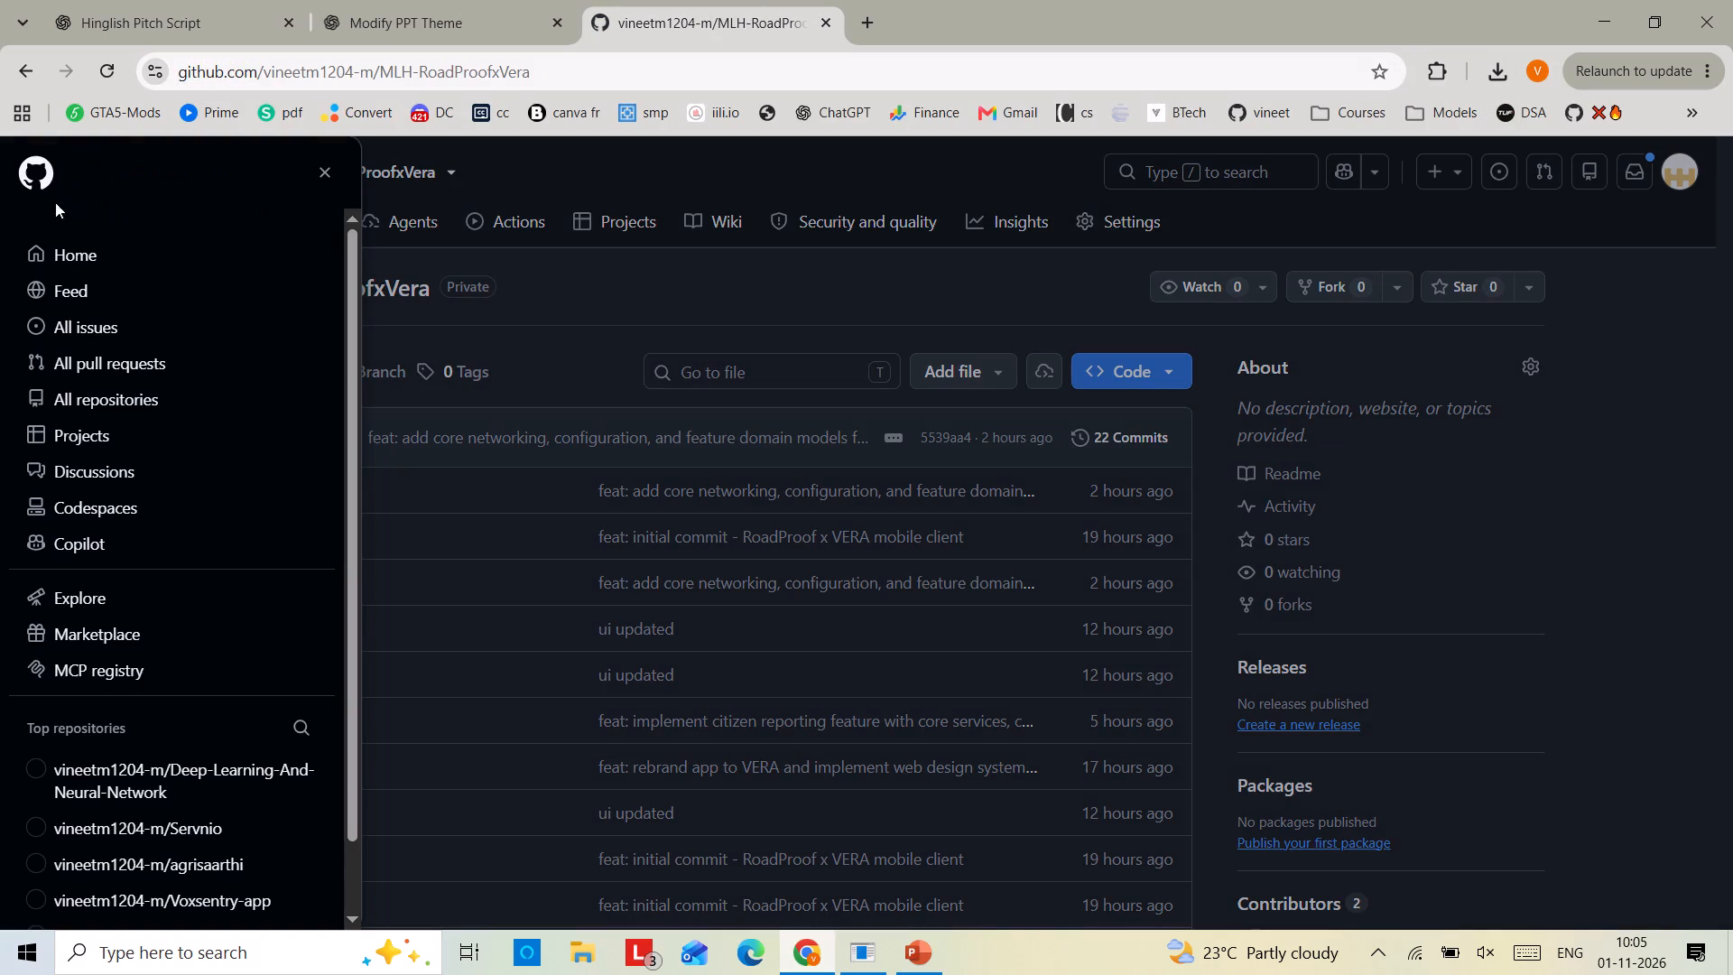
left_click(314, 725)
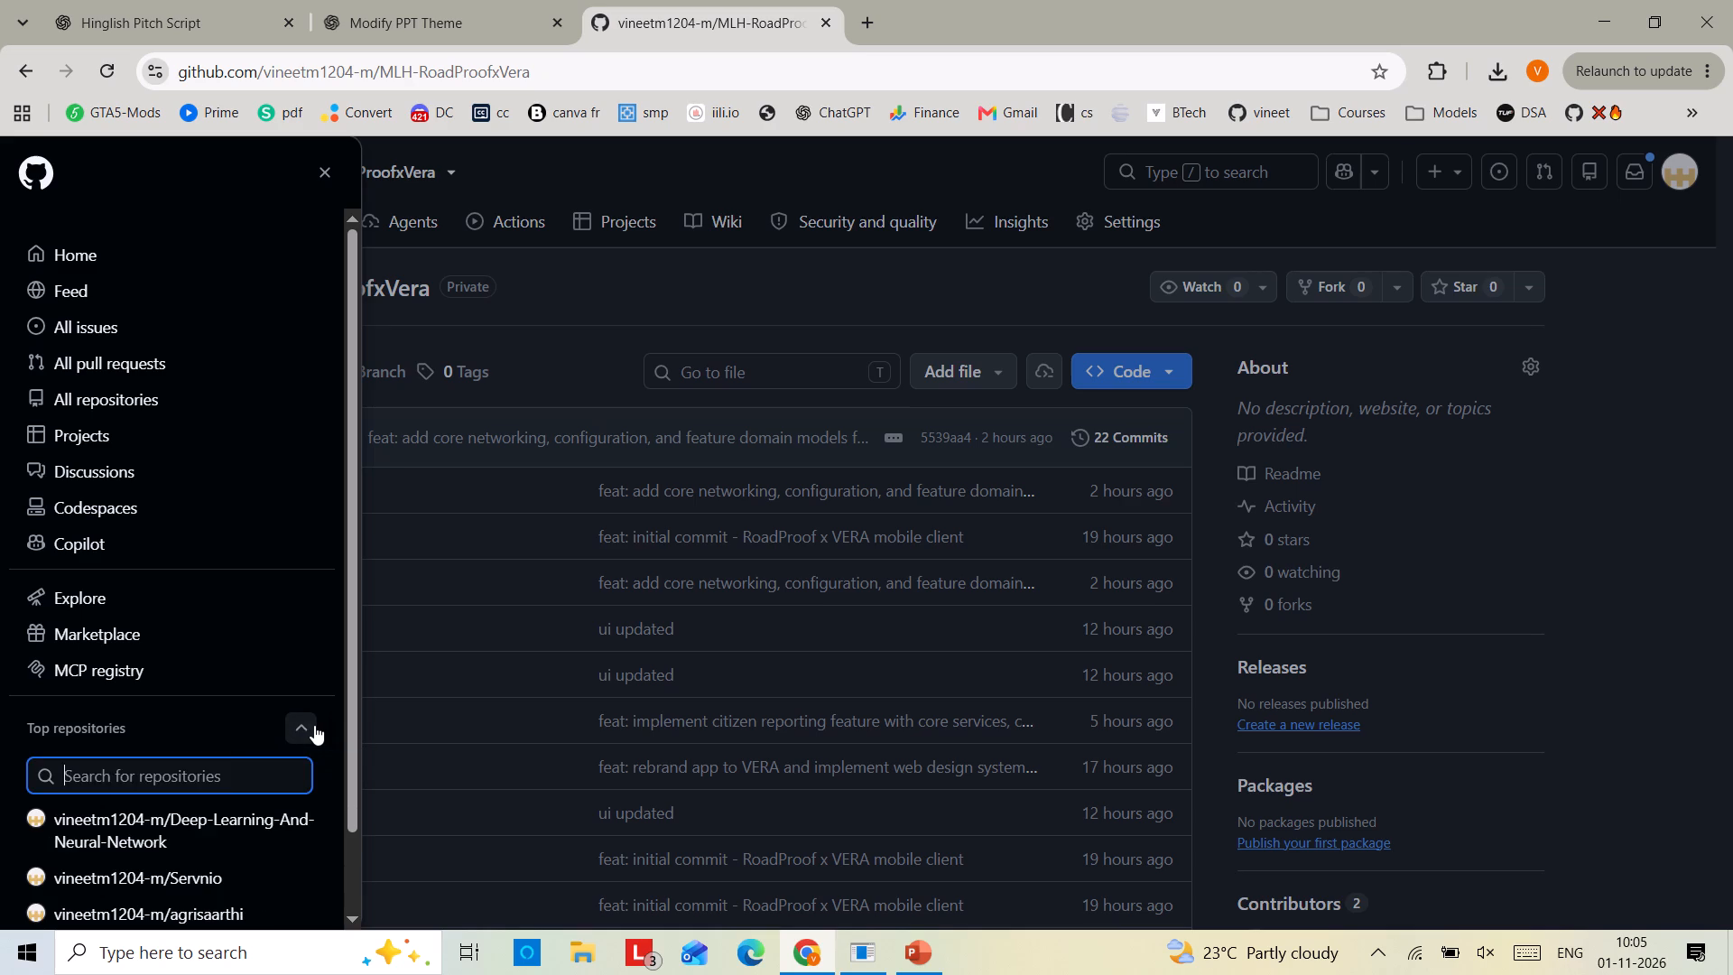
type("vera")
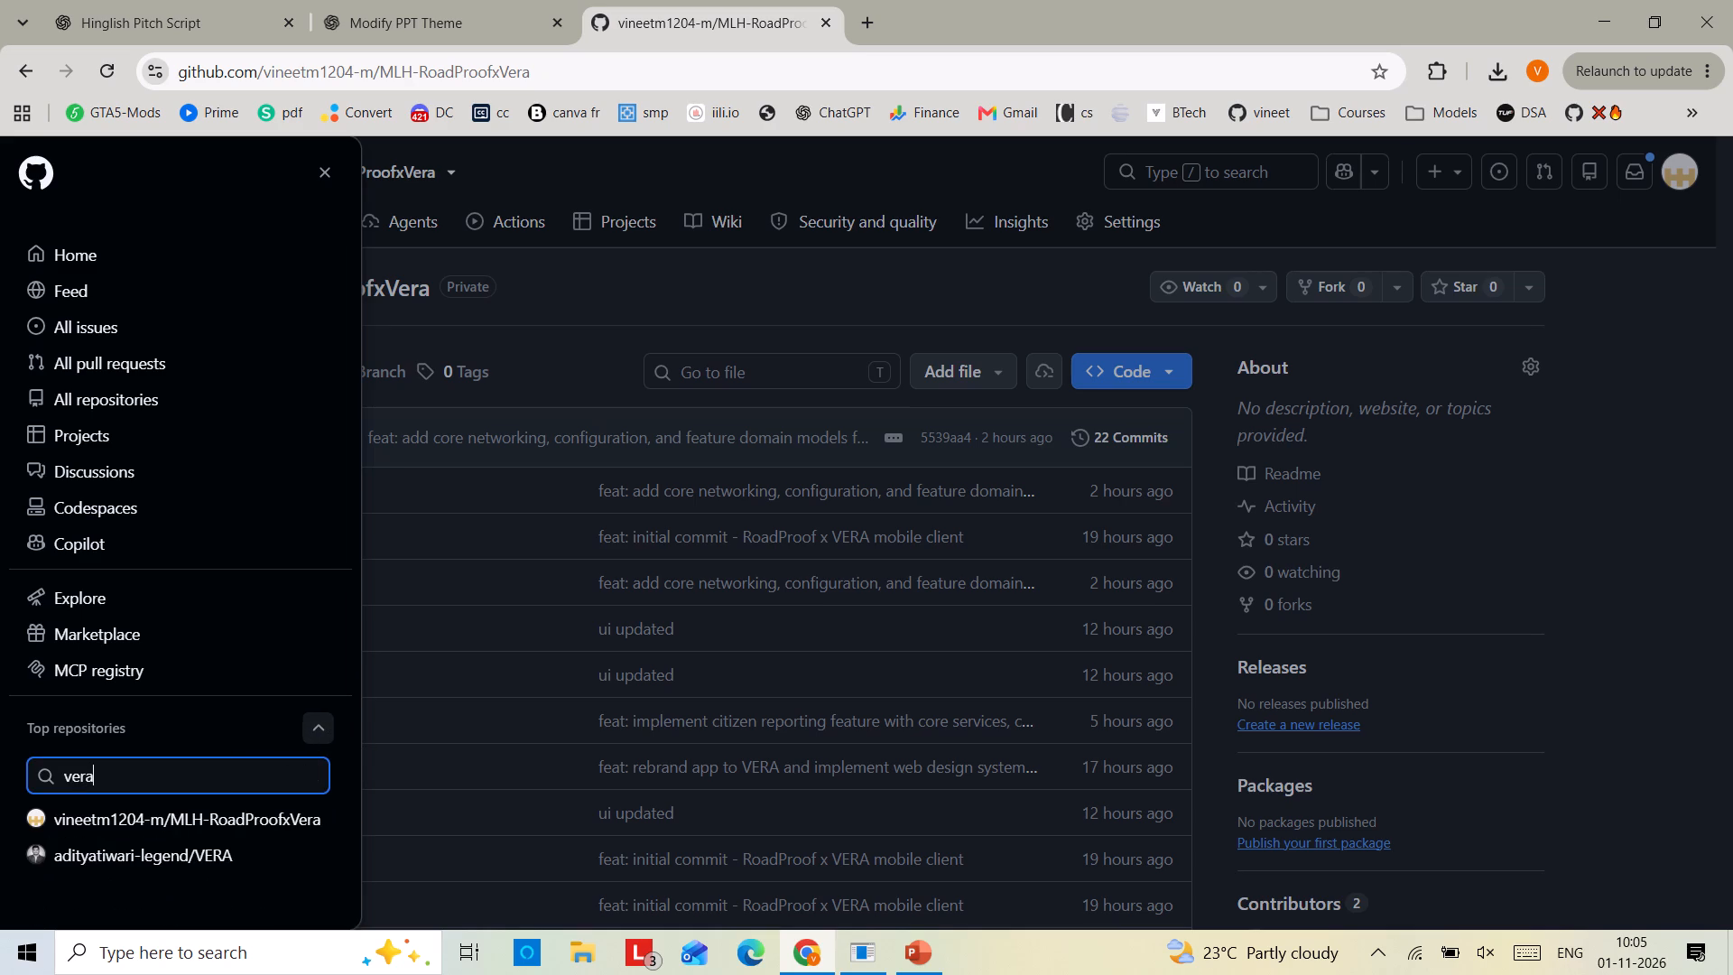
left_click(208, 850)
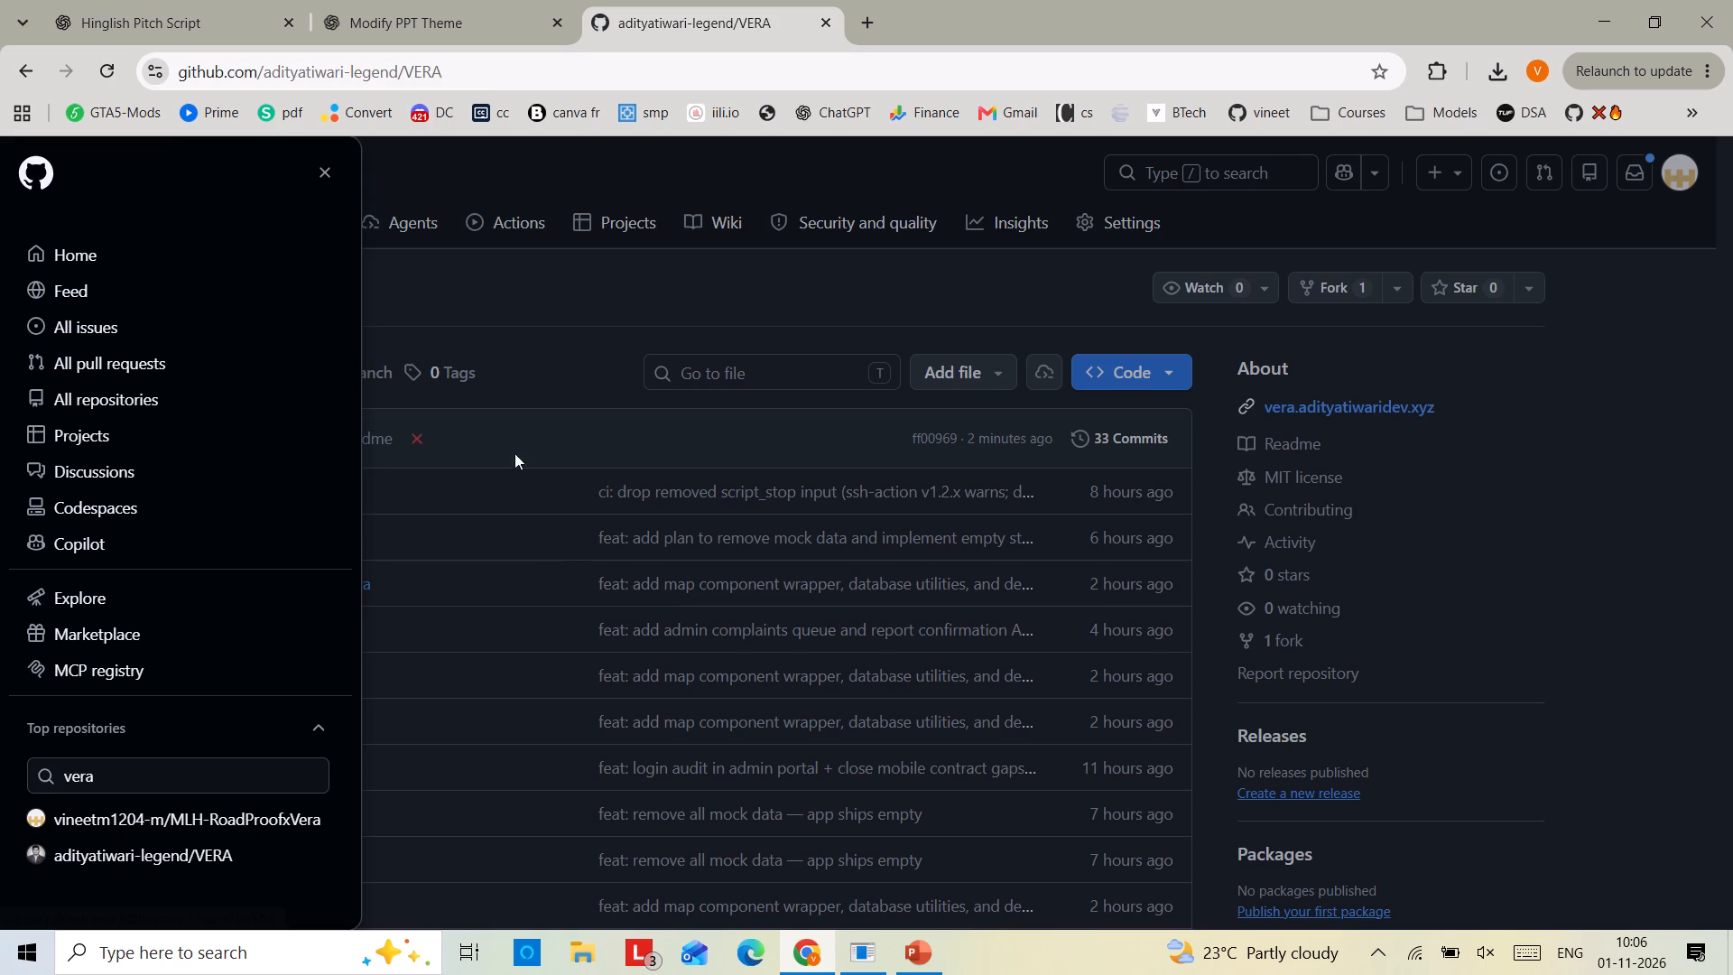
left_click(506, 389)
Open the RoadProof Mobile Repo link from the README's links table and return to the VERA repository page.
scroll(506, 389, "down", 18)
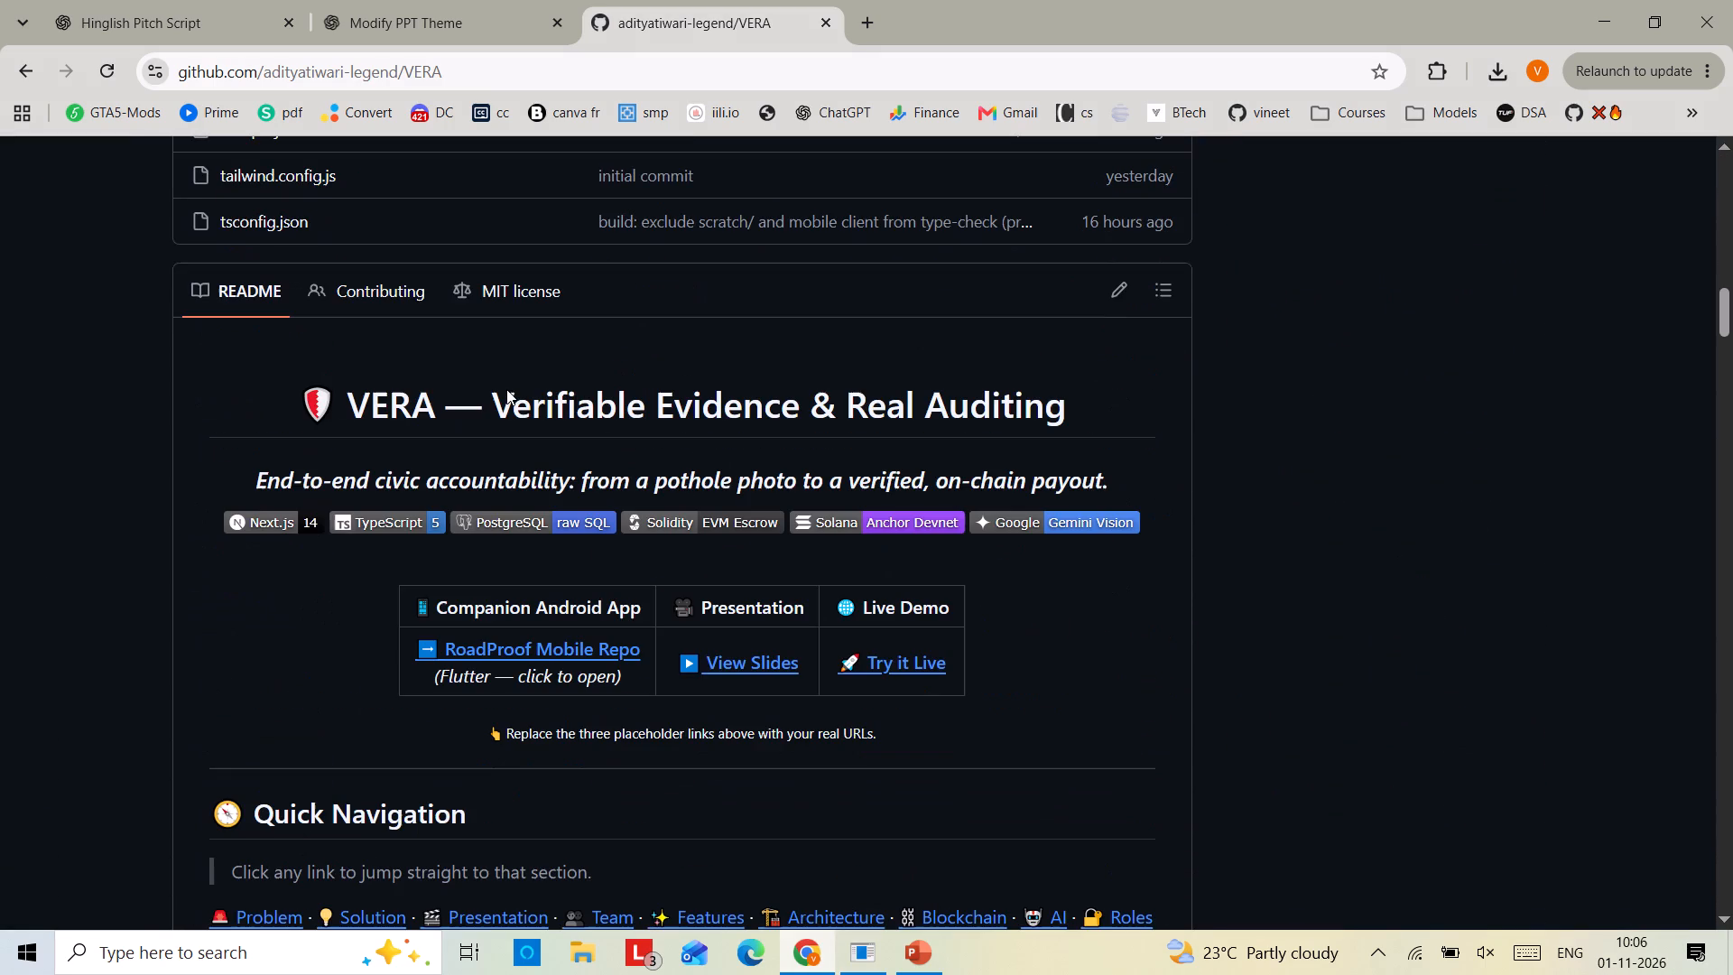
scroll(506, 389, "down", 2)
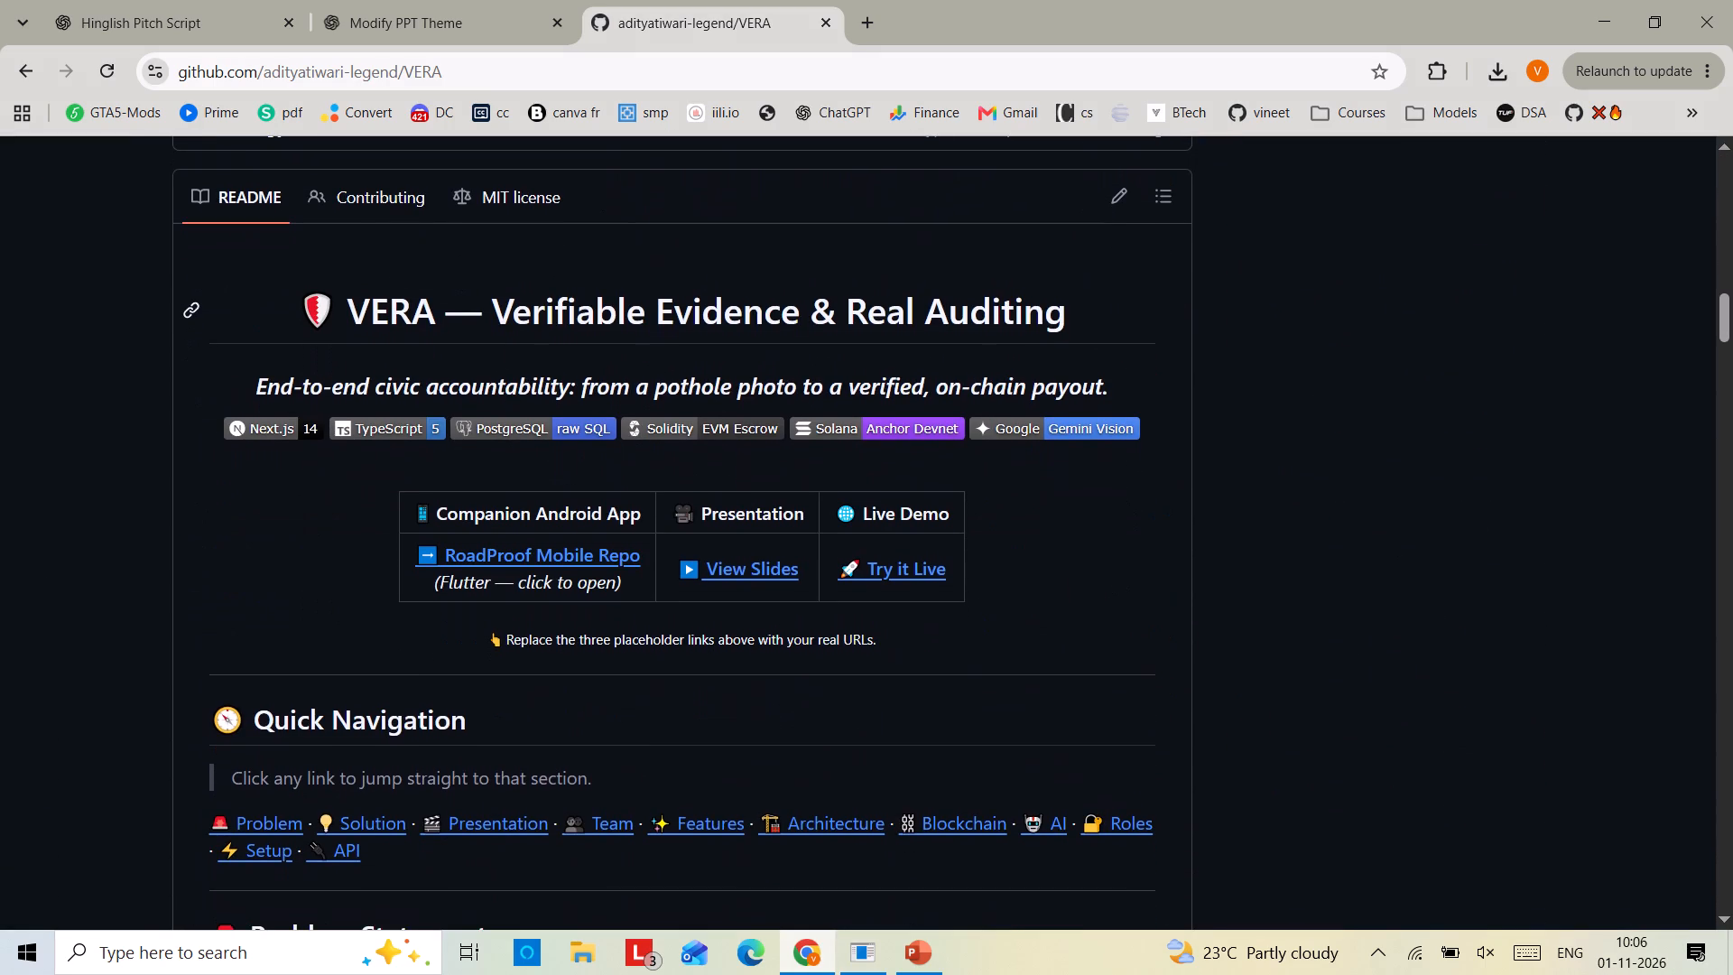
left_click(599, 552)
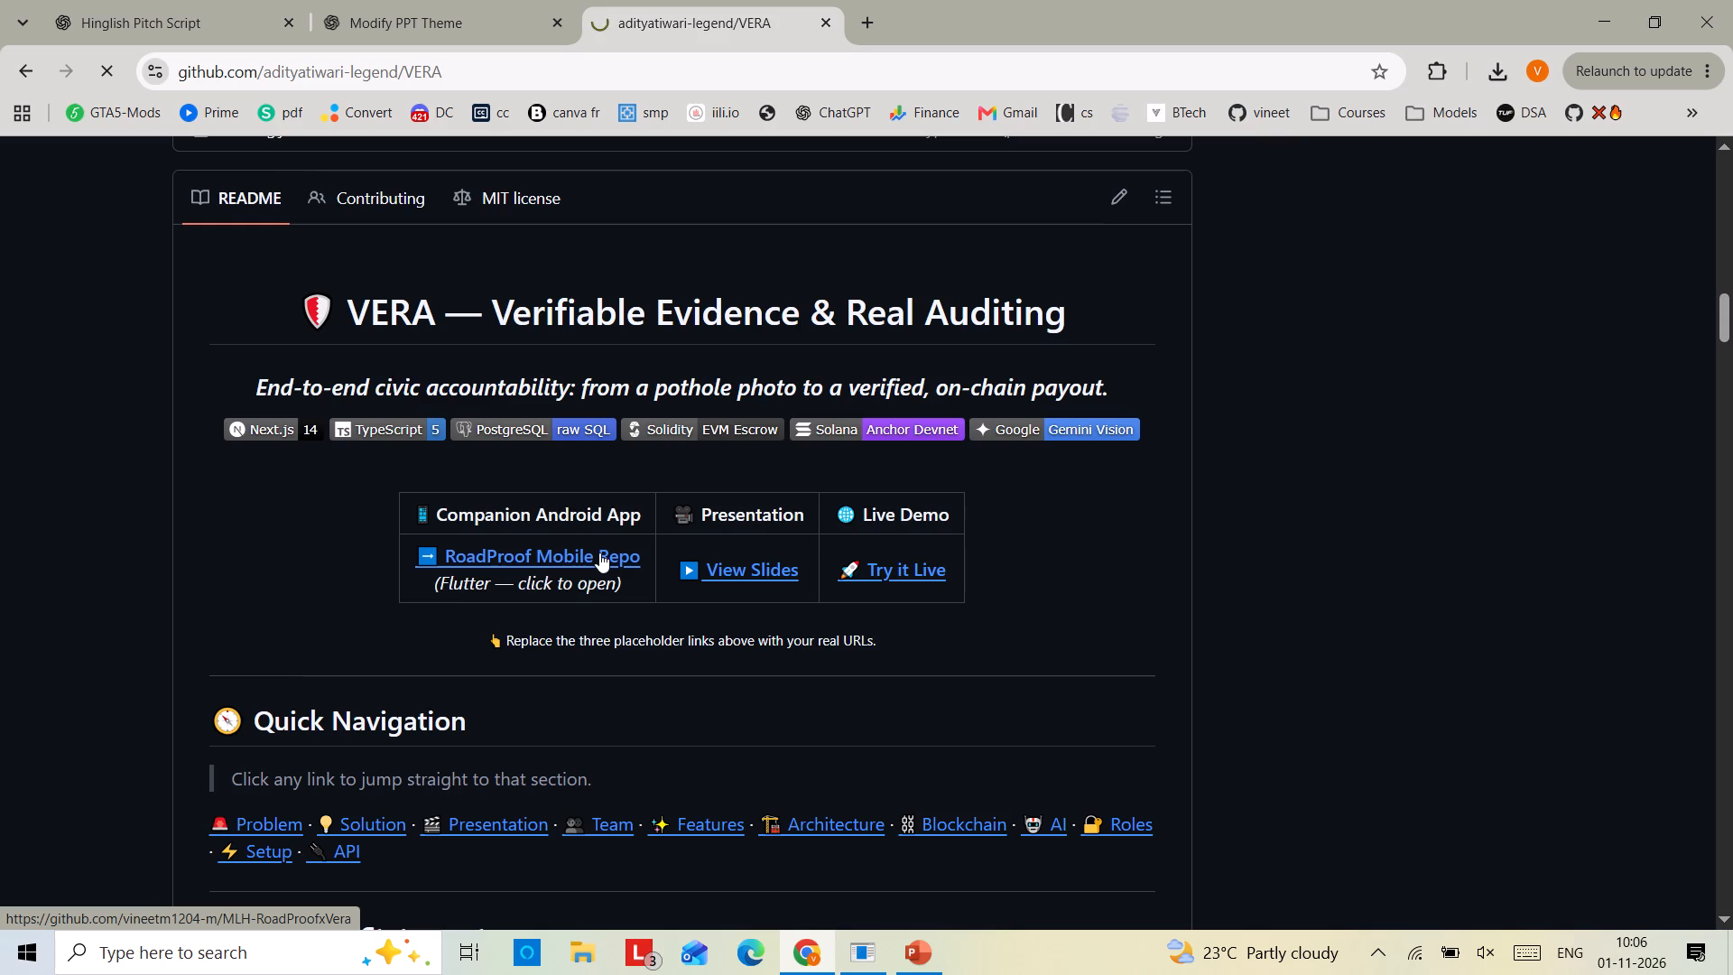
scroll(599, 552, "right", 9)
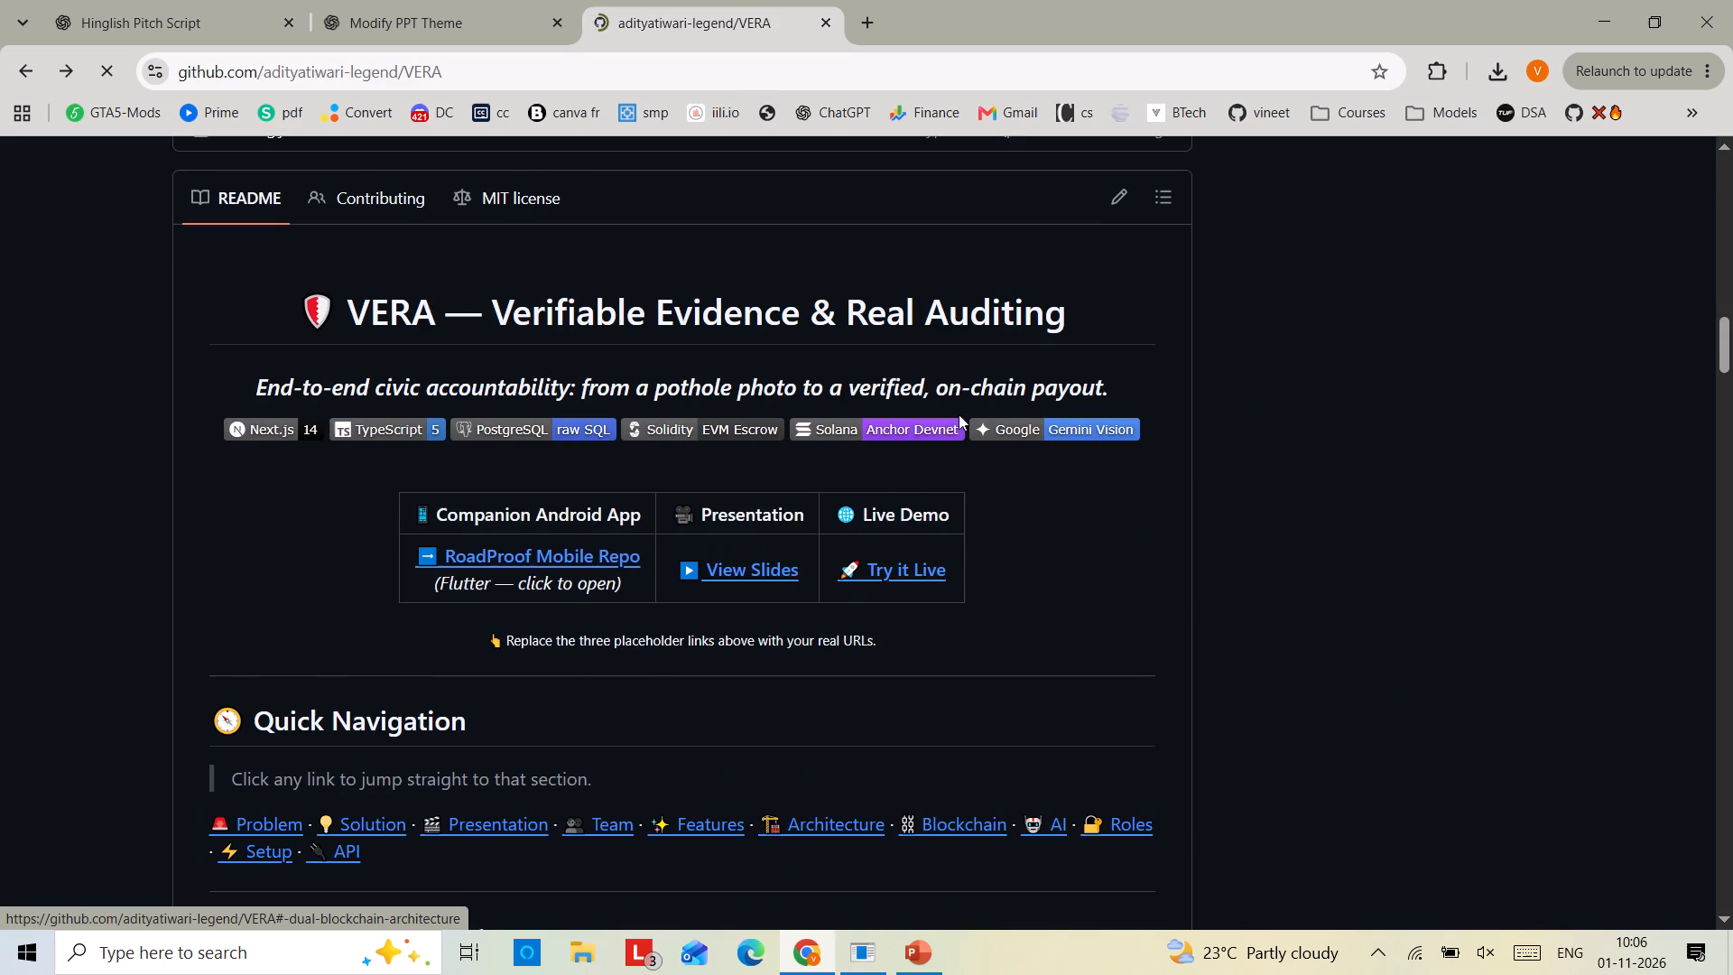
Read the README from Quick Navigation through Problem Statement, Our Solution and Presentation to the Team table.
scroll(959, 671, "down", 1)
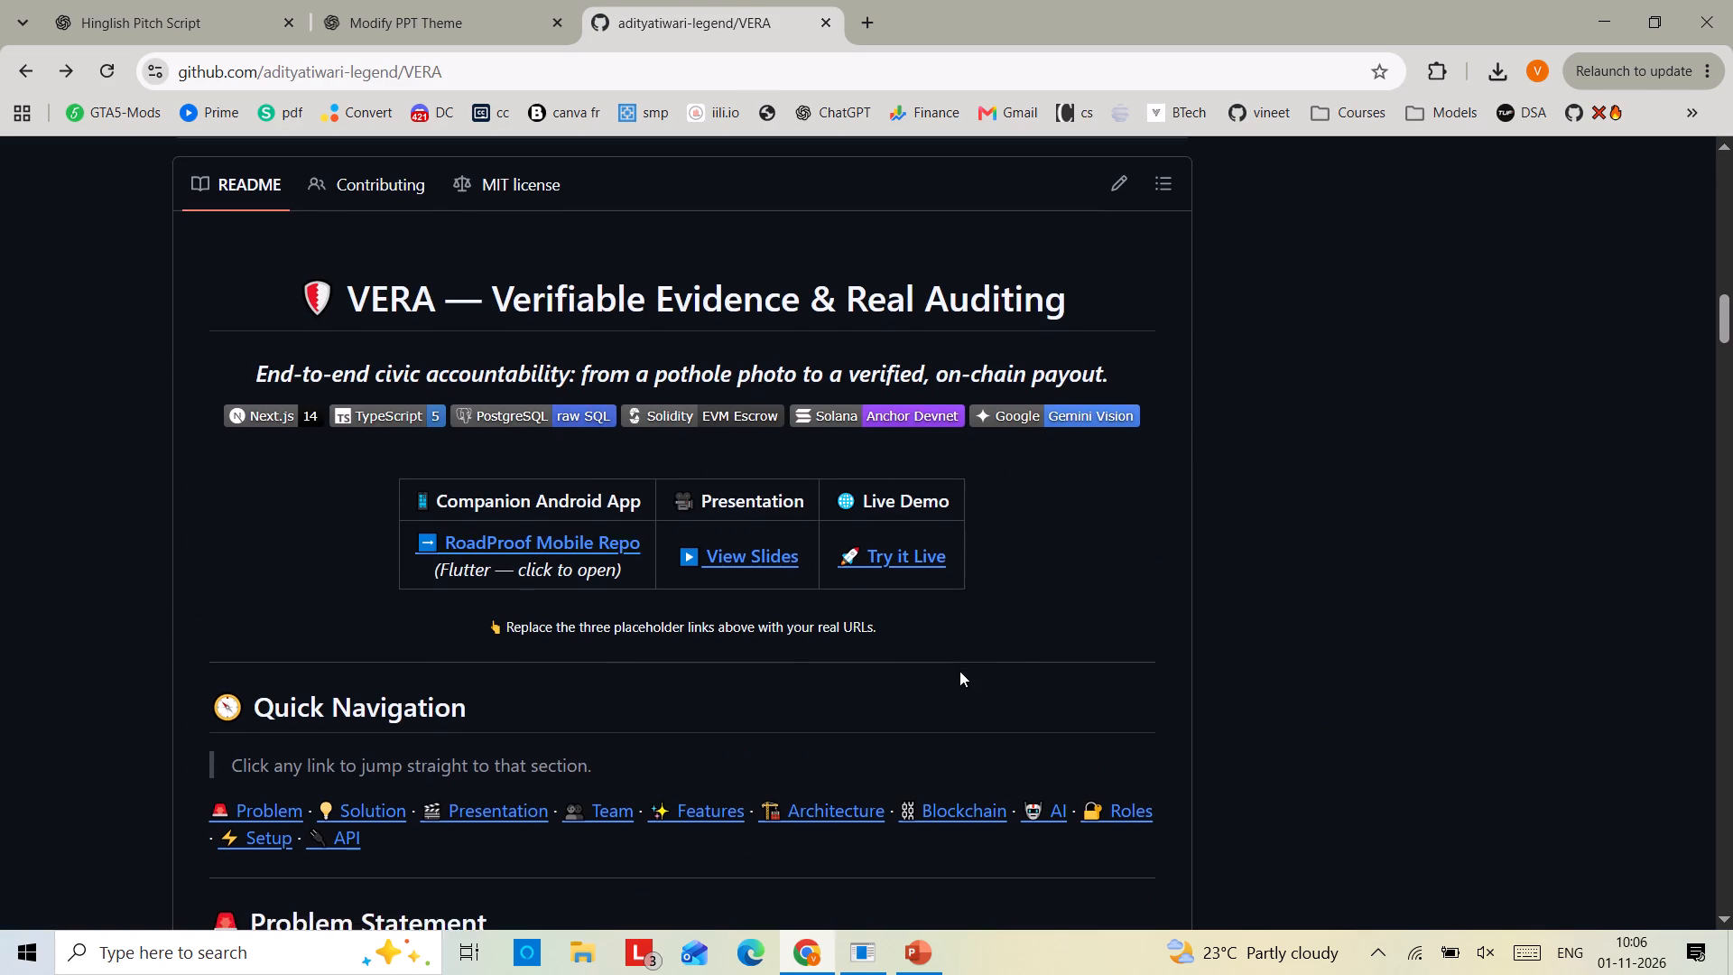
scroll(959, 671, "down", 2)
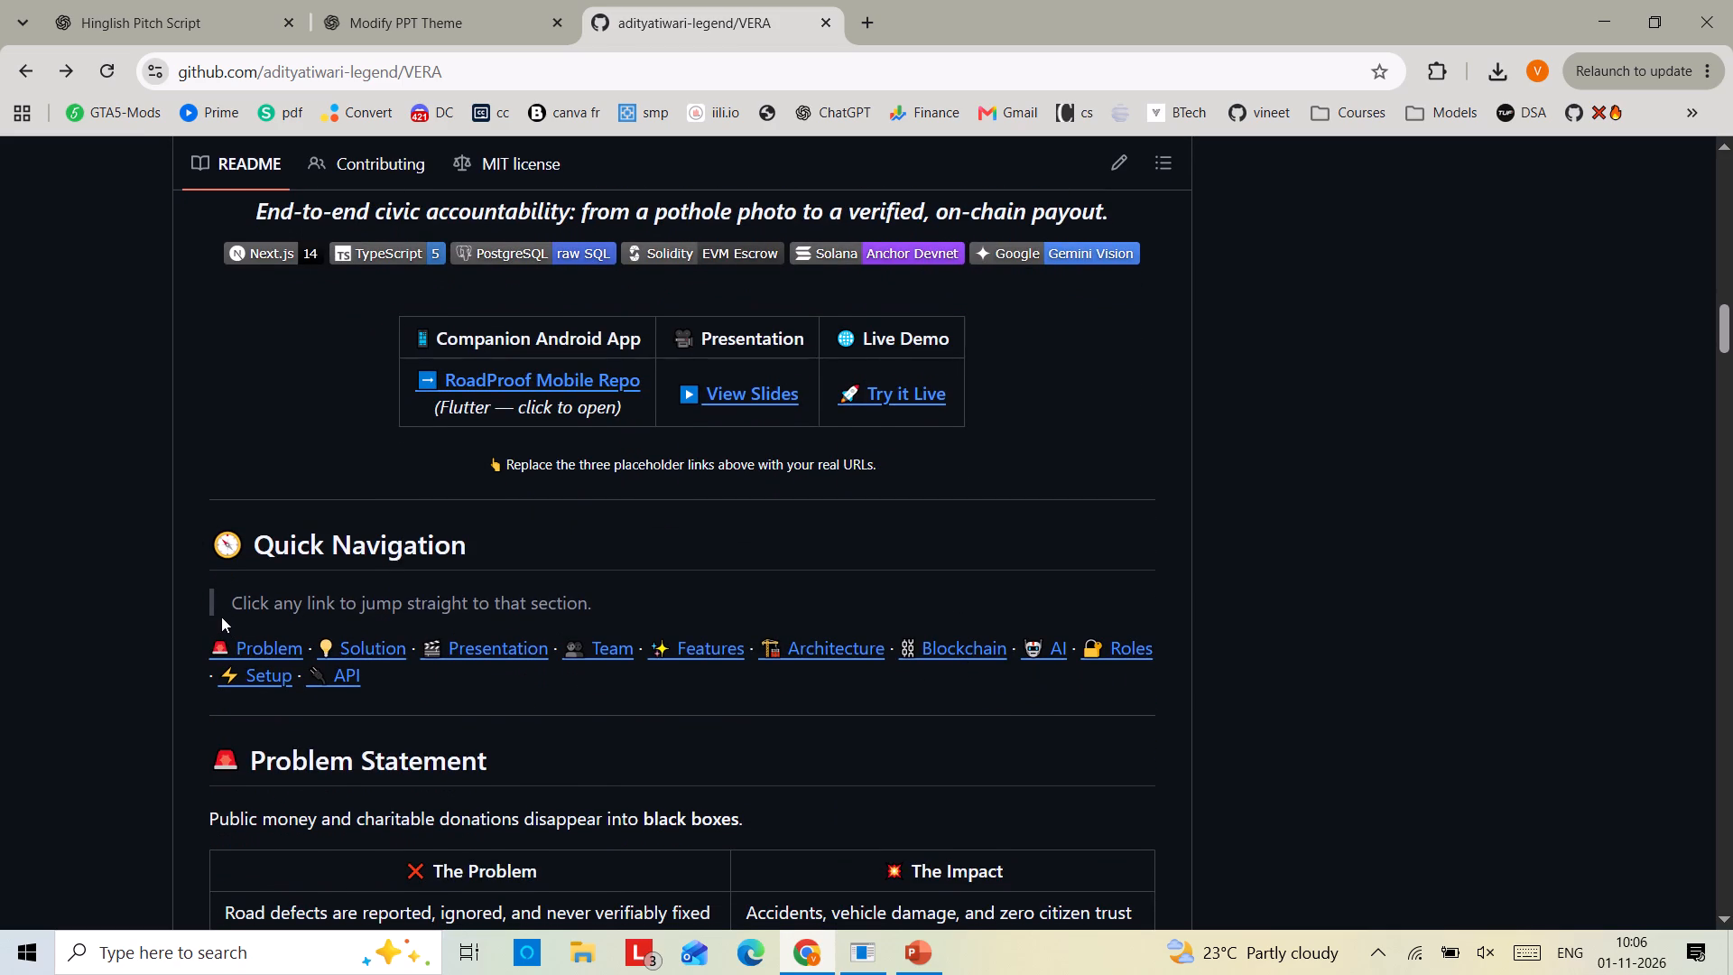
scroll(597, 664, "down", 1)
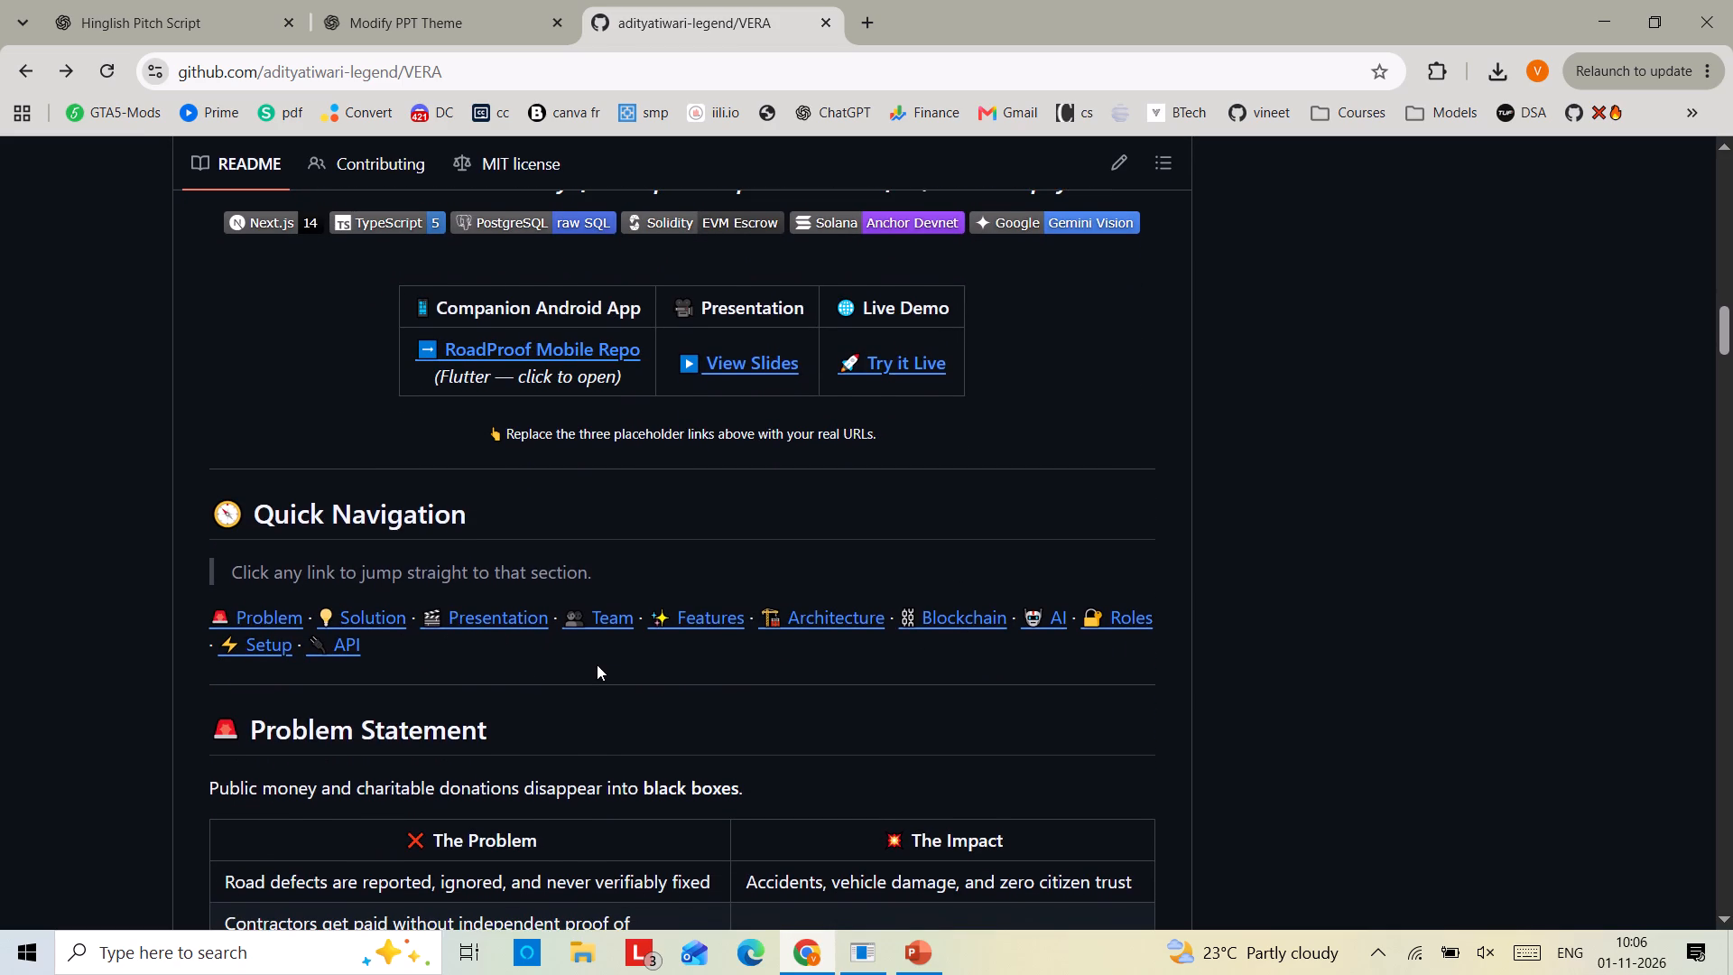
scroll(597, 664, "down", 4)
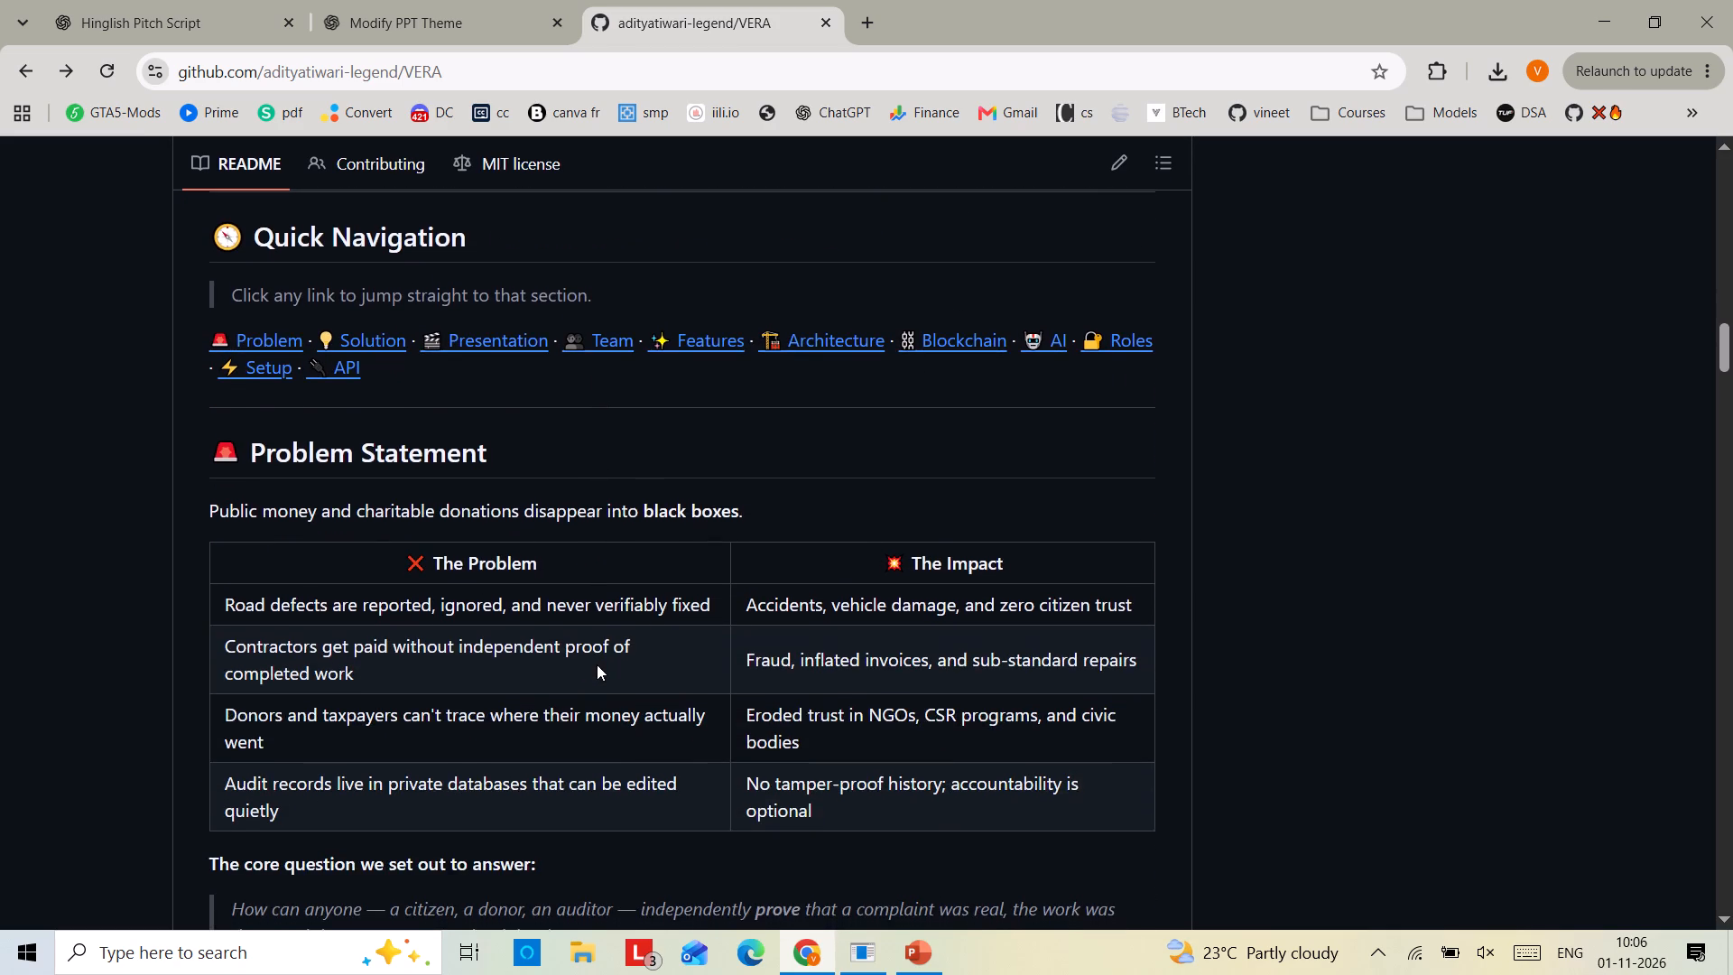
scroll(597, 664, "down", 3)
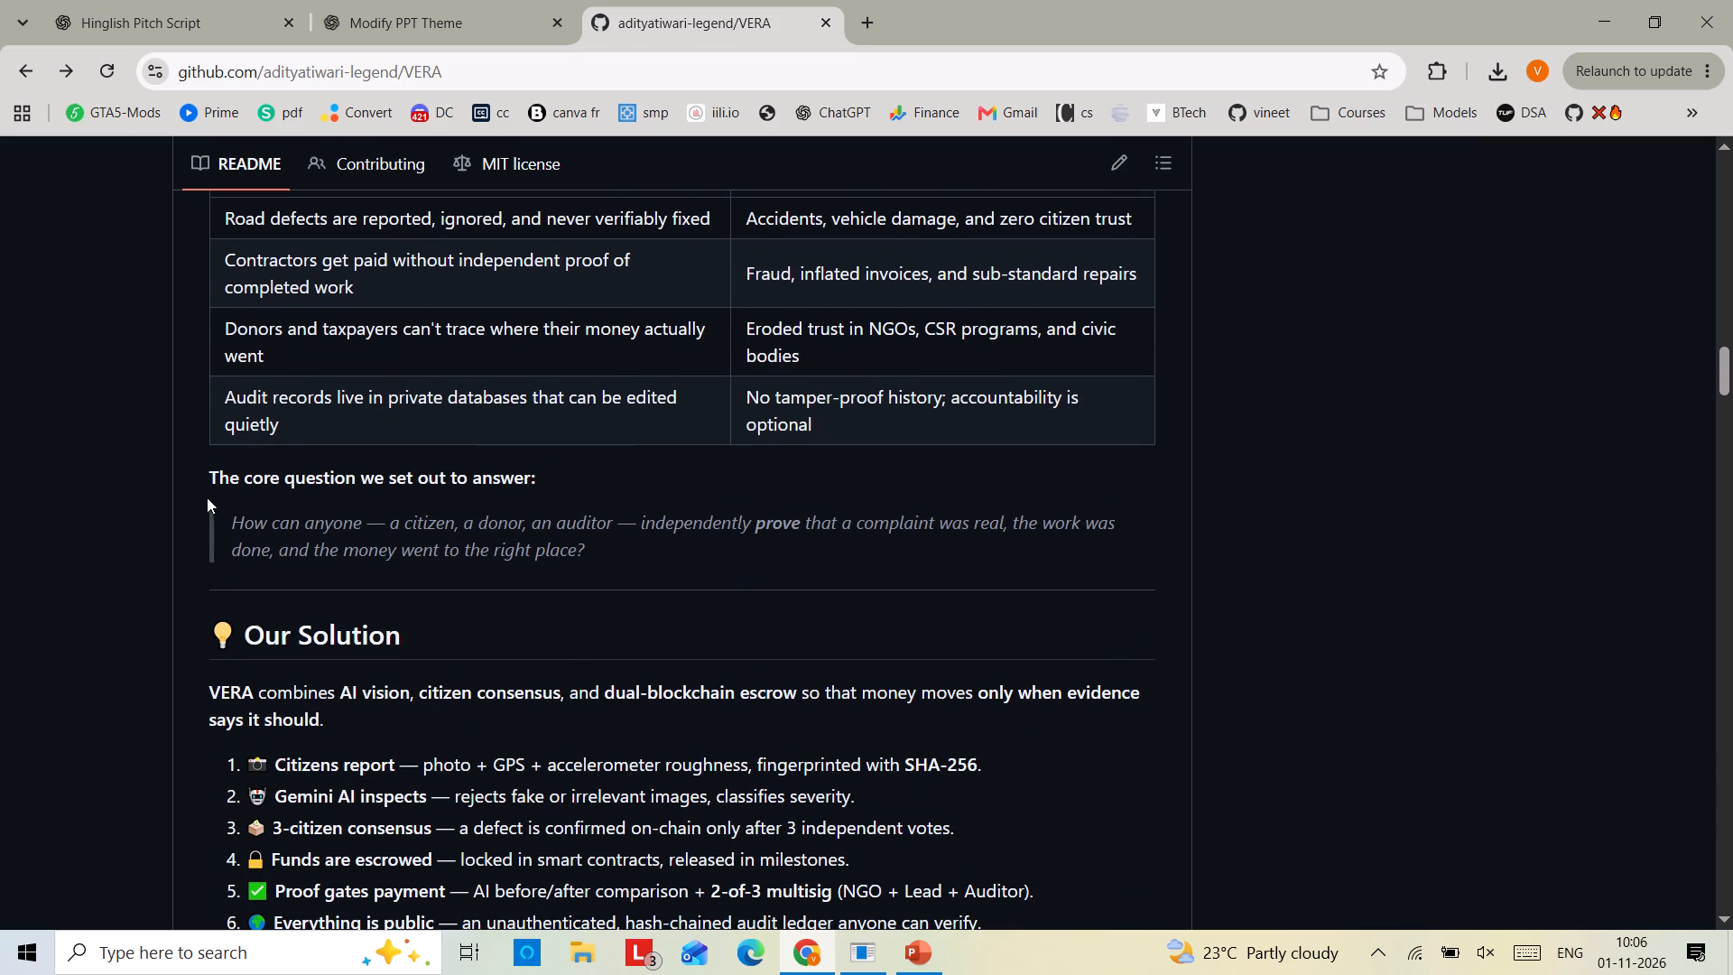
left_click_drag(228, 517, 571, 524)
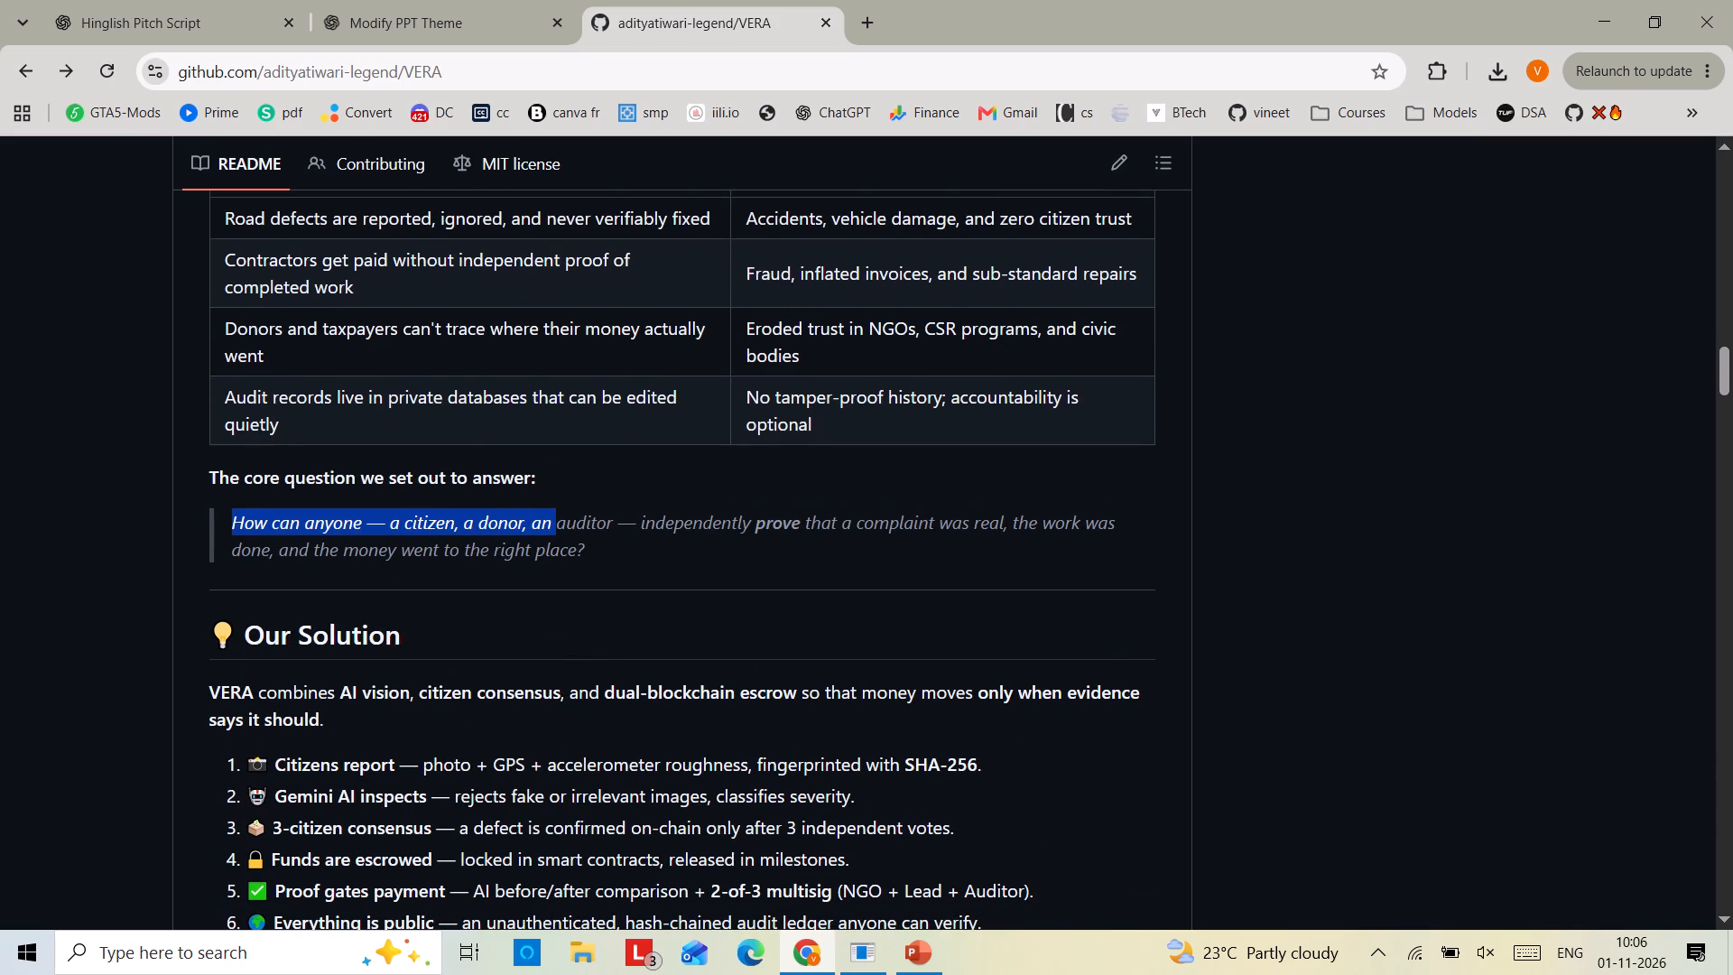
left_click_drag(571, 524, 767, 554)
left_click(767, 554)
scroll(767, 554, "down", 5)
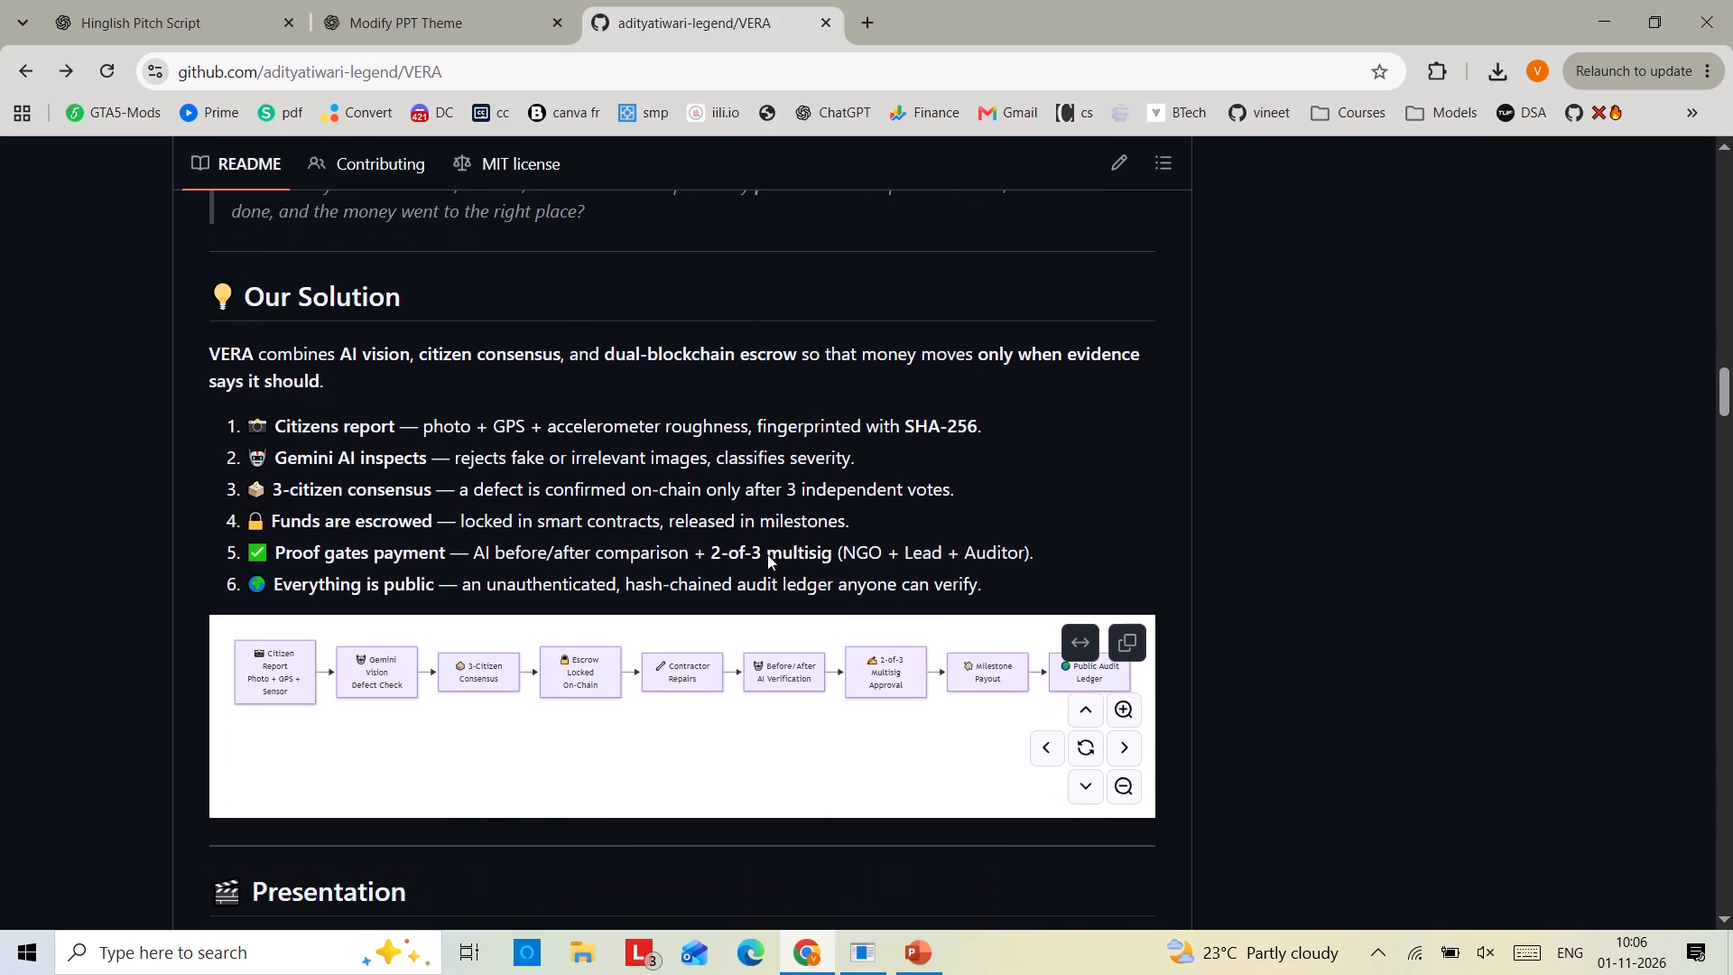
scroll(767, 554, "down", 3)
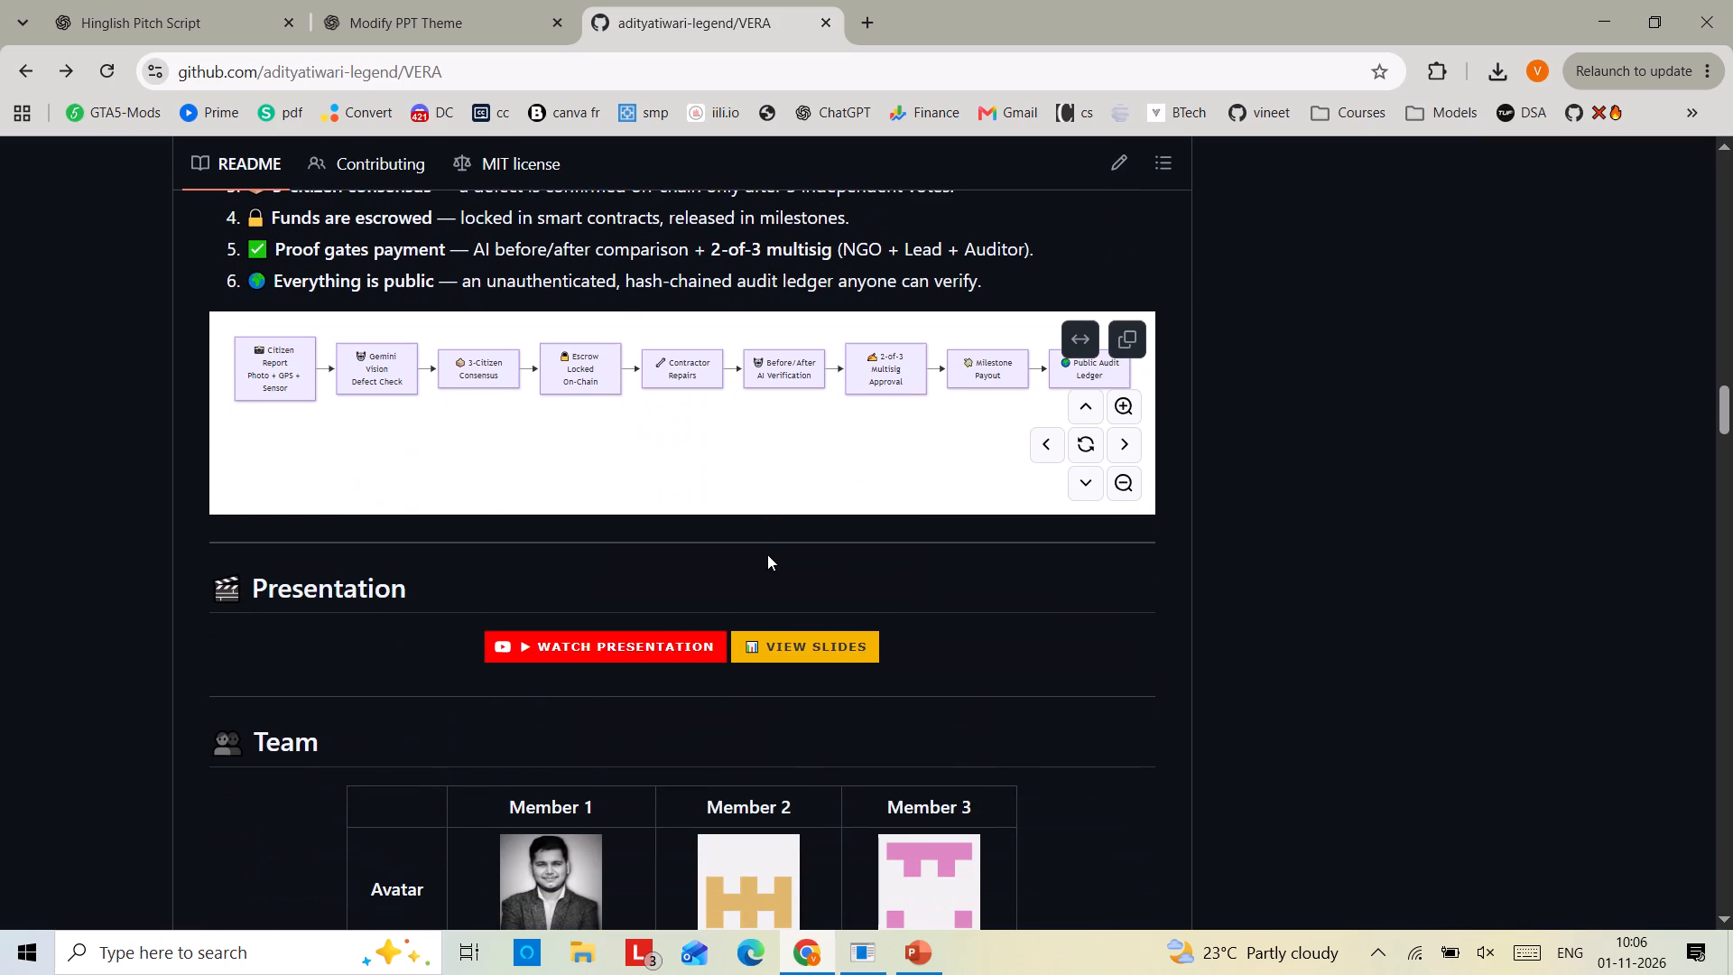
scroll(674, 580, "down", 3)
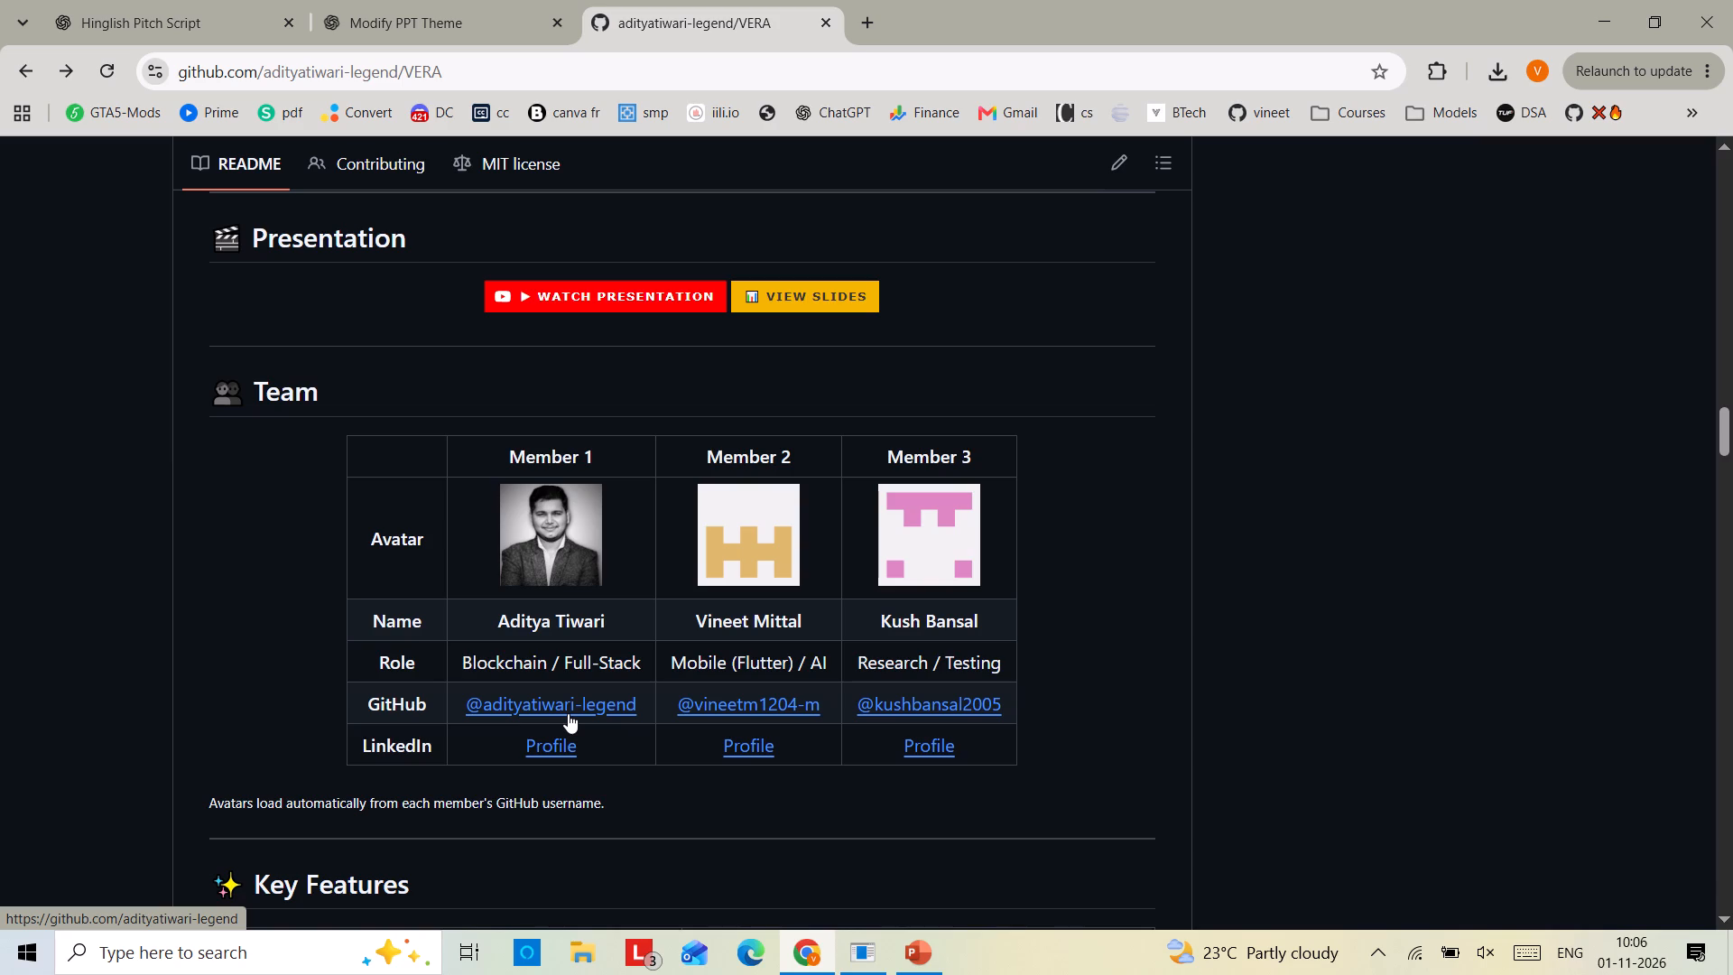
Review the README's system architecture diagram, Dual-Blockchain Architecture section and 3-Stage Payout Lifecycle diagram.
scroll(568, 713, "up", 13)
scroll(568, 713, "up", 8)
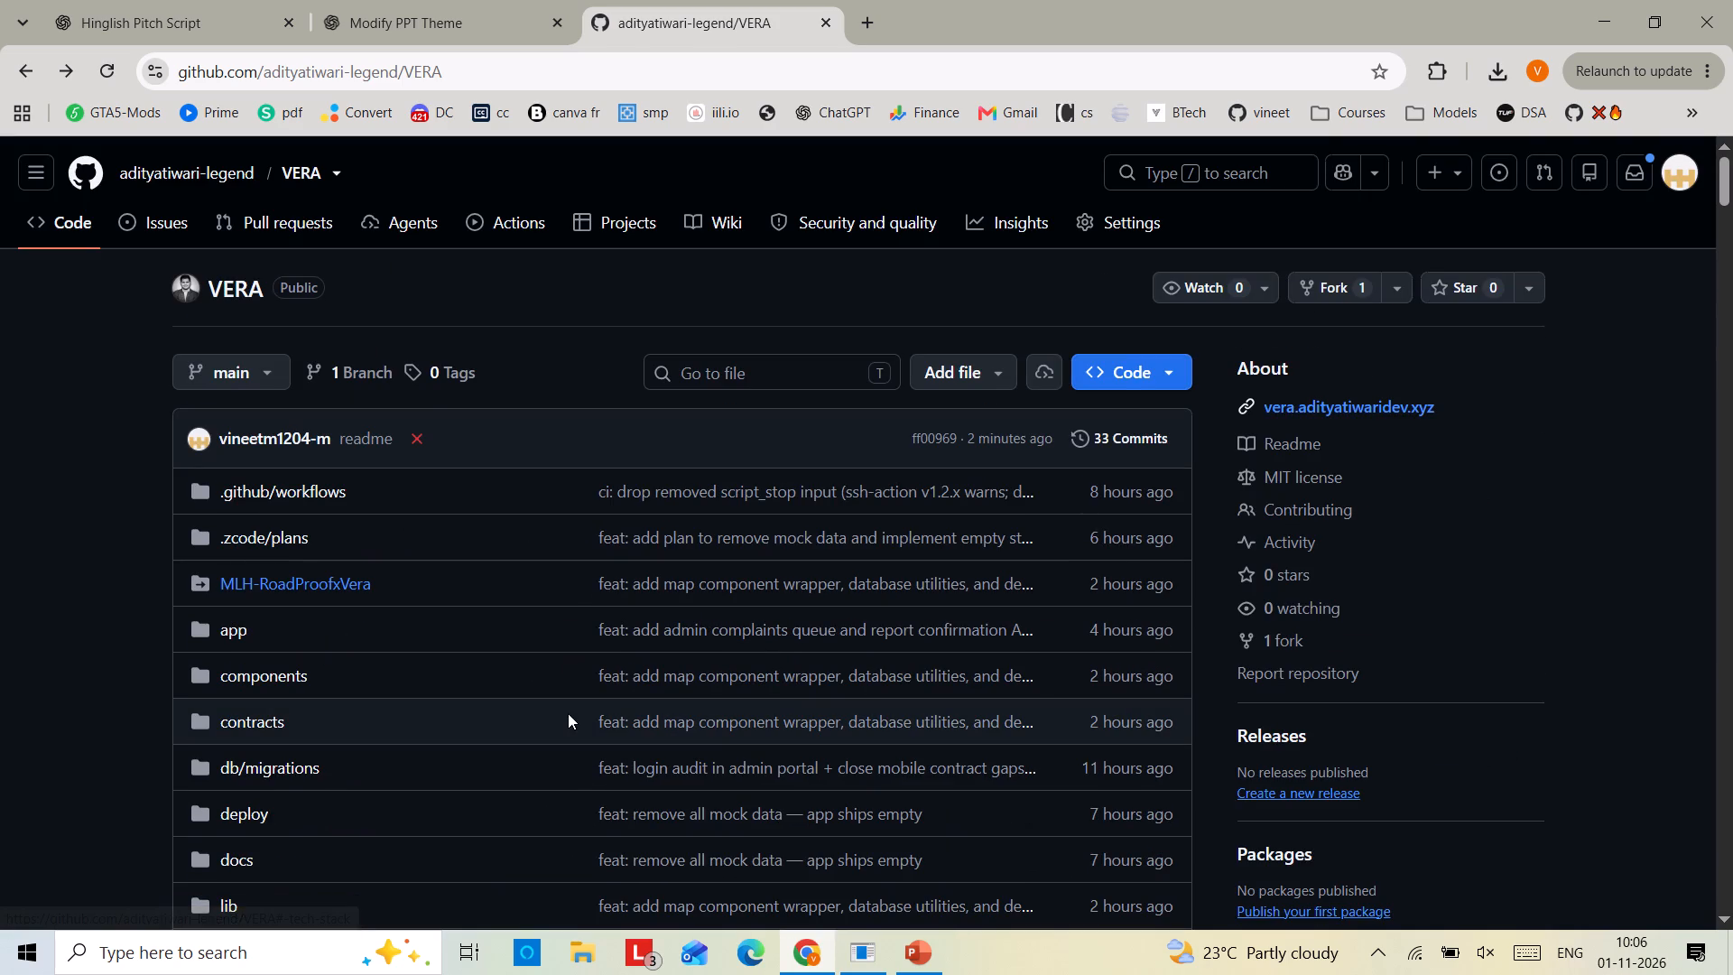
left_click(568, 713)
scroll(568, 713, "down", 17)
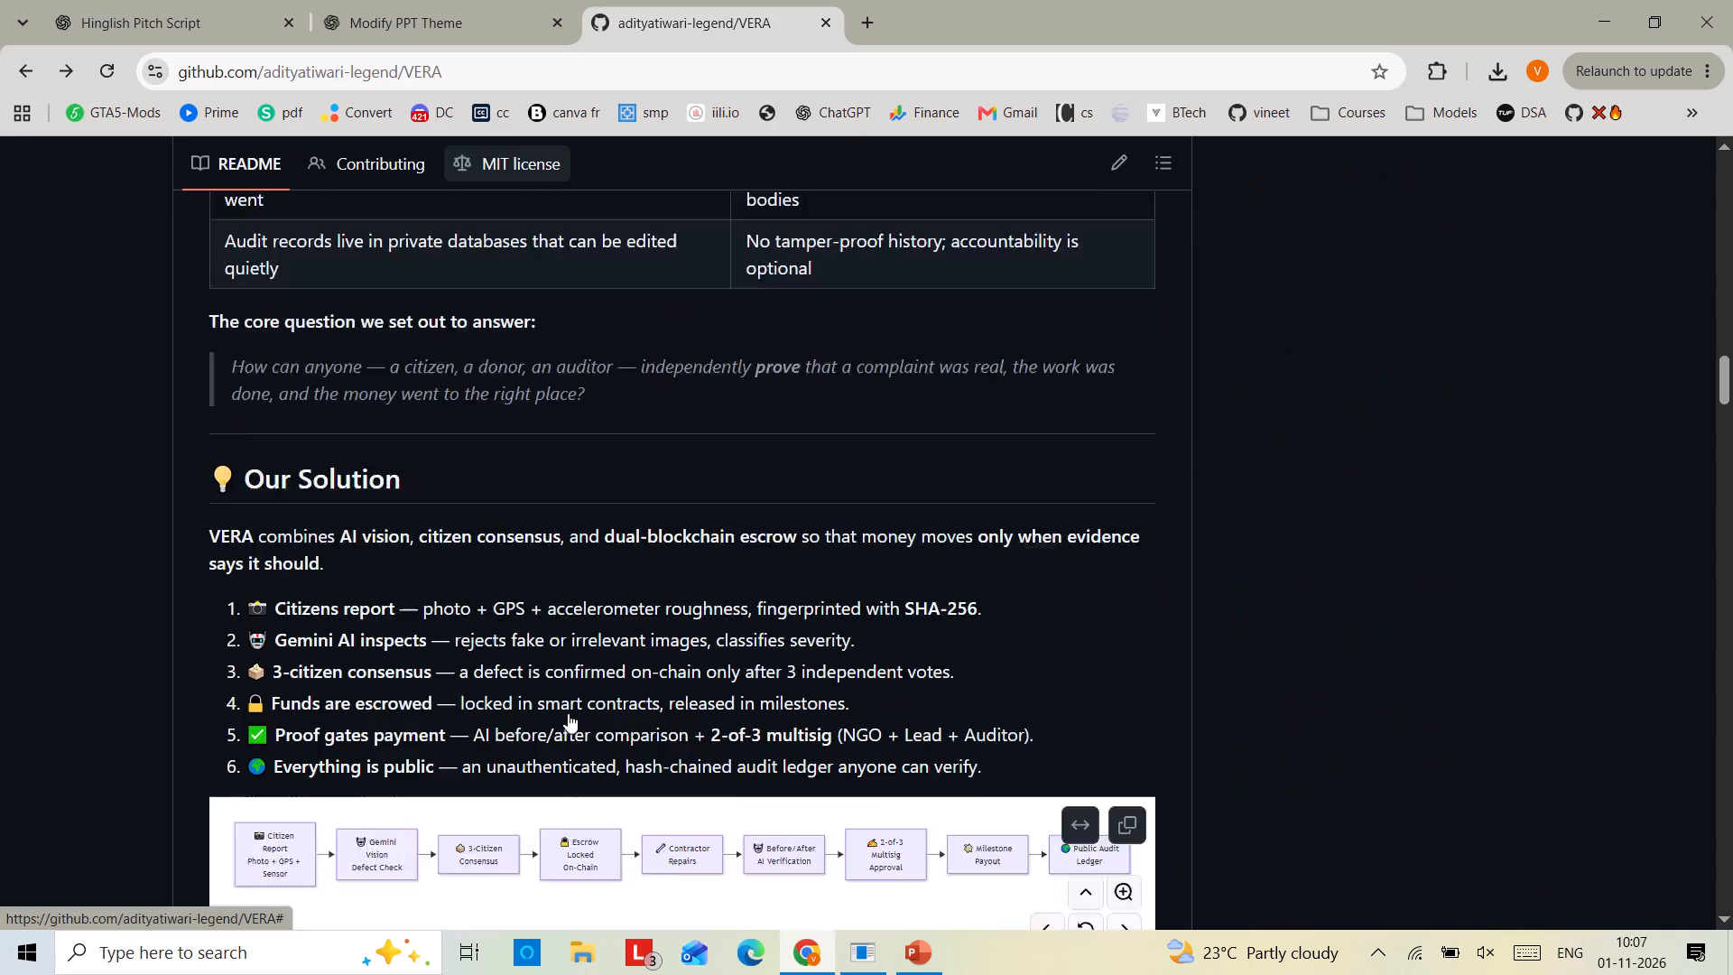
scroll(568, 713, "down", 7)
scroll(568, 713, "up", 7)
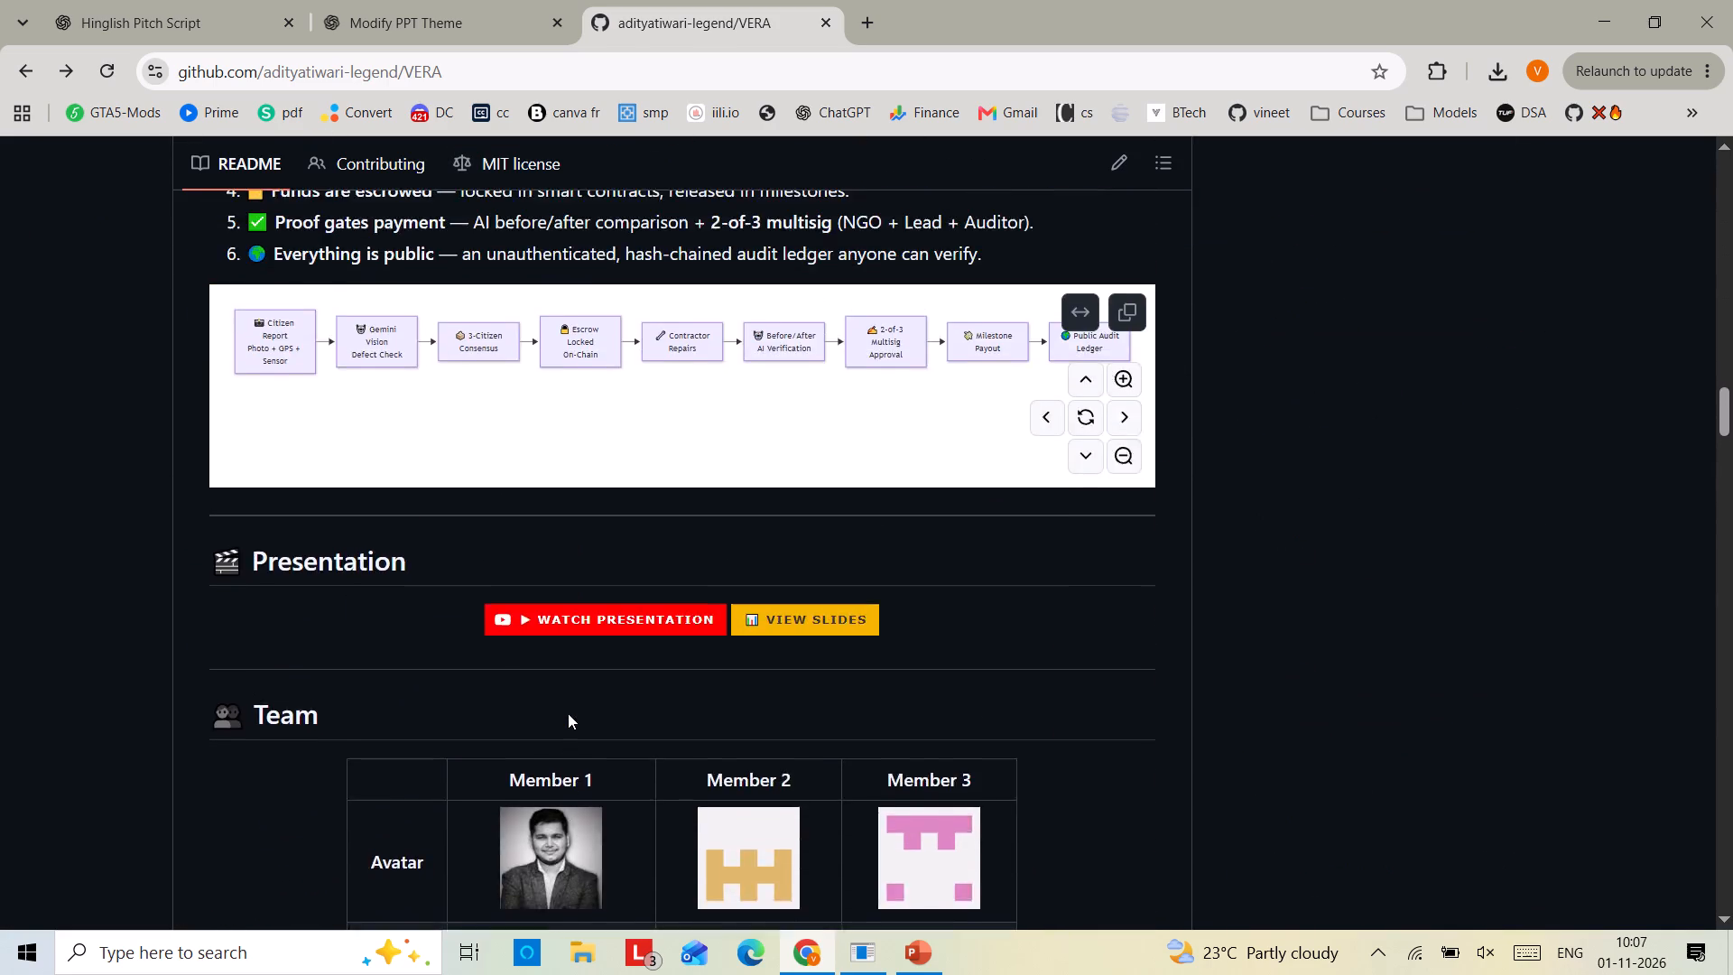
scroll(568, 713, "up", 1)
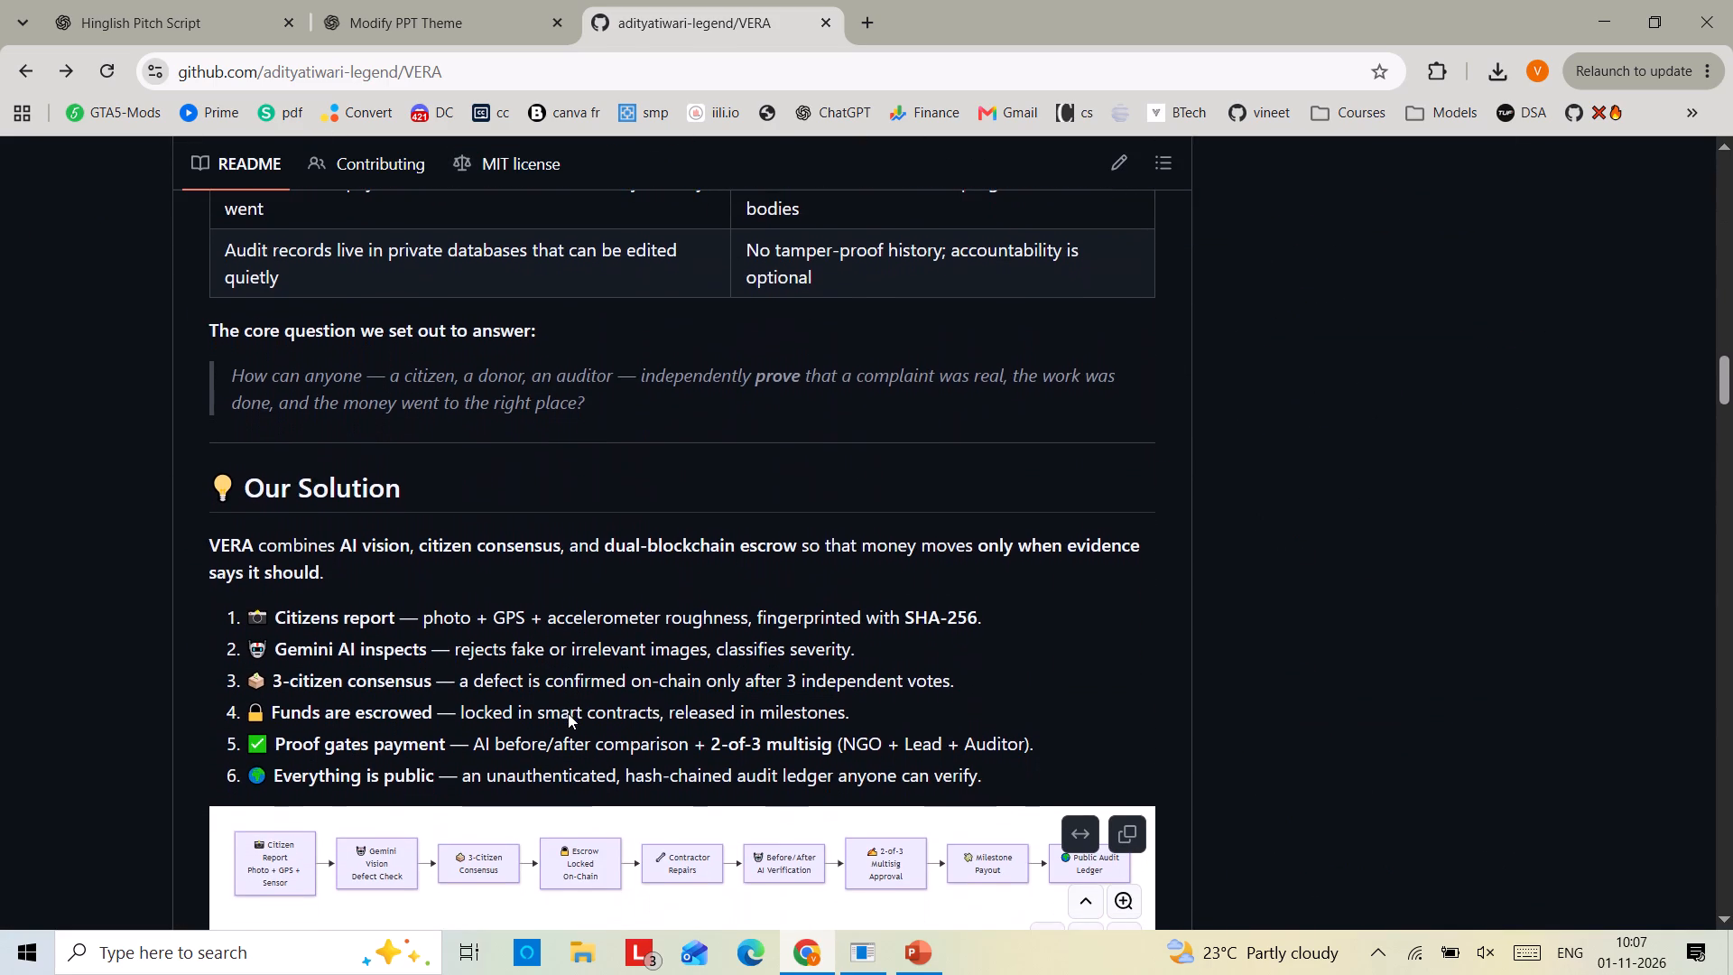
scroll(568, 713, "up", 1)
scroll(568, 713, "down", 15)
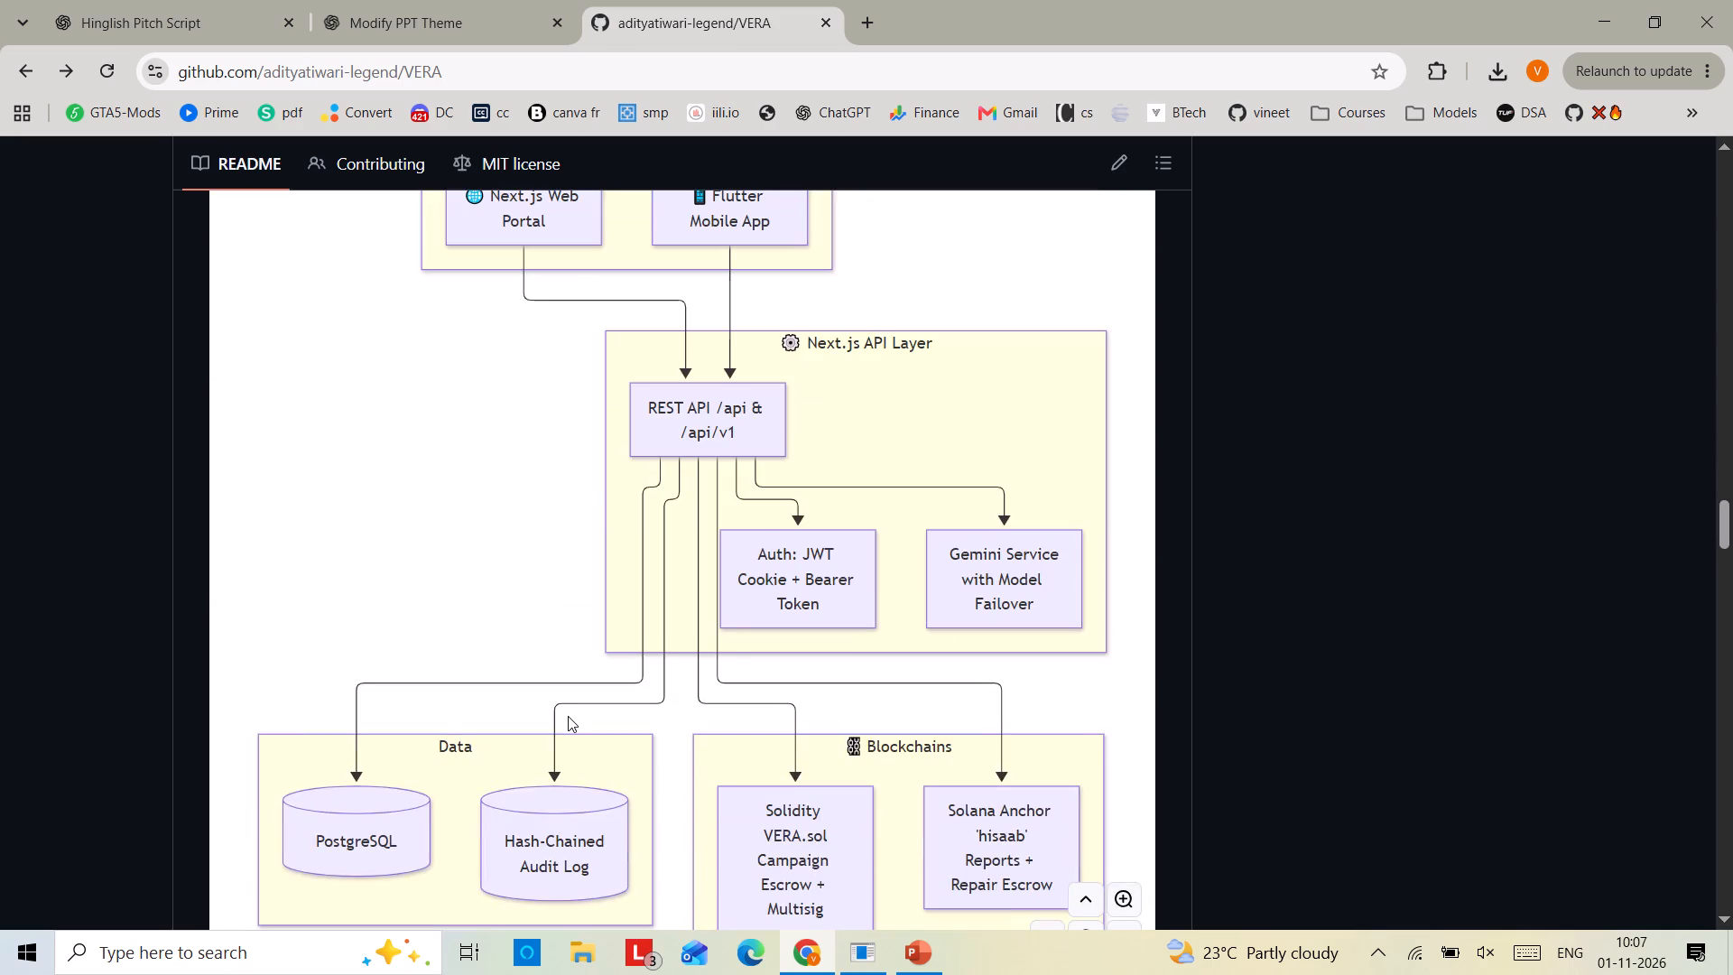
scroll(568, 716, "up", 1)
scroll(568, 716, "down", 11)
scroll(568, 716, "up", 1)
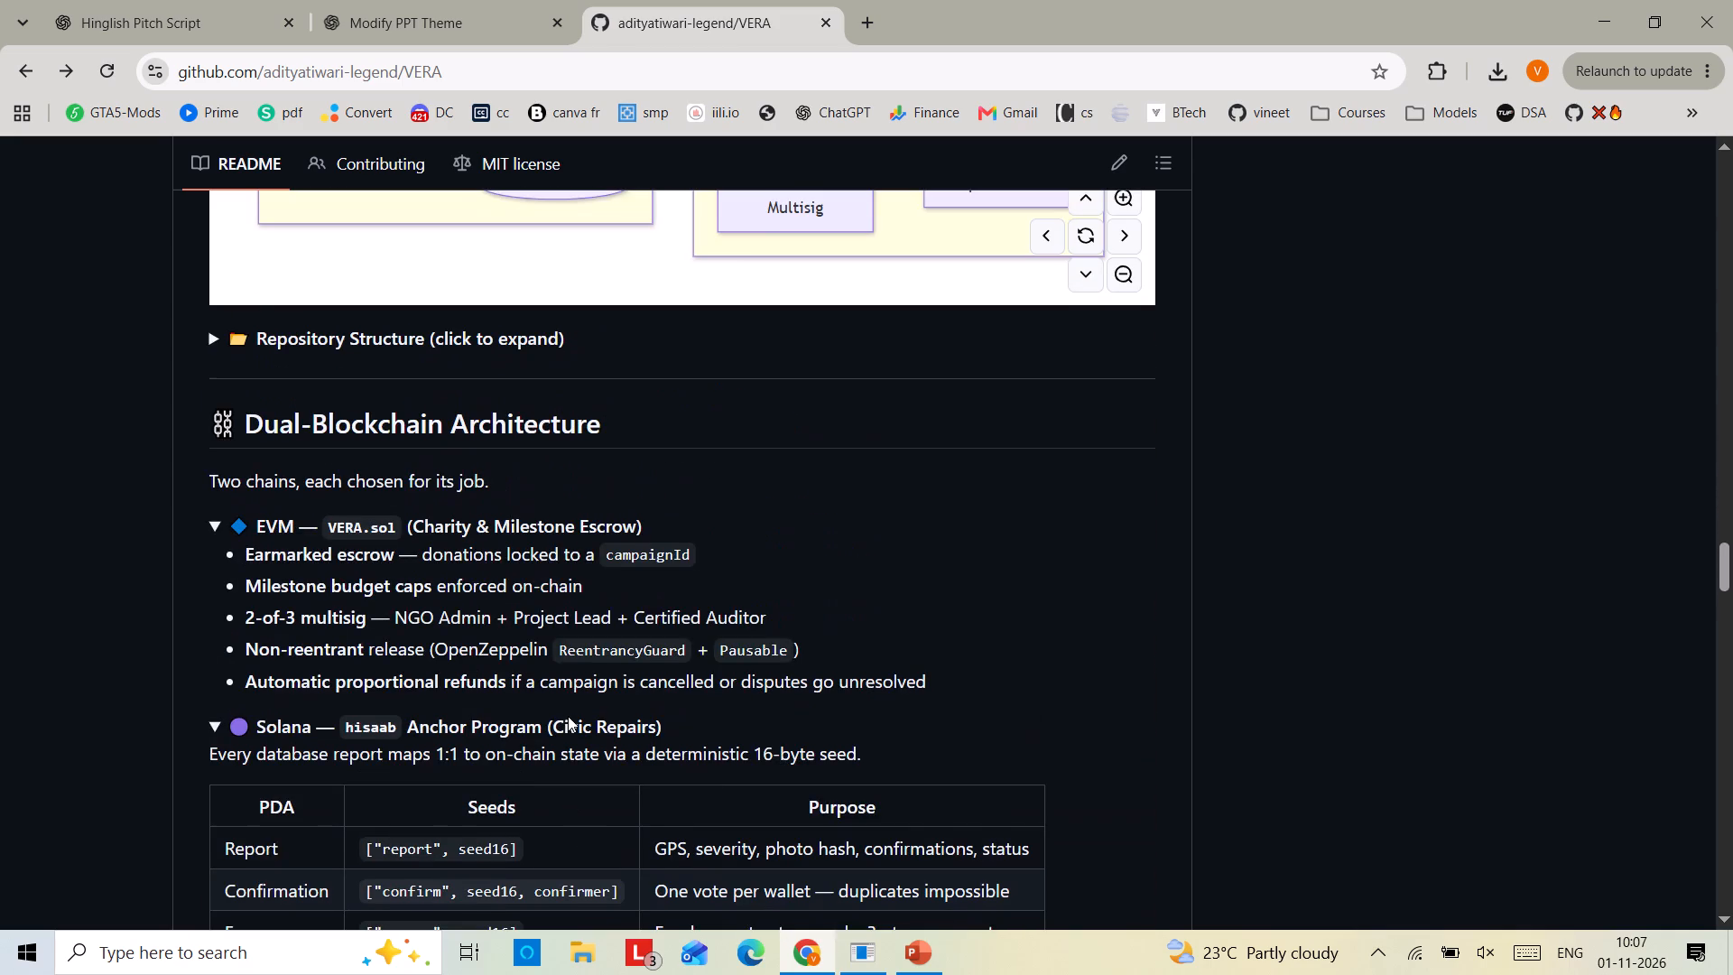
scroll(568, 716, "up", 1)
scroll(318, 639, "down", 4)
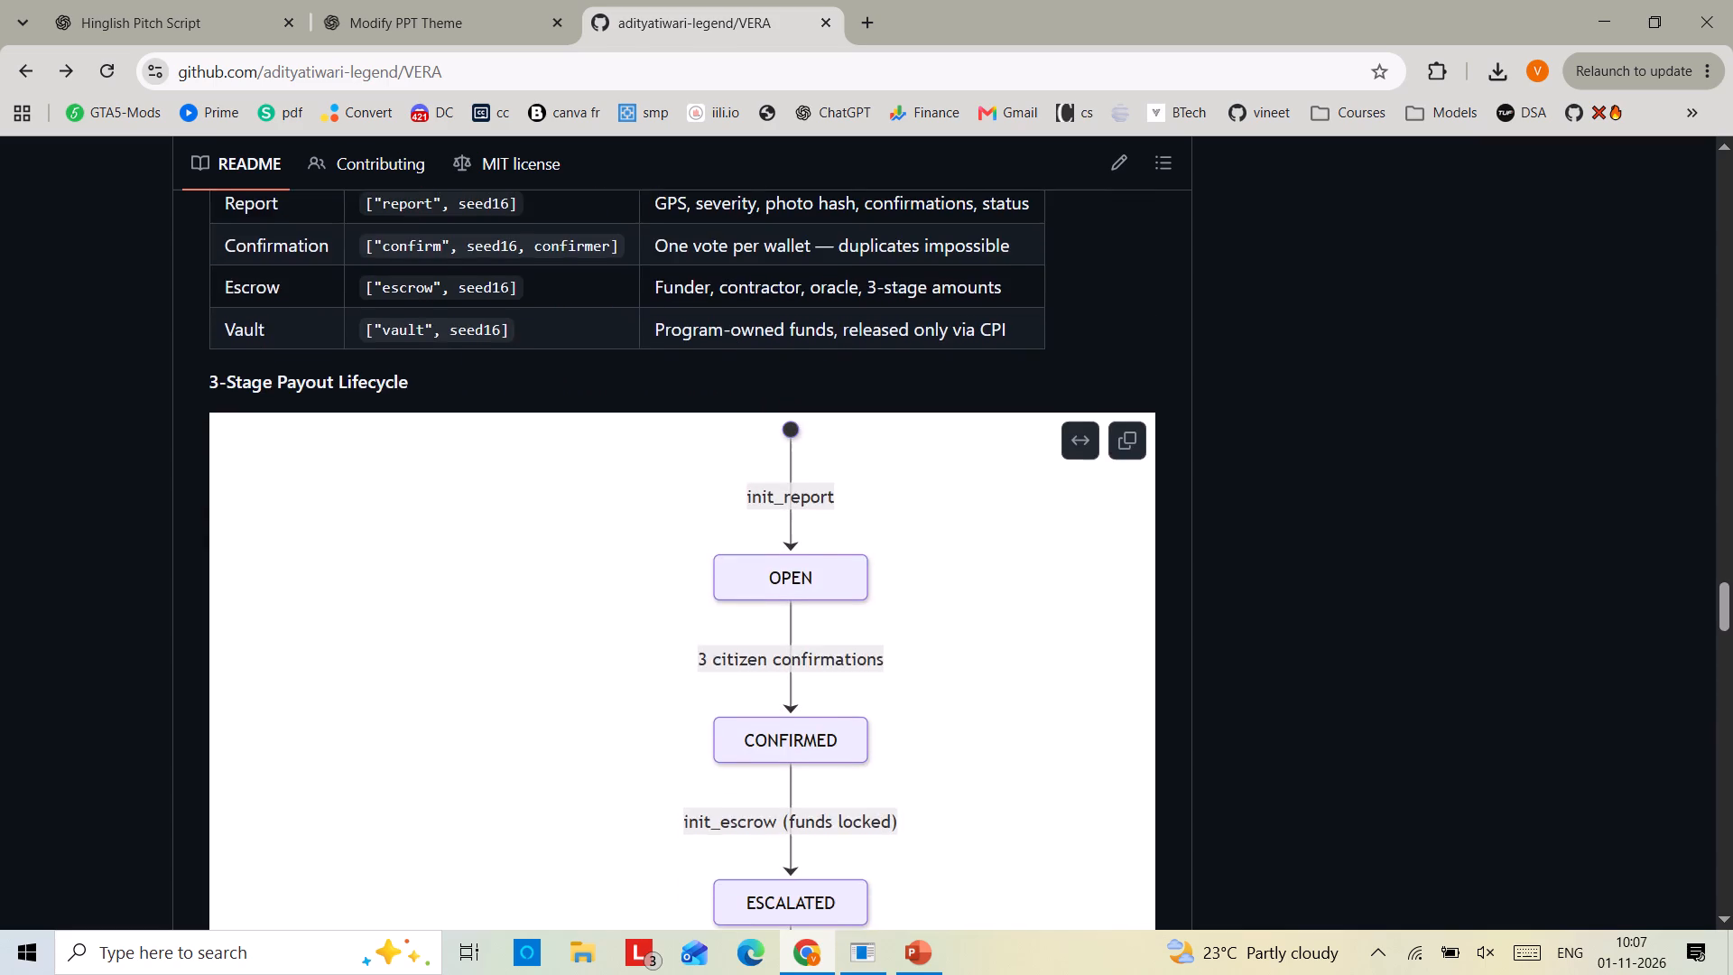
scroll(309, 622, "down", 1)
scroll(681, 611, "down", 4)
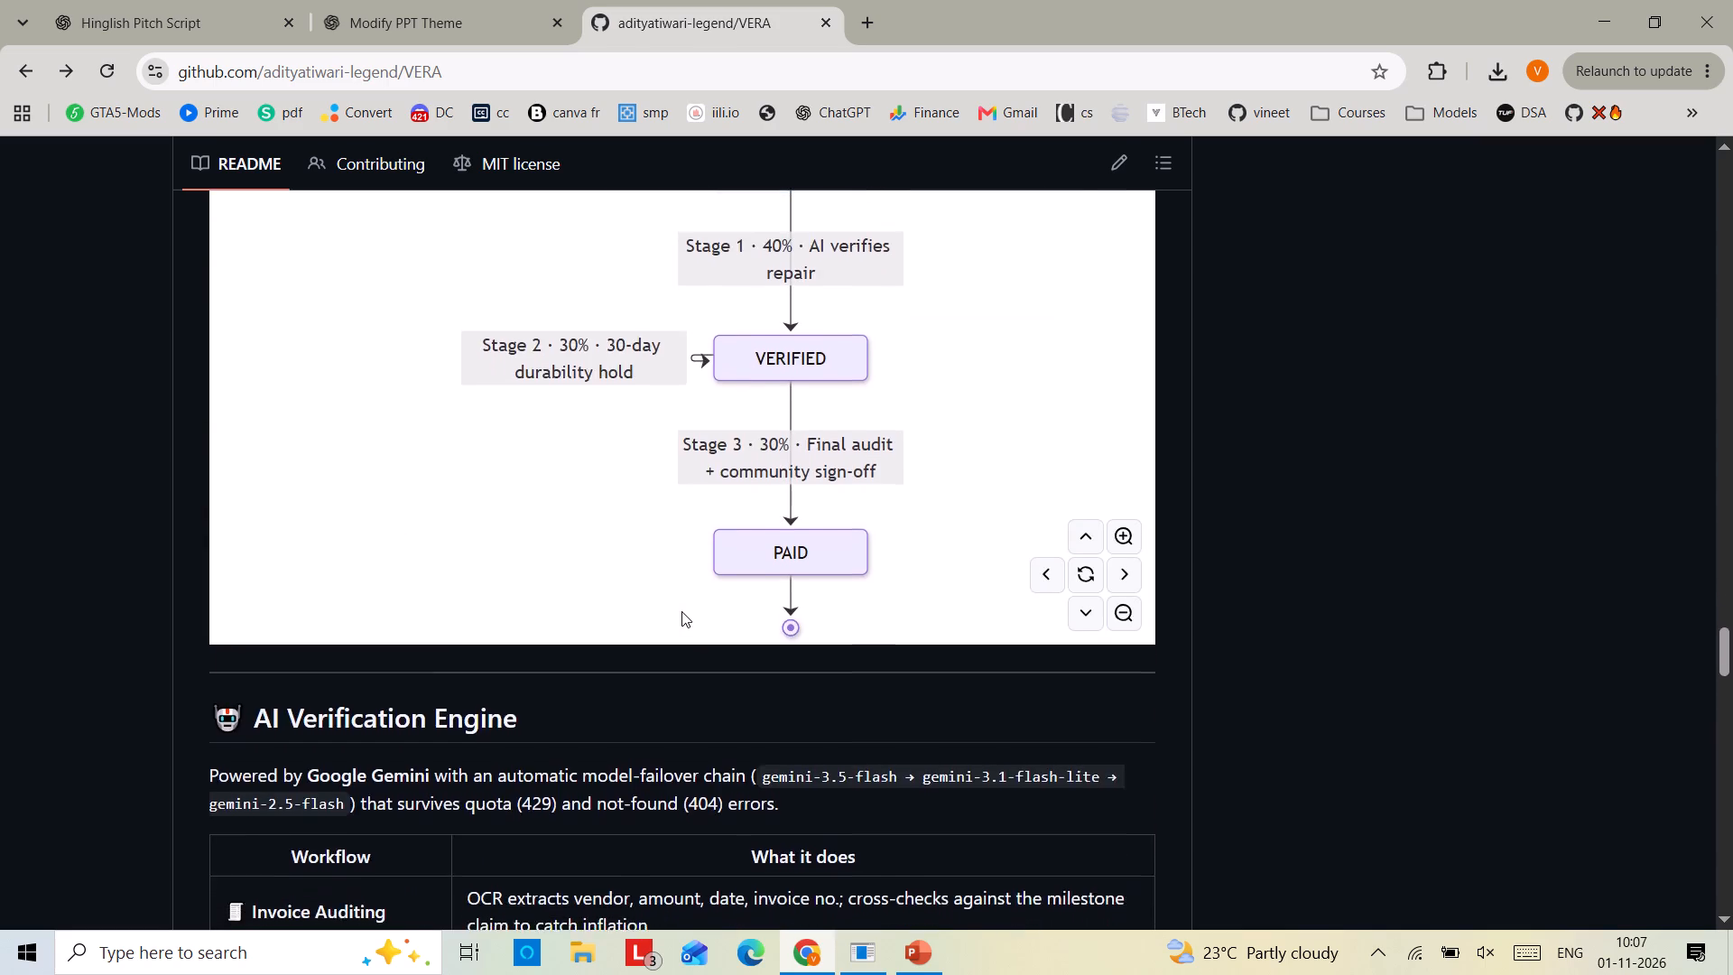
Review the README's AI Verification Engine section, expanding and collapsing its Sample AI output.
scroll(681, 611, "down", 1)
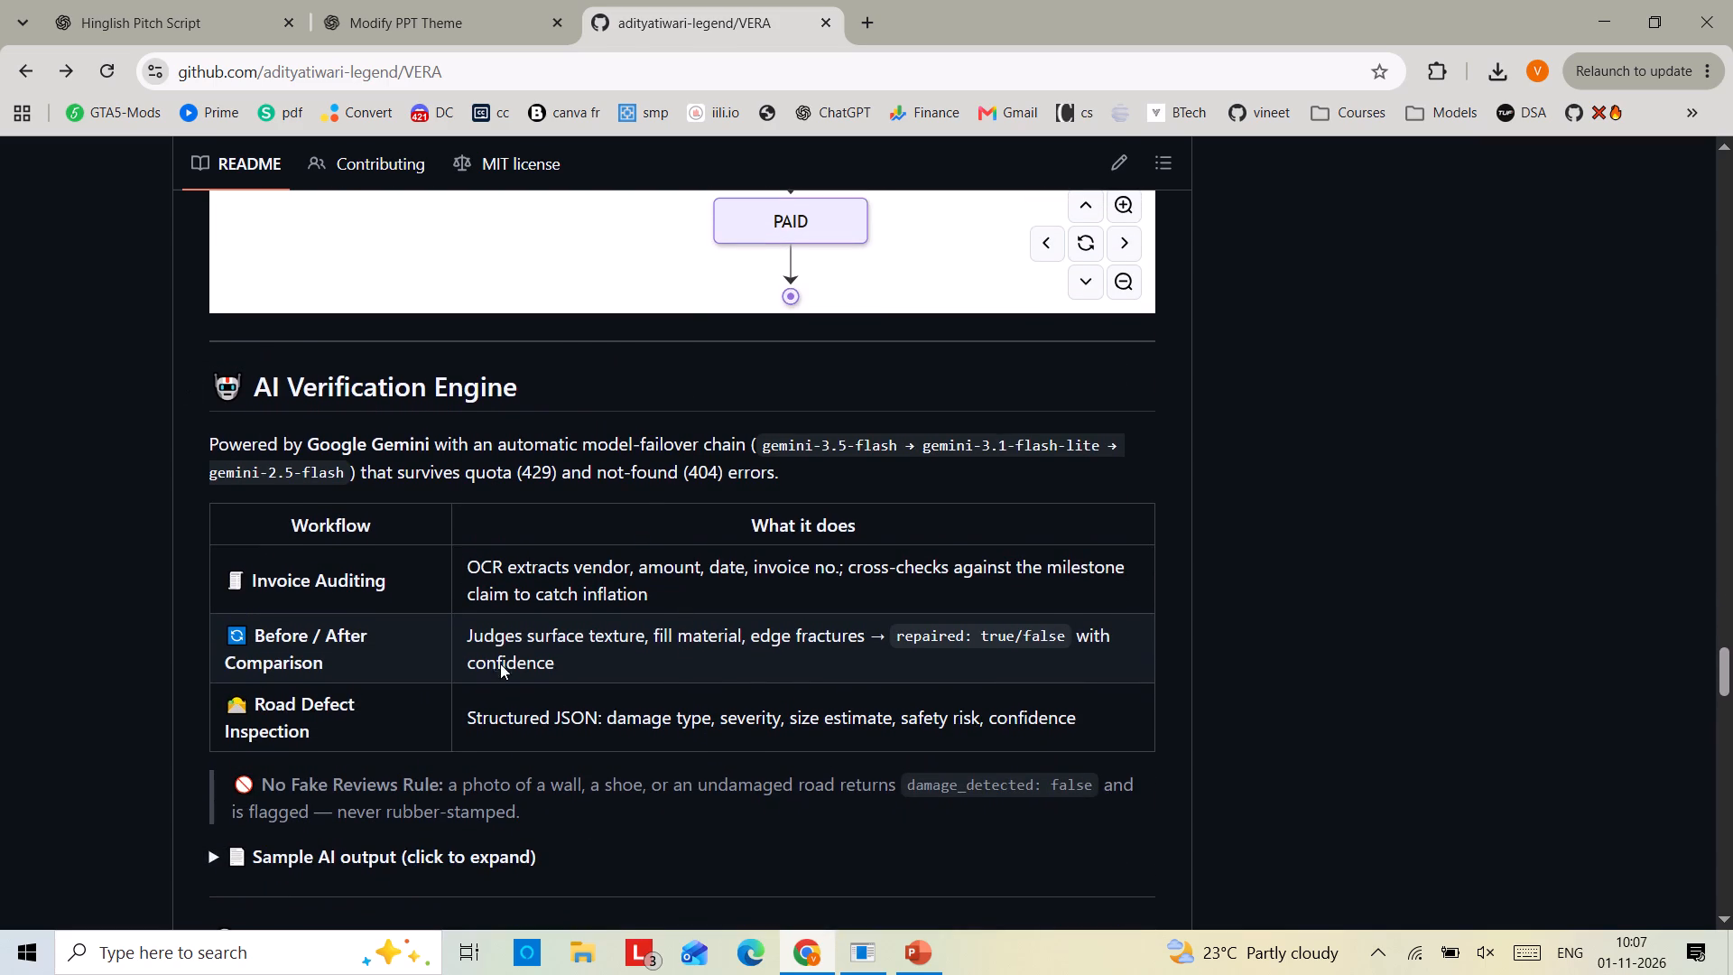
scroll(608, 706, "down", 4)
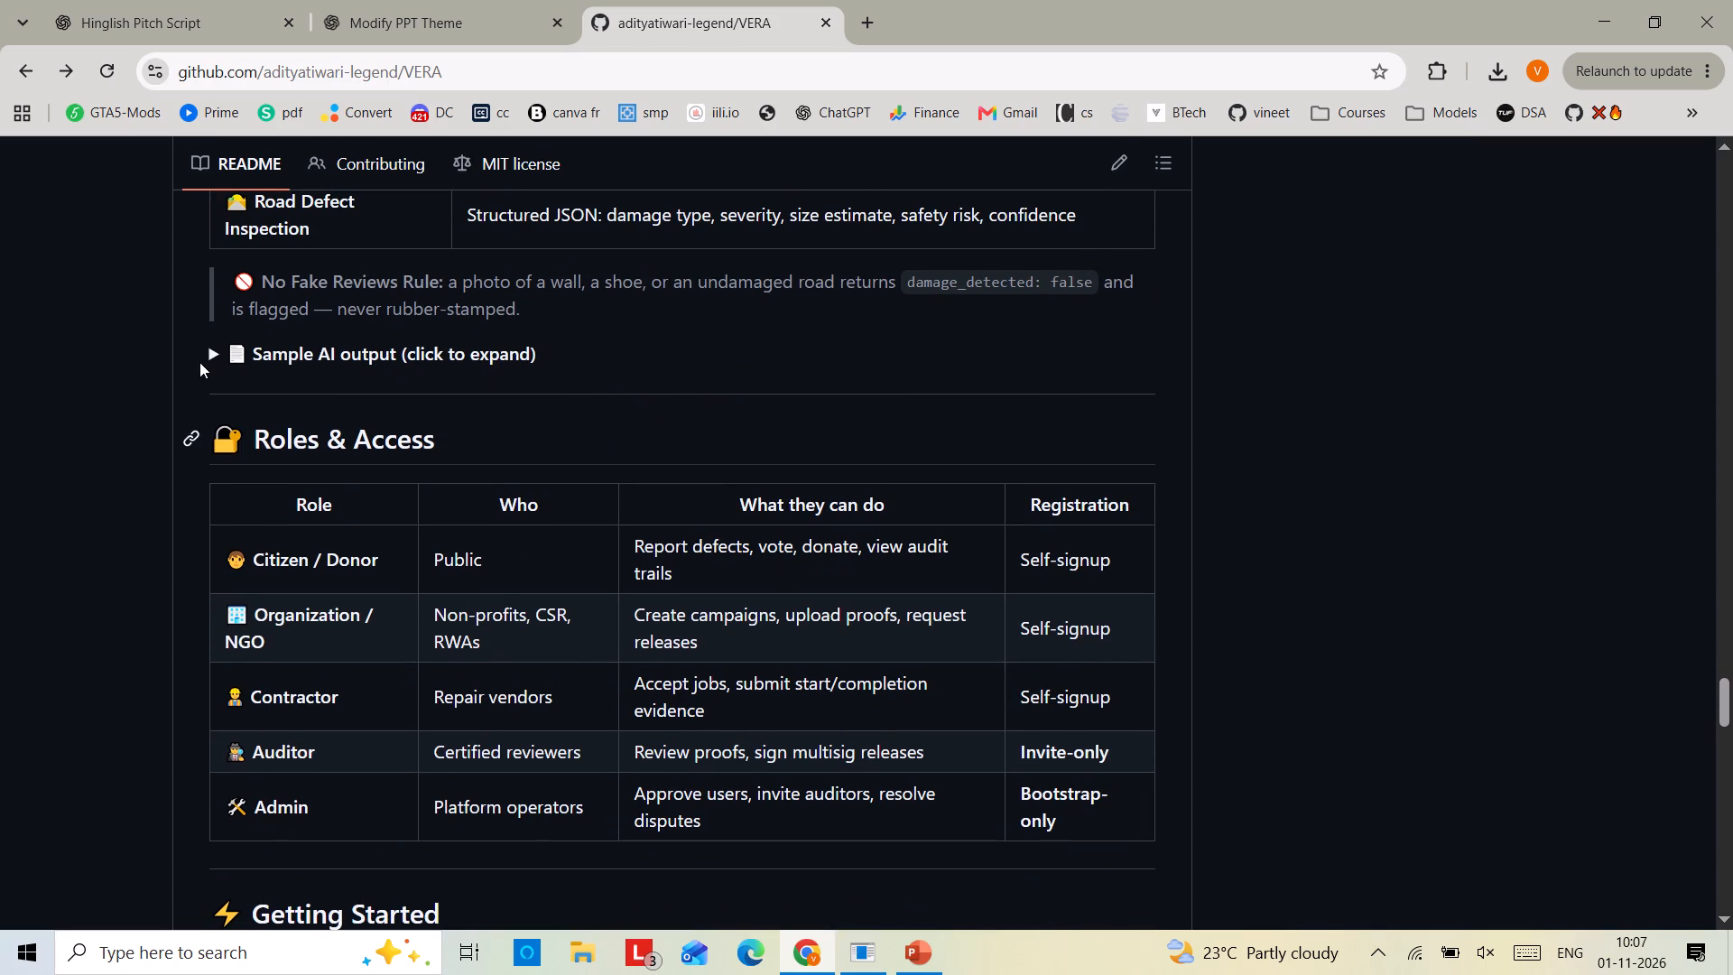
left_click(216, 353)
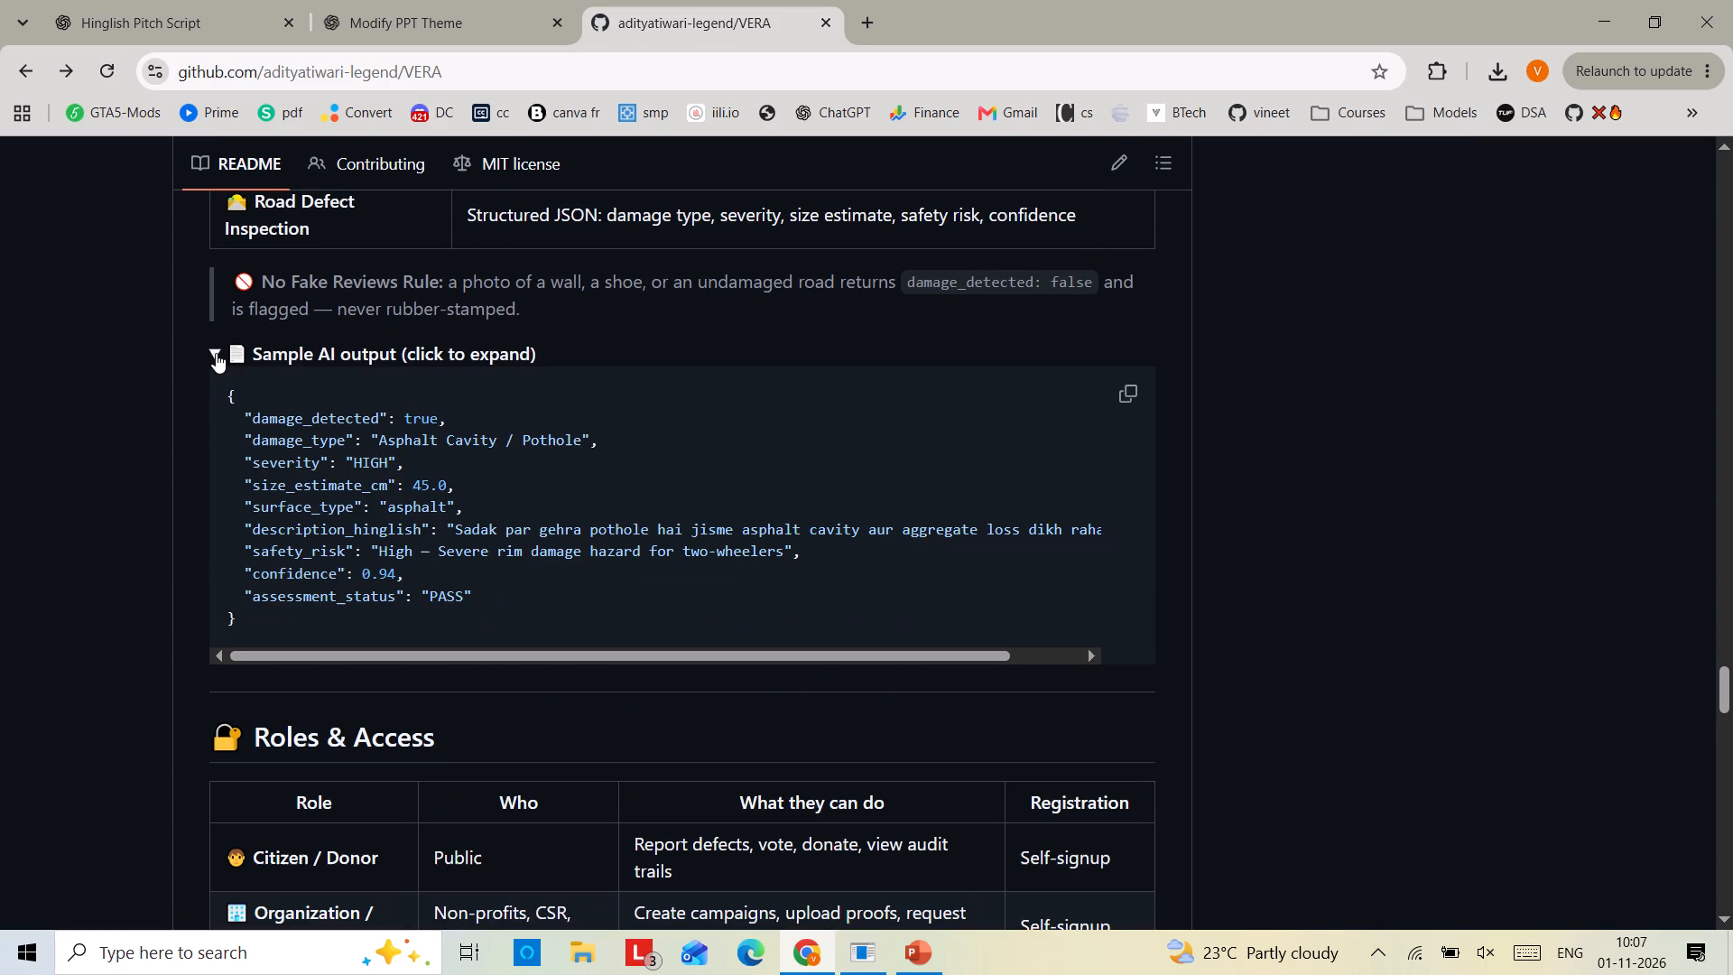
left_click(216, 353)
Check the README from Getting Started to the closing License section and footer links, and return to its opening links table.
scroll(286, 687, "down", 5)
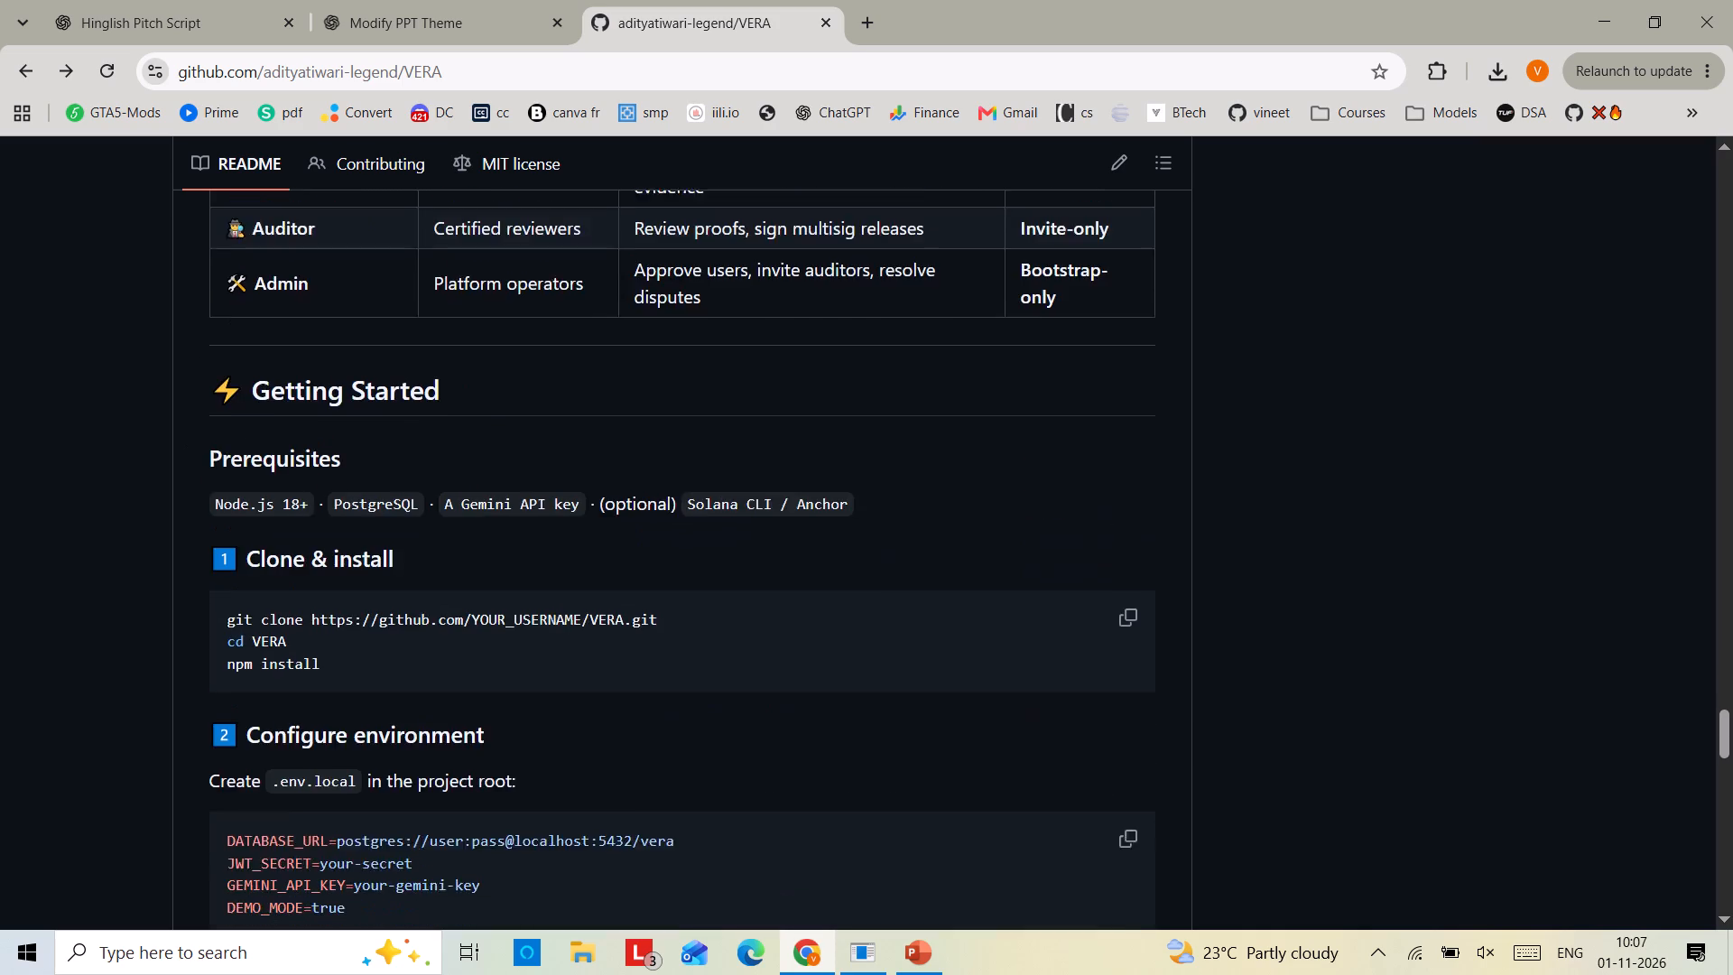
scroll(286, 687, "down", 15)
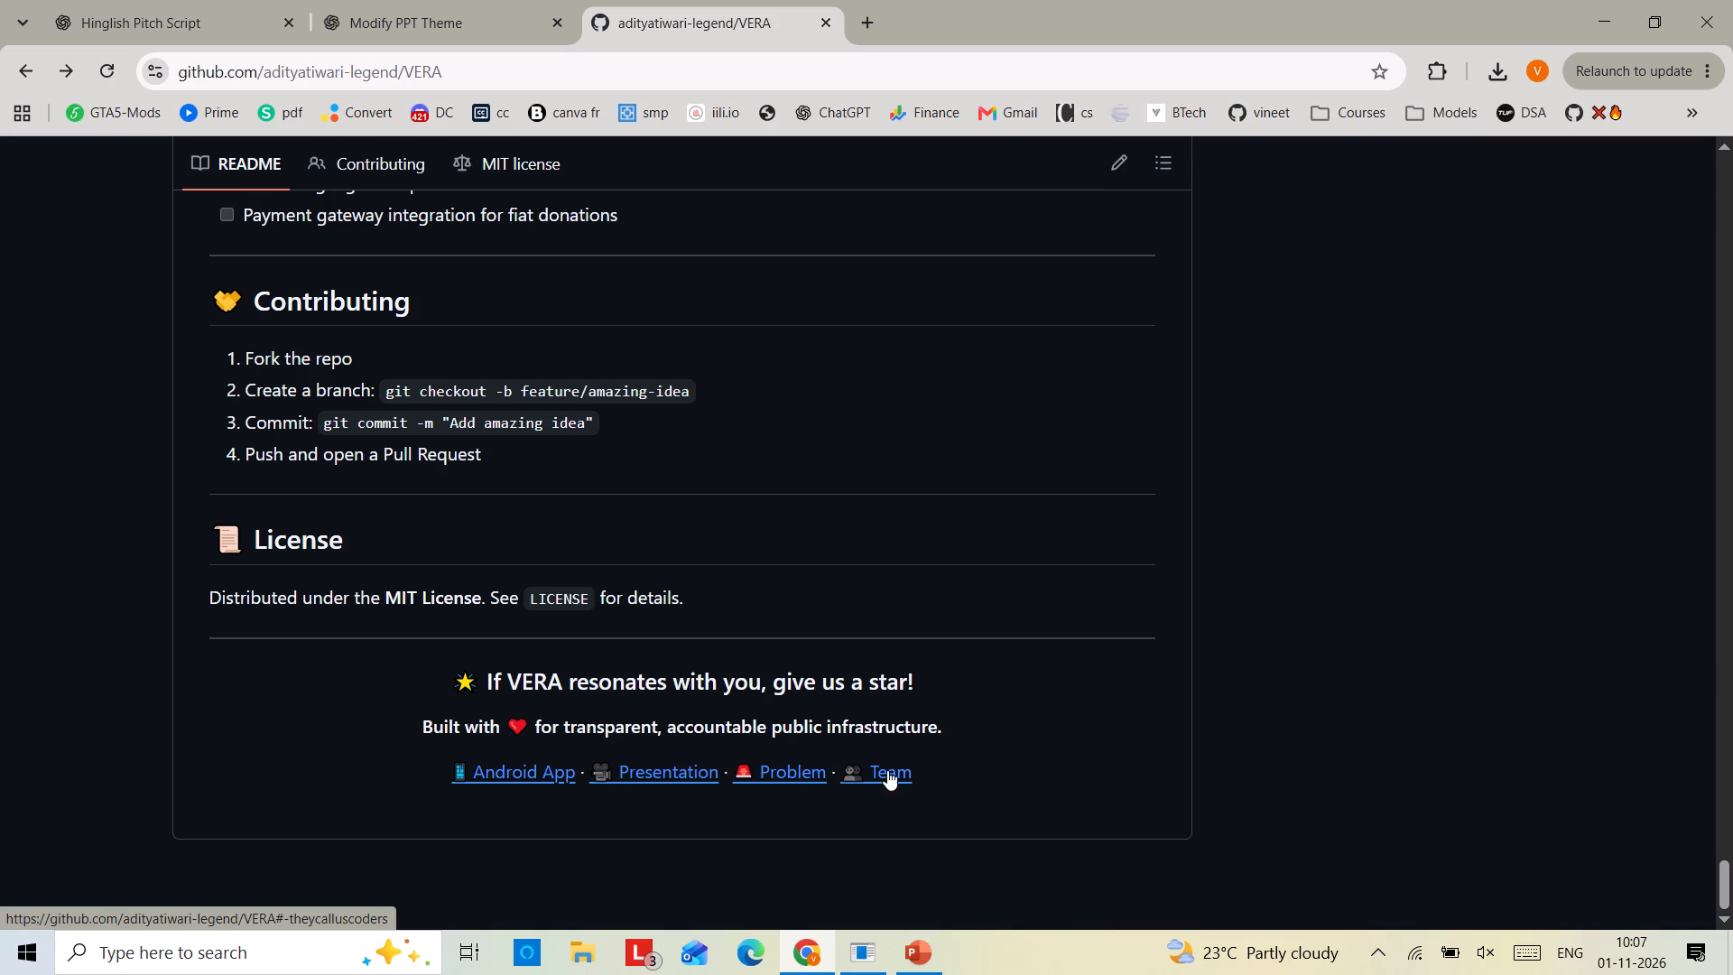
scroll(887, 770, "up", 13)
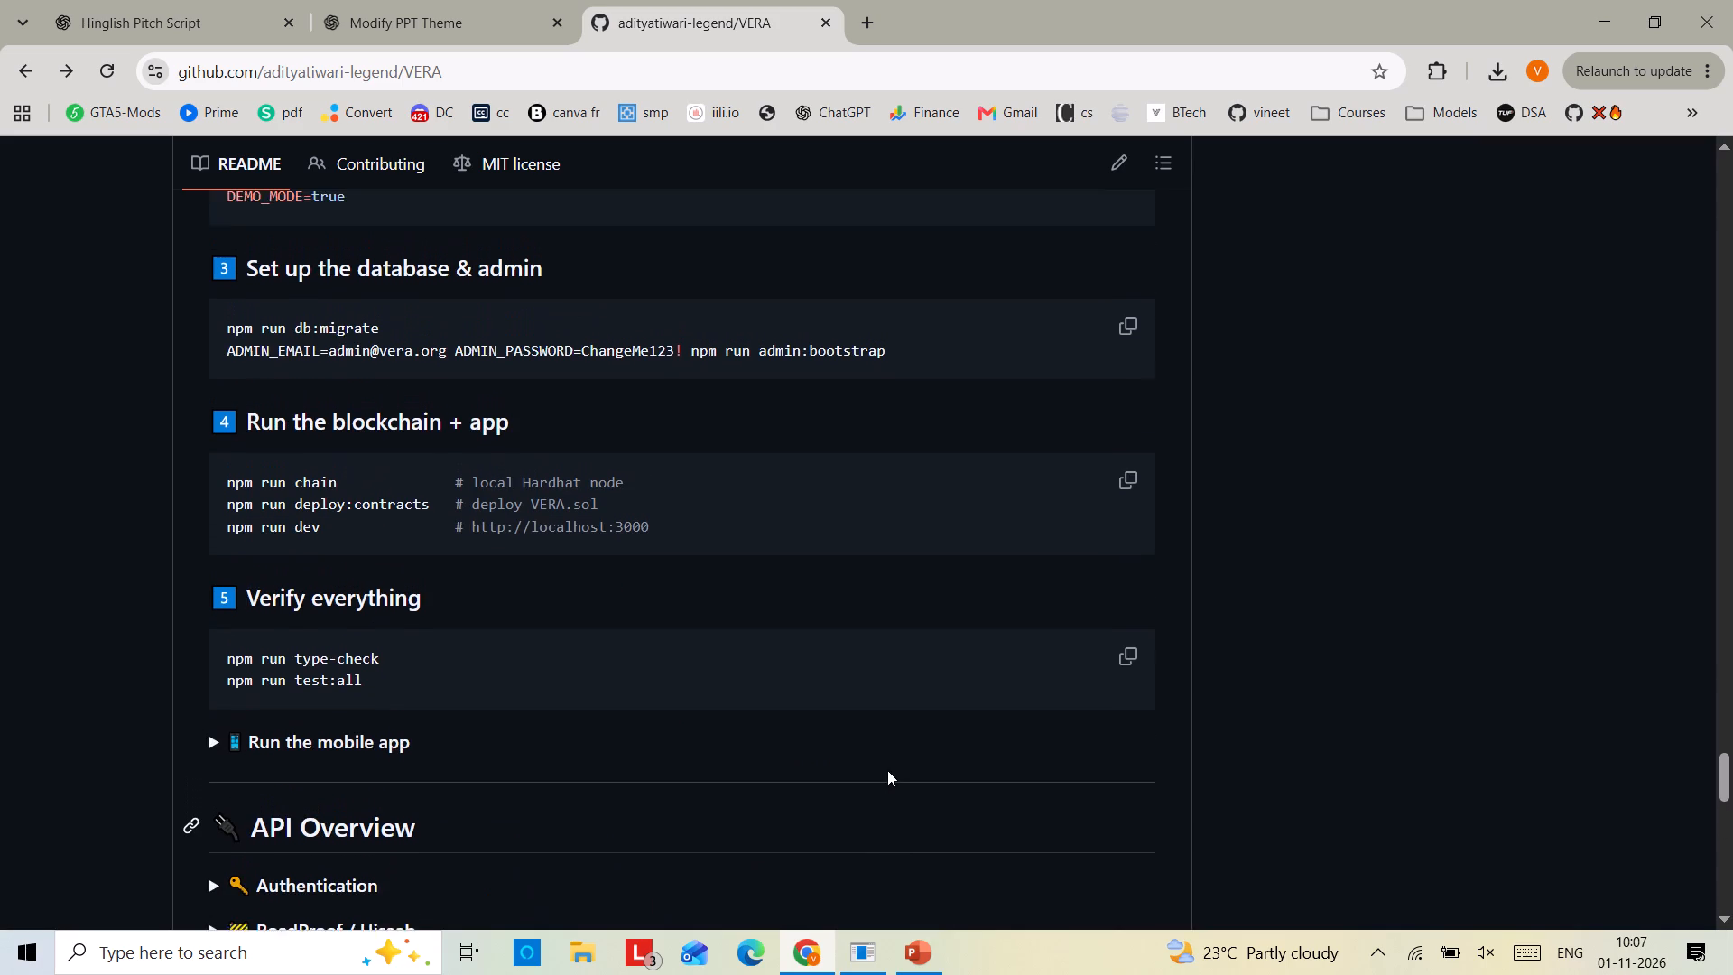
scroll(887, 770, "up", 4)
scroll(887, 770, "up", 20)
scroll(887, 770, "up", 8)
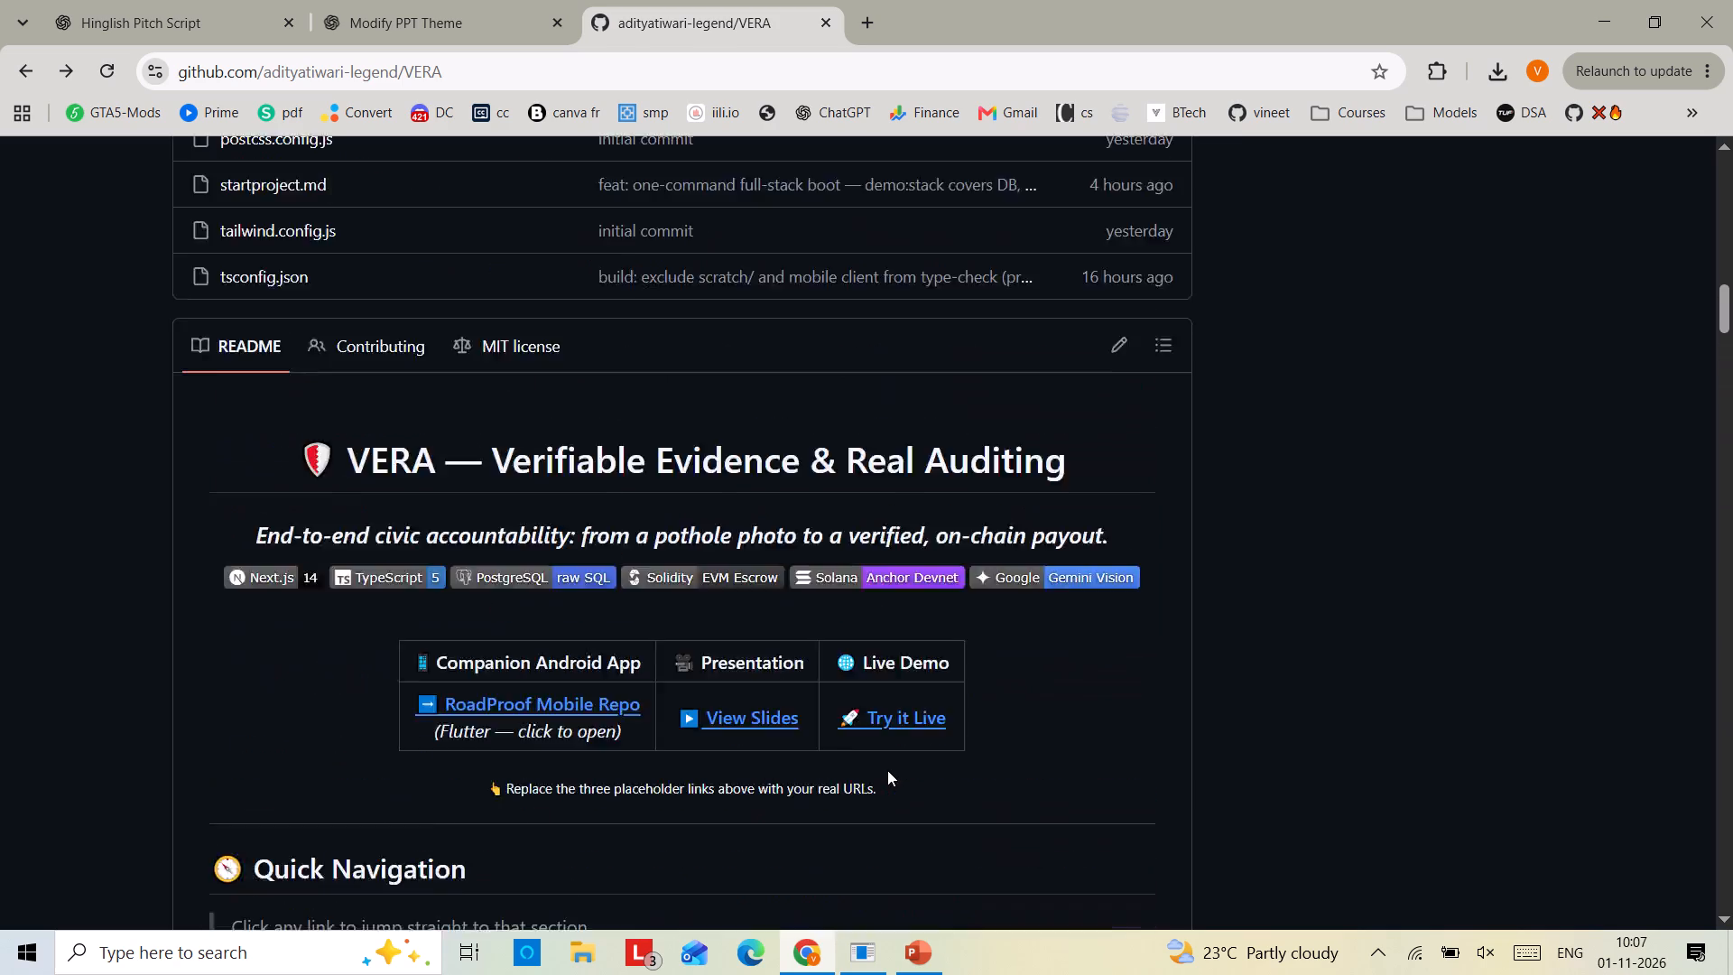
scroll(887, 770, "up", 11)
scroll(887, 770, "down", 8)
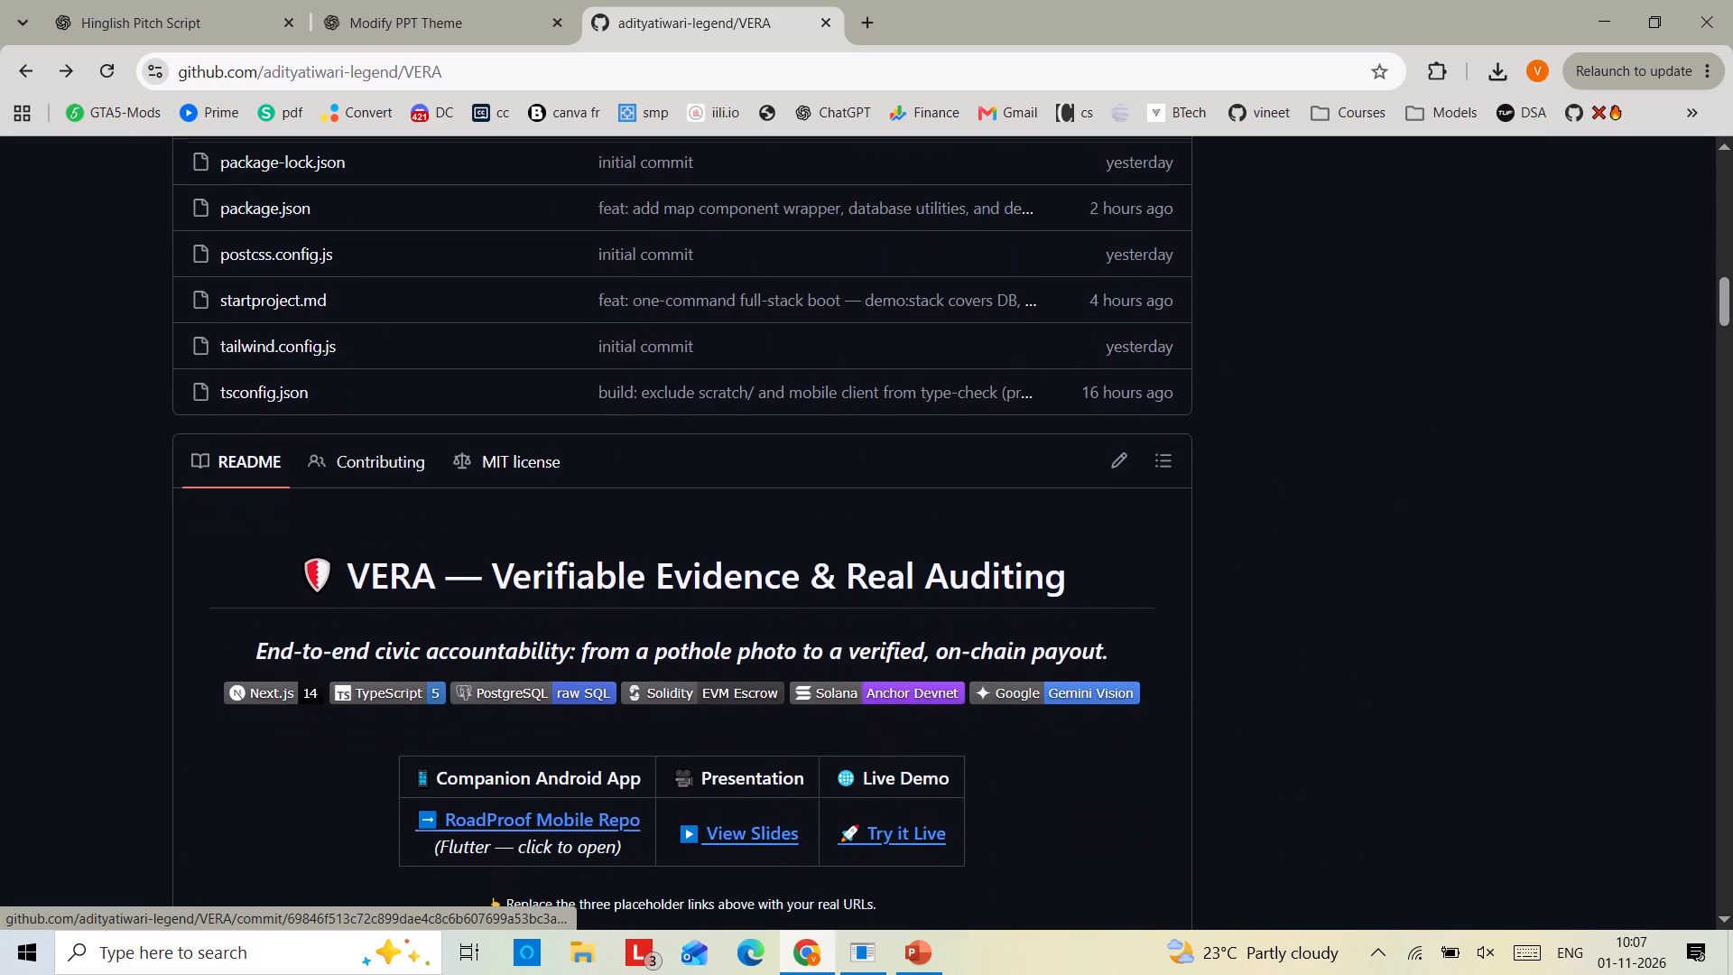
scroll(887, 770, "down", 1)
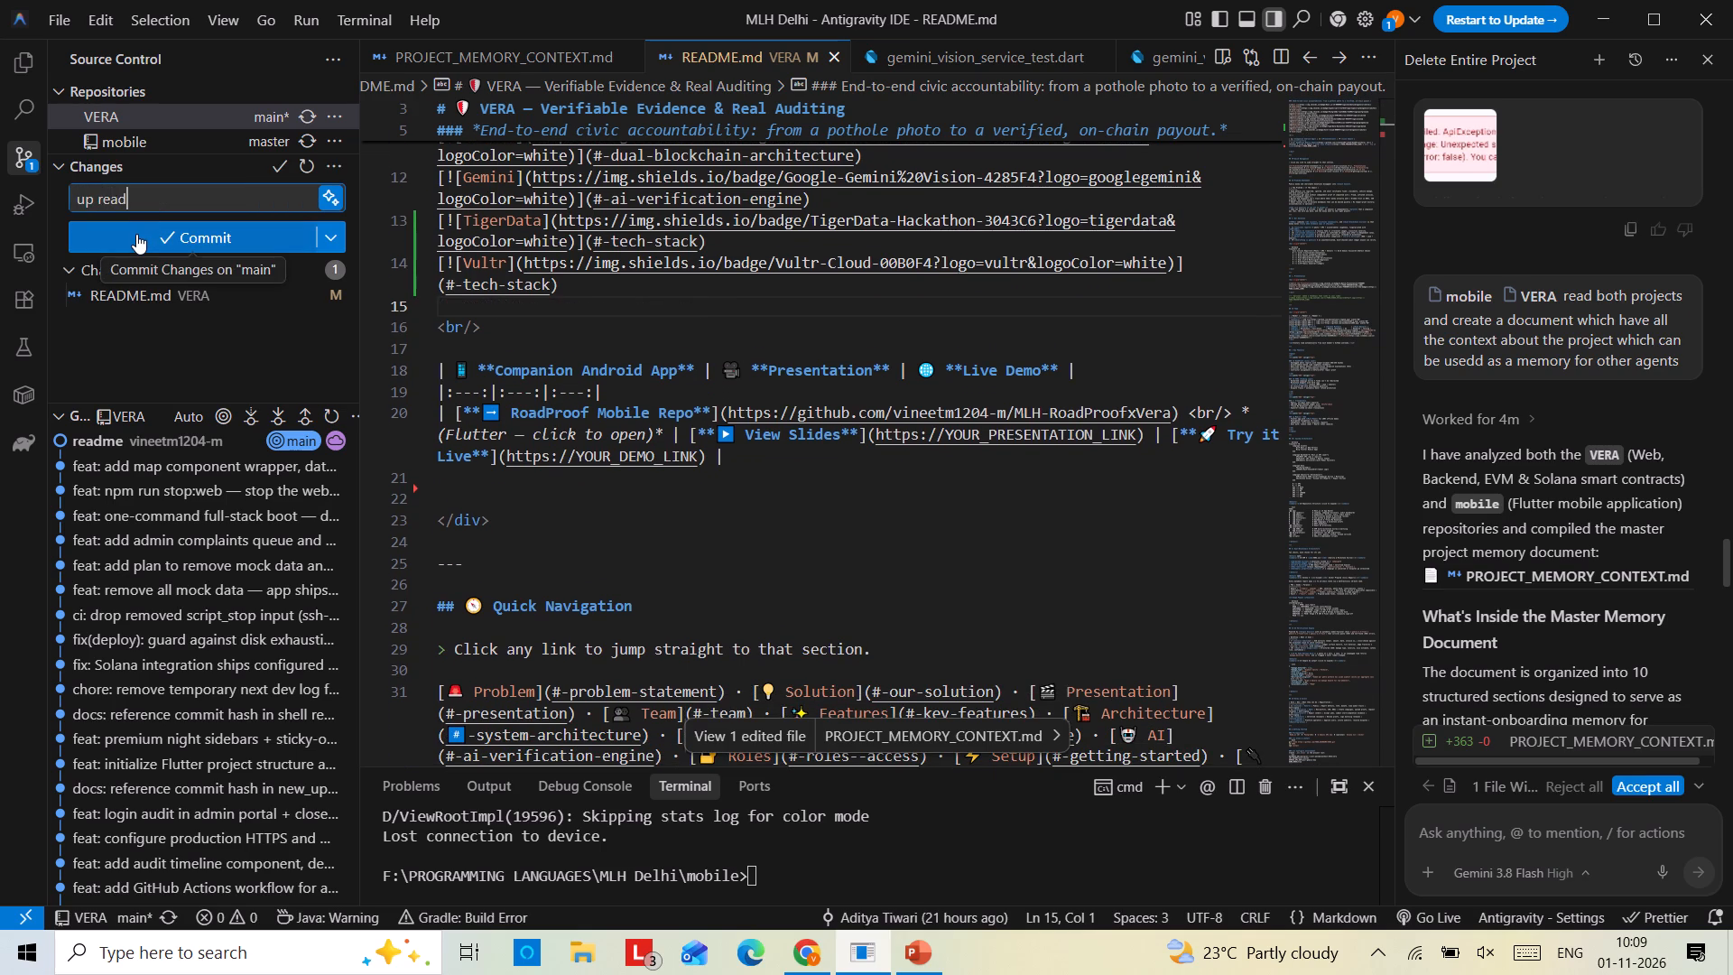
left_click(136, 234)
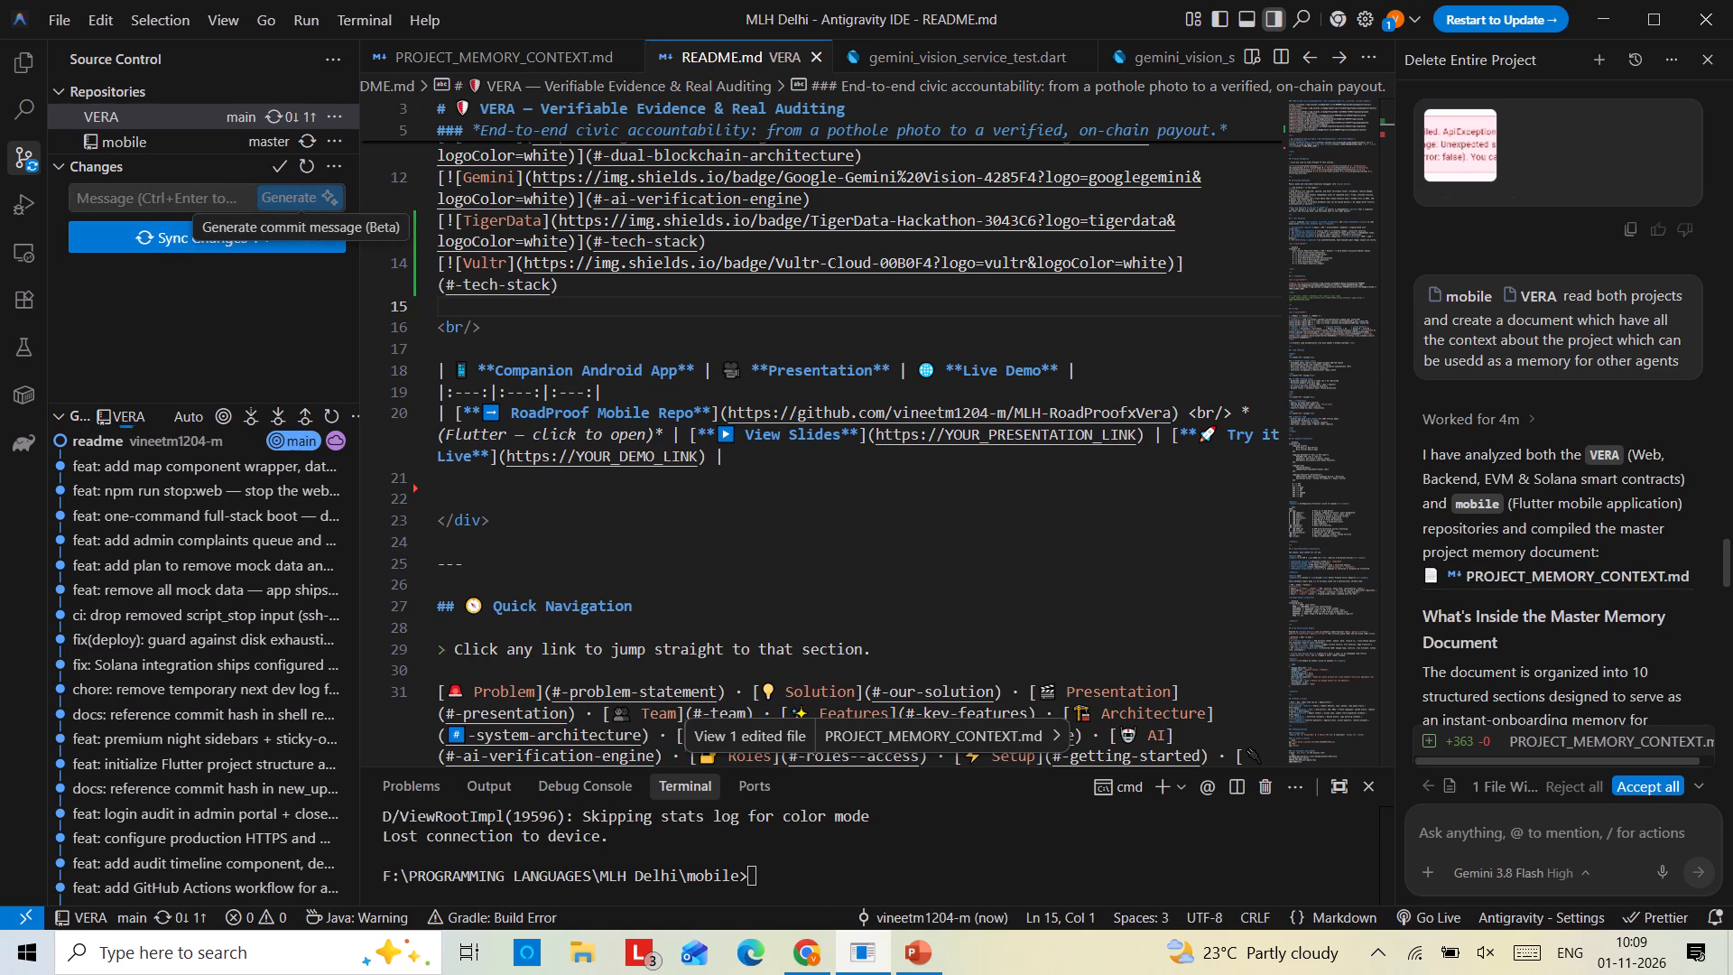
left_click(170, 242)
left_click(170, 242)
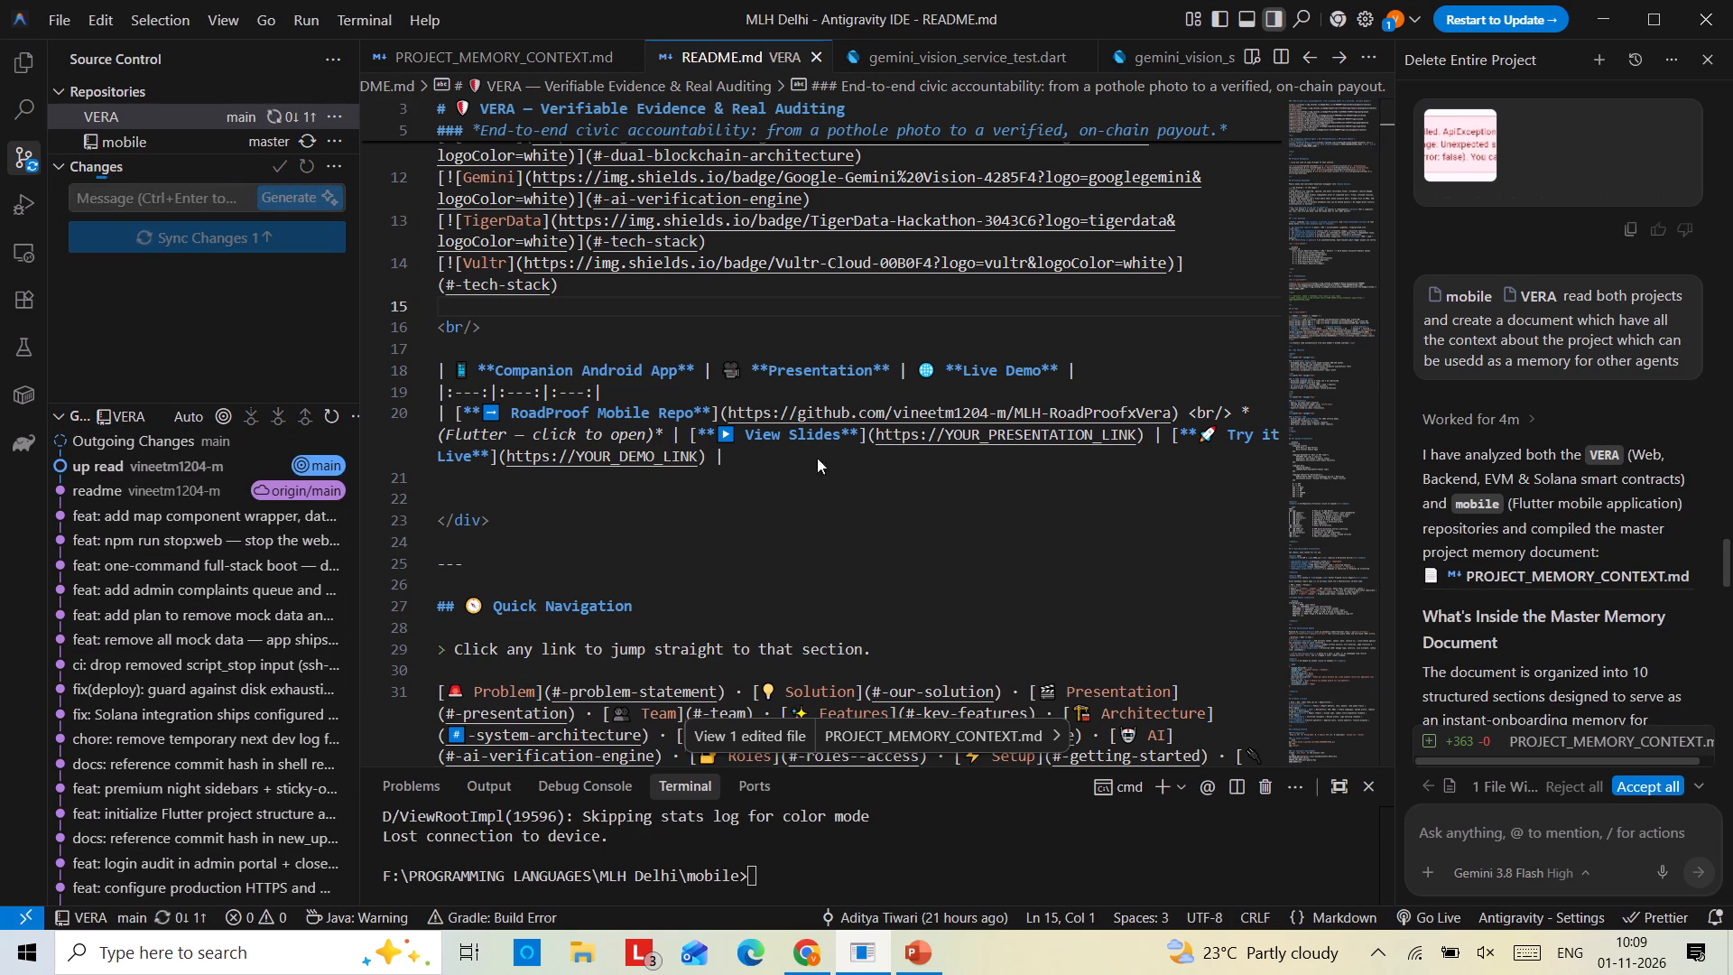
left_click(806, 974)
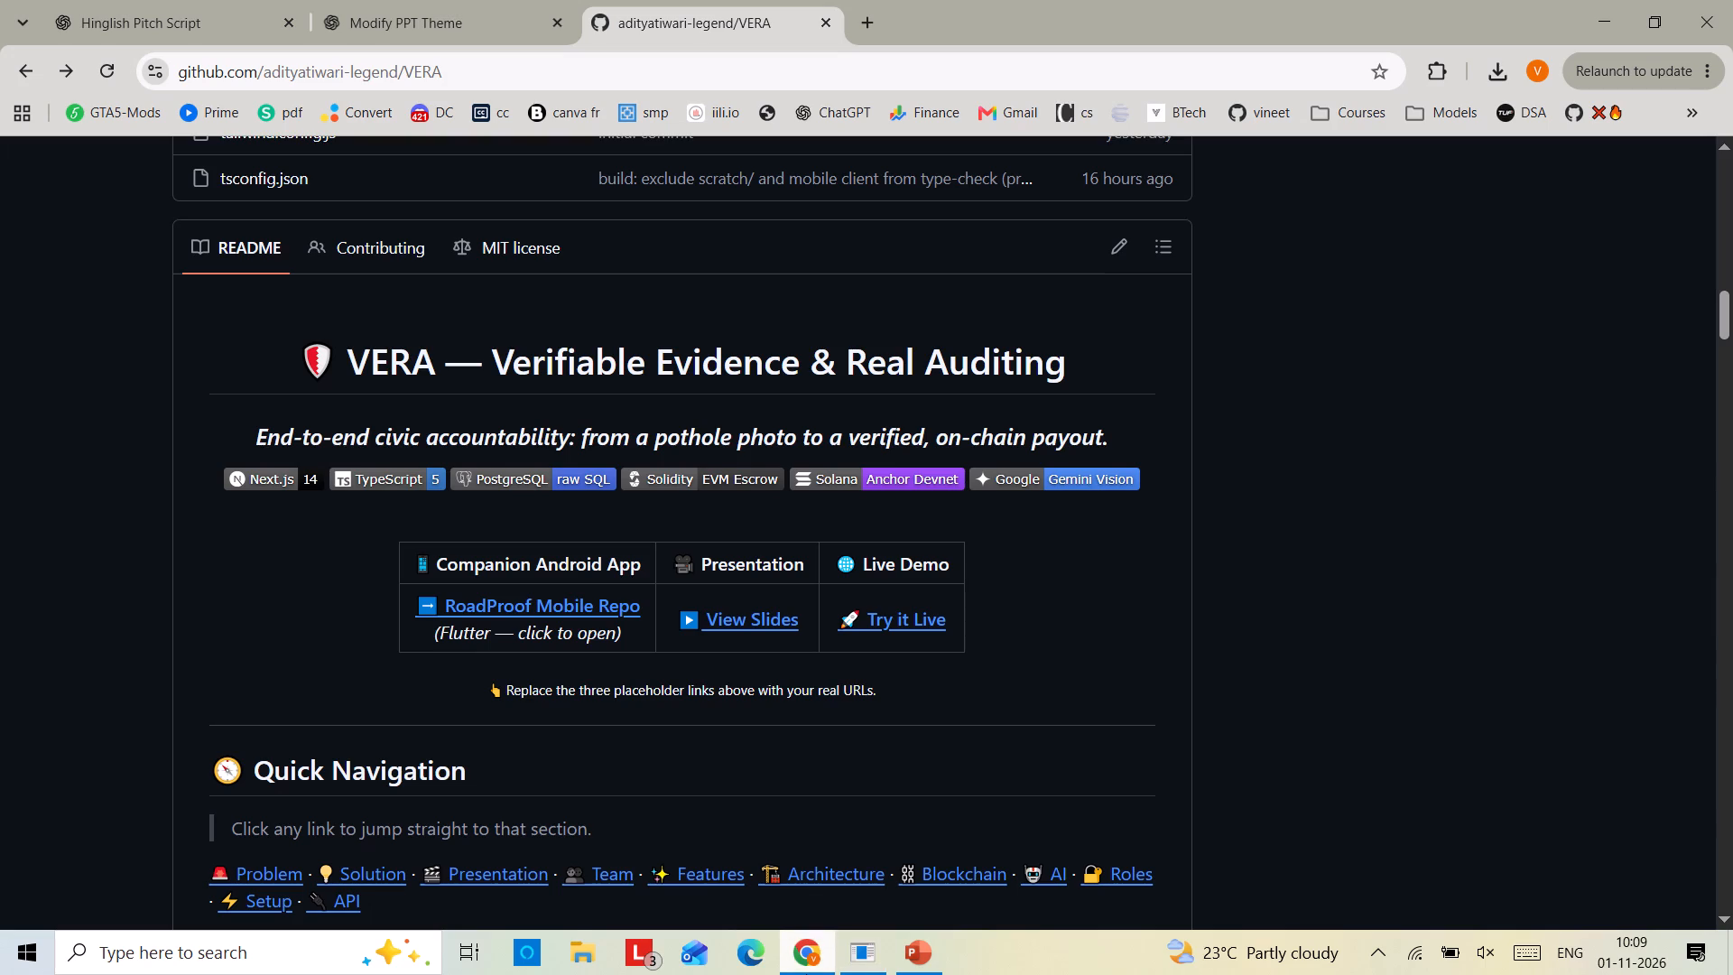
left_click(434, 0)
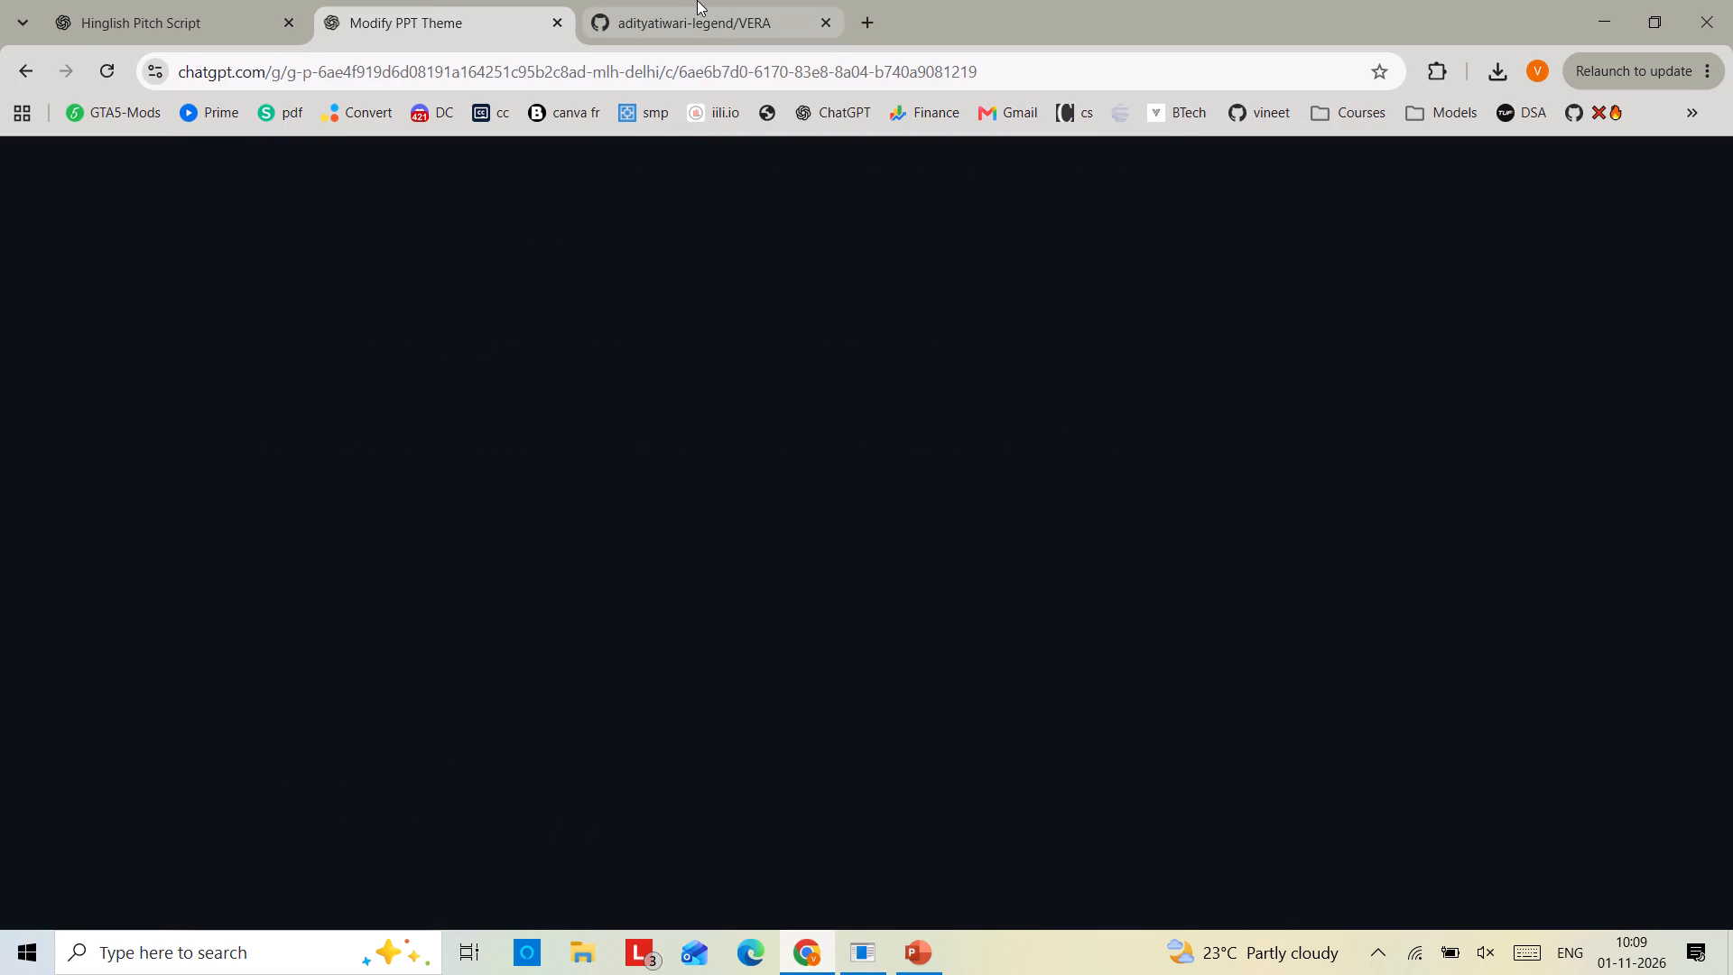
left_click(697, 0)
Switch to PowerPoint and enlarge the "Civic repairs have an accountability gap" card's description to 16 pt on slide 2.
left_click(898, 951)
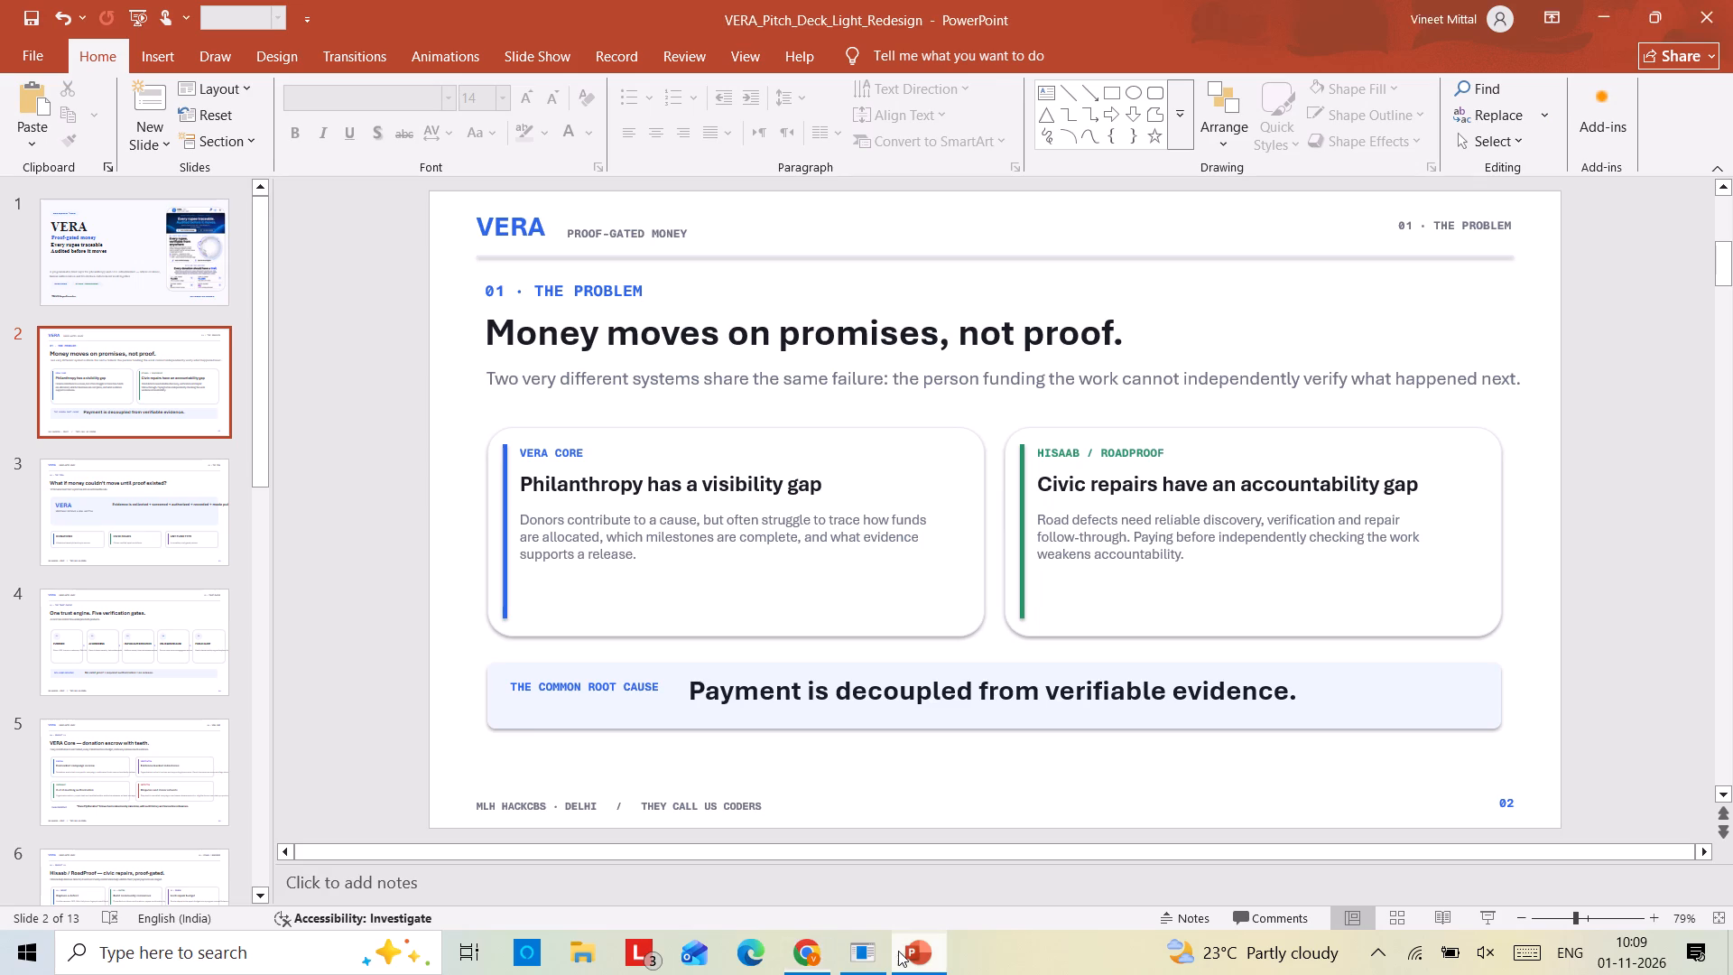
left_click(1078, 527)
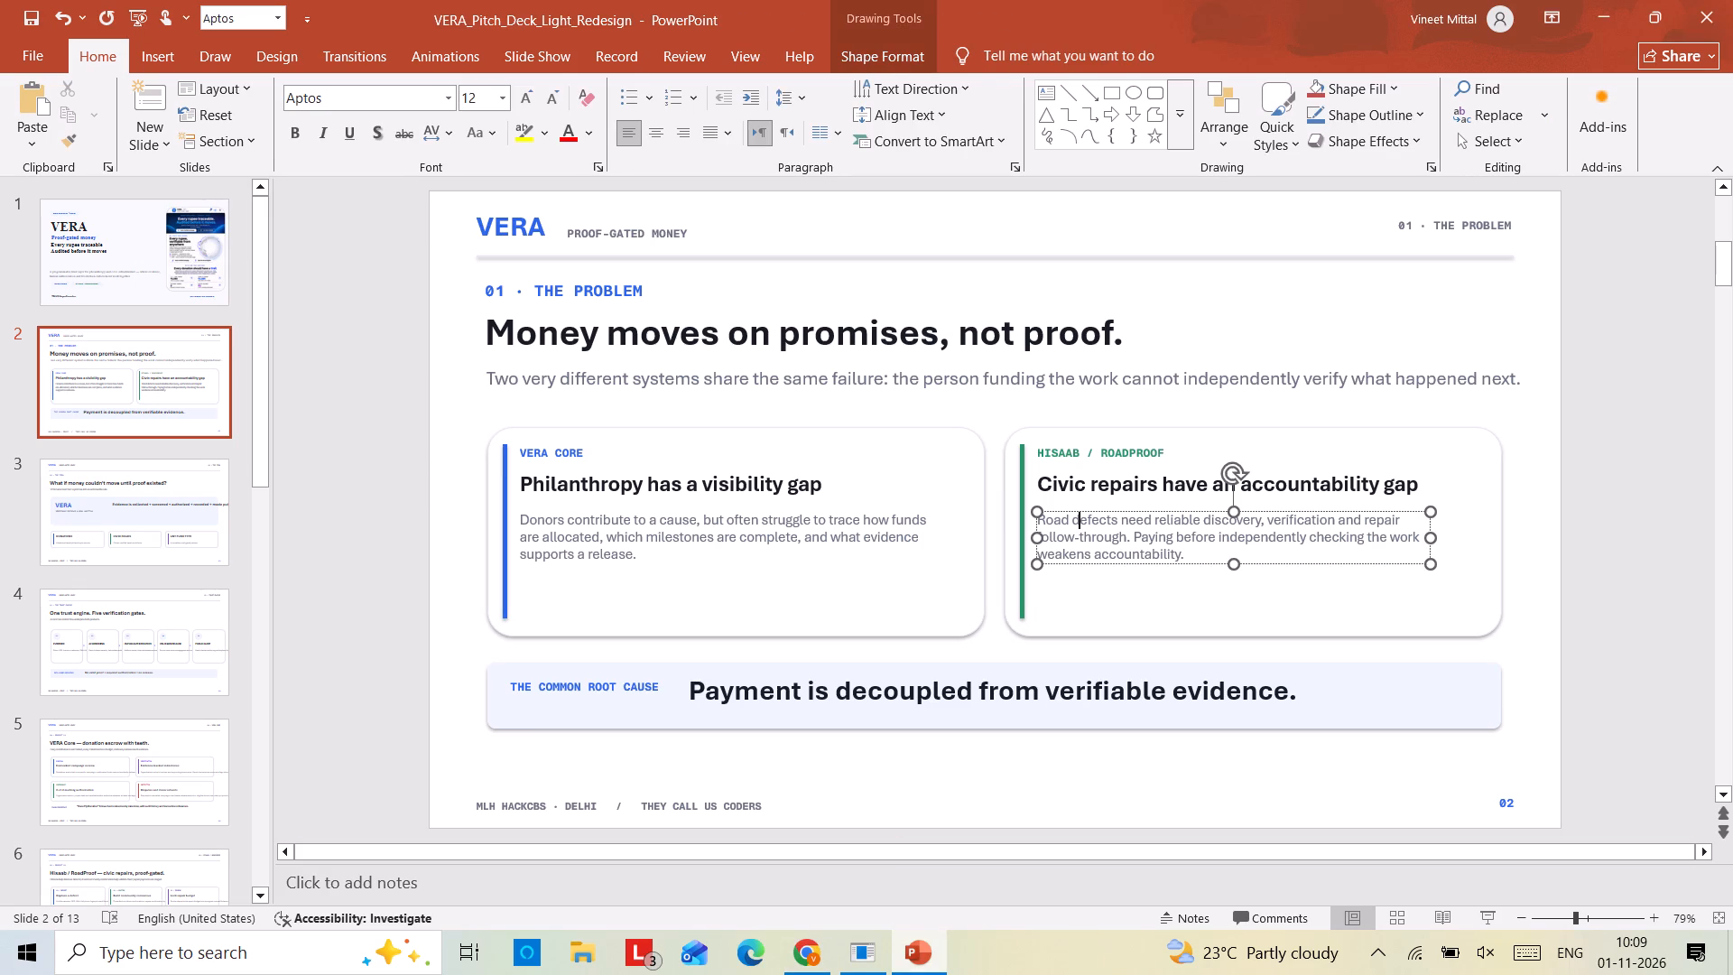
left_click(1083, 509)
left_click(521, 97)
left_click(521, 97)
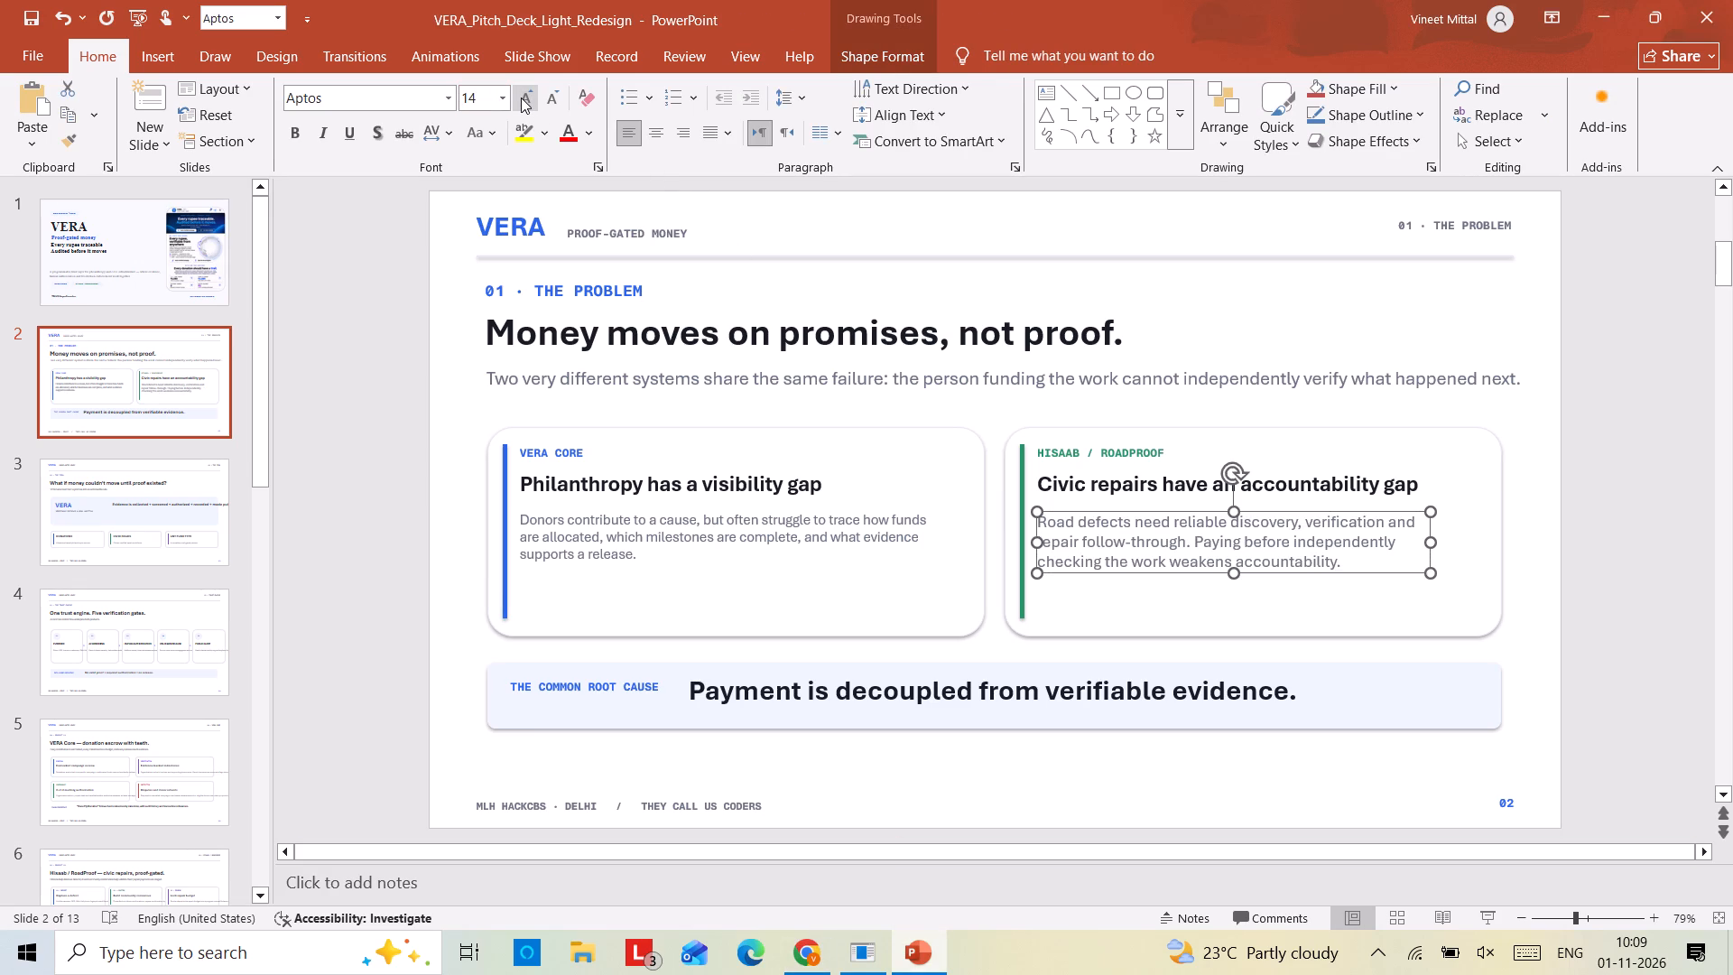
Enlarge the description text of the "Philanthropy has a visibility gap" card to 16 pt.
left_click(637, 506)
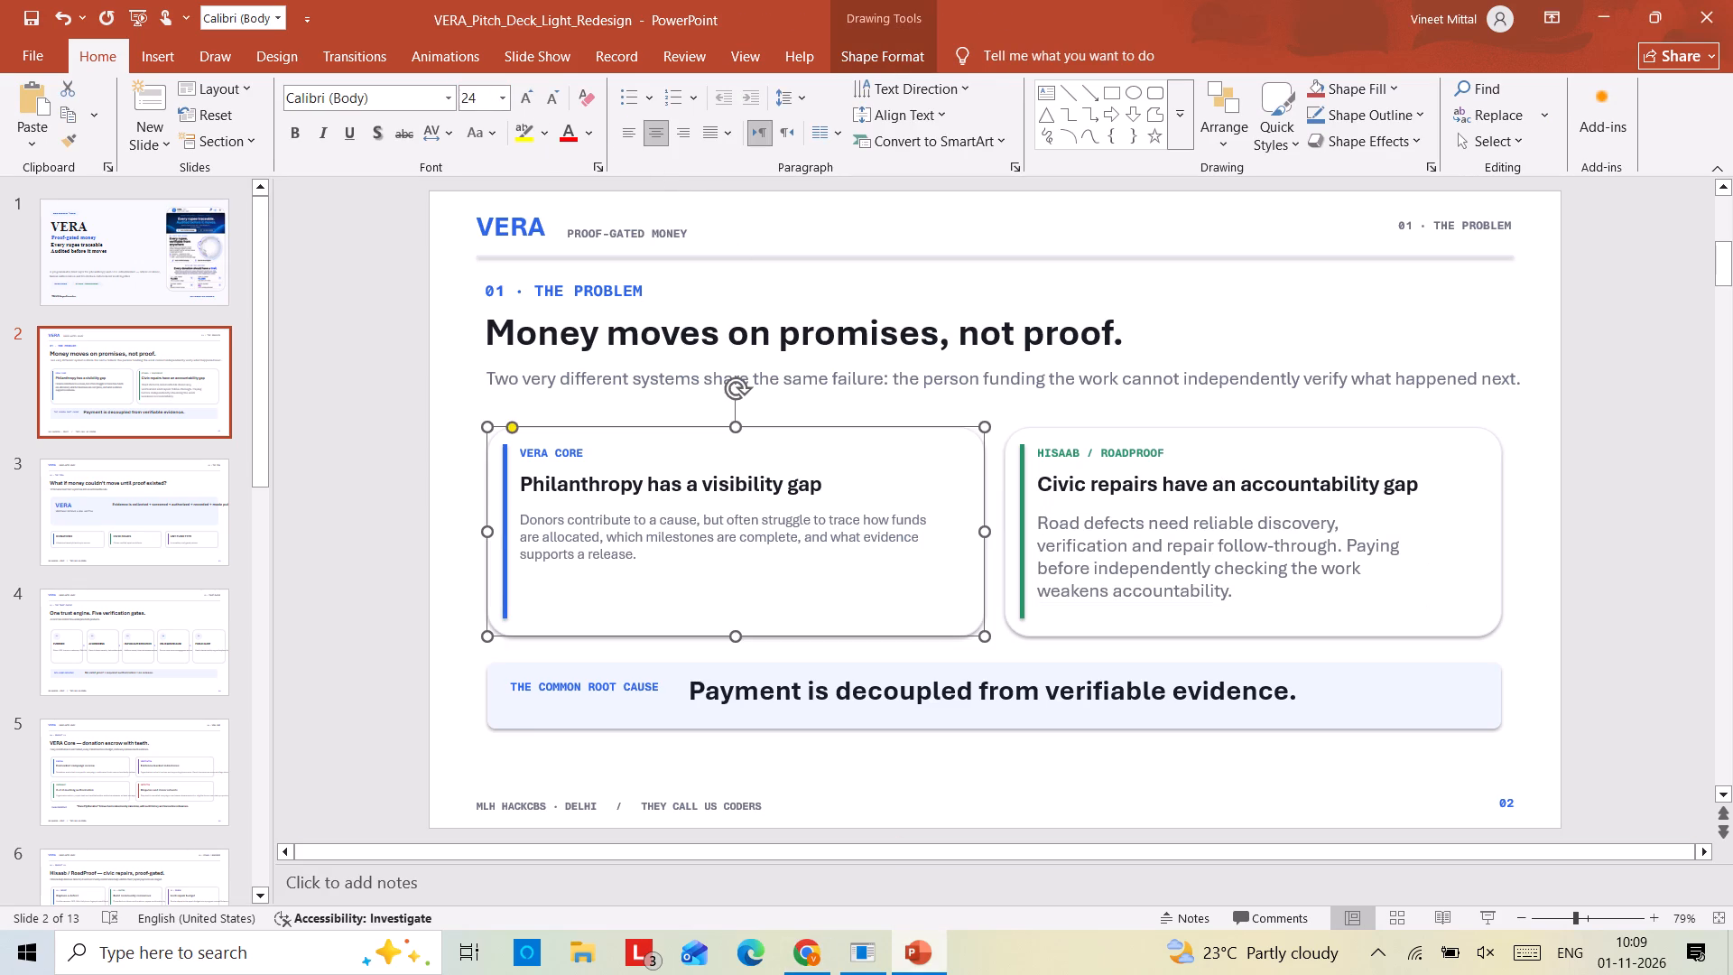
left_click(632, 522)
left_click(642, 510)
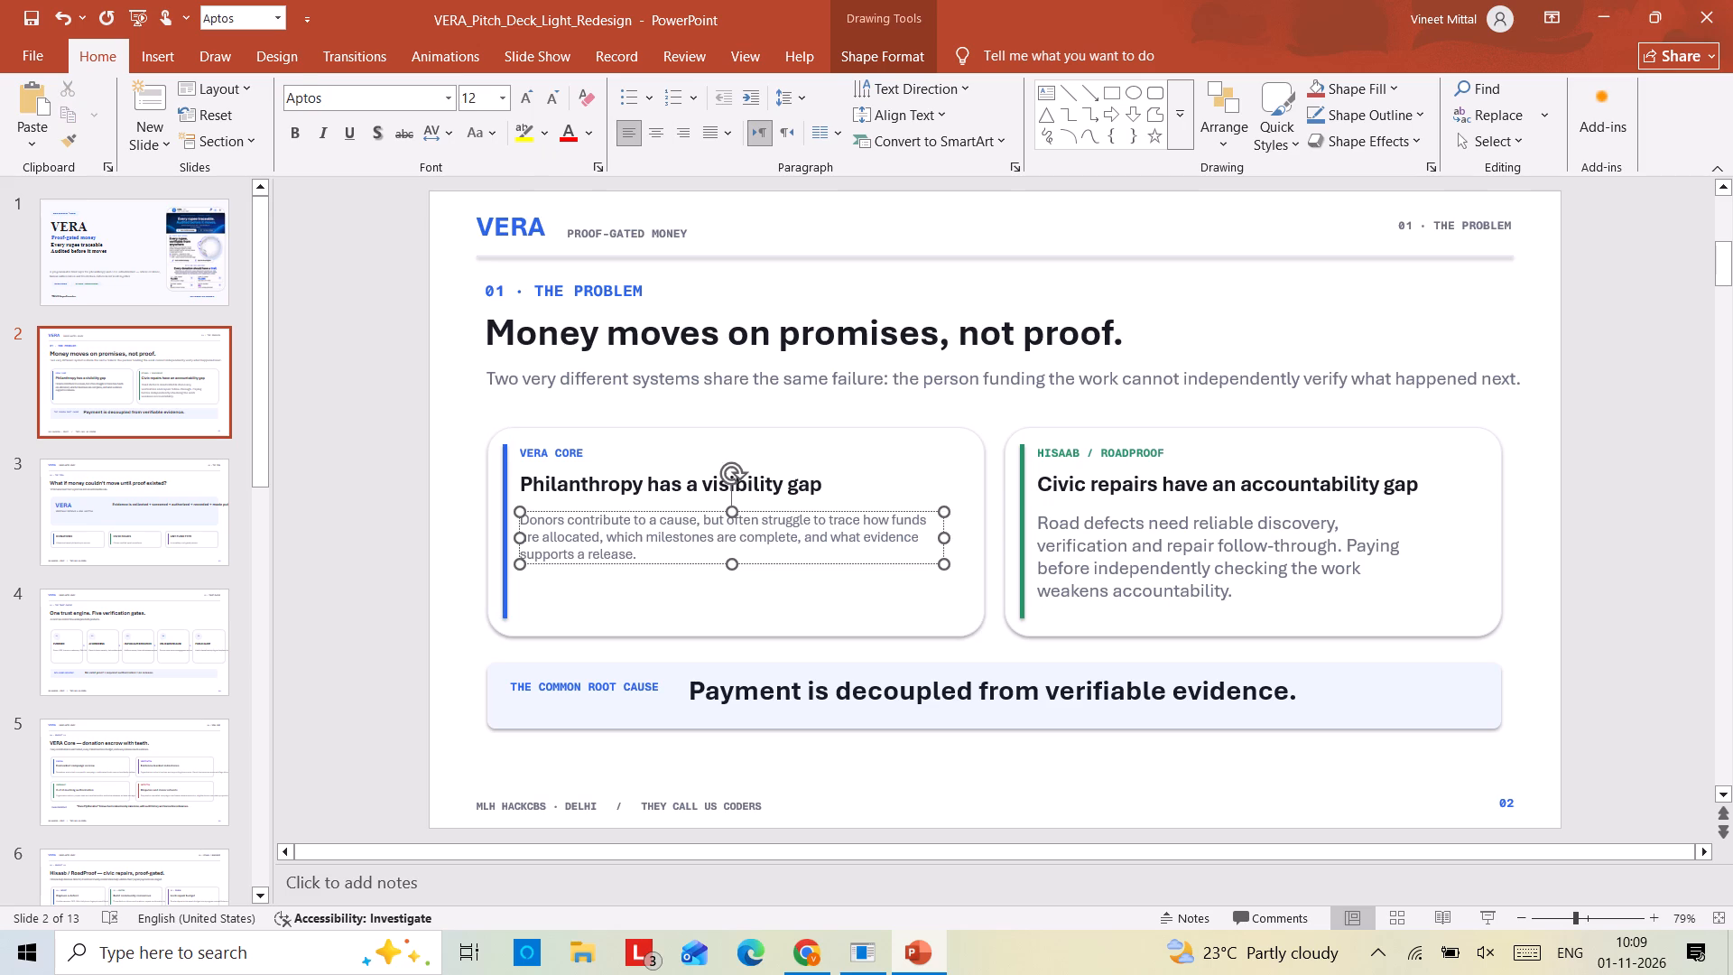
double_click(524, 97)
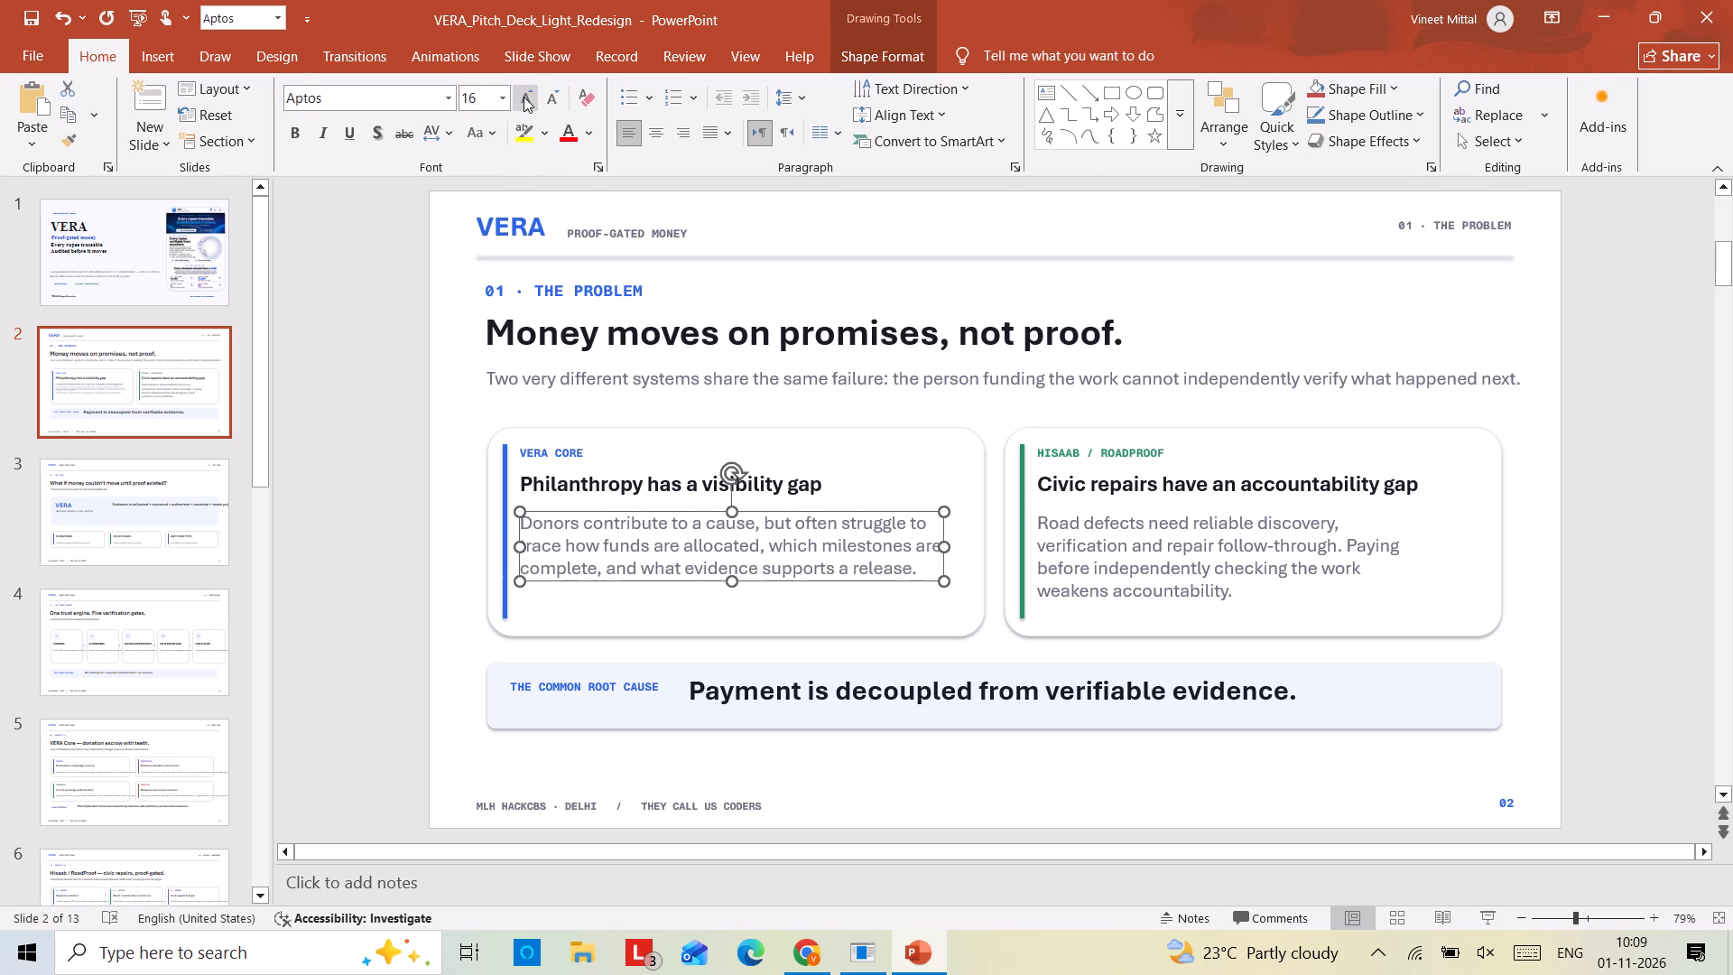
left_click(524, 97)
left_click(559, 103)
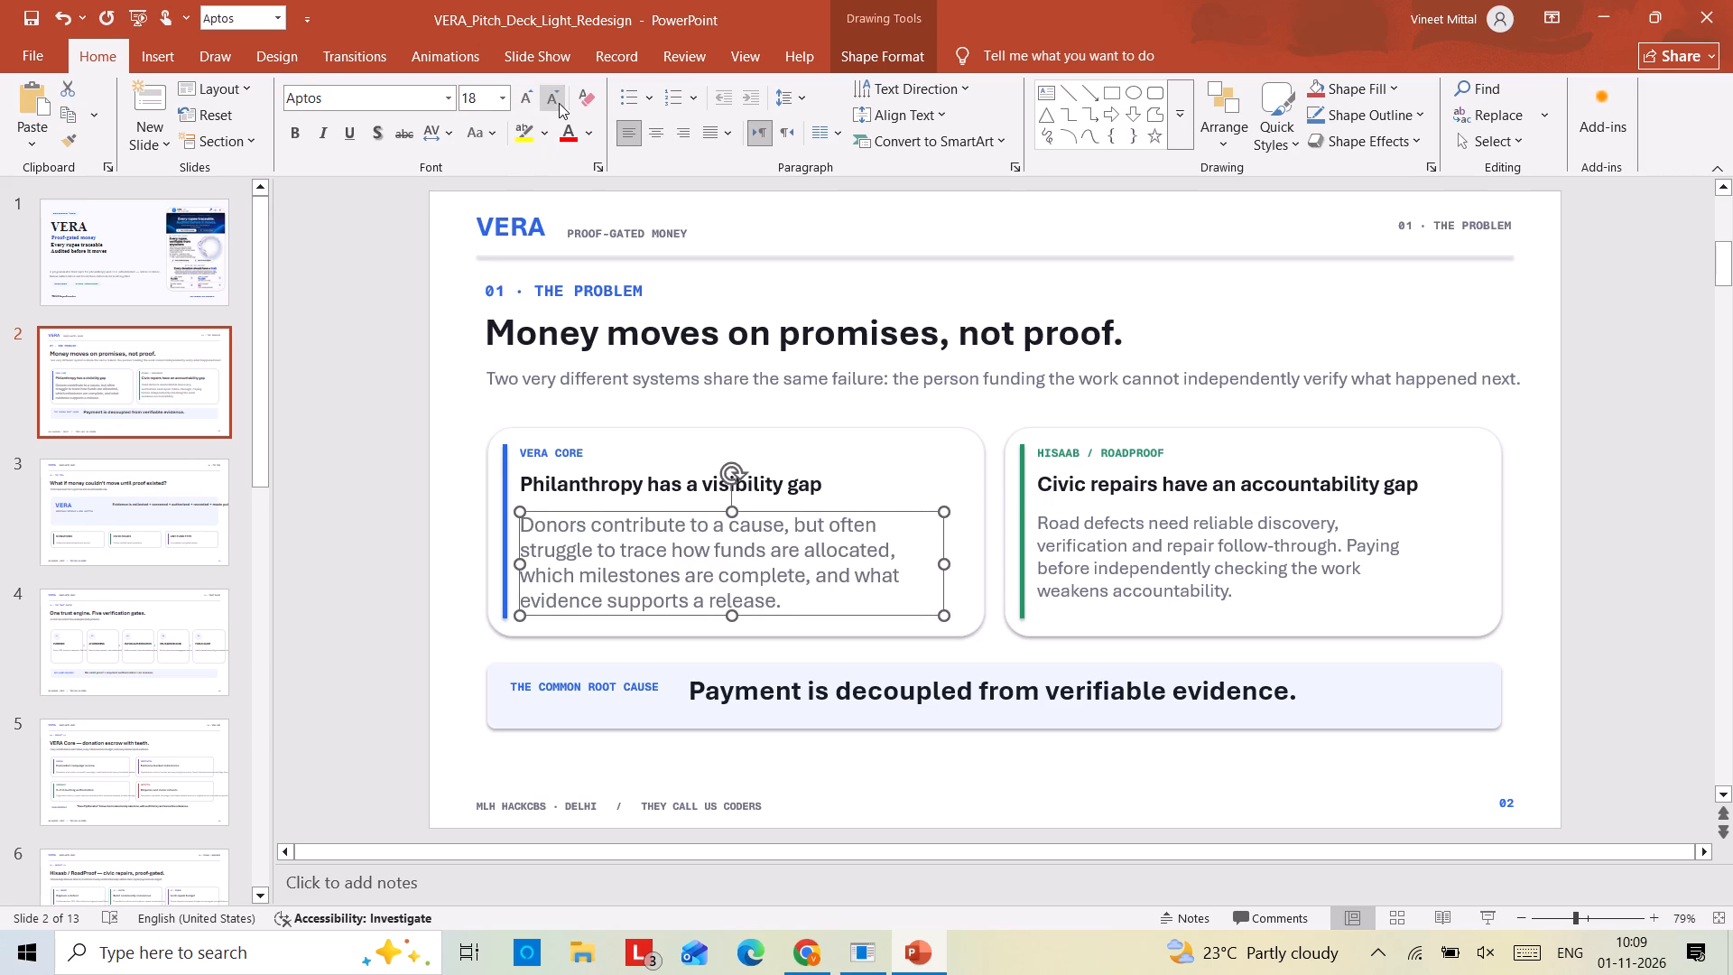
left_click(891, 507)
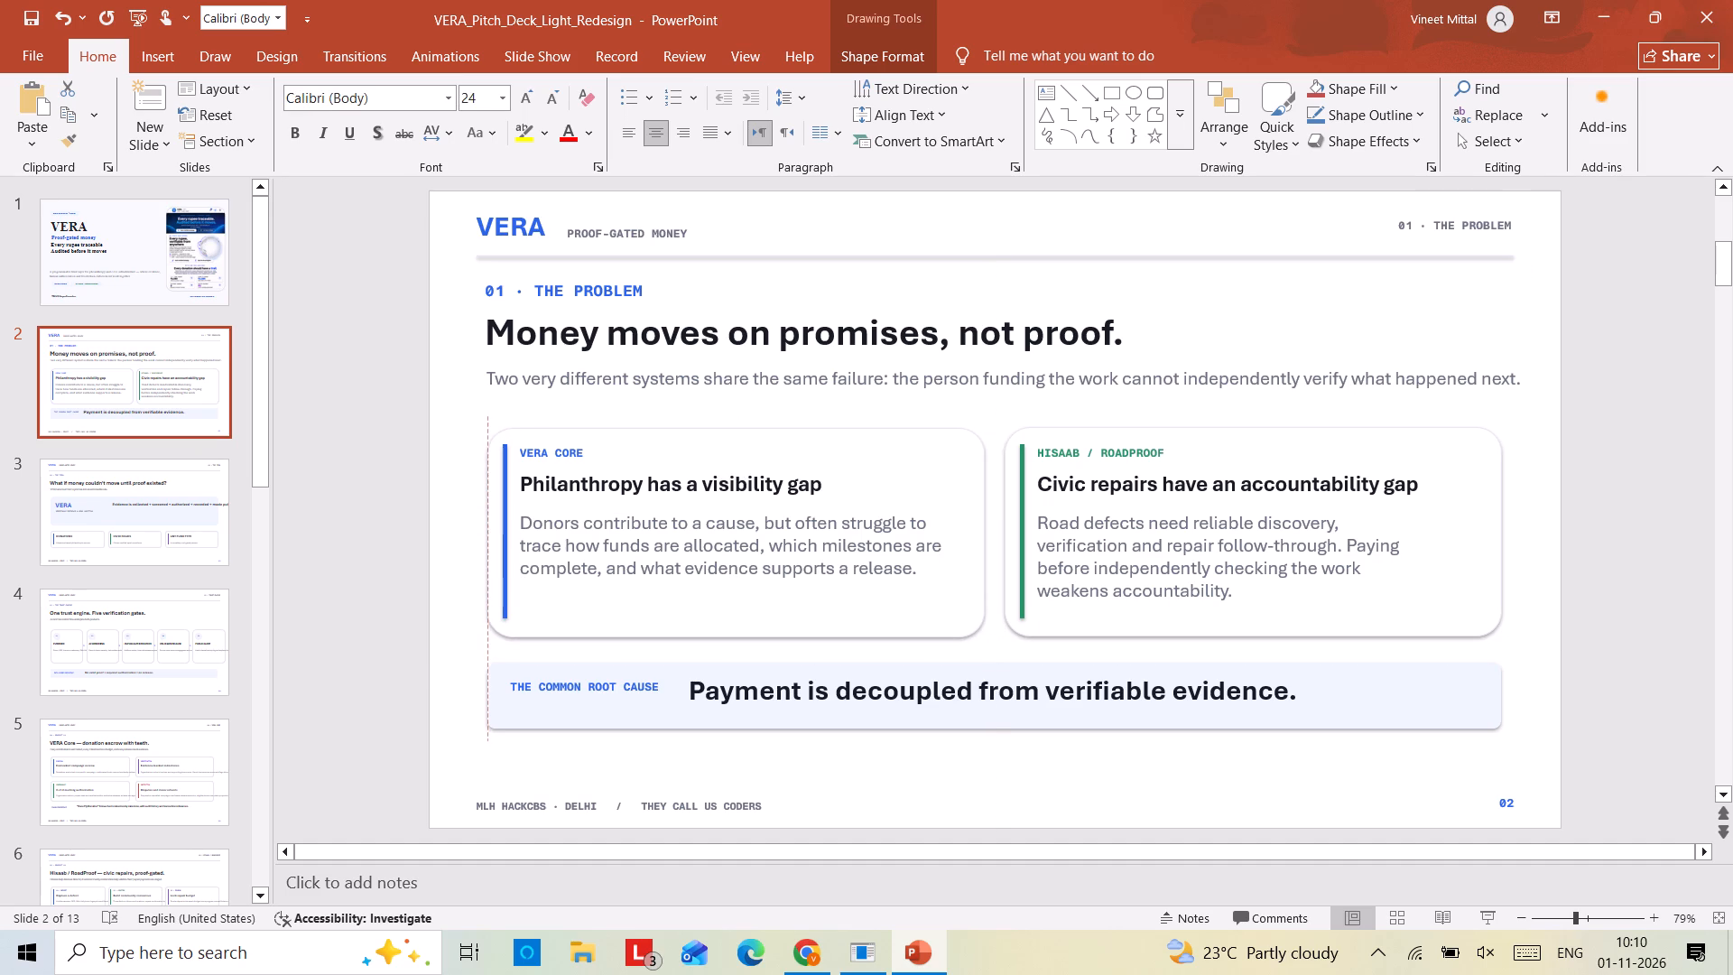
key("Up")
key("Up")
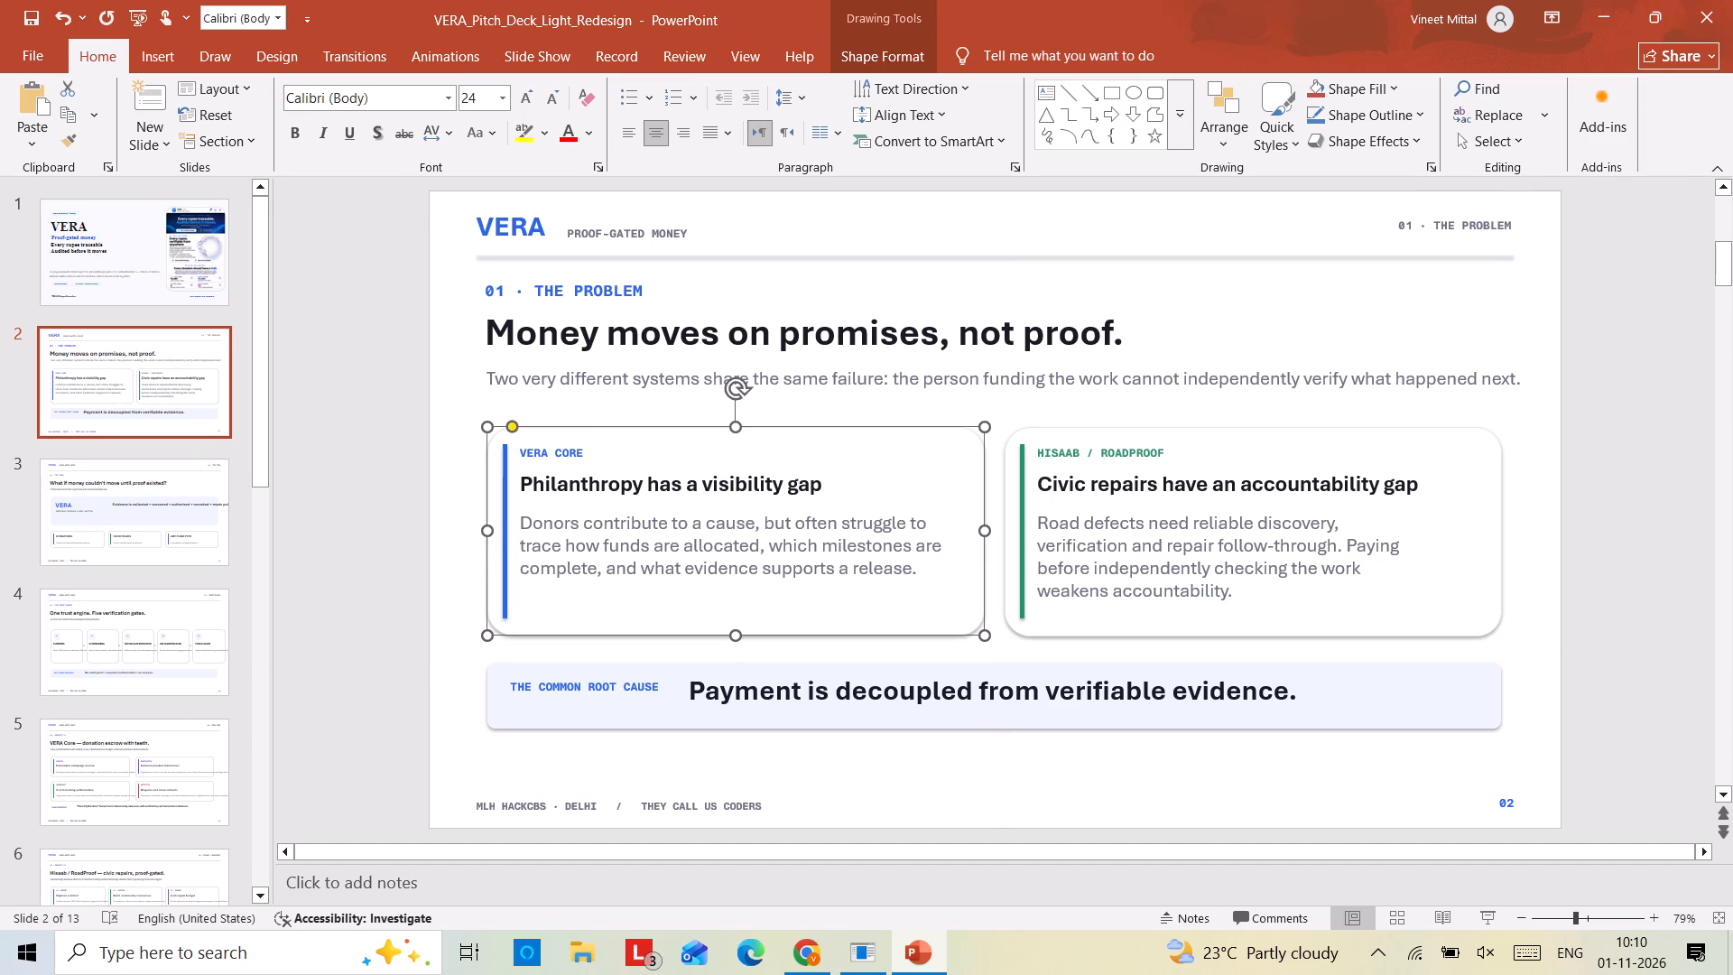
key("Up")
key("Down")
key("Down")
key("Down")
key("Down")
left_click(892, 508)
Move the description text of the "Philanthropy has a visibility gap" card slightly down, widening the space below its title.
left_click(814, 551)
left_click_drag(832, 511, 832, 521)
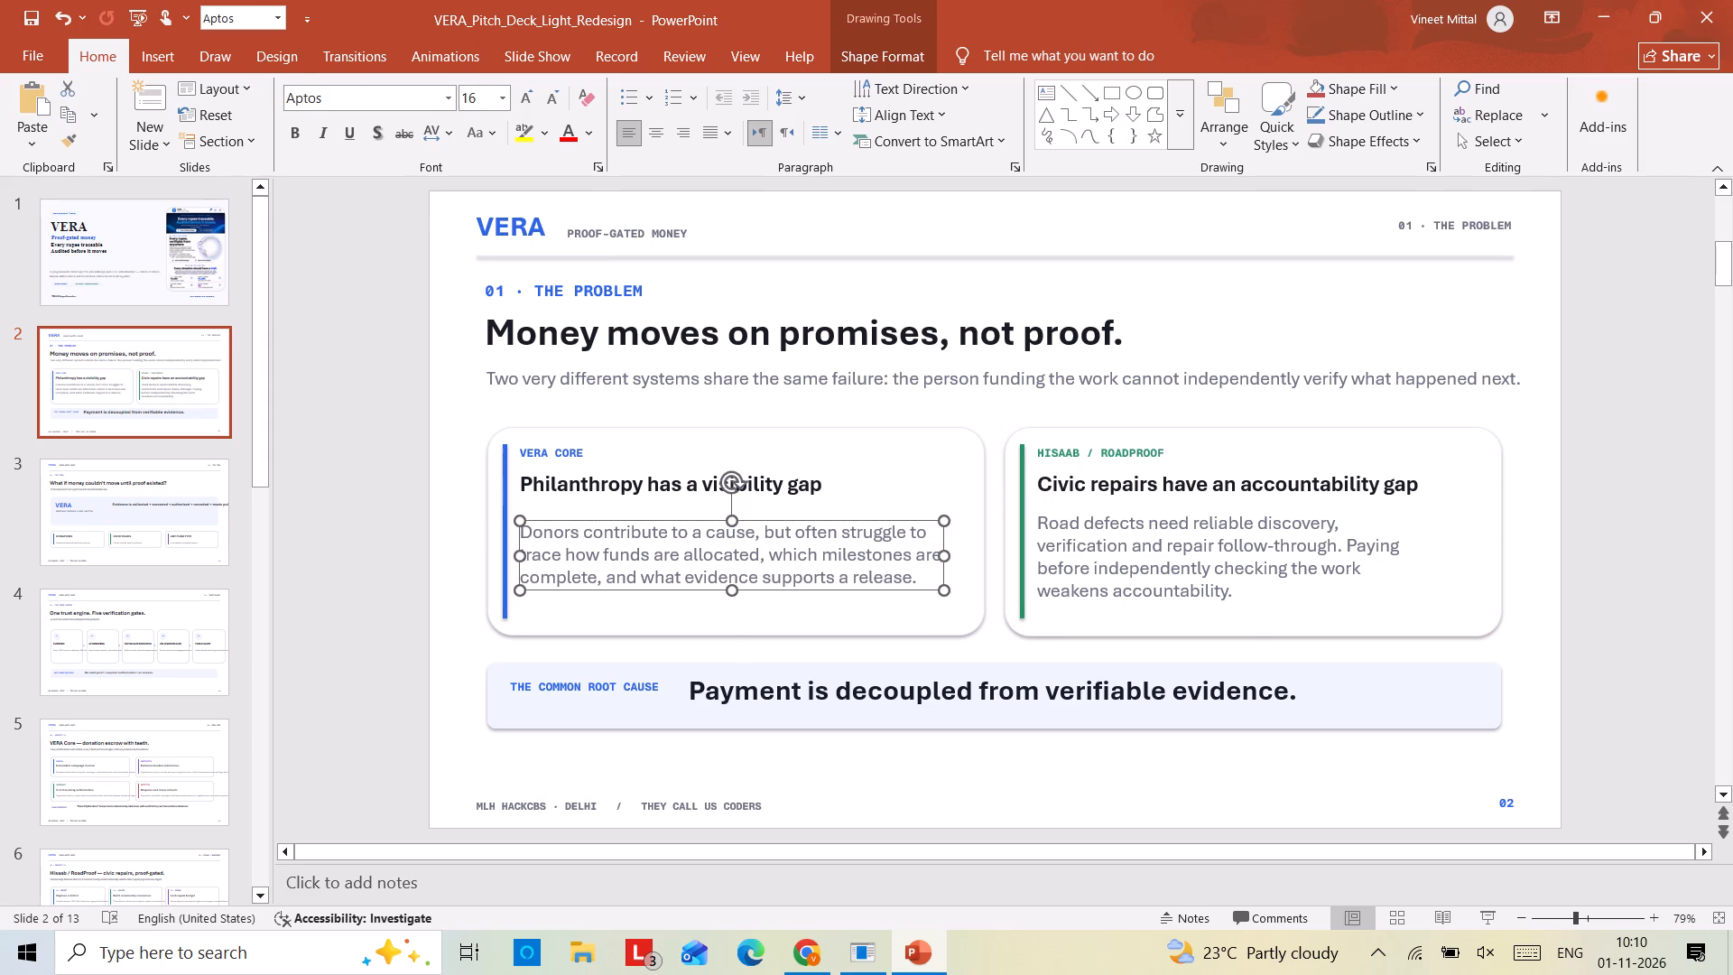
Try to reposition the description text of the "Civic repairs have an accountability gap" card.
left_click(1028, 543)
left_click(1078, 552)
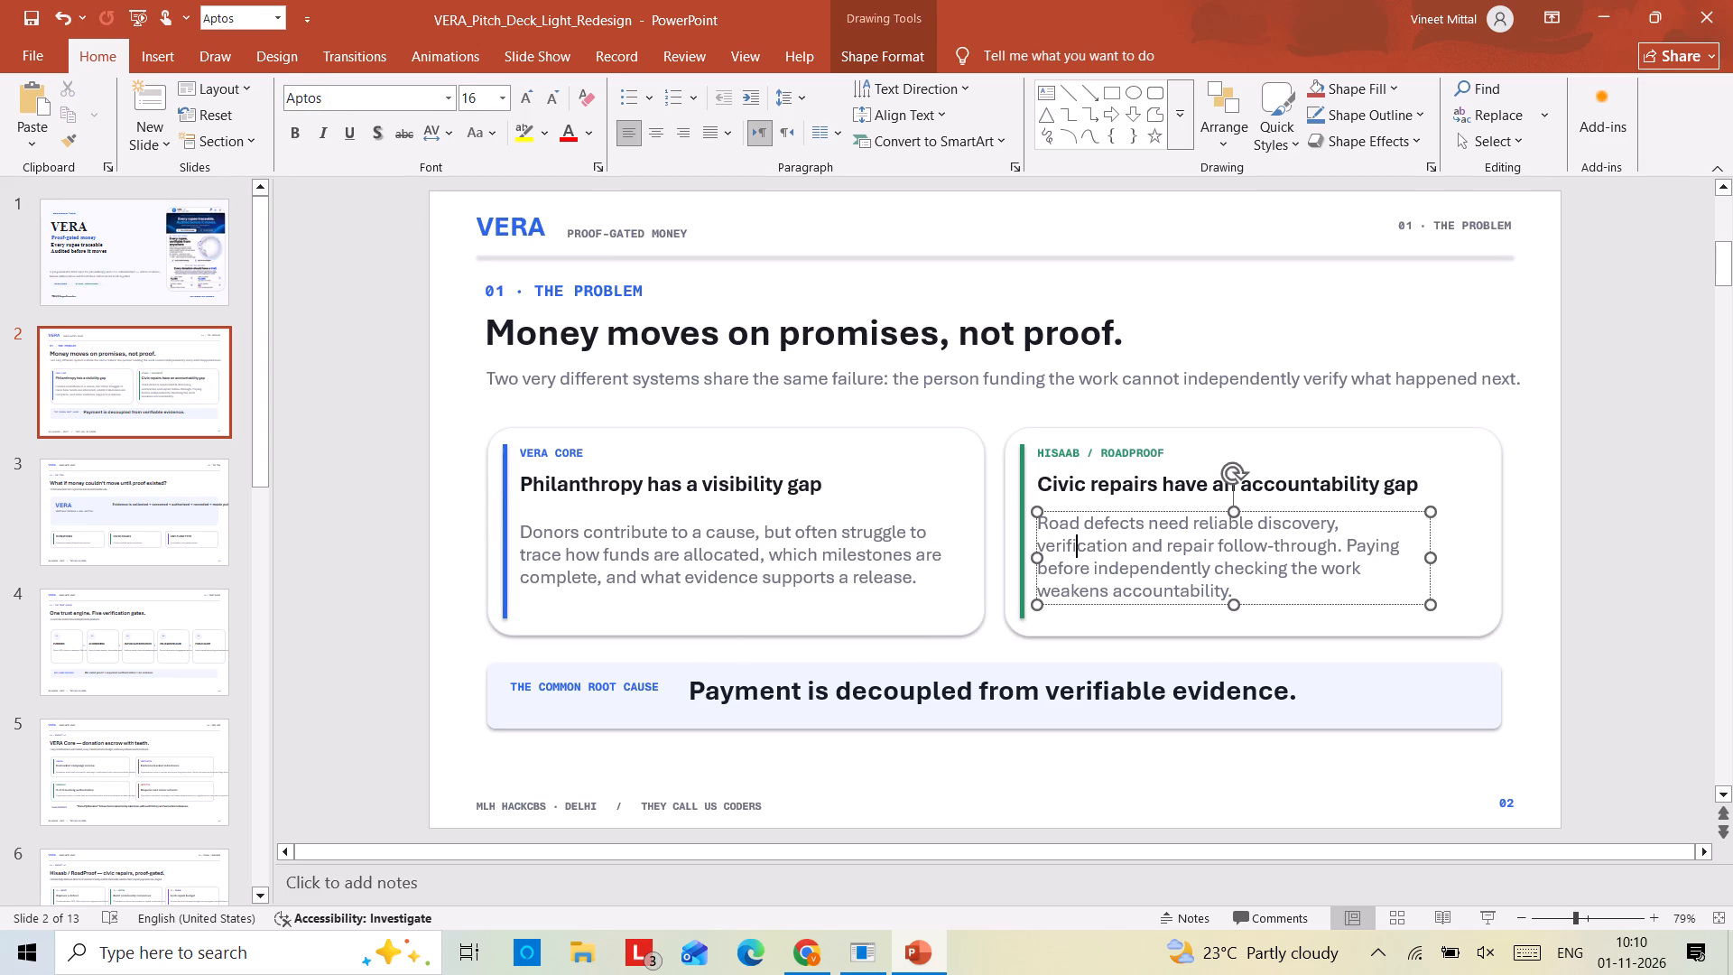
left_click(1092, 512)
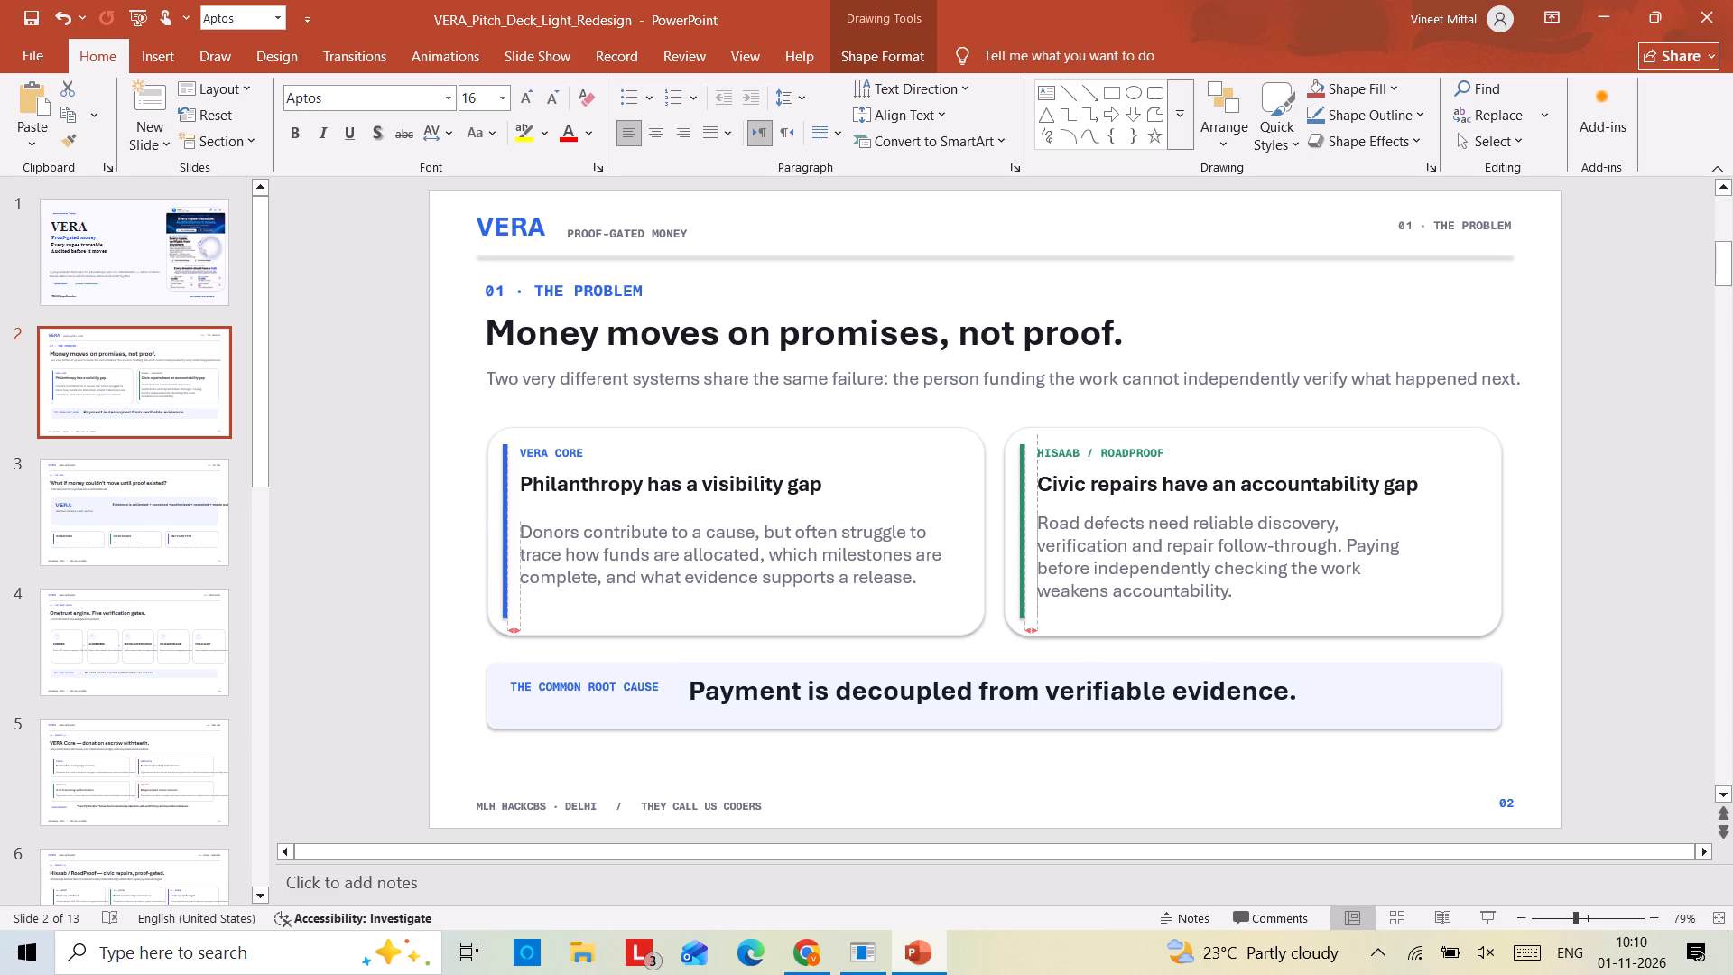
Move the "Philanthropy has a visibility gap" title slightly down, away from the VERA CORE label.
left_click(579, 476)
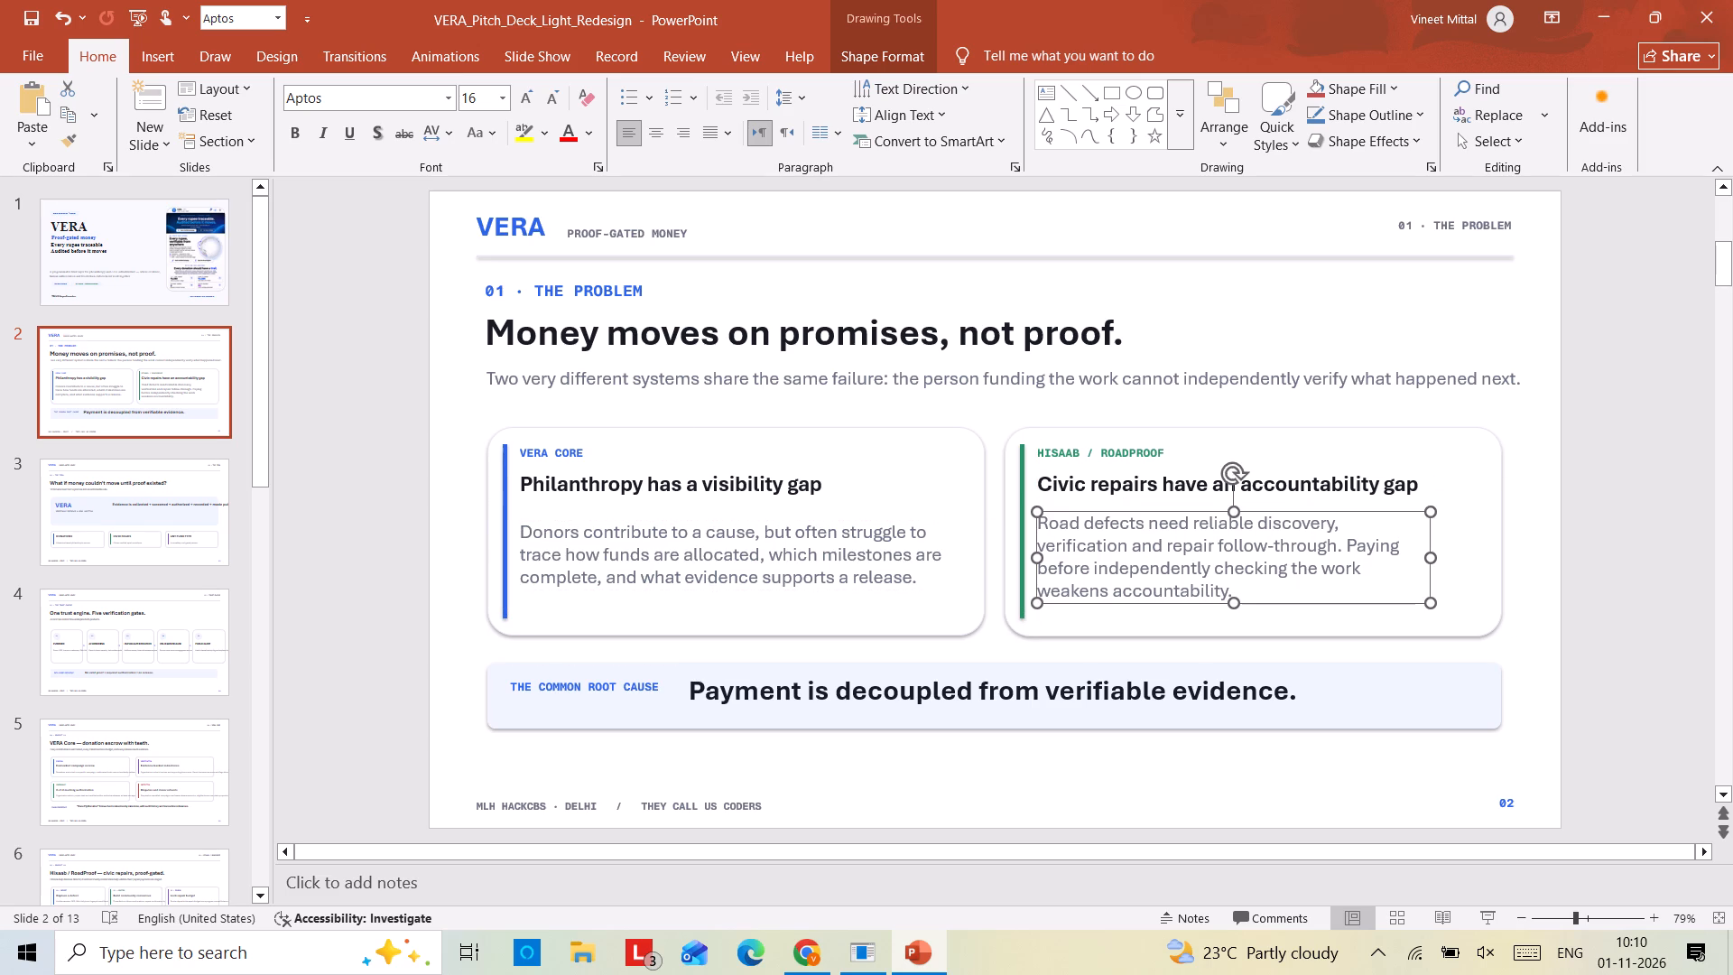
left_click(588, 469)
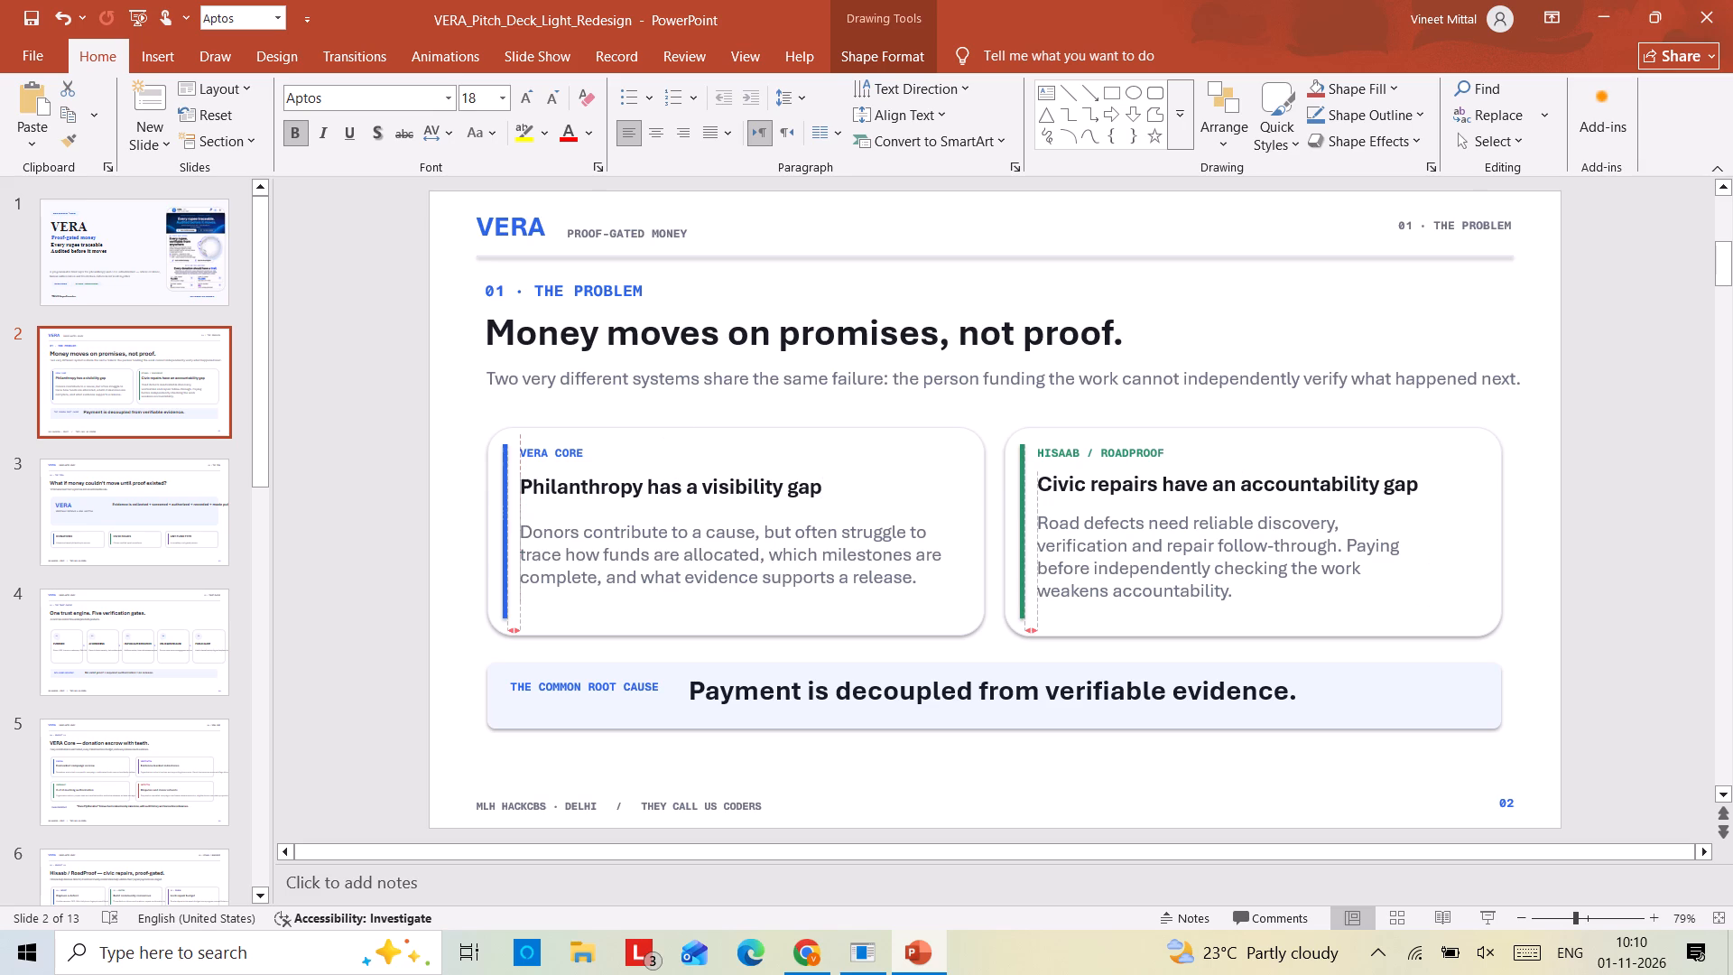
Enlarge the VERA CORE label above the Philanthropy title to 14 pt.
triple_click(559, 450)
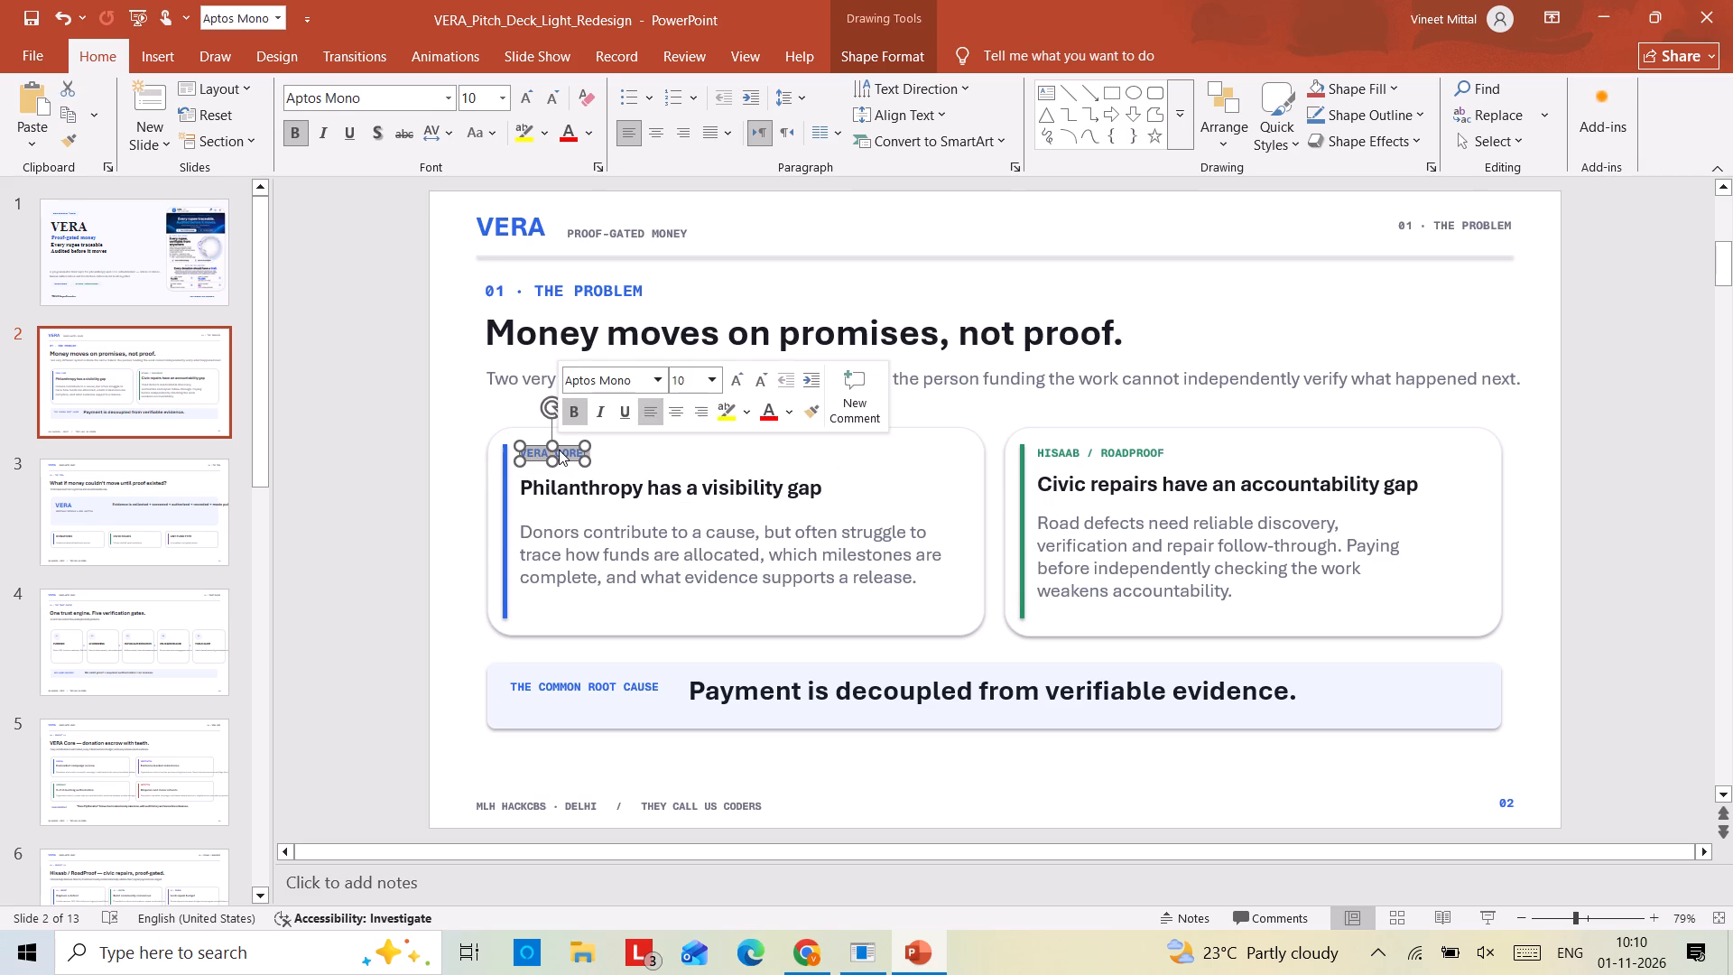
double_click(530, 108)
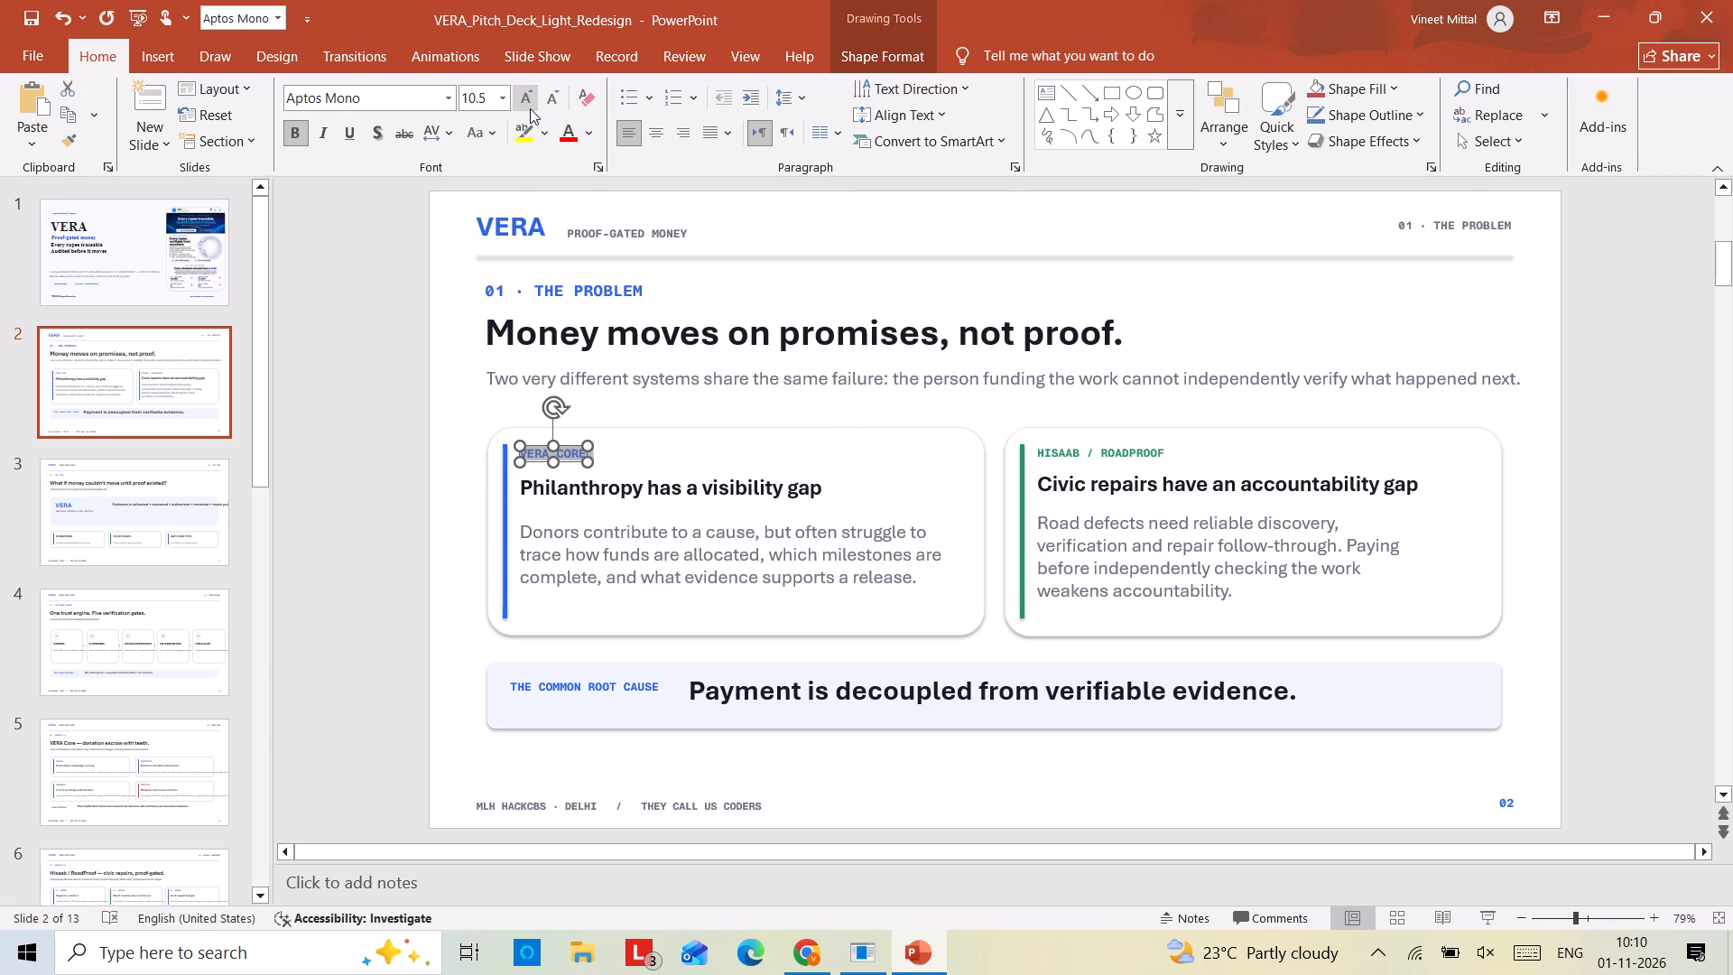
left_click(530, 108)
left_click(530, 108)
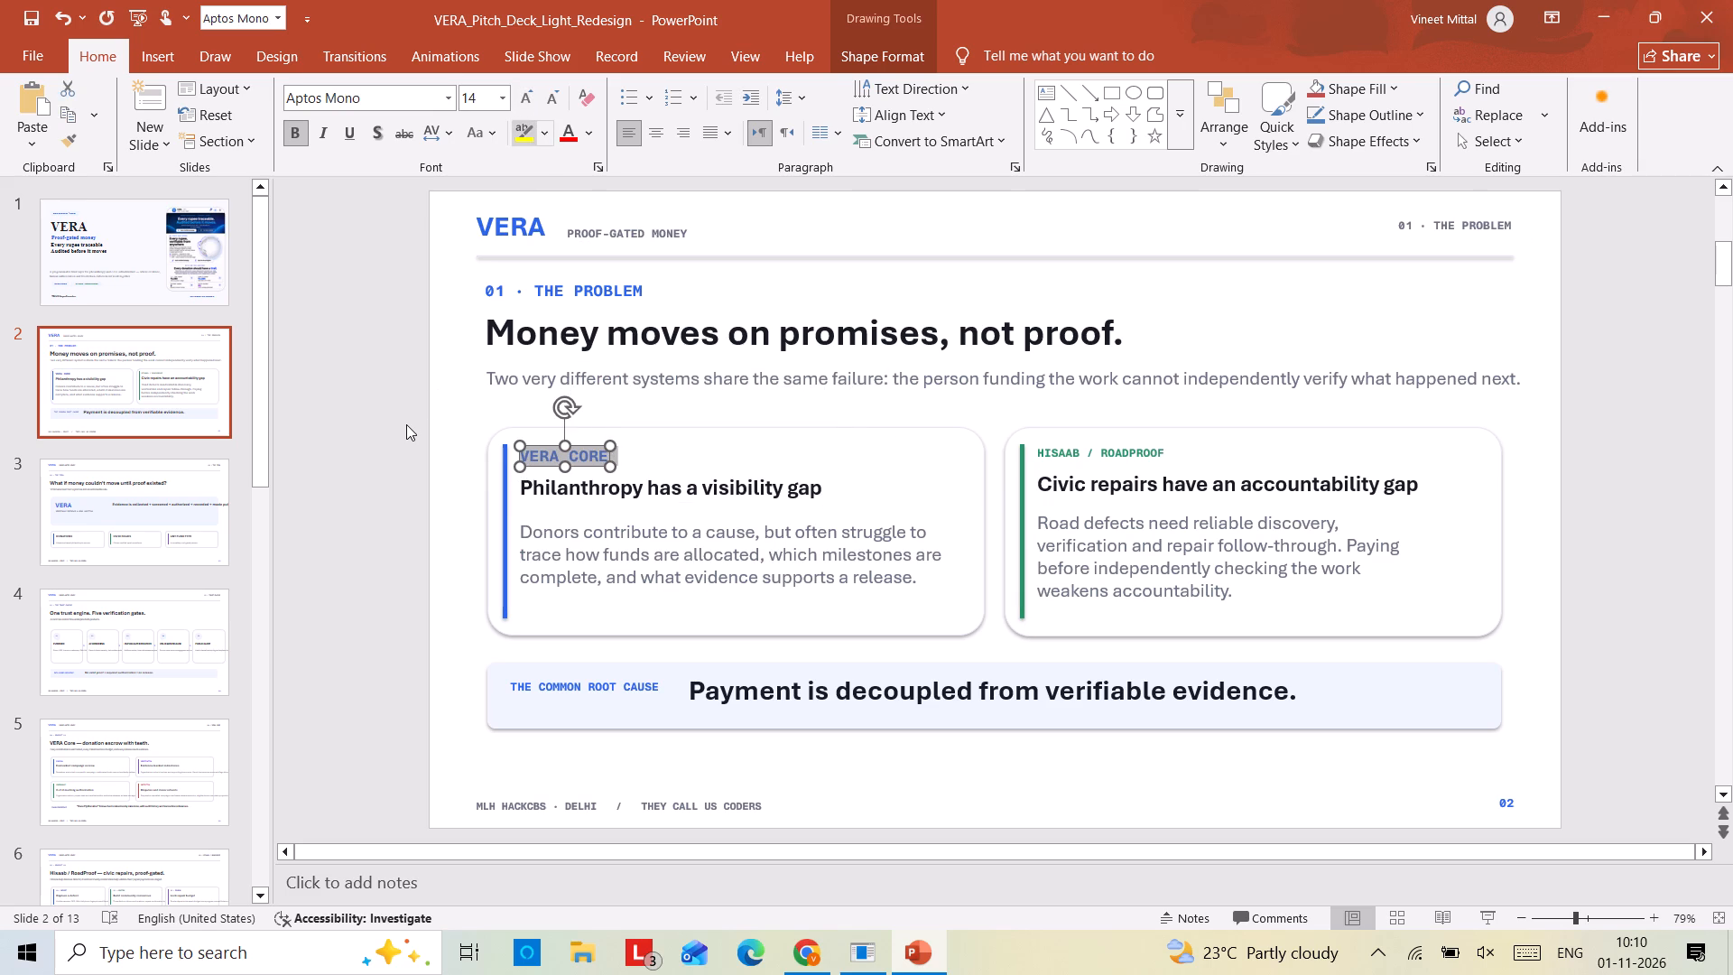
left_click(406, 424)
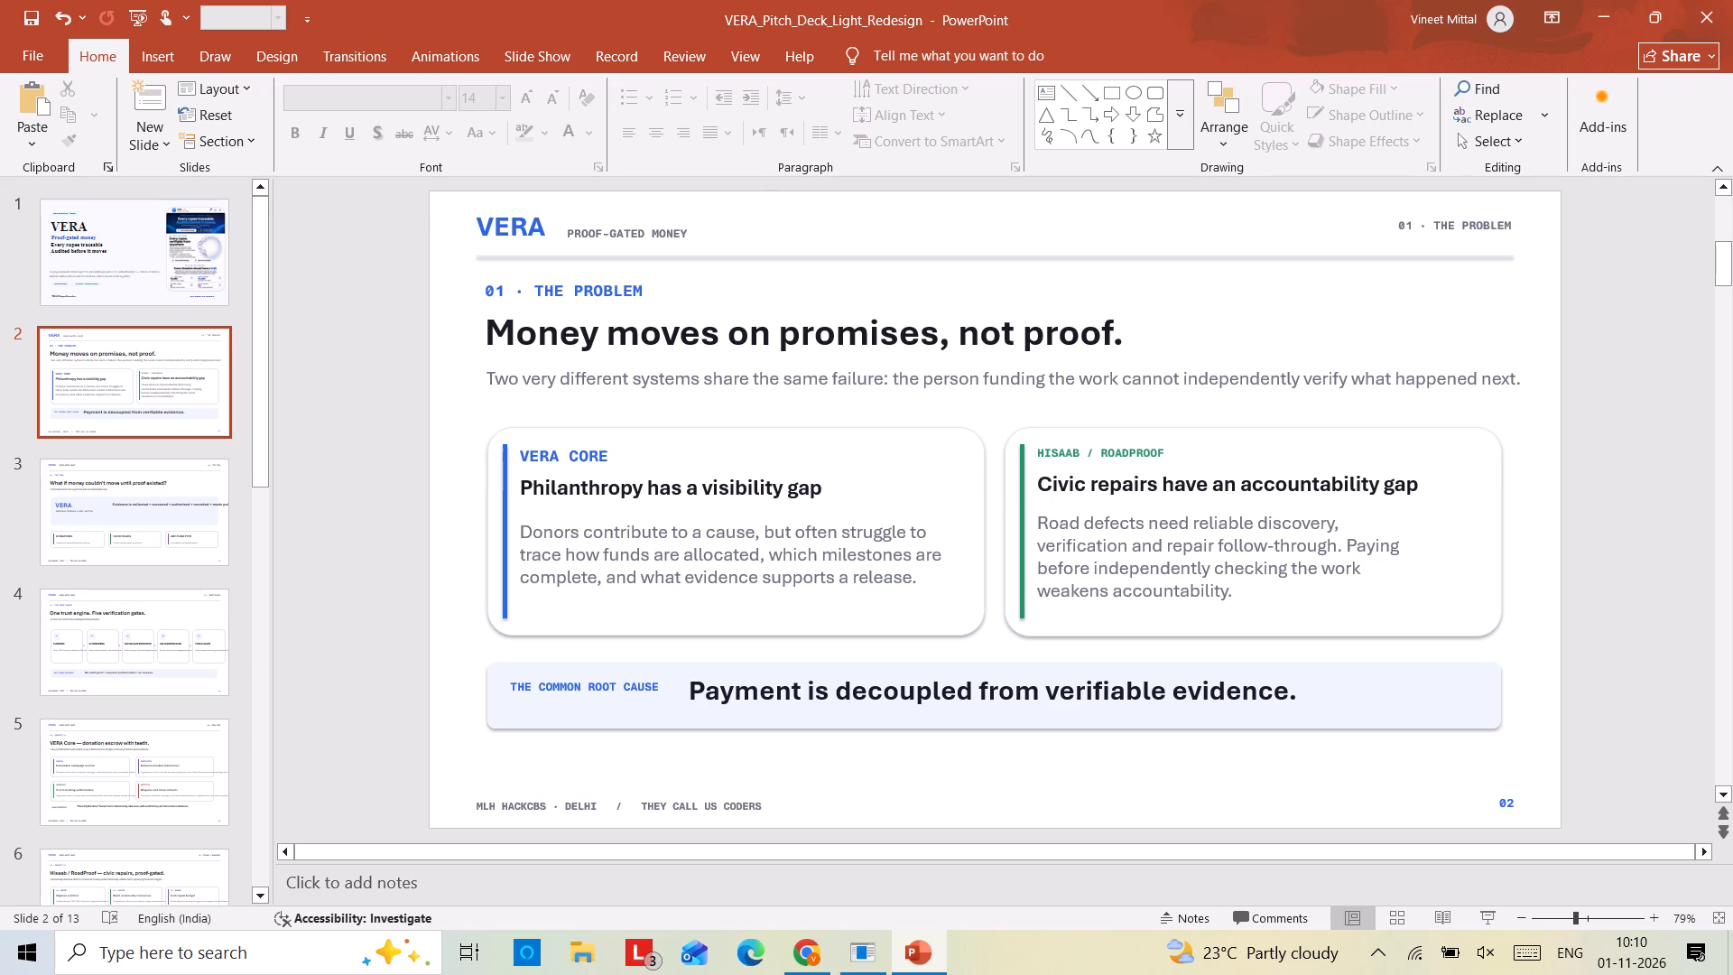
Move the "Civic repairs have an accountability gap" title slightly down, level with the Philanthropy title.
left_click(1064, 493)
left_click(1097, 473)
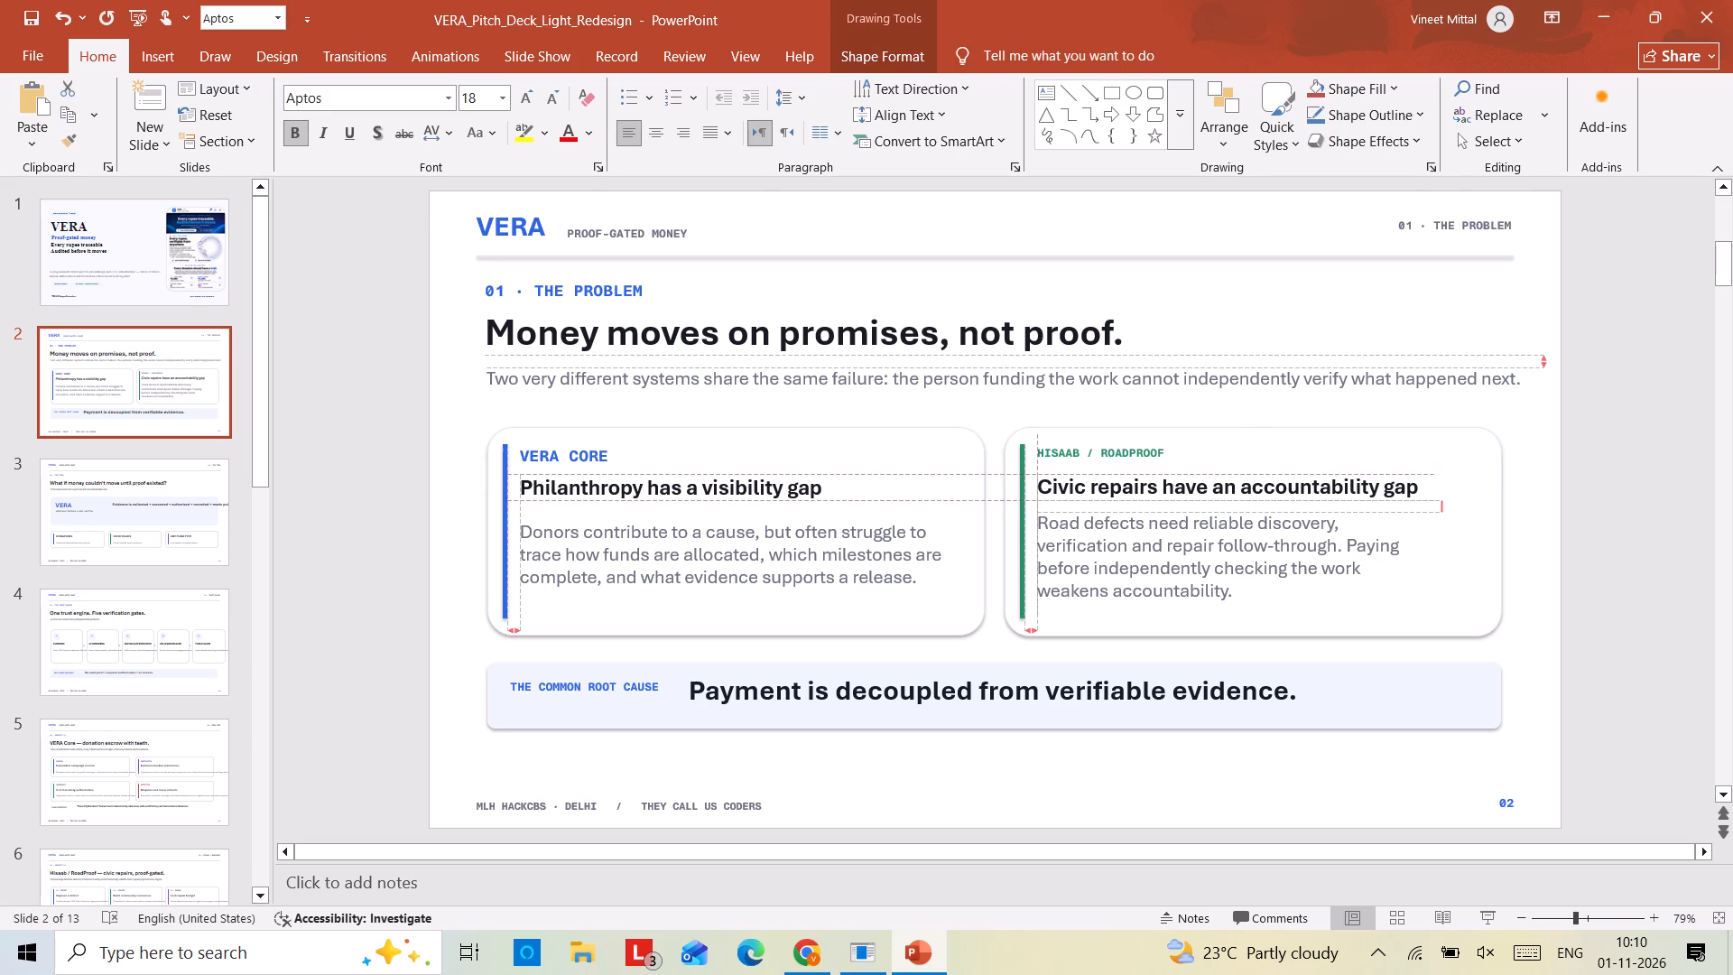
Enlarge the HISAAB / ROADPROOF label above the Civic repairs title to 12 pt.
triple_click(1097, 449)
left_click(1097, 449)
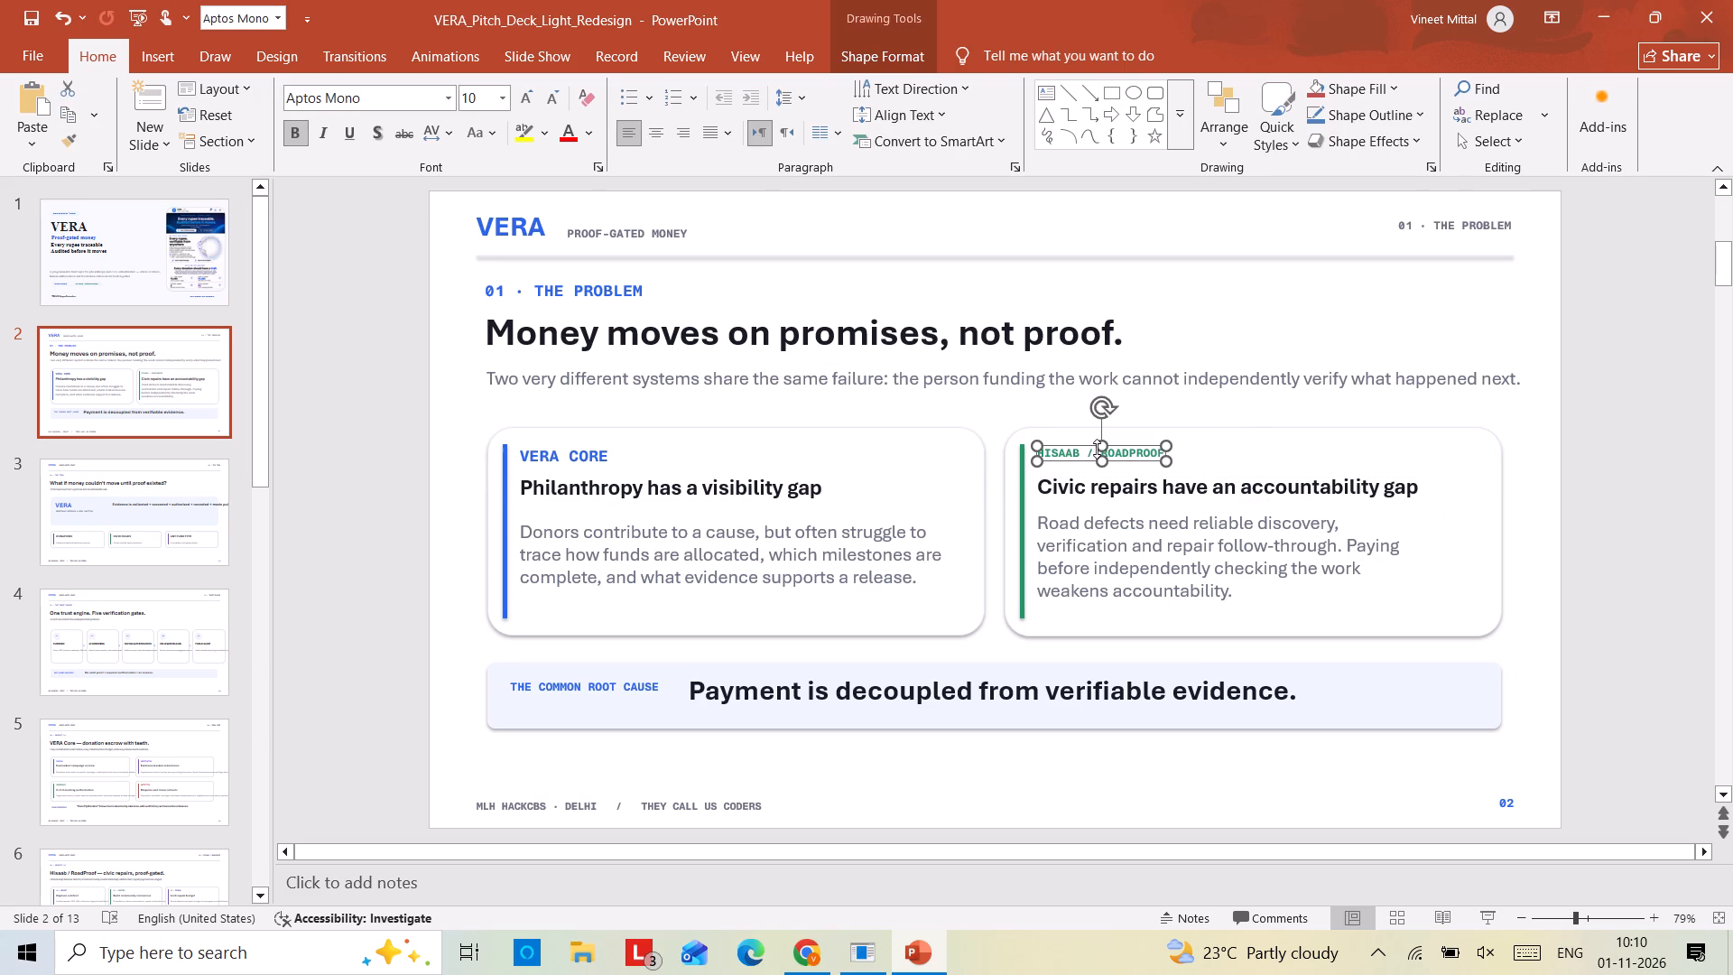
triple_click(1082, 454)
left_click(1082, 454)
left_click(1082, 454)
triple_click(1082, 454)
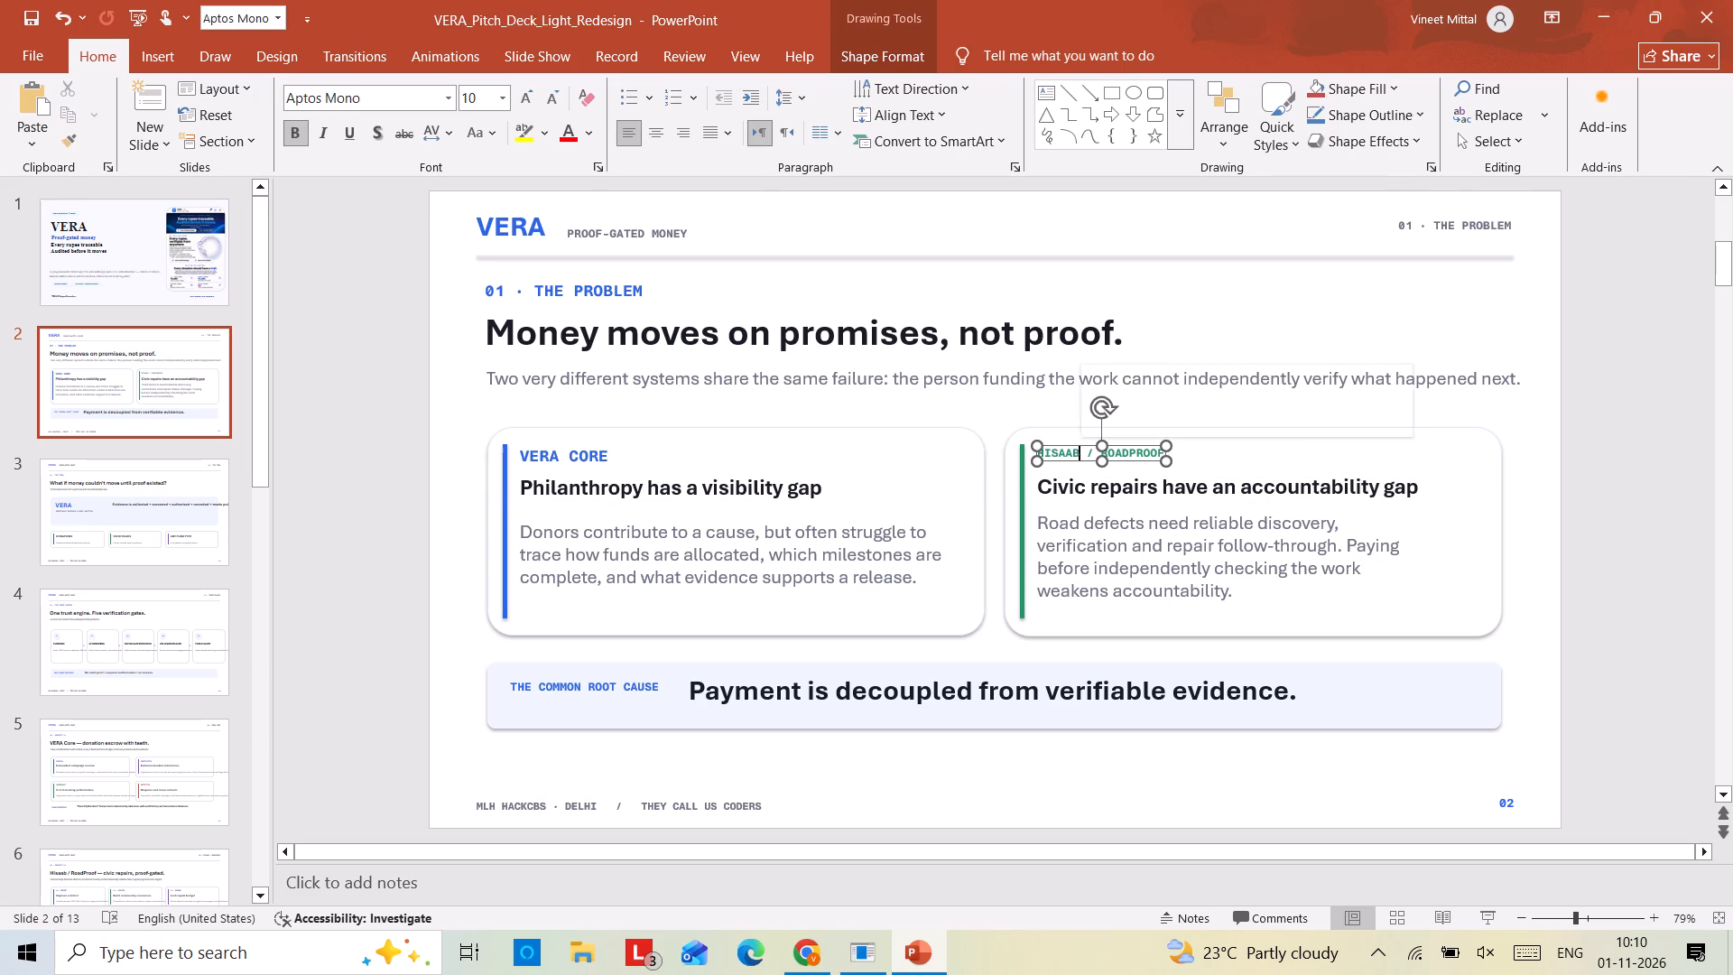
double_click(1082, 454)
left_click(1082, 454)
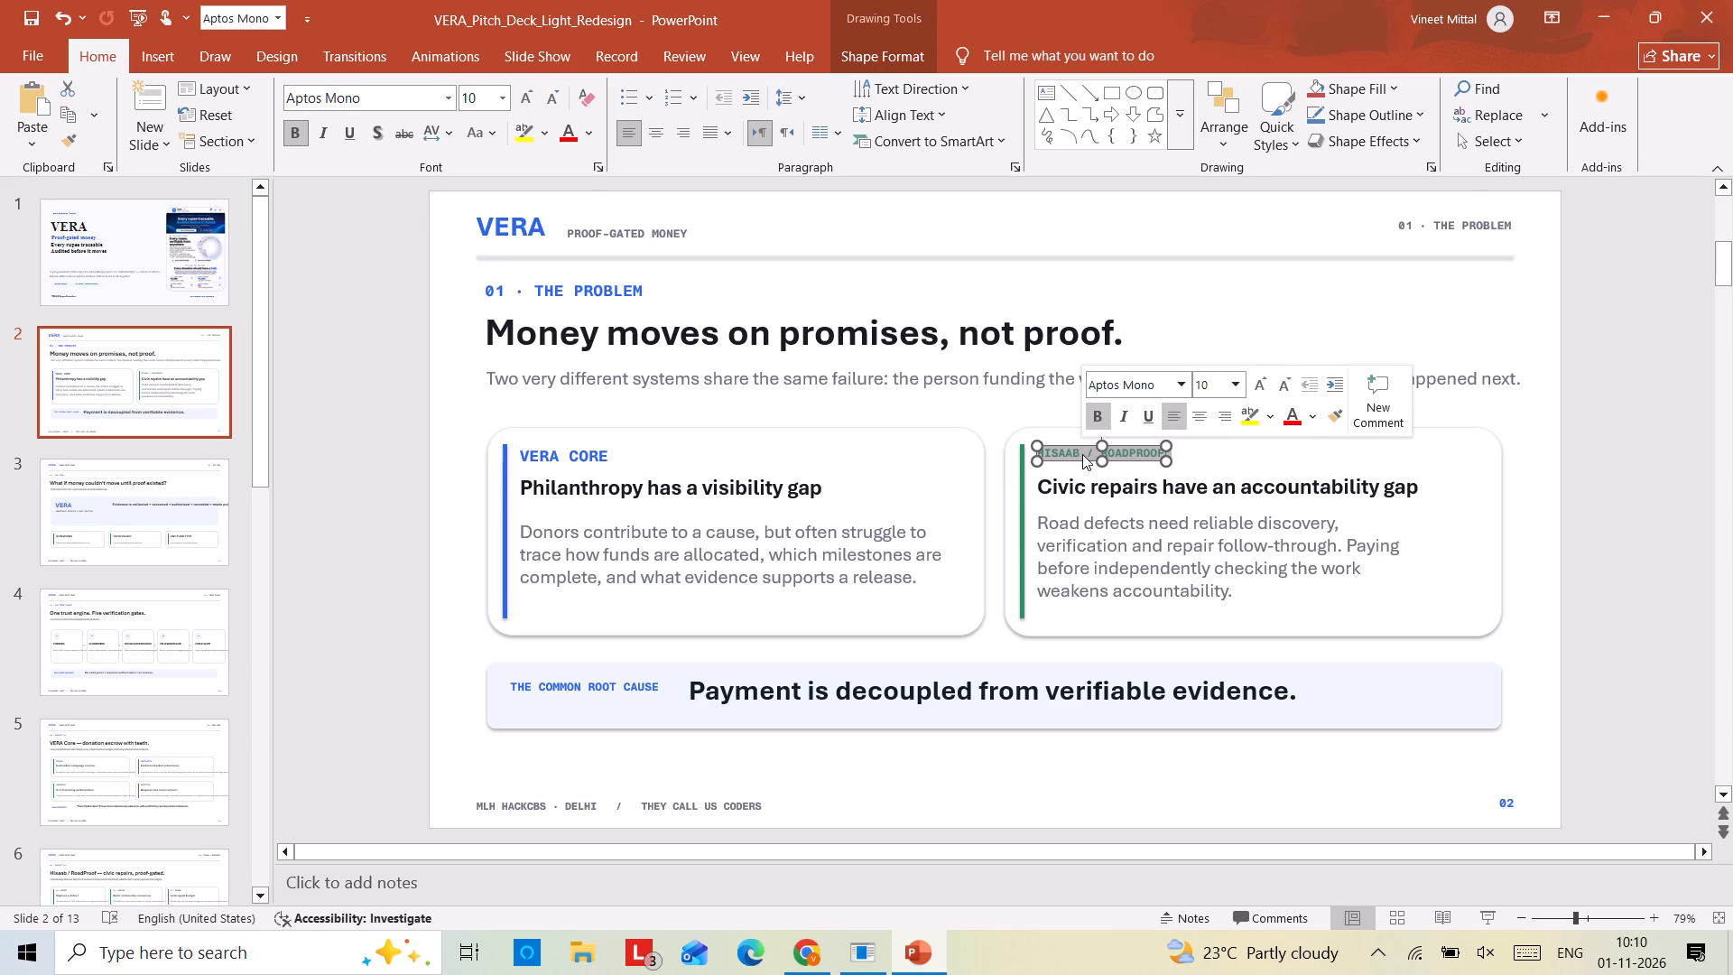
double_click(521, 88)
left_click(521, 88)
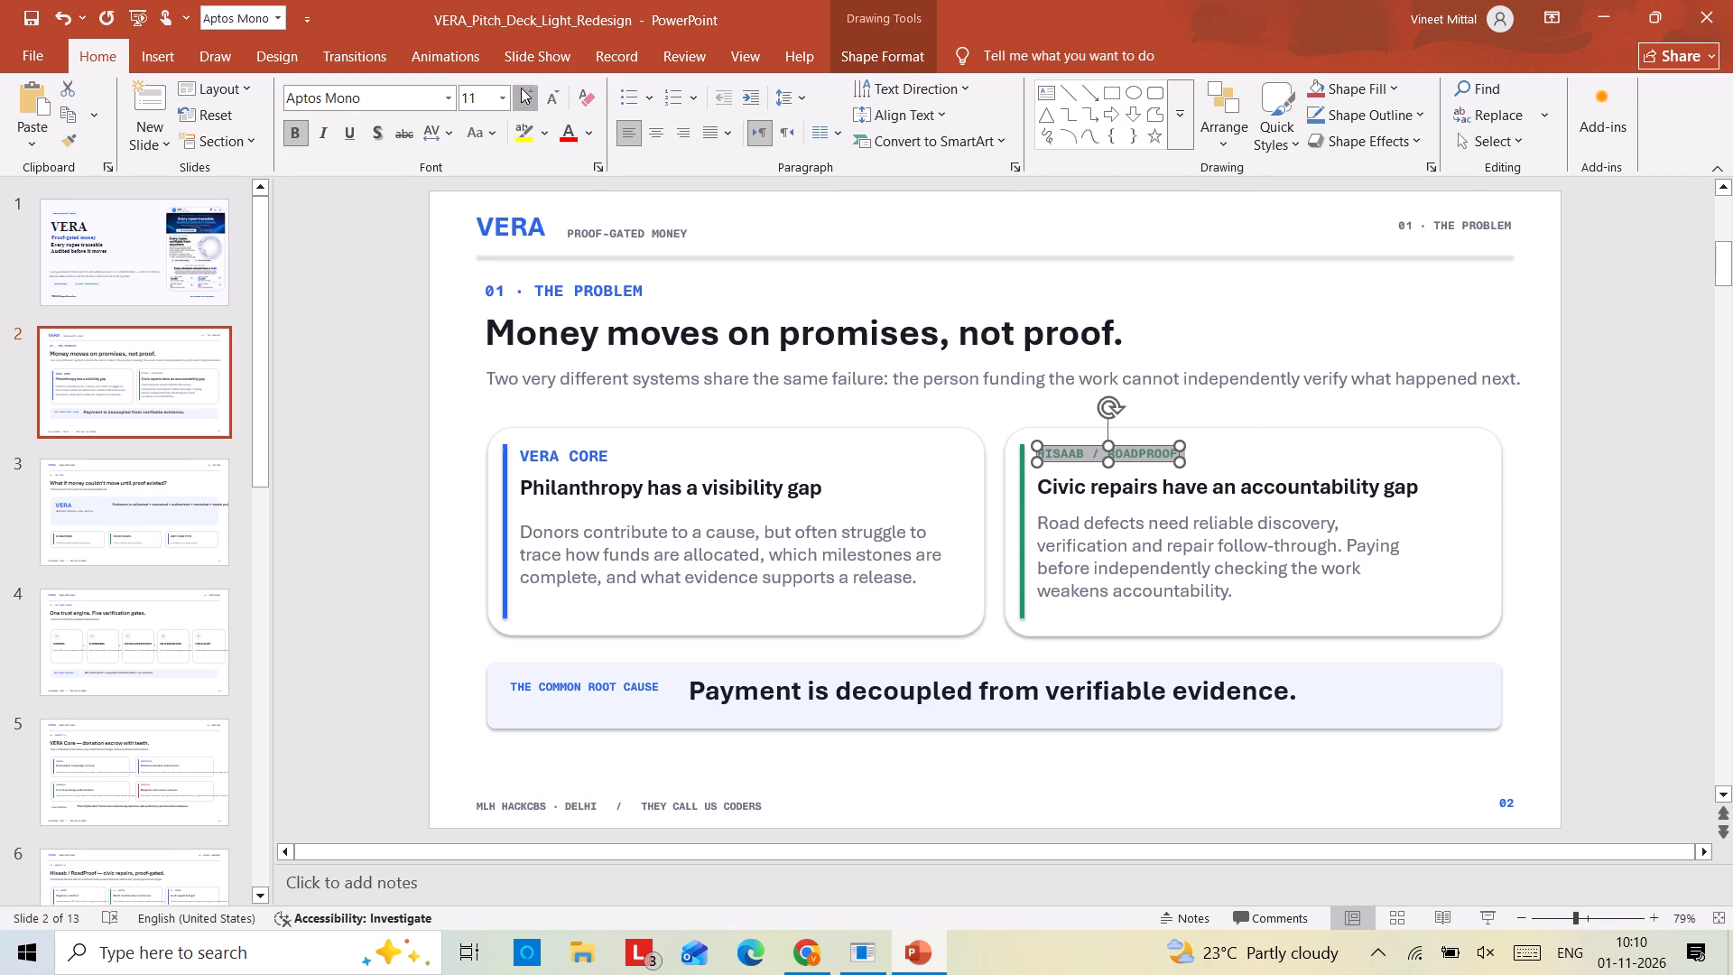
Move the HISAAB / ROADPROOF label slightly down so it lines up with the VERA CORE label.
left_click(1090, 441)
left_click(1089, 450)
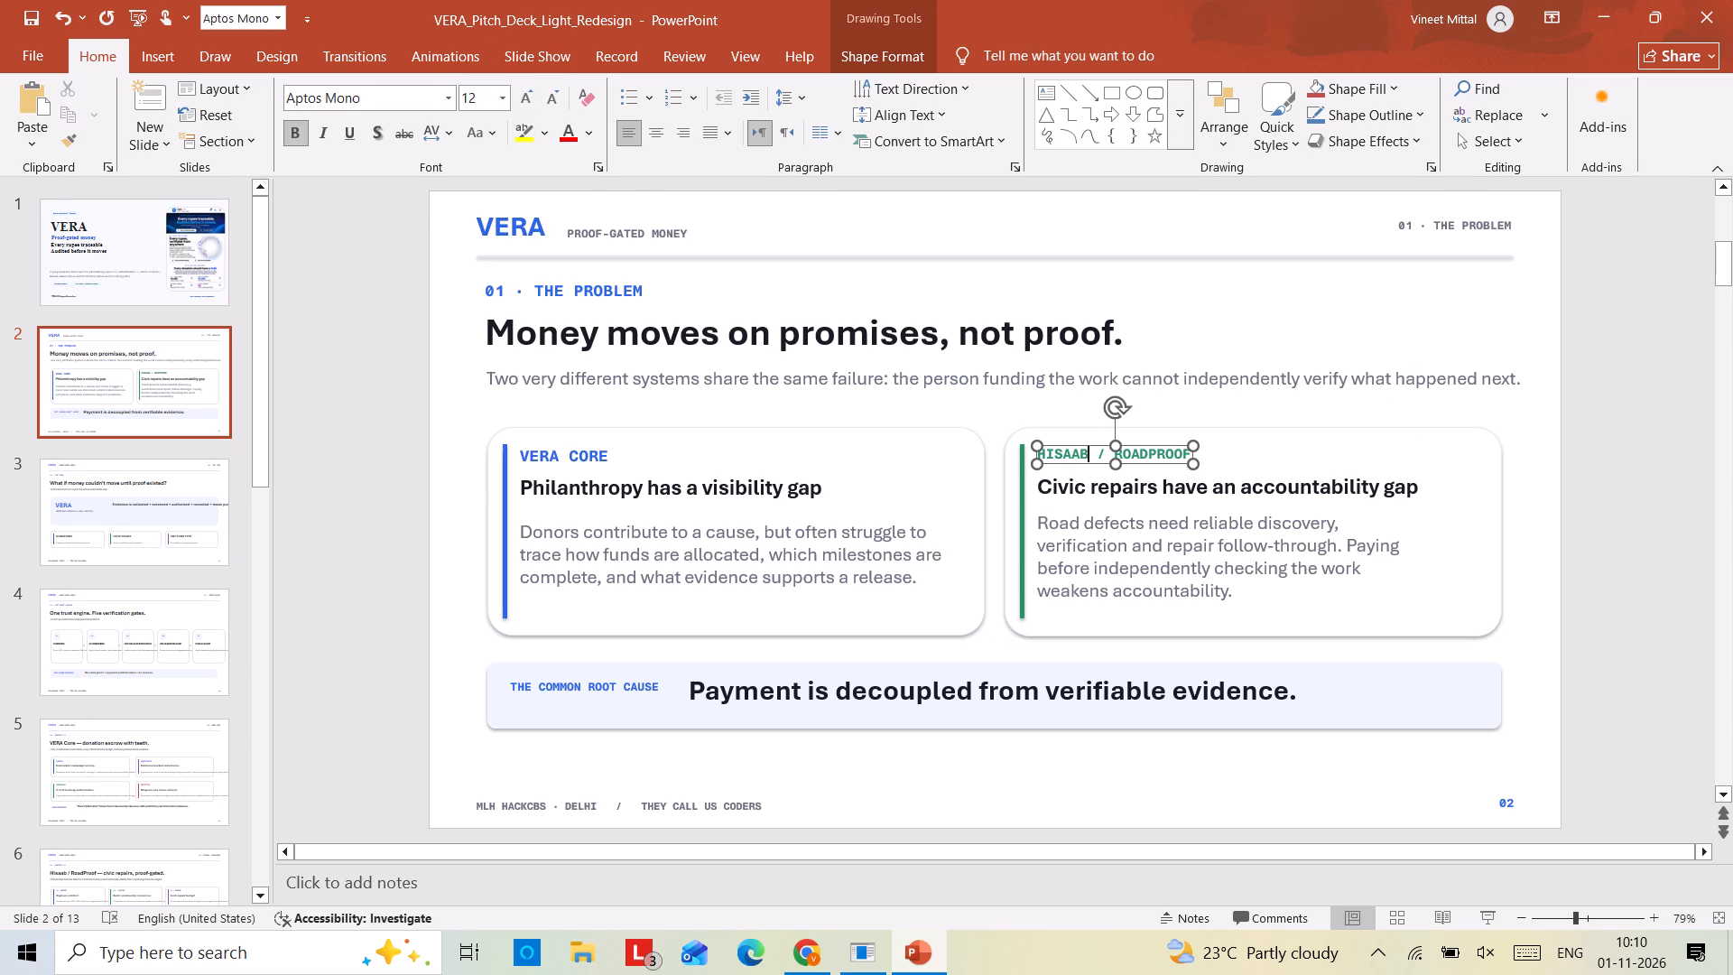
left_click(1089, 444)
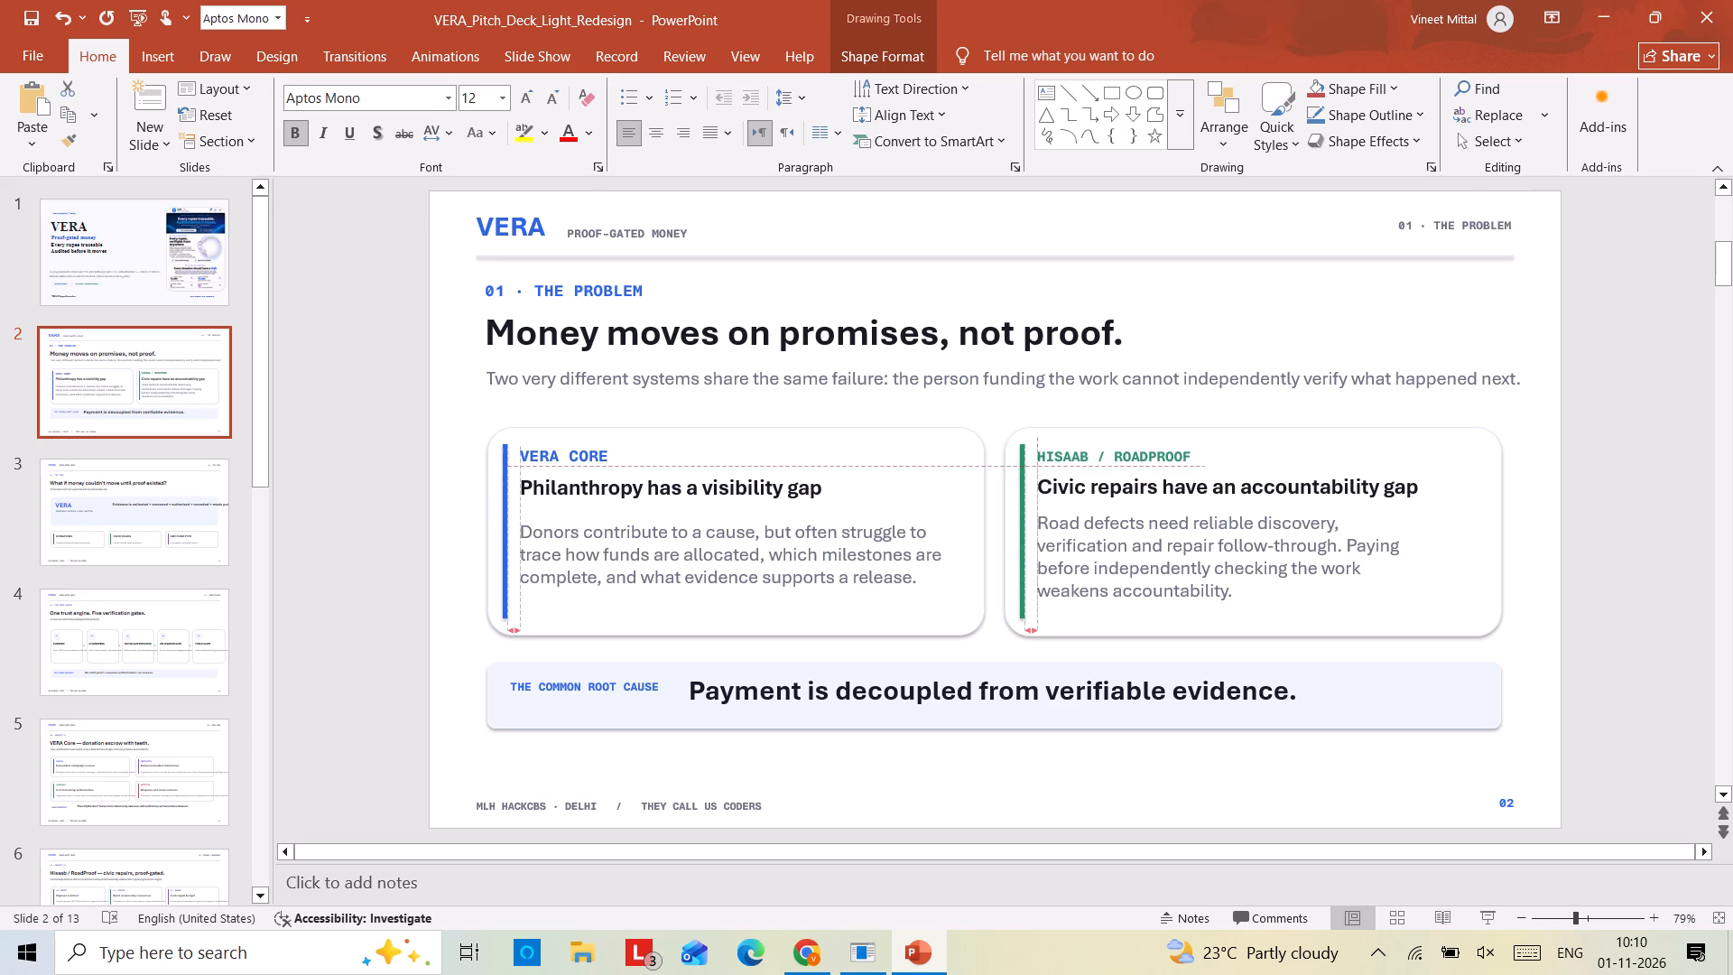
left_click(402, 587)
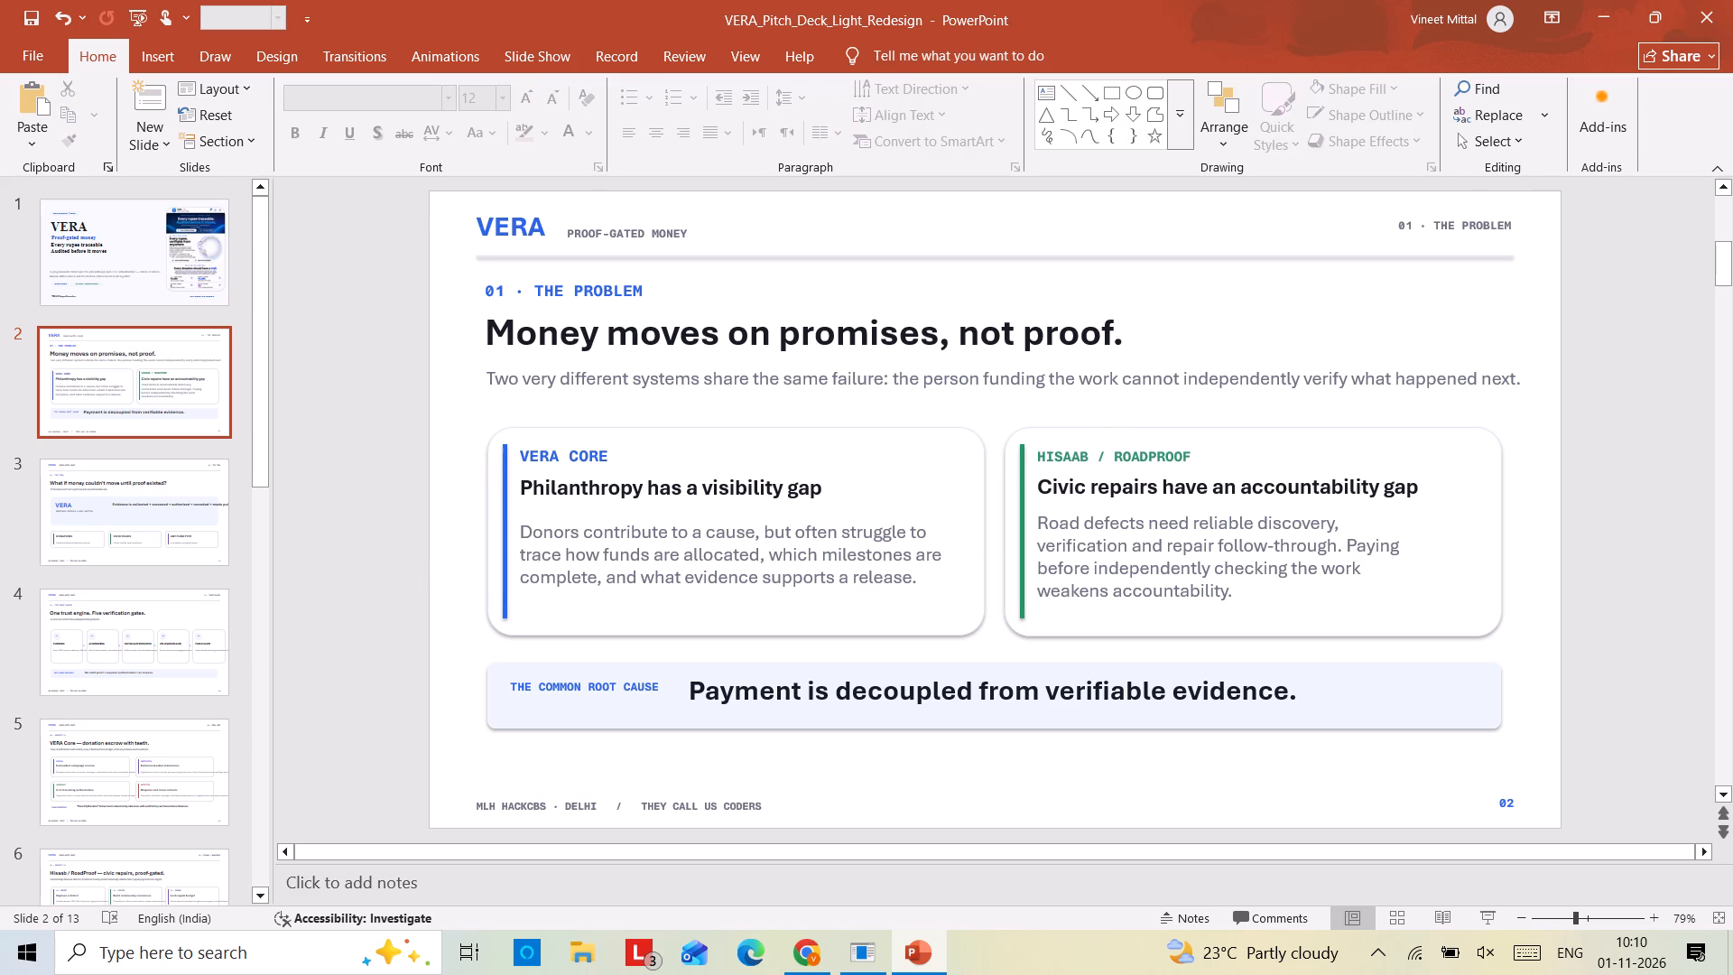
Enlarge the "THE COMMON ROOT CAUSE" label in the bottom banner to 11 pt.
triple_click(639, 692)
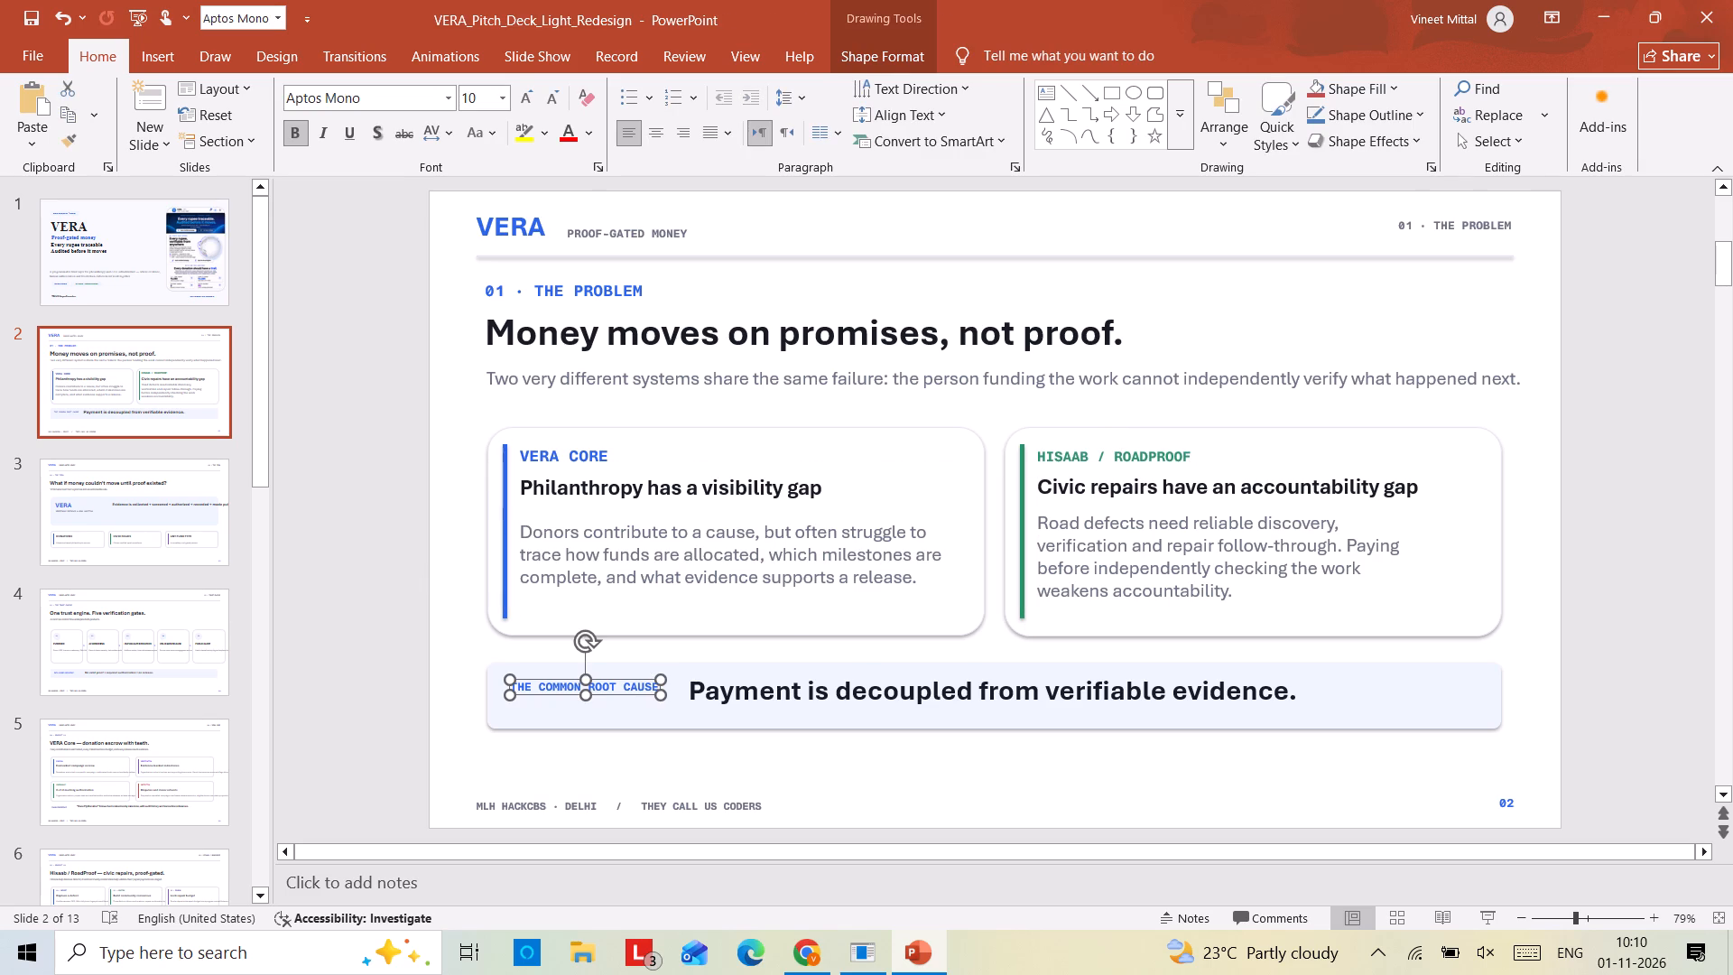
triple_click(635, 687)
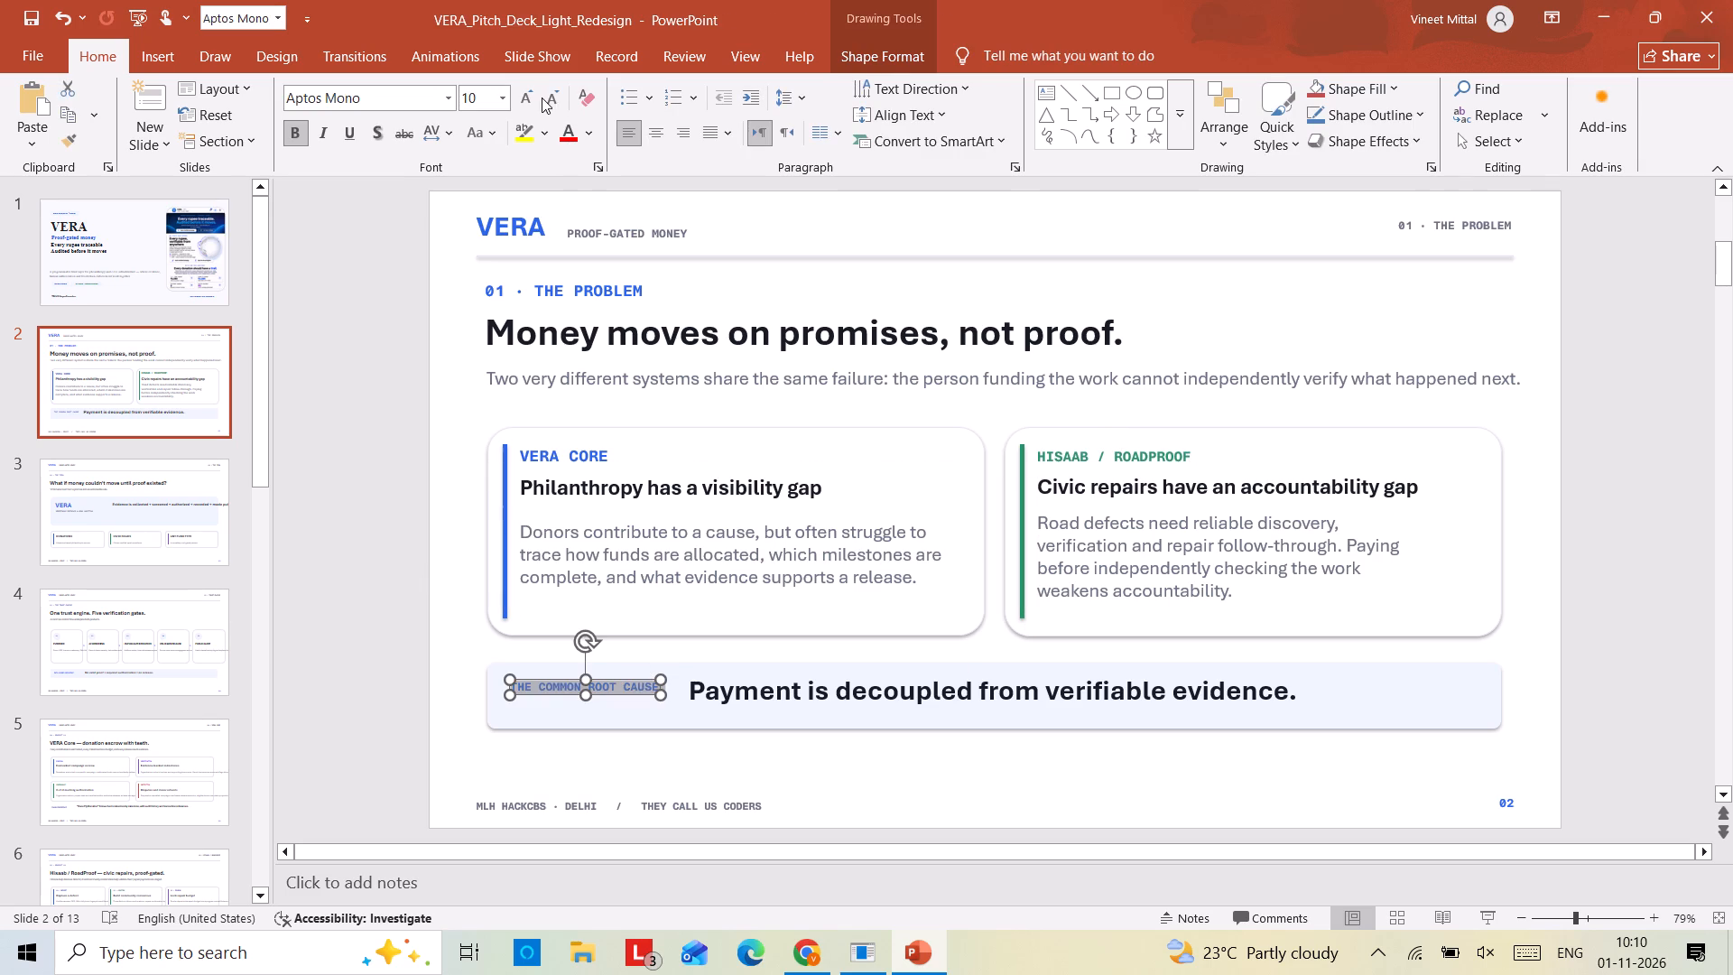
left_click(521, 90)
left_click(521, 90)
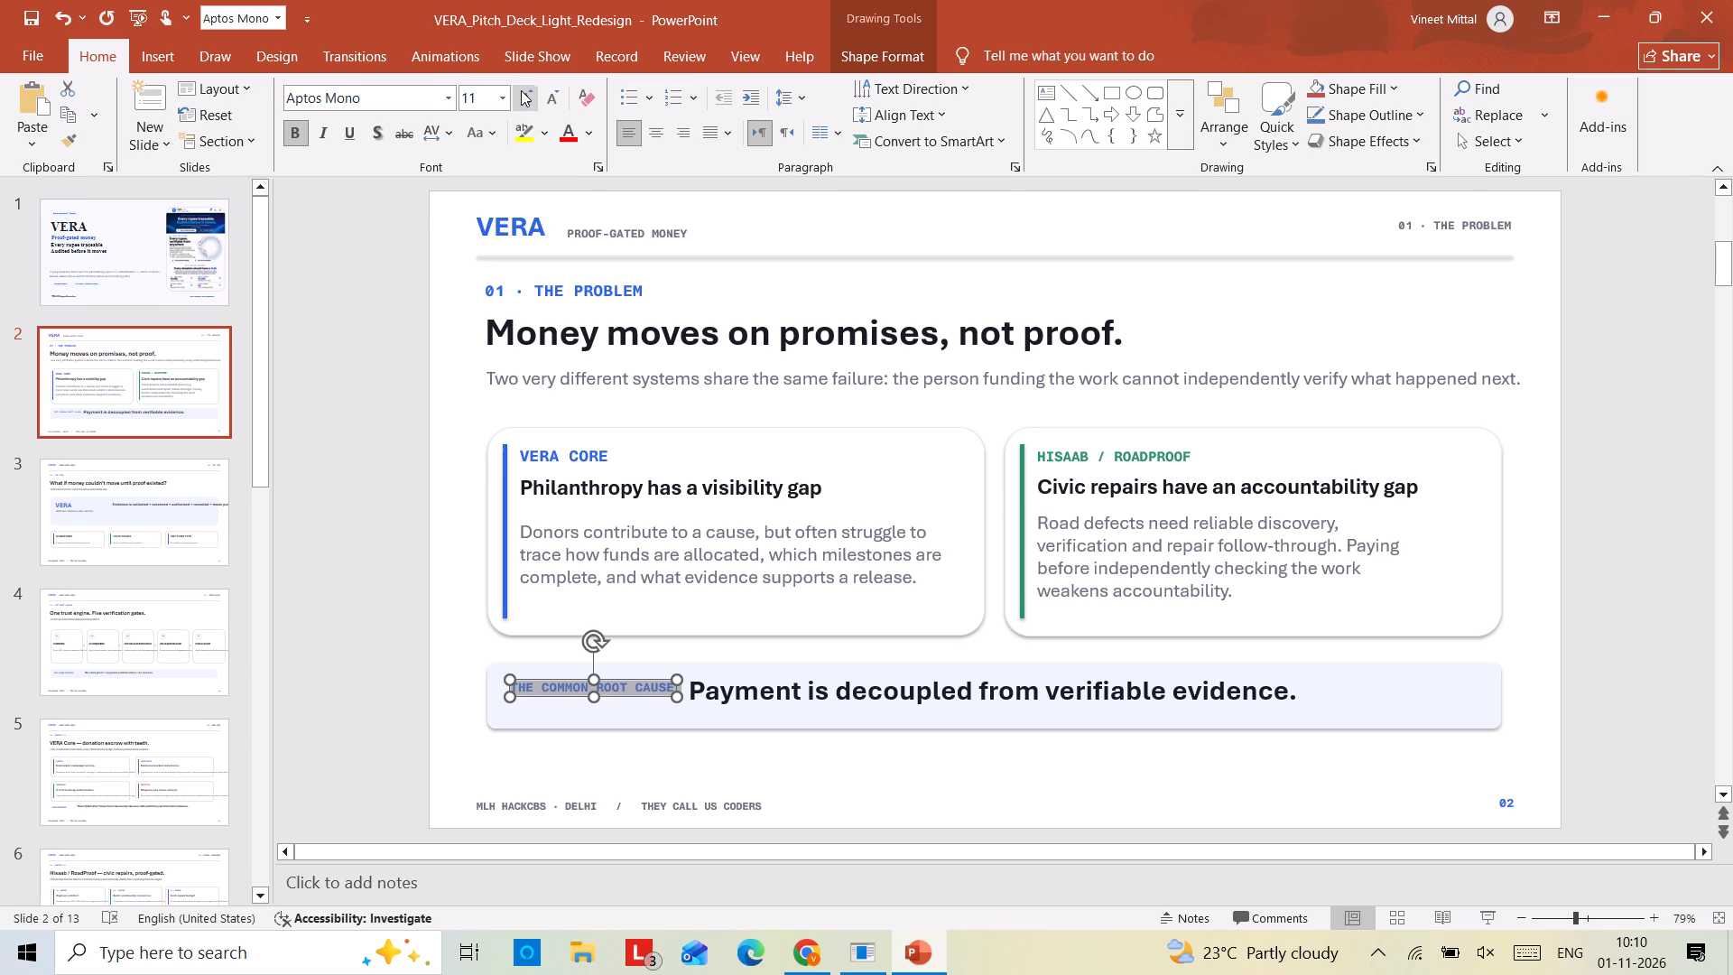
Move the "Payment is decoupled from verifiable evidence." text to the right, leaving more room after the root cause label.
left_click(710, 698)
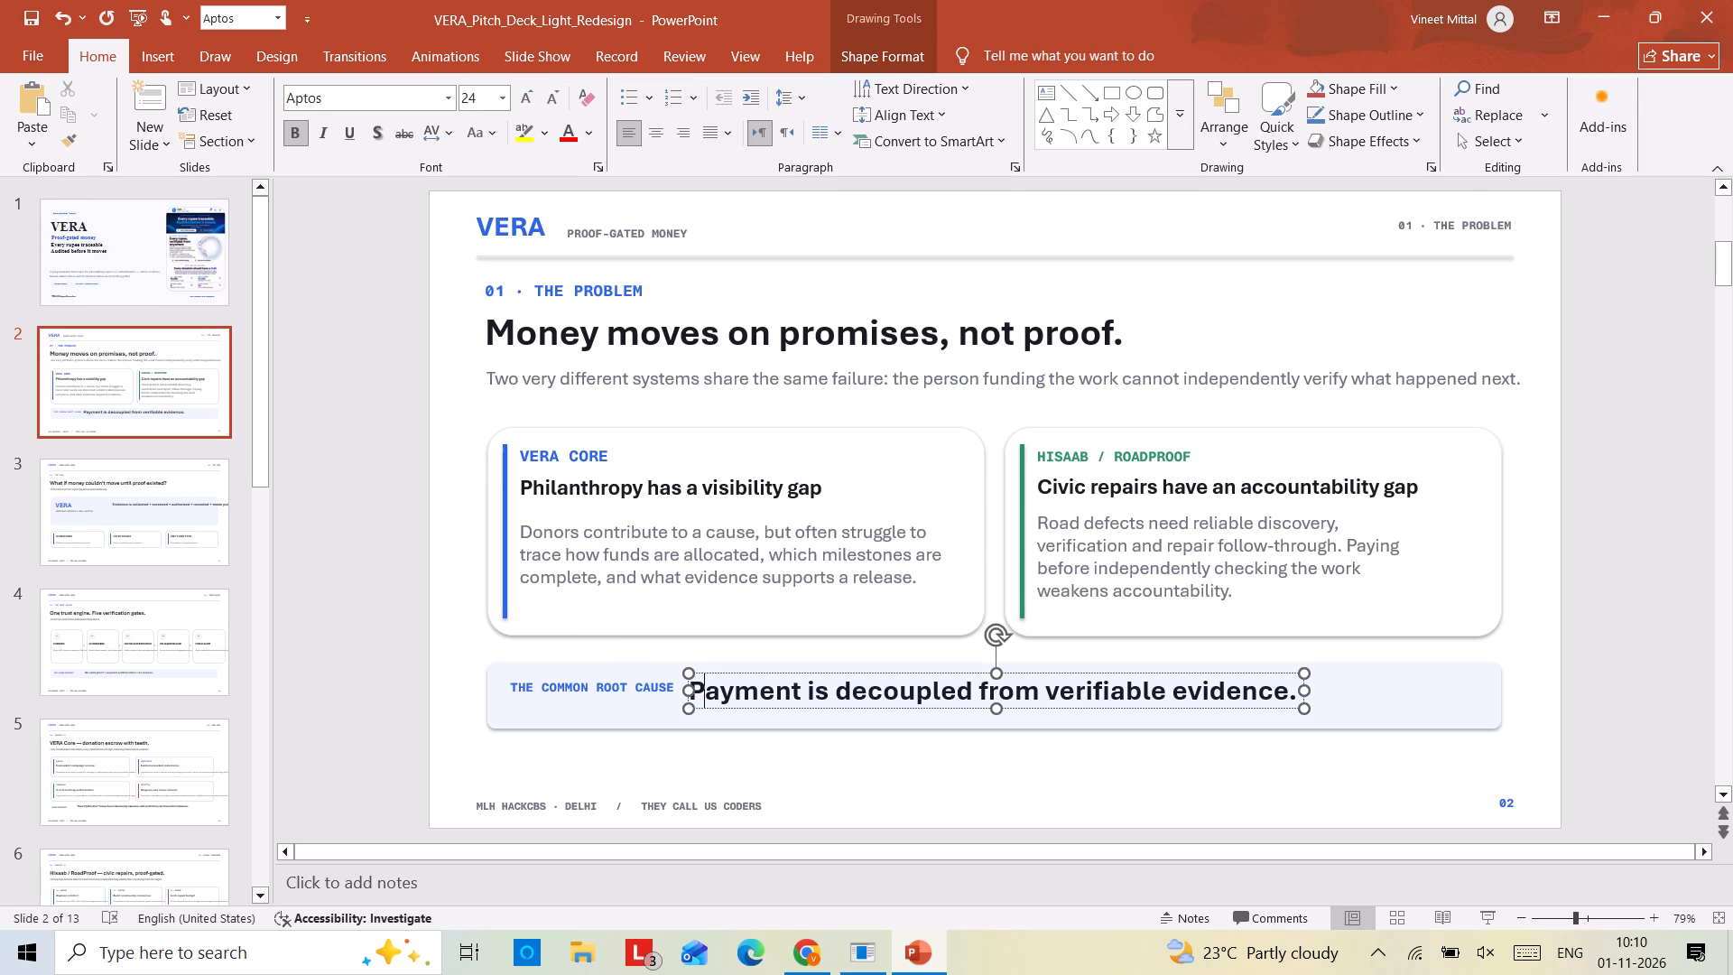
left_click_drag(739, 673, 779, 676)
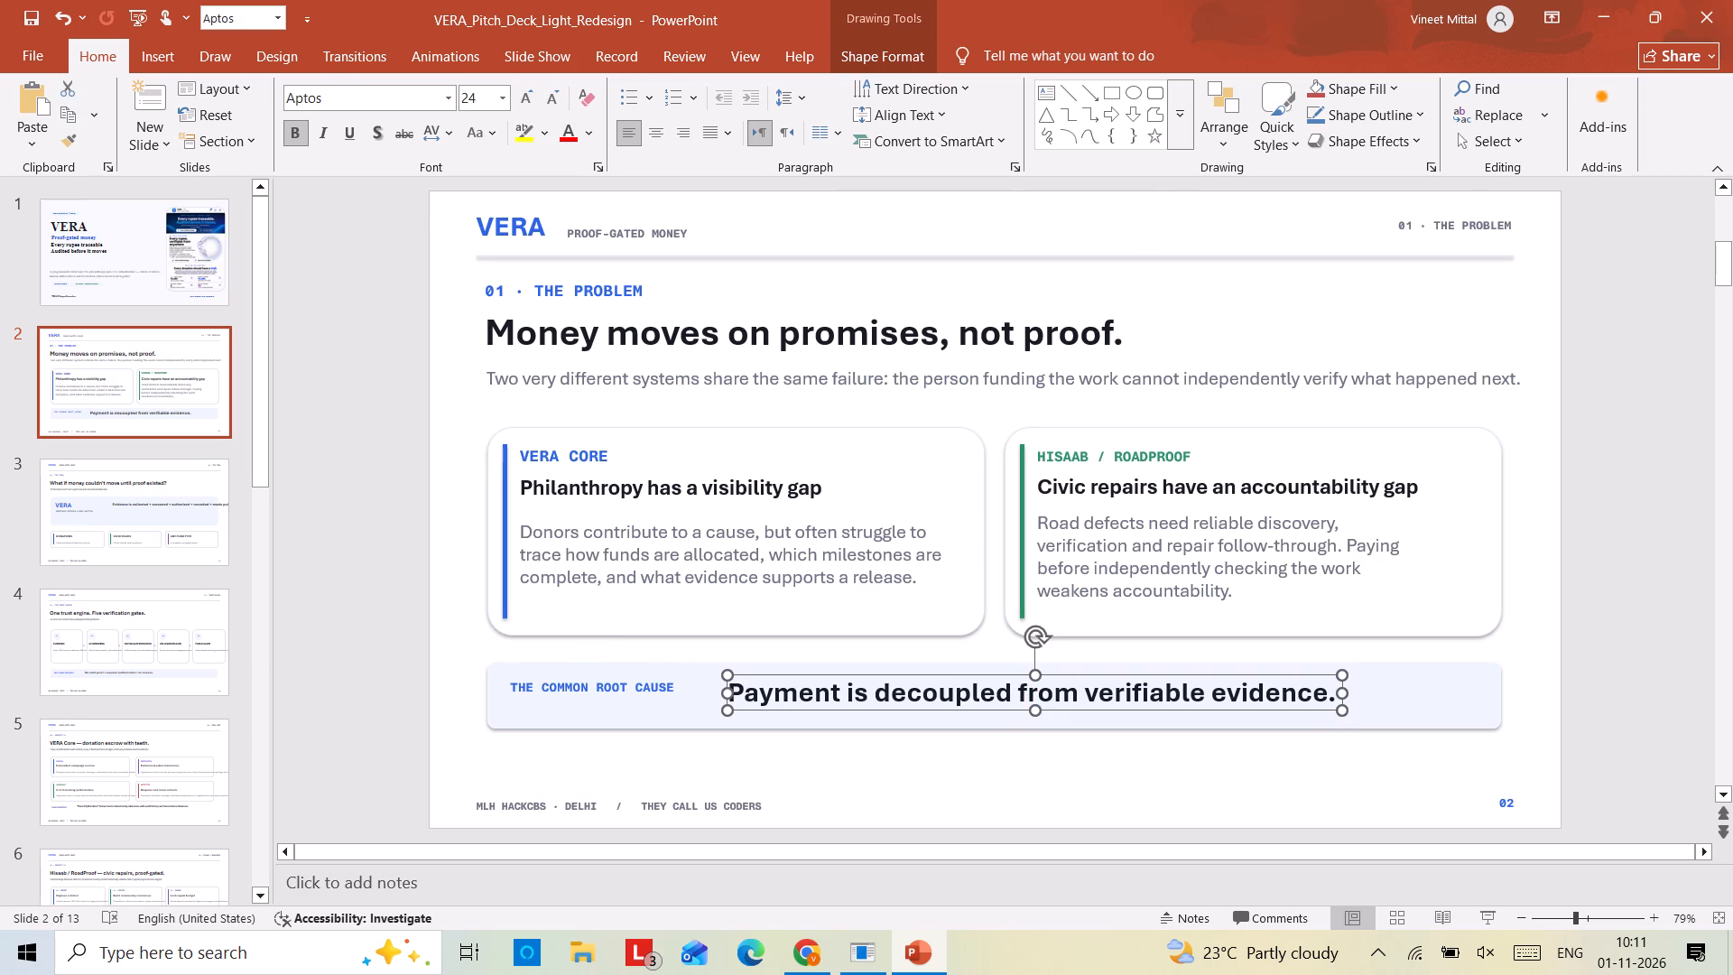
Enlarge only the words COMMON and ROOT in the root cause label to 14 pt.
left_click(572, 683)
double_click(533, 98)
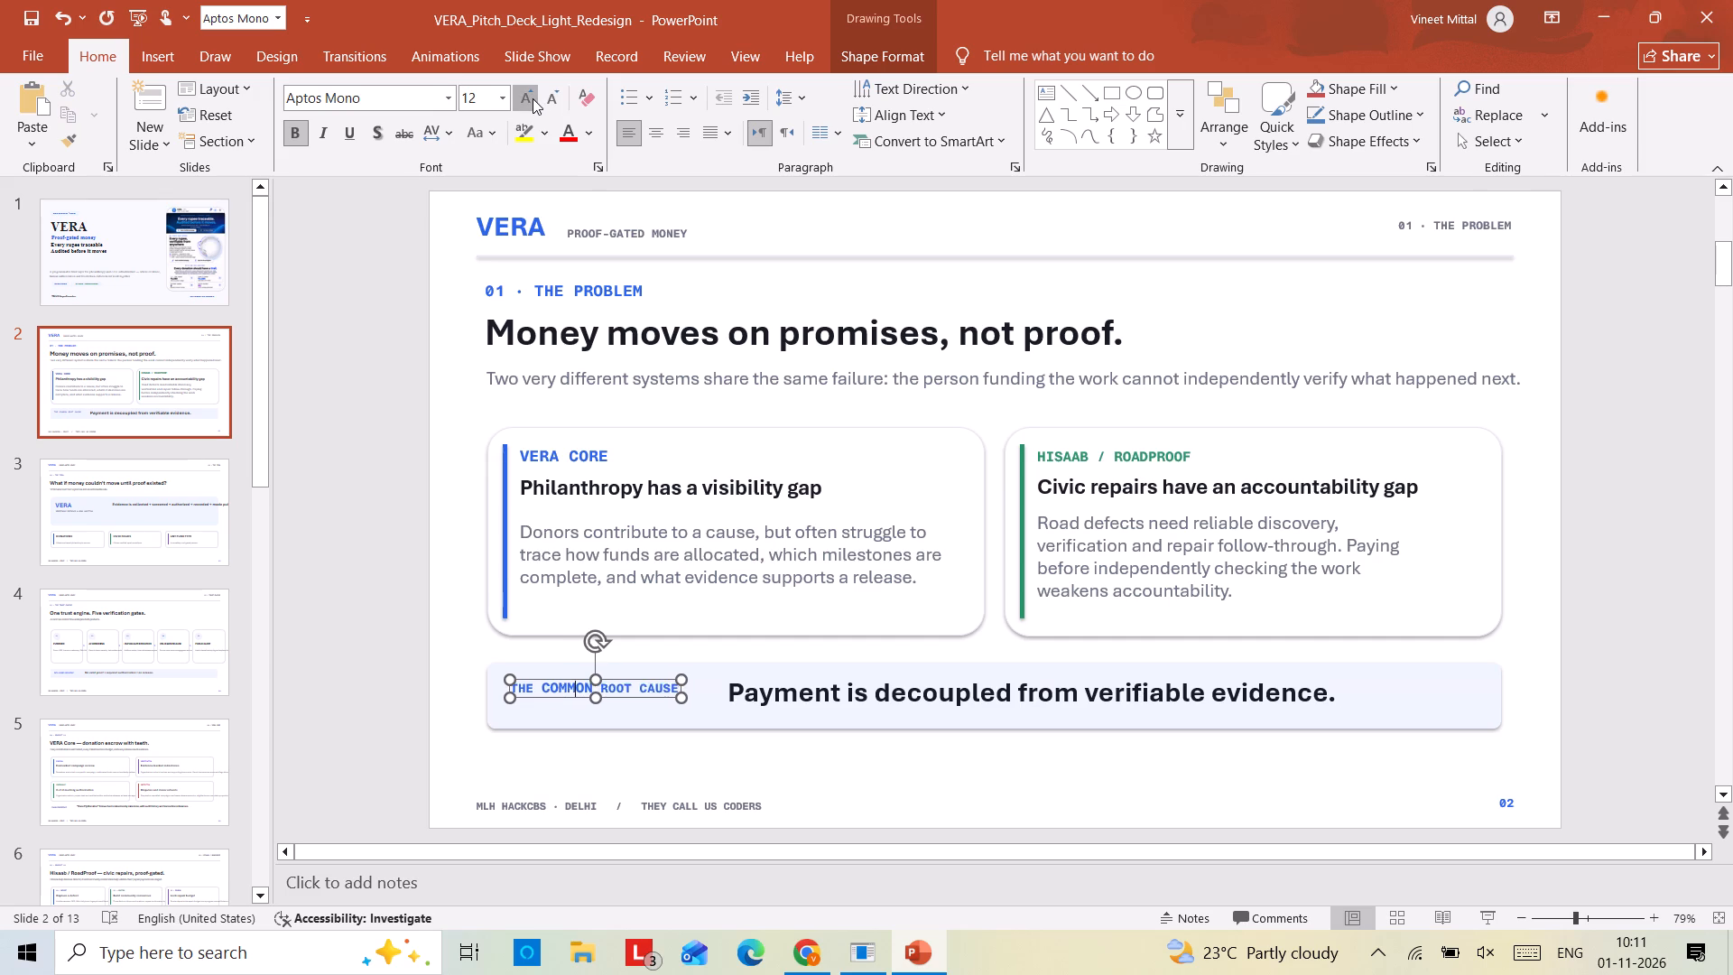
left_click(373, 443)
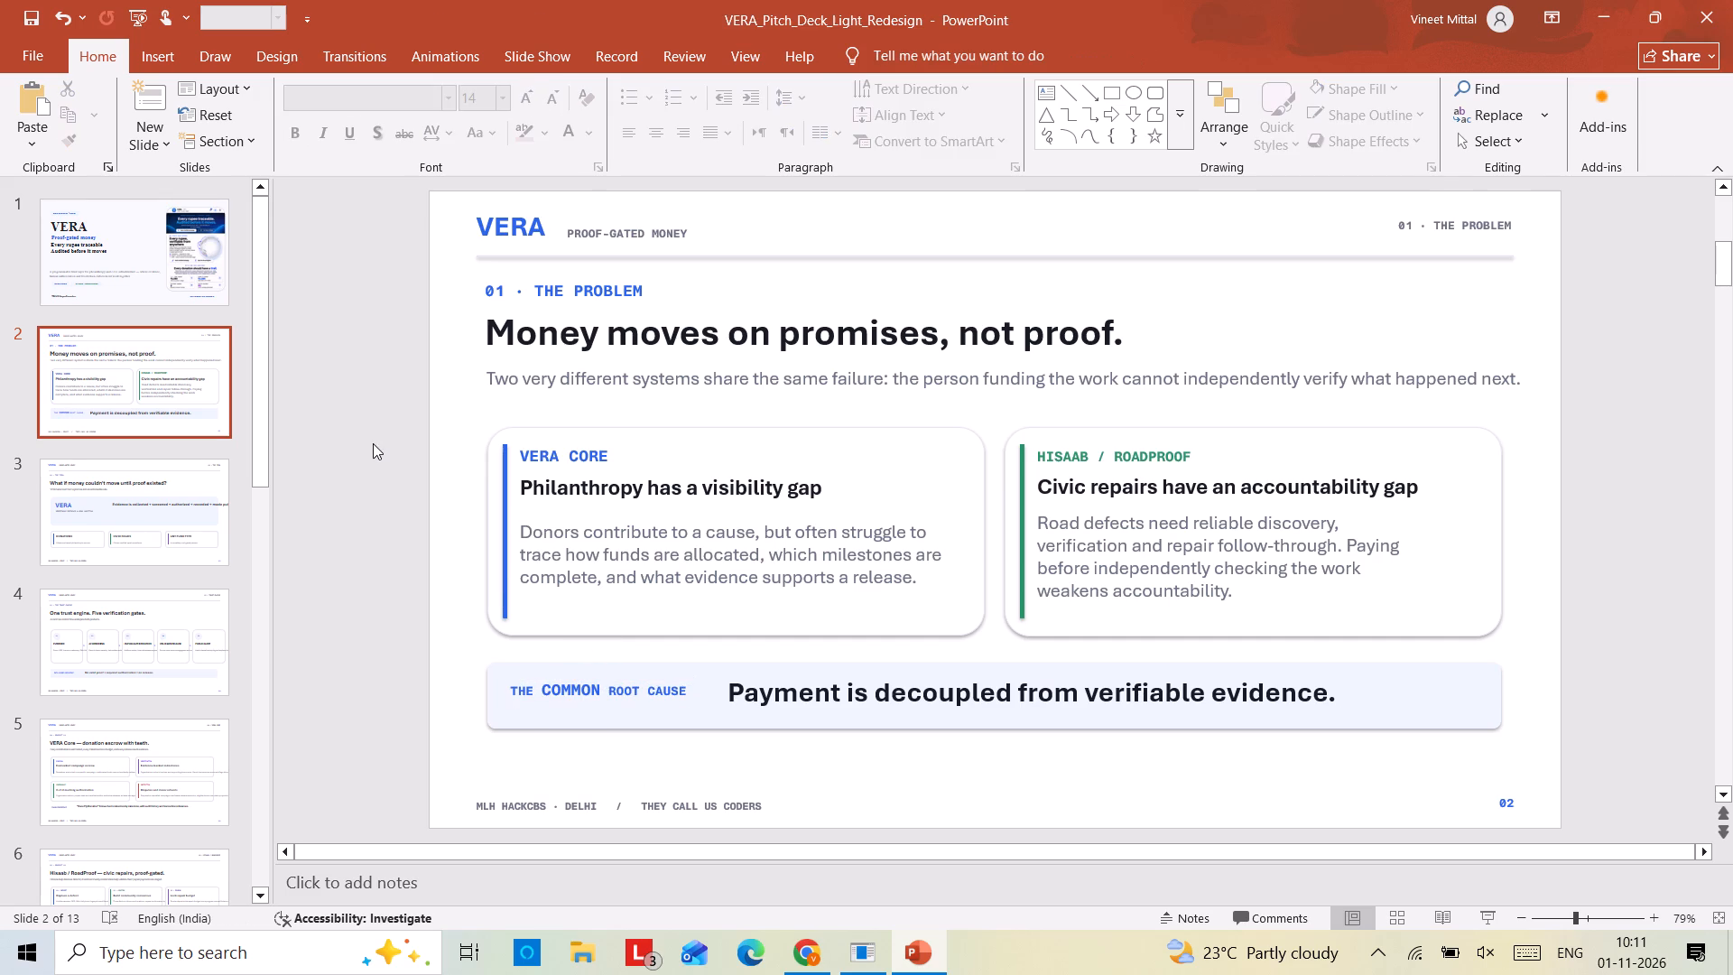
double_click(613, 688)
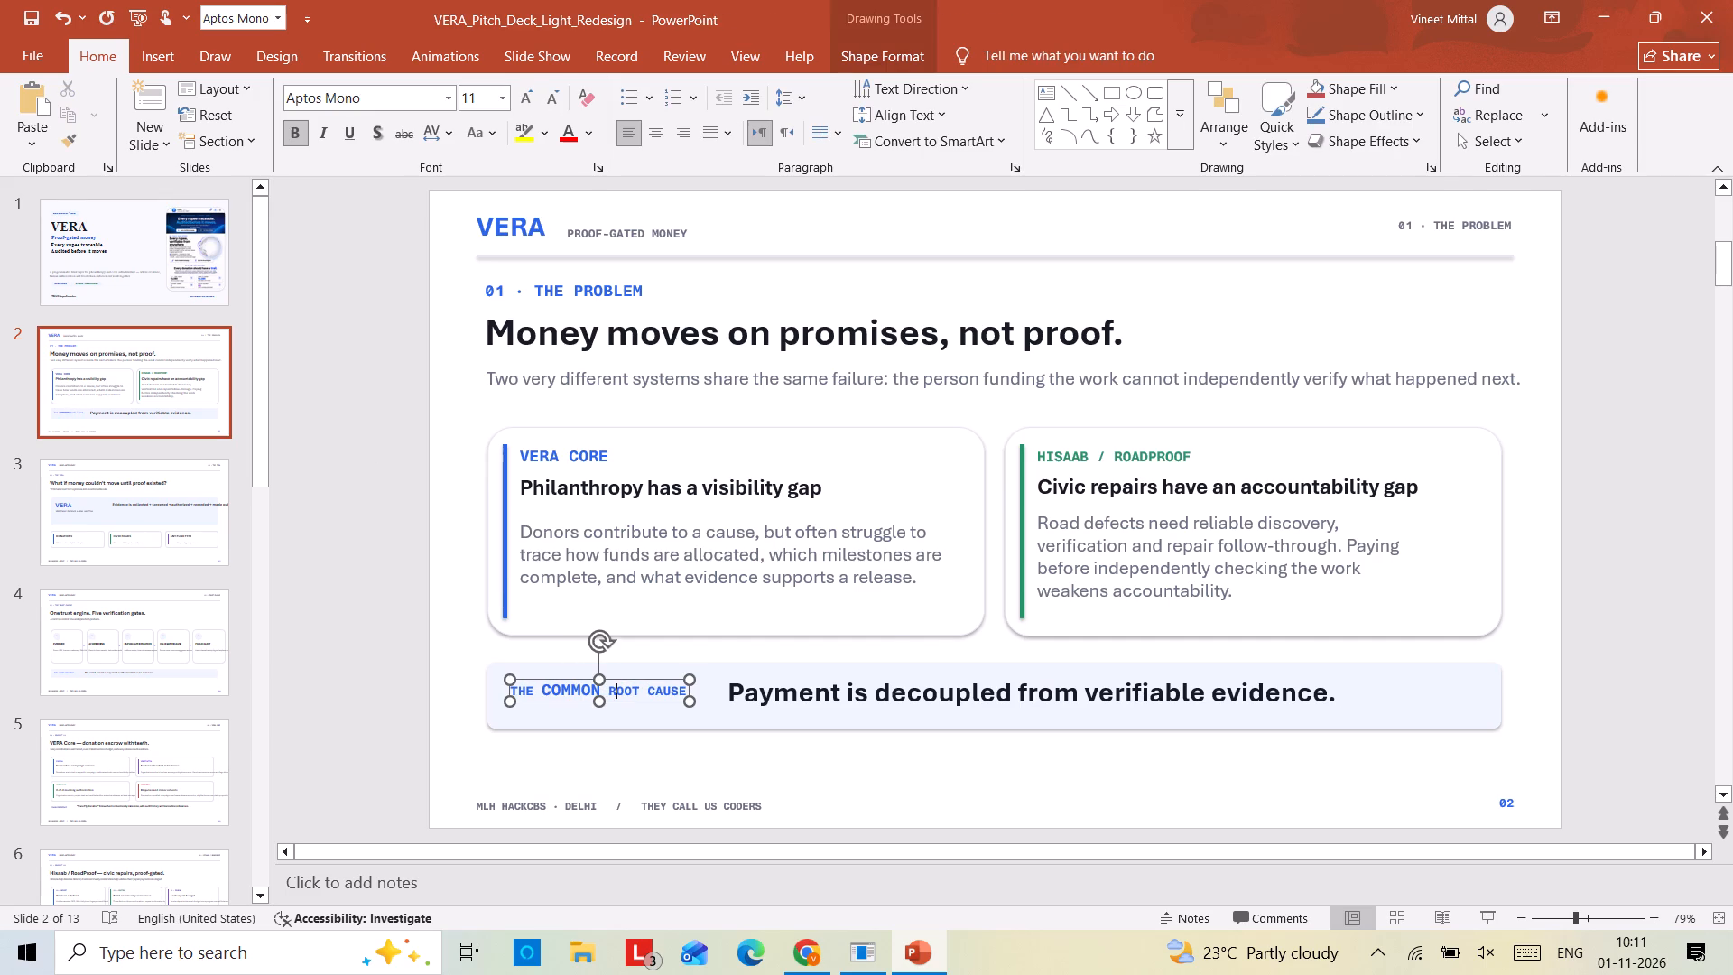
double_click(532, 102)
Set the entire "THE COMMON ROOT CAUSE" label to 14 pt.
key("ctrl+a")
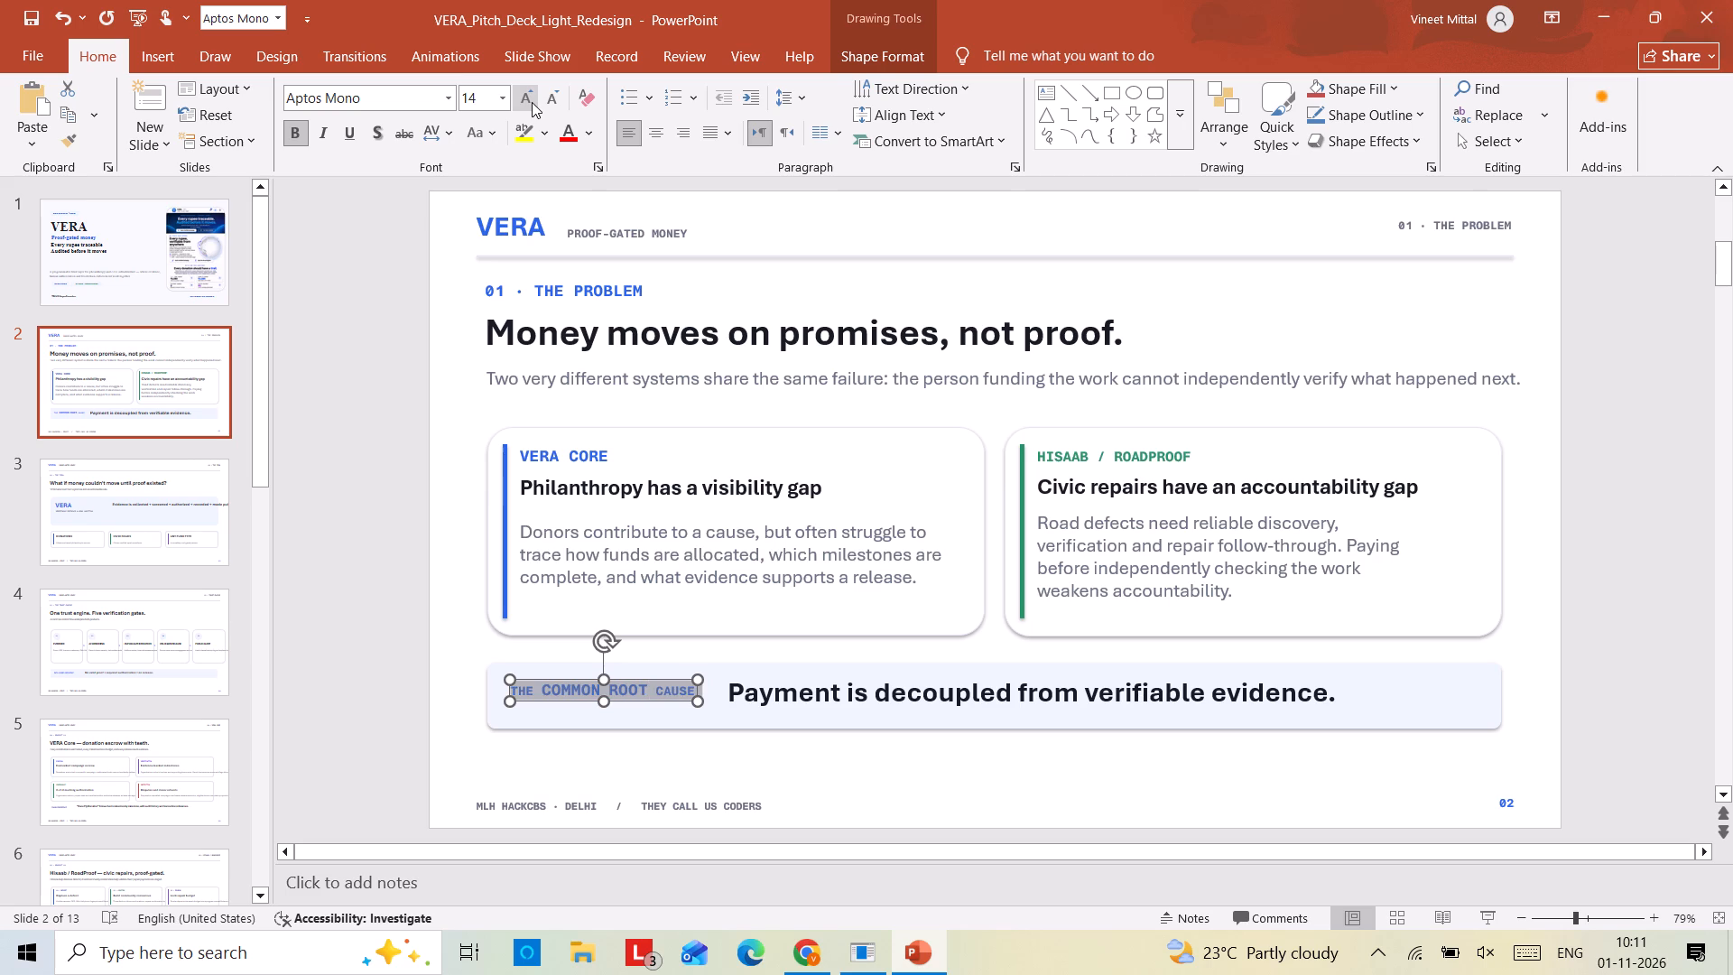
left_click(468, 100)
type("14")
key("Return")
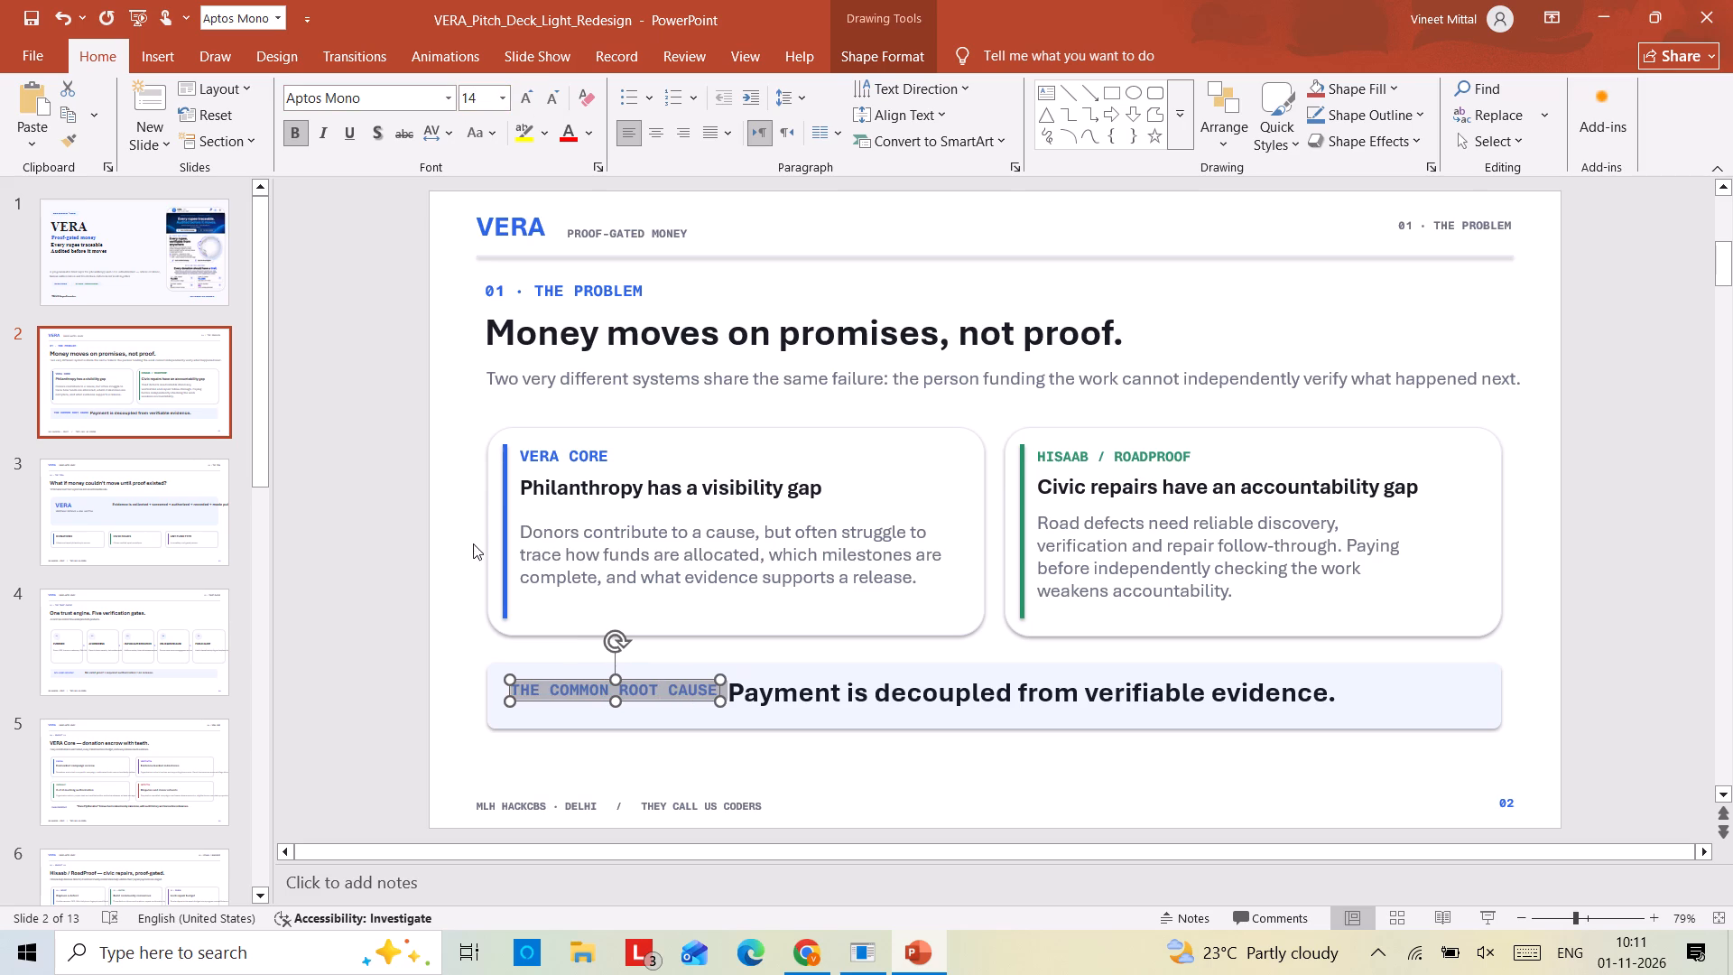
left_click(473, 543)
Shift the "THE COMMON ROOT CAUSE" label slightly left and down, clear of the payment statement beside it.
left_click(654, 692)
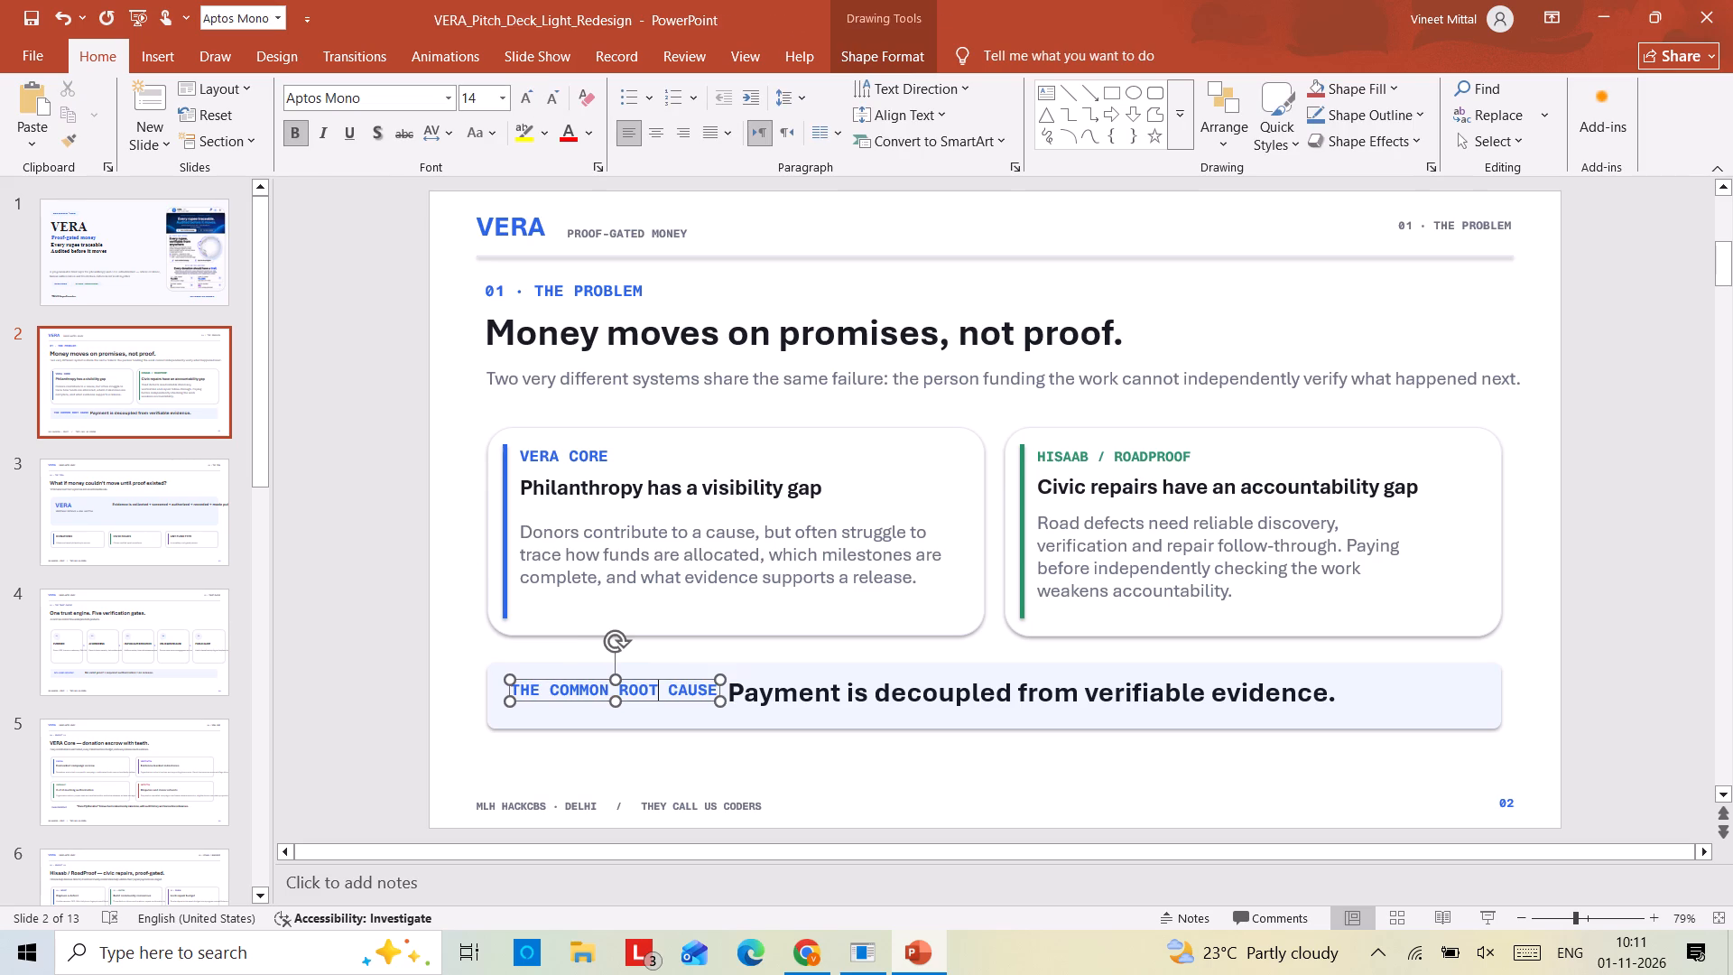
left_click_drag(657, 681, 646, 684)
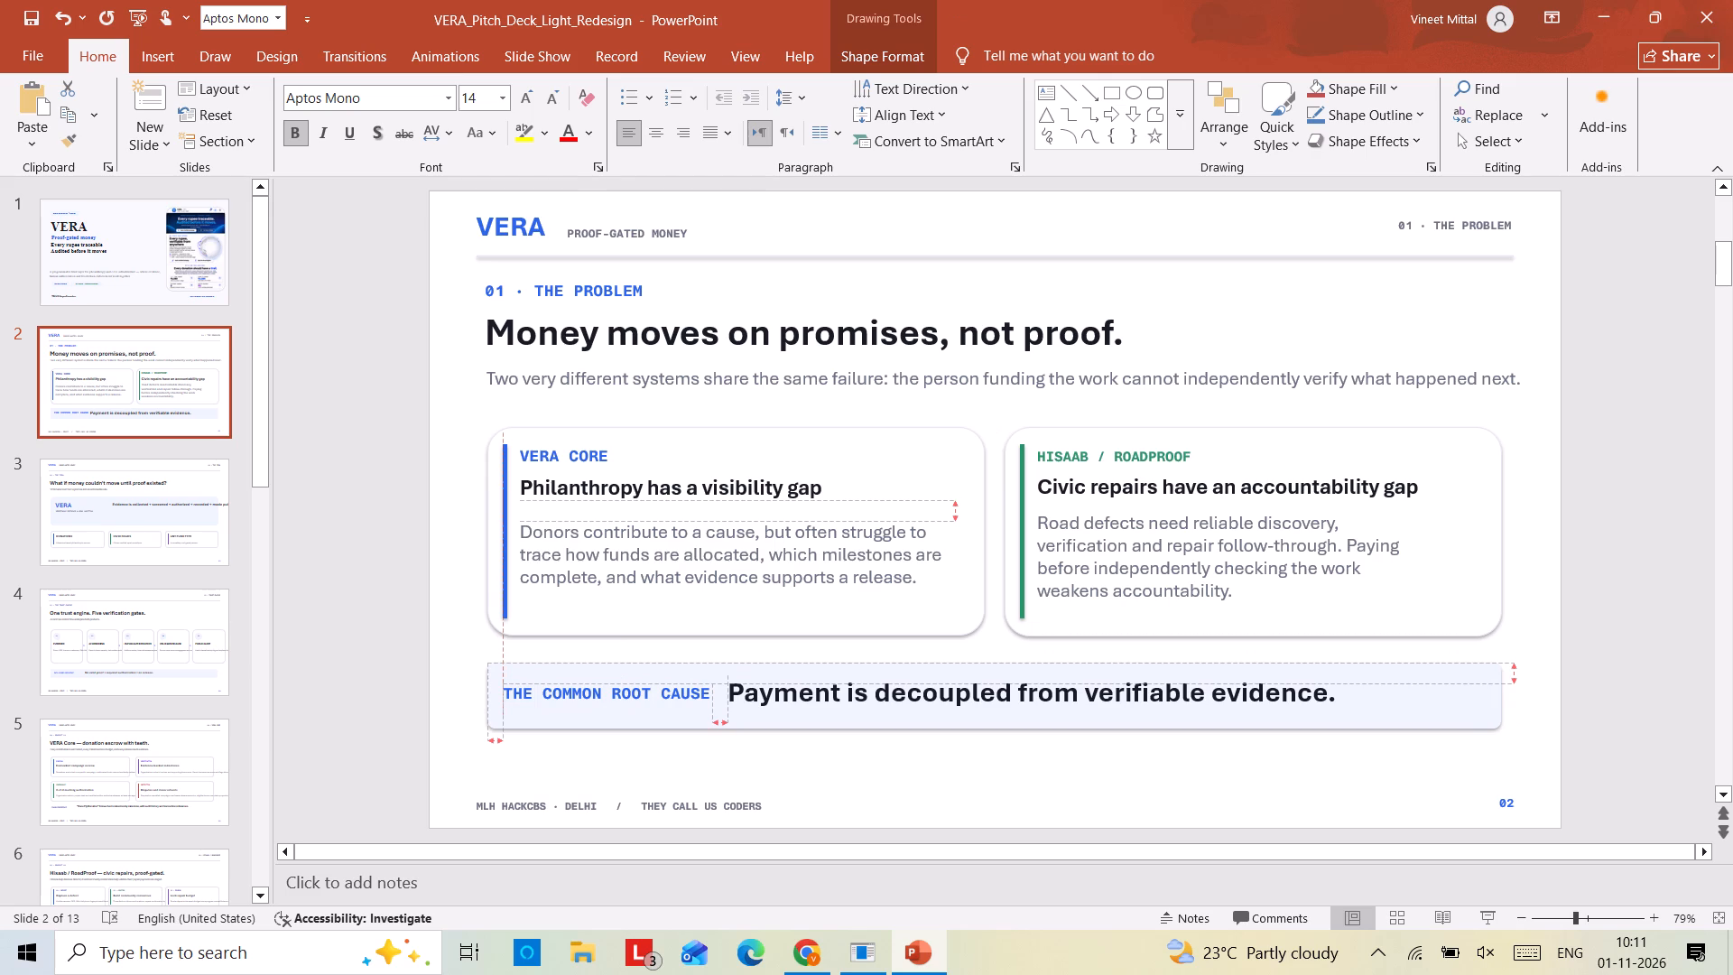
Fine-tune the vertical position of the "THE COMMON ROOT CAUSE" label beside the payment statement.
left_click_drag(646, 684, 646, 685)
left_click(374, 590)
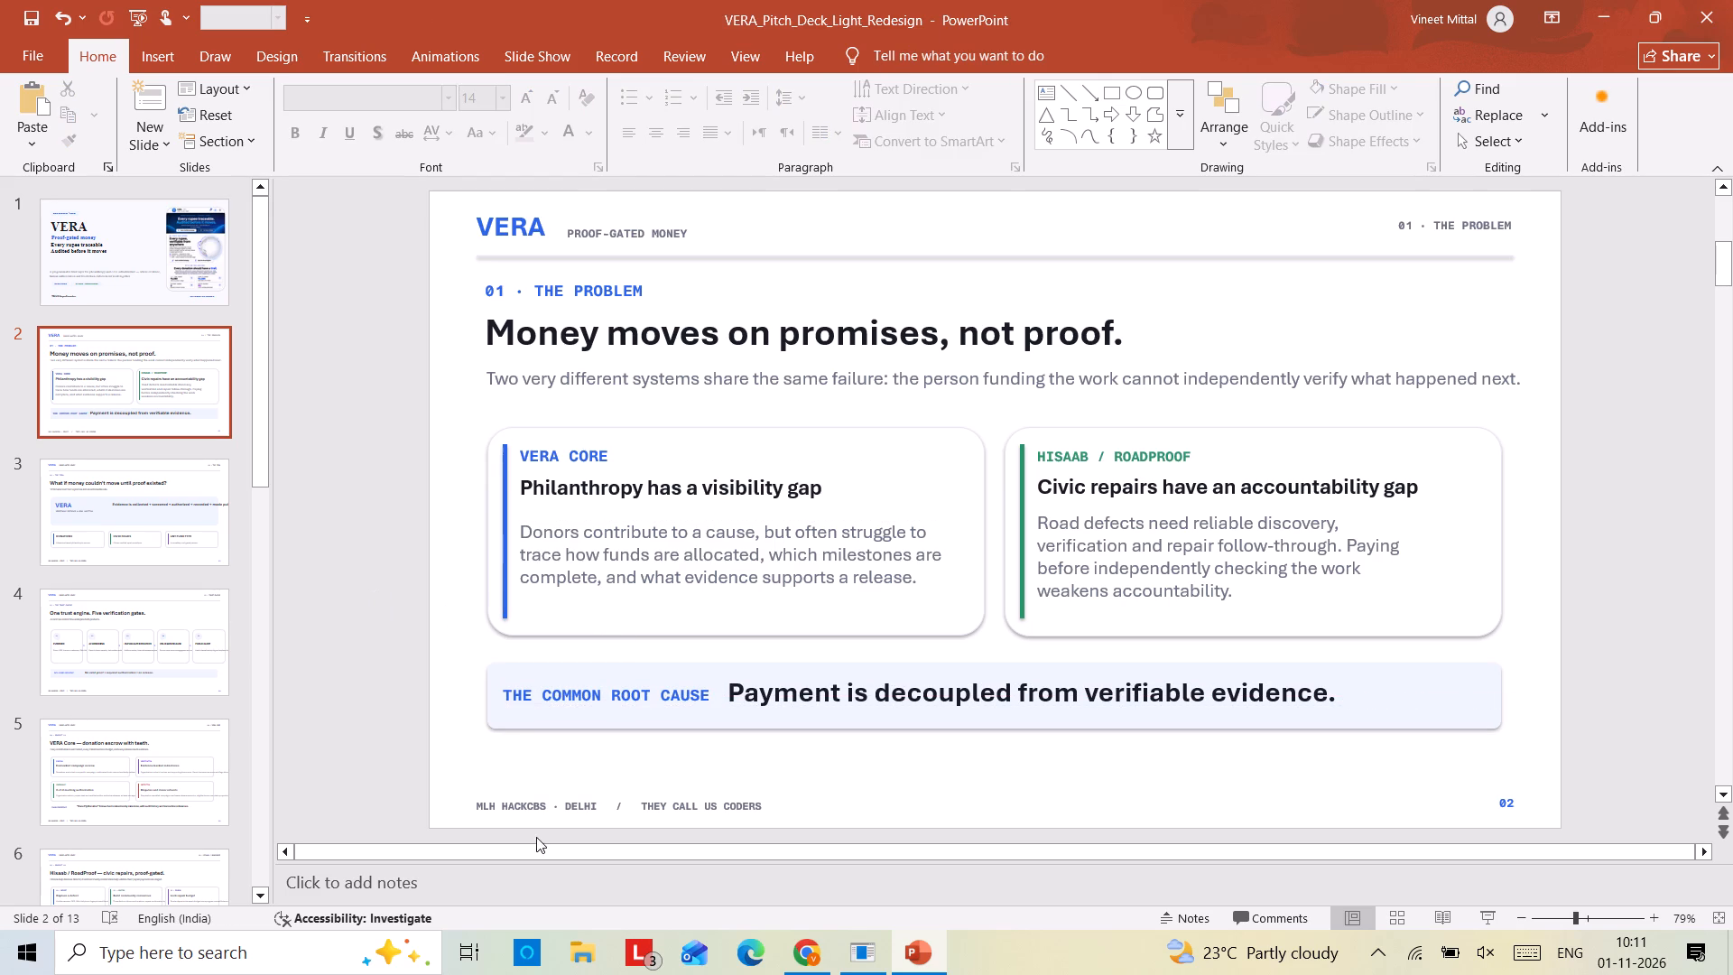
On the title slide, nudge the "Every rupee traceable / Audited before it moves" text slightly down from the "Proof-gated money" line.
scroll(472, 696, "down", 1)
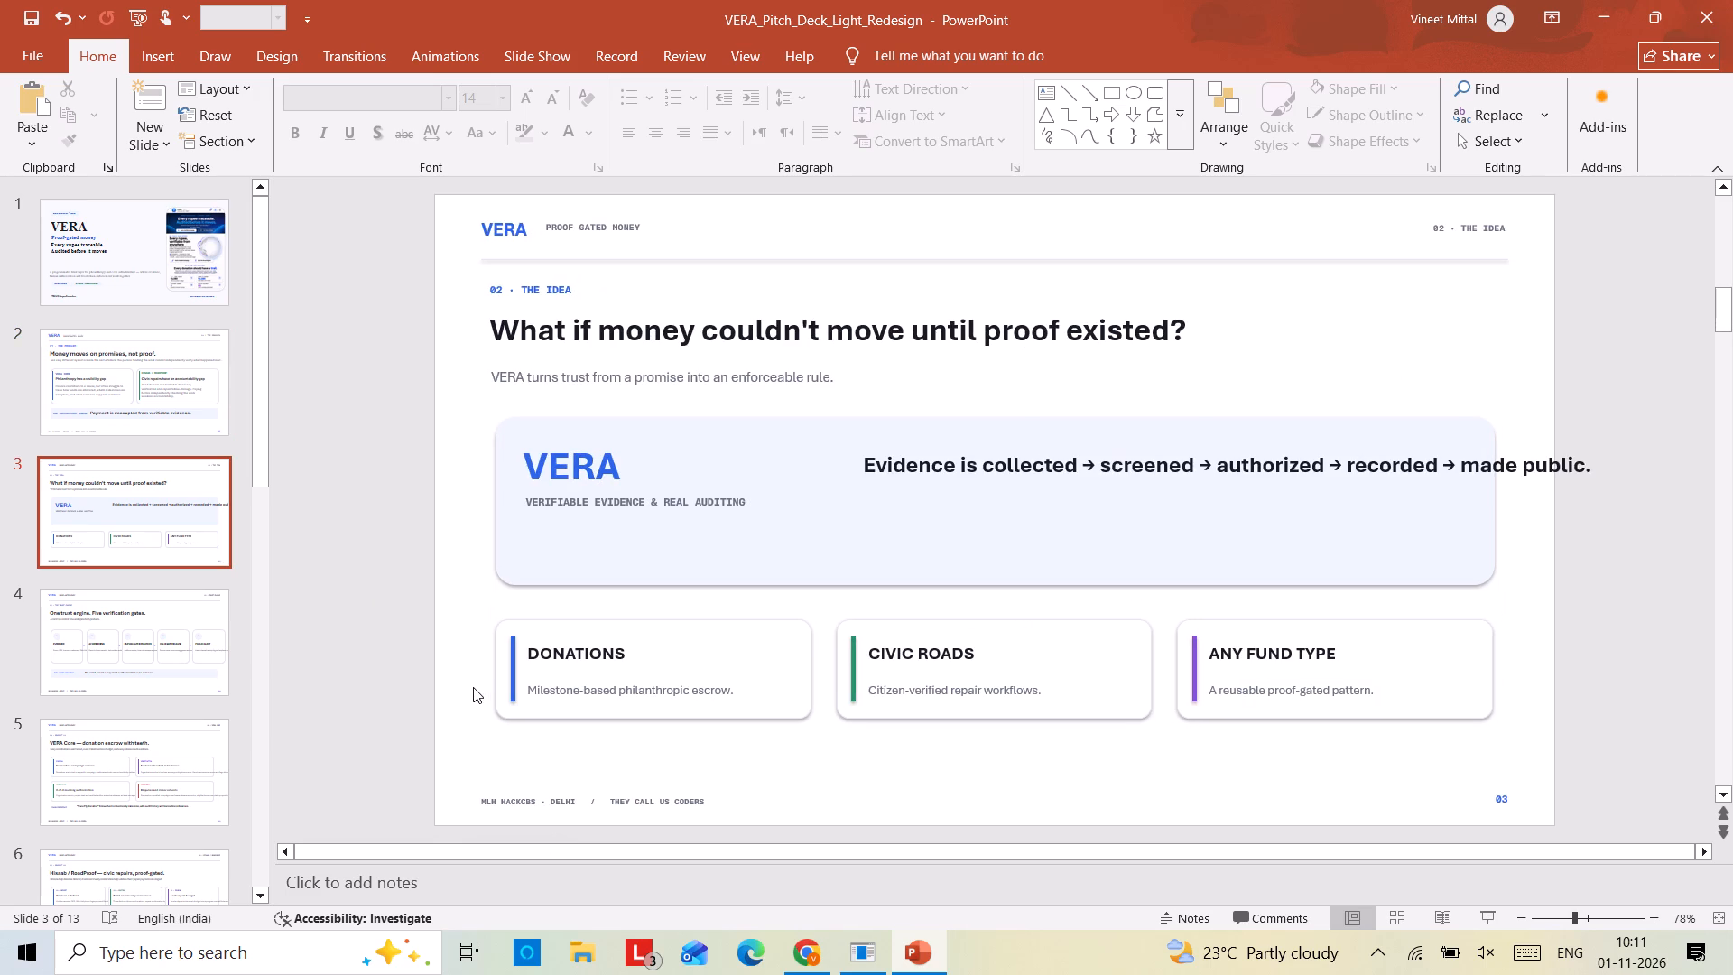
key("Down")
key("Left")
key("Up")
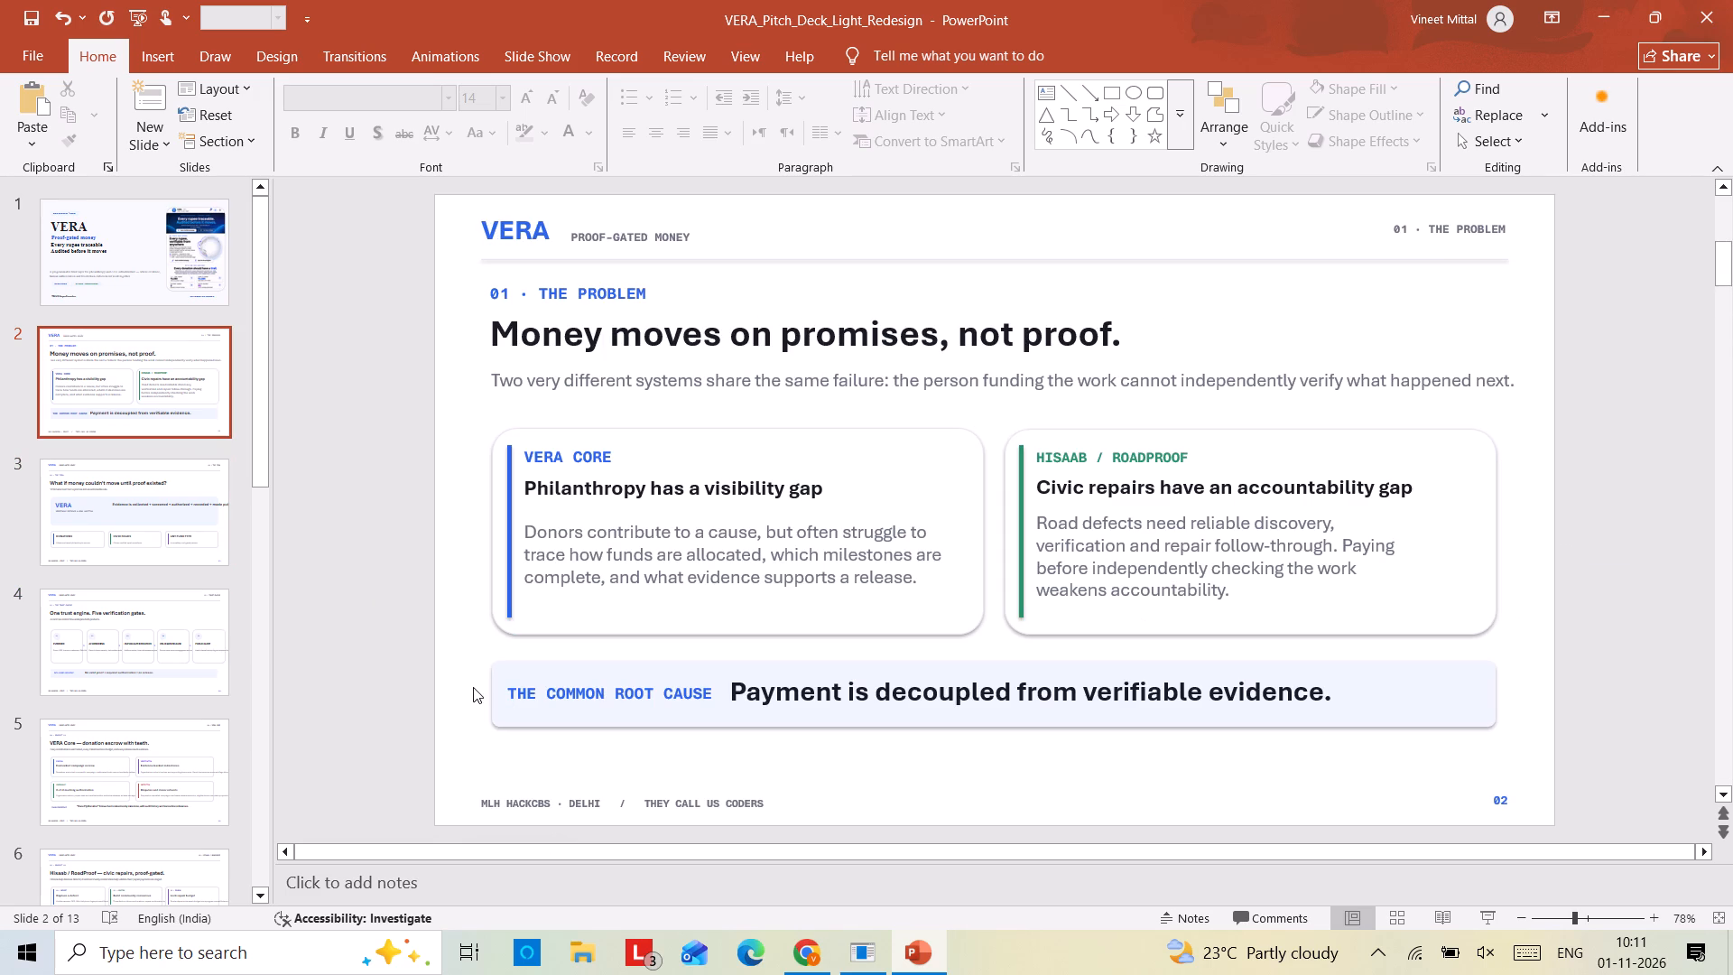
key("Up")
key("Down")
key("Up")
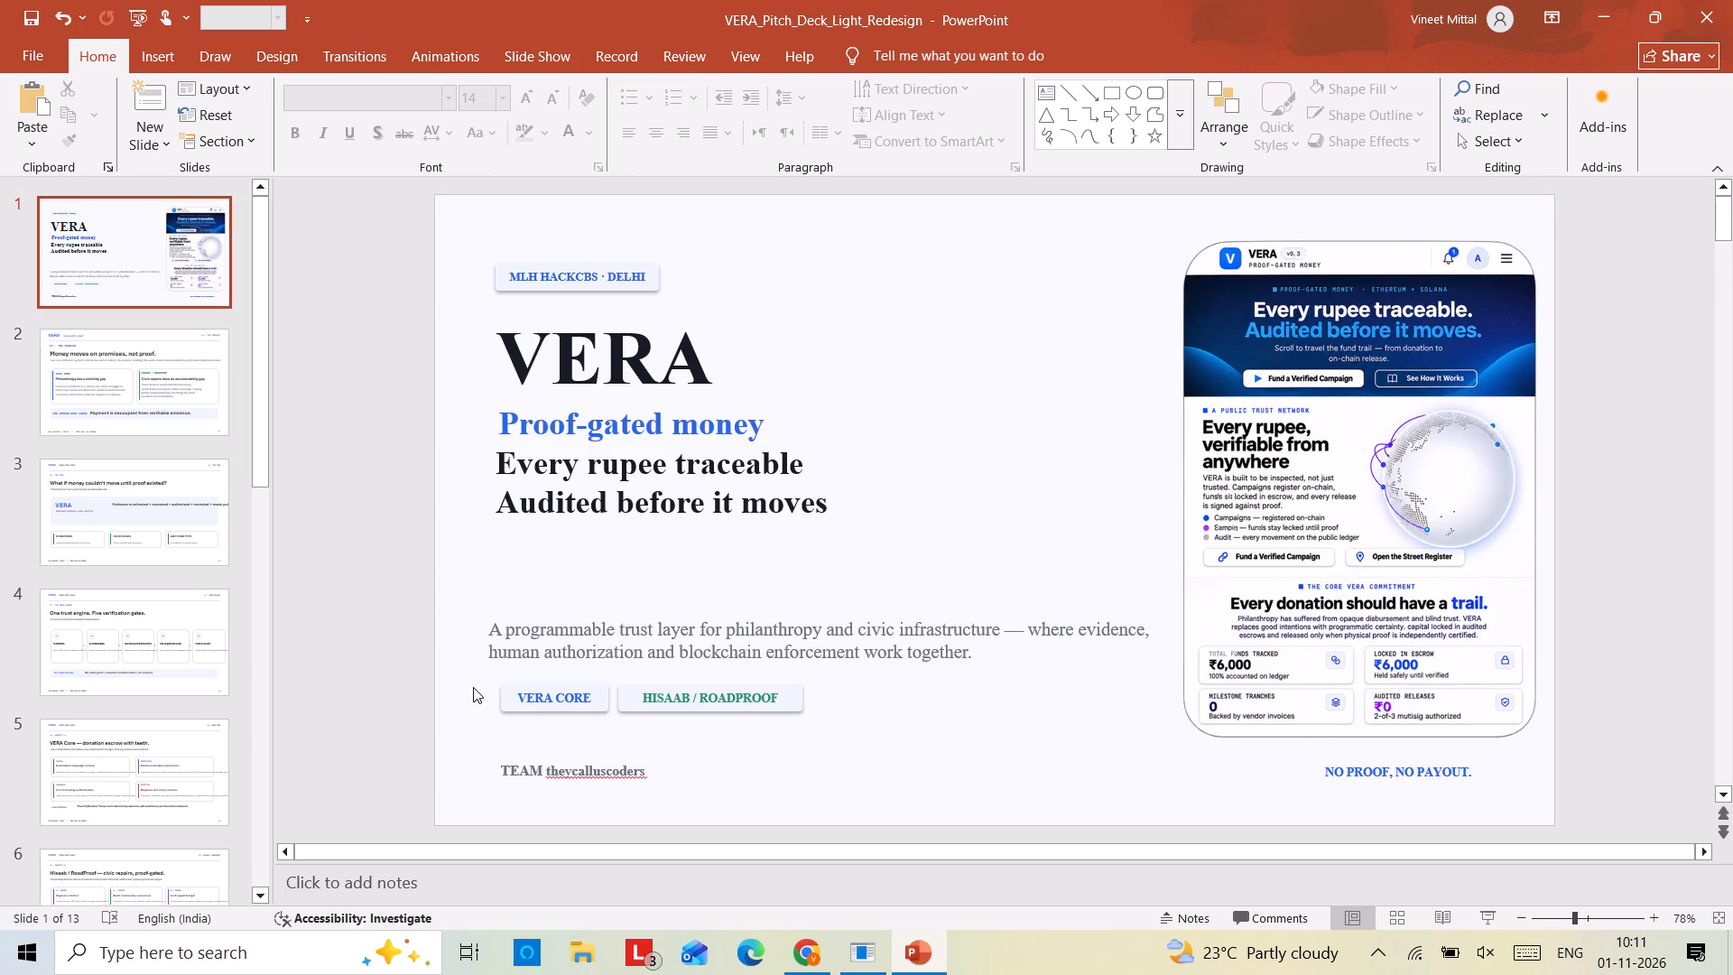
left_click(701, 470)
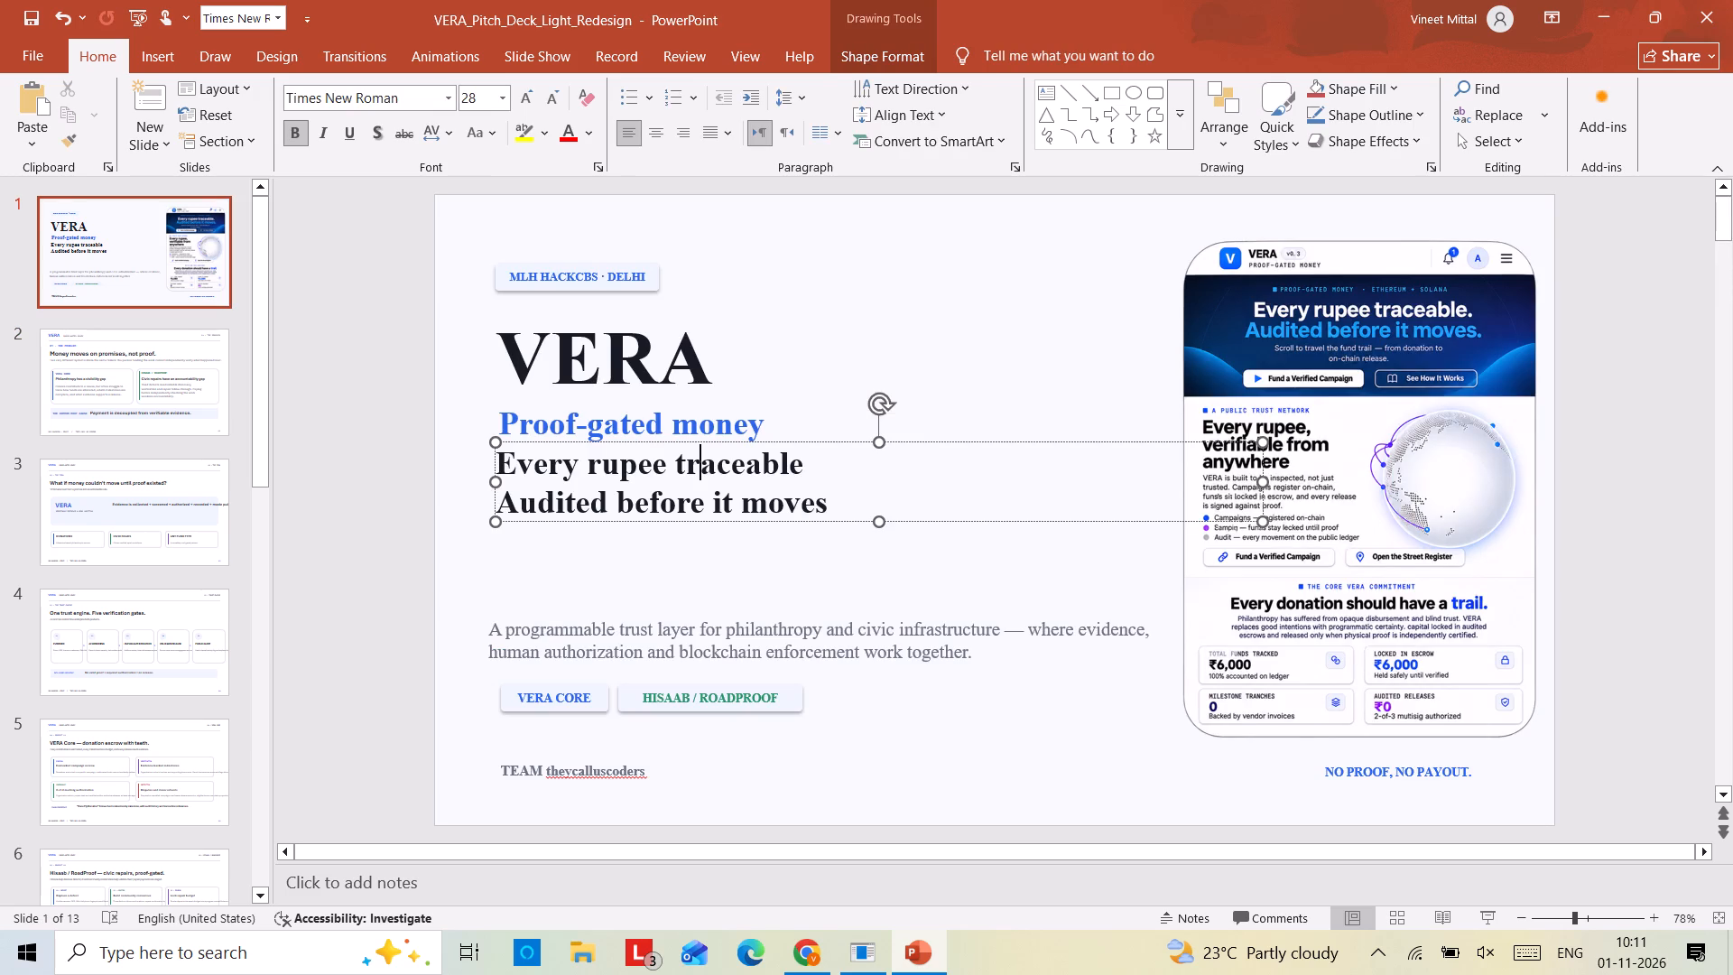
left_click(319, 540)
left_click_drag(557, 481, 581, 448)
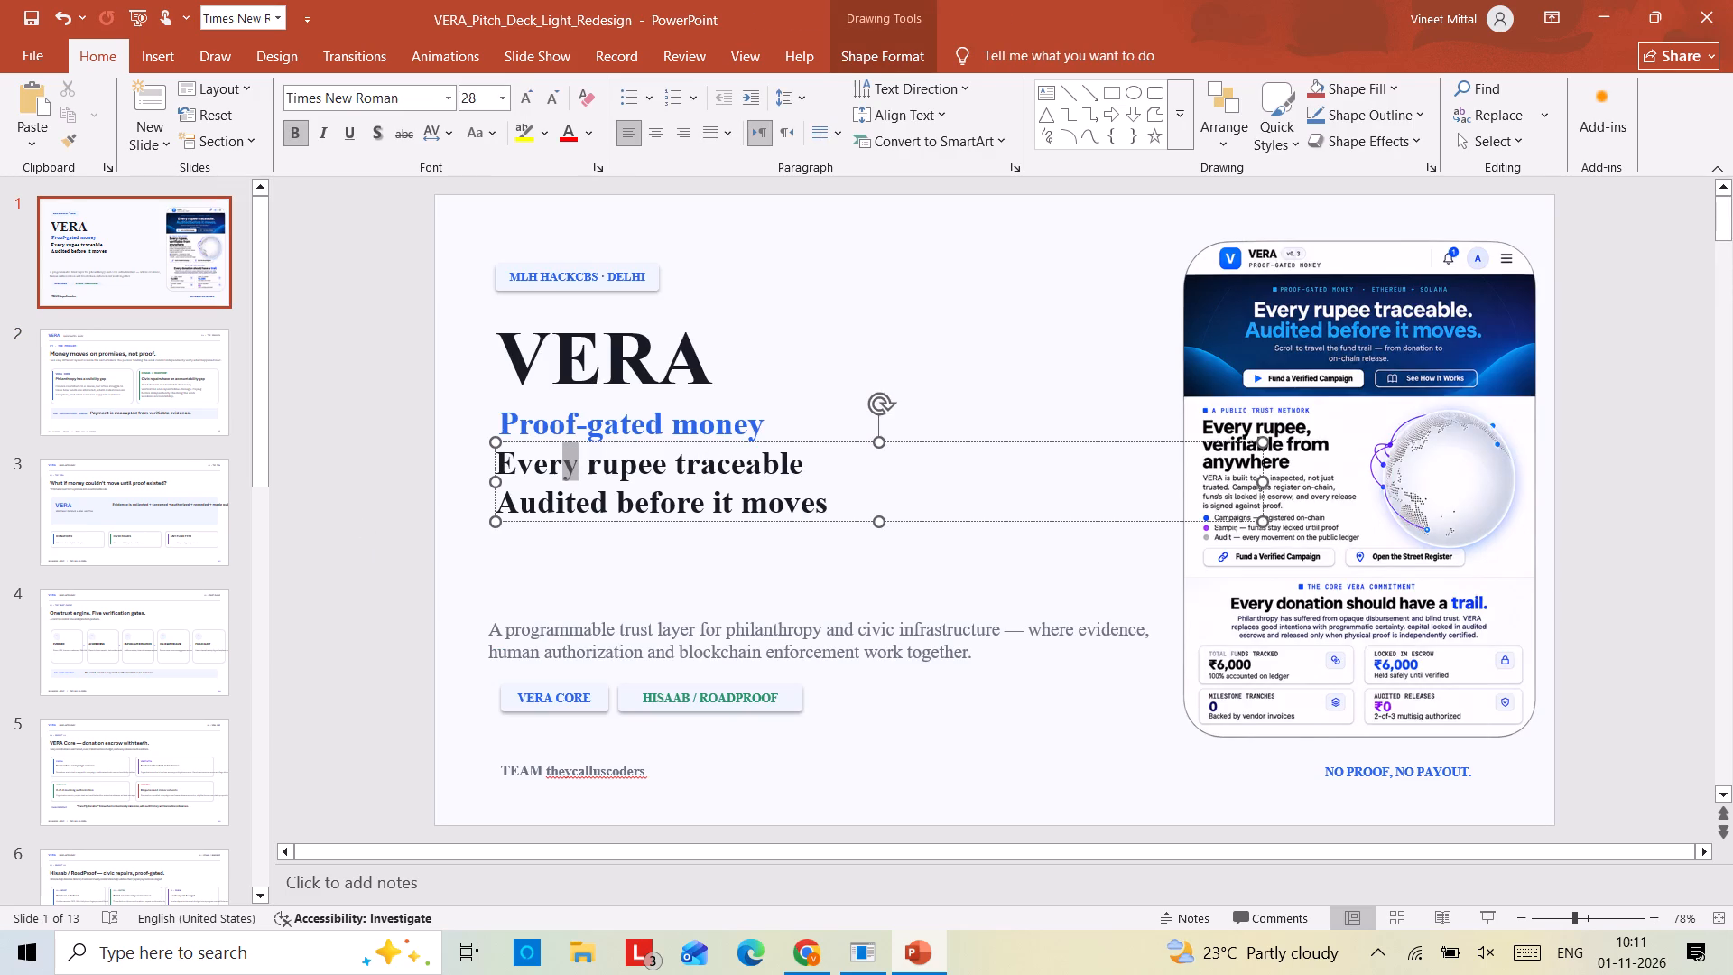
left_click_drag(581, 448, 586, 439)
left_click(586, 439)
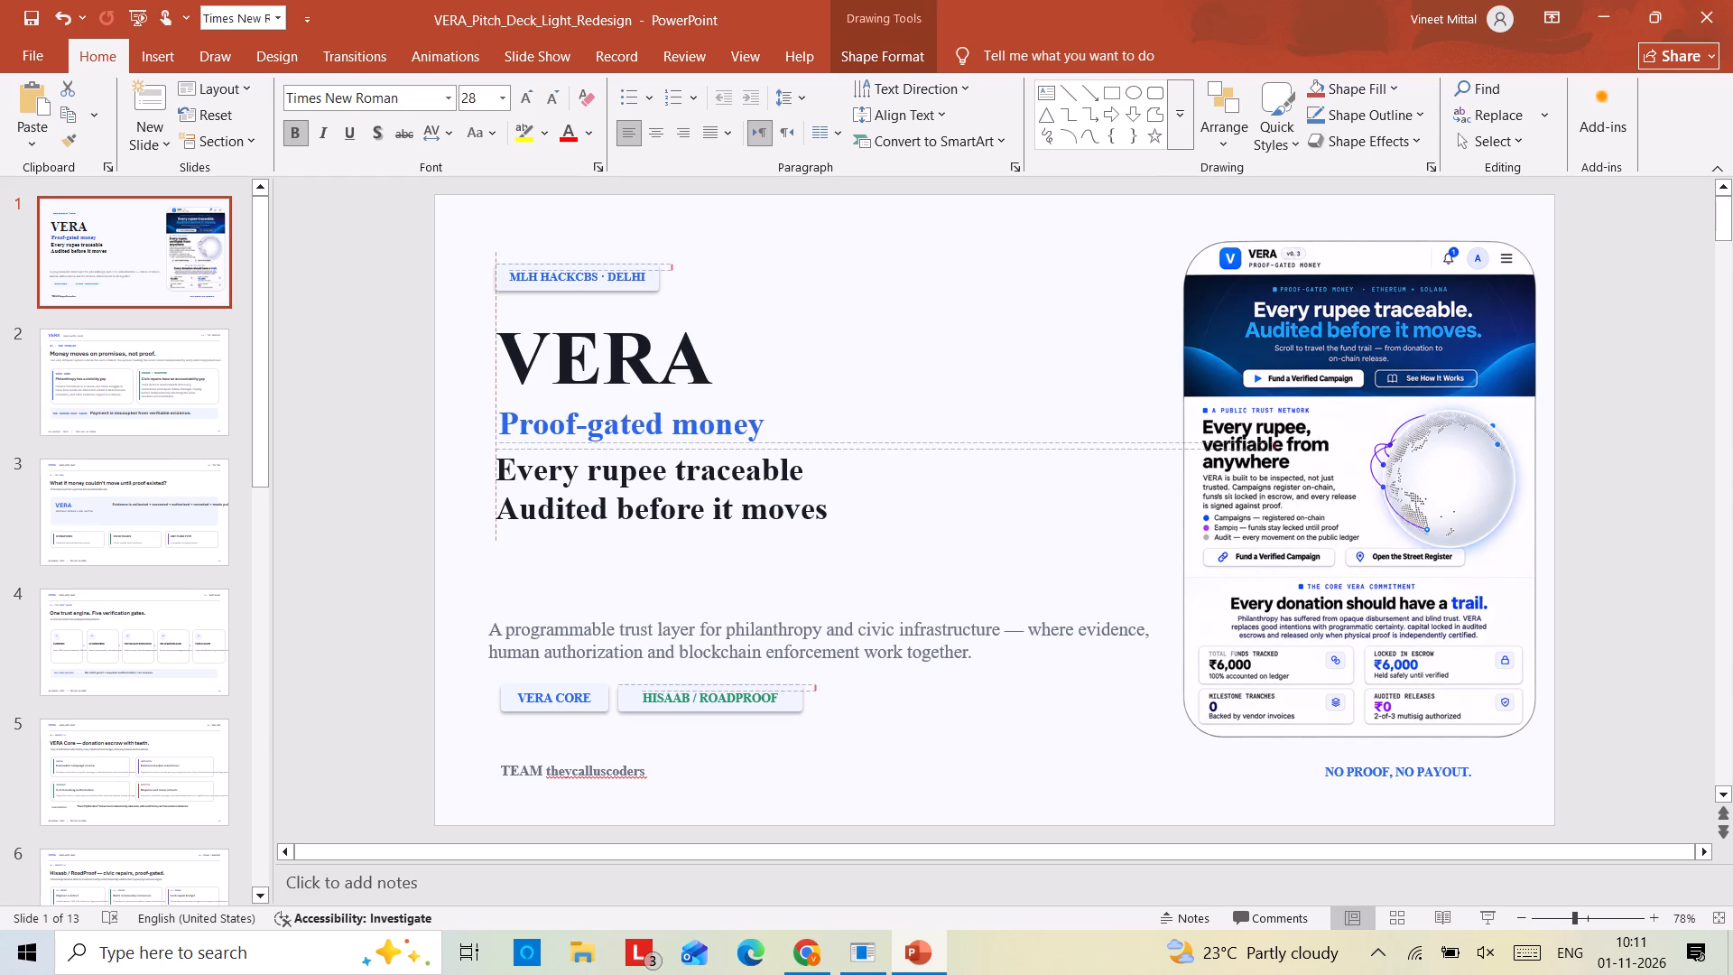
On slide 3, reposition and resize the "Evidence is collected → screened…" text box so it wraps onto two lines inside the blue VERA panel.
left_click(208, 510)
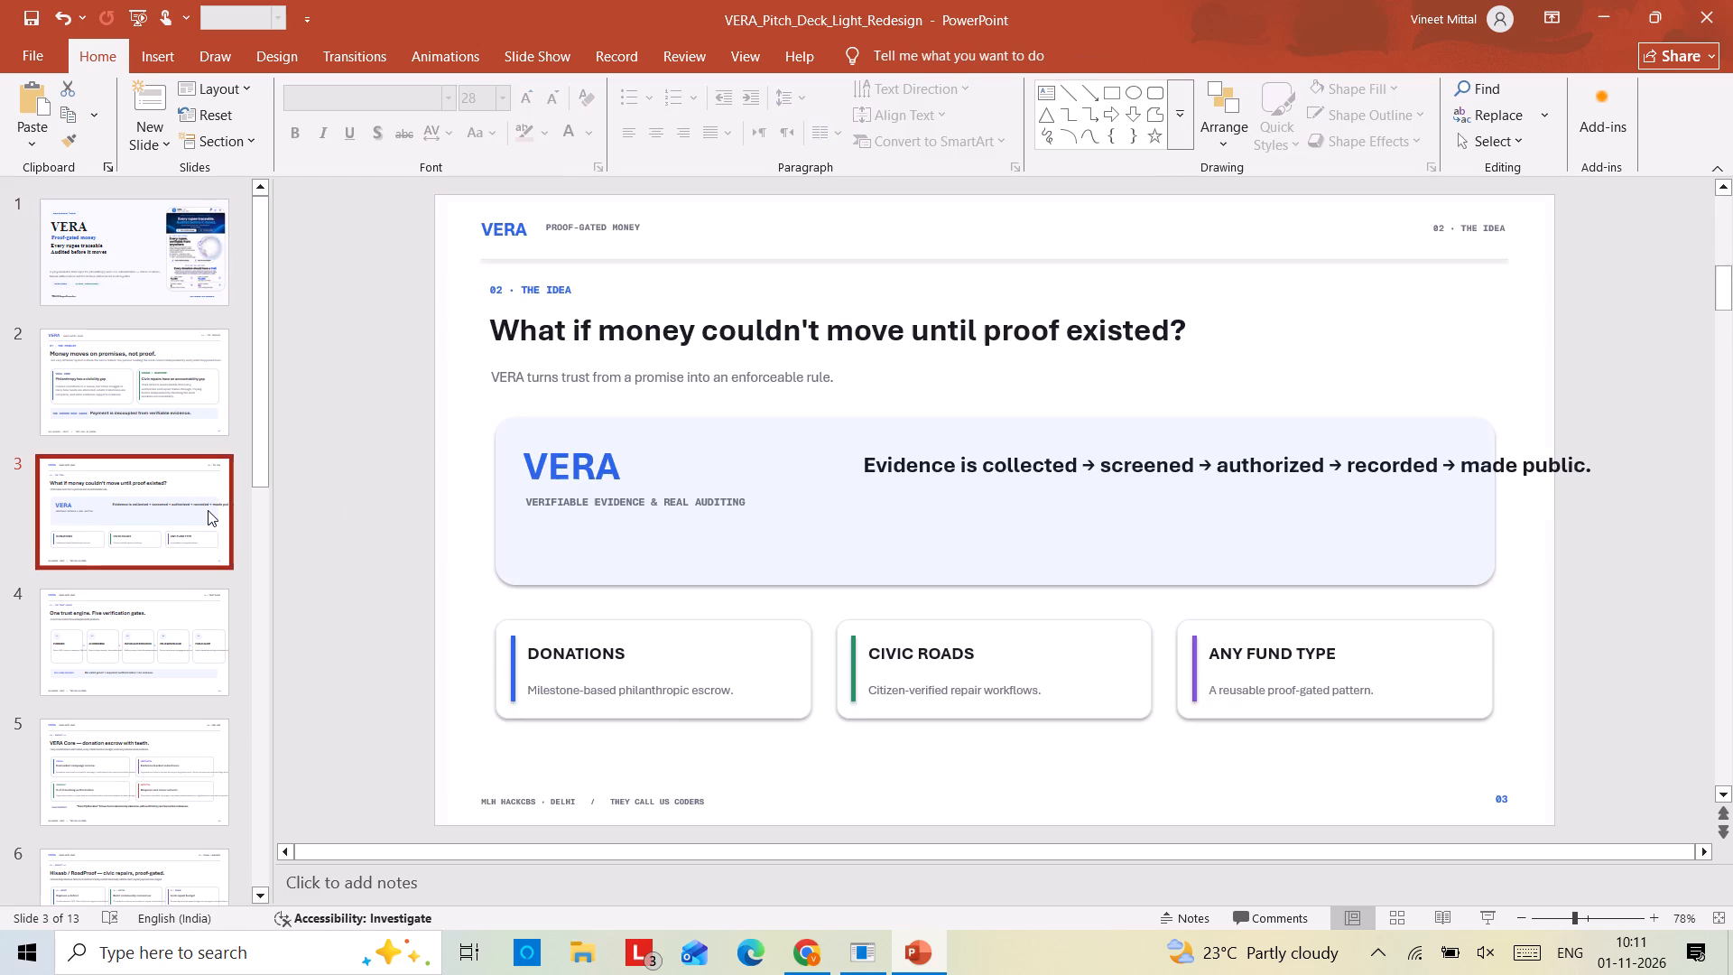
left_click(1162, 472)
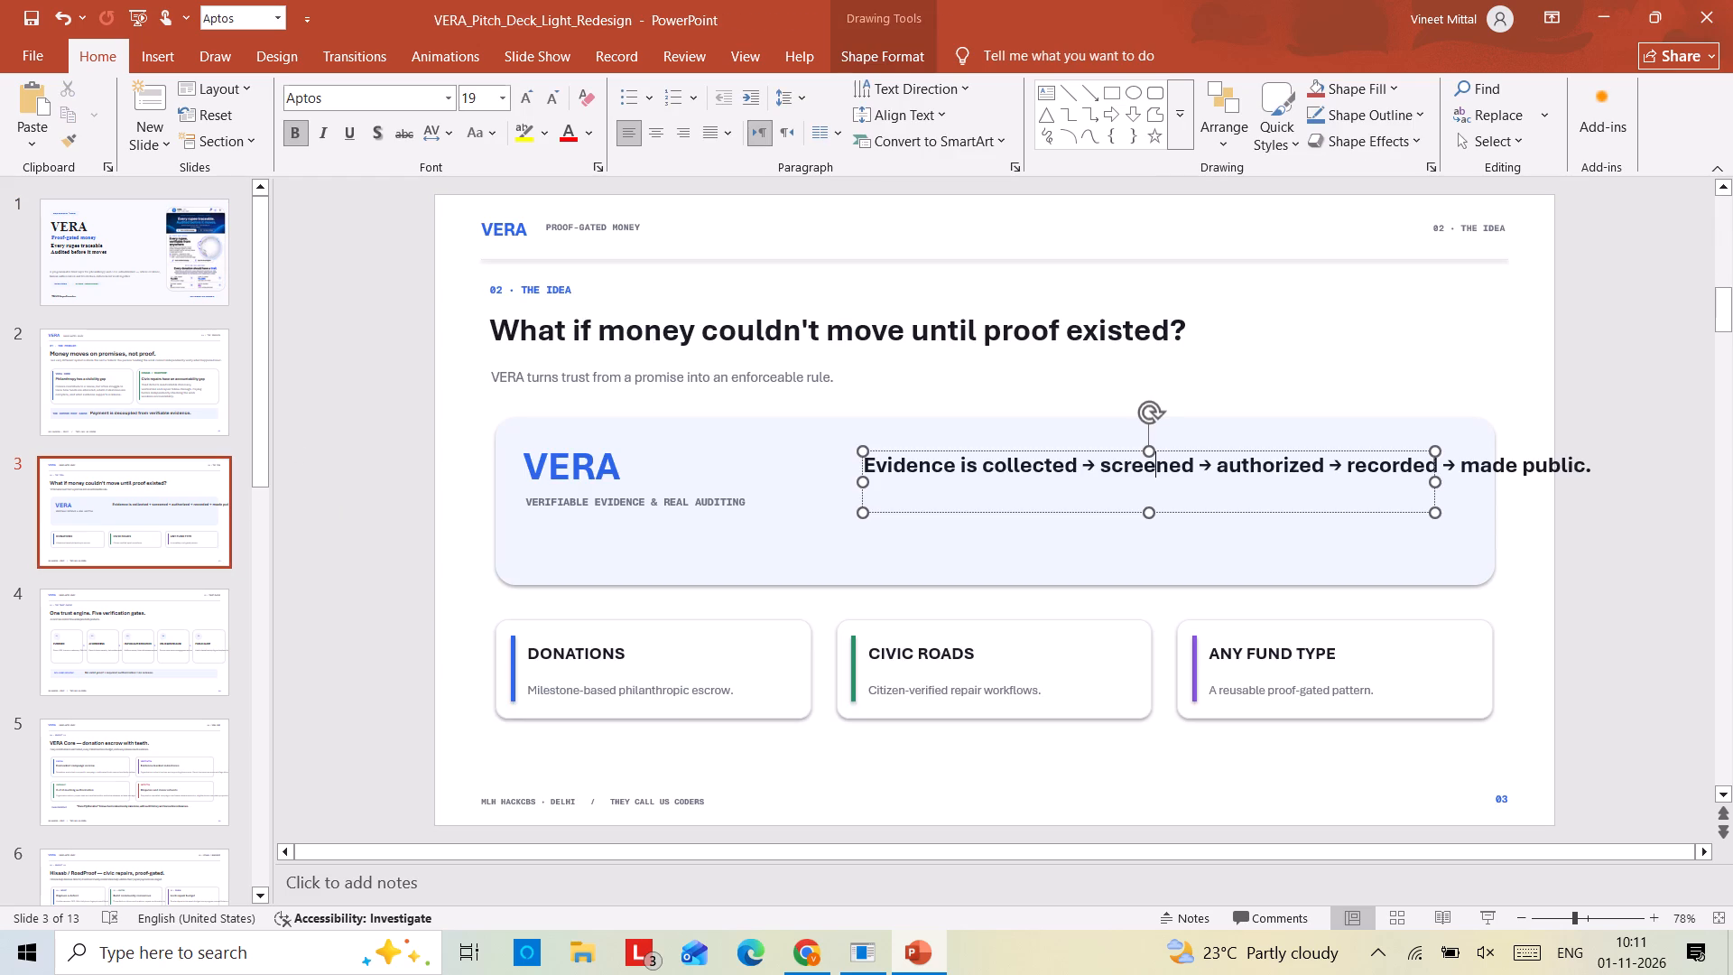
left_click_drag(1164, 450, 1138, 450)
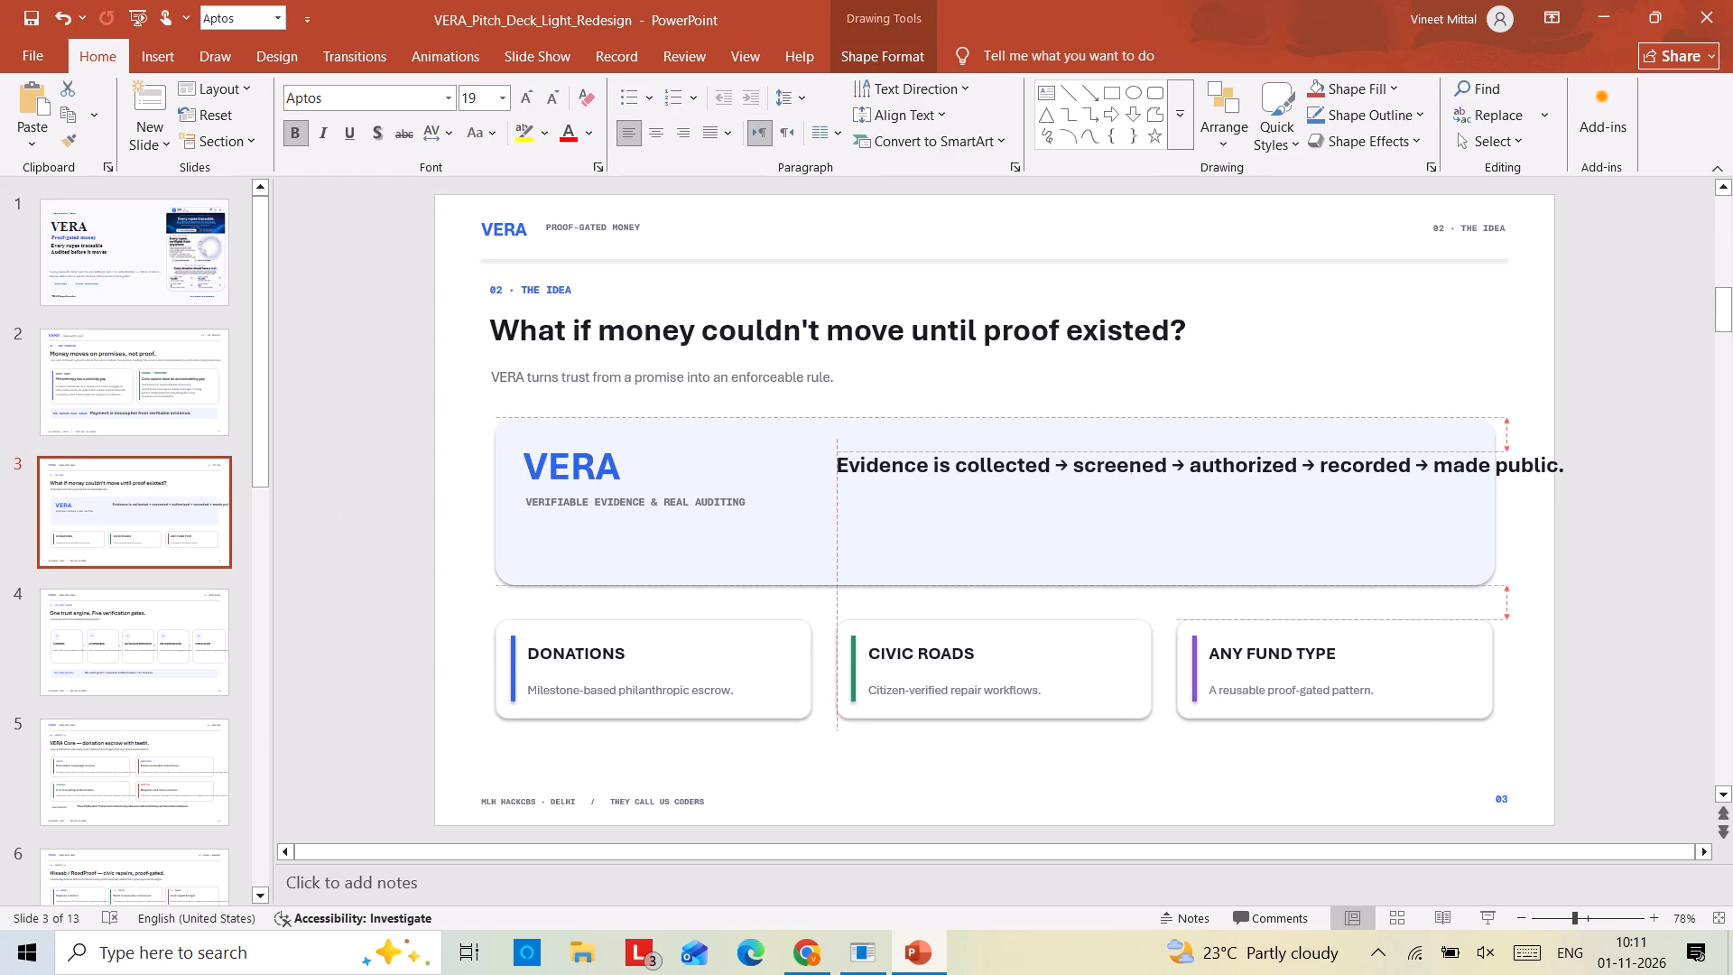
left_click_drag(1138, 450, 1061, 453)
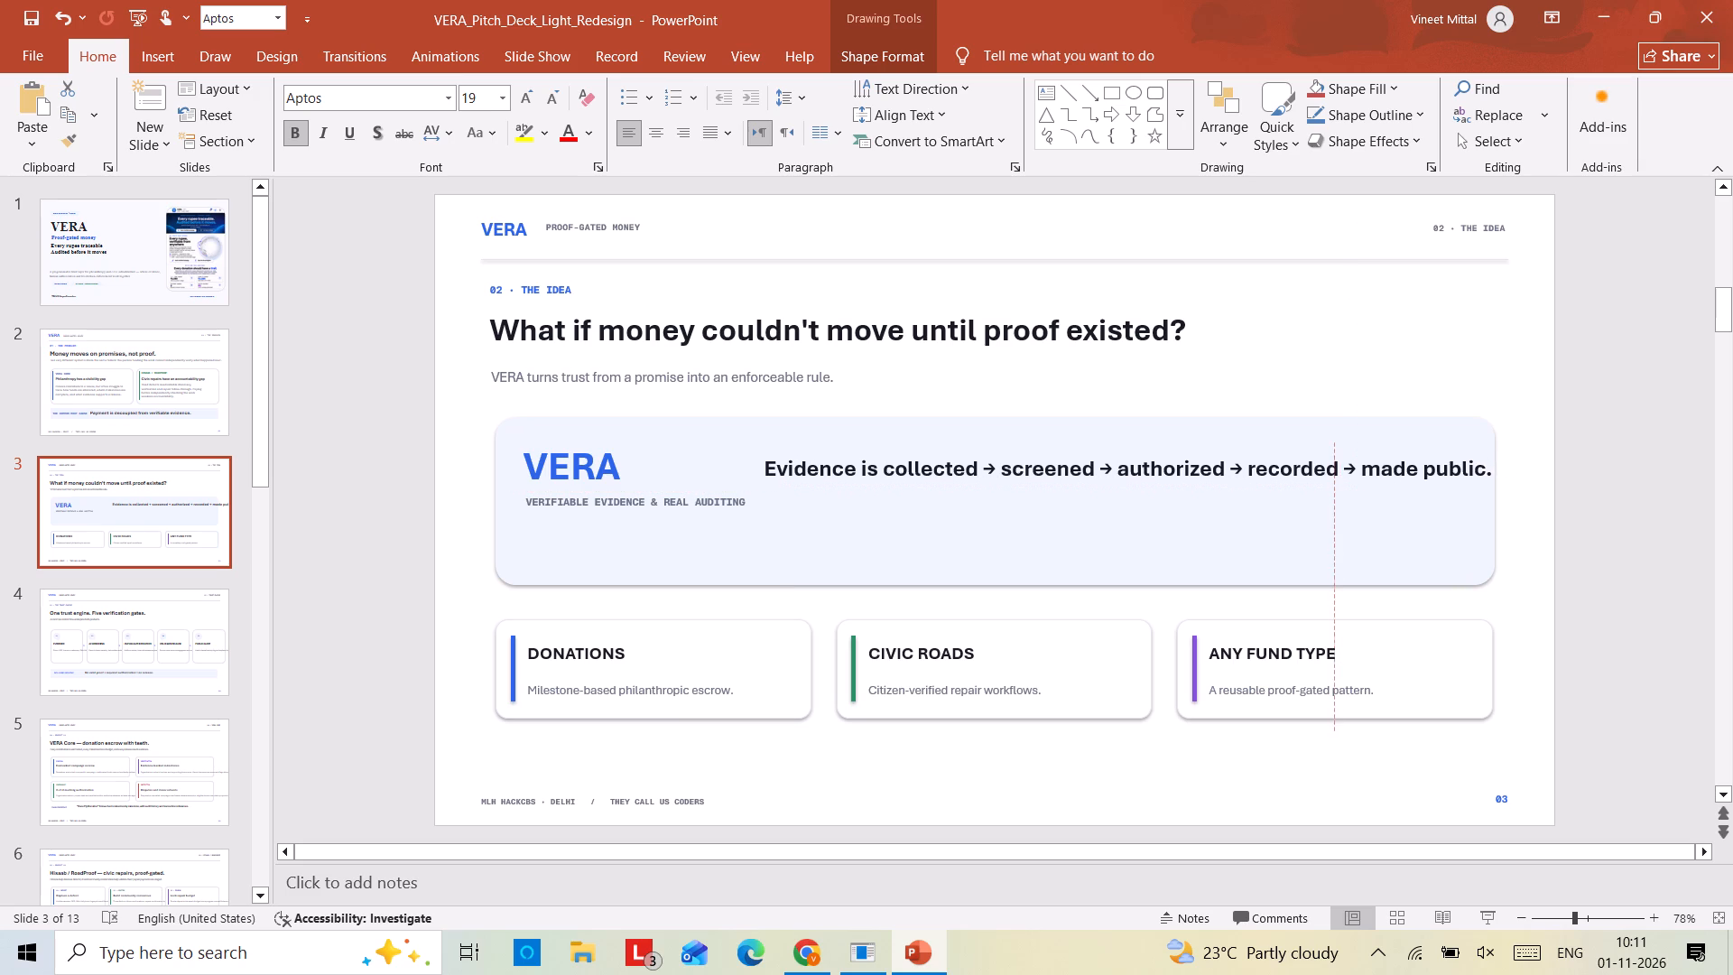
left_click_drag(1061, 453, 1089, 461)
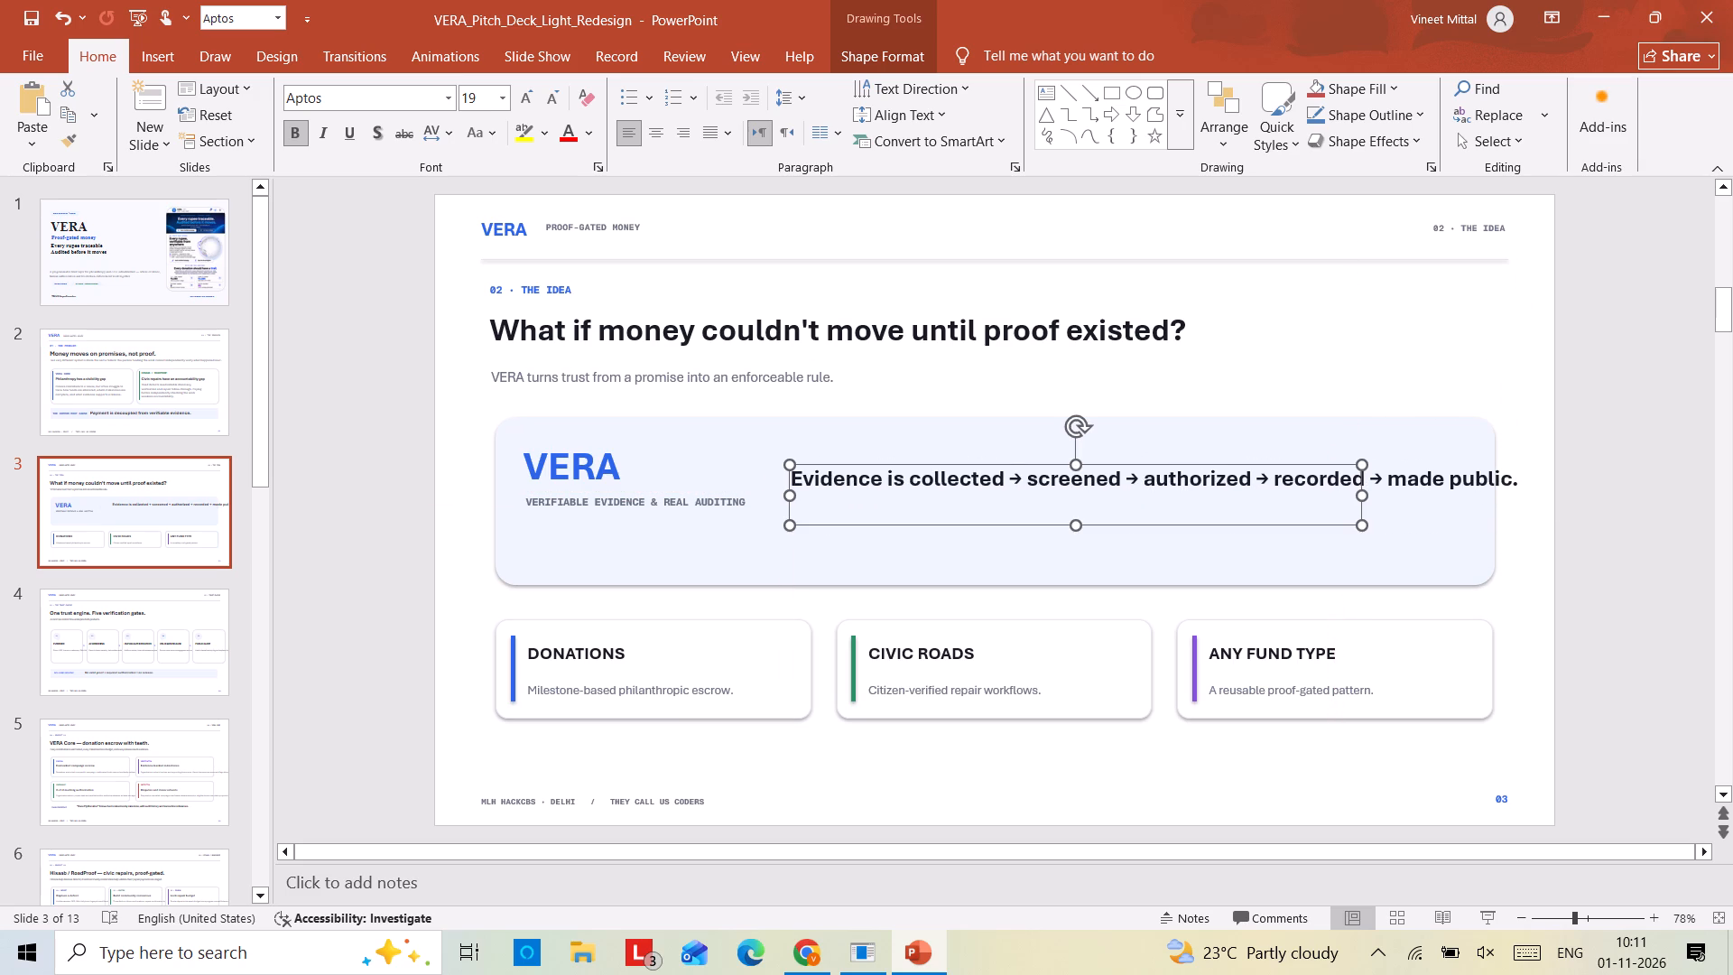
left_click_drag(1362, 495, 1339, 498)
left_click_drag(1342, 494, 1376, 489)
left_click_drag(1296, 465, 1395, 465)
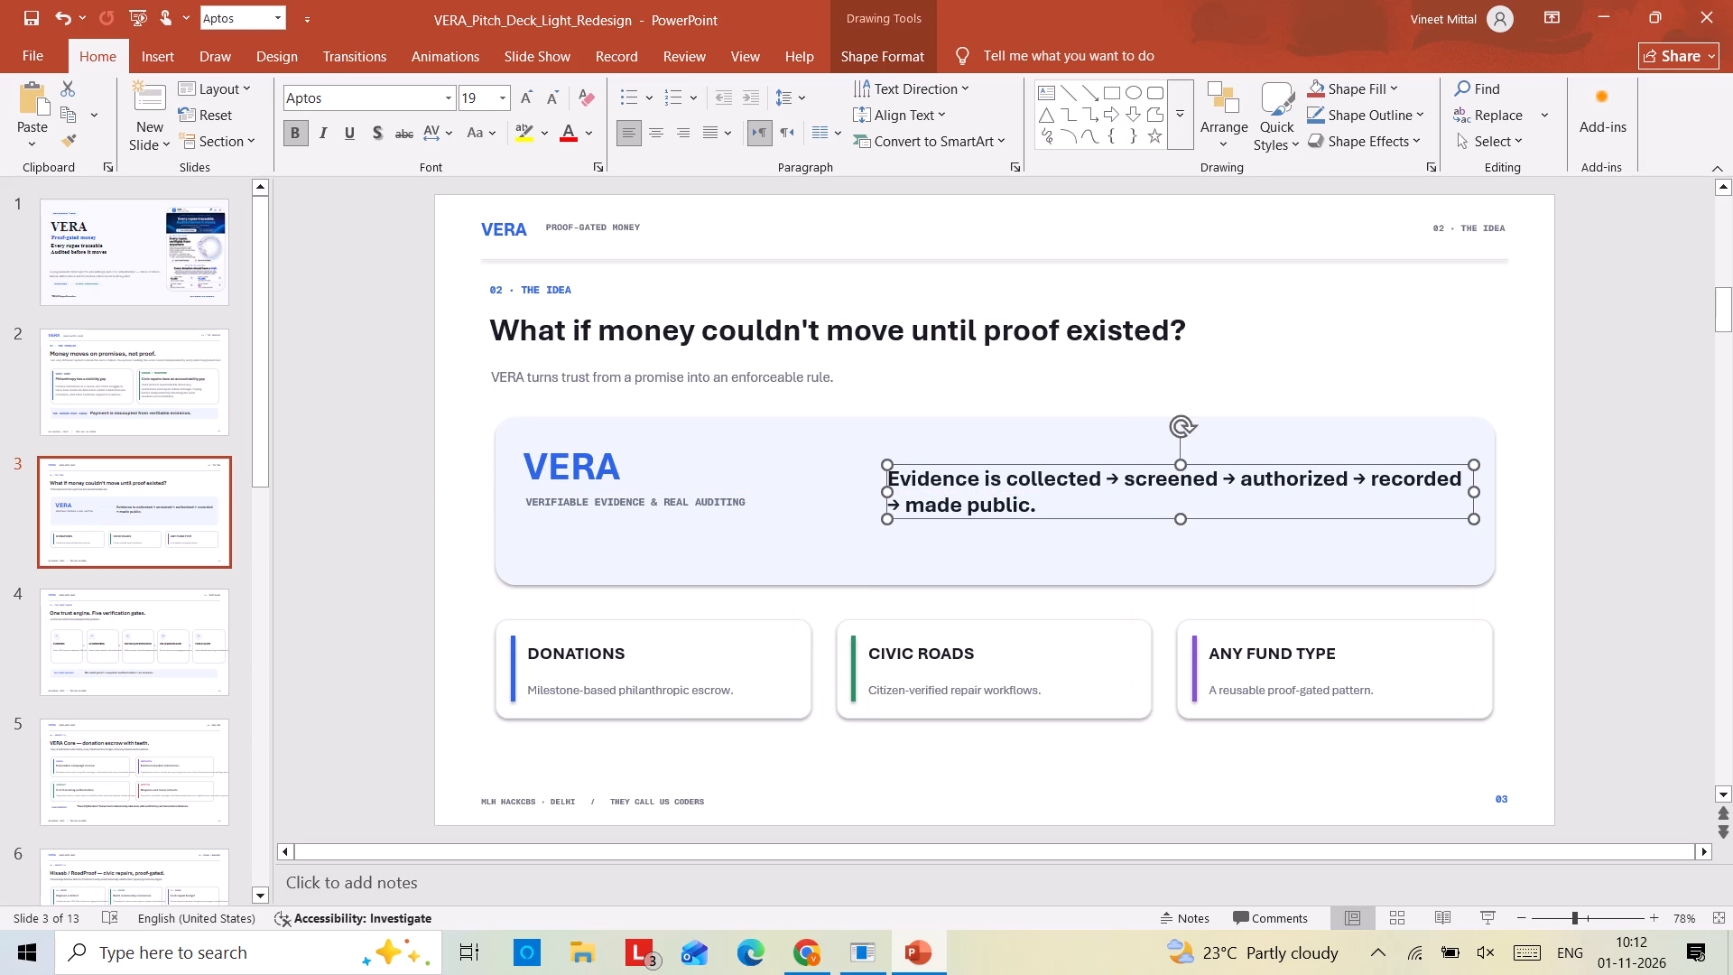
Enlarge all of slide 3's text together by two font-size increments.
key("ctrl+a")
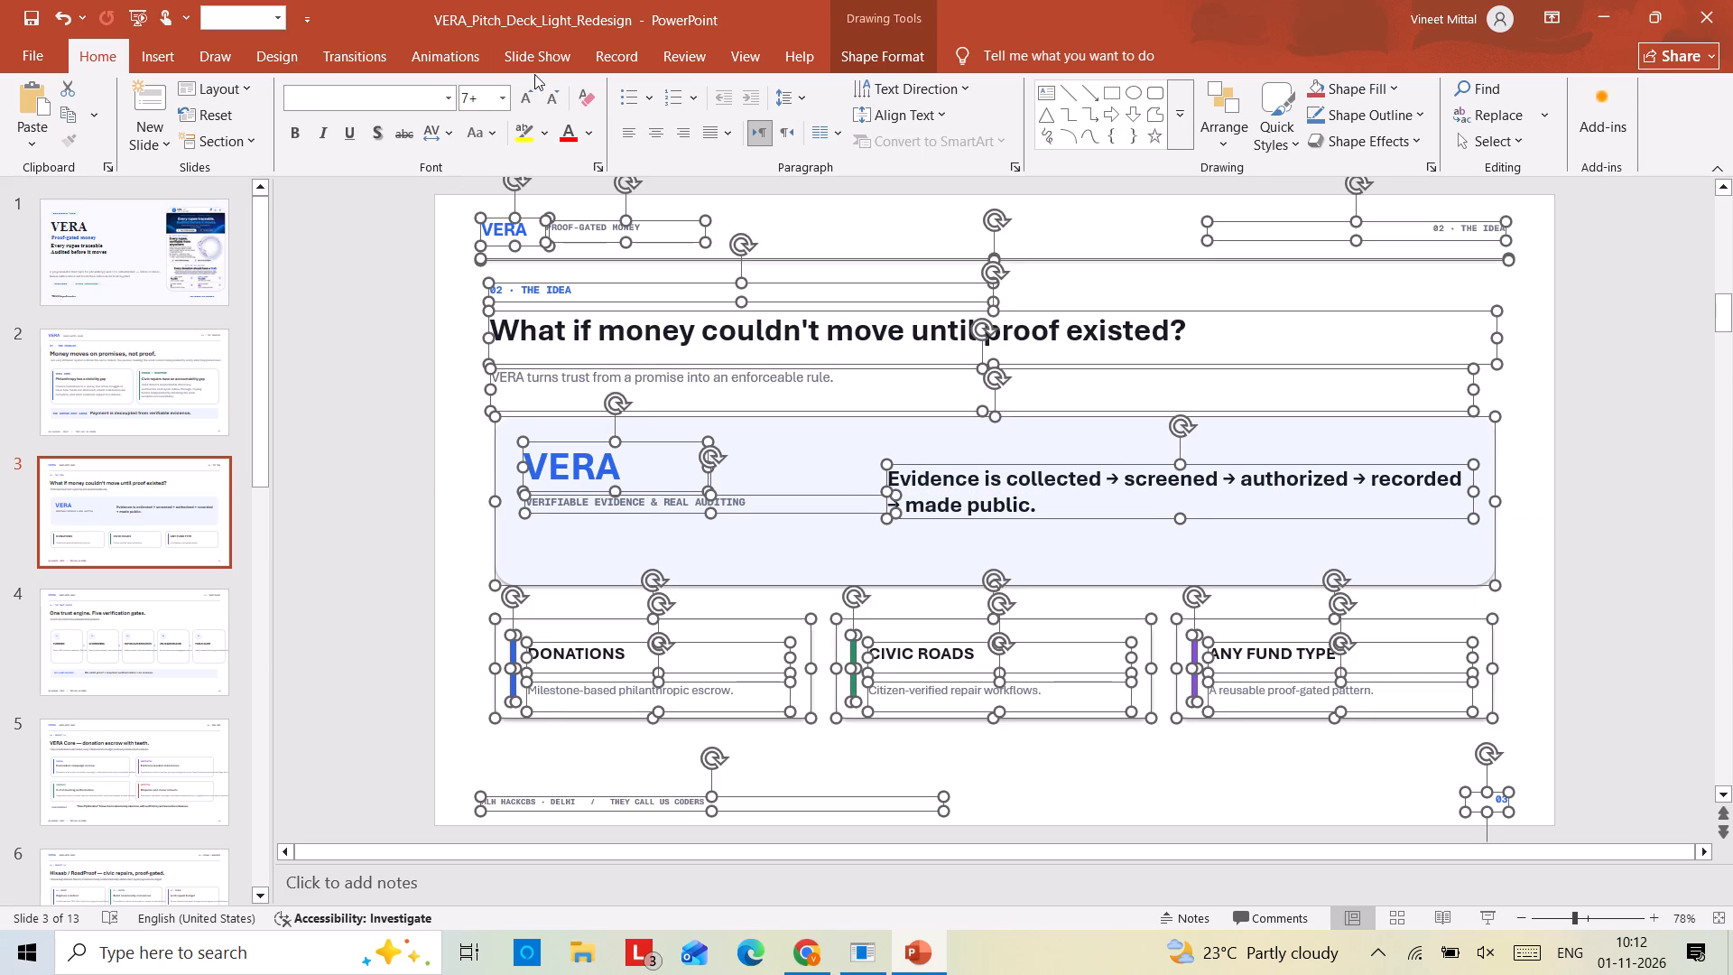
double_click(531, 89)
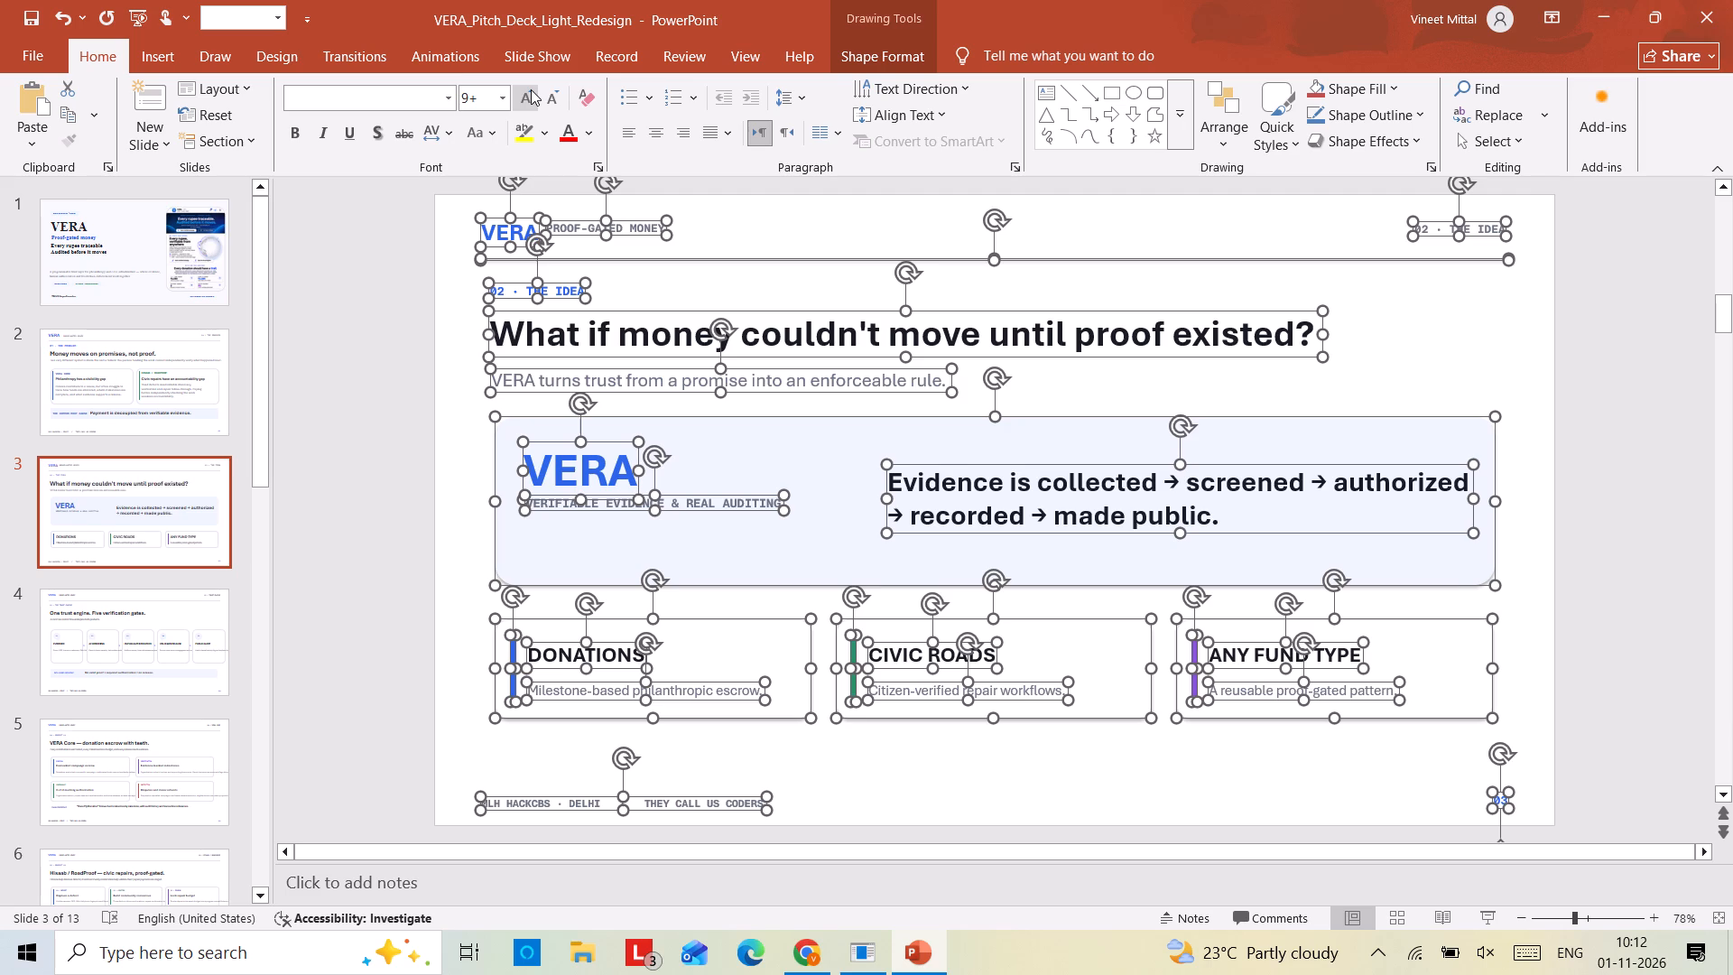
left_click(417, 348)
Move slide 3's "PROOF-GATED MONEY" tagline right and down, in line with the header VERA wordmark.
left_click(571, 225)
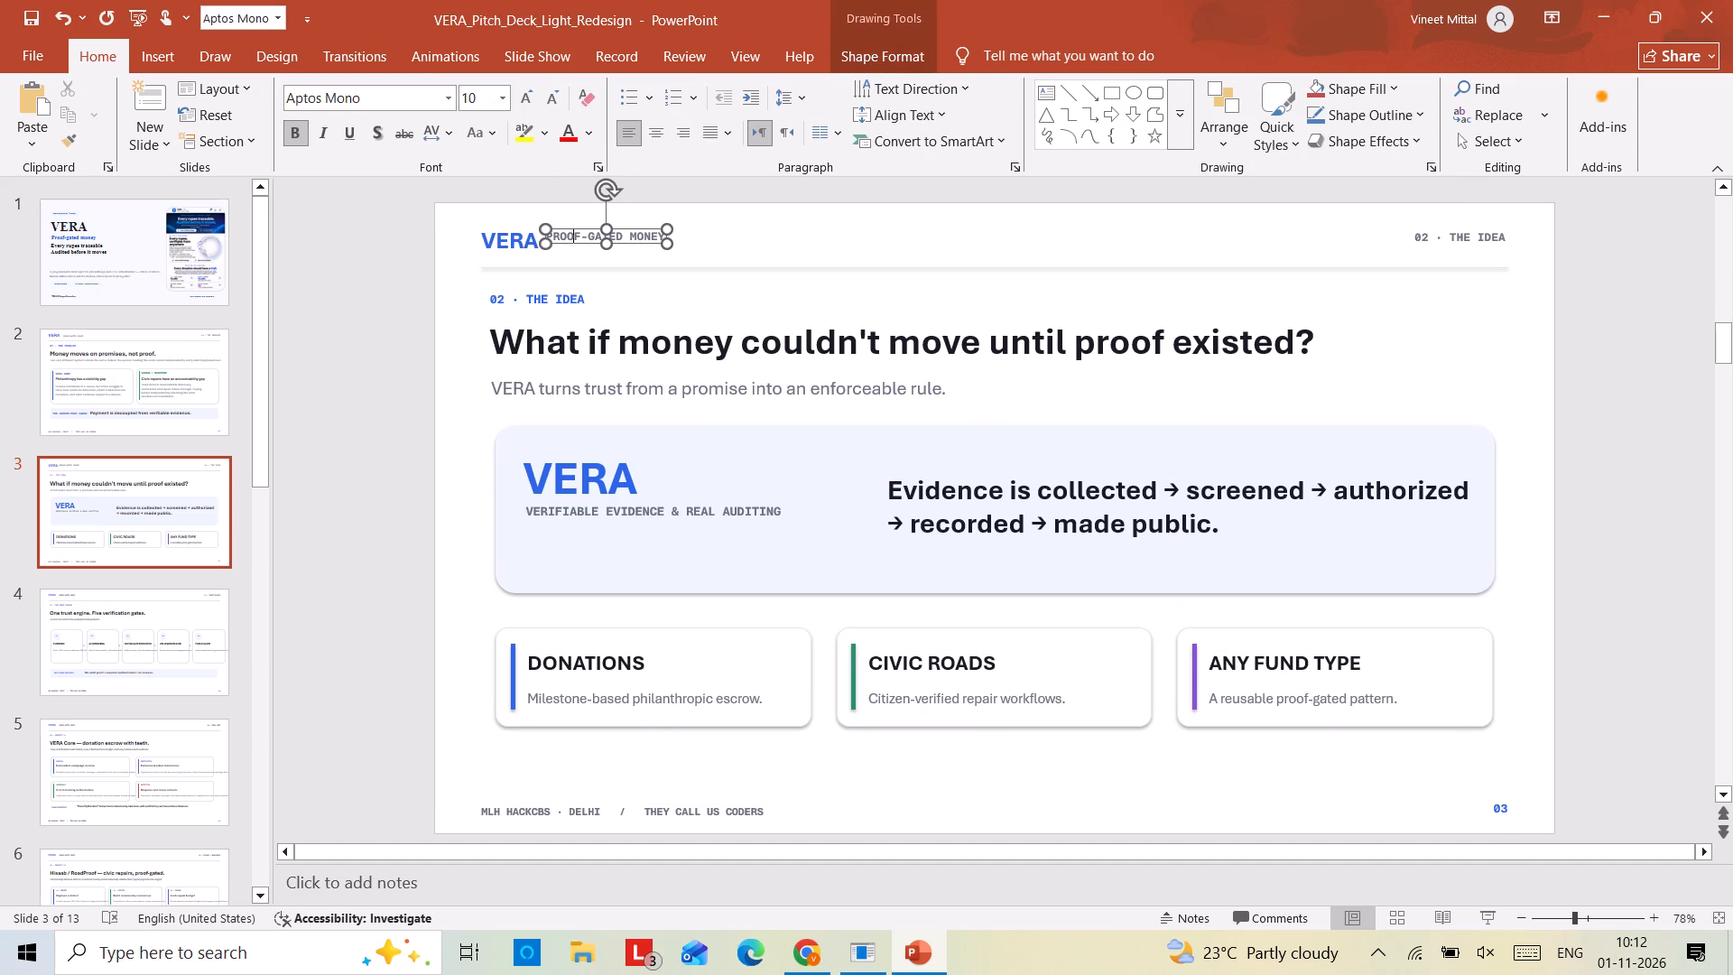
left_click_drag(574, 230, 589, 237)
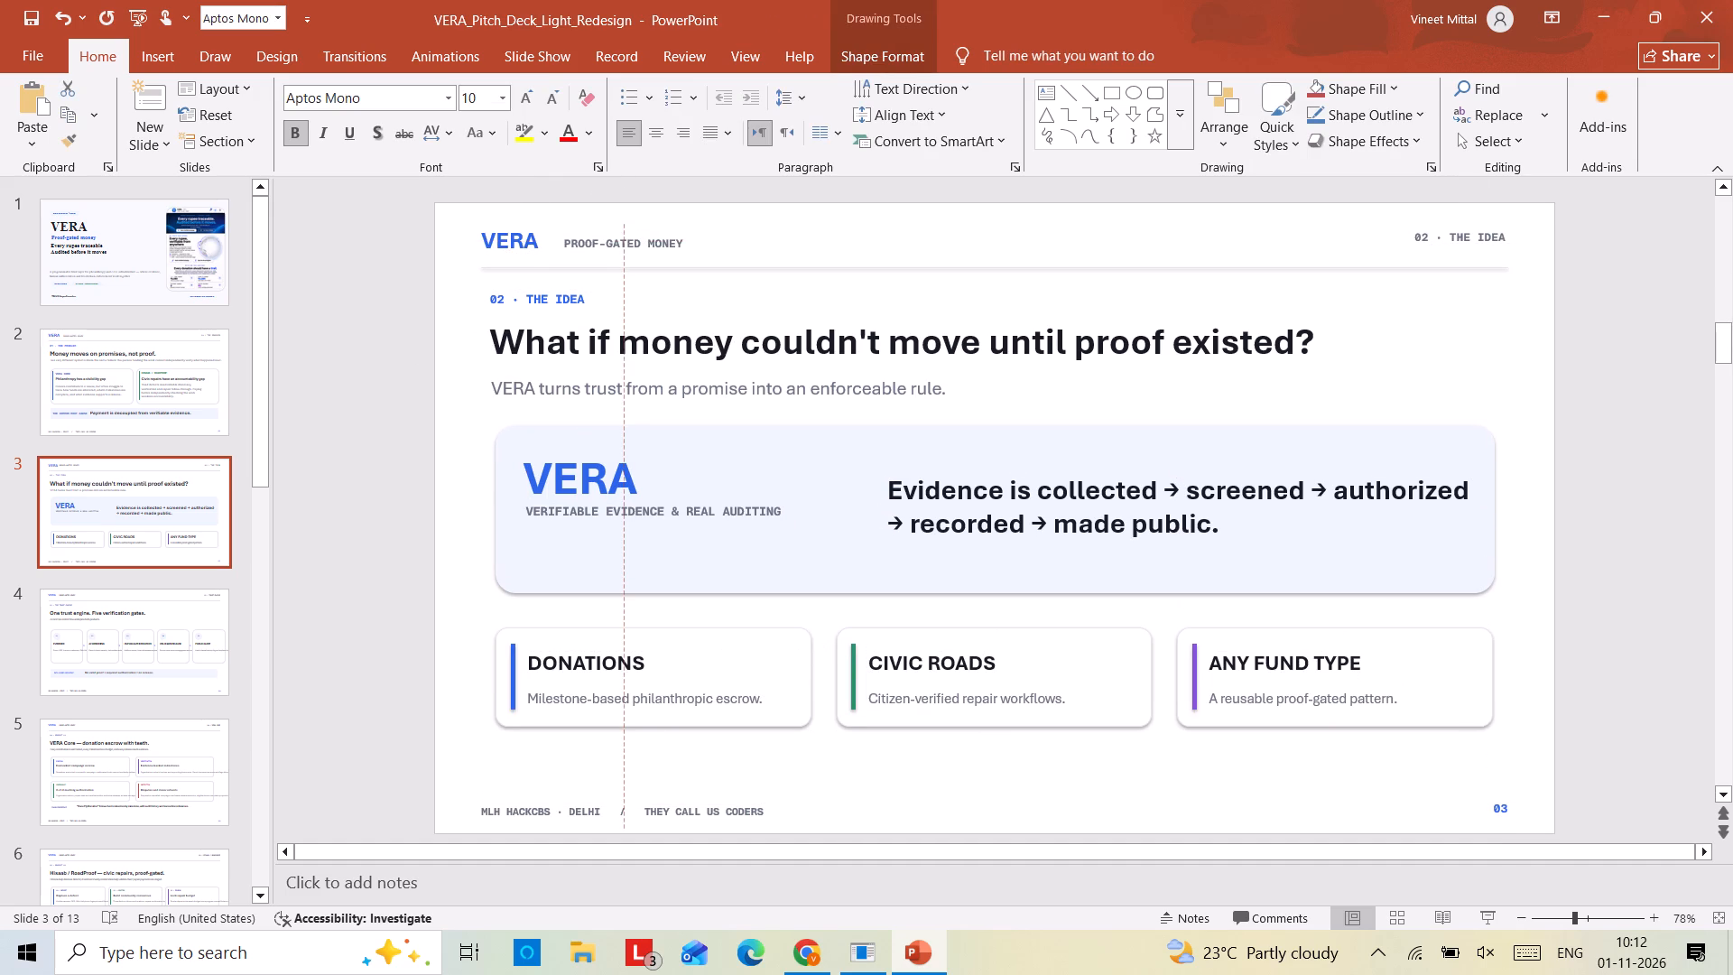
left_click_drag(589, 237, 585, 237)
left_click_drag(585, 237, 585, 233)
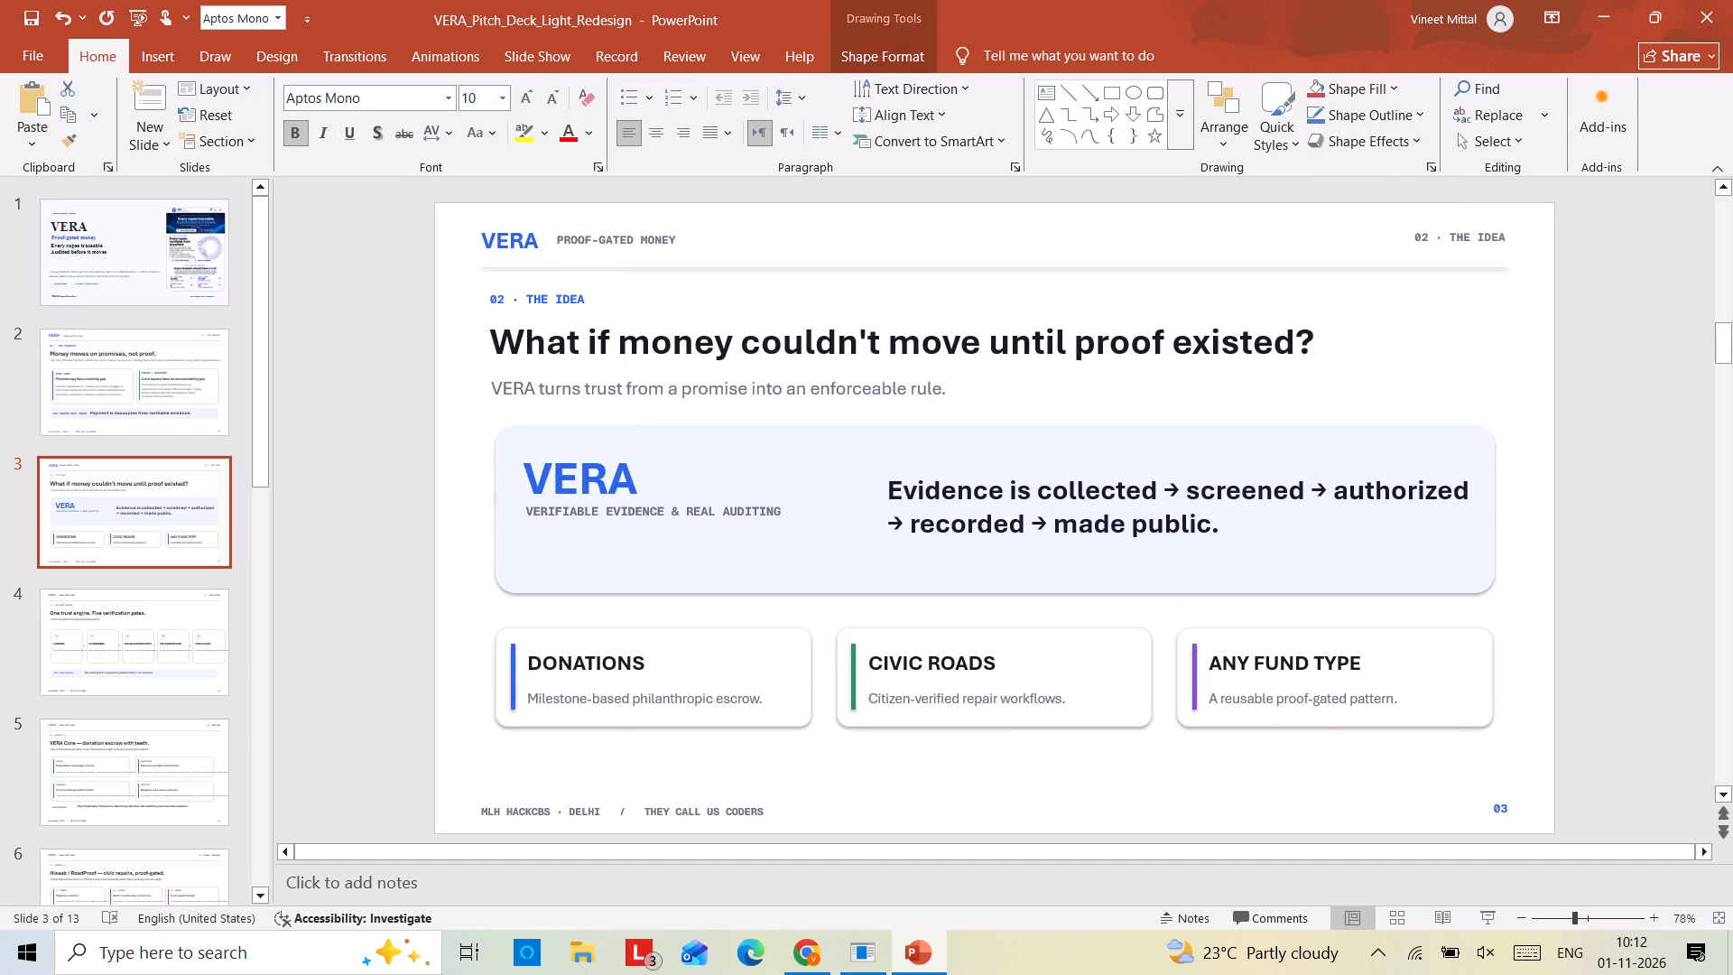
left_click_drag(585, 233, 585, 235)
Set the VERA wordmark in slide 3's header to 24 pt.
double_click(505, 240)
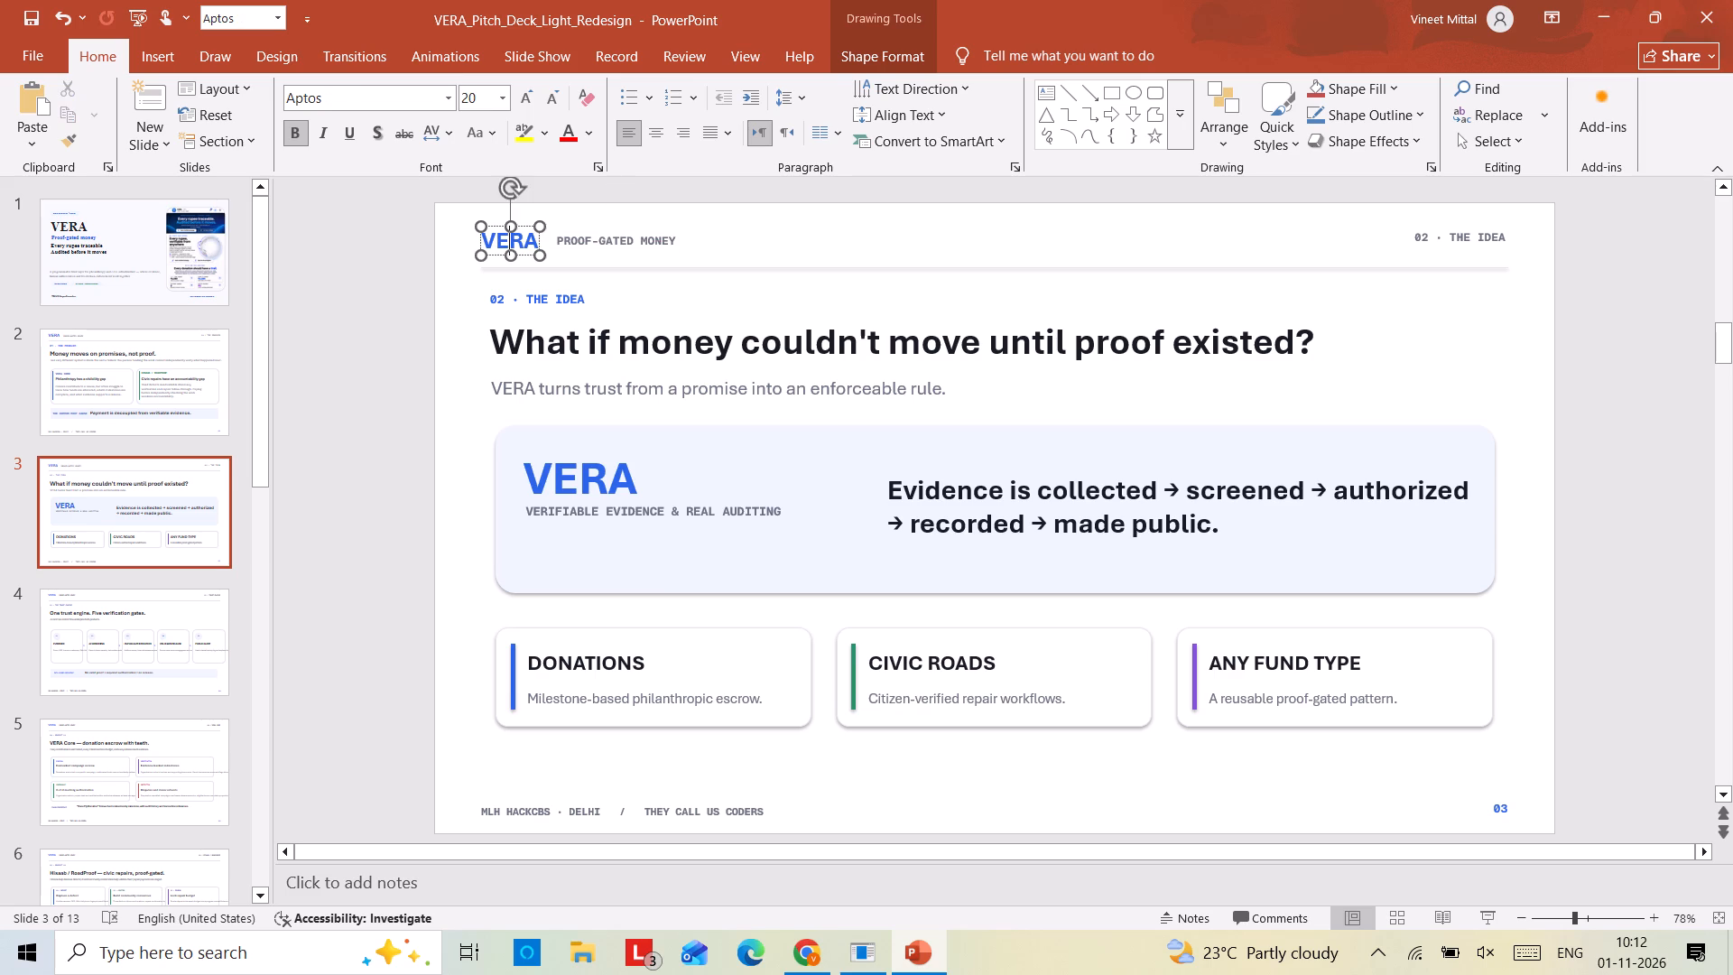
double_click(530, 109)
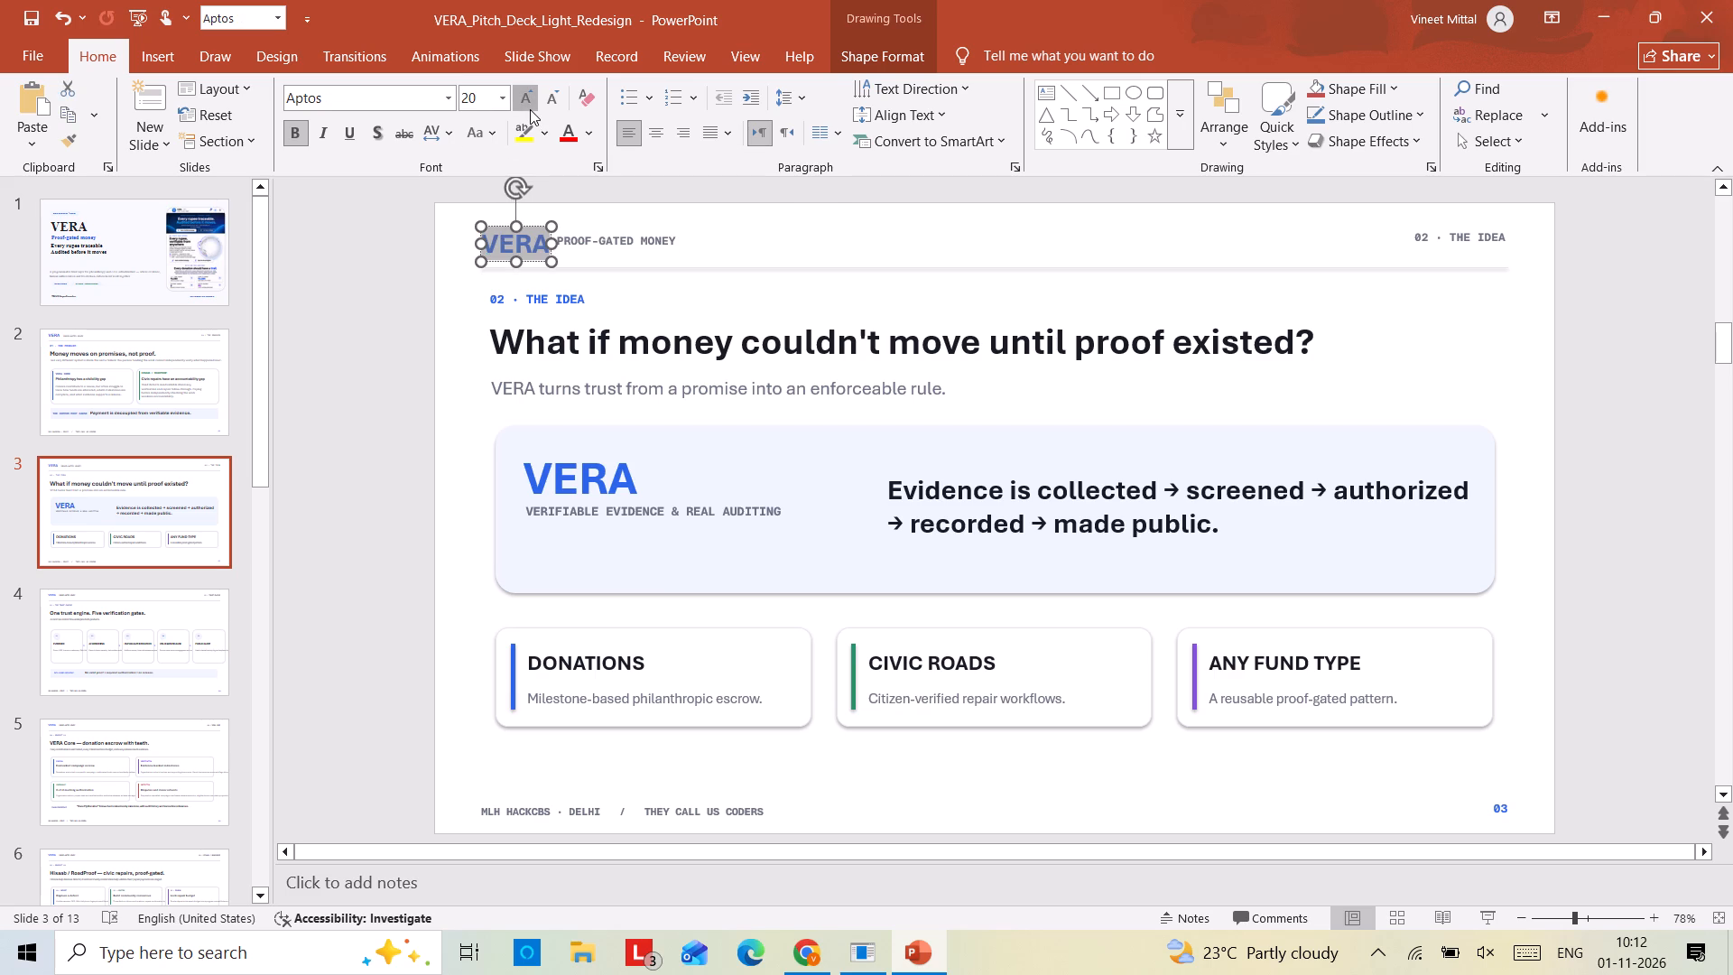
left_click(553, 106)
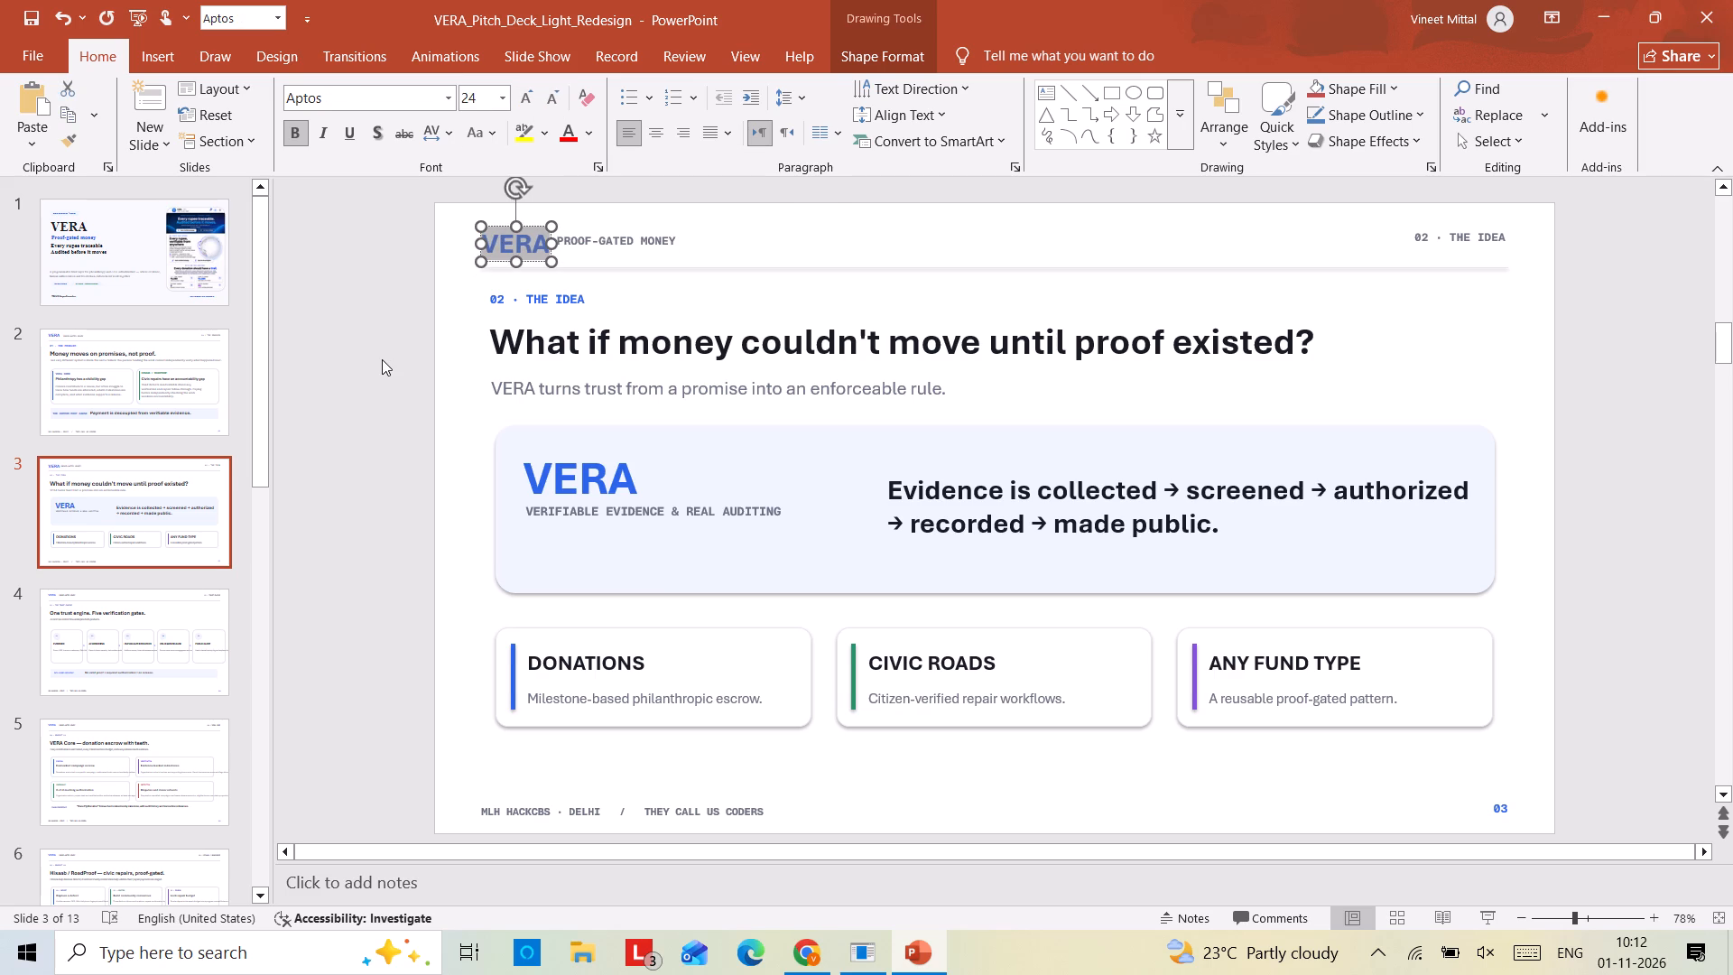
left_click(382, 359)
Shift the "PROOF-GATED MONEY" tagline slightly further right and down, clear of the enlarged VERA wordmark.
double_click(579, 236)
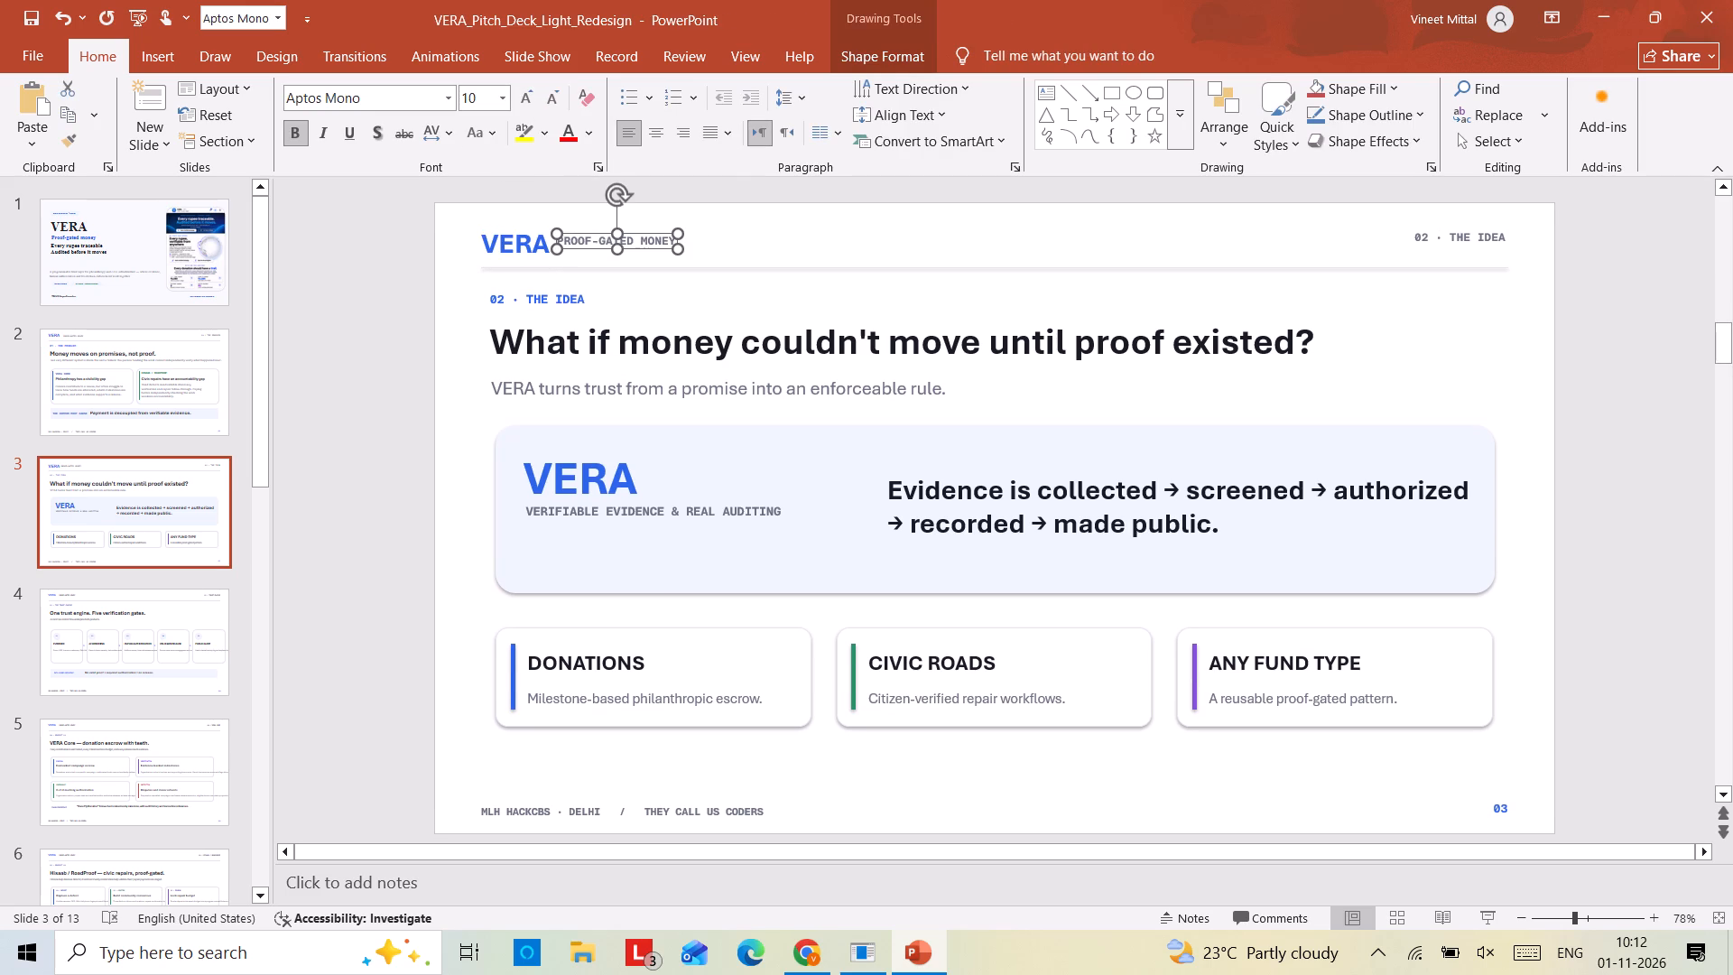
left_click(579, 236)
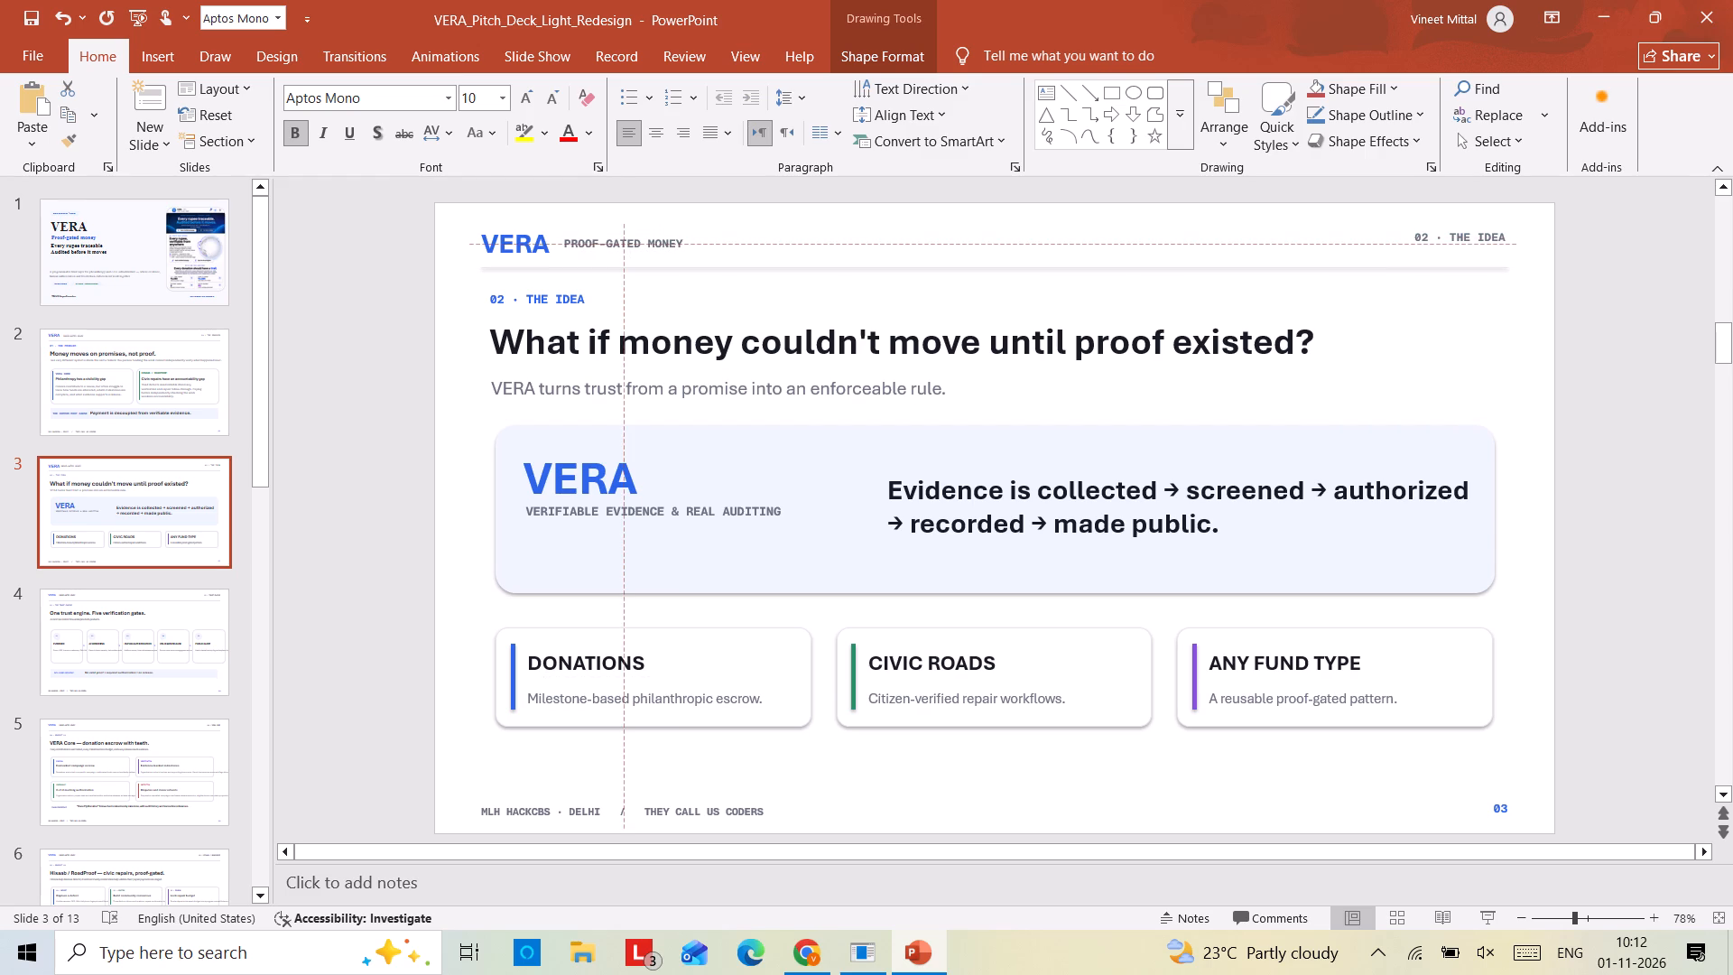
left_click(411, 375)
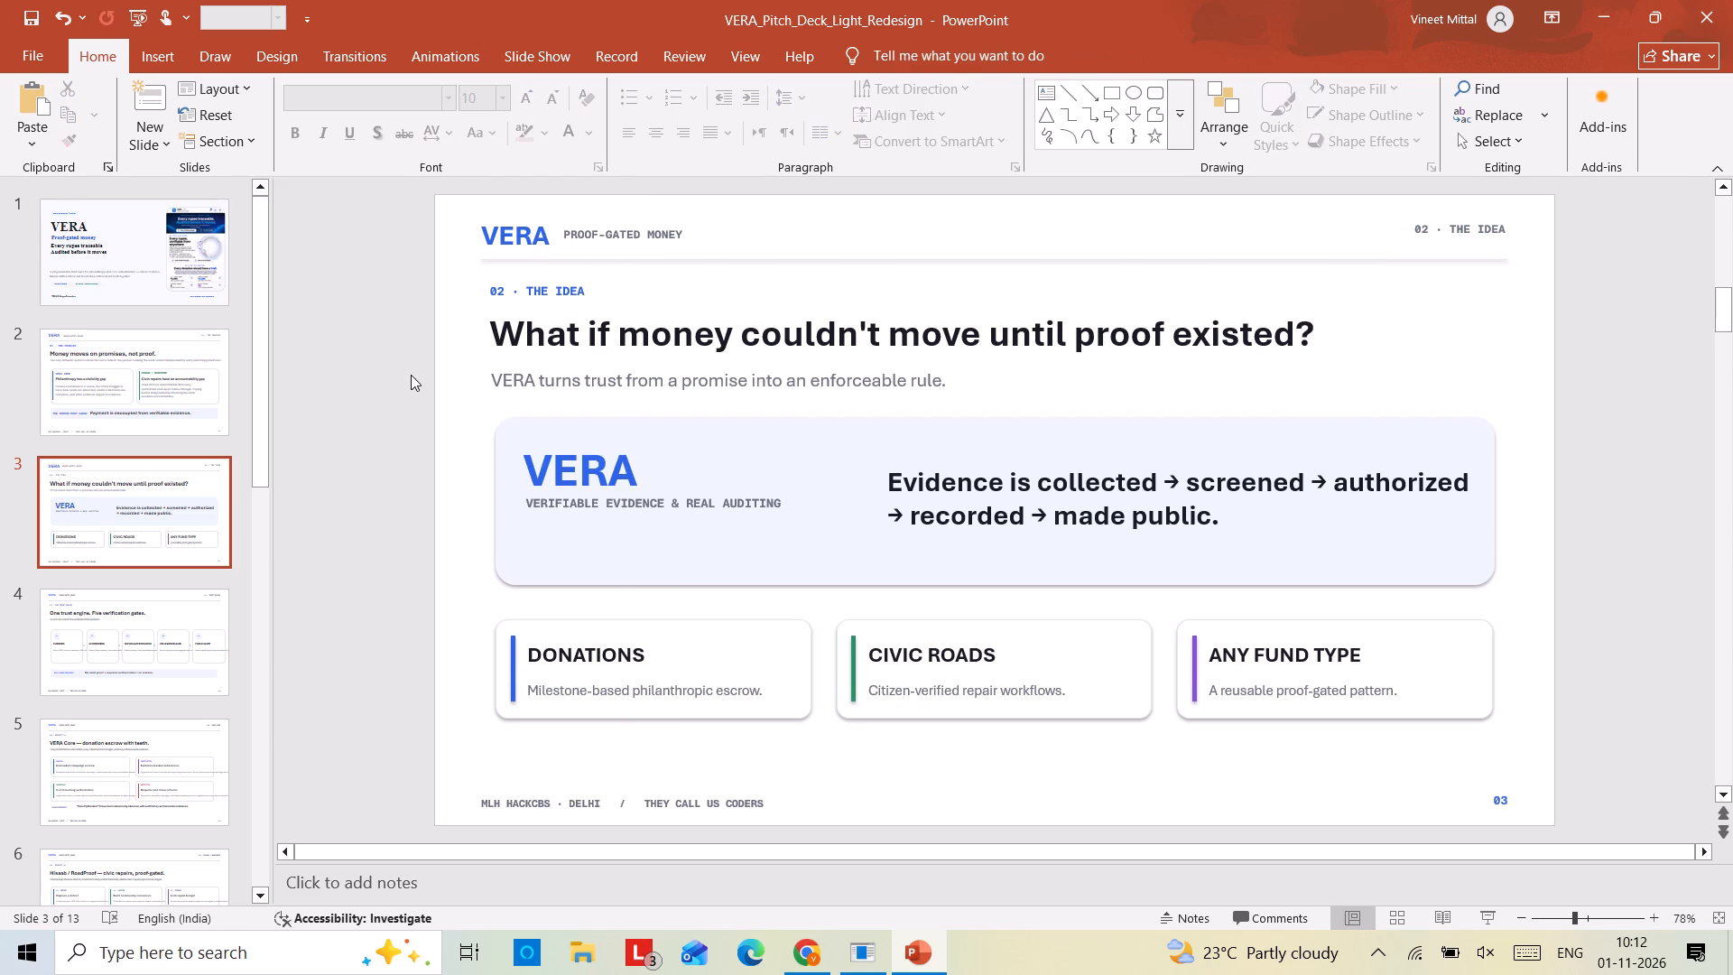
Set the "02 · THE IDEA" label above slide 3's headline to 12 pt.
triple_click(496, 293)
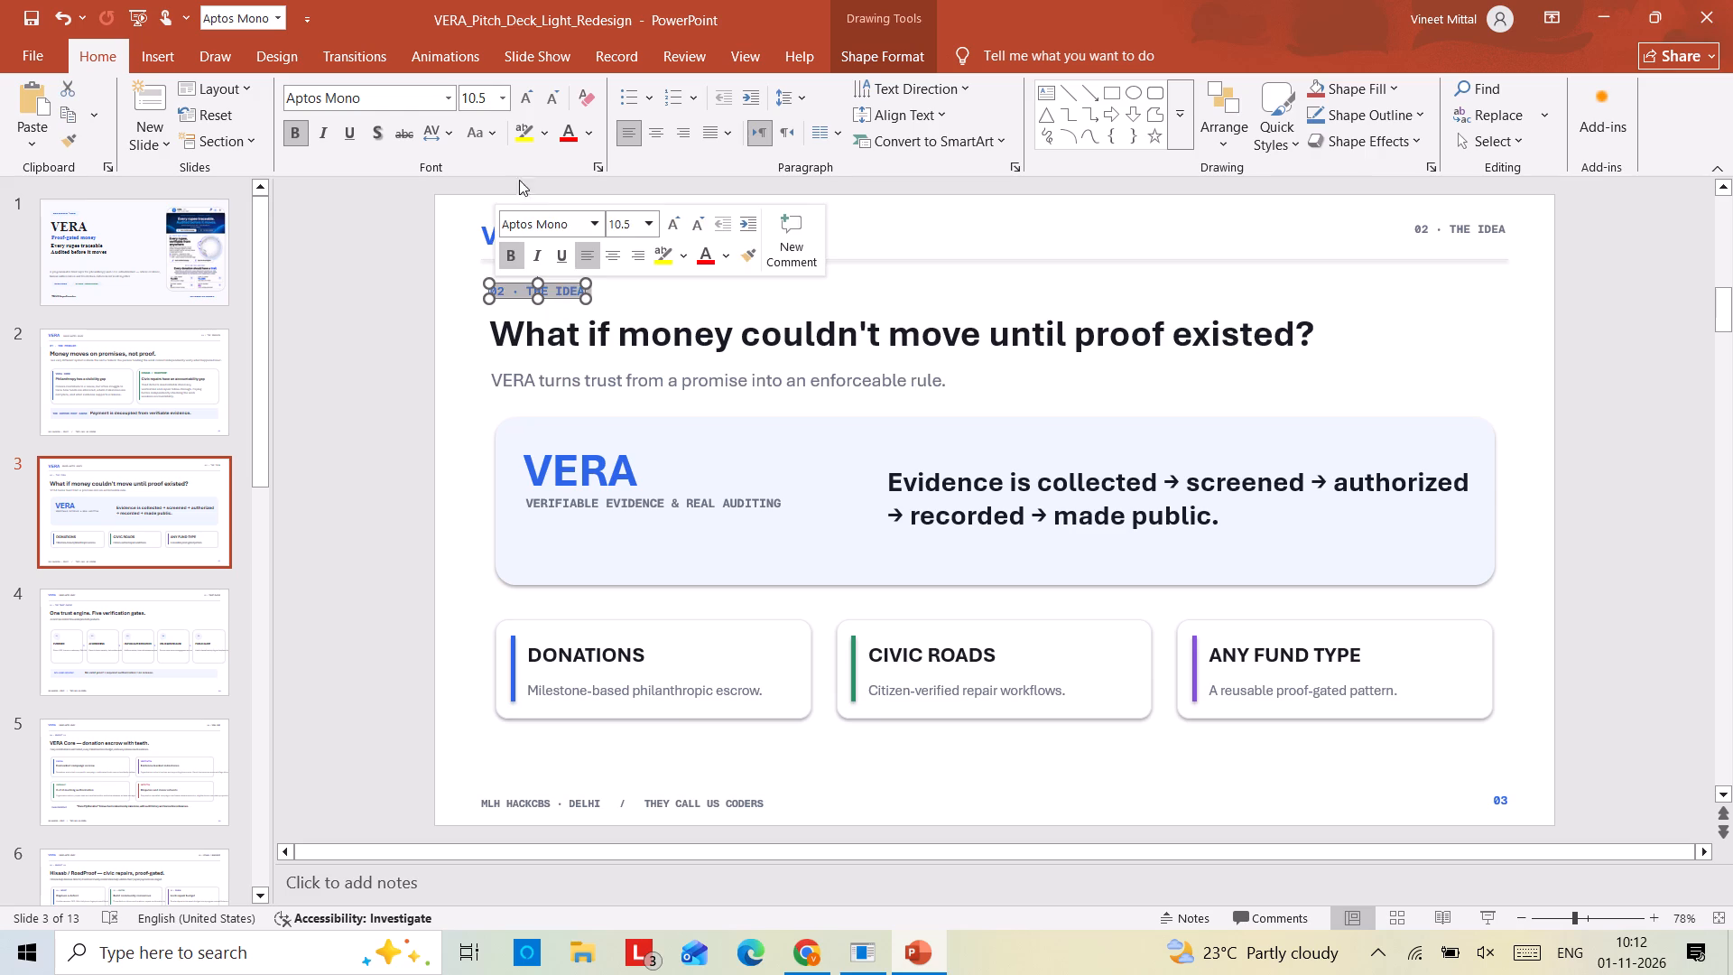
double_click(524, 104)
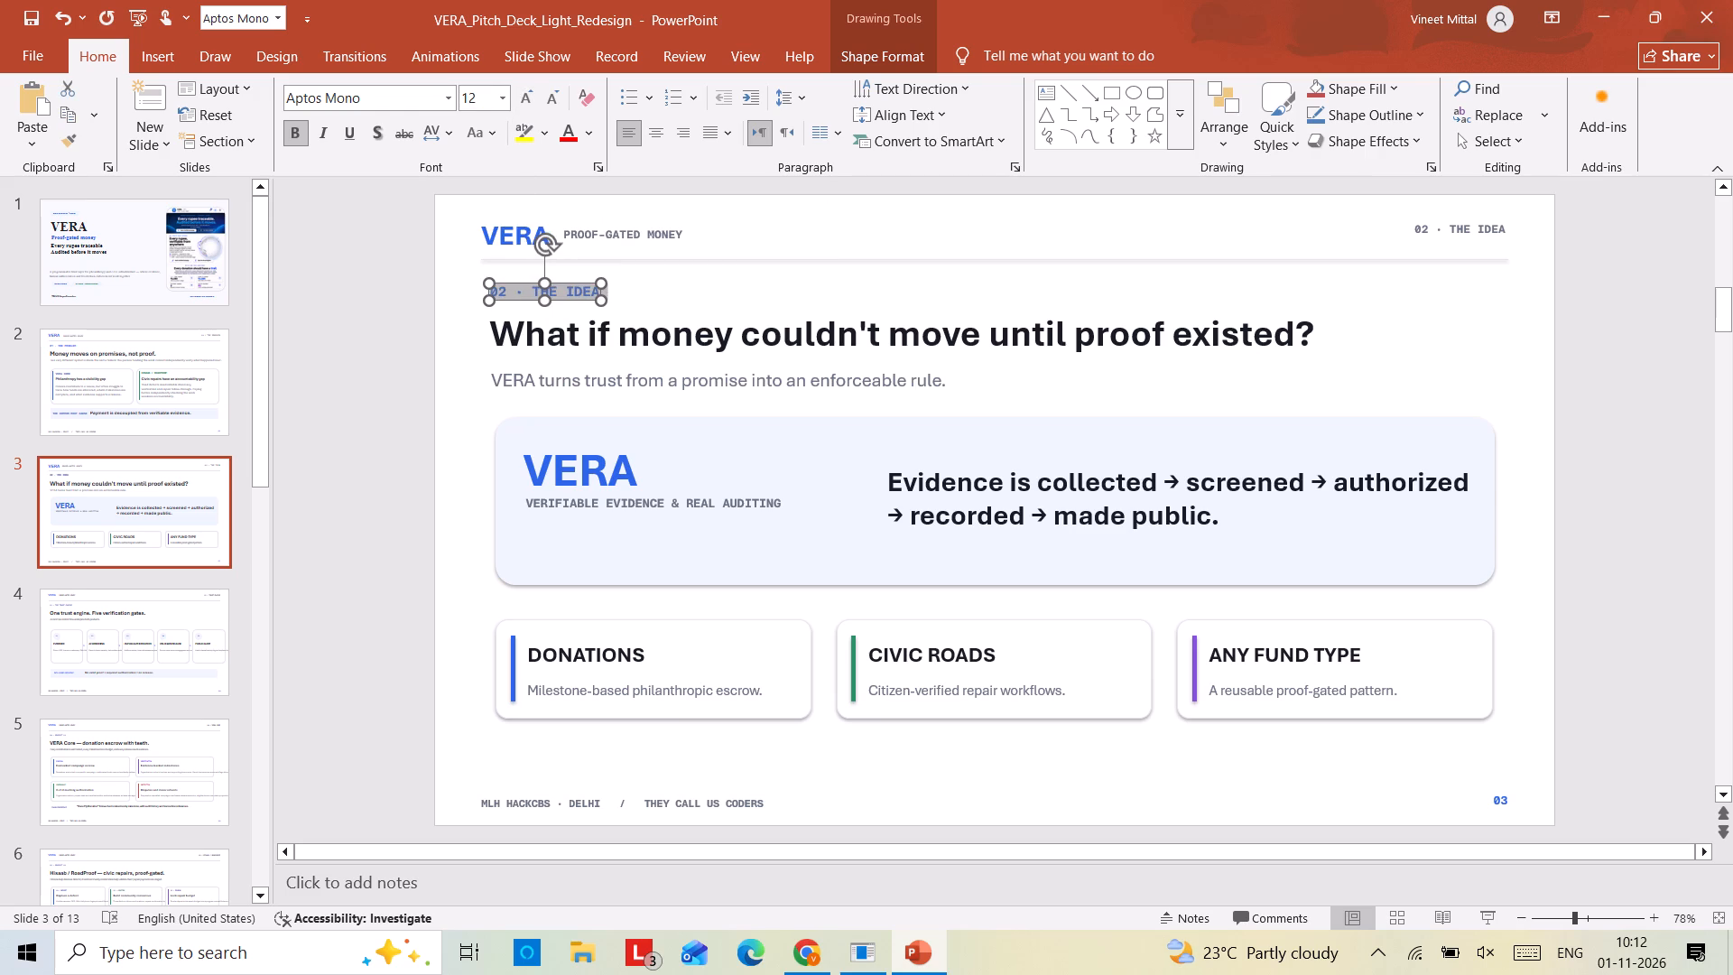
left_click(411, 541)
Set the DONATIONS card's description to 14 pt and nudge it slightly up and left within the card.
triple_click(616, 693)
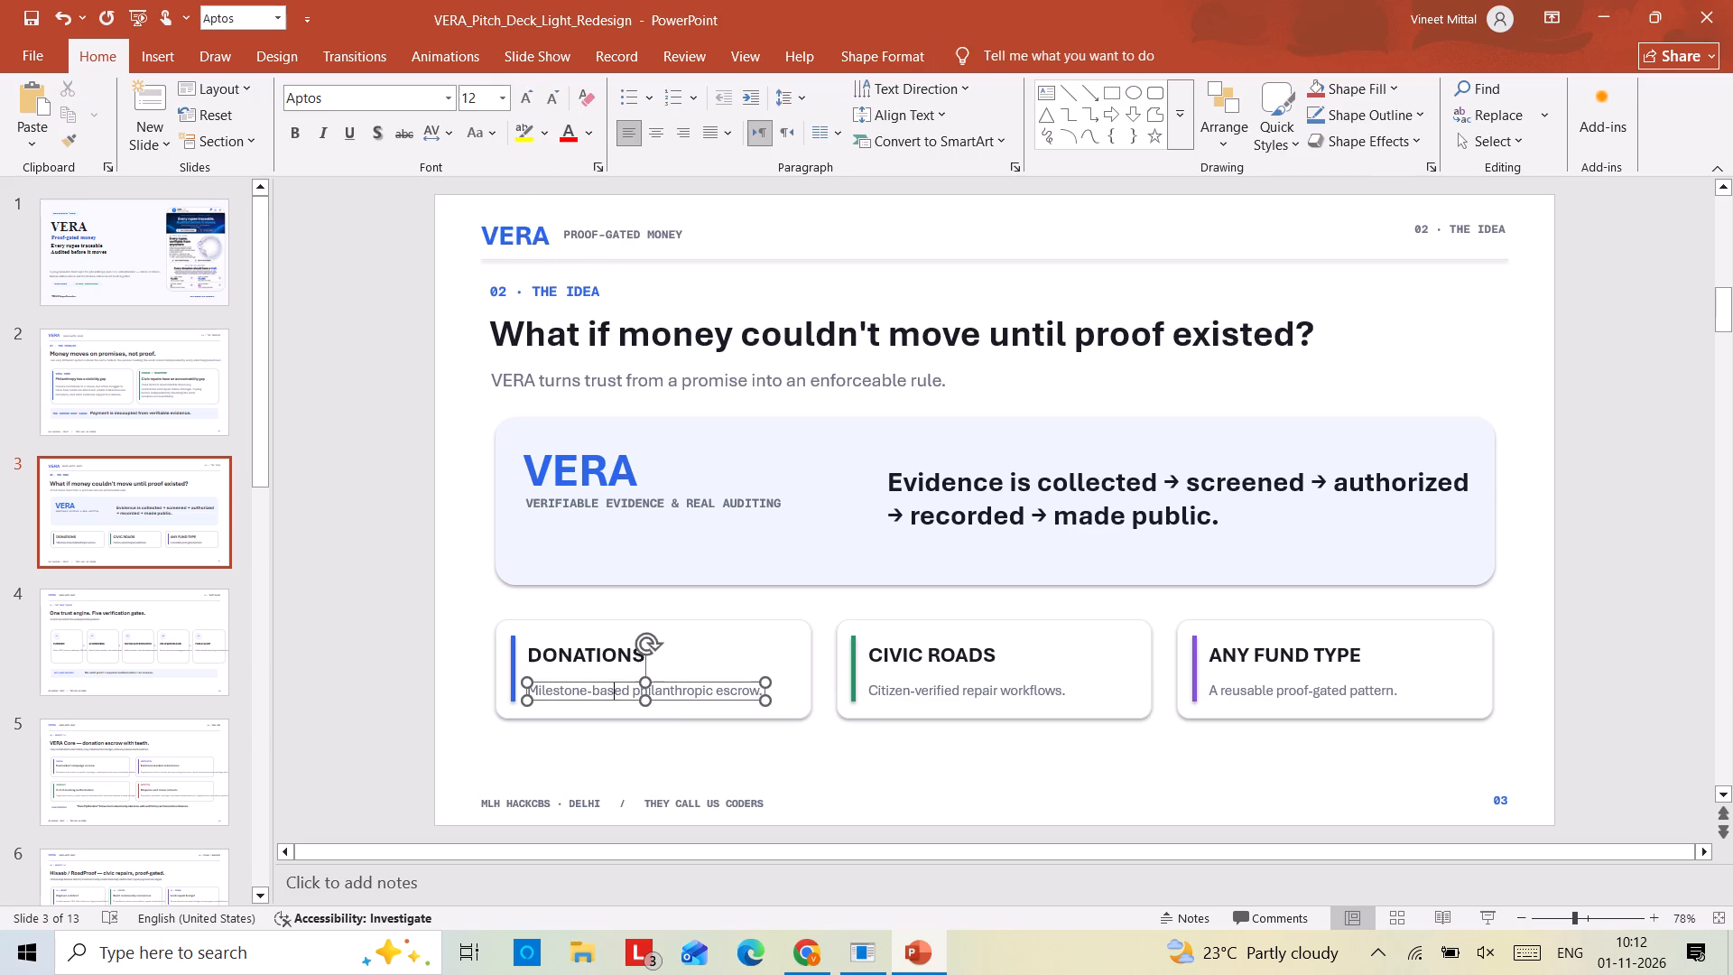
left_click(522, 99)
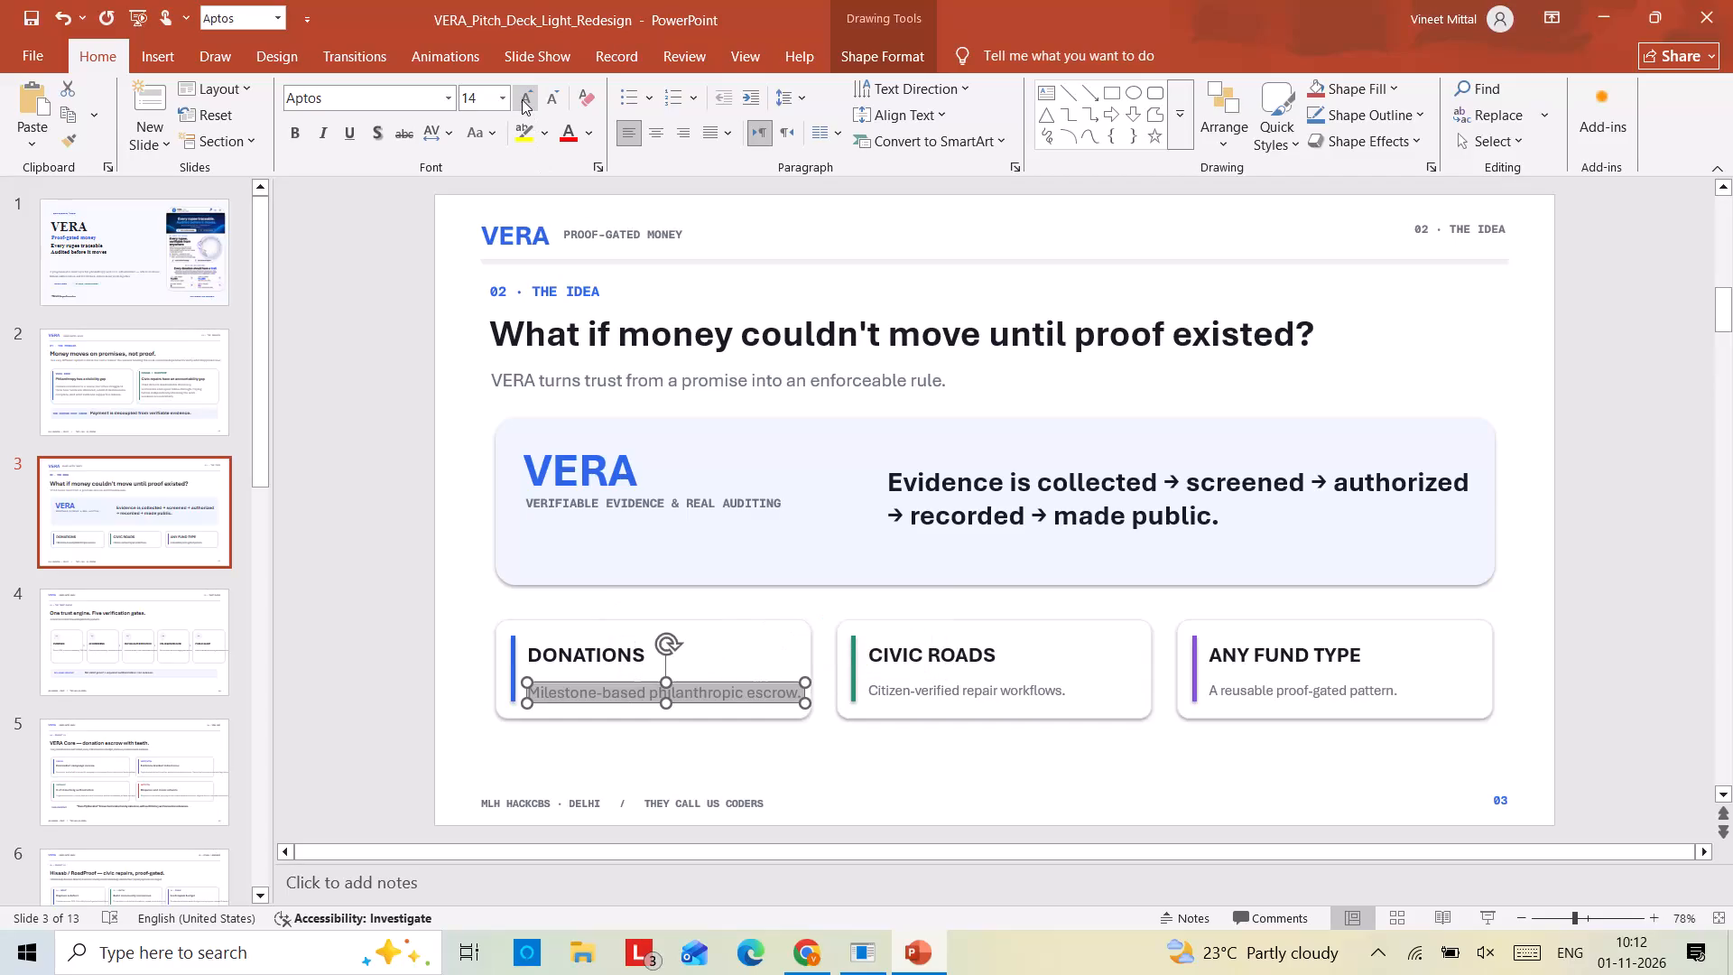
left_click(623, 682)
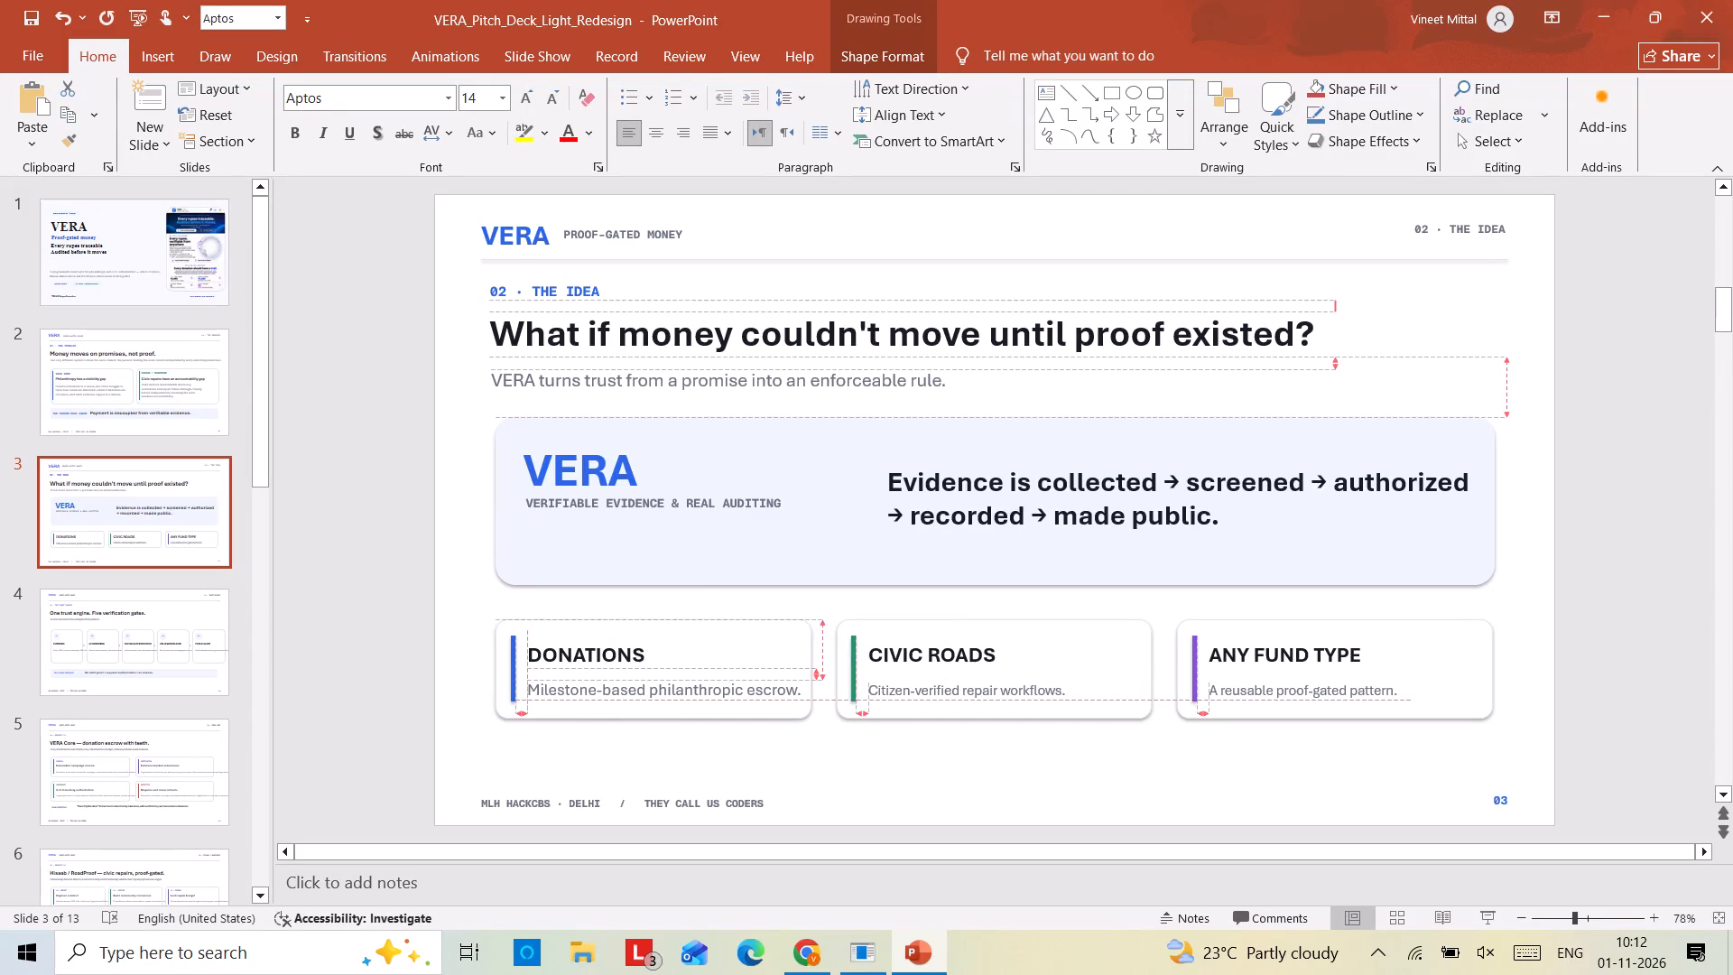
Set the CIVIC ROADS card's description to 14 pt and align it level with the DONATIONS description.
triple_click(908, 689)
left_click(517, 104)
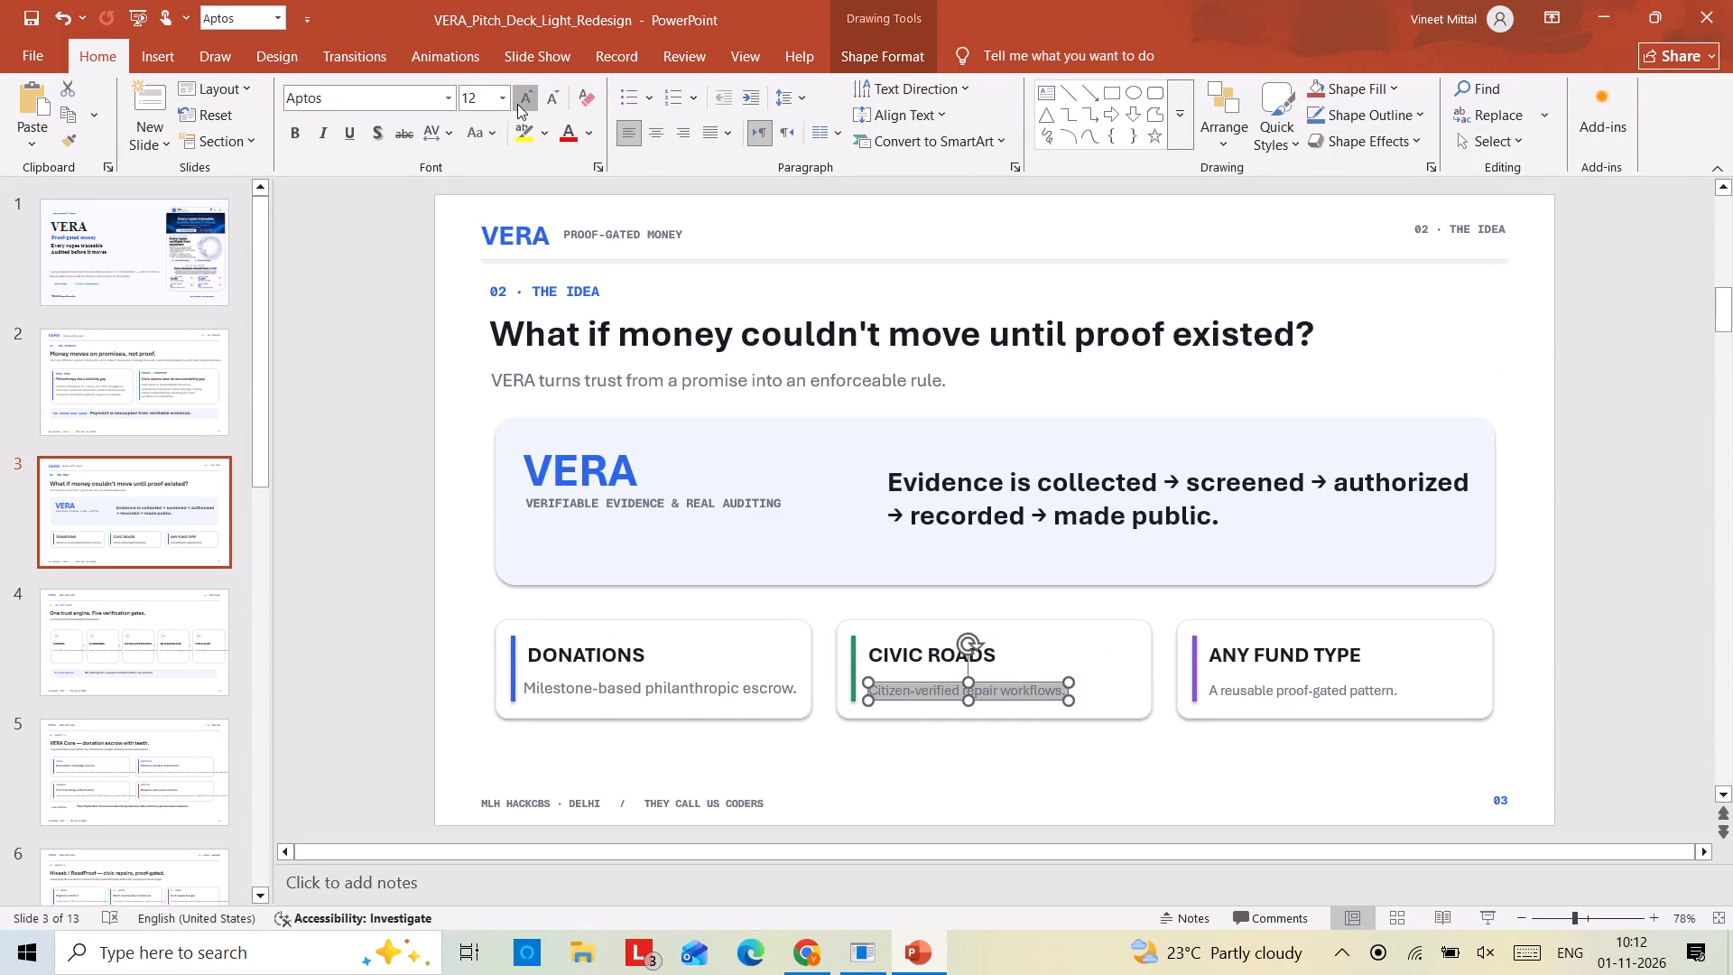
left_click(938, 682)
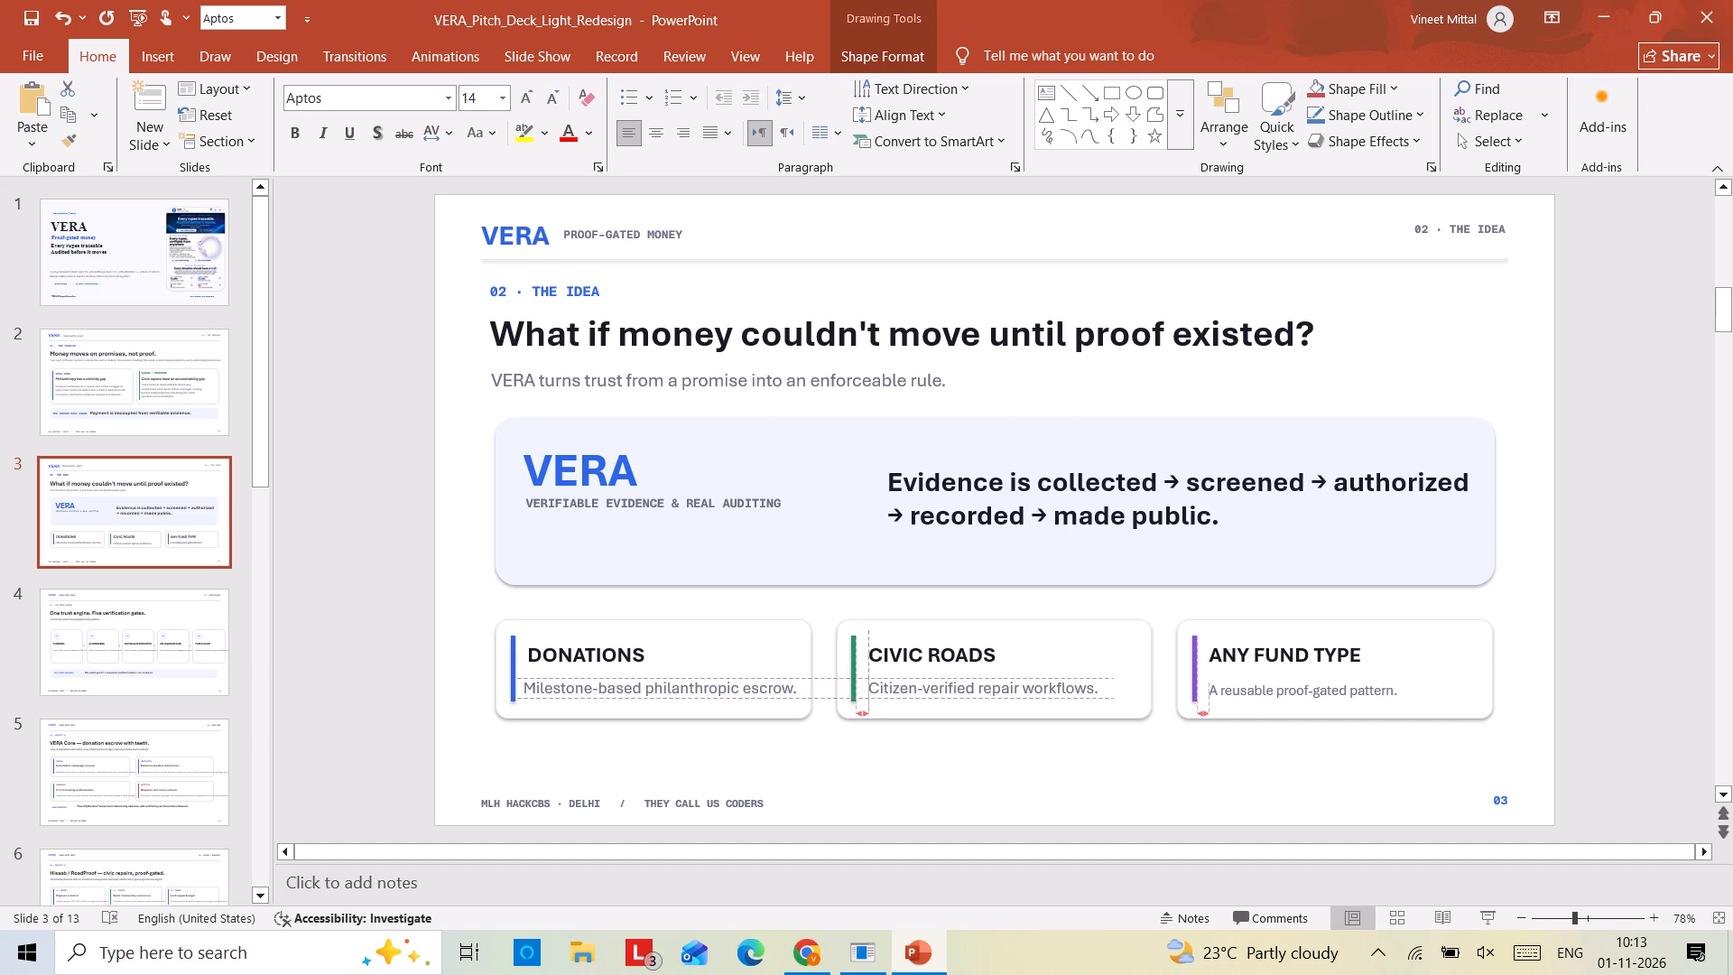
Set the ANY FUND TYPE card's description to 14 pt and align it level with the other two card descriptions.
triple_click(1245, 694)
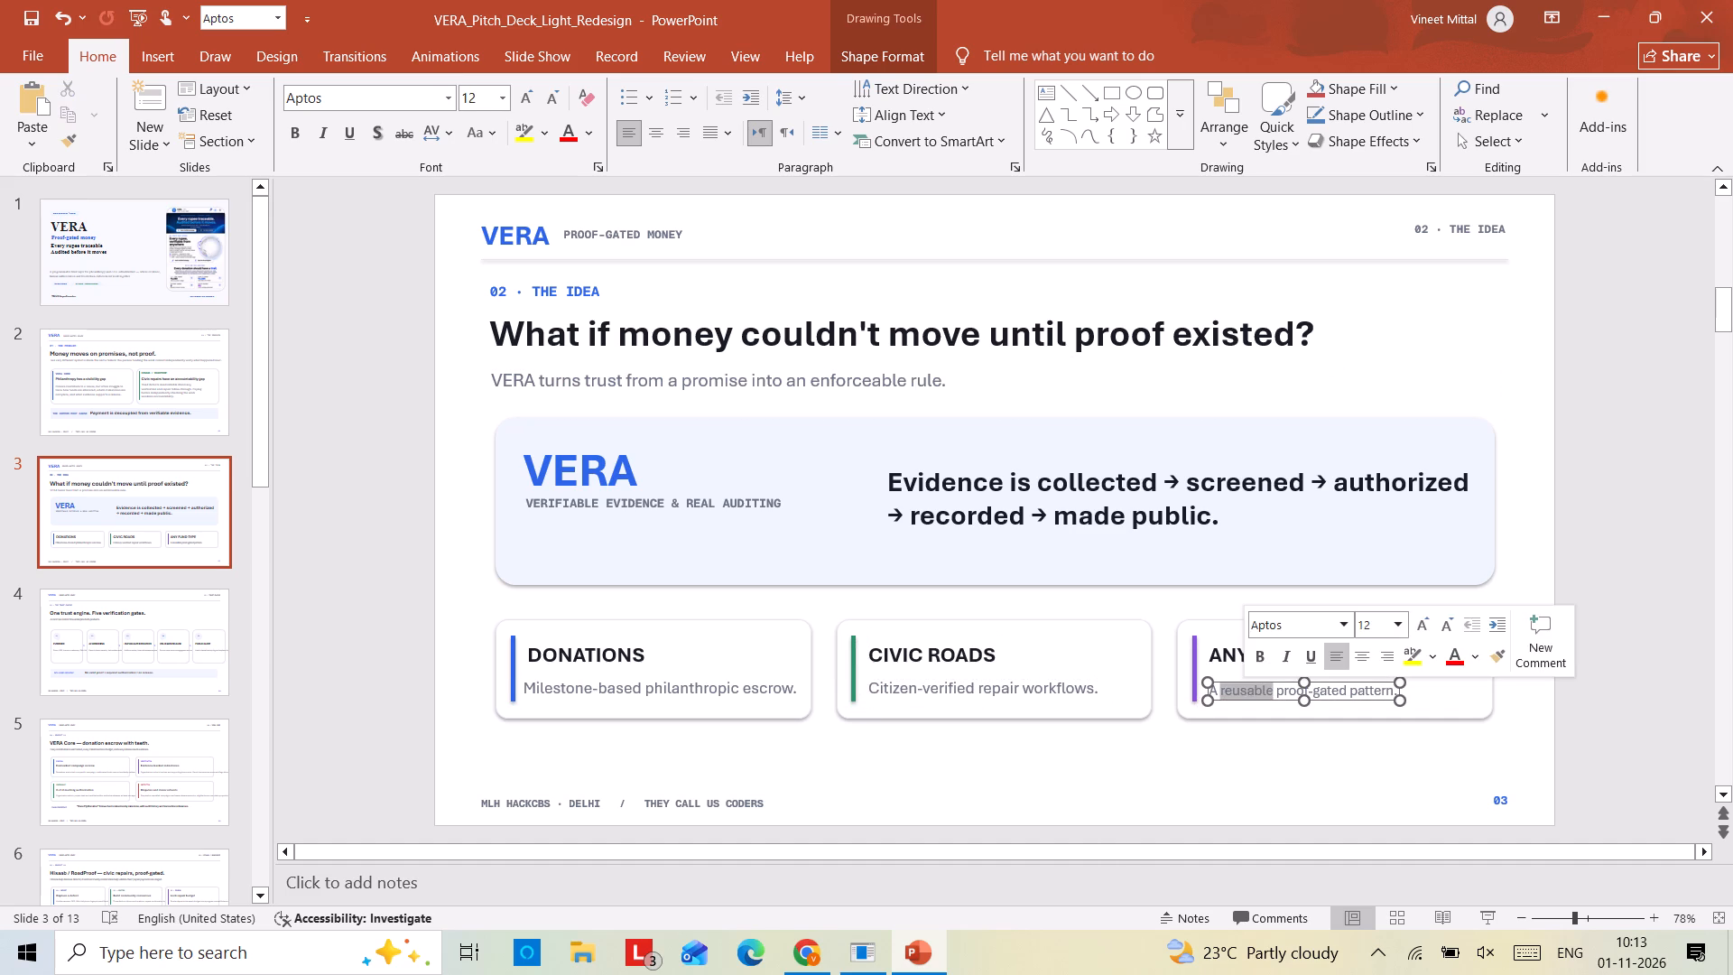
left_click(519, 92)
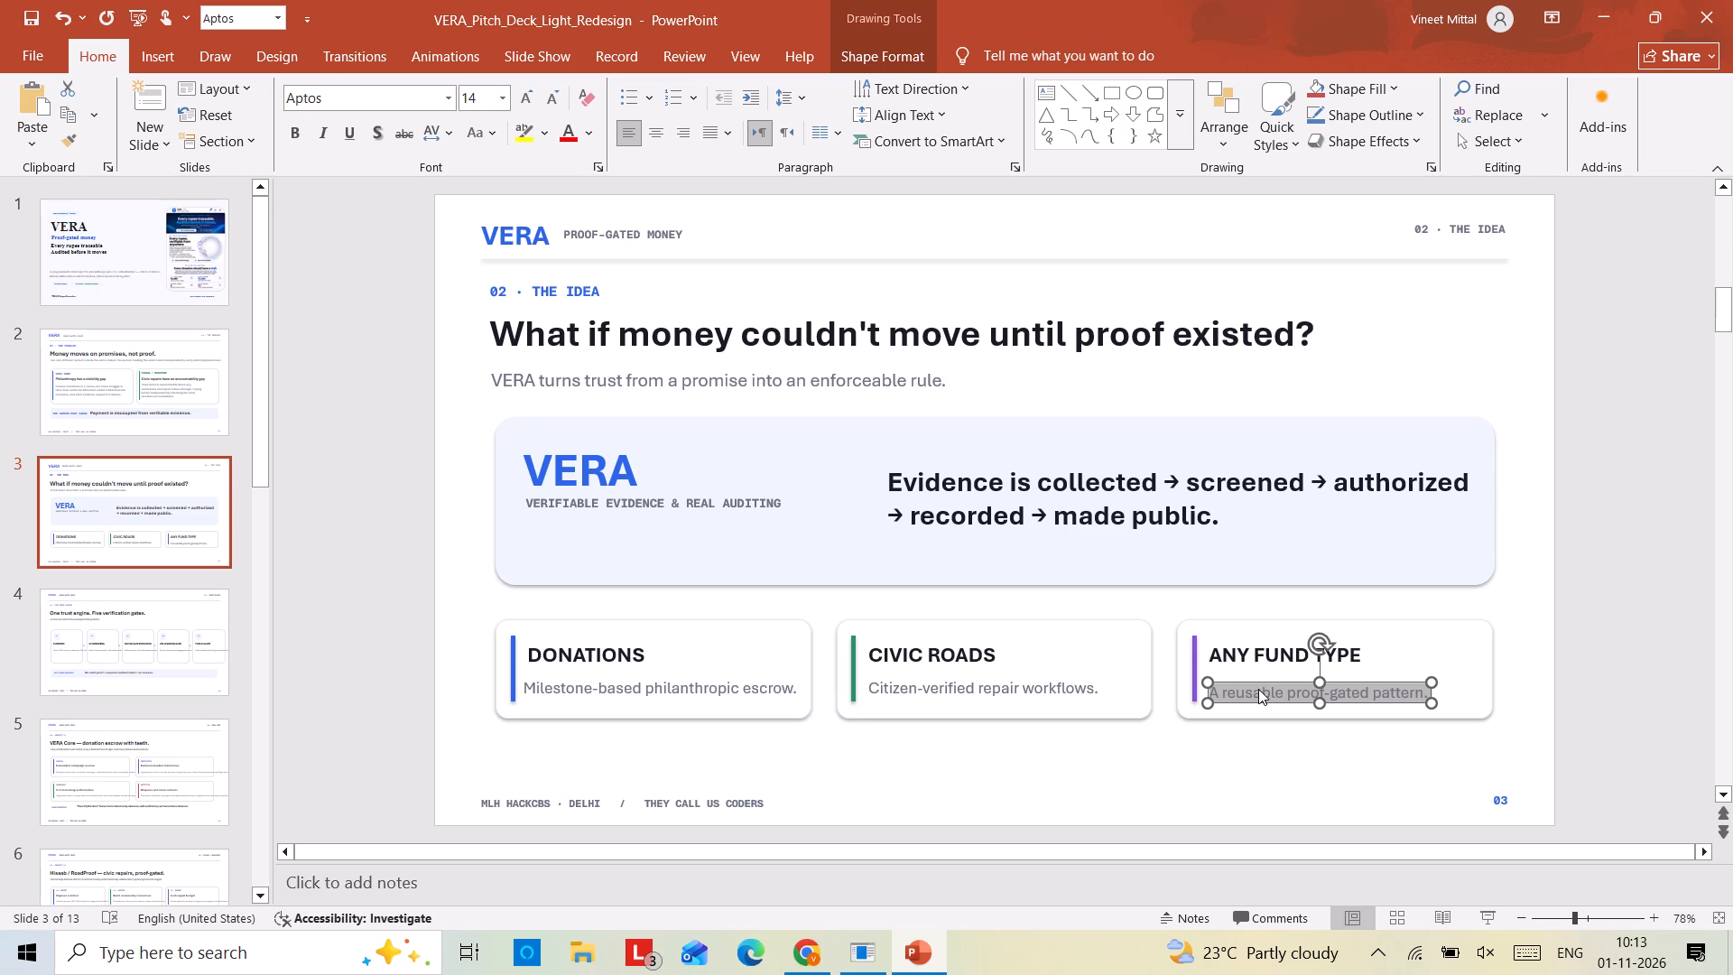
left_click(1259, 684)
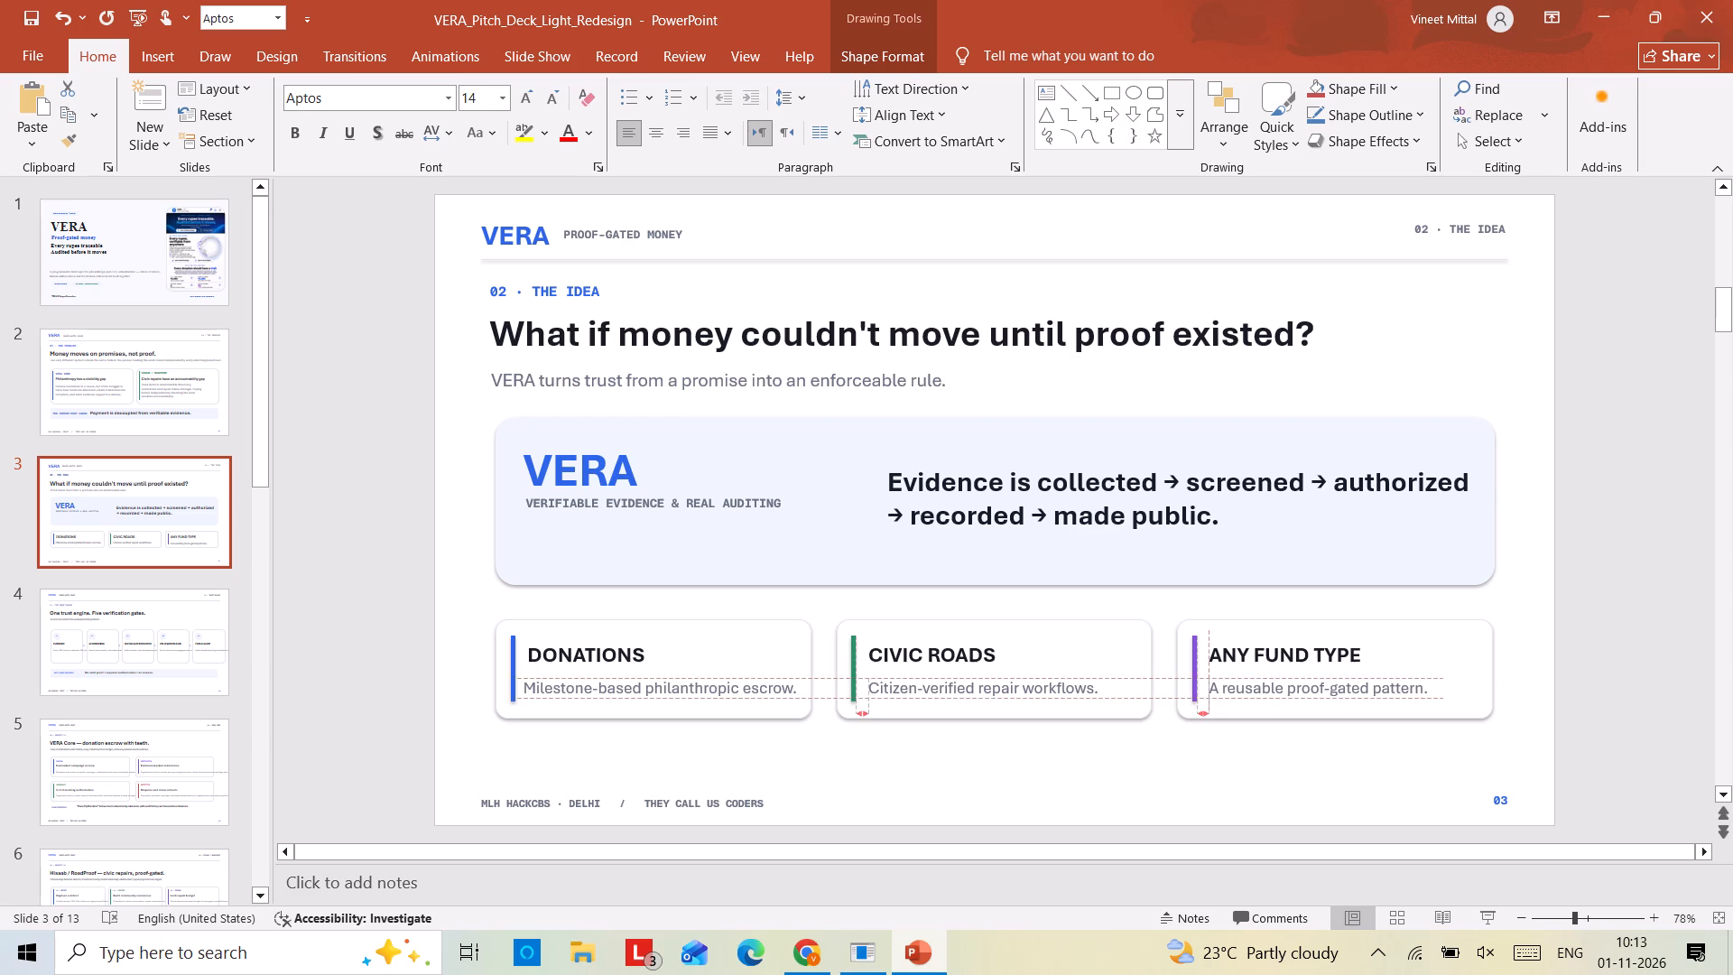
Set slide 3's footer line with the event and team name to 10 pt.
double_click(535, 795)
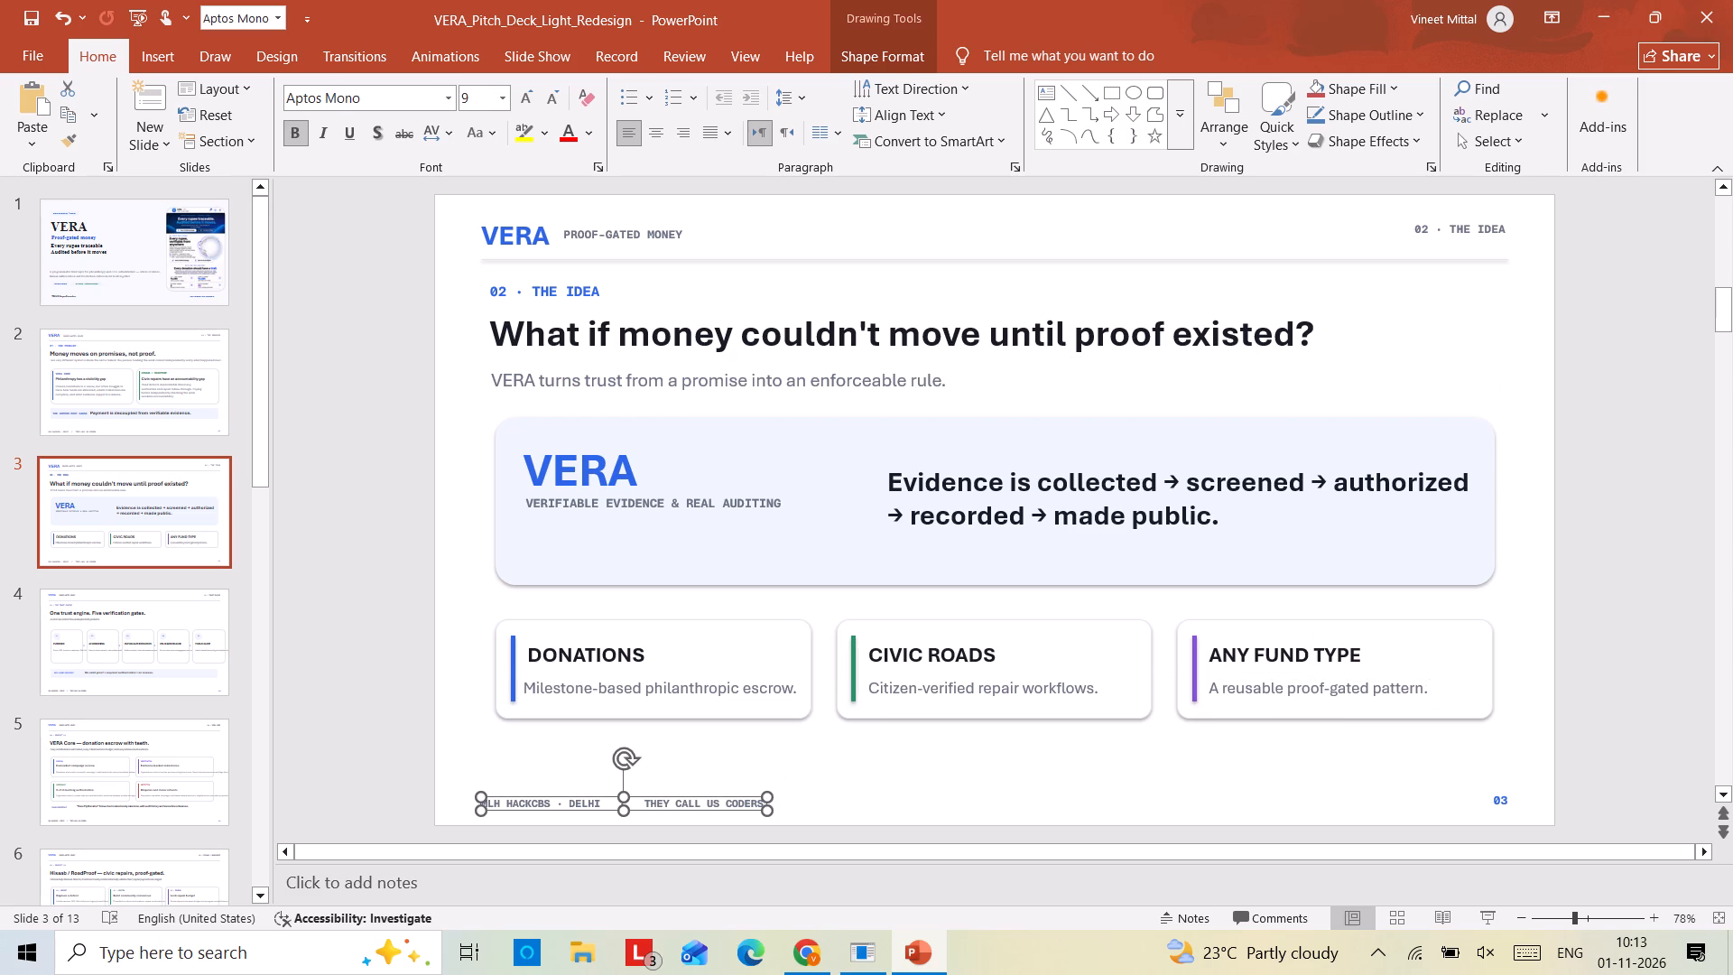
triple_click(545, 804)
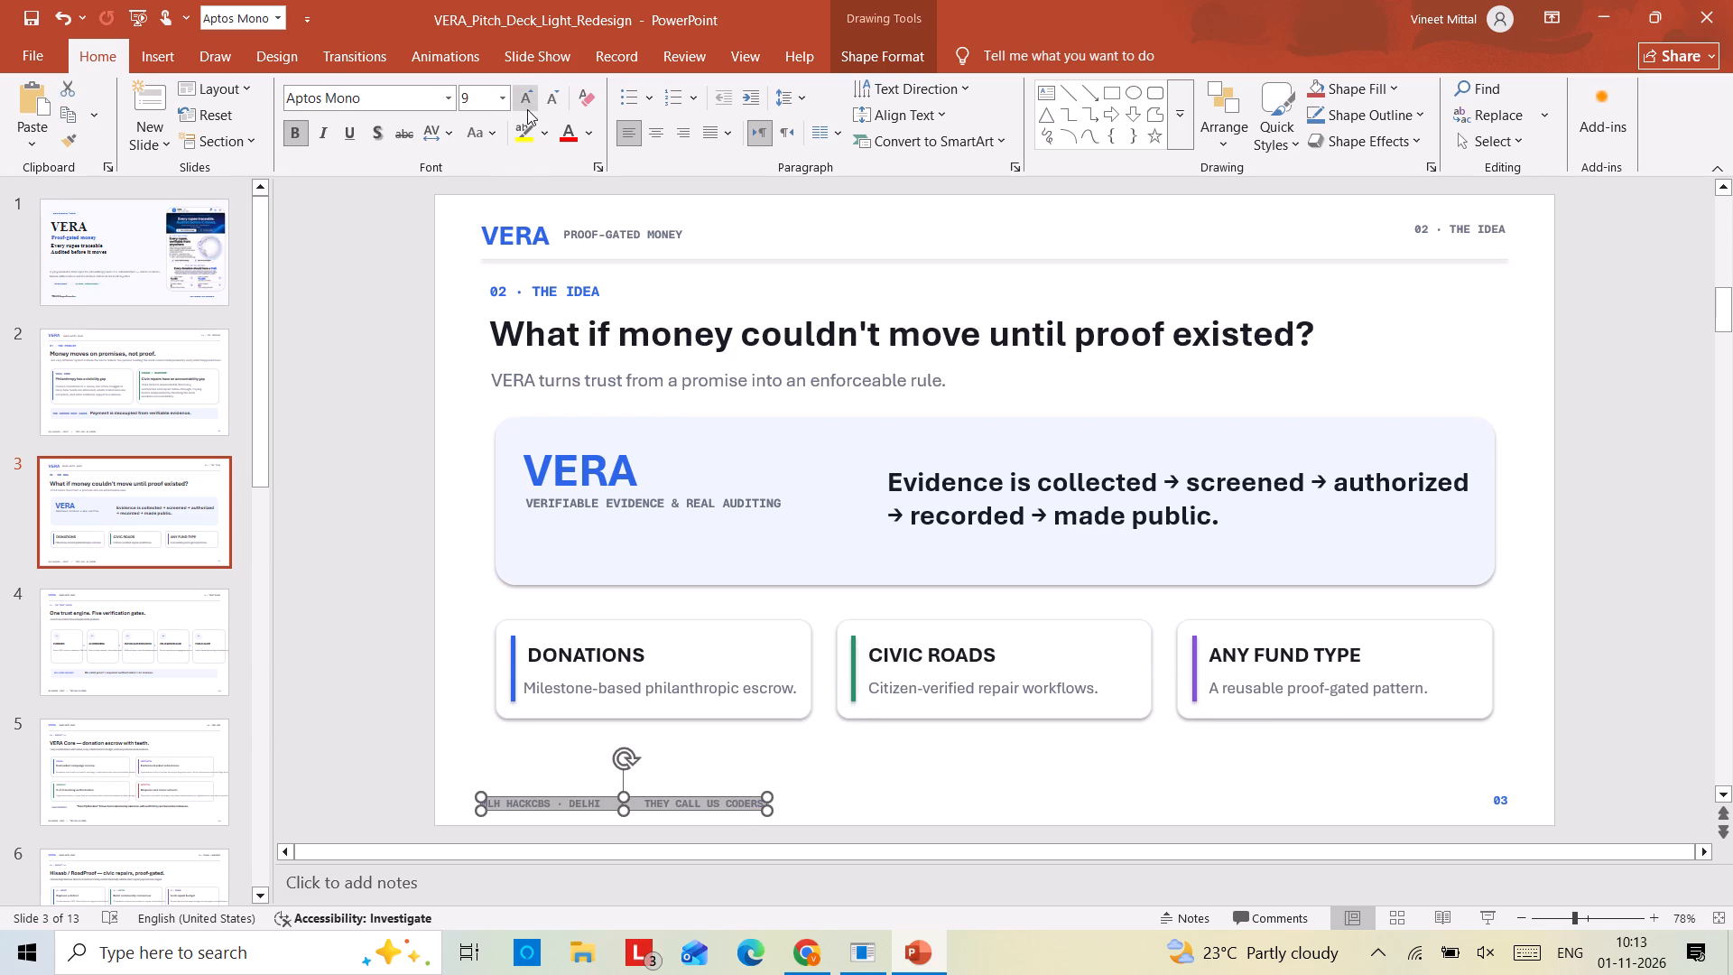
left_click(527, 104)
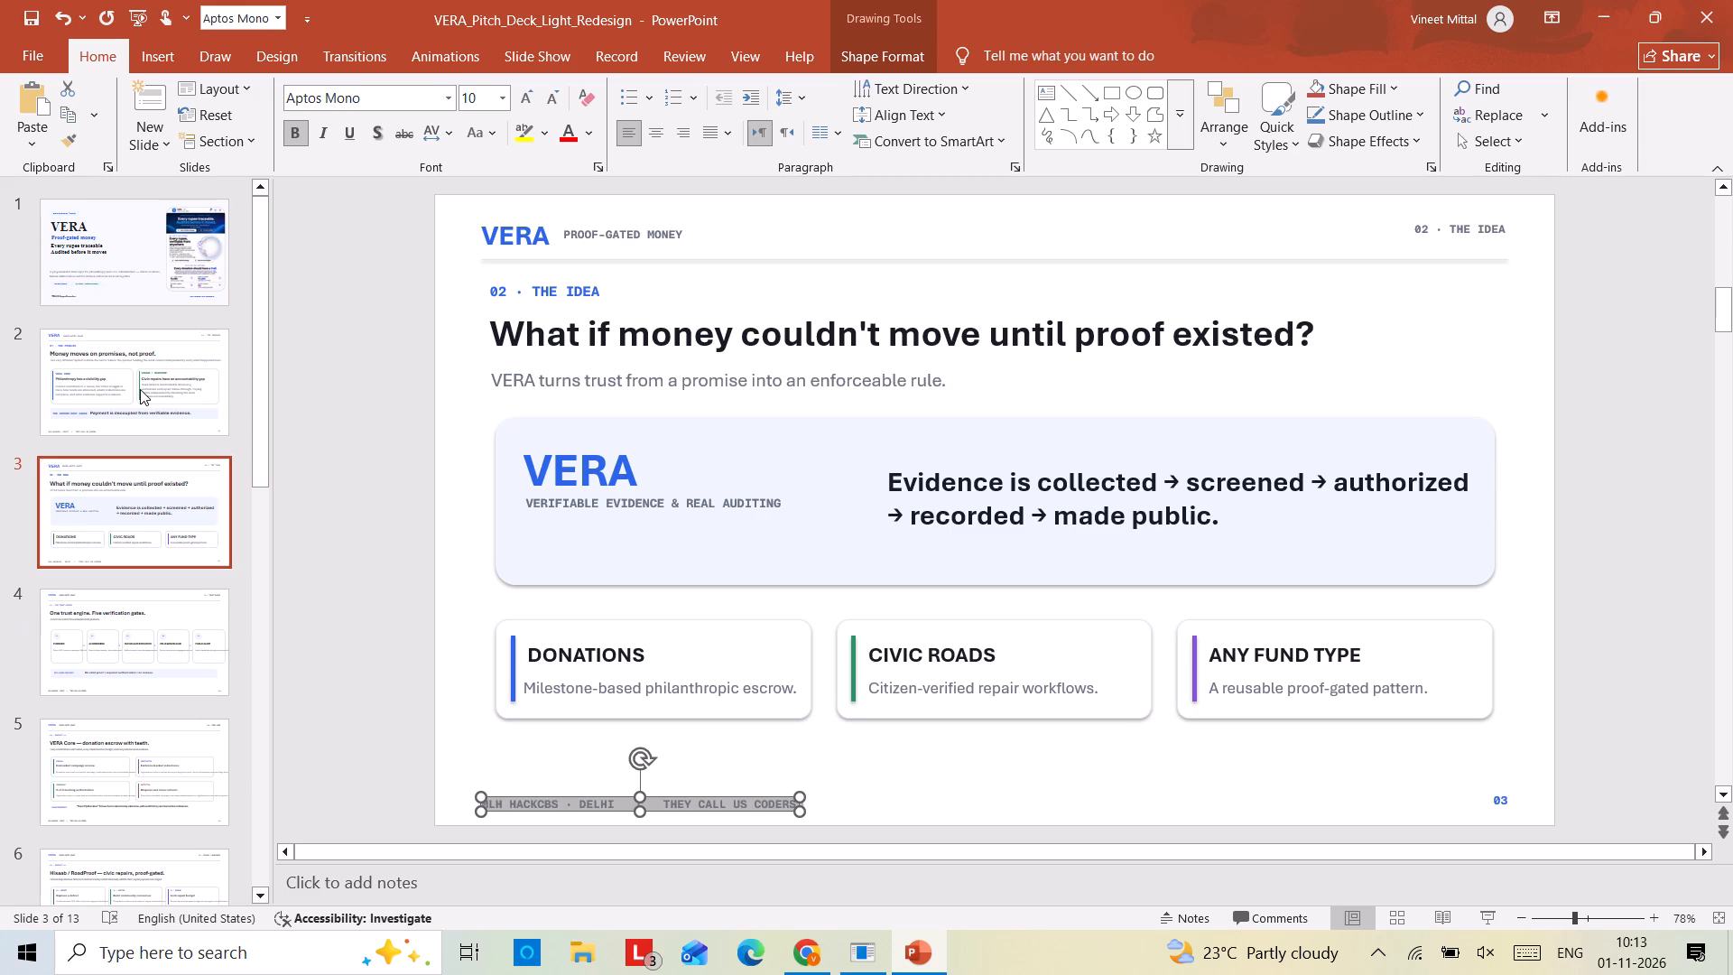
Replace the team name in slide 2's footer with "theycalluscoders", matching the title slide's spelling.
left_click(140, 389)
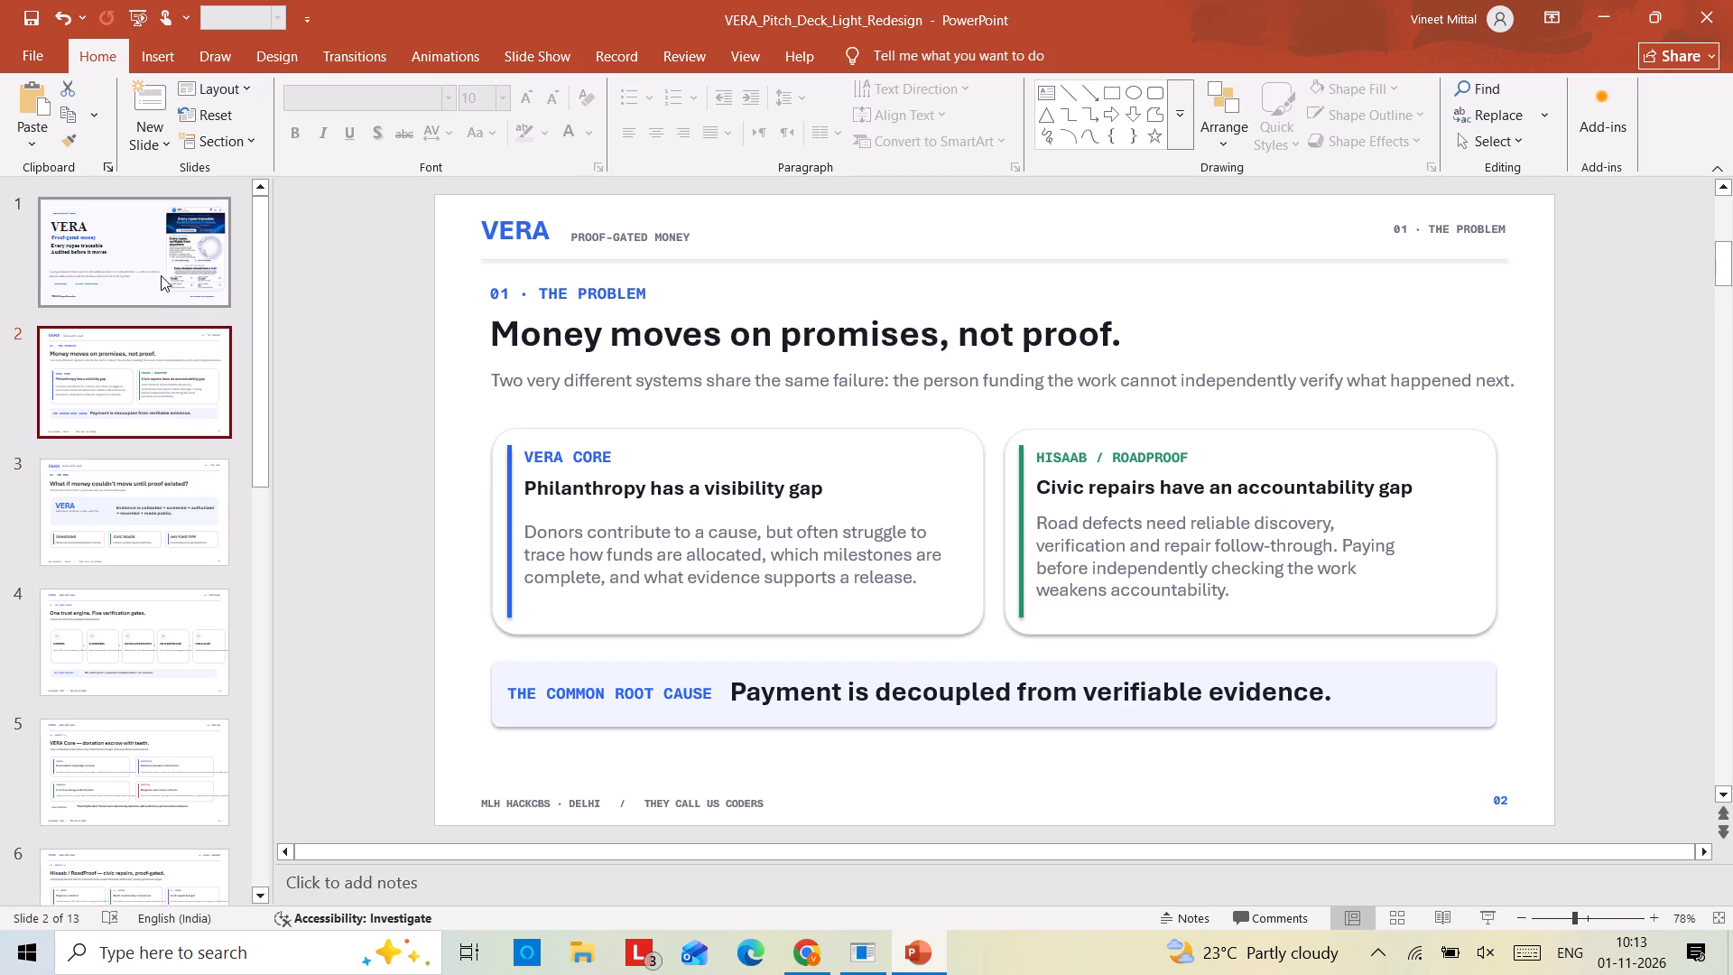
left_click(157, 274)
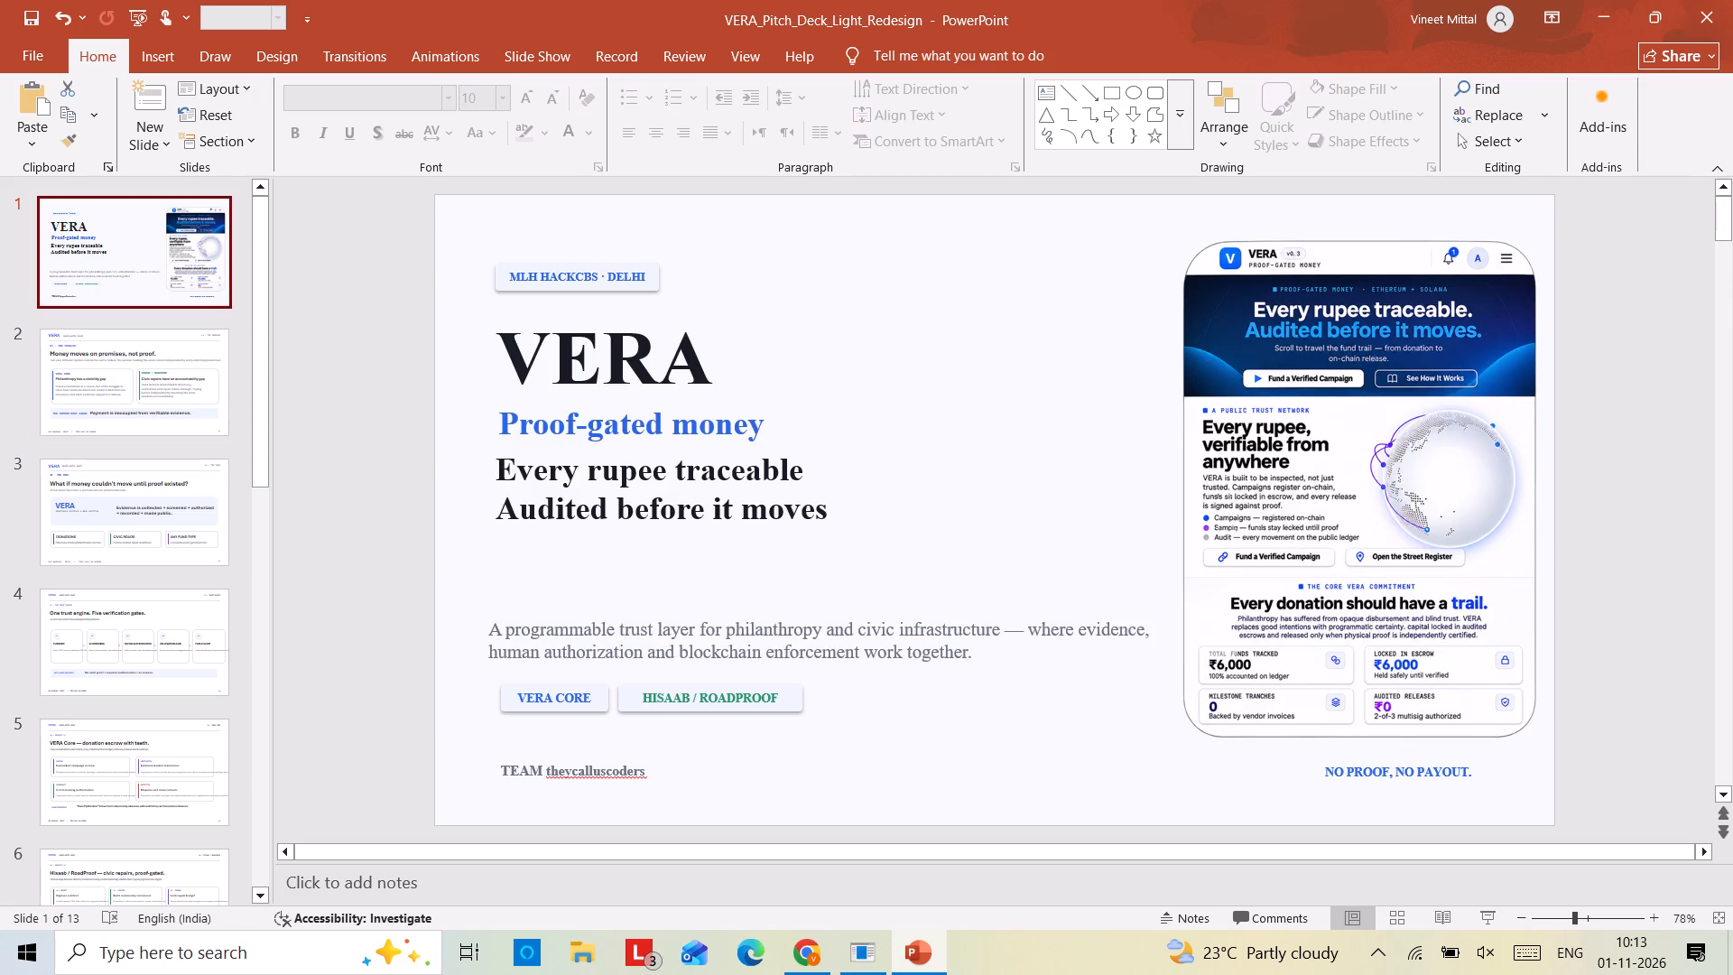
left_click(190, 372)
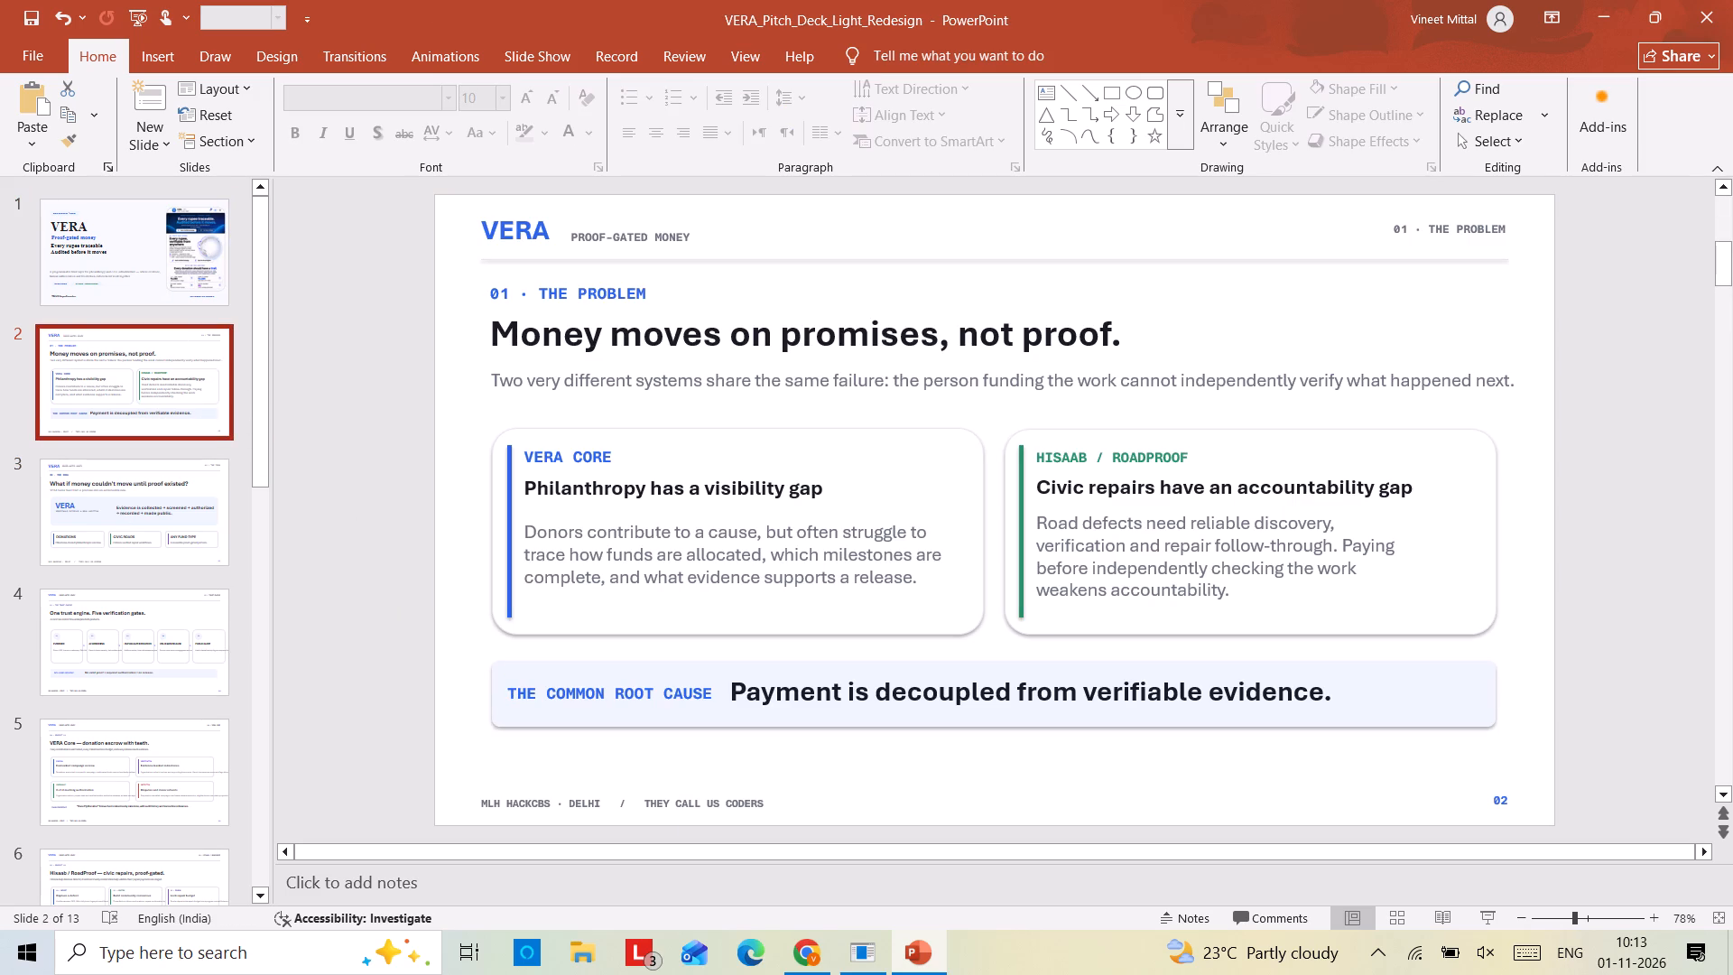
double_click(681, 807)
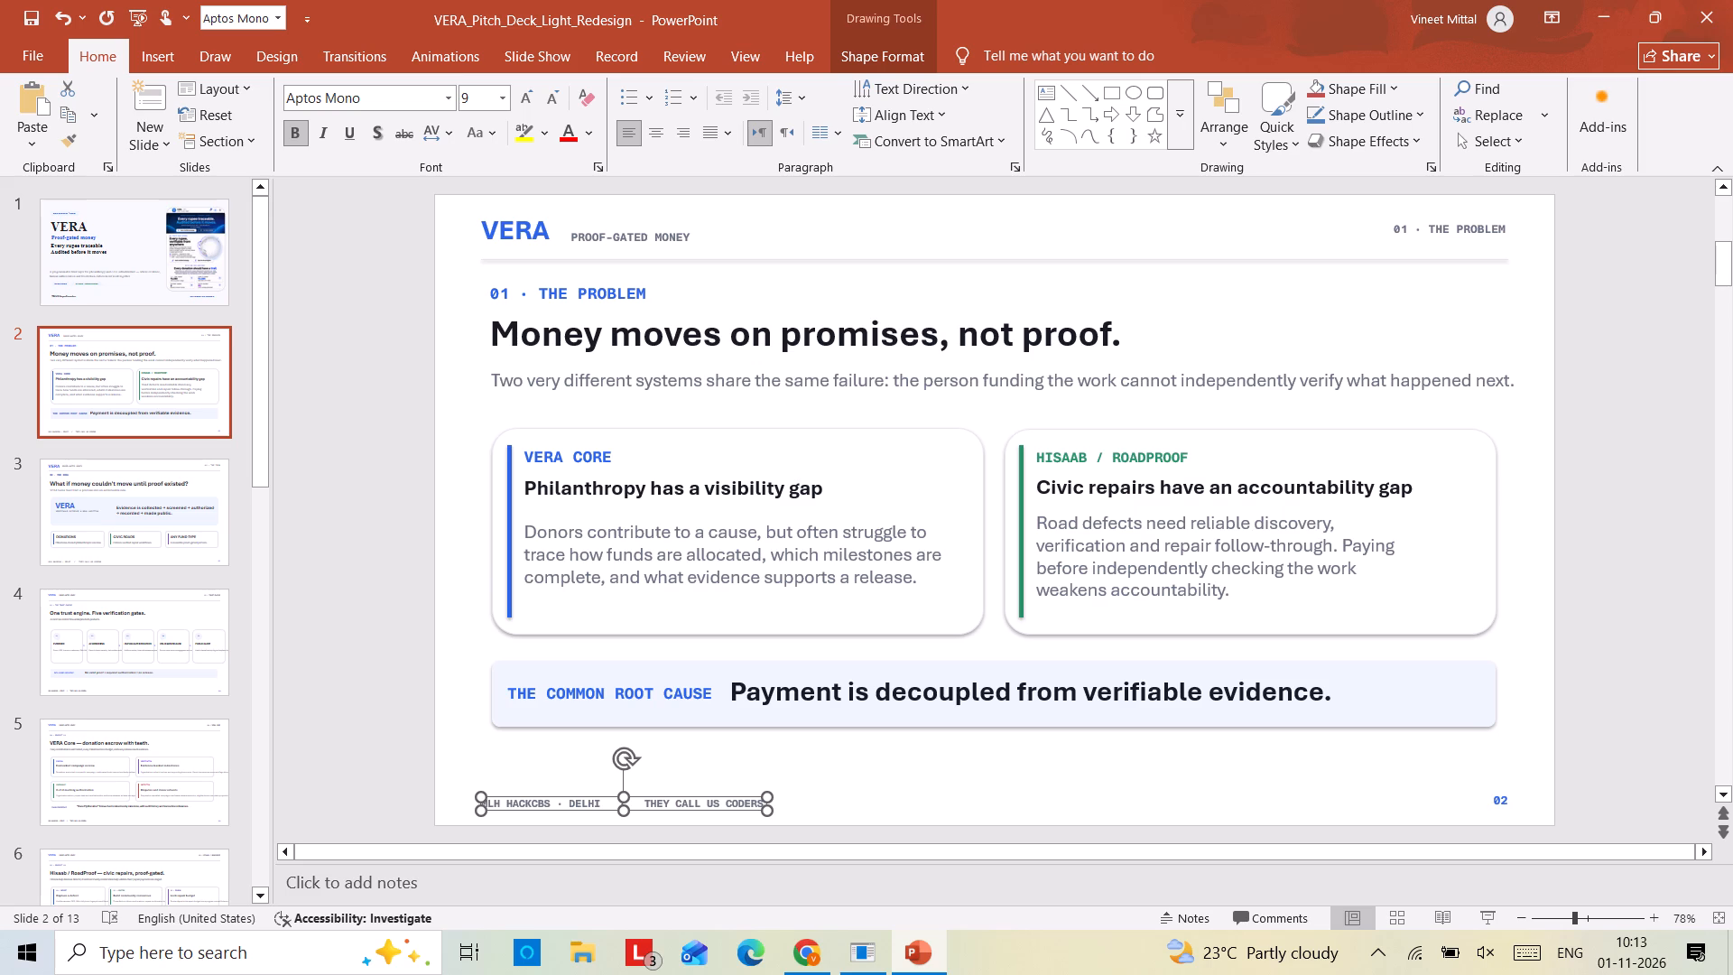
left_click_drag(645, 803, 761, 804)
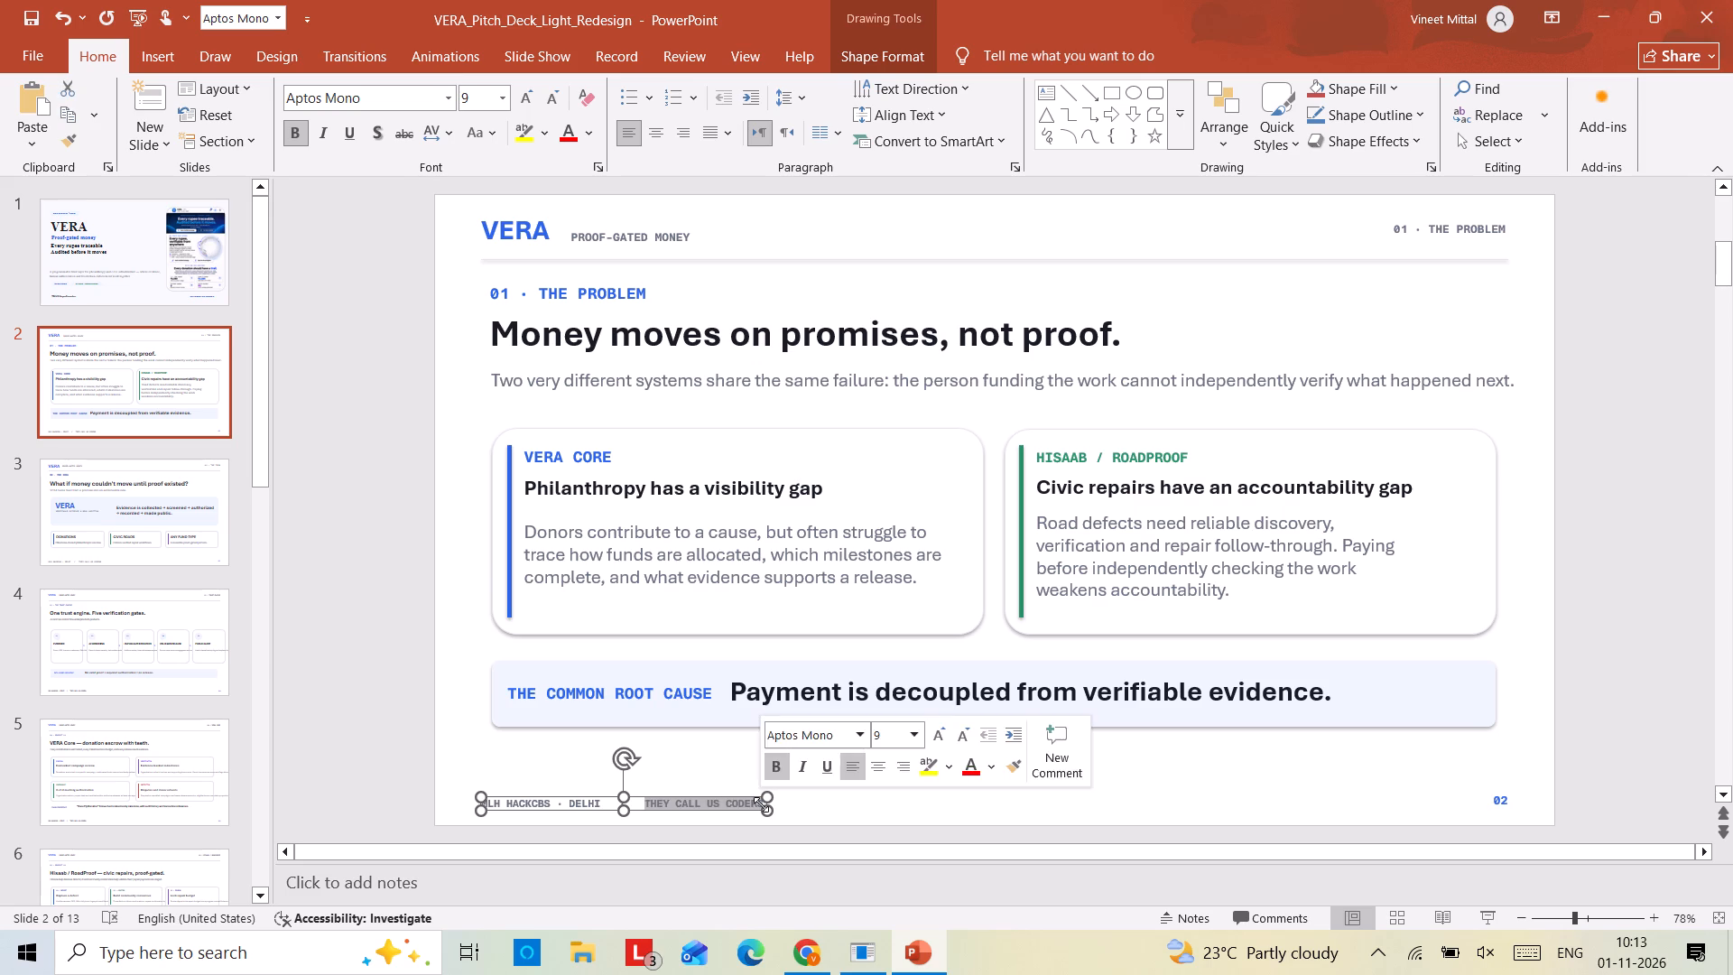
type("theycalluscodders")
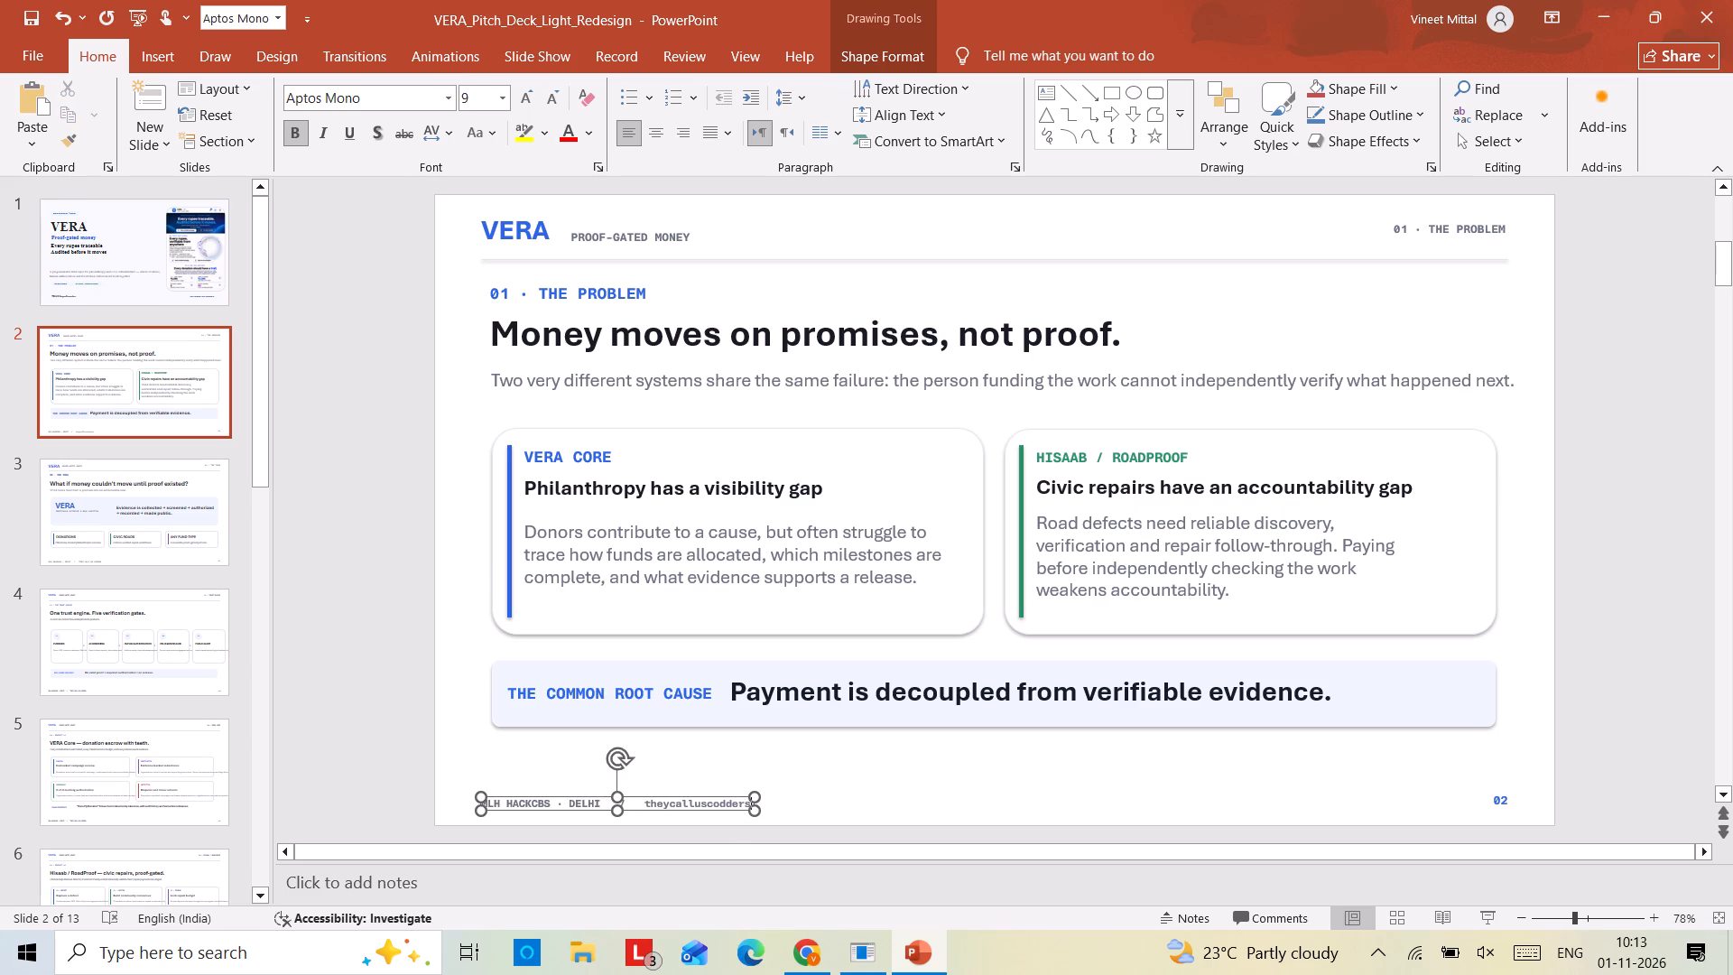
left_click(730, 800)
key("BackSpace")
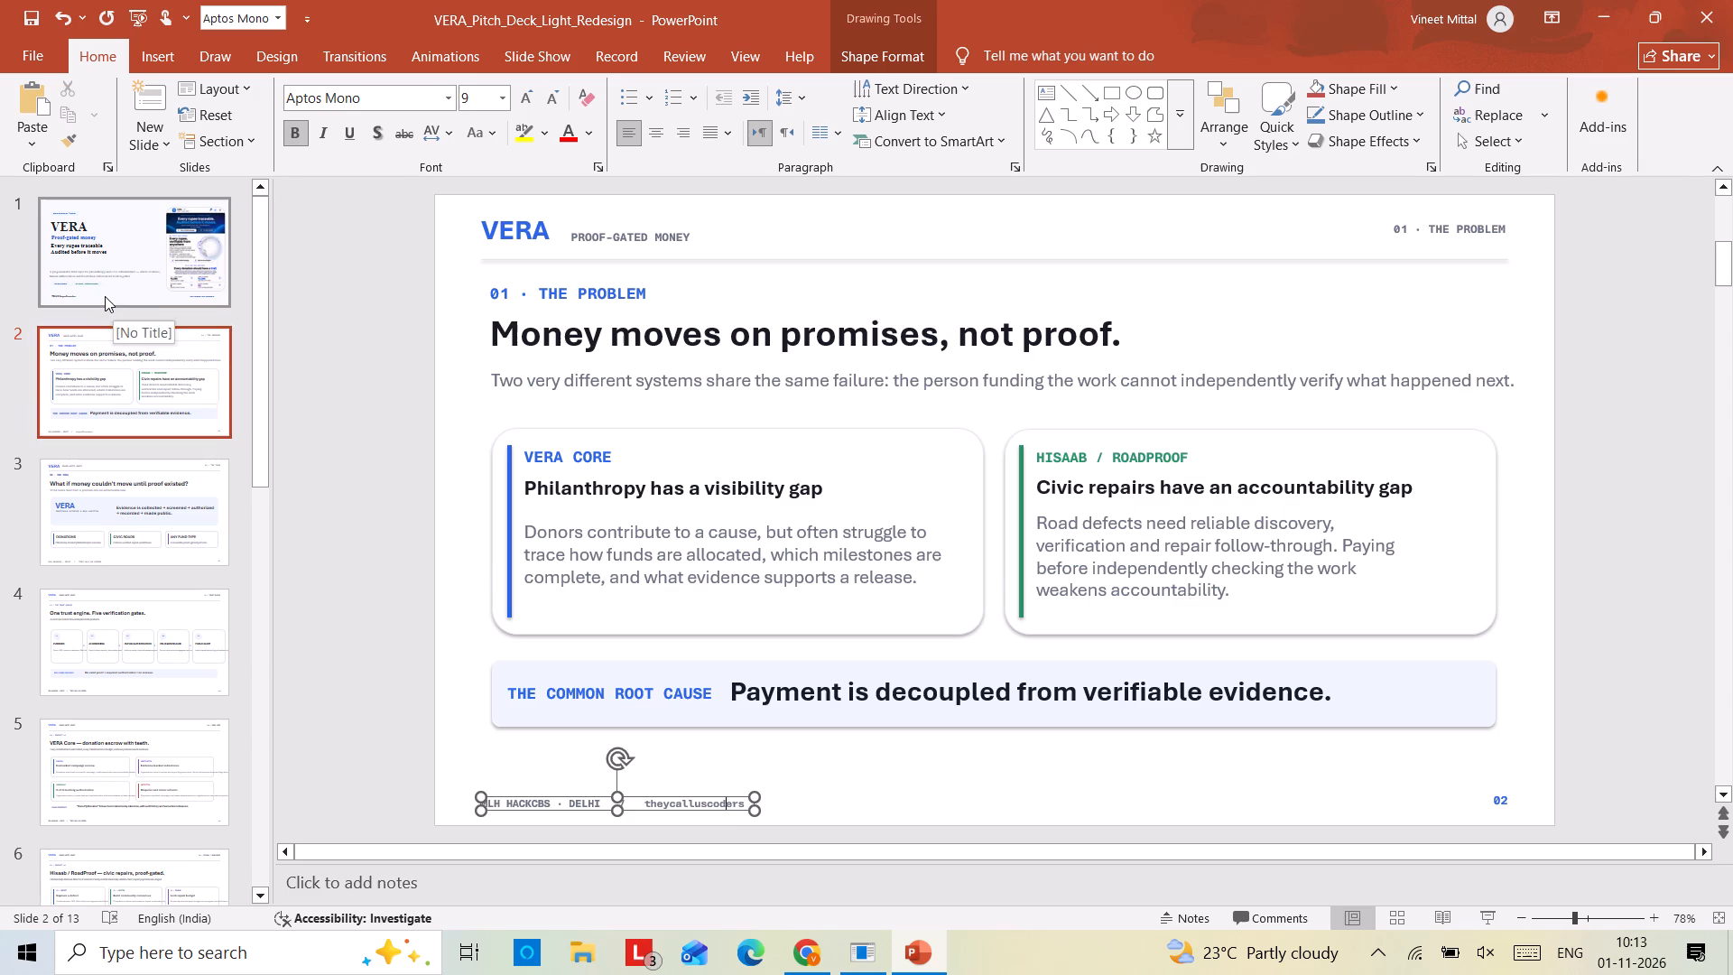
Replace the team name in slide 3's footer with "theycalluscoders".
left_click(105, 296)
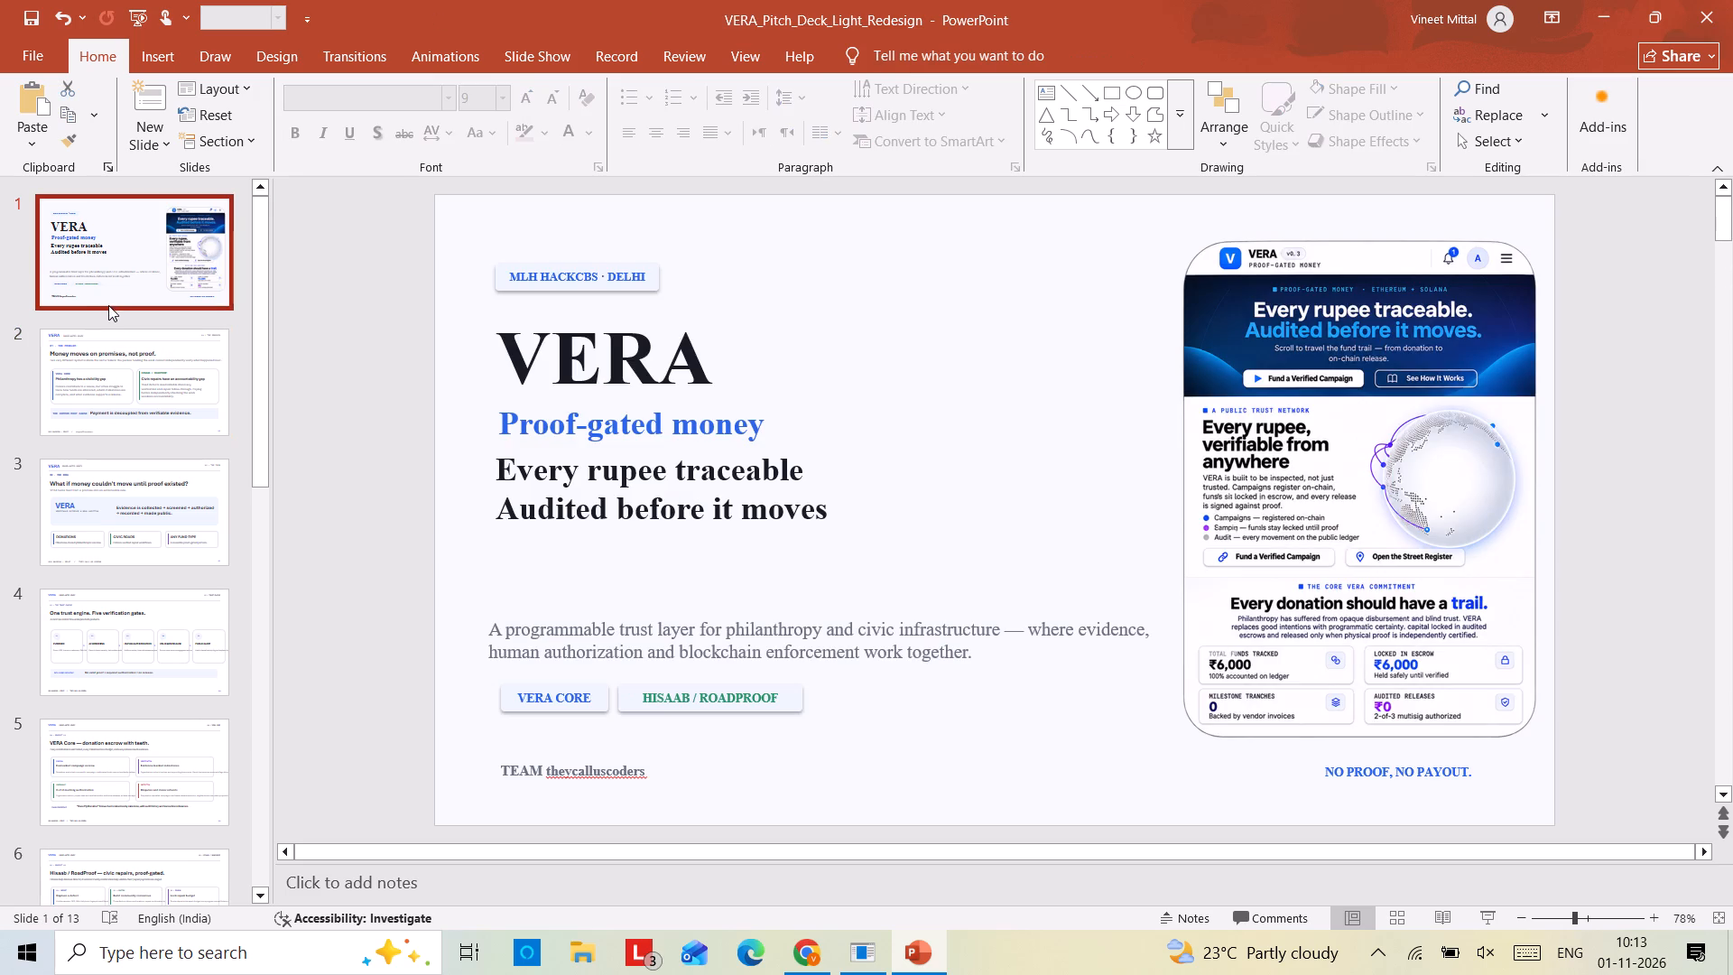
left_click(124, 358)
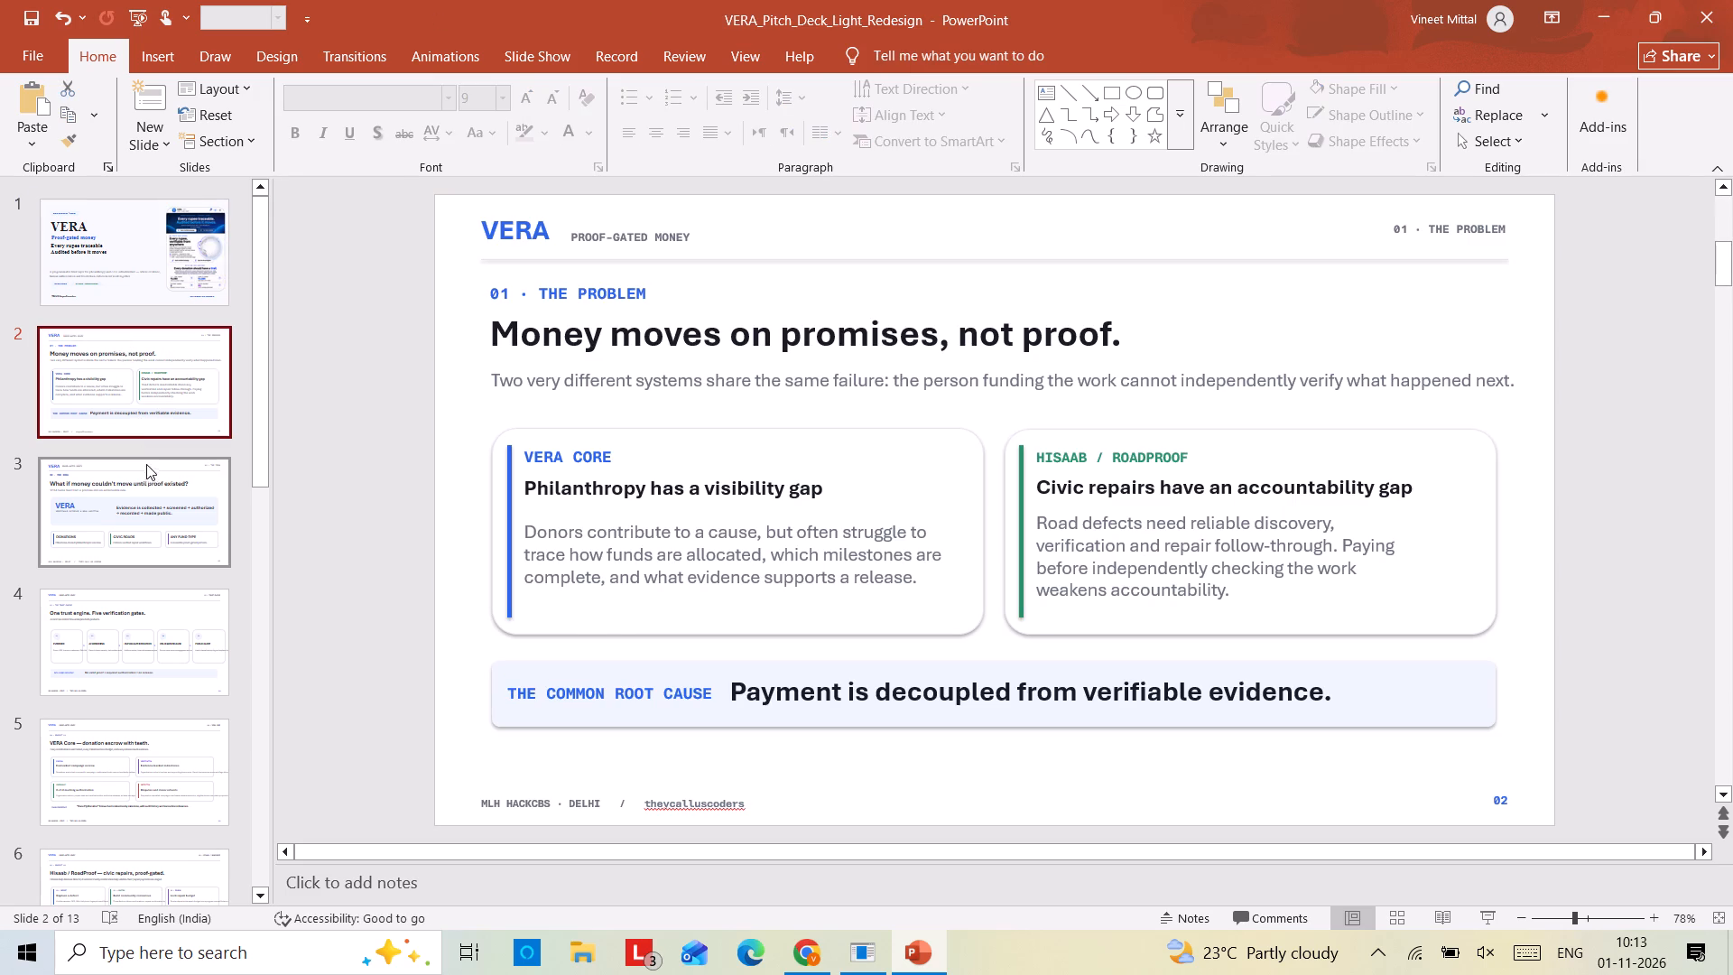
left_click(148, 476)
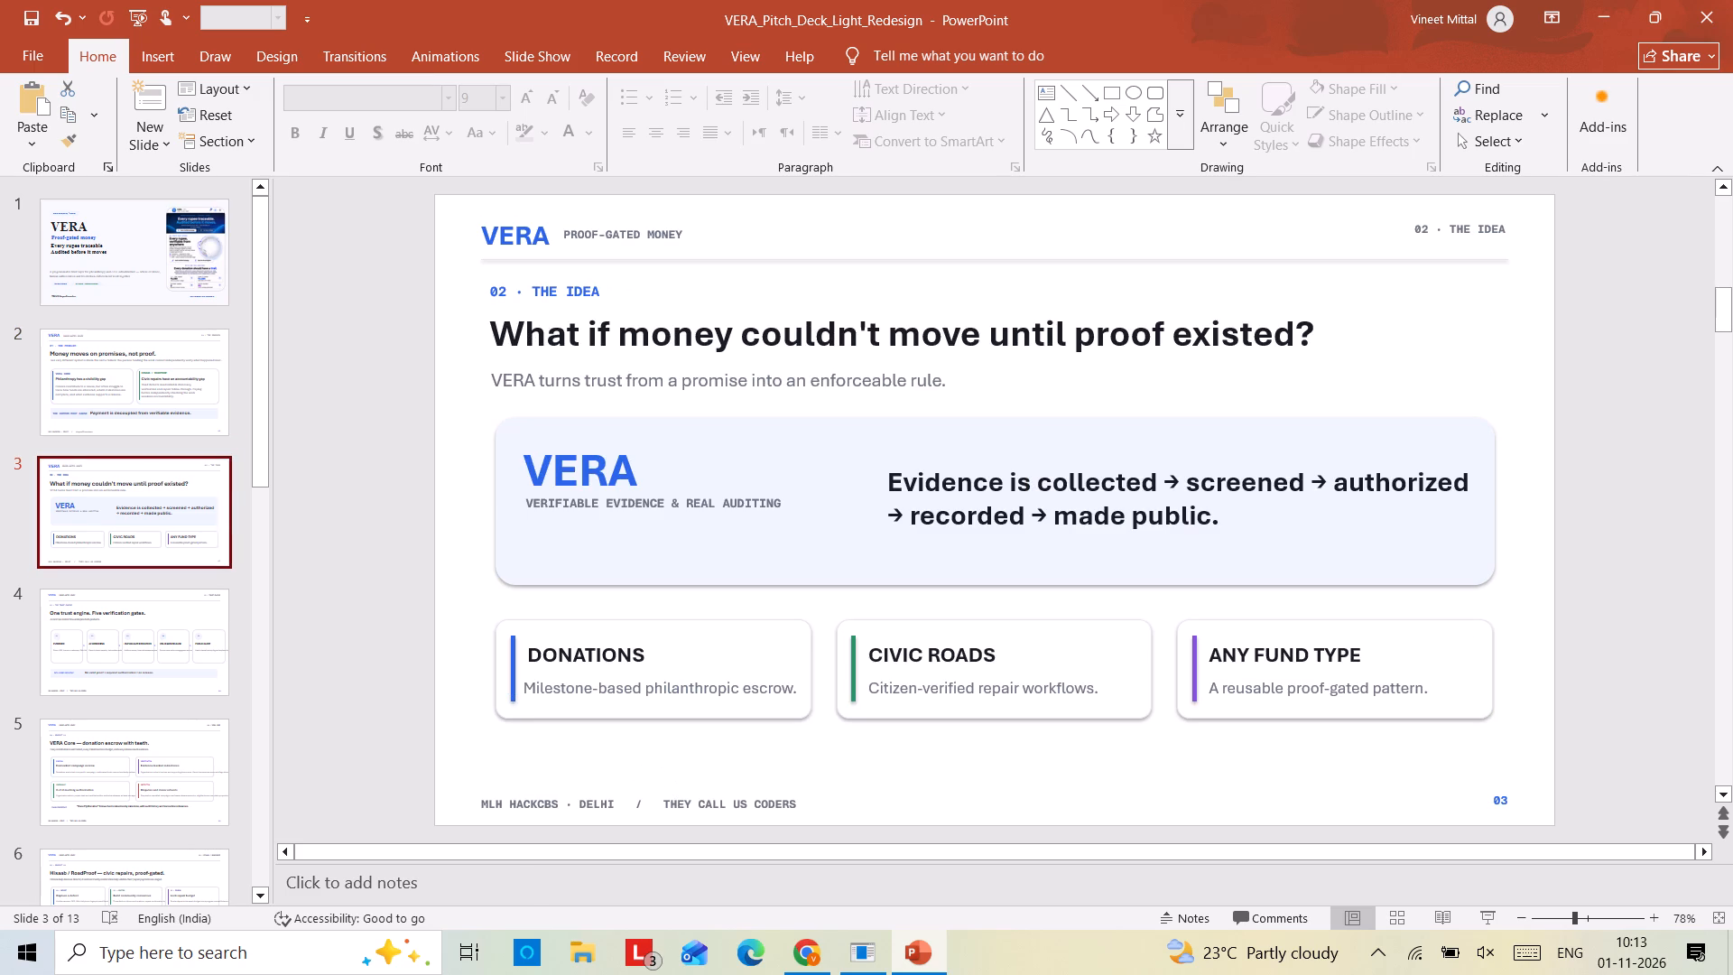
left_click(676, 803)
left_click_drag(664, 803, 674, 803)
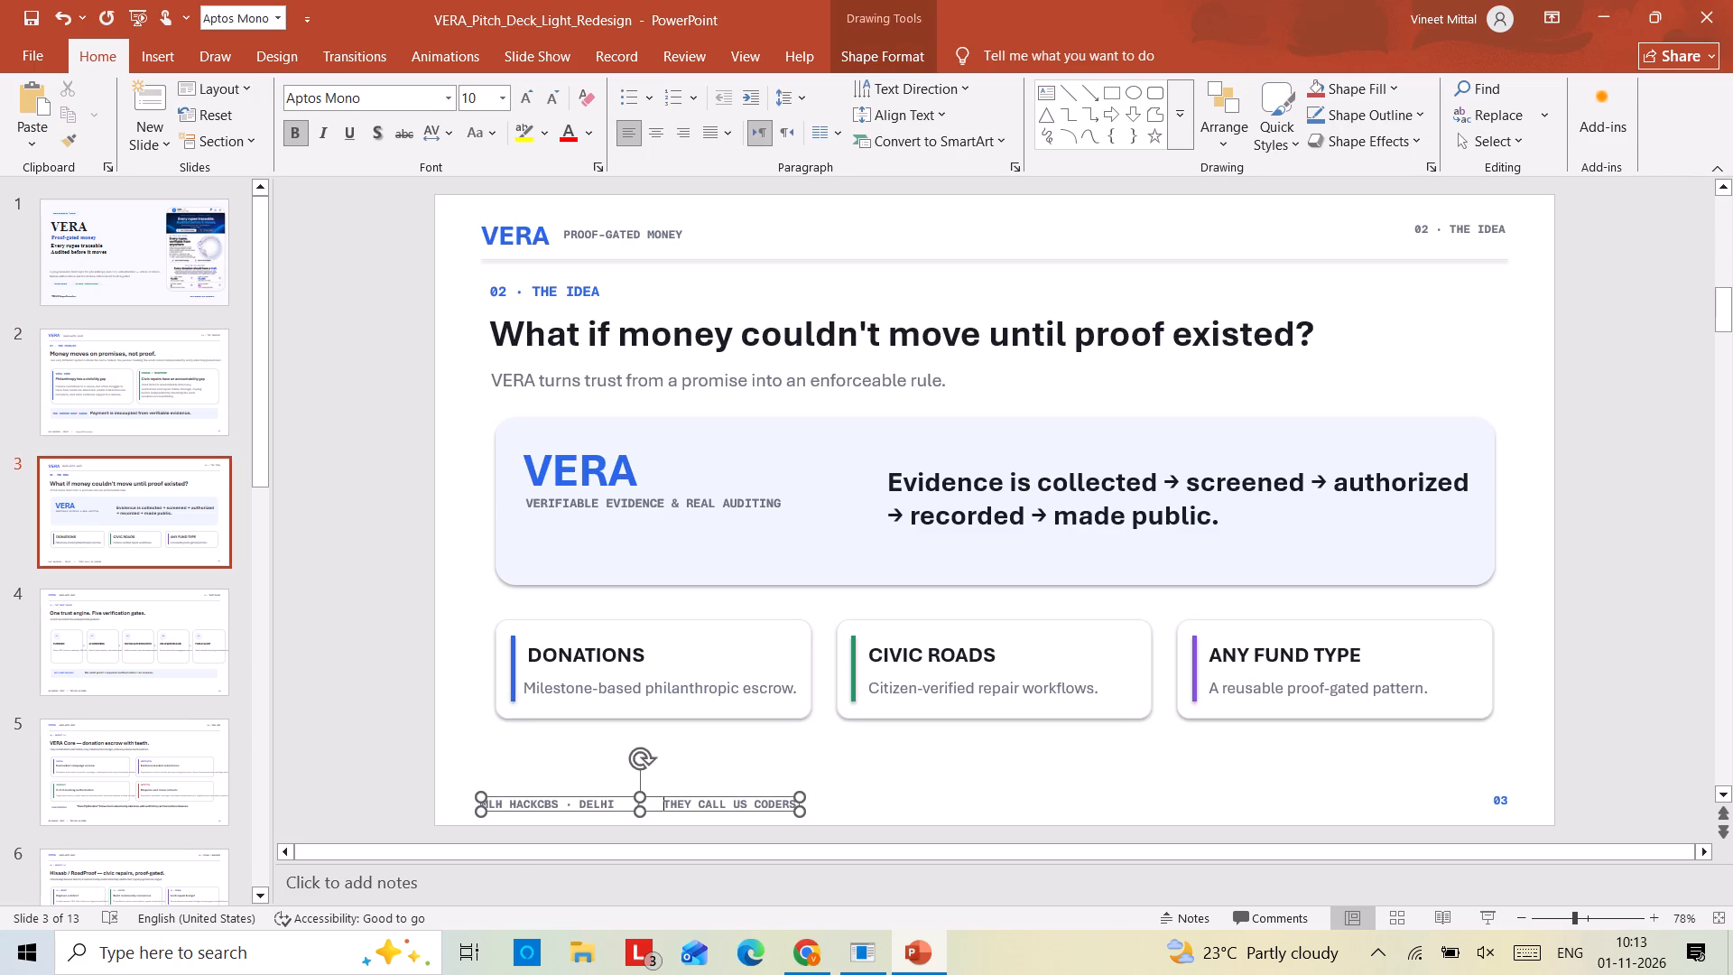
left_click_drag(674, 803, 801, 808)
type("theycalluscodder")
key("BackSpace")
type("===")
key("BackSpace")
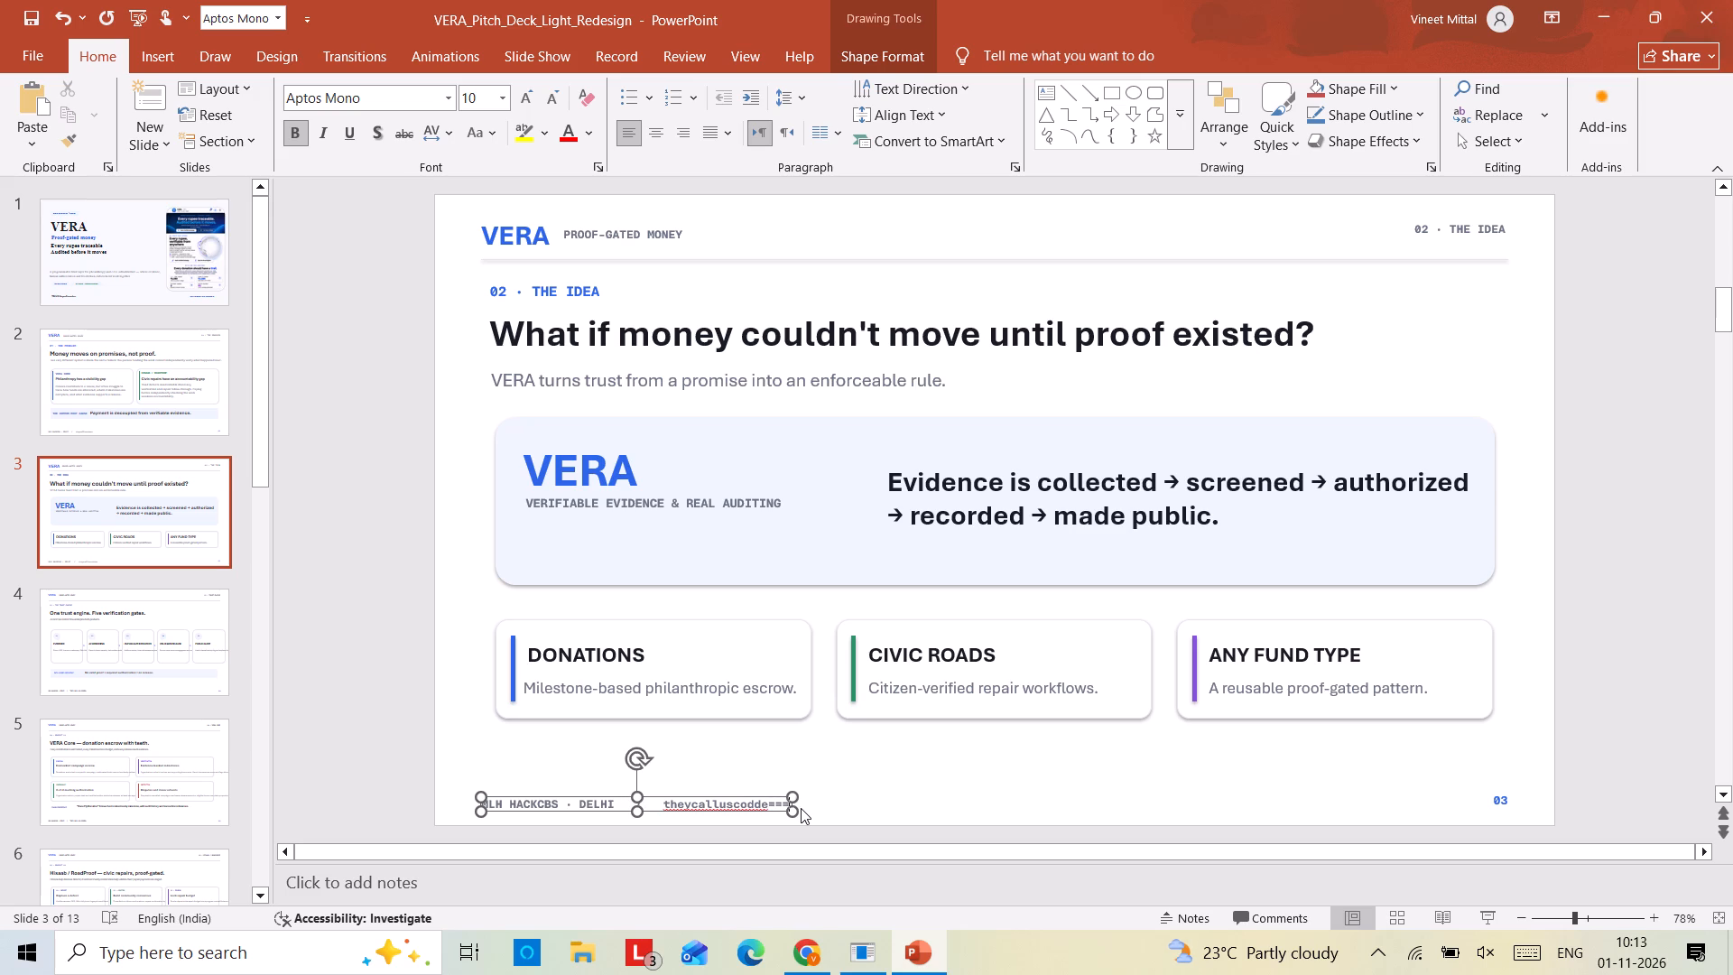
key("BackSpace")
key("BackSpace")
key("BackSpace")
key("BackSpace")
type("ers")
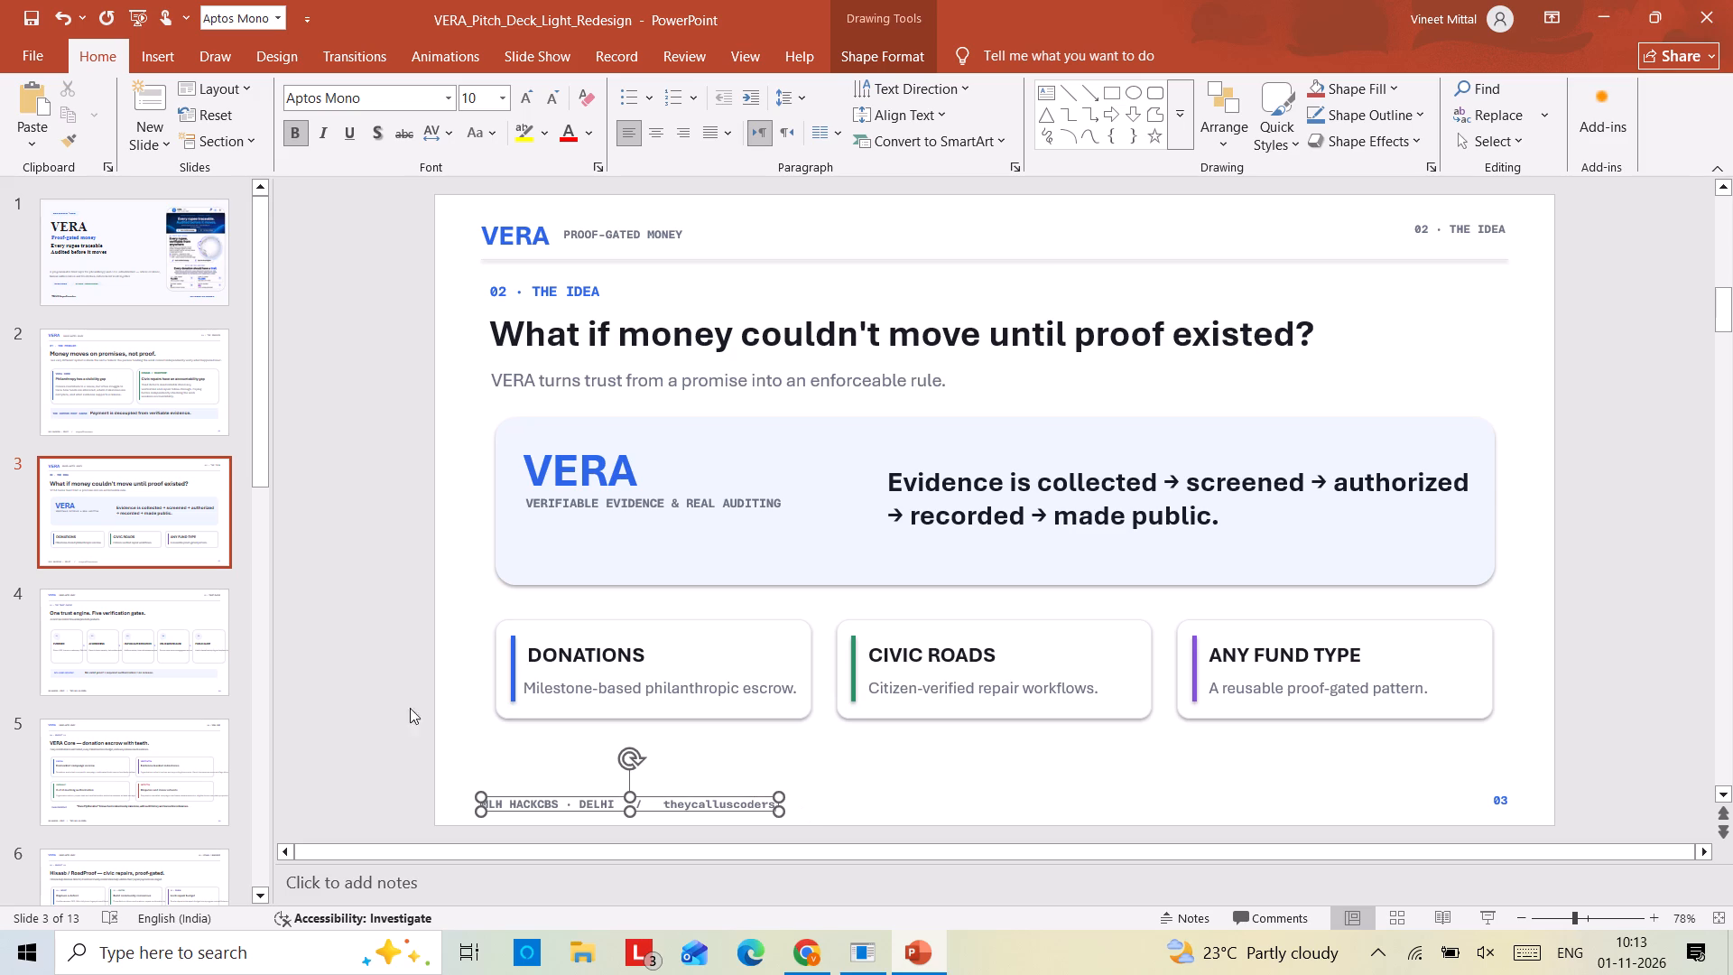
Look over the deck's remaining slide thumbnails and step through slides 1 to 4 to compare their layout and text sizes.
left_click(191, 631)
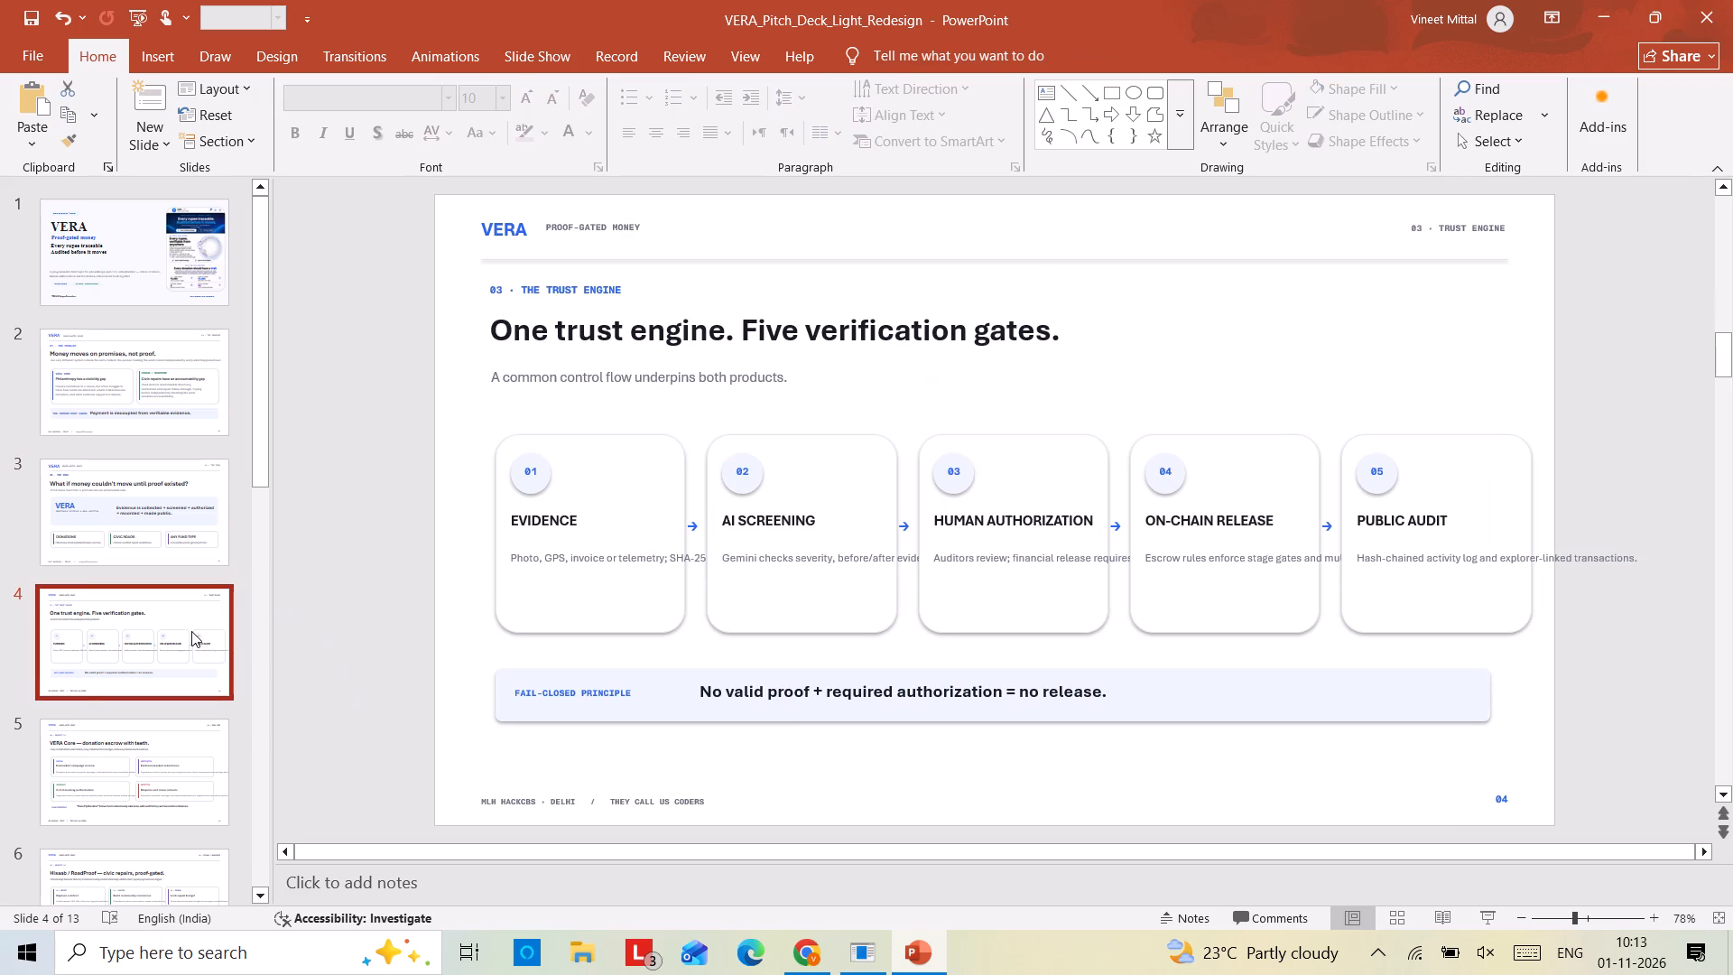
scroll(156, 529, "down", 4)
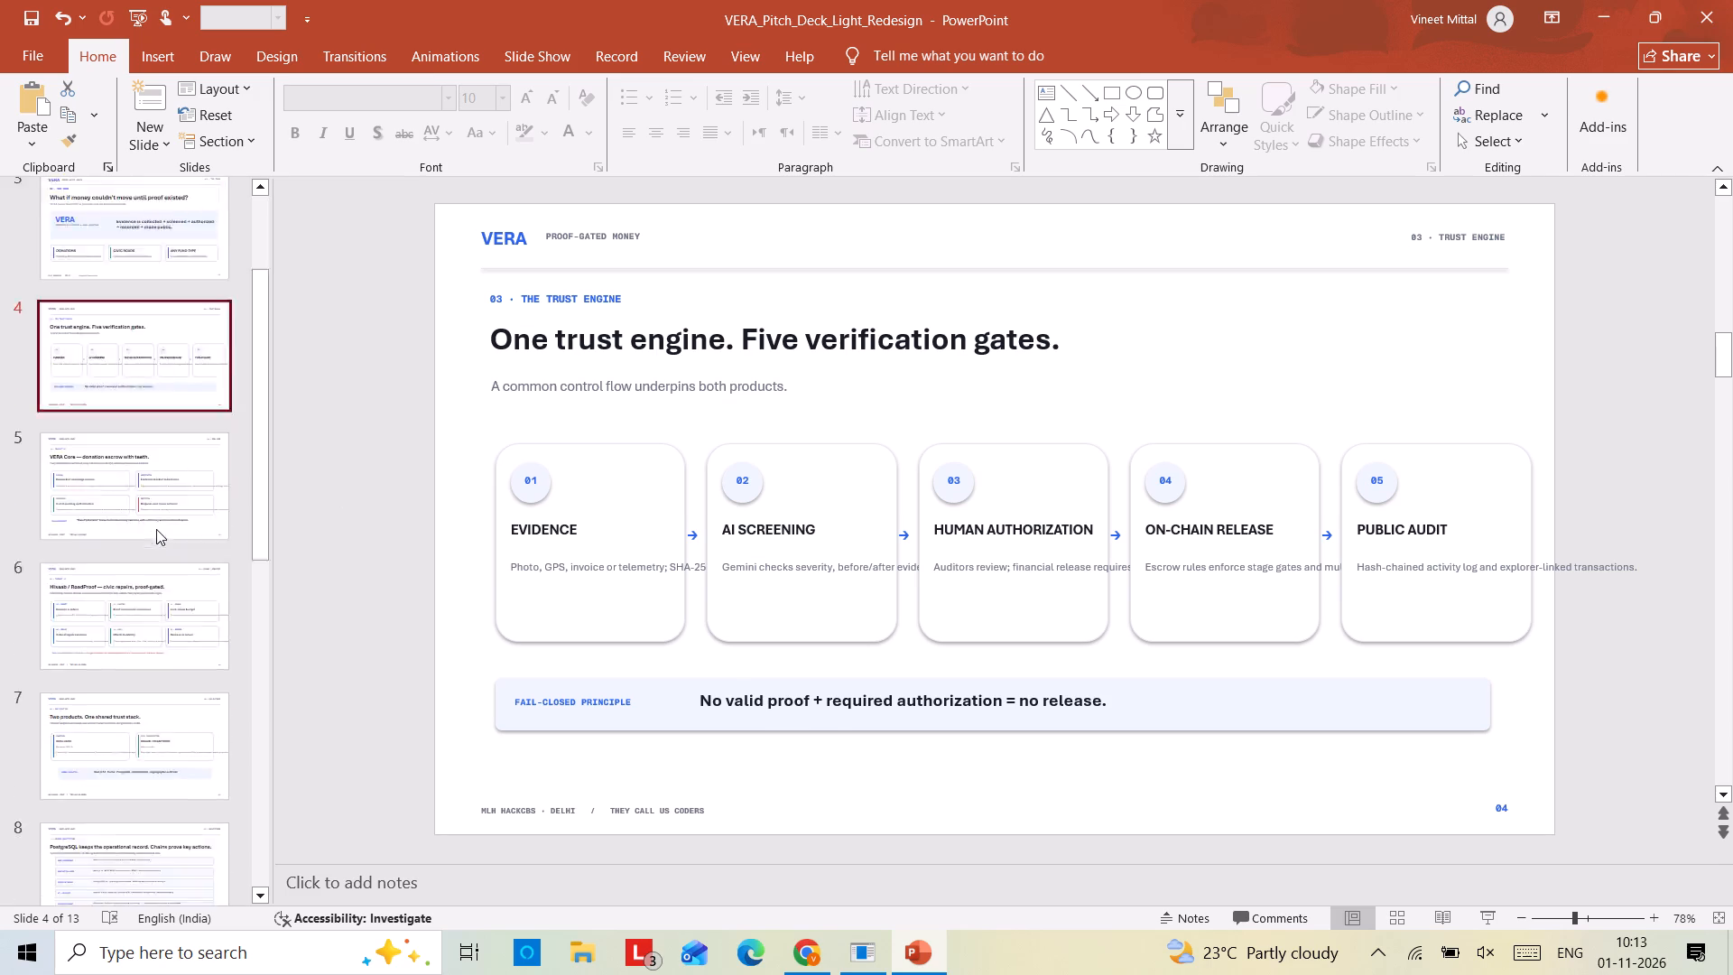
scroll(156, 529, "down", 3)
scroll(156, 529, "up", 2)
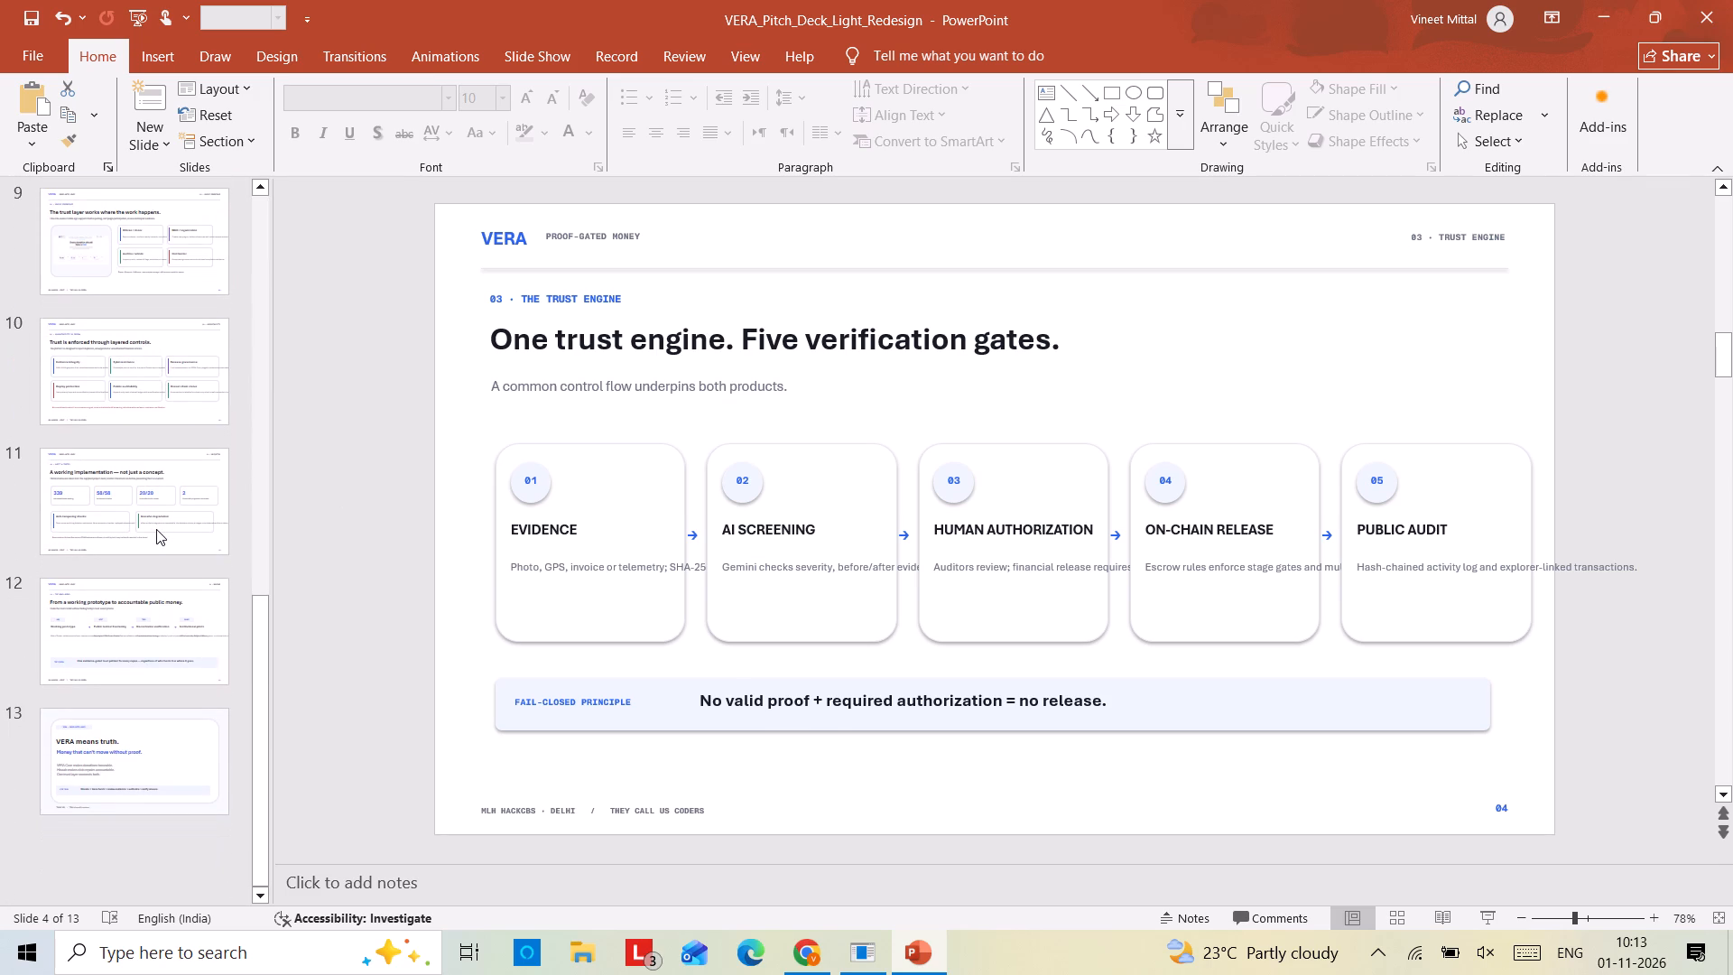
scroll(156, 529, "up", 2)
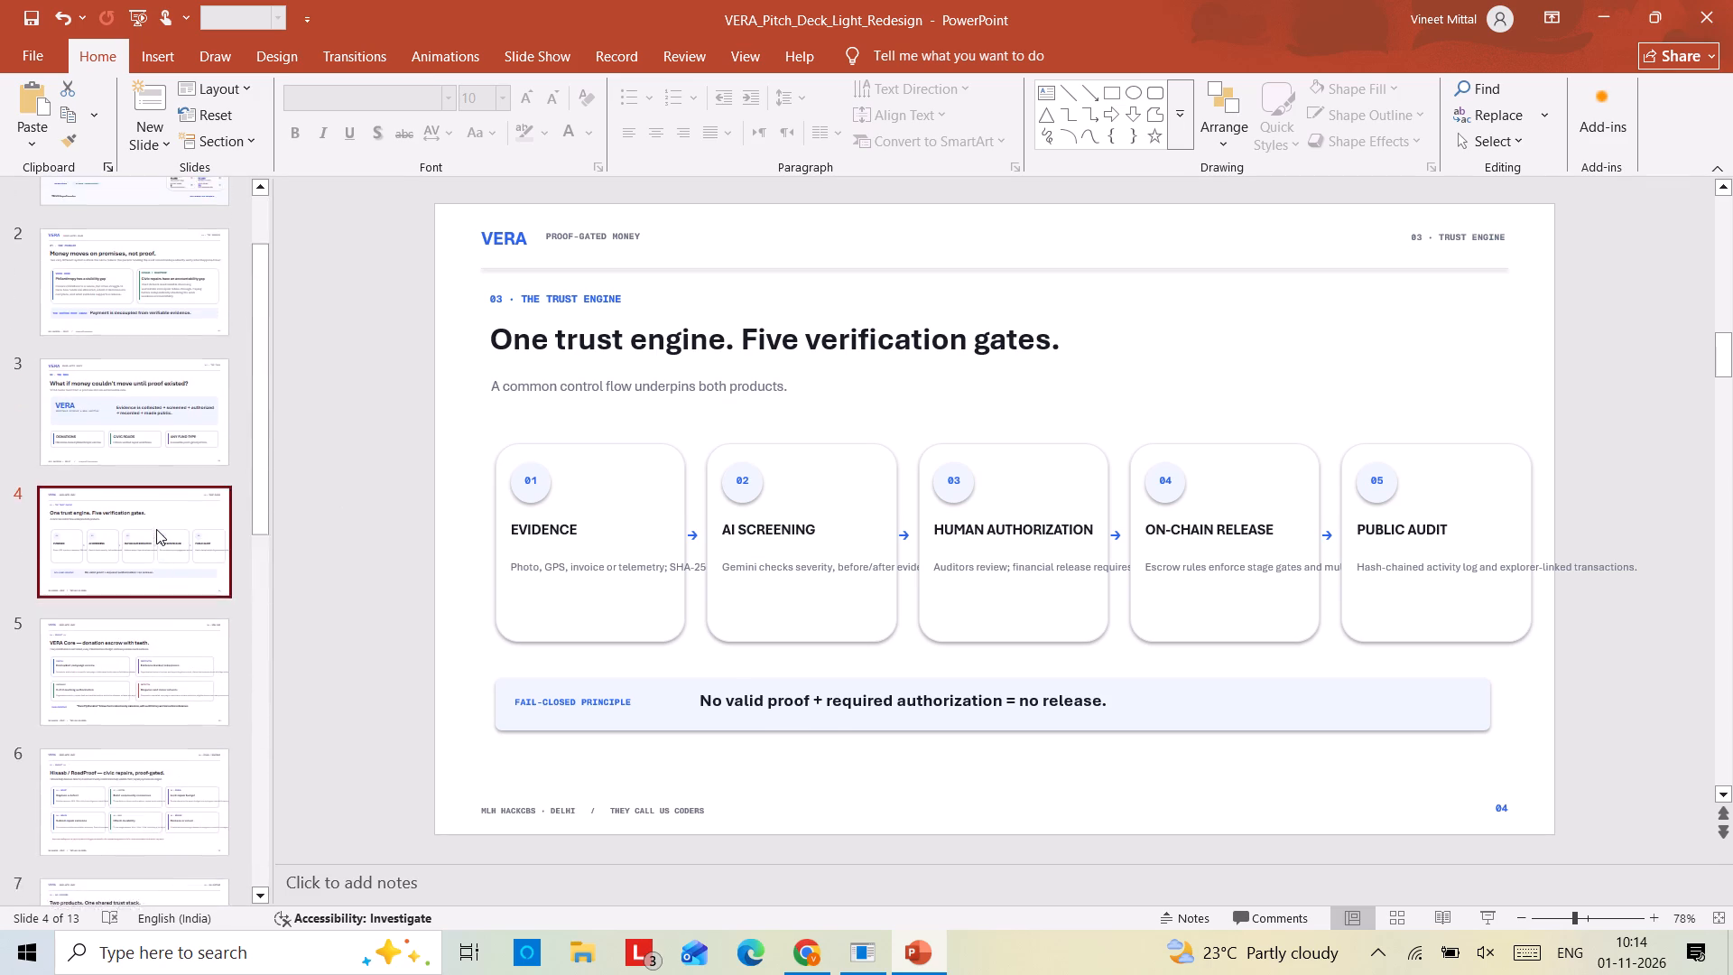
scroll(156, 529, "up", 3)
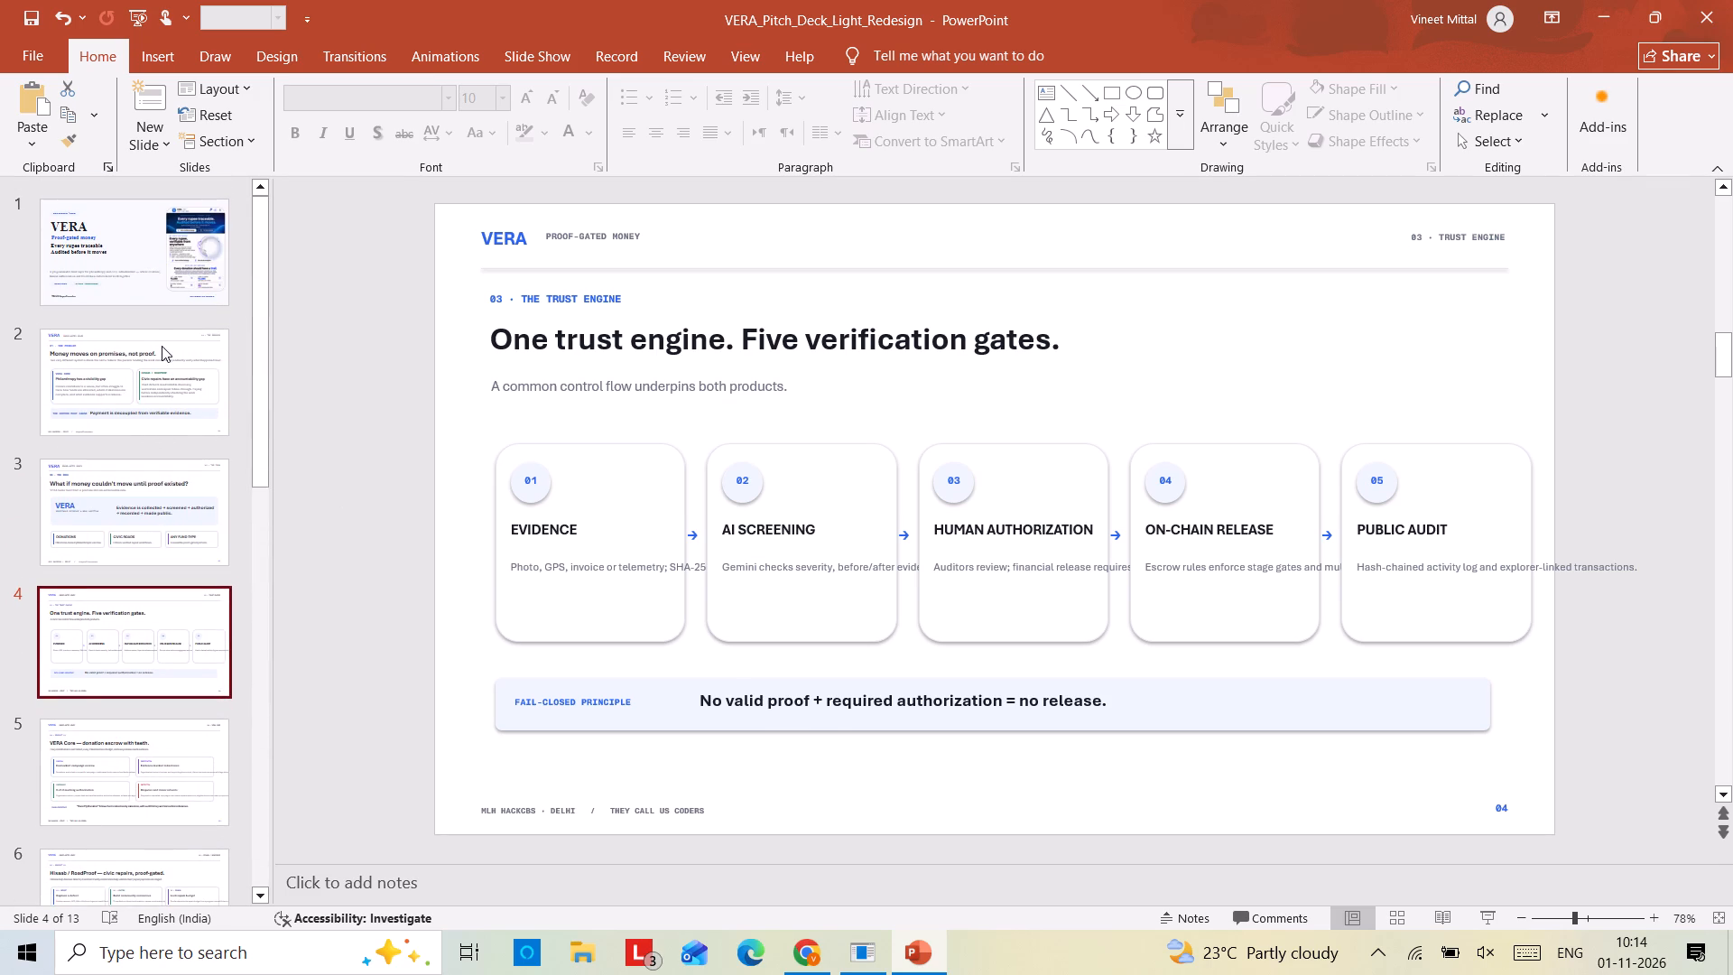
left_click(168, 259)
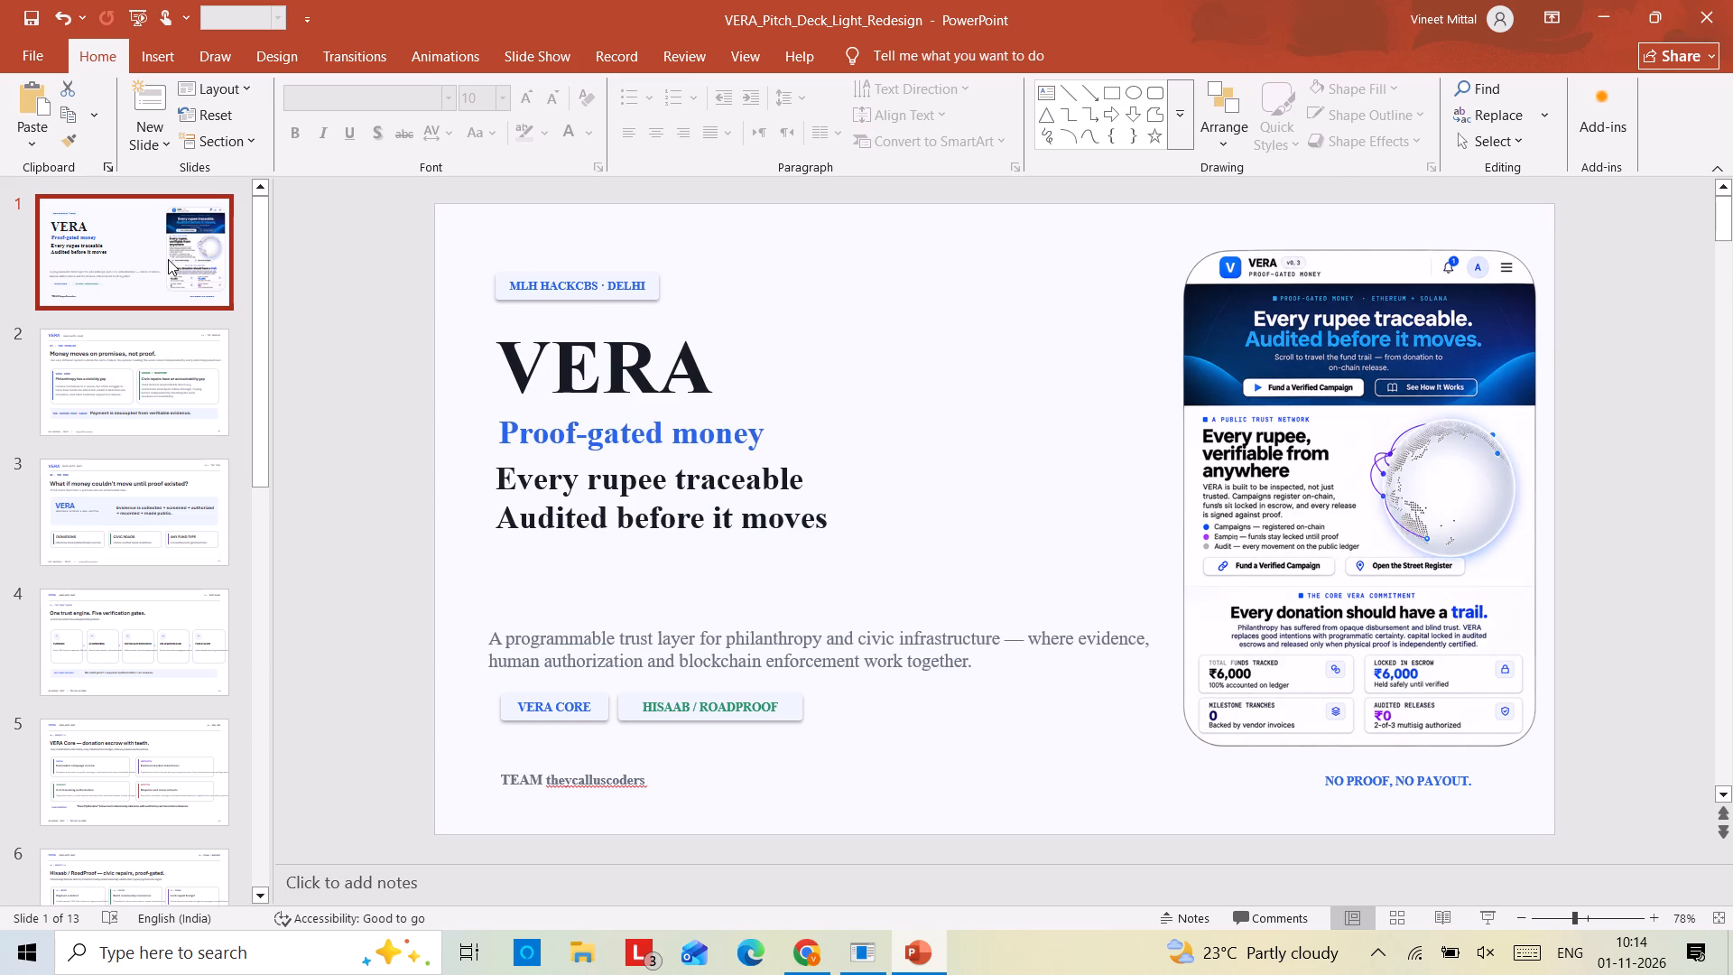
key("Down")
key("Down")
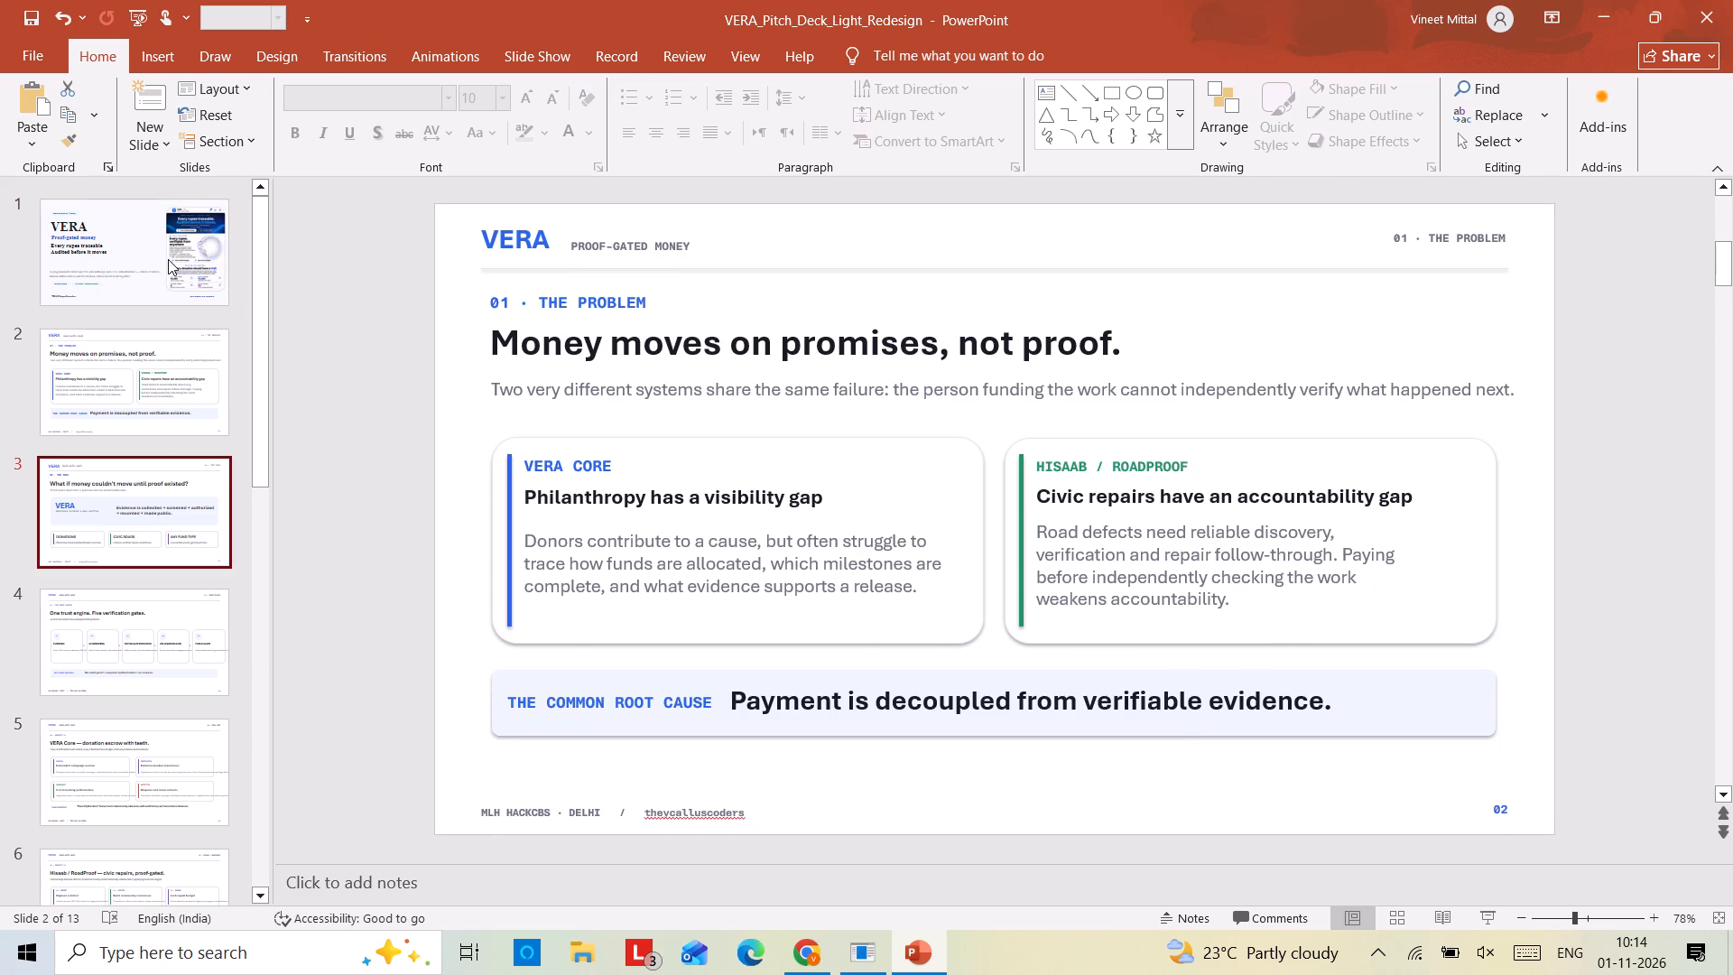
key("Down")
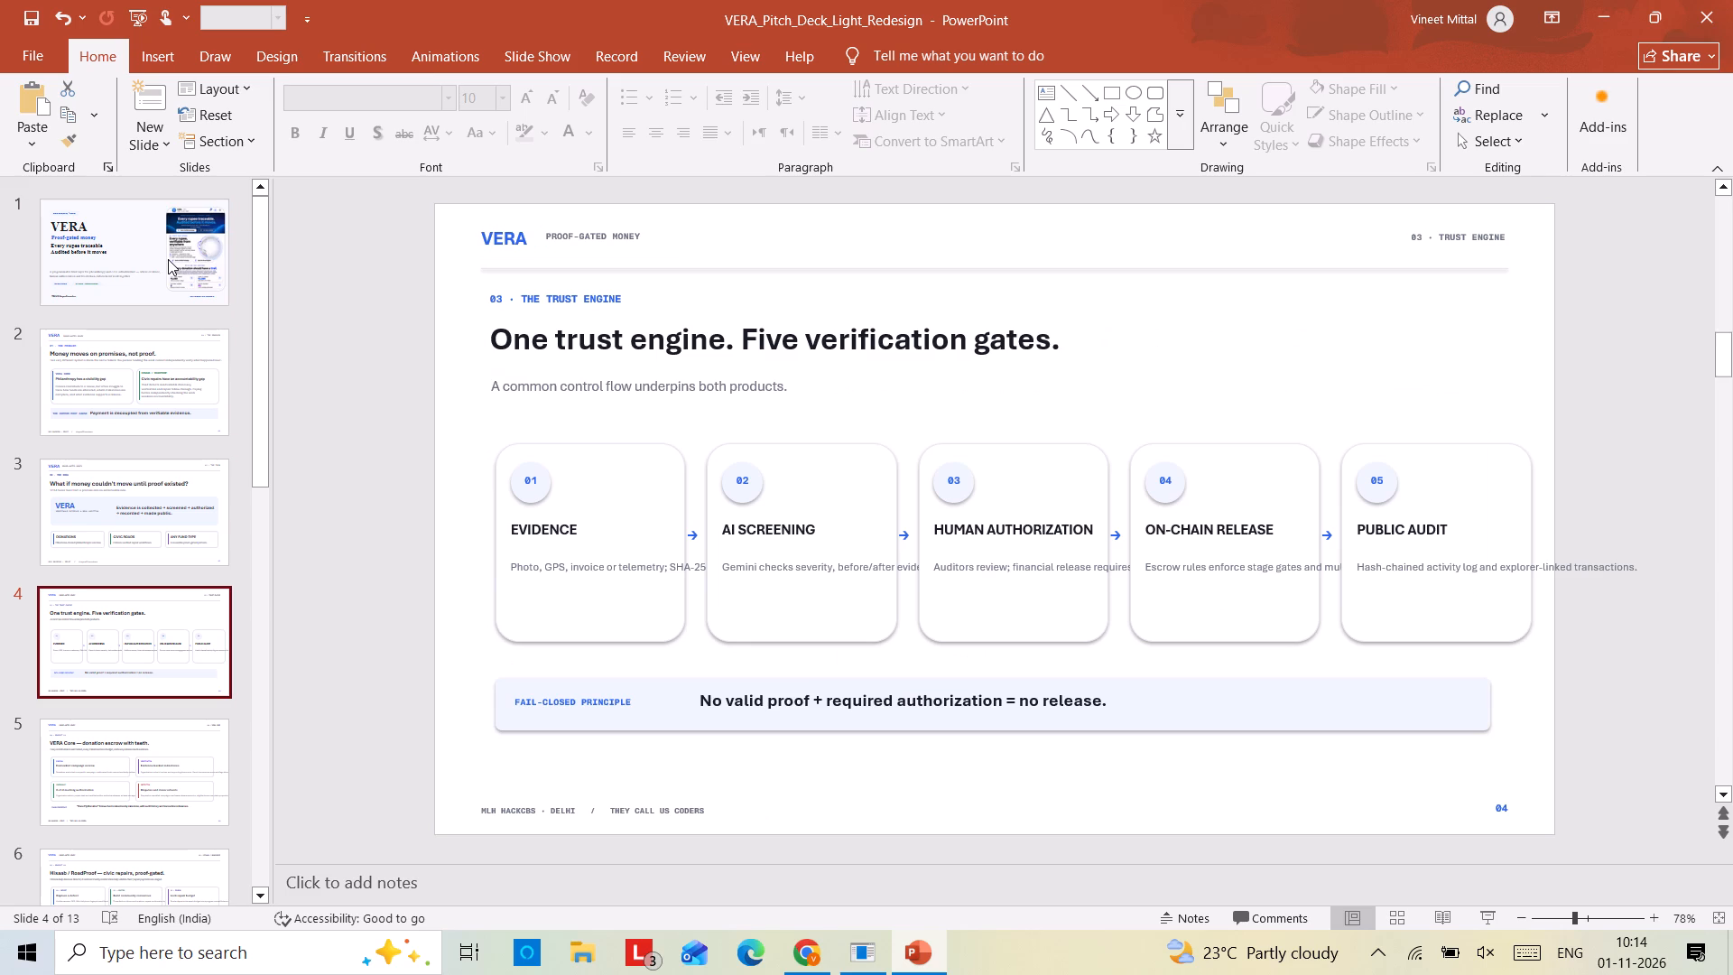
Enlarge all the text on slide 4 by two font-size increments.
key("ctrl+a")
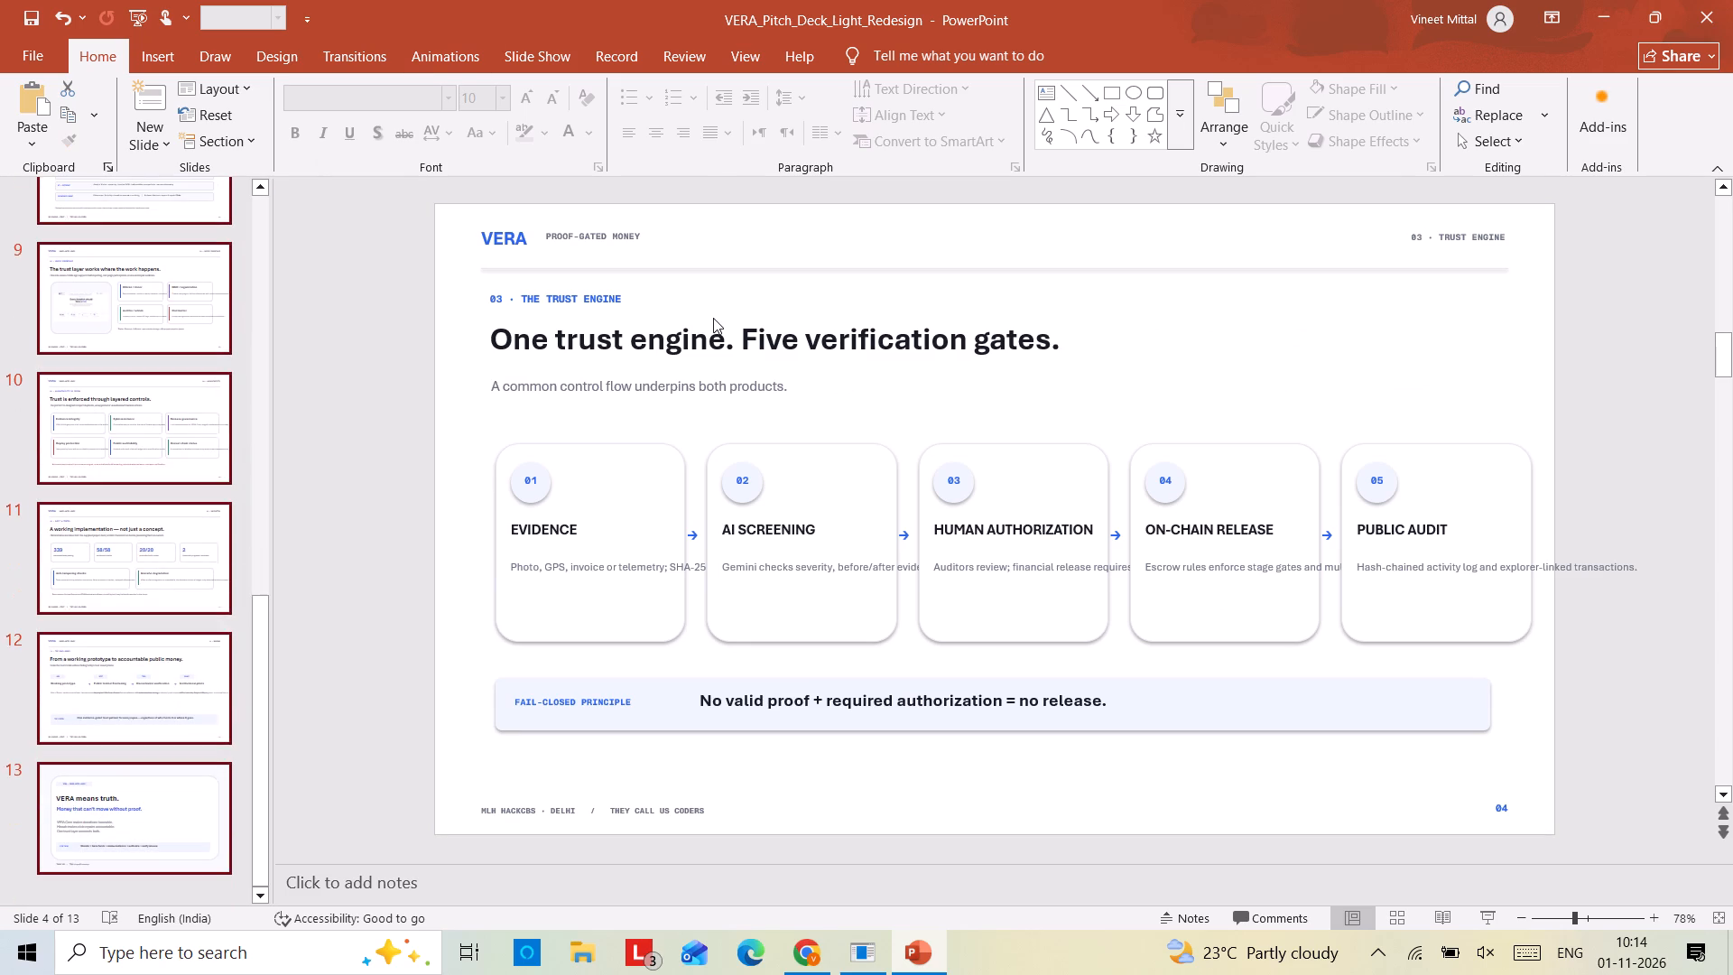
left_click(713, 318)
key("ctrl+a")
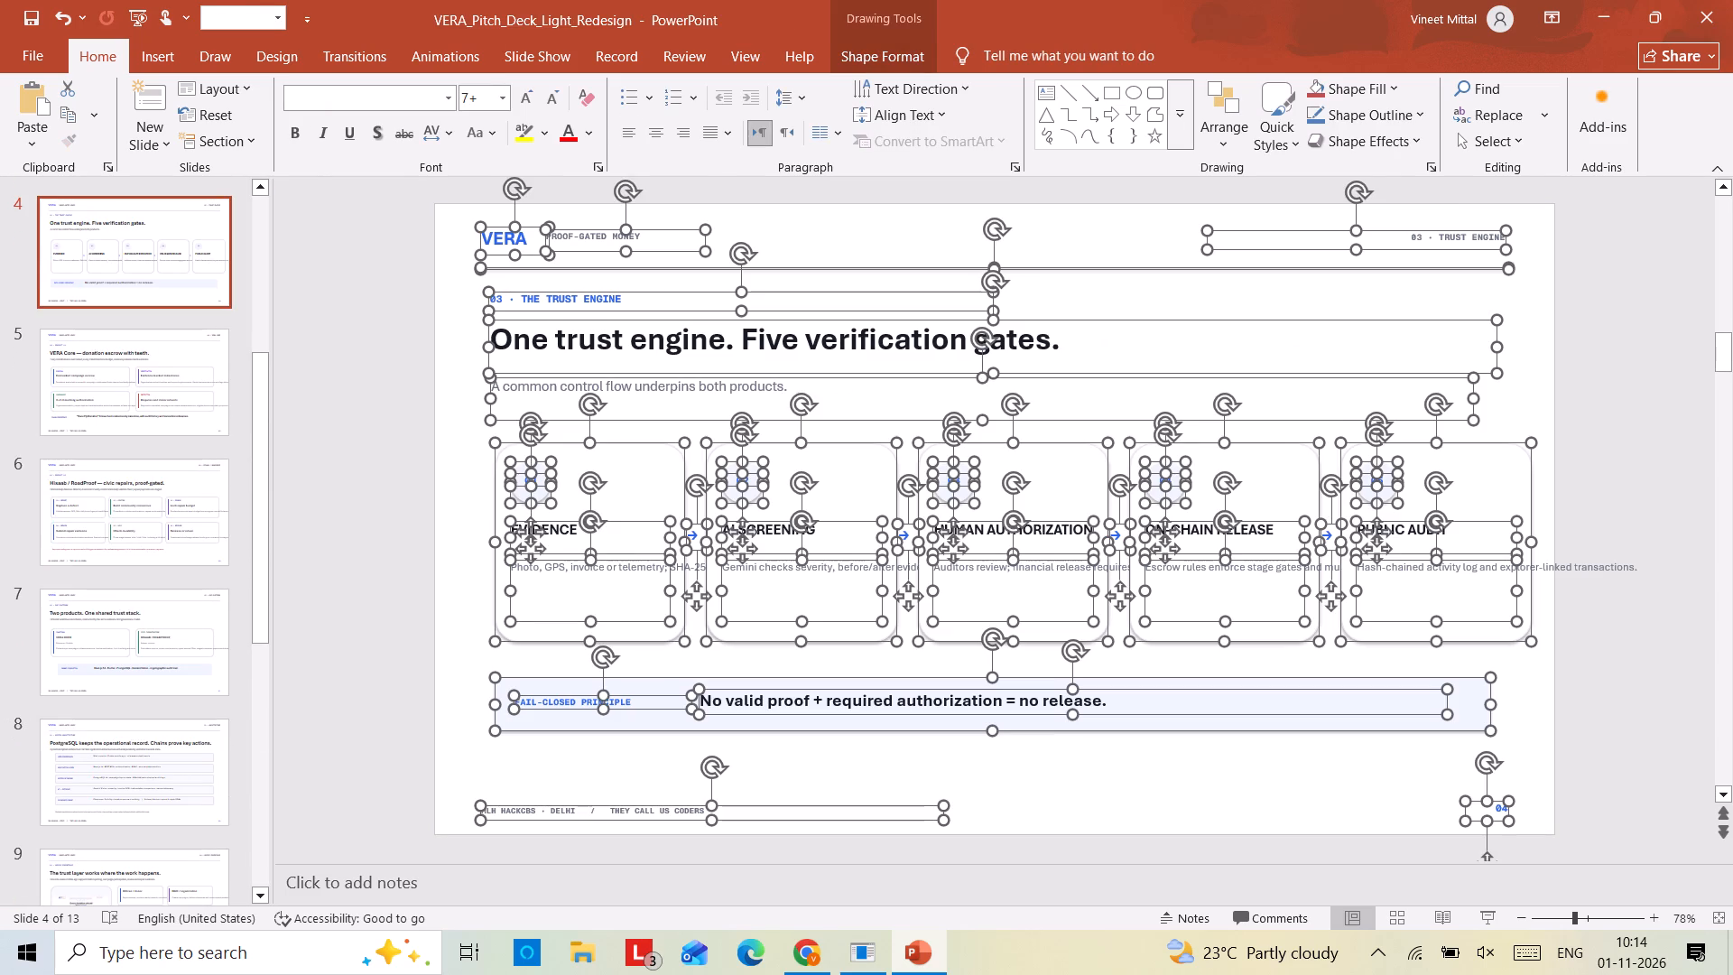
double_click(533, 88)
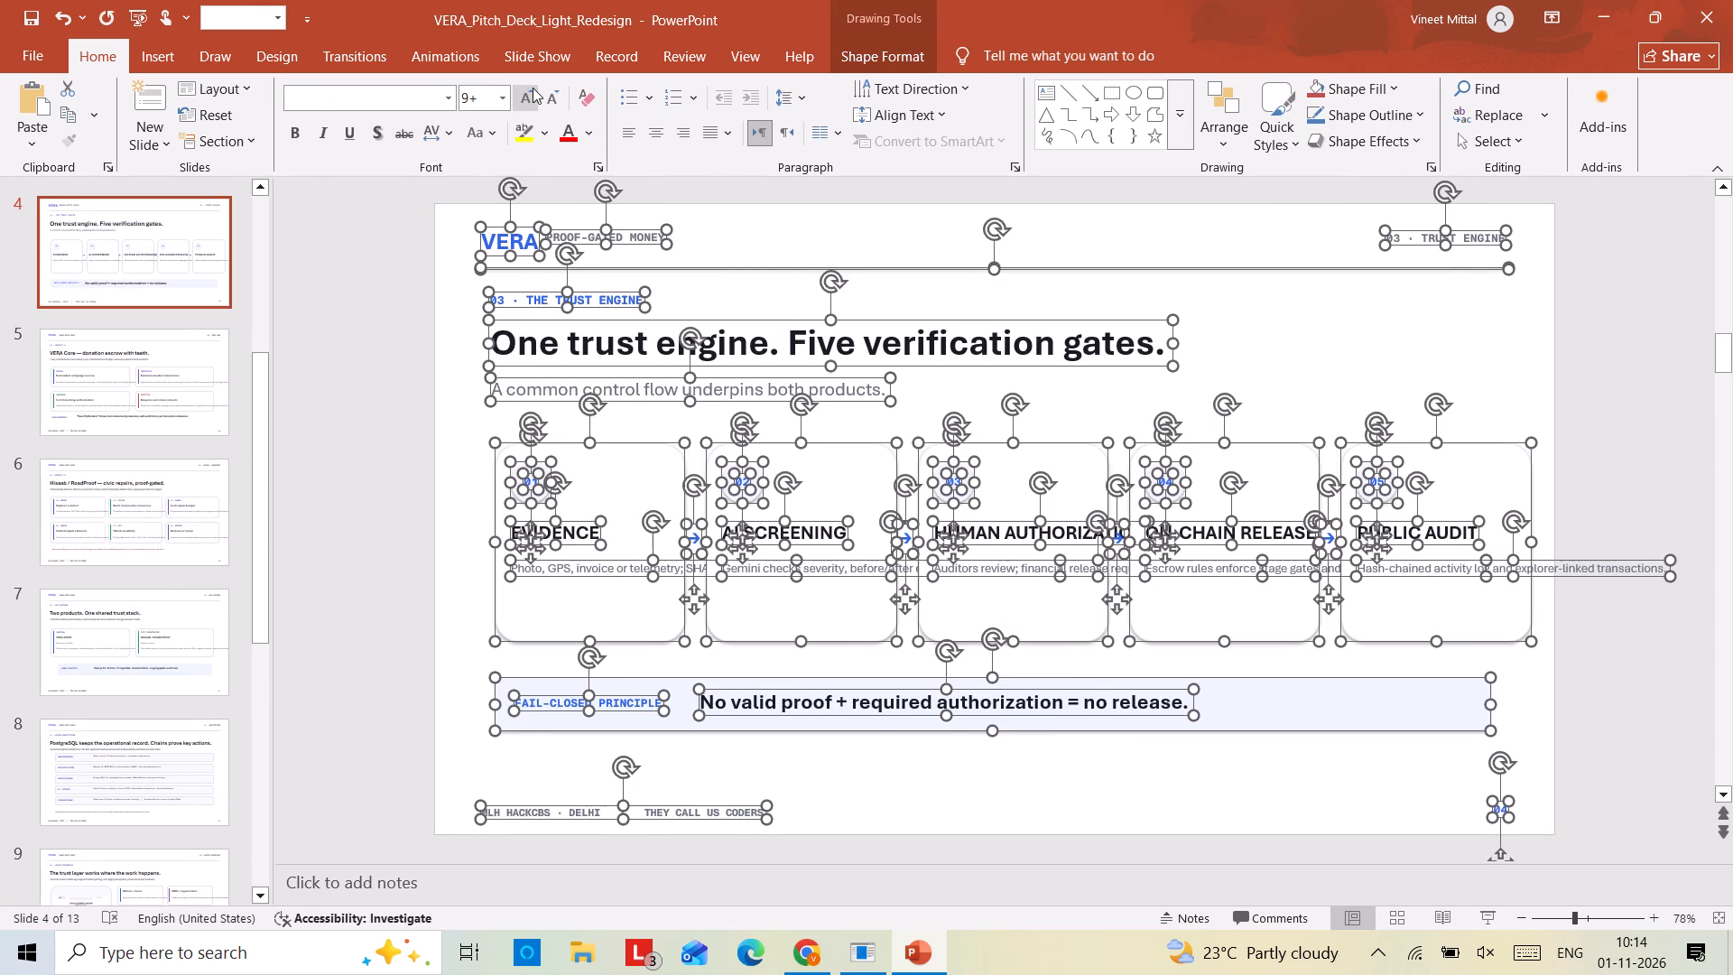
left_click(1381, 439)
left_click(1315, 339)
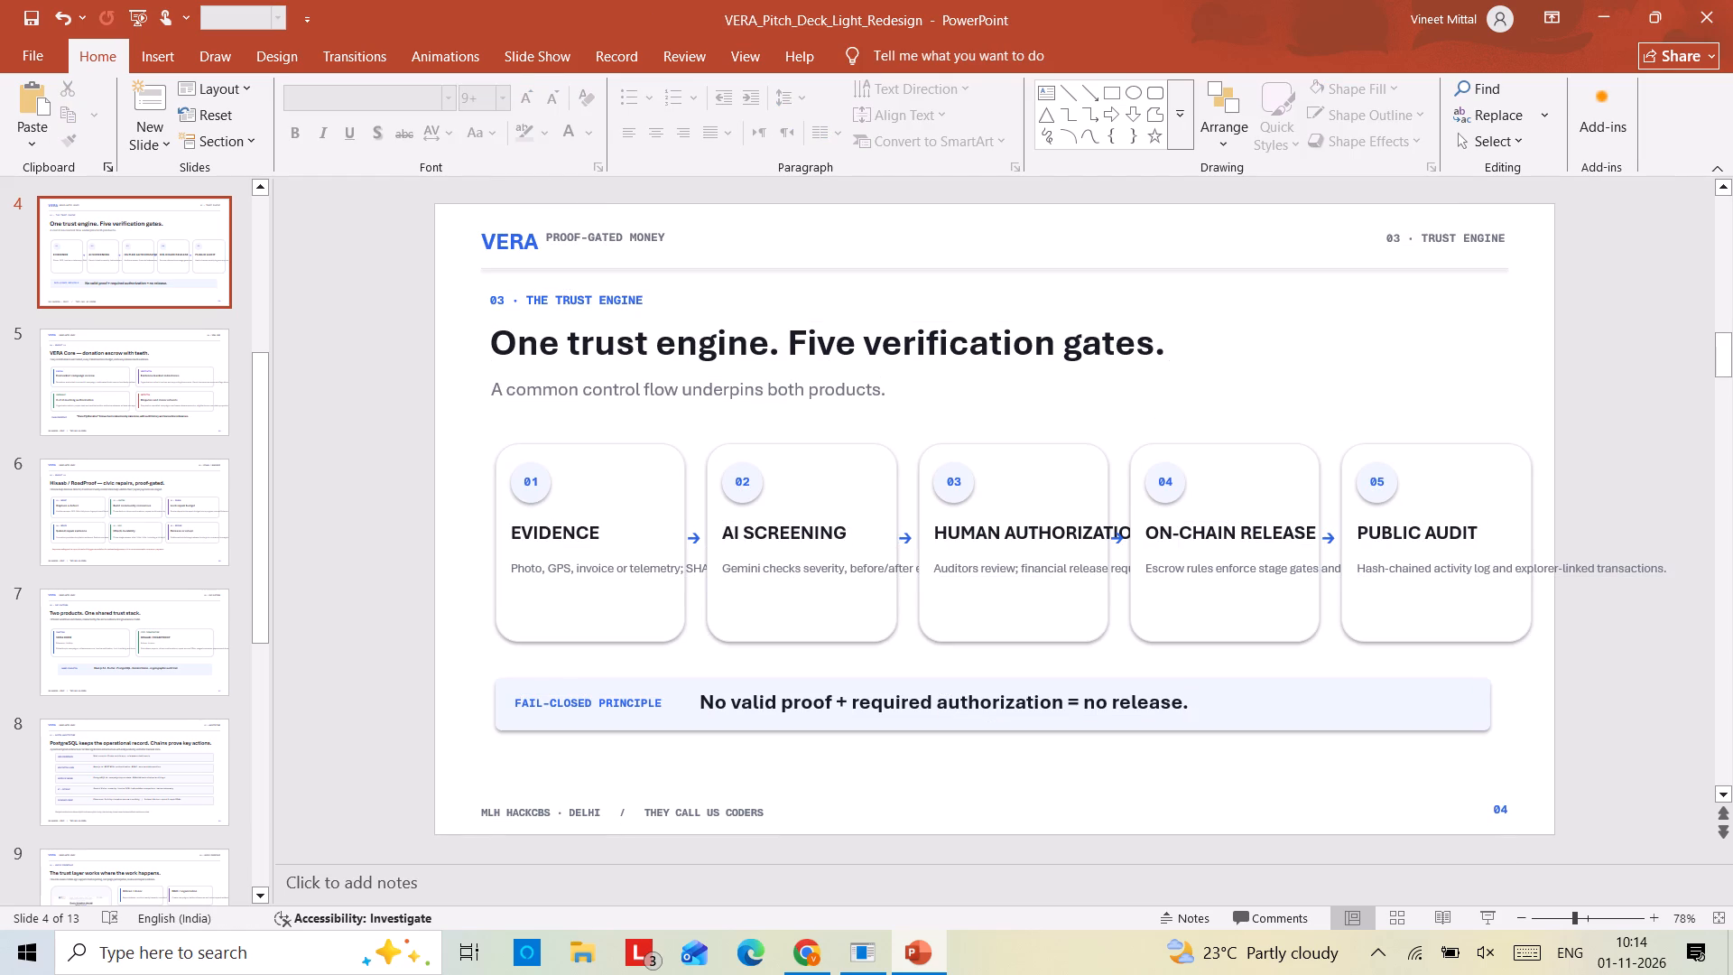
Shift the "PROOF-GATED MONEY" tagline in slide 4's header slightly right and down, clear of the VERA wordmark.
left_click(552, 236)
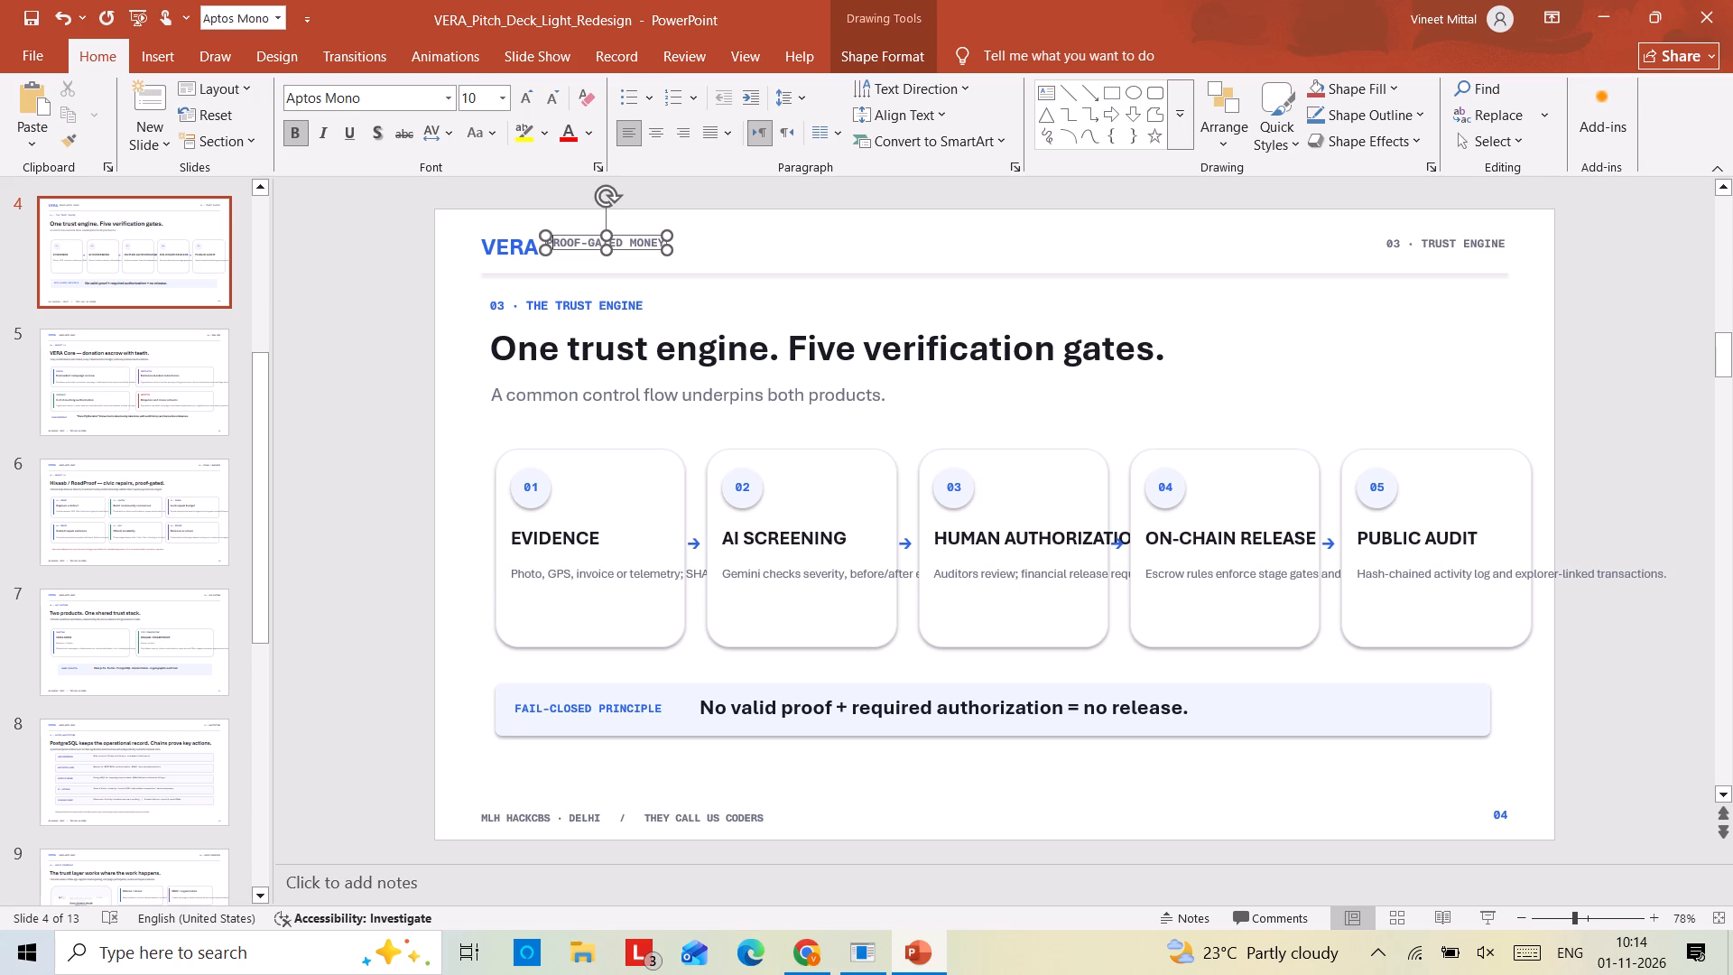
left_click_drag(573, 234, 582, 239)
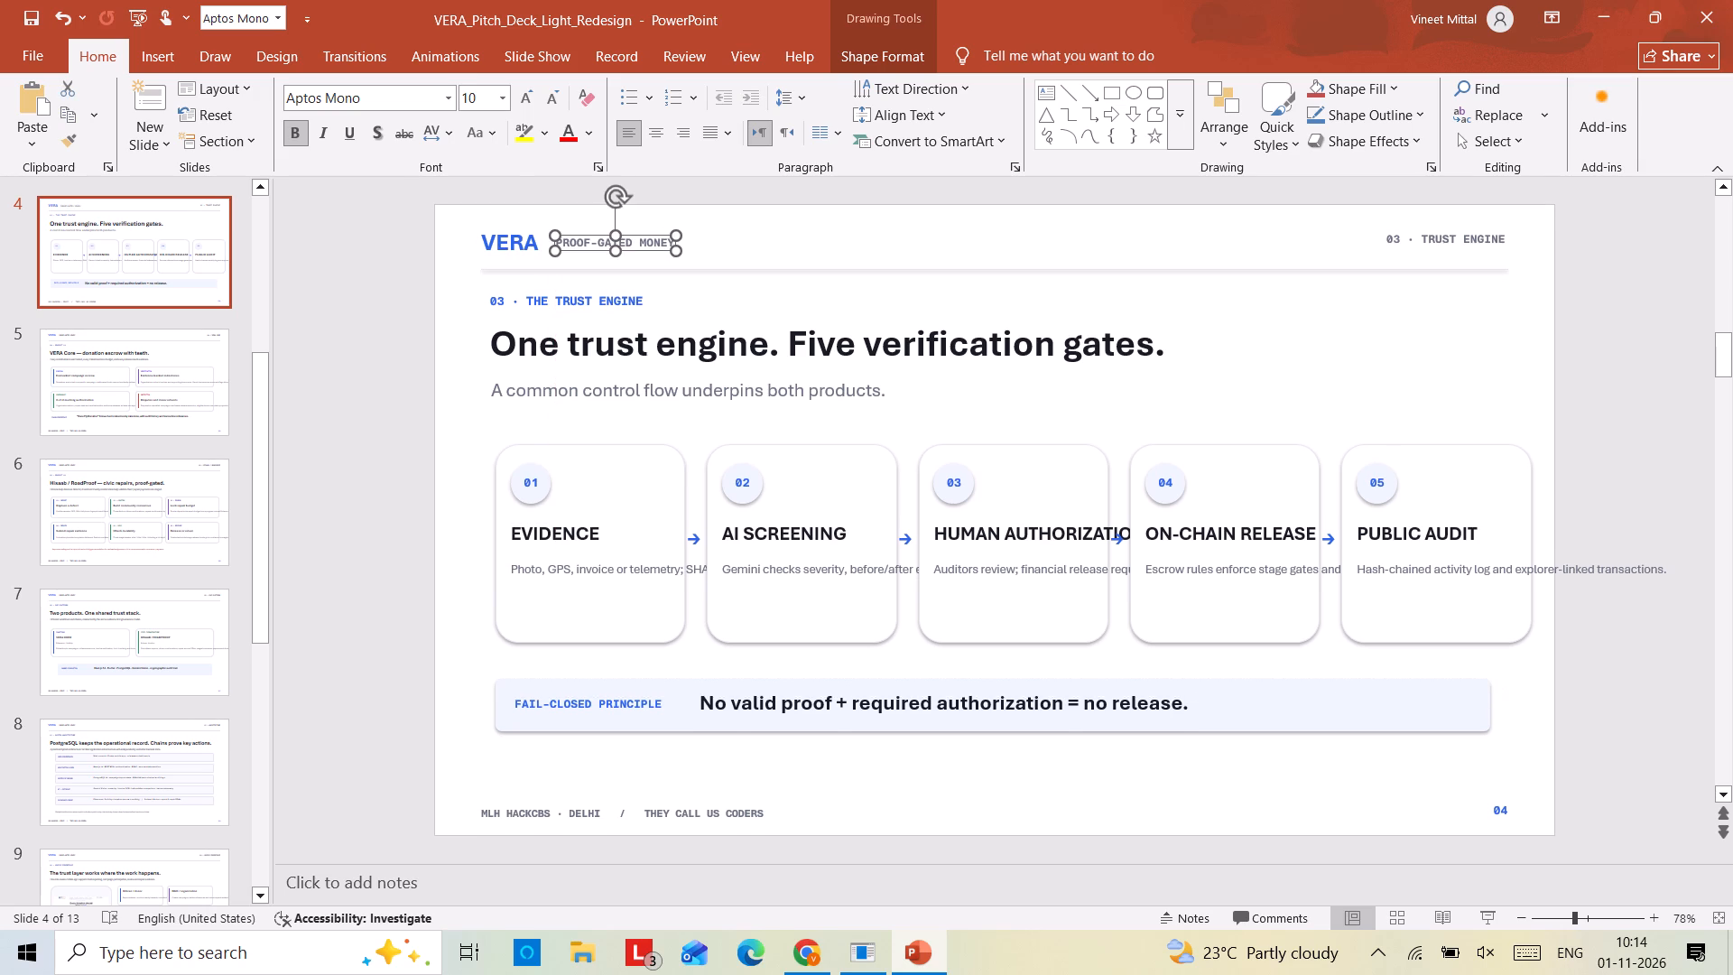
Enlarge the VERA wordmark in slide 4's header to 24 pt.
double_click(505, 237)
double_click(504, 255)
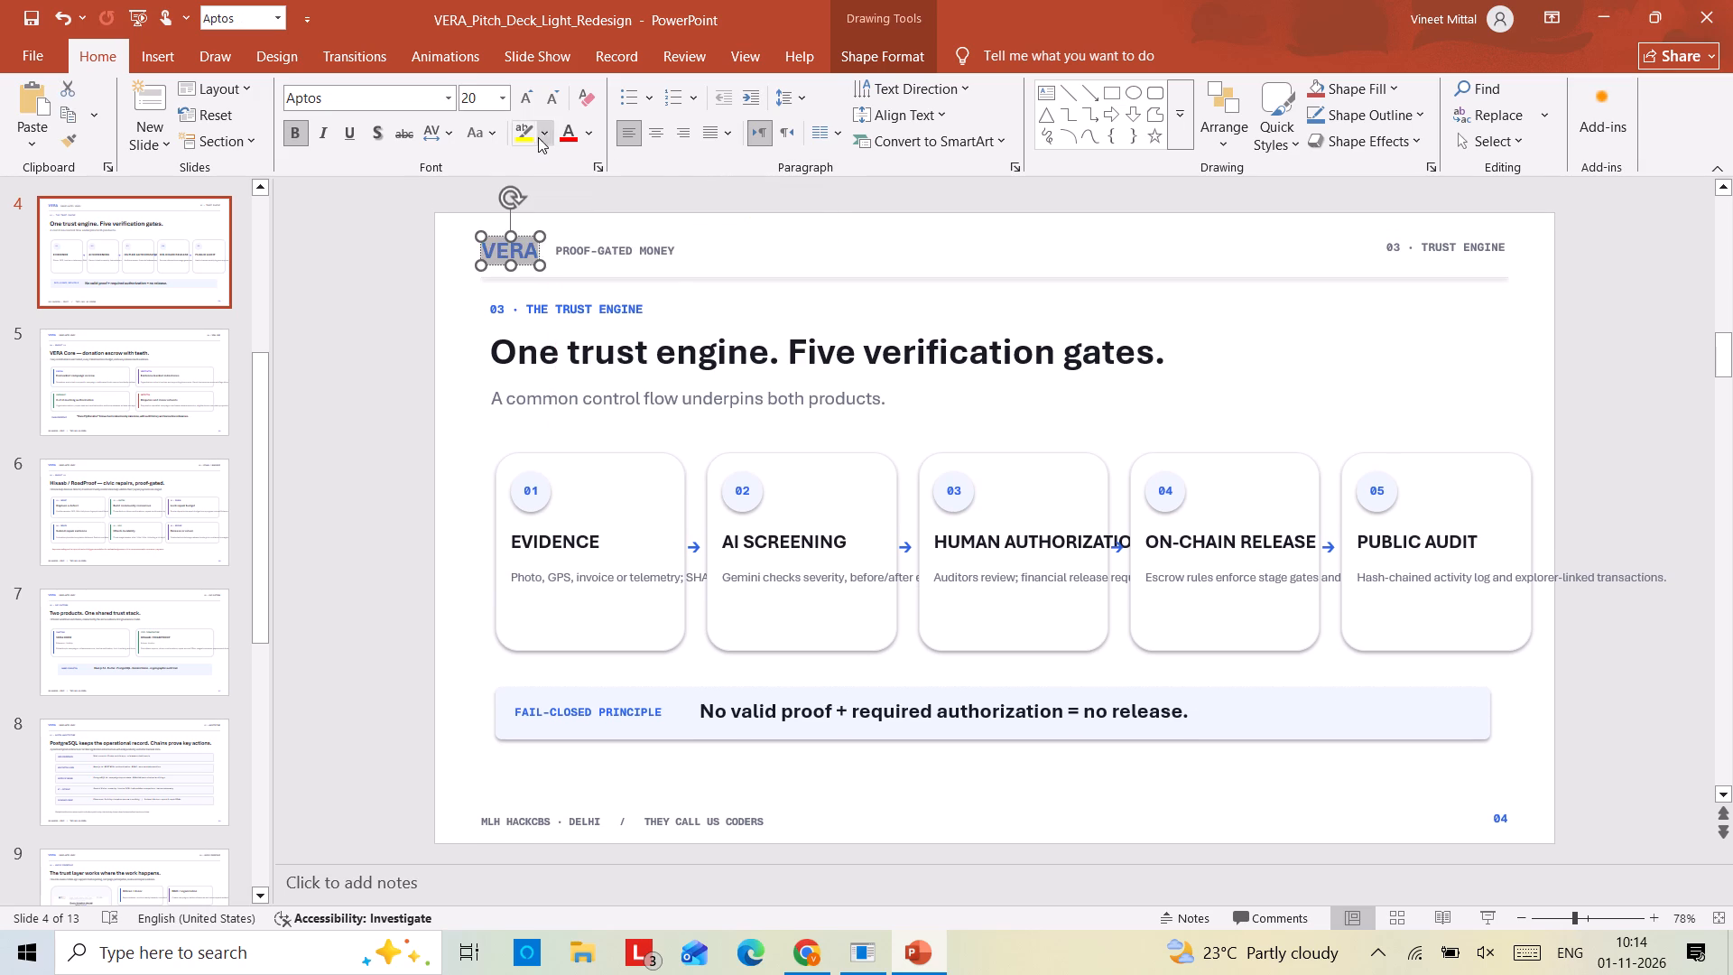
left_click(525, 102)
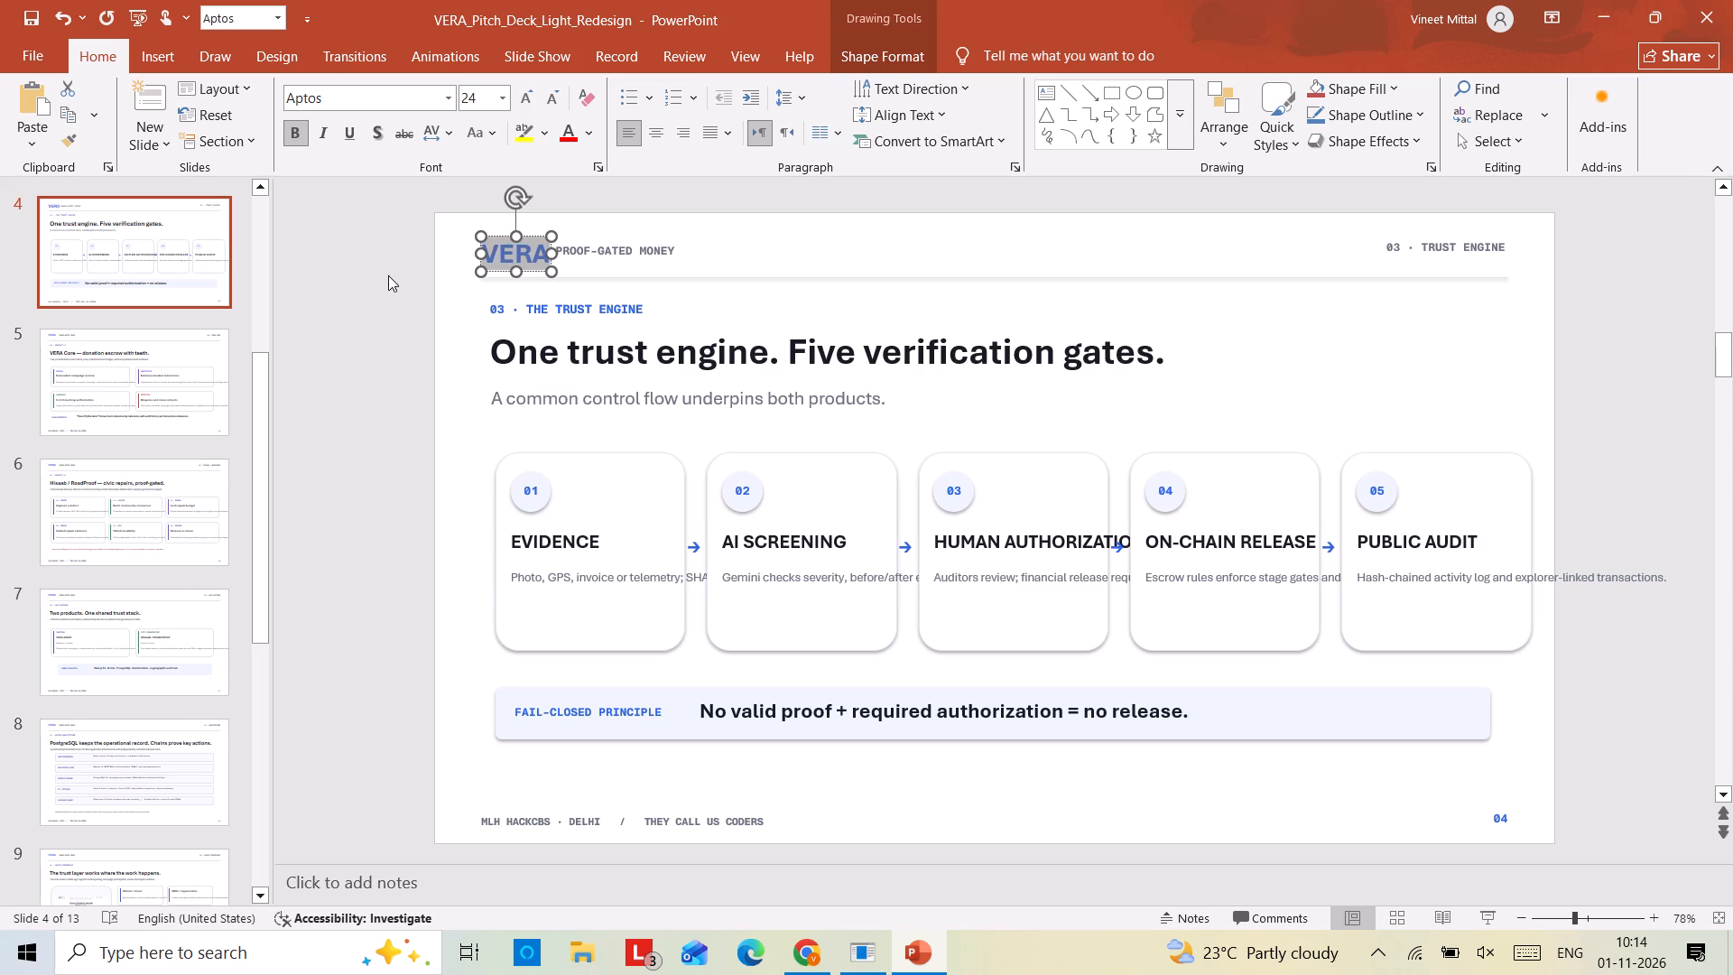
left_click(386, 277)
Shift the "PROOF-GATED MONEY" tagline in slide 4's header slightly right, clear of the VERA wordmark.
left_click(587, 242)
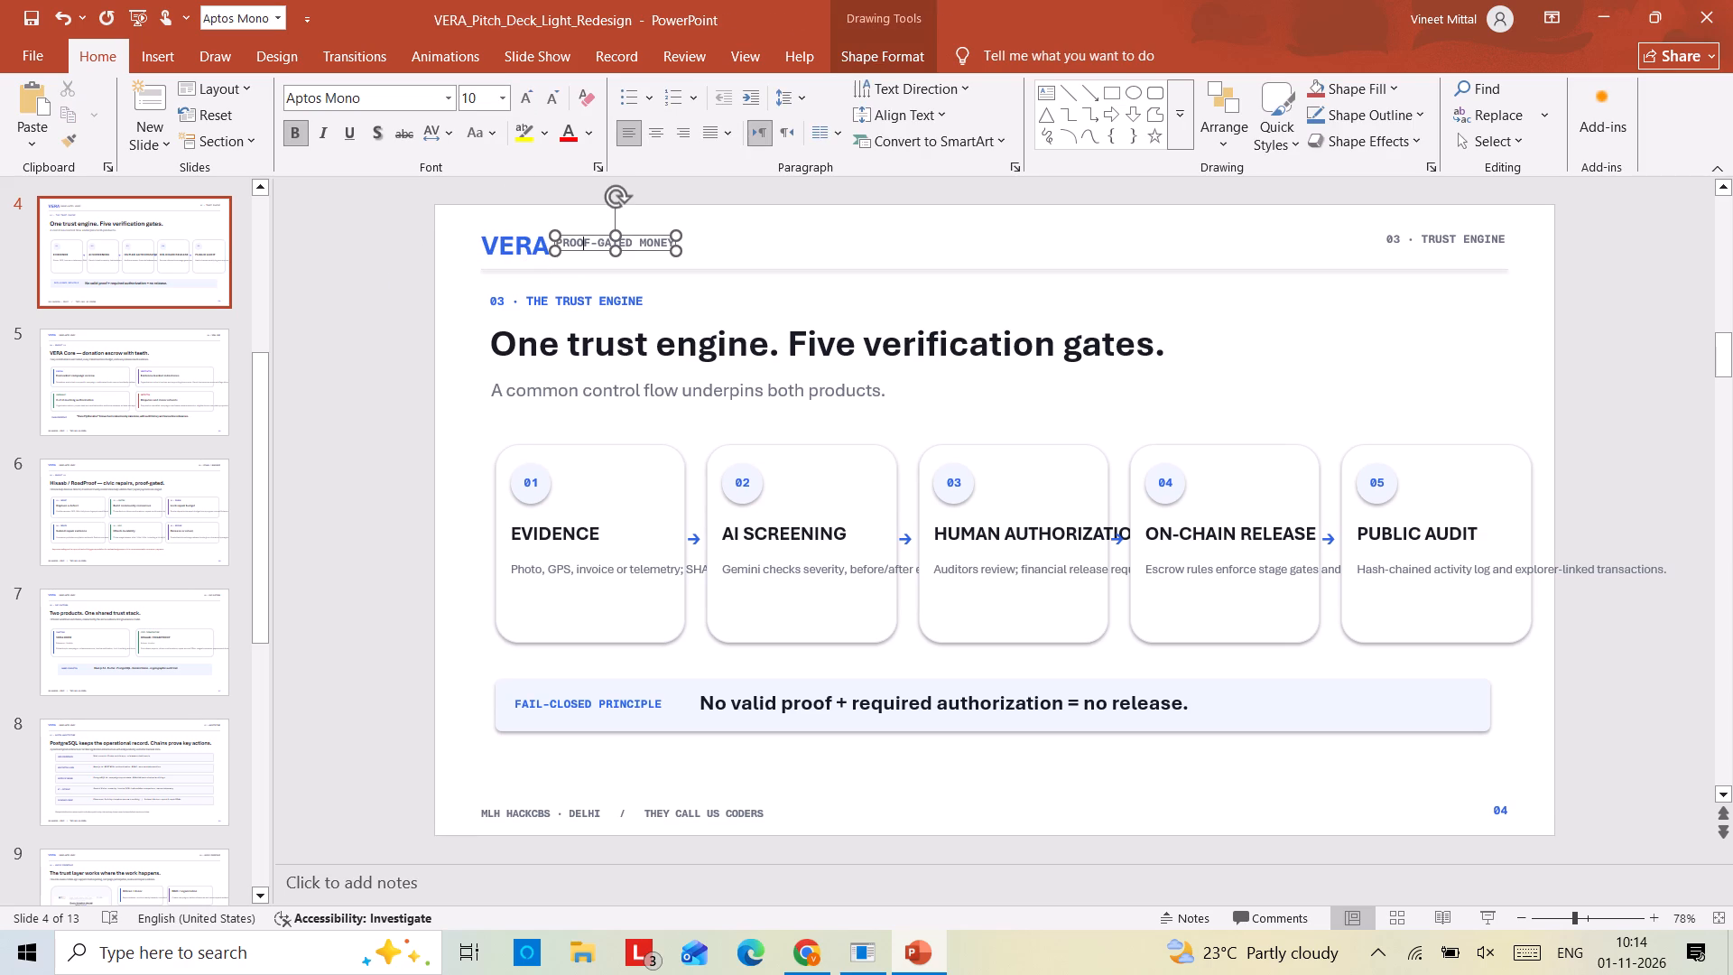
left_click(589, 232)
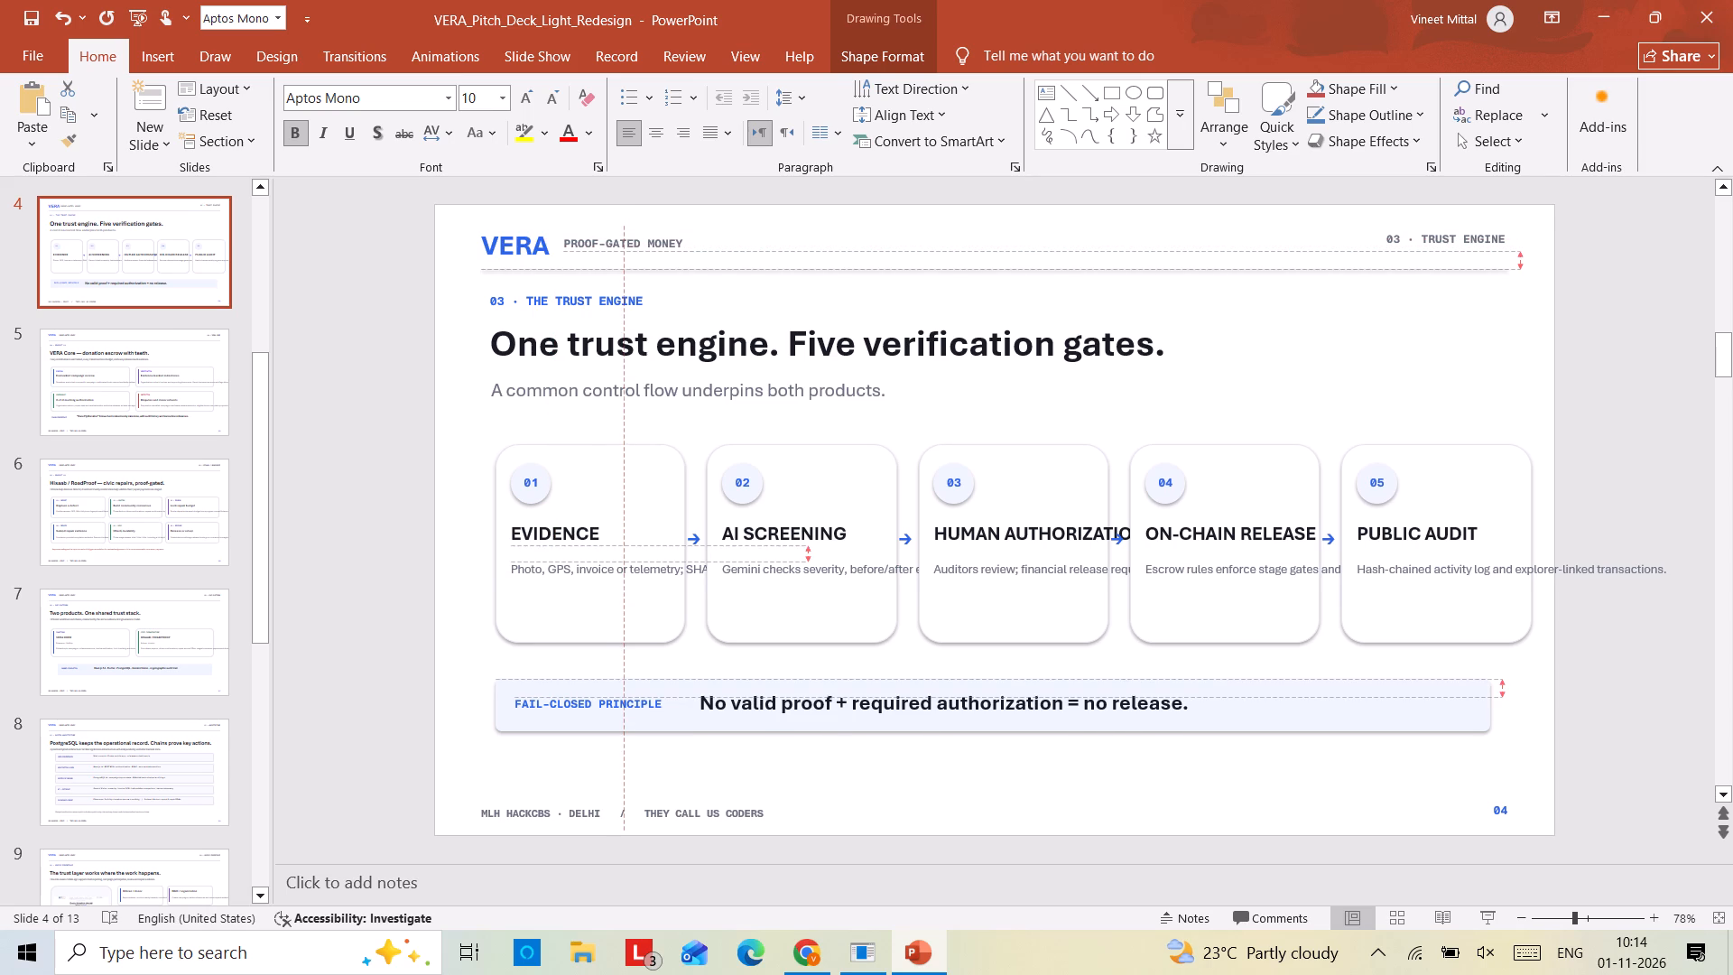
left_click(390, 352)
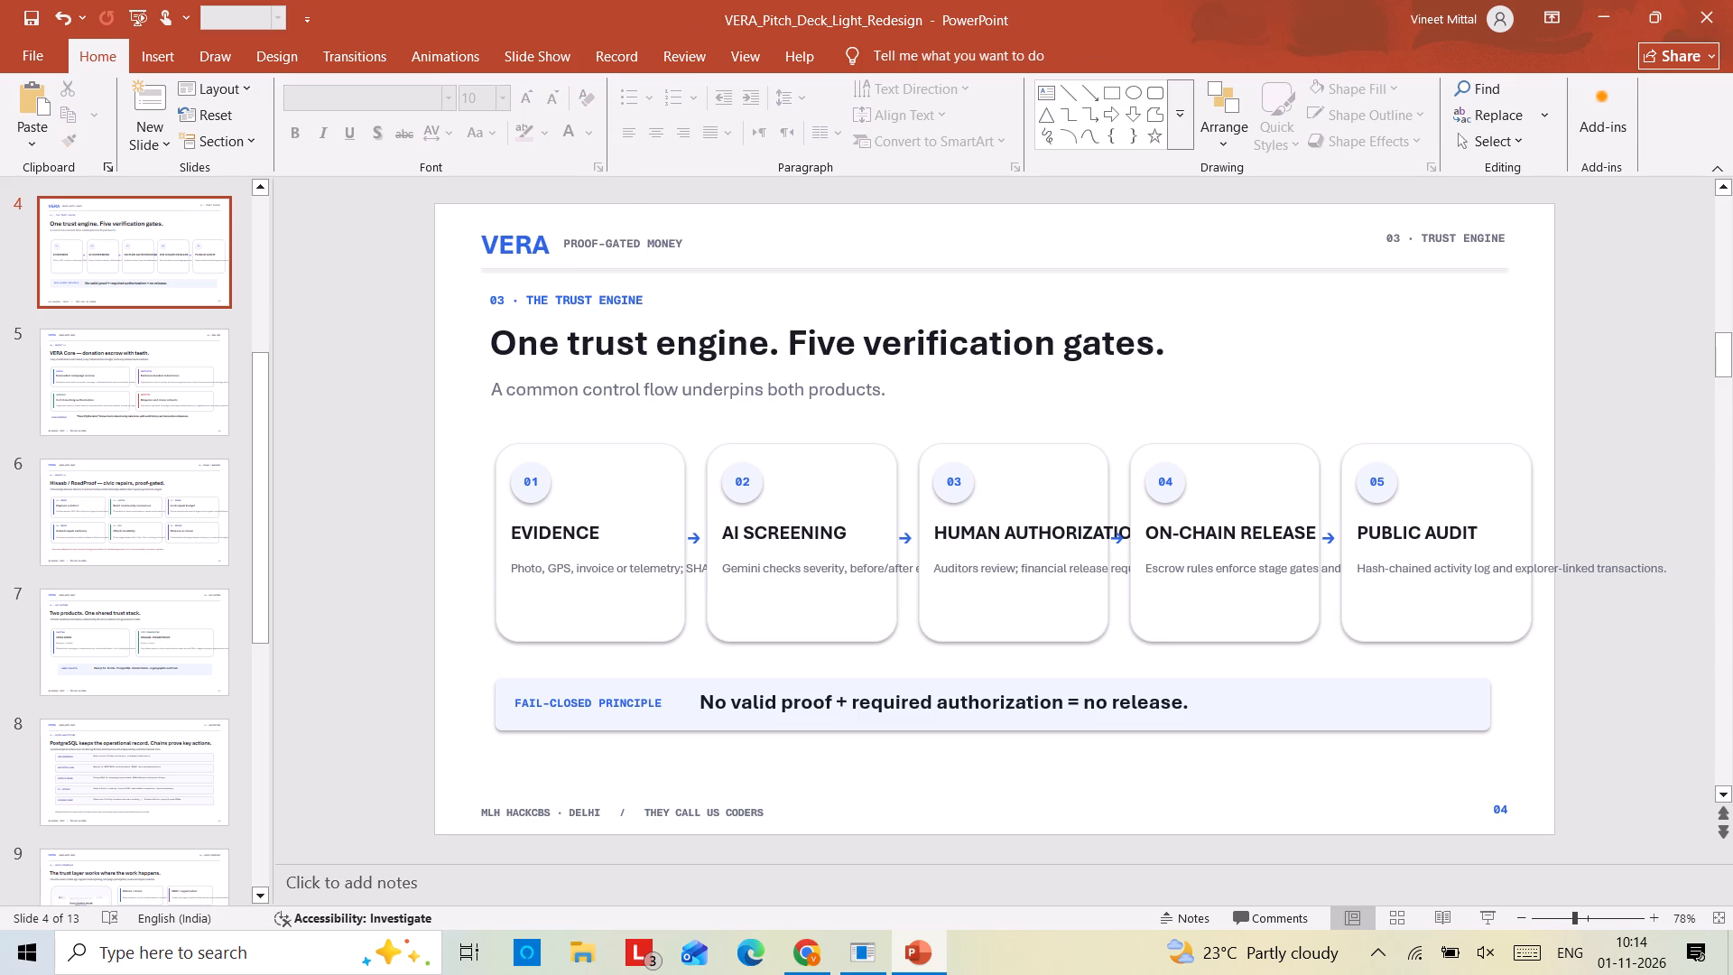
Enlarge the "03 · THE TRUST ENGINE" label above slide 4's title to 12 pt.
triple_click(538, 293)
triple_click(539, 302)
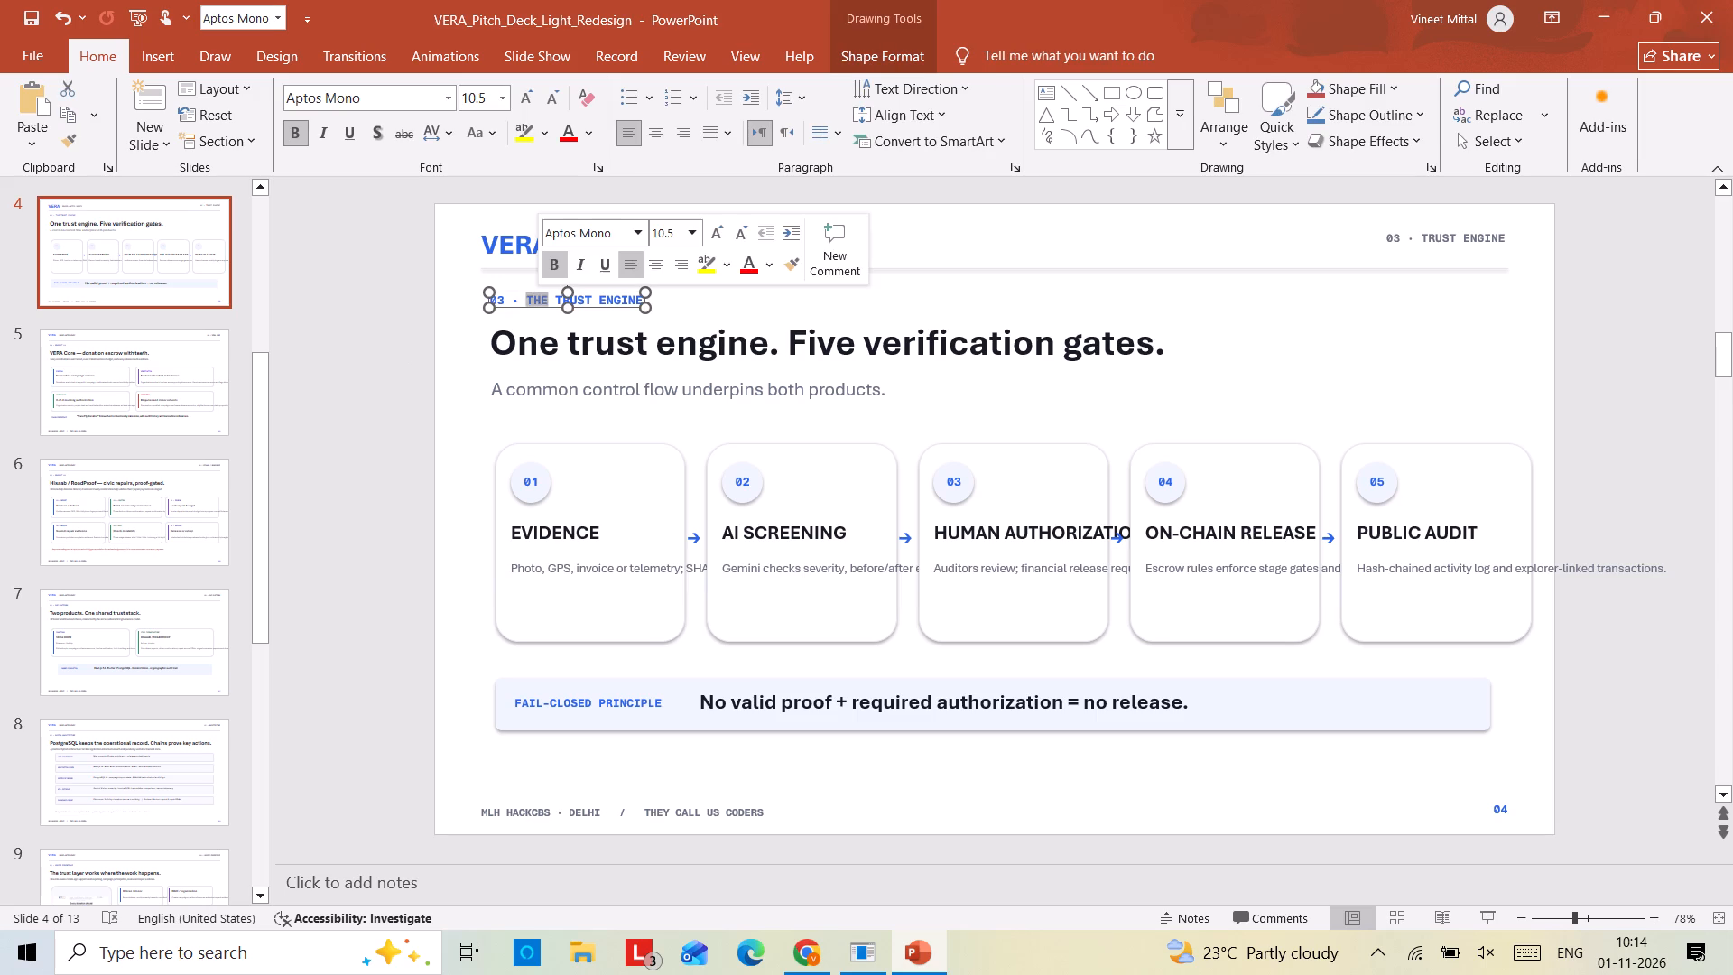
left_click(531, 104)
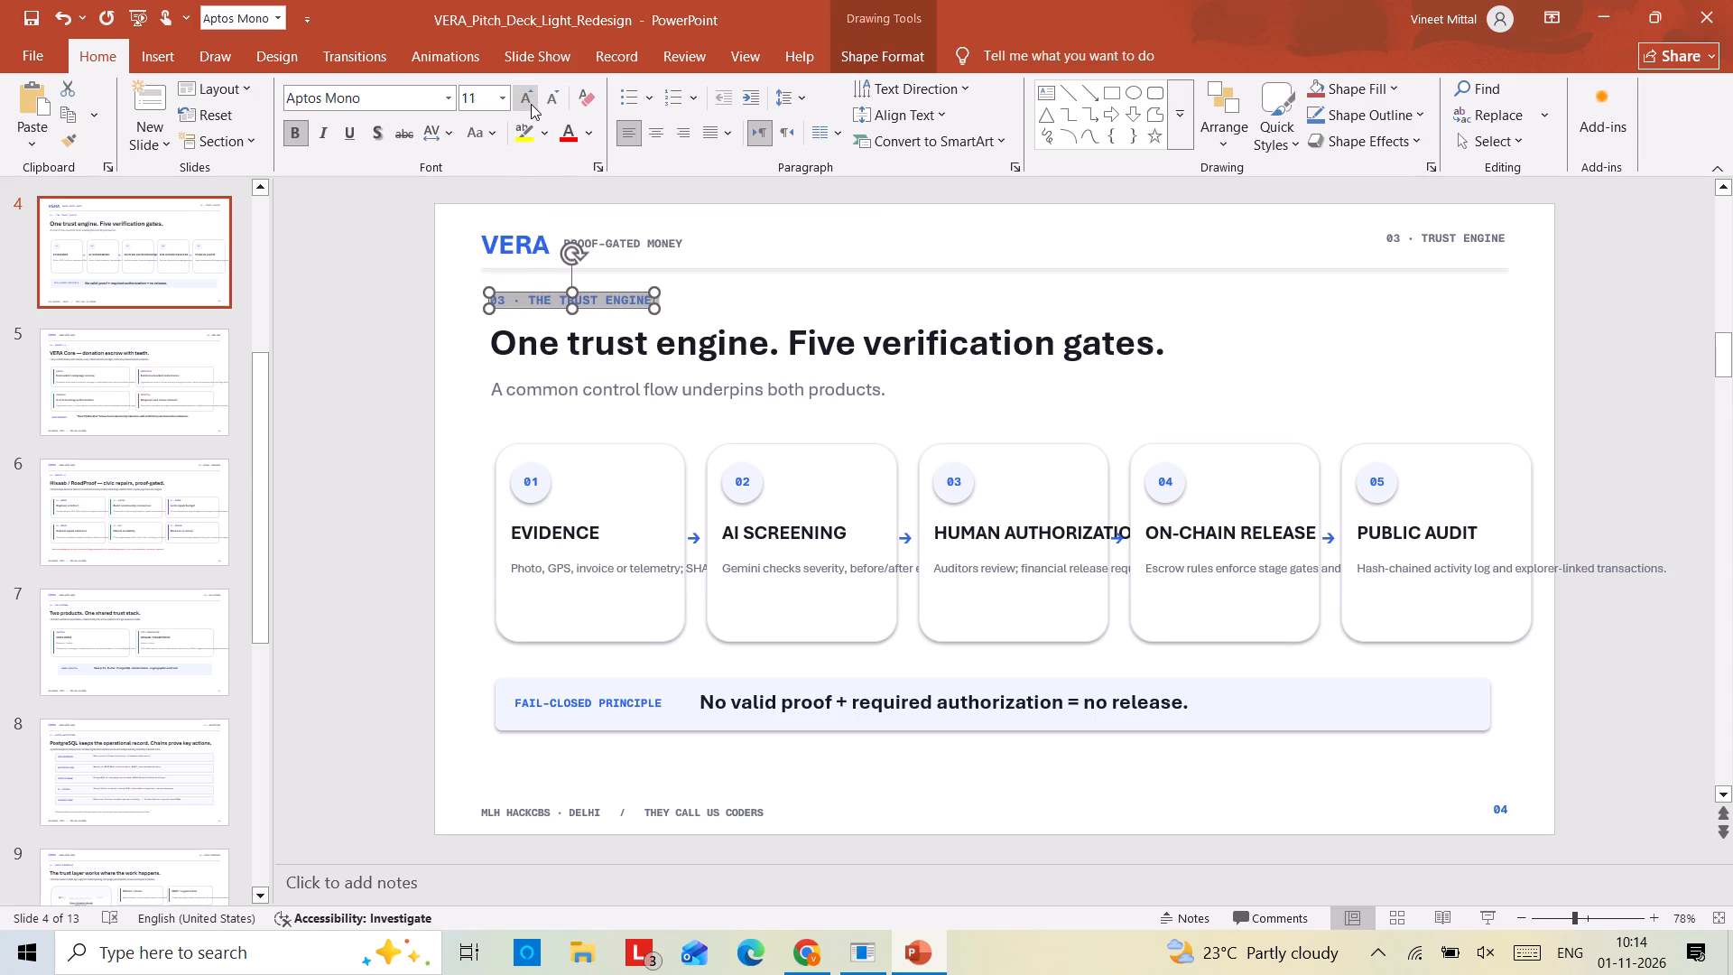
left_click(531, 104)
left_click(375, 334)
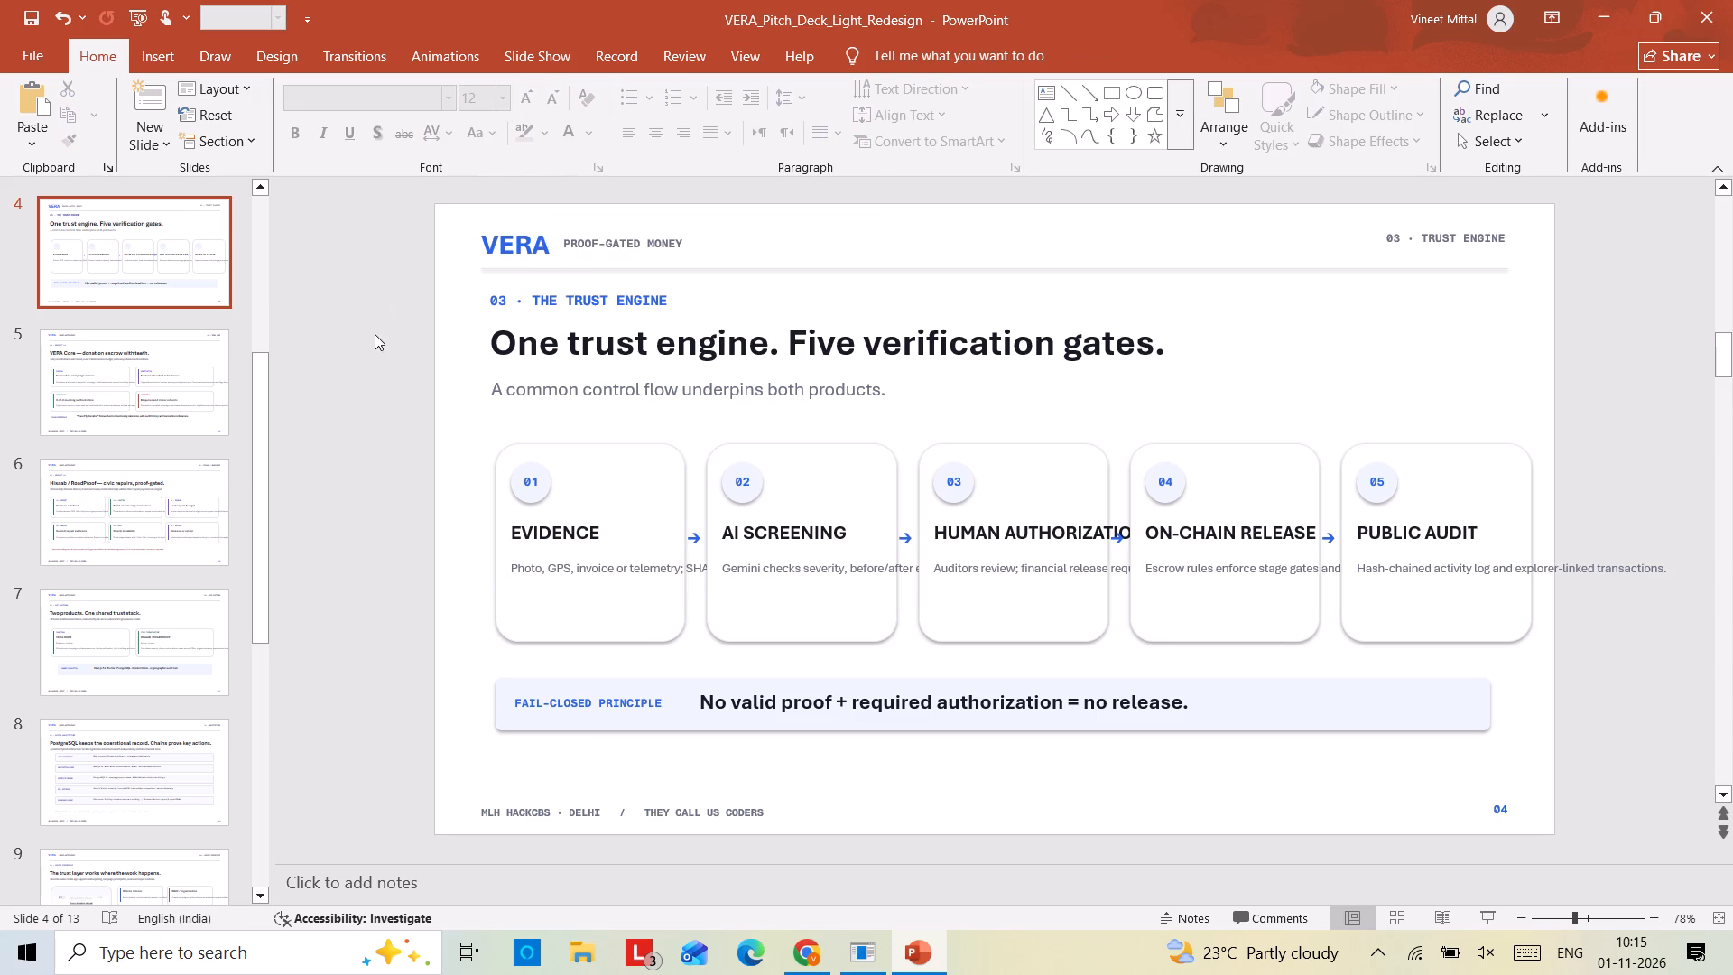
Narrow the description boxes of the EVIDENCE, AI SCREENING and HUMAN AUTHORIZATION gates so each text wraps onto three lines inside its card.
left_click(654, 567)
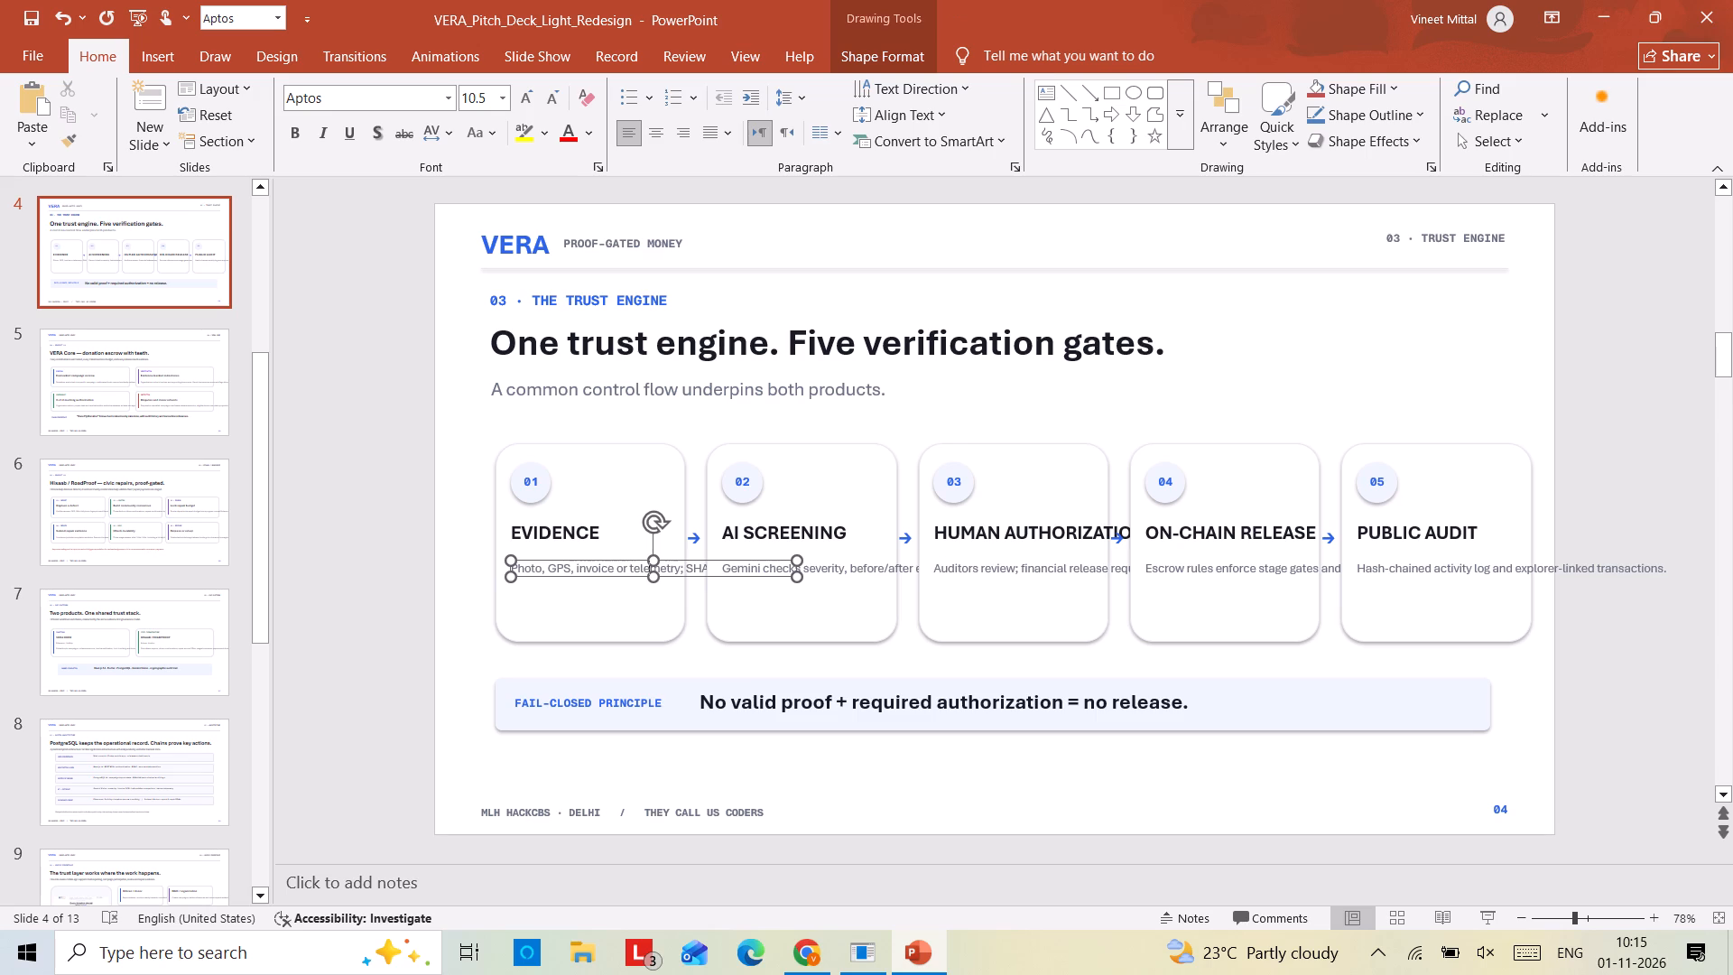
left_click_drag(798, 577, 785, 580)
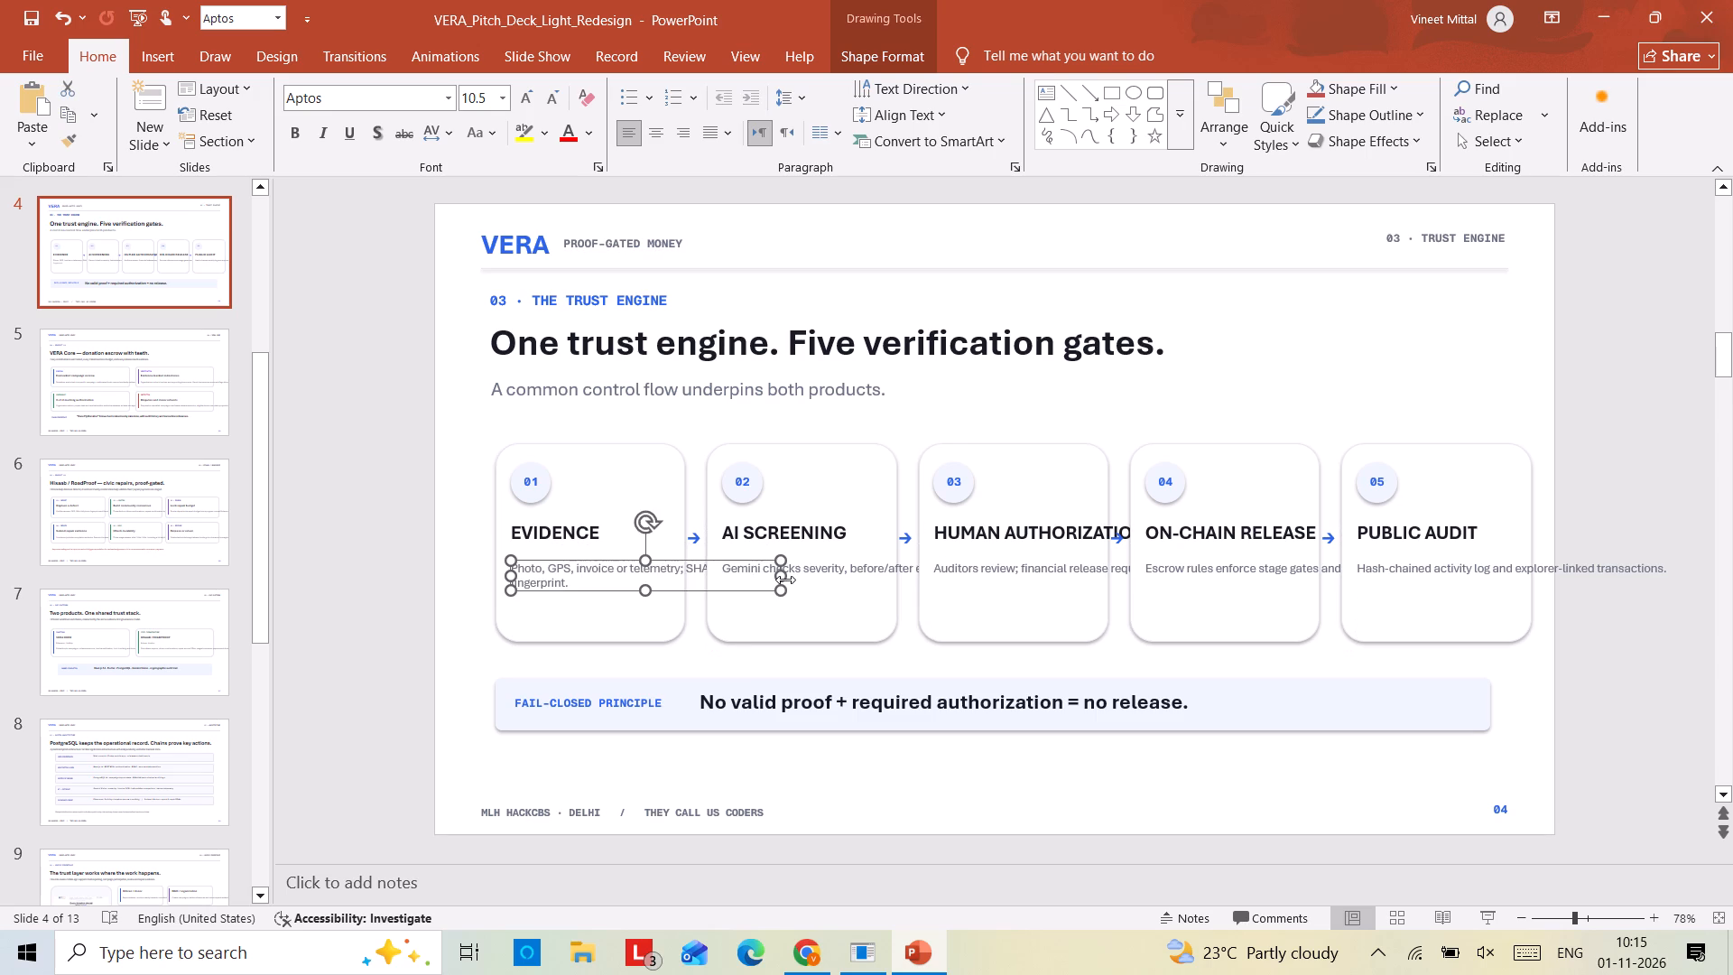
left_click(785, 580)
left_click_drag(778, 578, 709, 595)
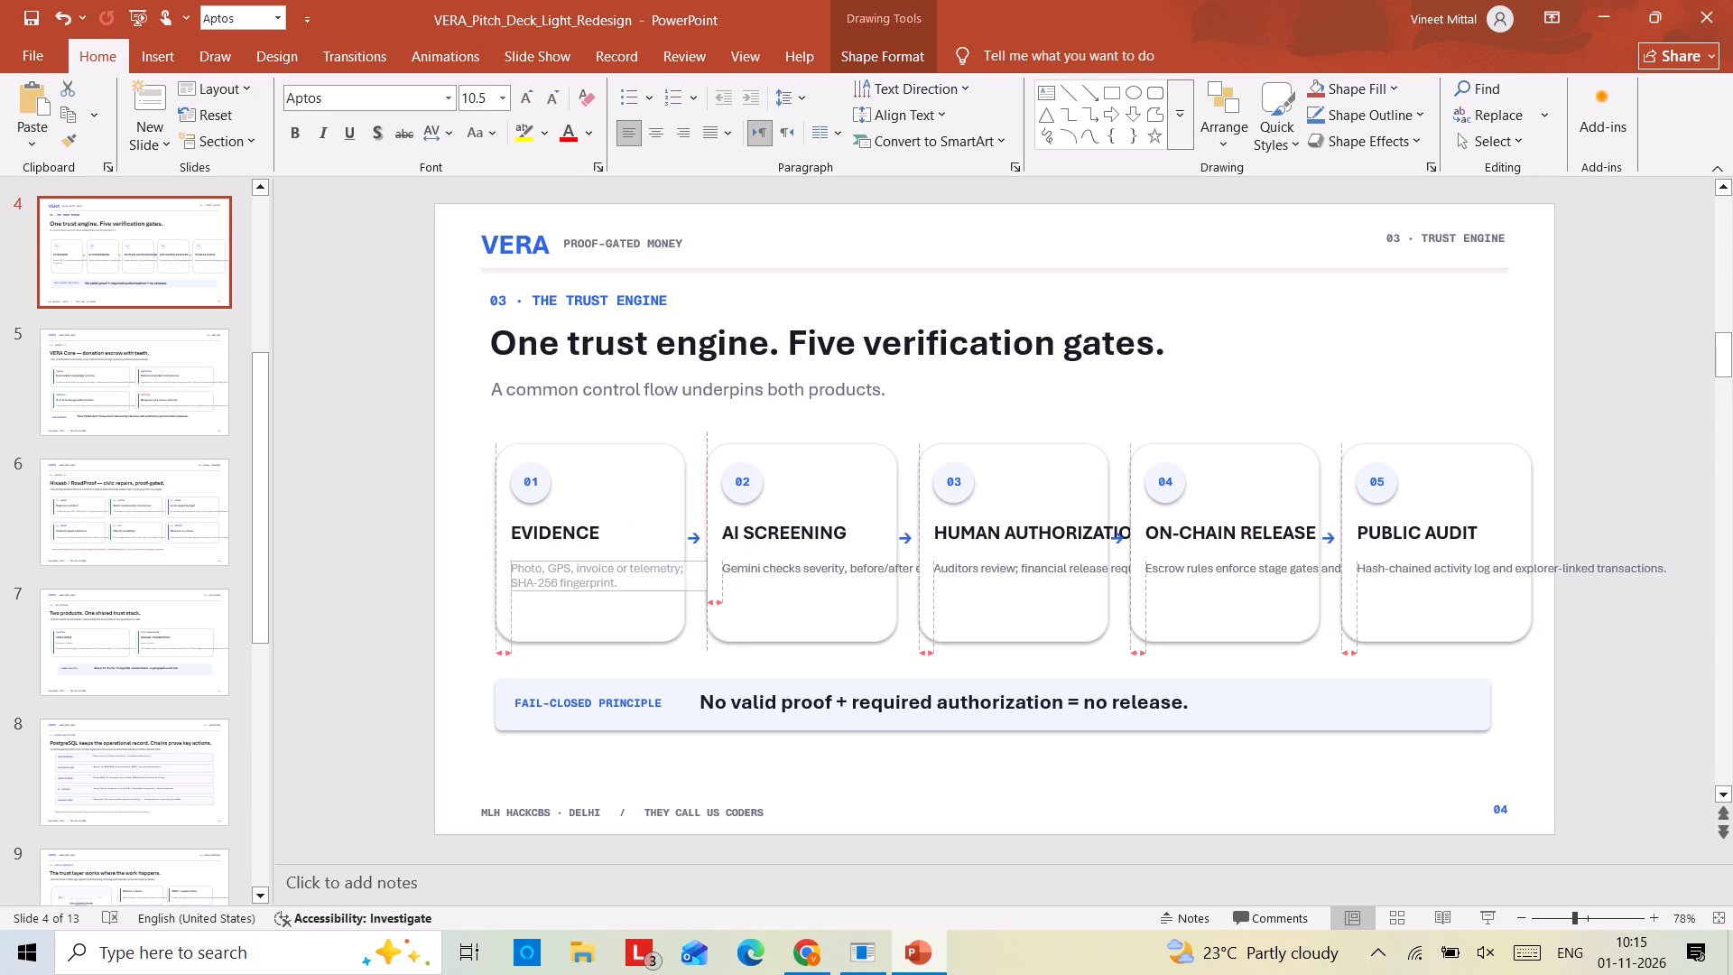
left_click_drag(709, 595, 672, 600)
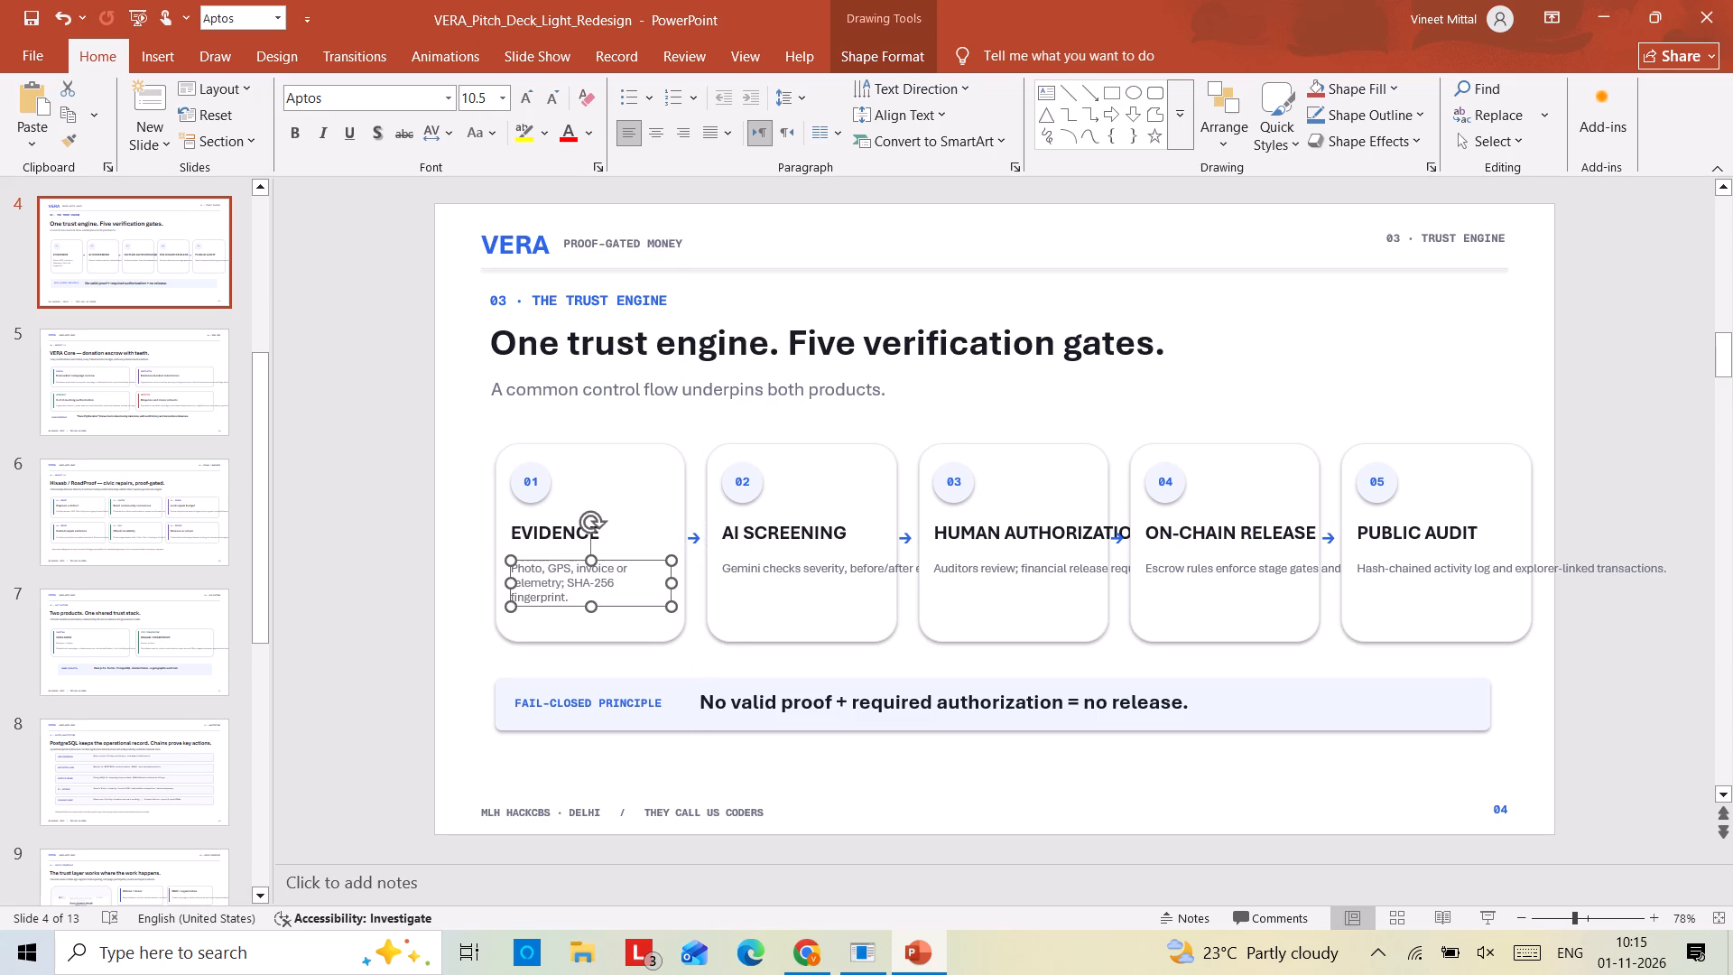
left_click(836, 566)
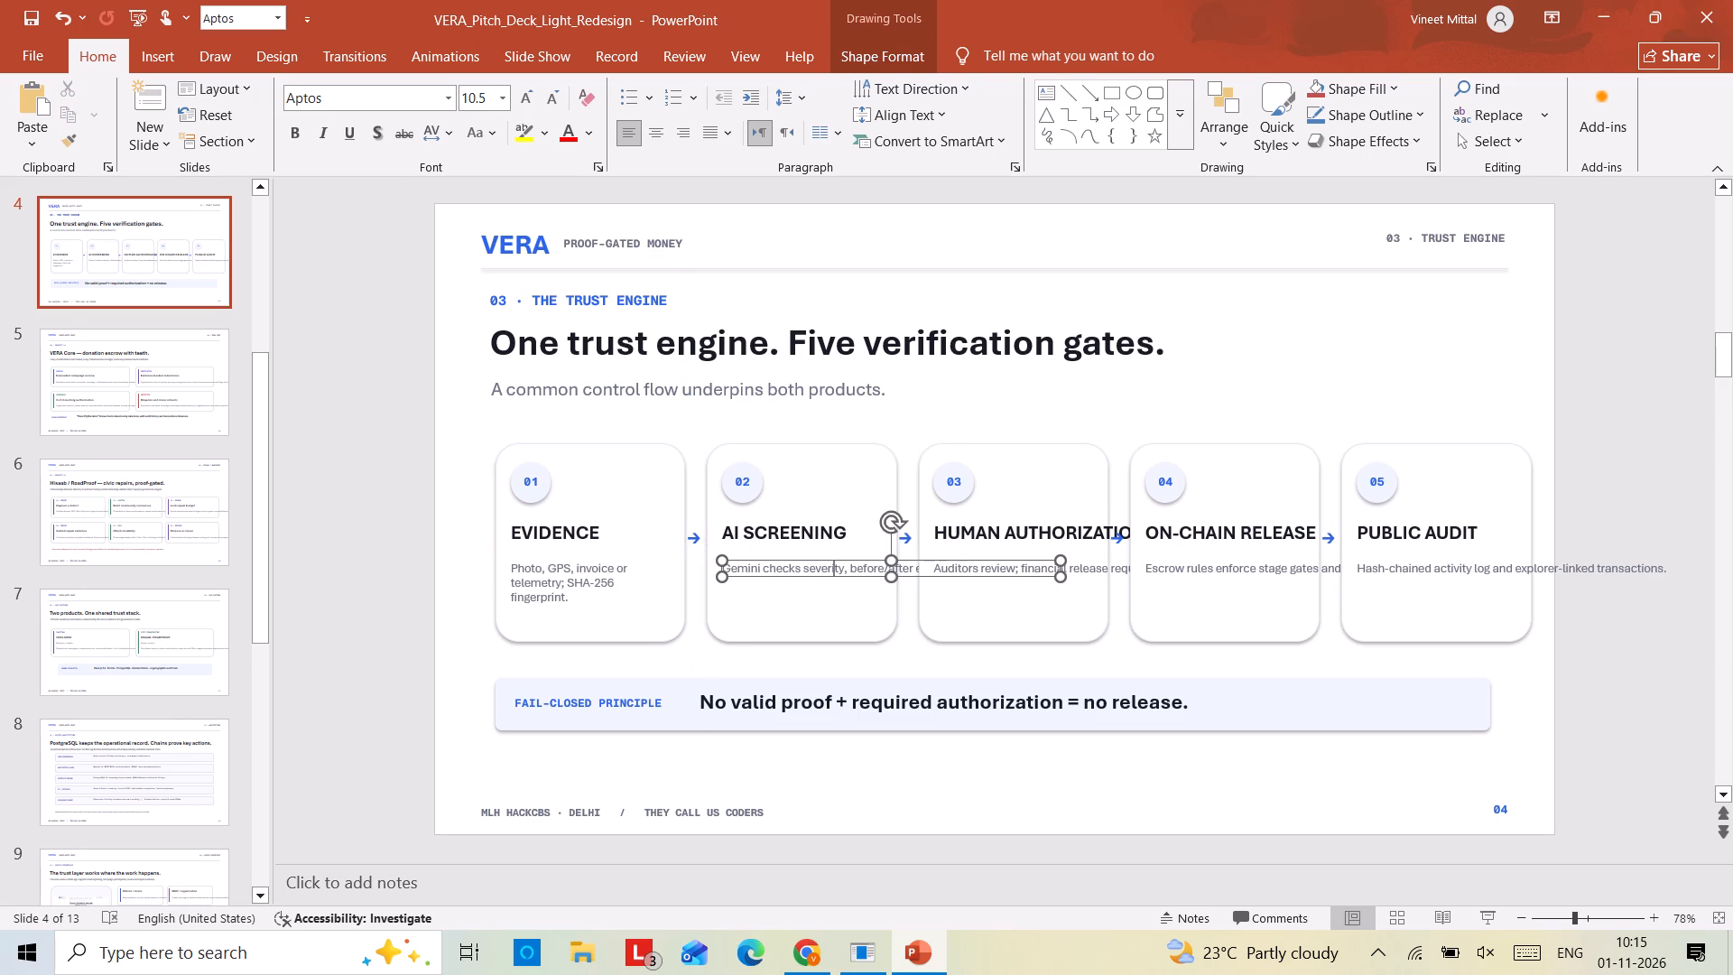
left_click_drag(1061, 577, 888, 609)
left_click(1051, 569)
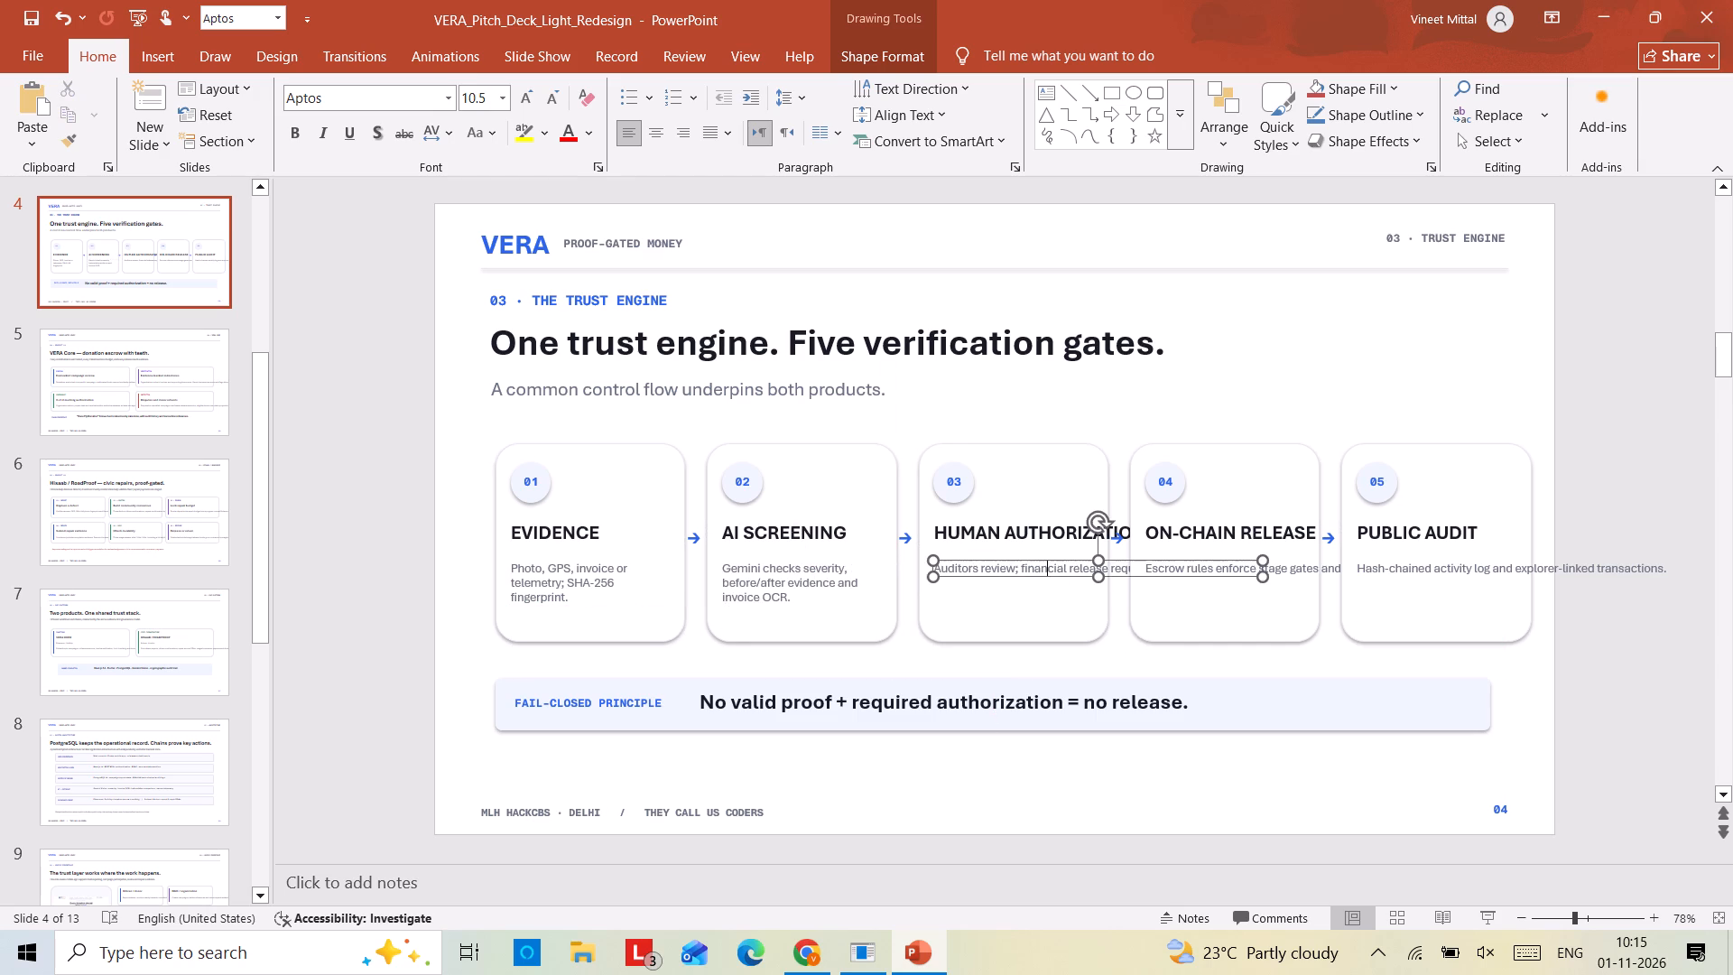
left_click_drag(1265, 582, 1081, 607)
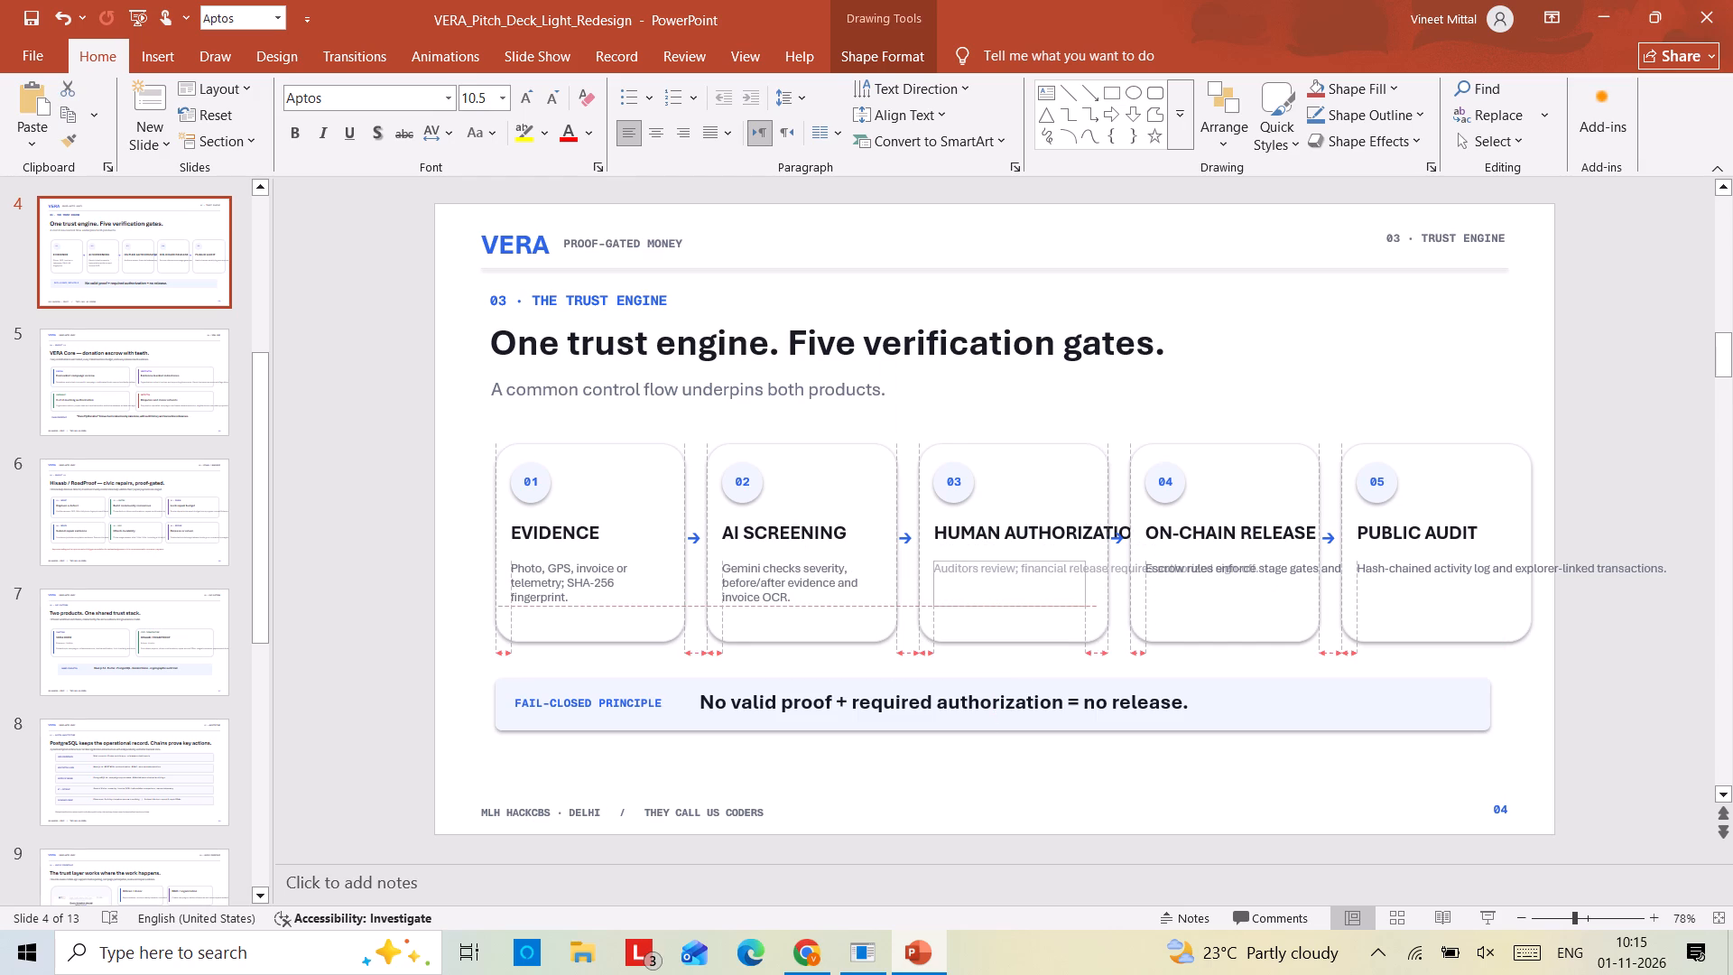
left_click_drag(1081, 607, 1094, 606)
Wrap the HUMAN AUTHORIZATION heading onto two lines inside its card and move the card's description down below it.
left_click(1083, 536)
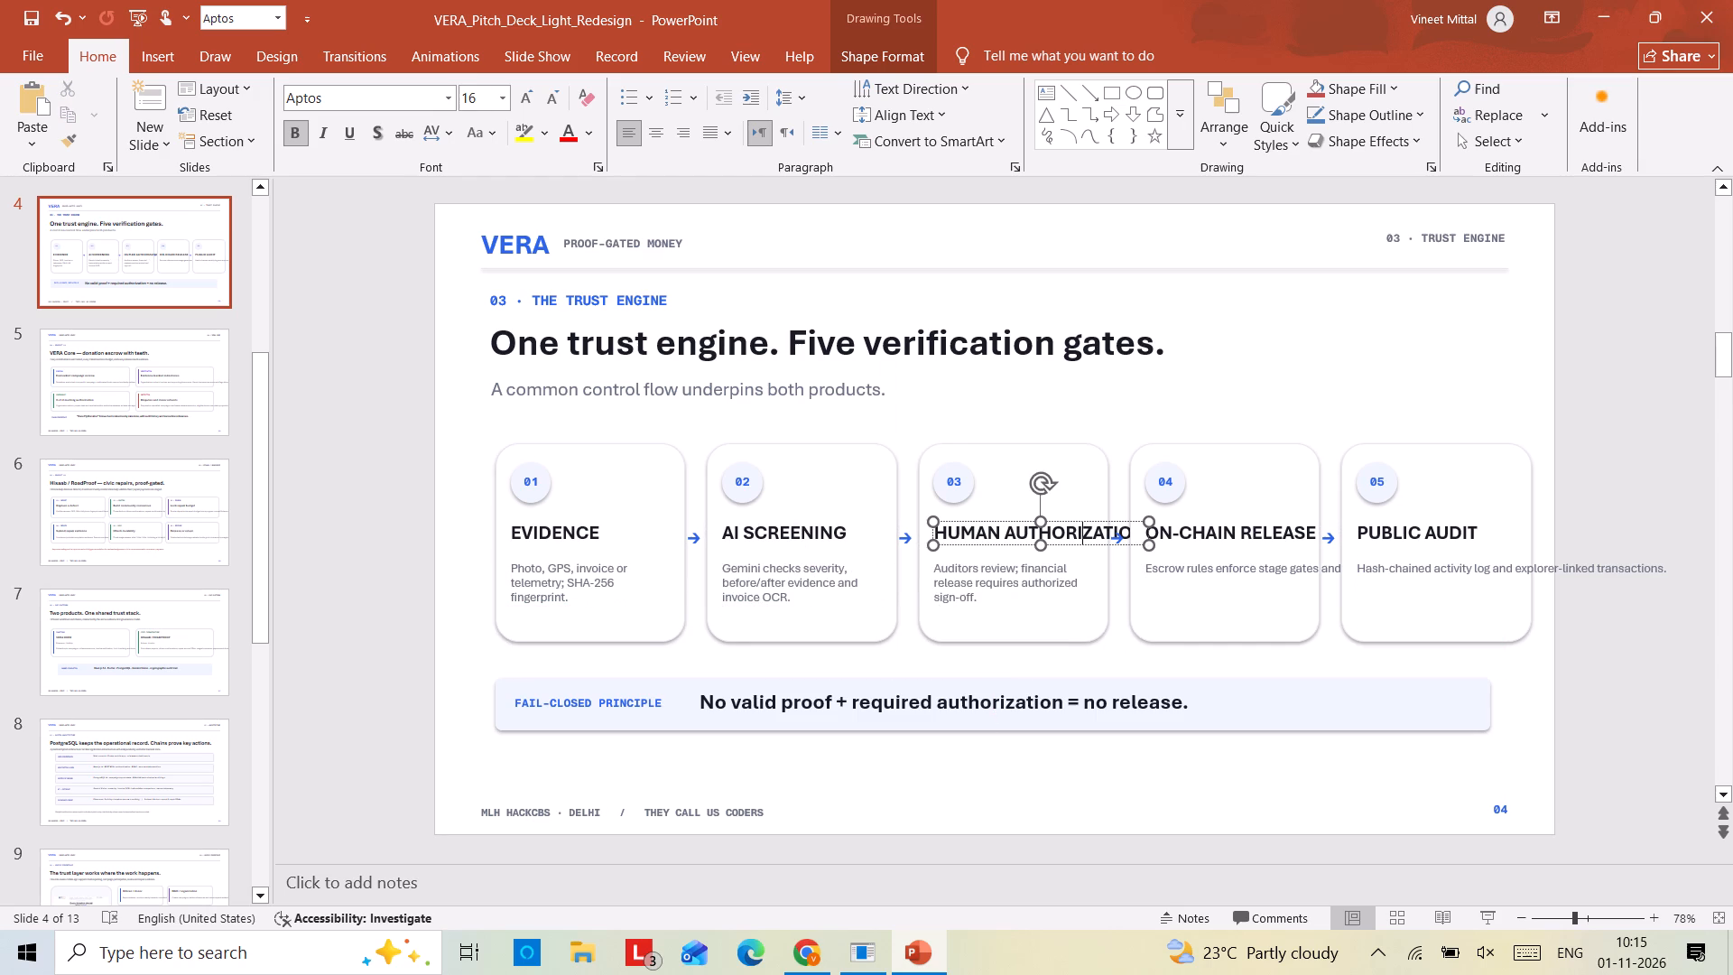
left_click_drag(1148, 539, 1097, 547)
left_click(1023, 602)
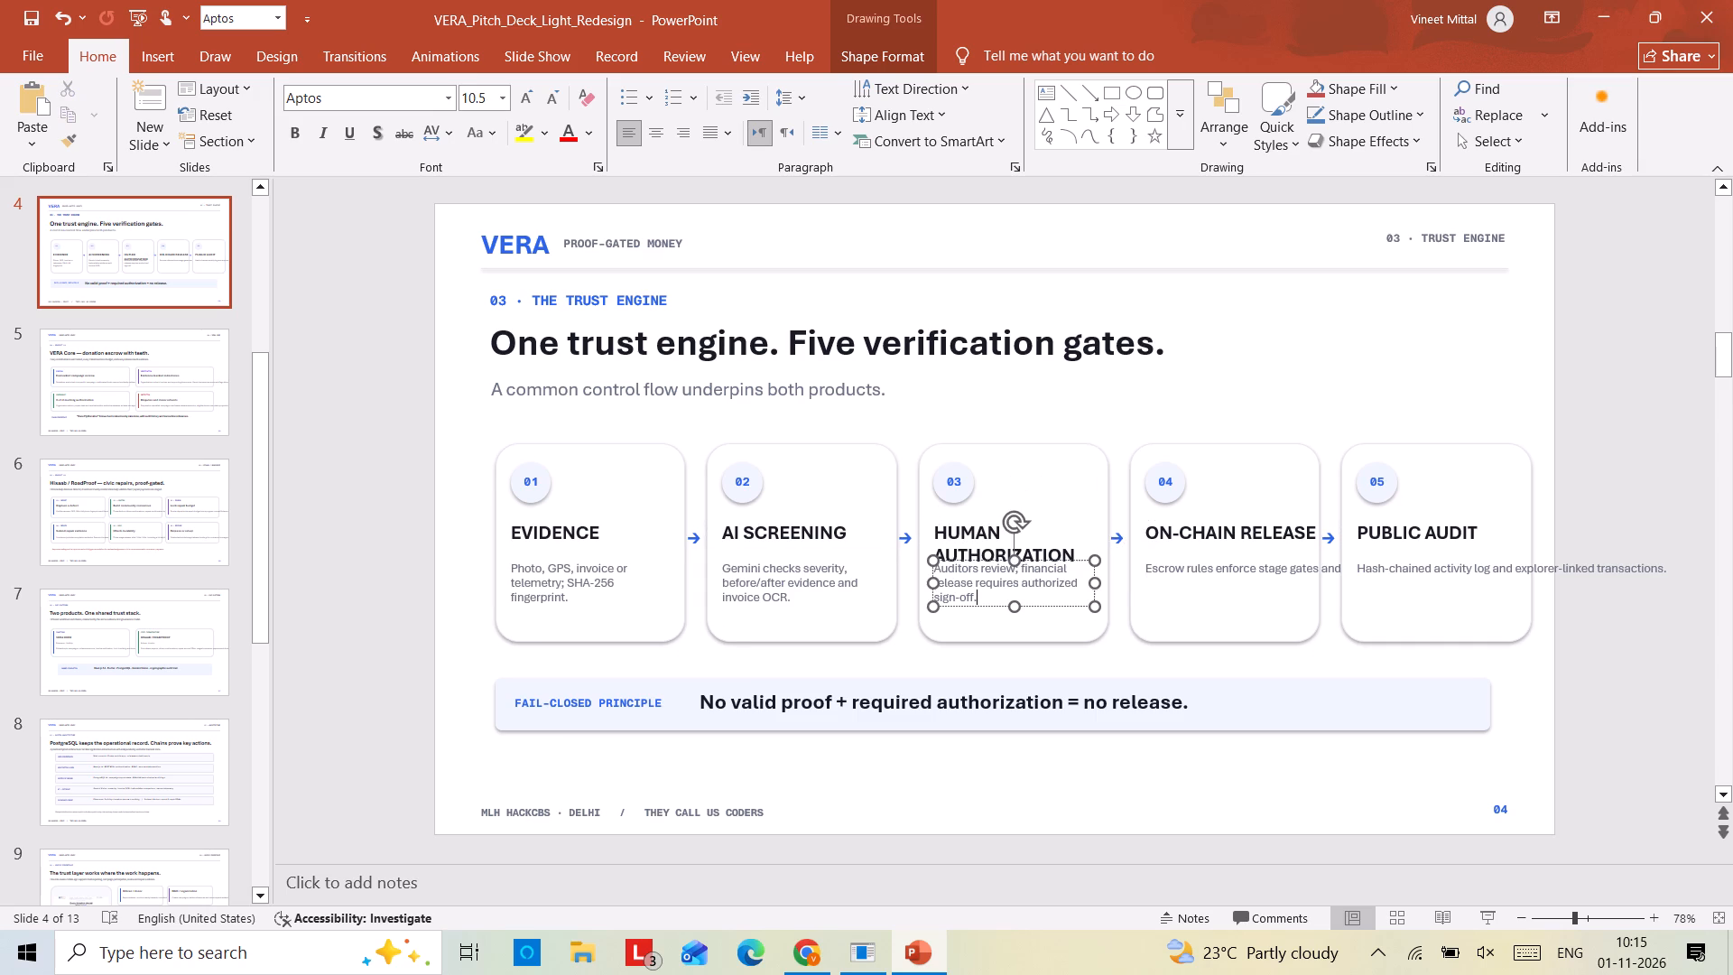
left_click_drag(1047, 604, 1047, 614)
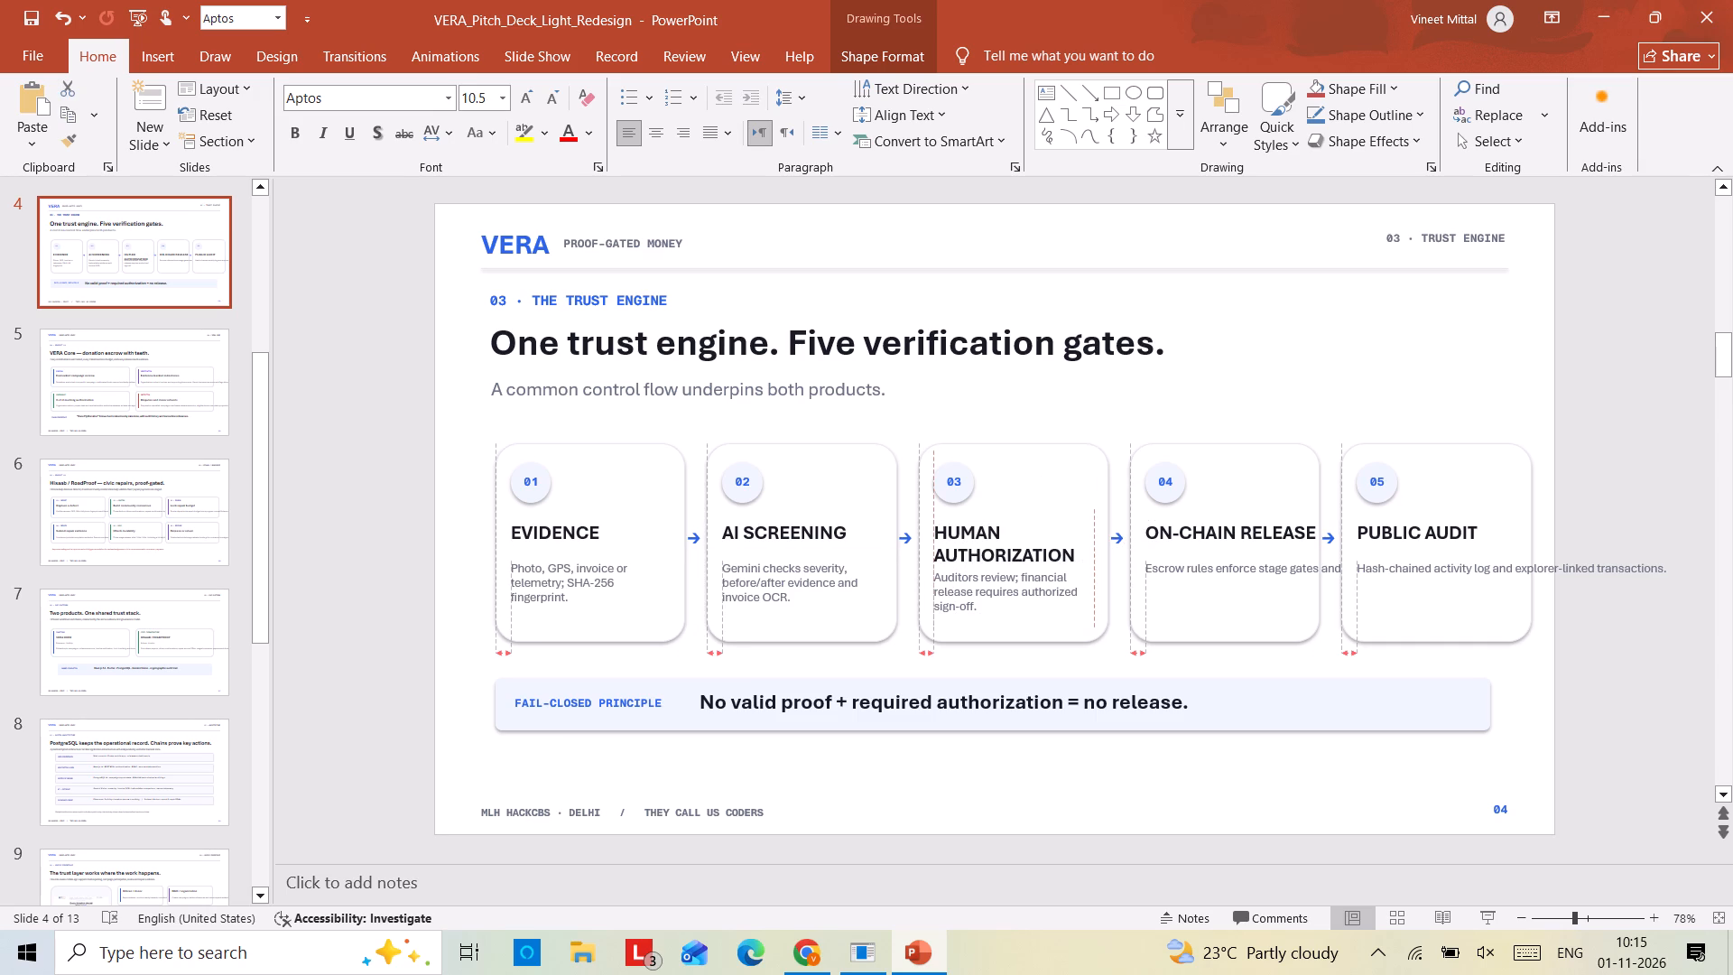
left_click_drag(1047, 614, 1047, 612)
Lower the AI SCREENING and EVIDENCE descriptions to line up with the HUMAN AUTHORIZATION one, widening the EVIDENCE text box to fit two lines.
left_click(817, 581)
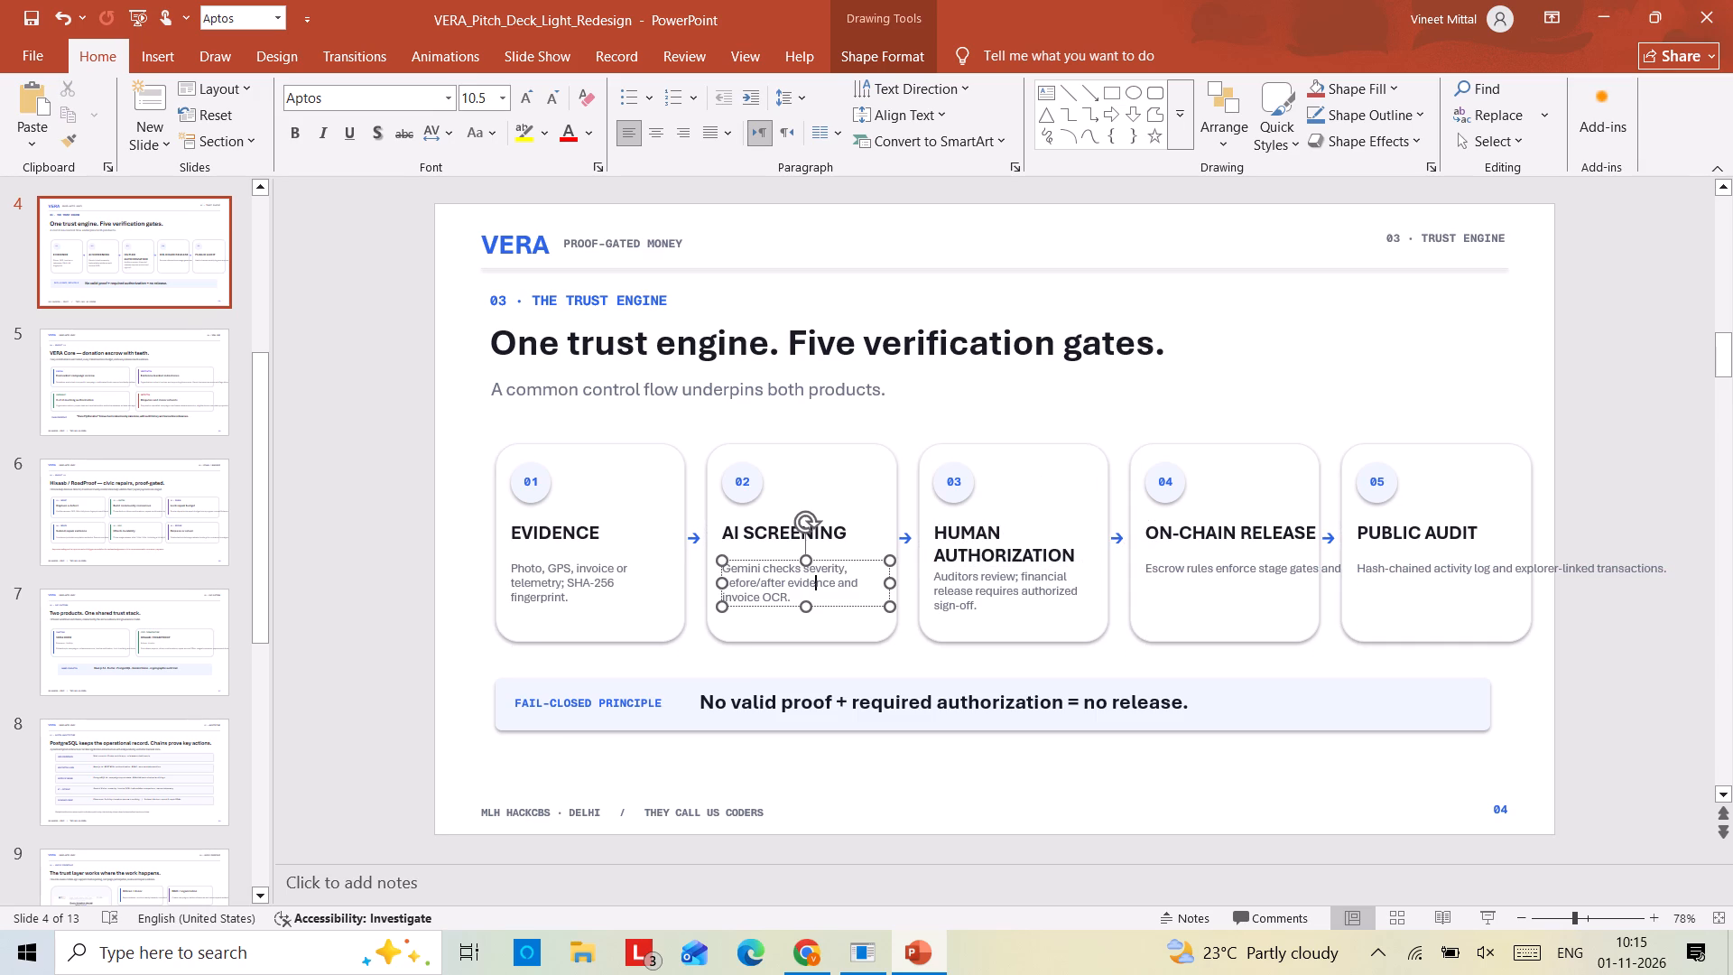
left_click(839, 603)
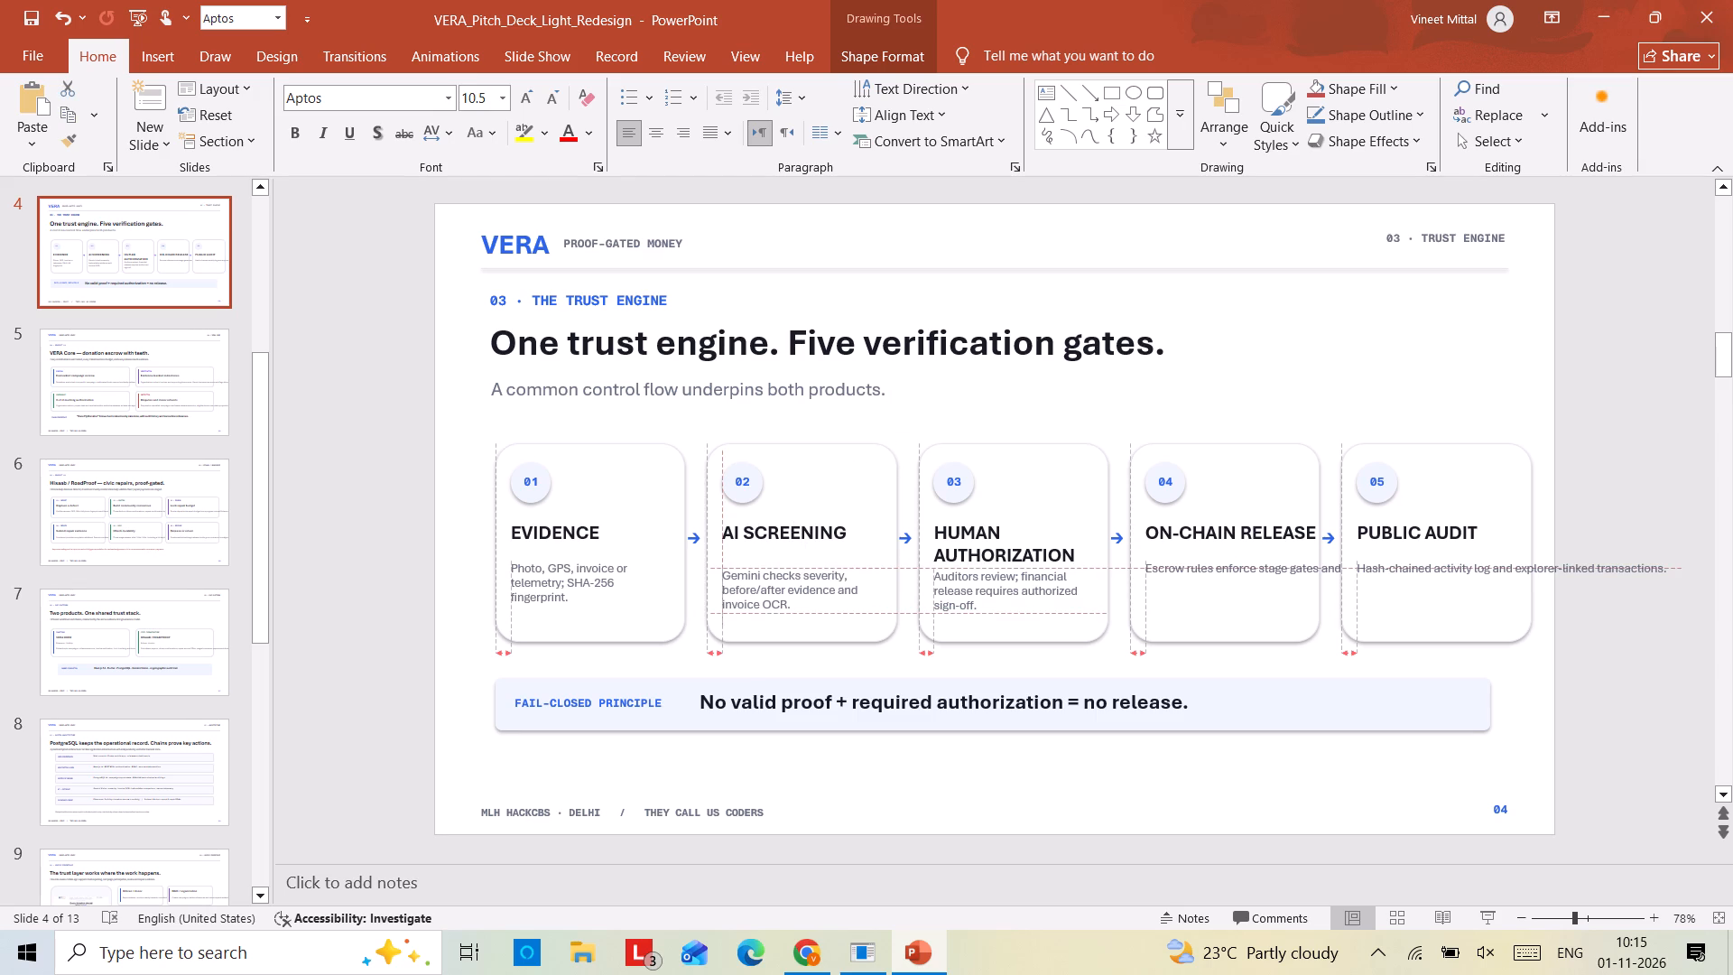
left_click(581, 589)
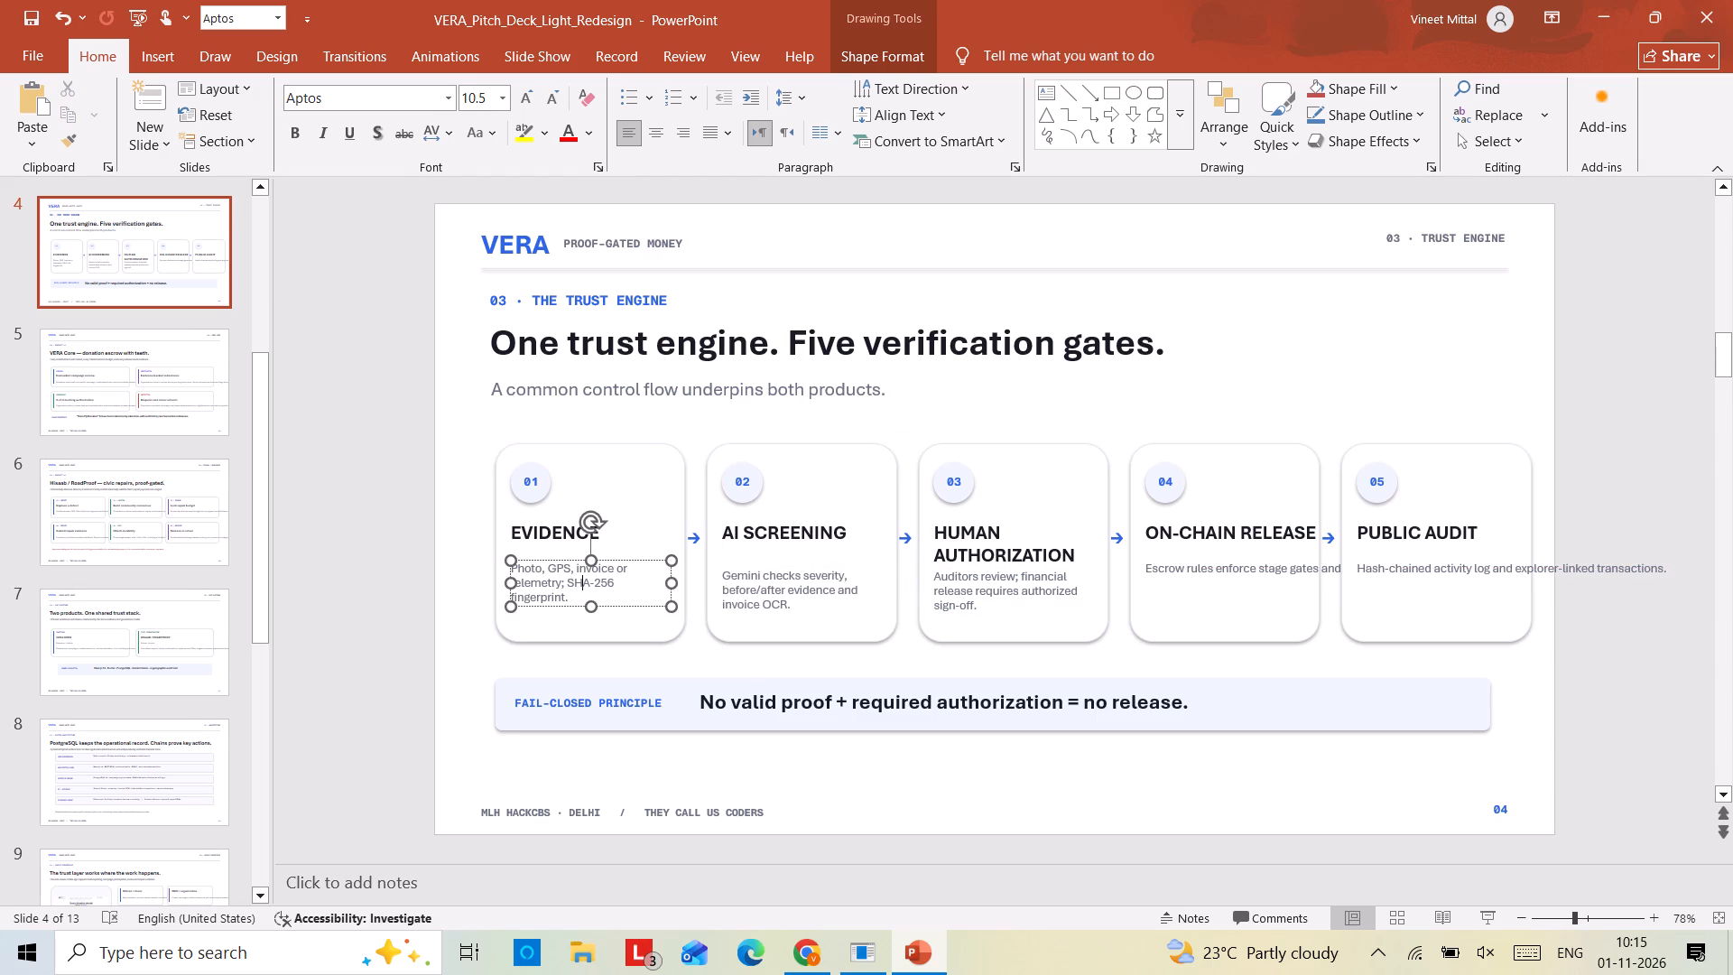
left_click(671, 581)
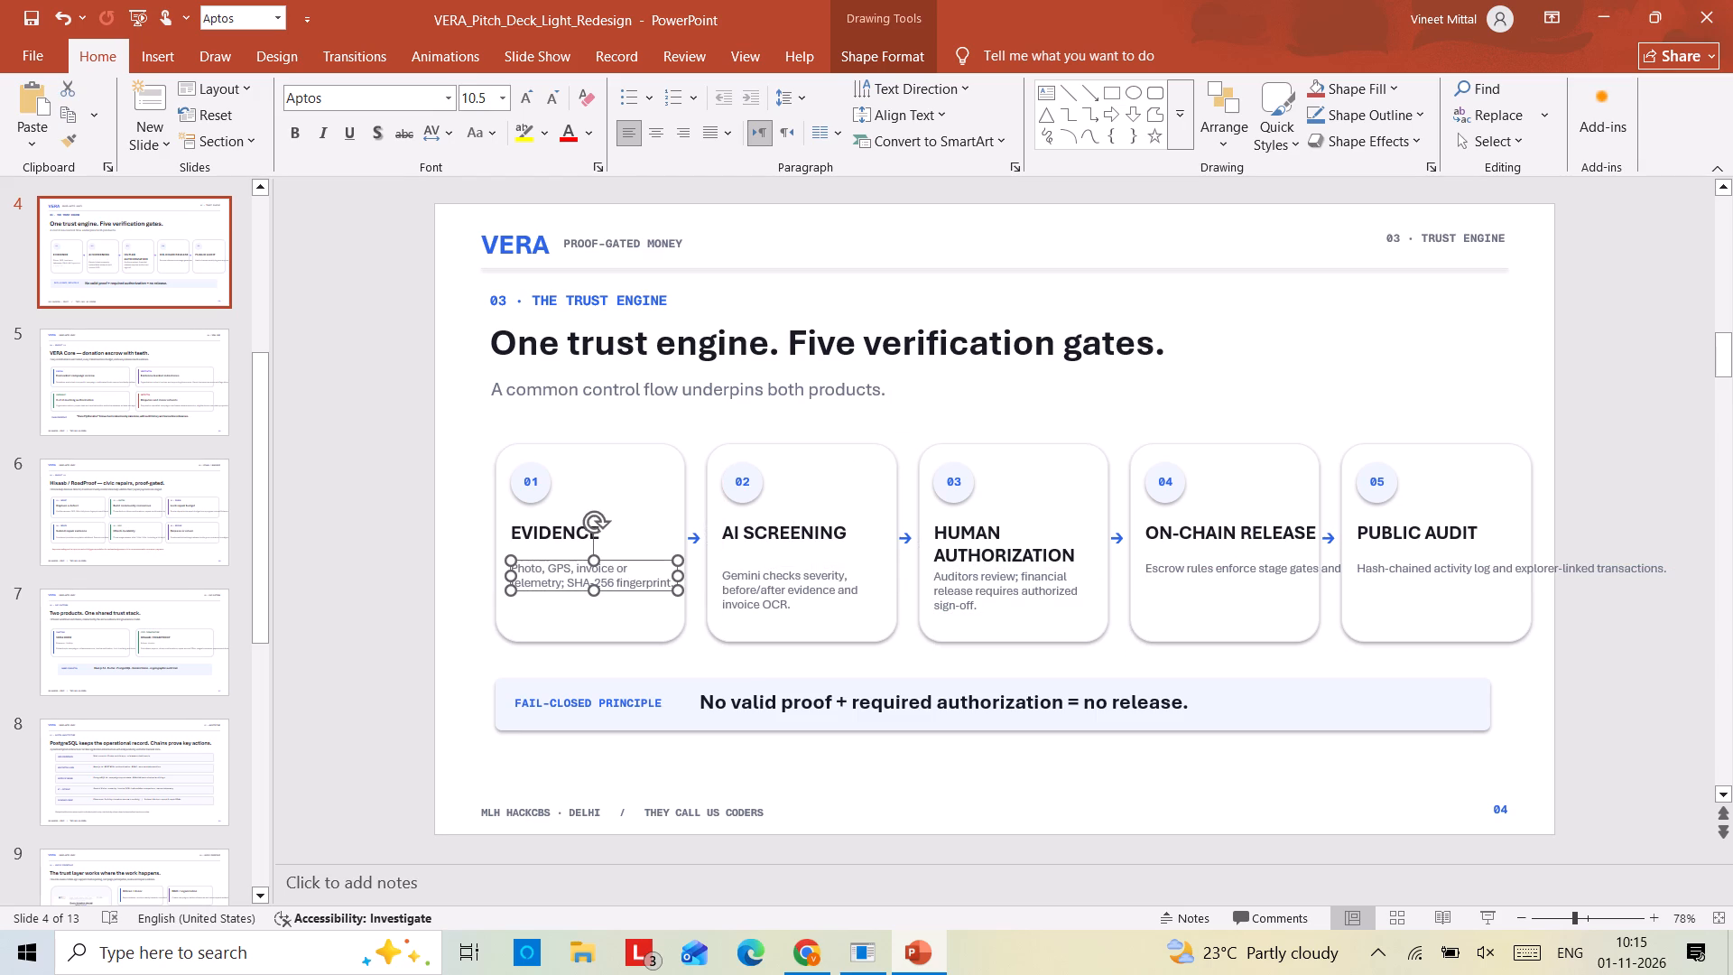
left_click(649, 590)
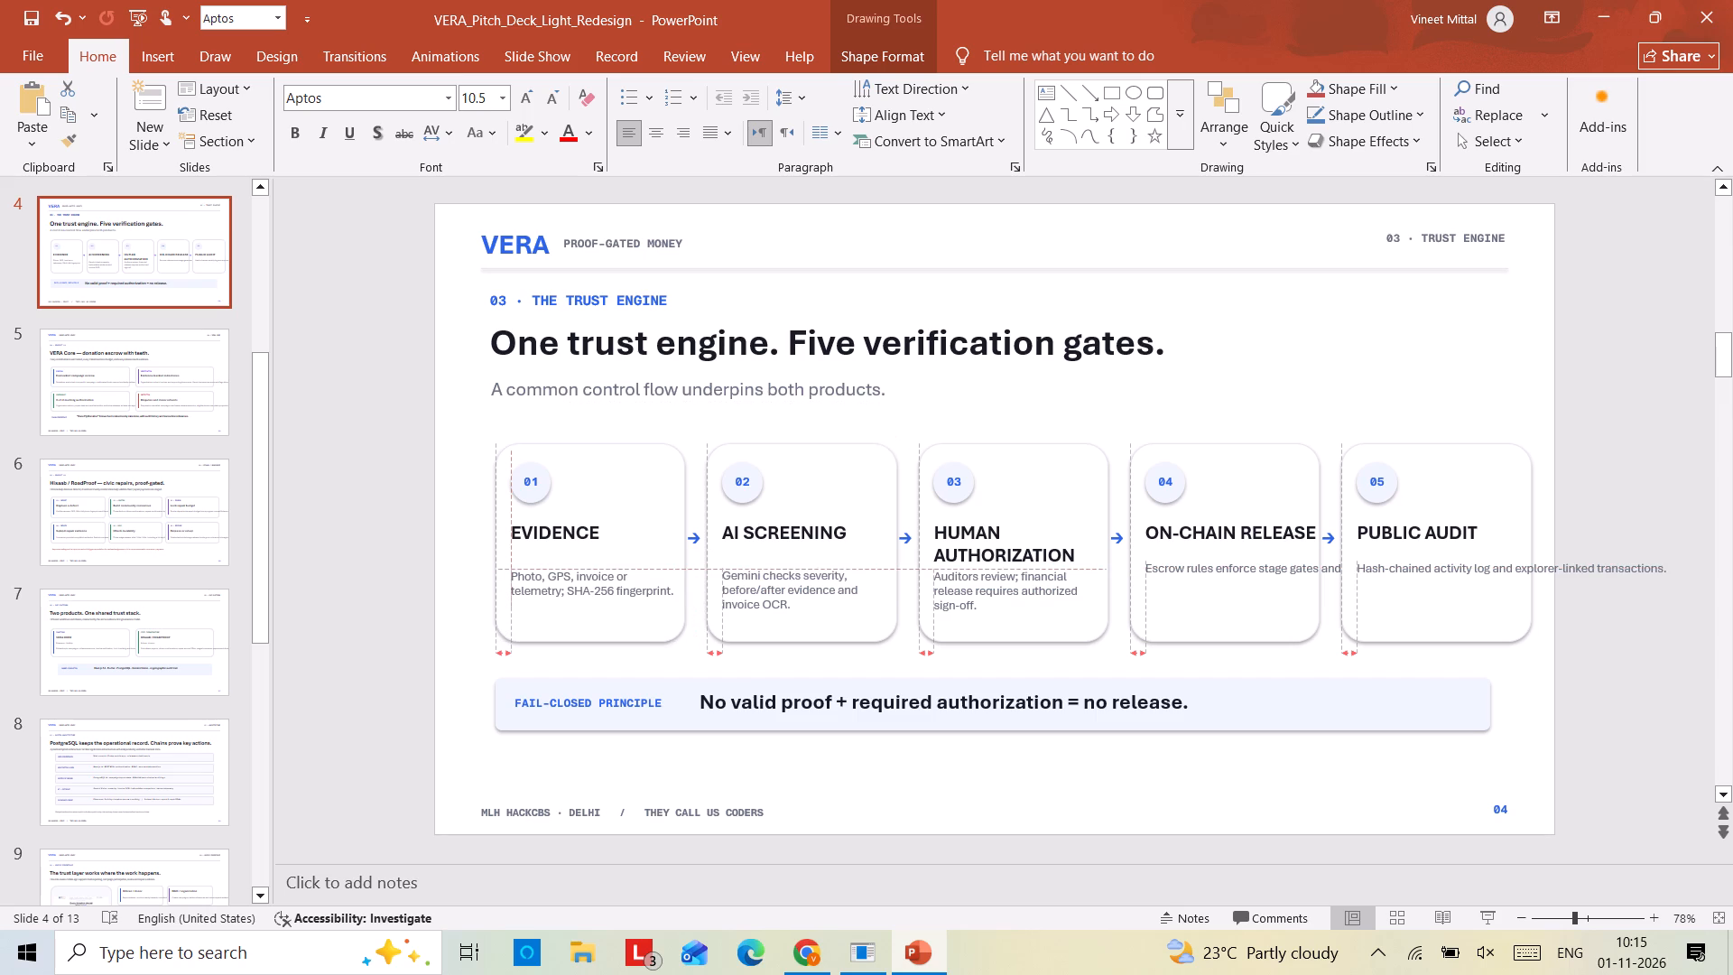
Wrap the ON-CHAIN RELEASE description onto two lines inside its card and move it down level with the neighbouring descriptions.
left_click(1185, 567)
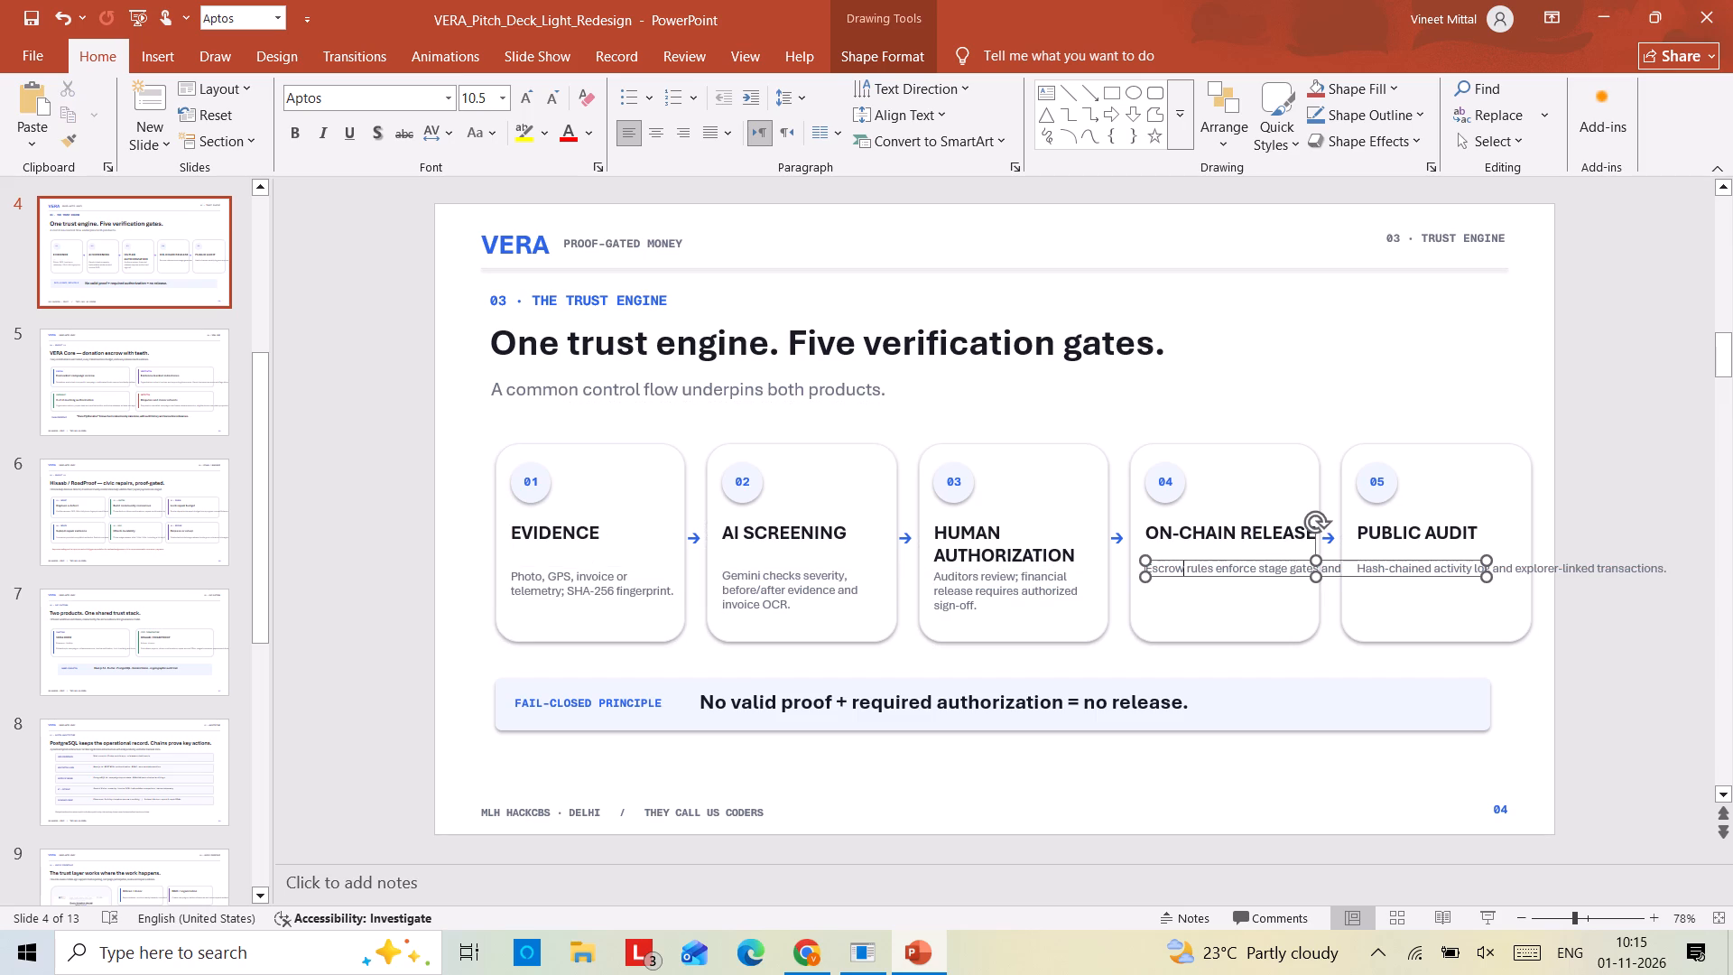
left_click_drag(1482, 580, 1485, 580)
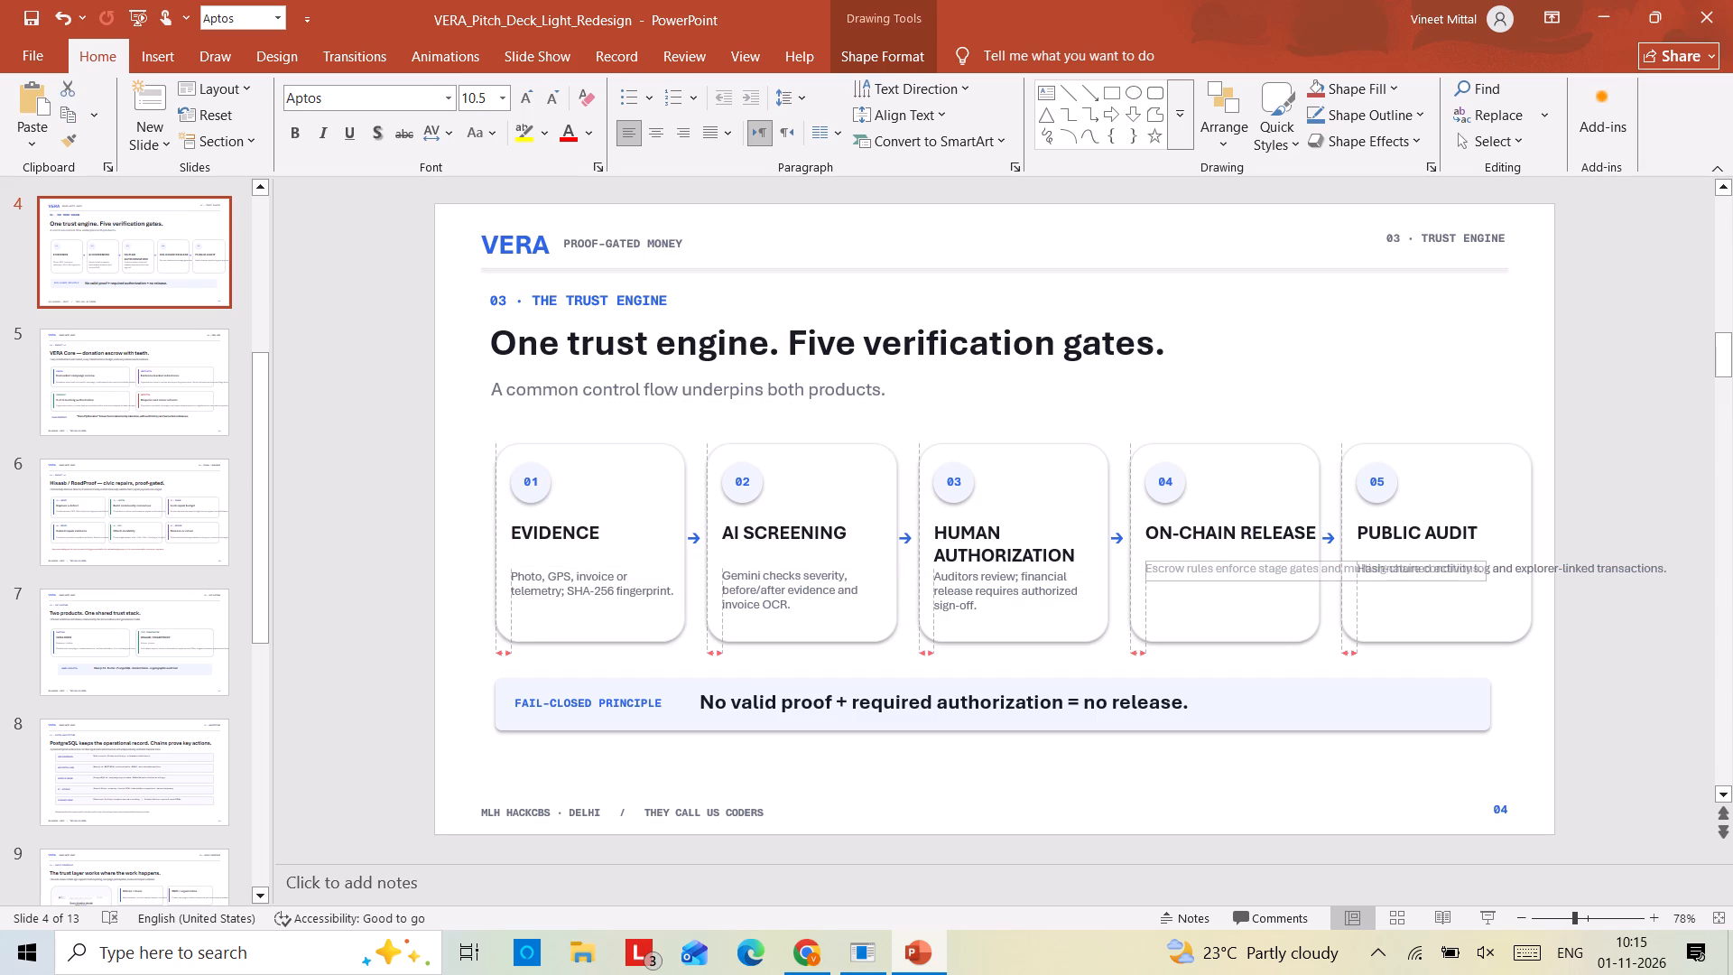
left_click_drag(1485, 580, 1317, 591)
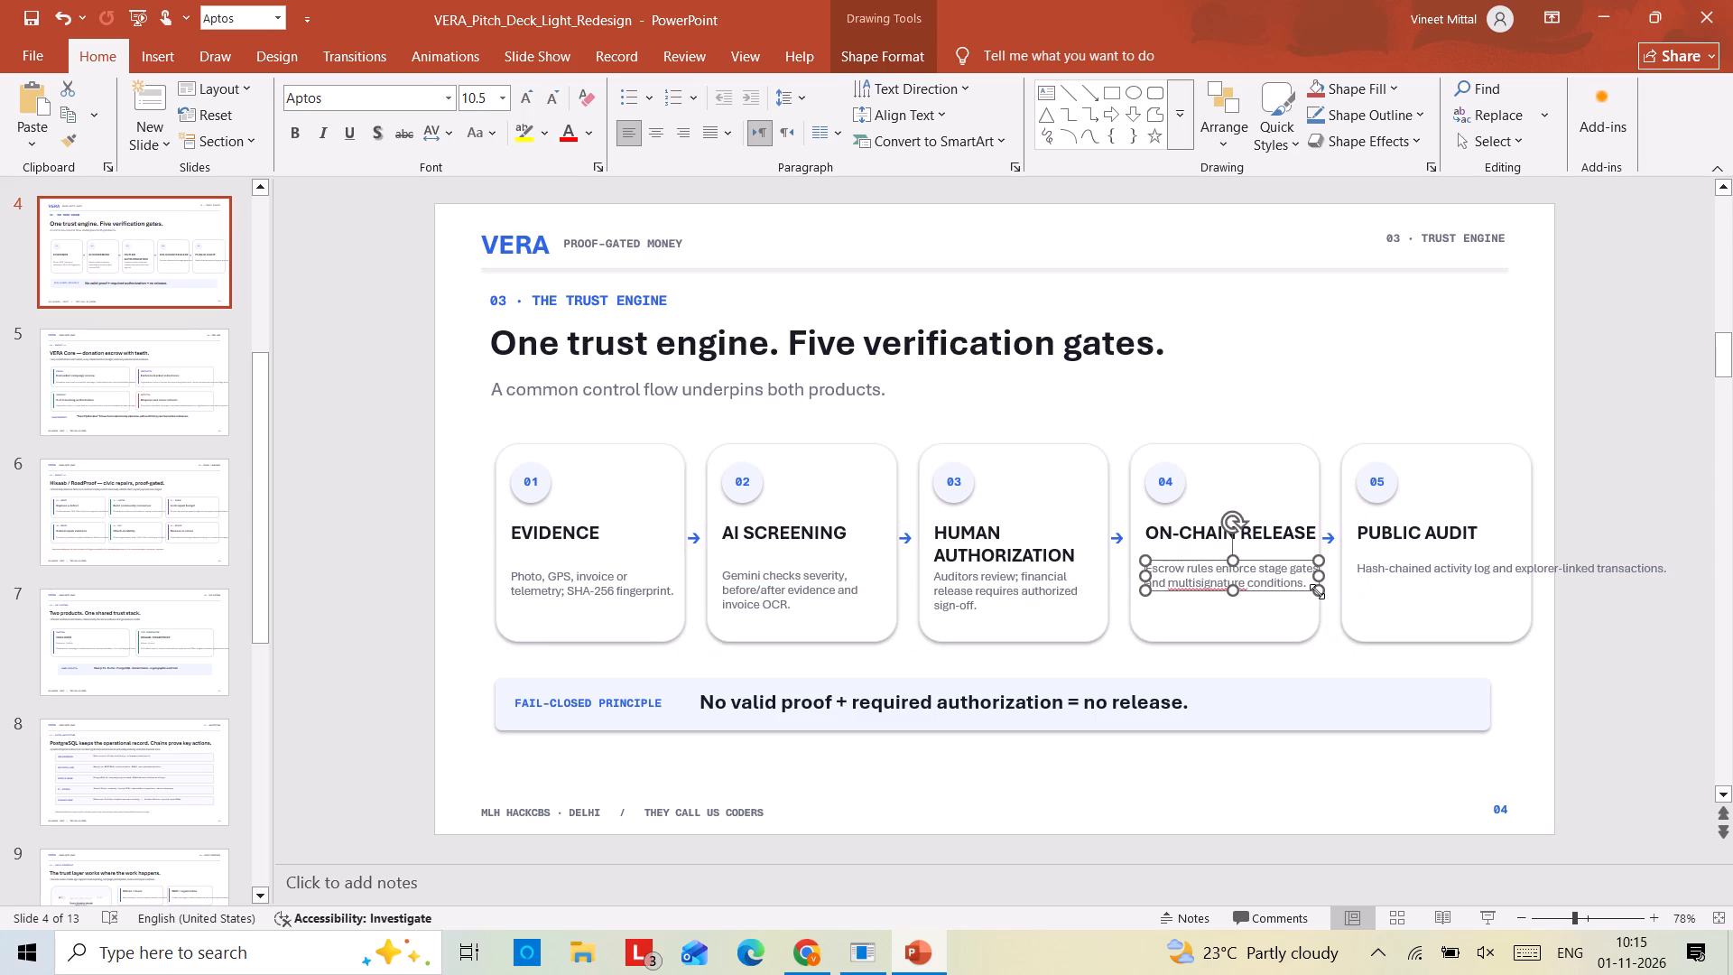
left_click_drag(1281, 590, 1281, 591)
left_click_drag(1281, 591, 1276, 599)
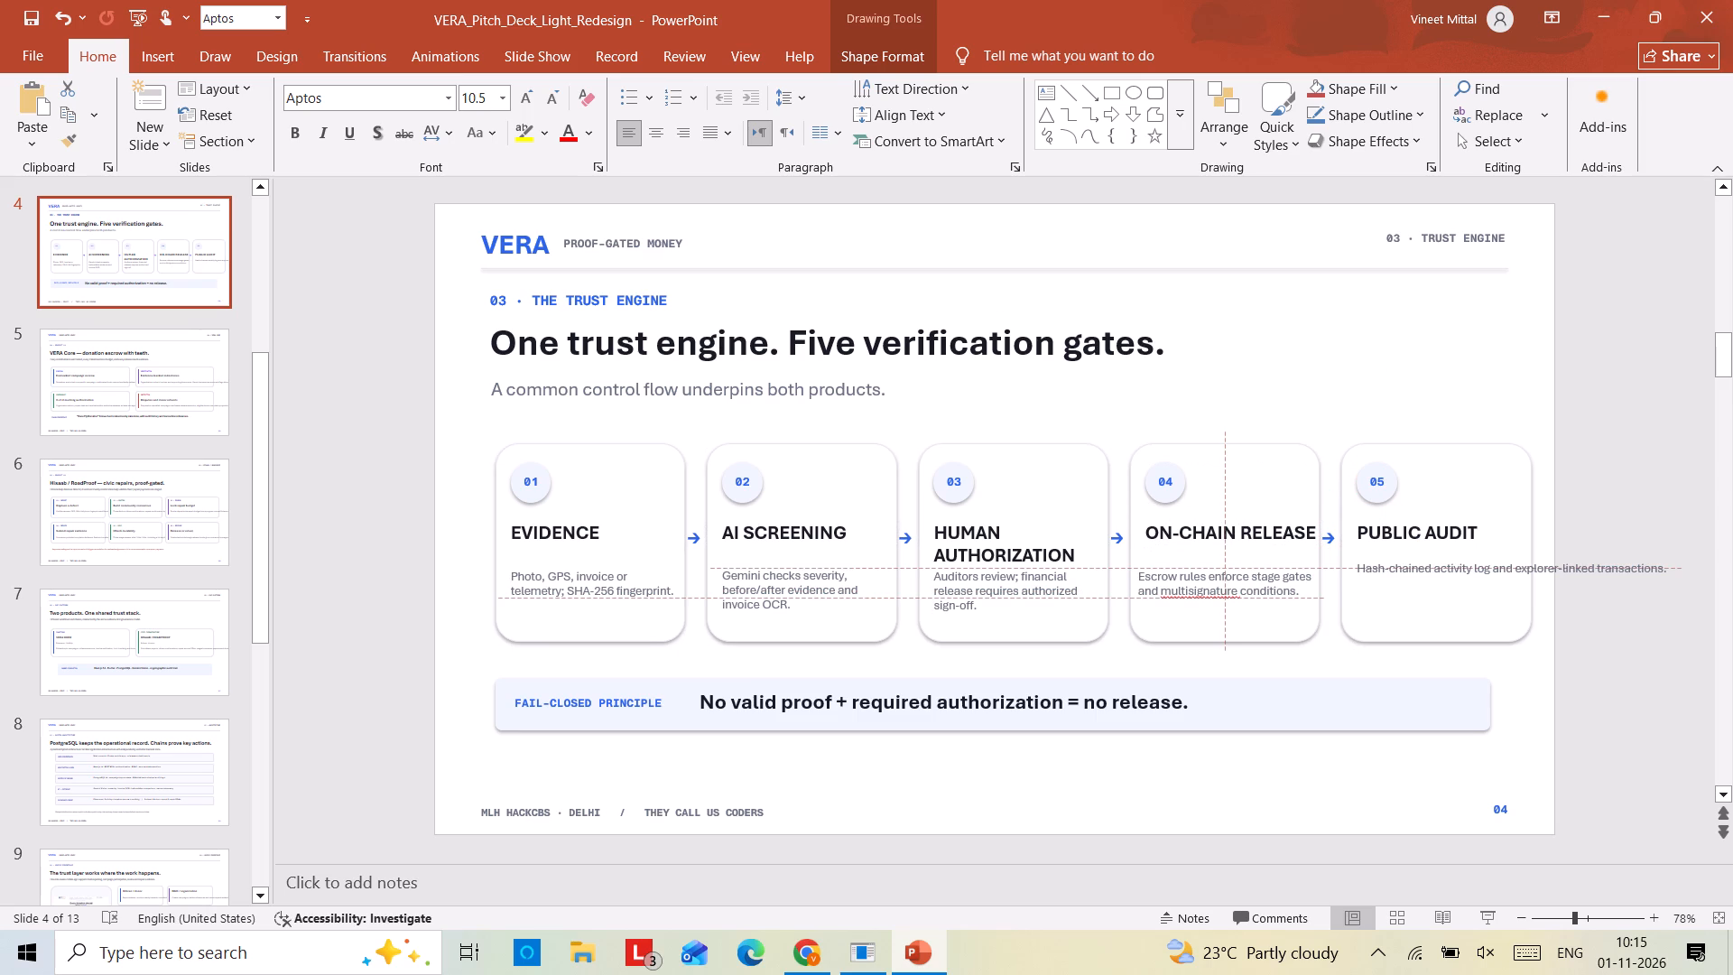
left_click_drag(1276, 599, 1276, 599)
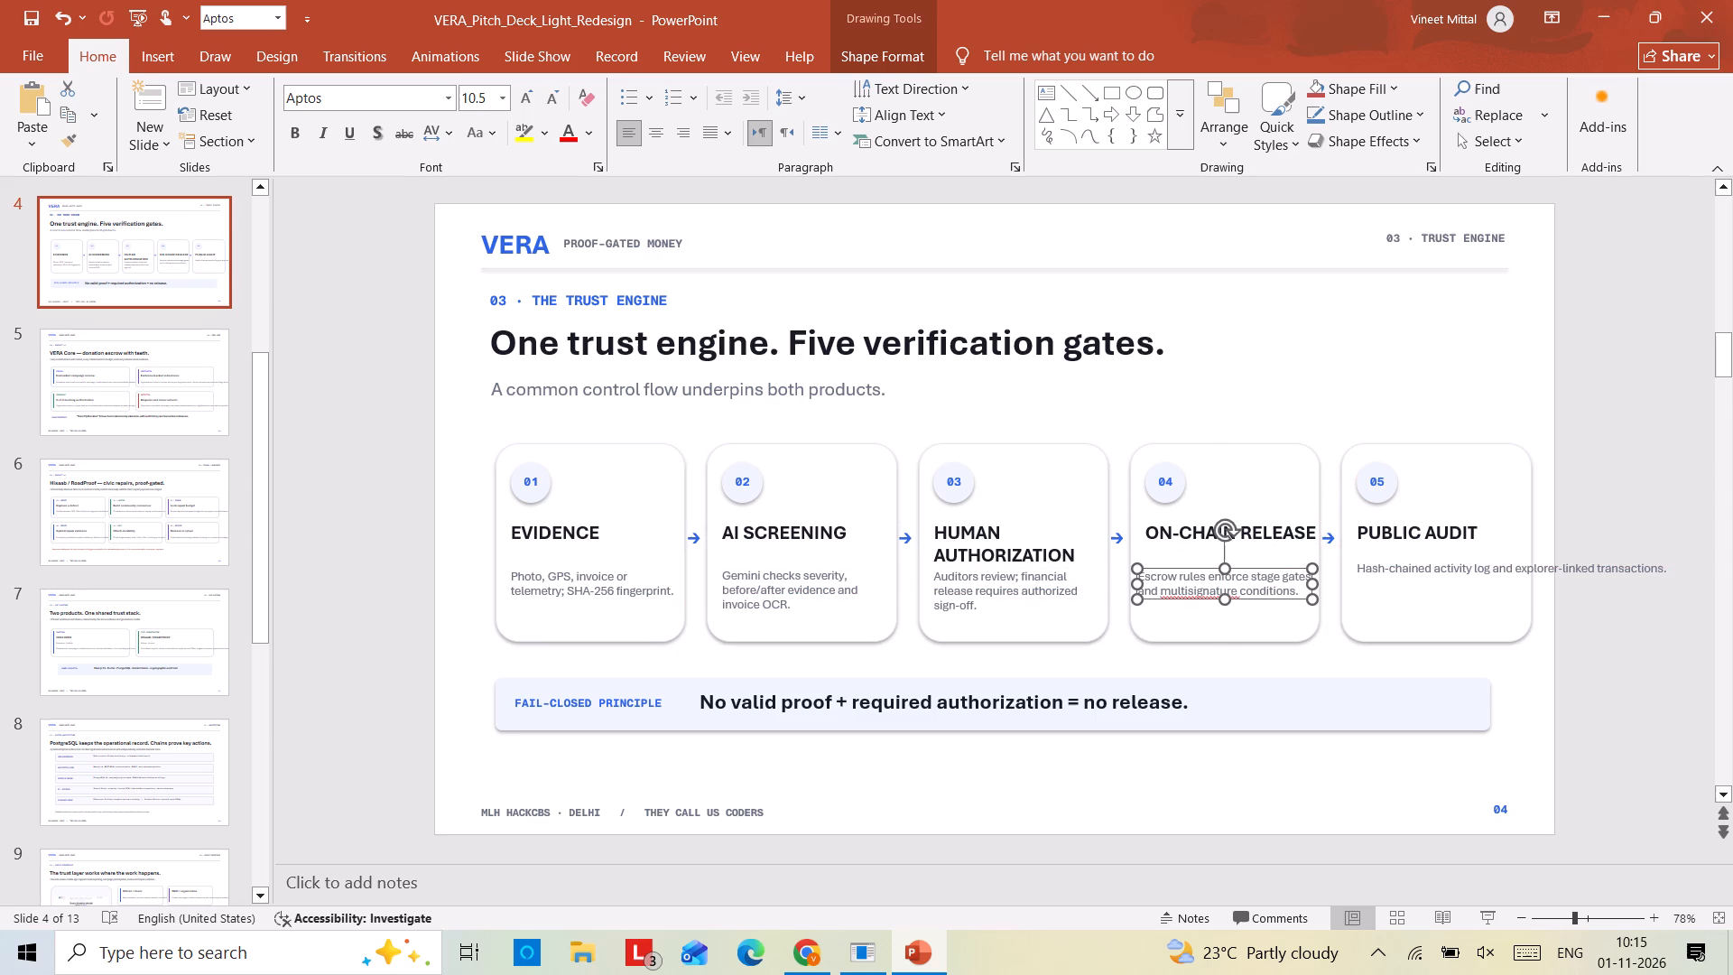
Wrap the PUBLIC AUDIT description onto two lines inside its card and lower it slightly beneath the heading.
left_click(1403, 570)
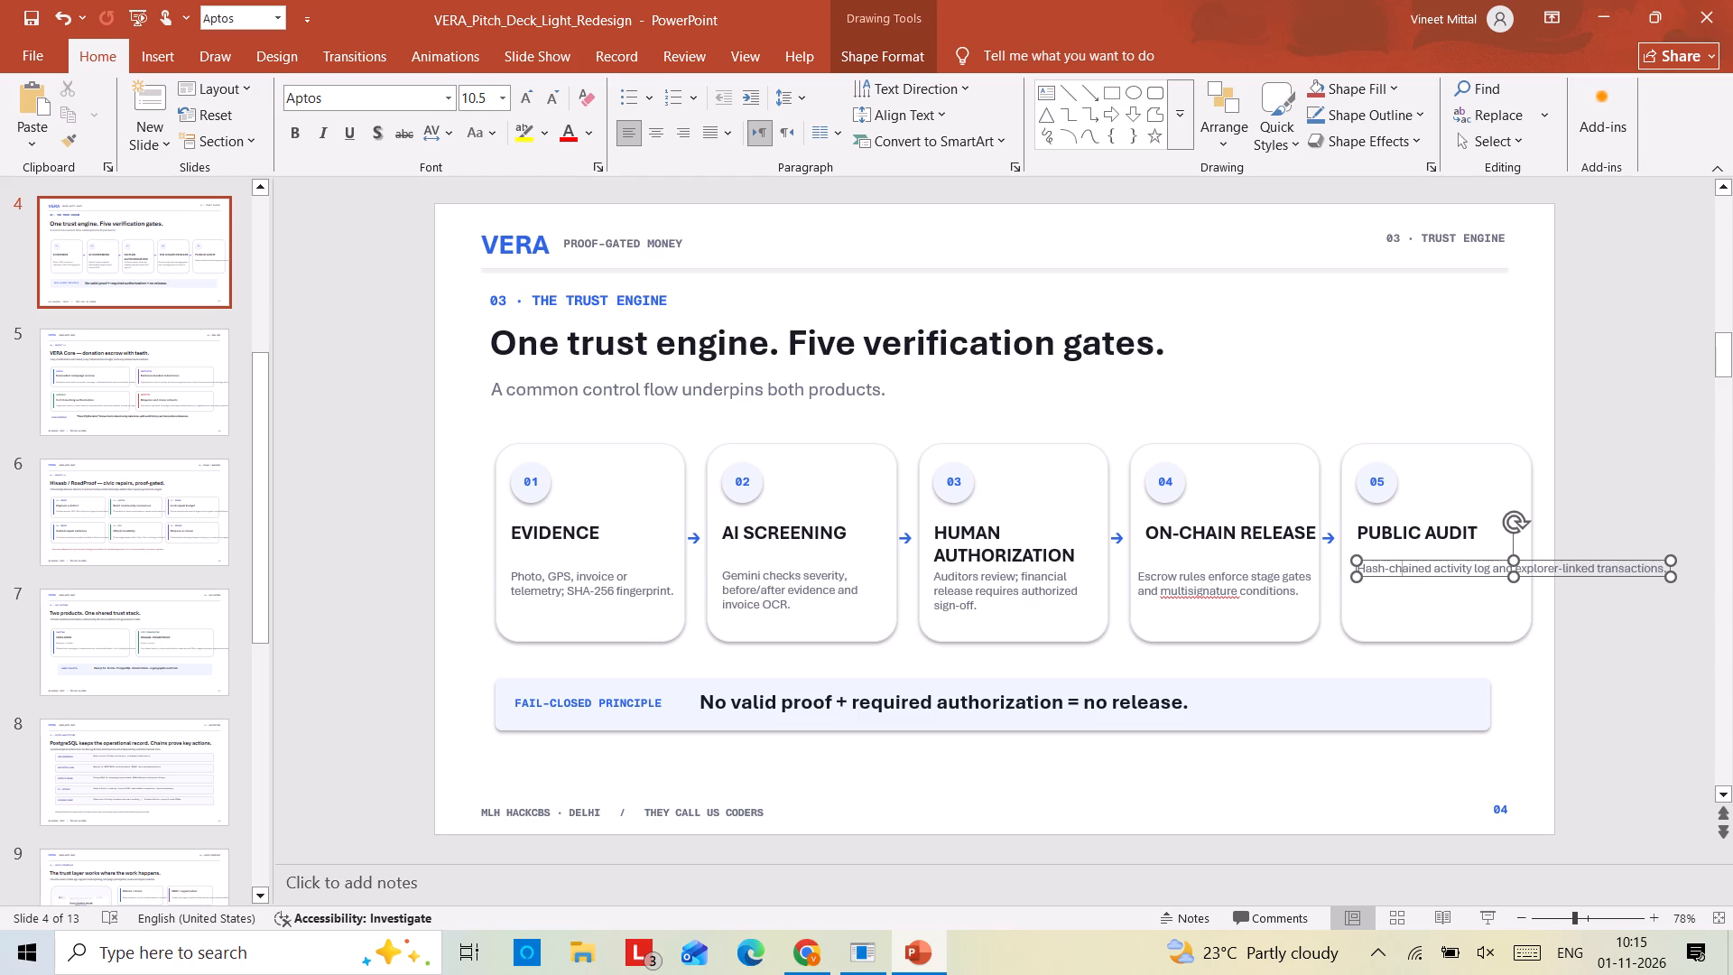
left_click_drag(1669, 577, 1522, 597)
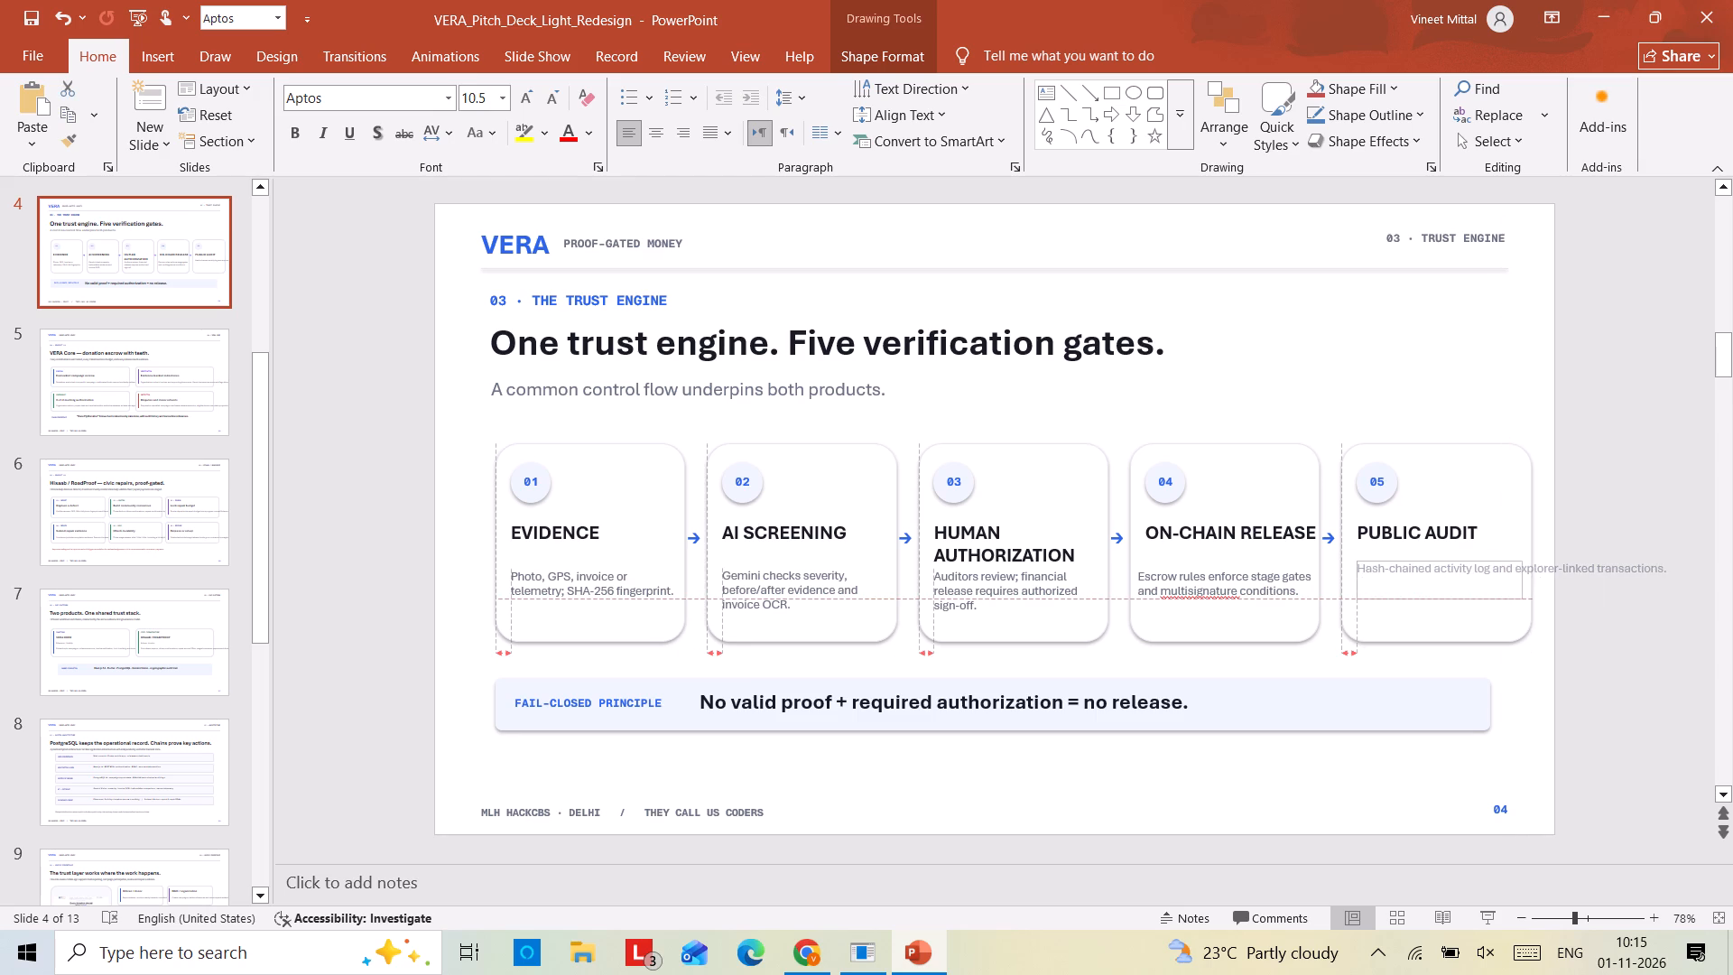
left_click_drag(1522, 597, 1523, 597)
left_click(1482, 588)
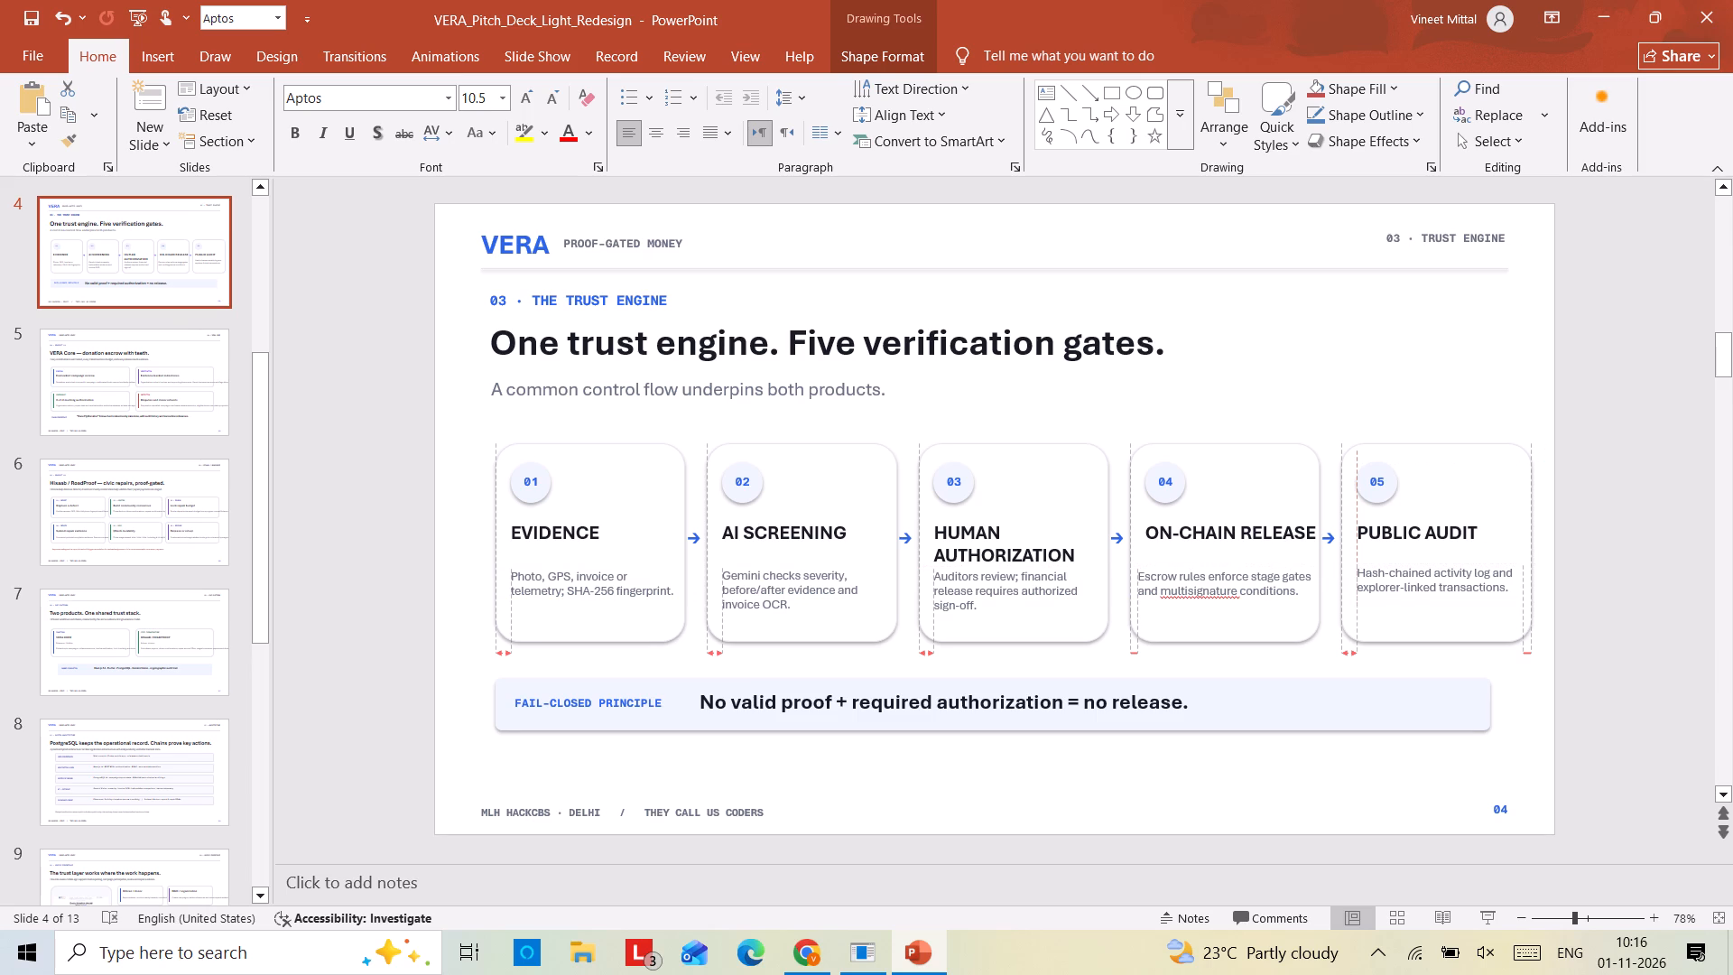
Lower the AI SCREENING, ON-CHAIN RELEASE and PUBLIC AUDIT headings slightly to one level, shifting ON-CHAIN RELEASE left to line up with its description.
left_click(1277, 535)
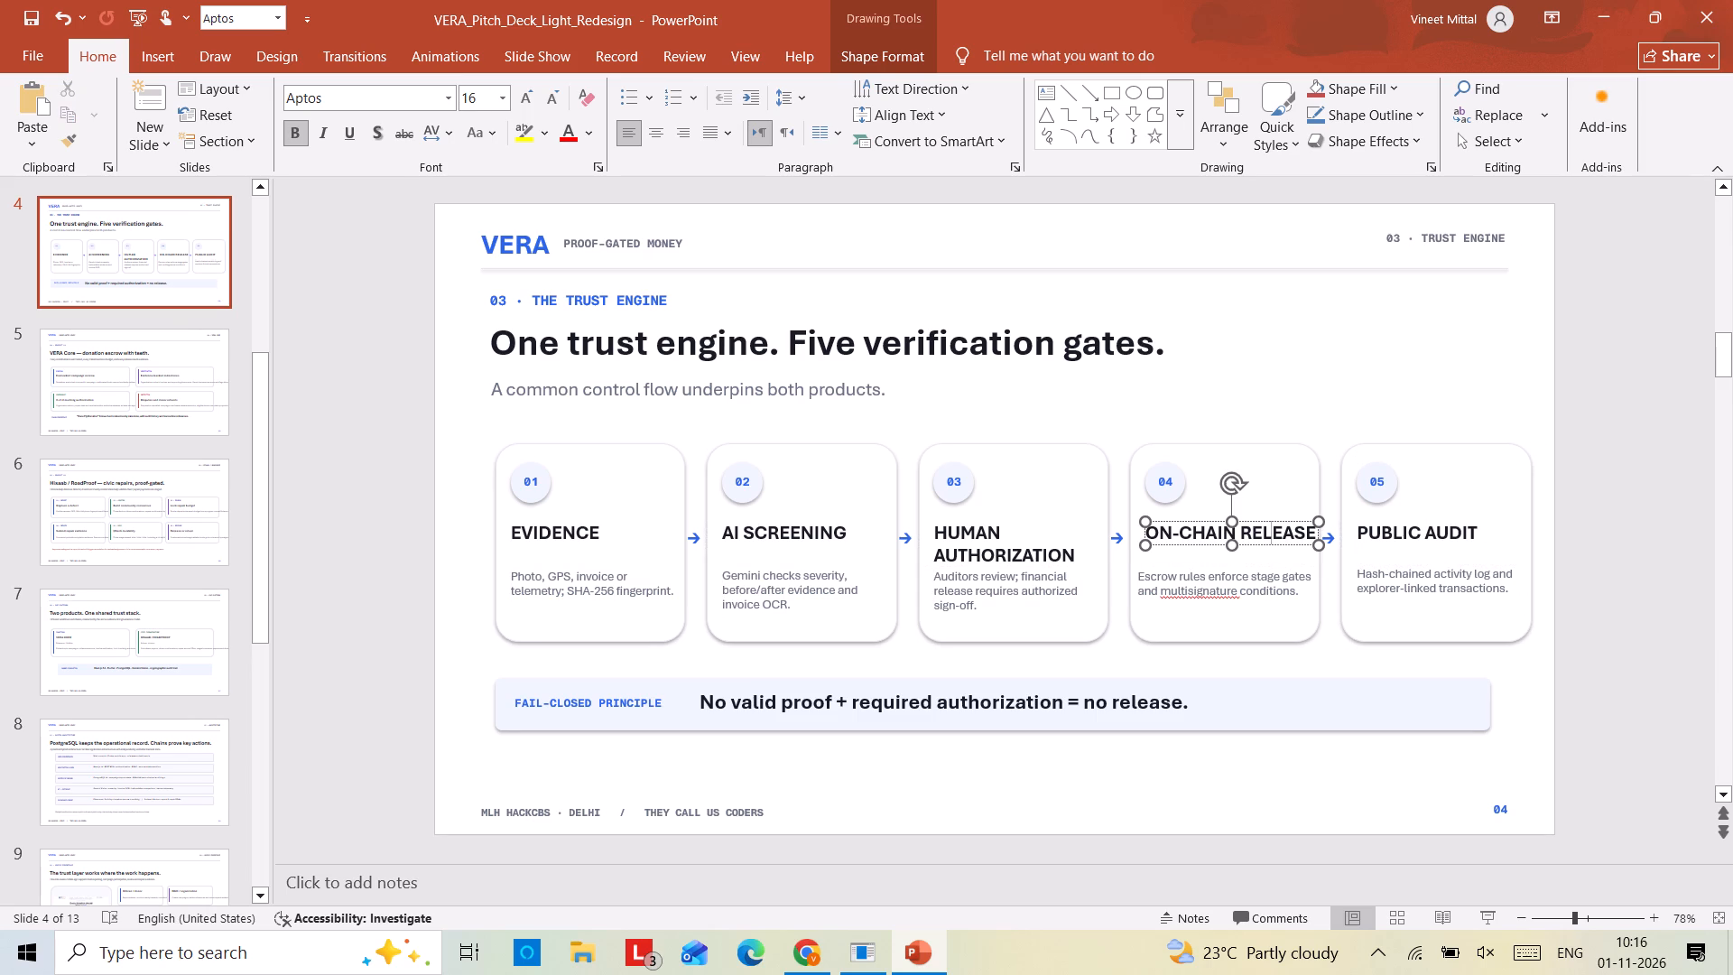
left_click(556, 527)
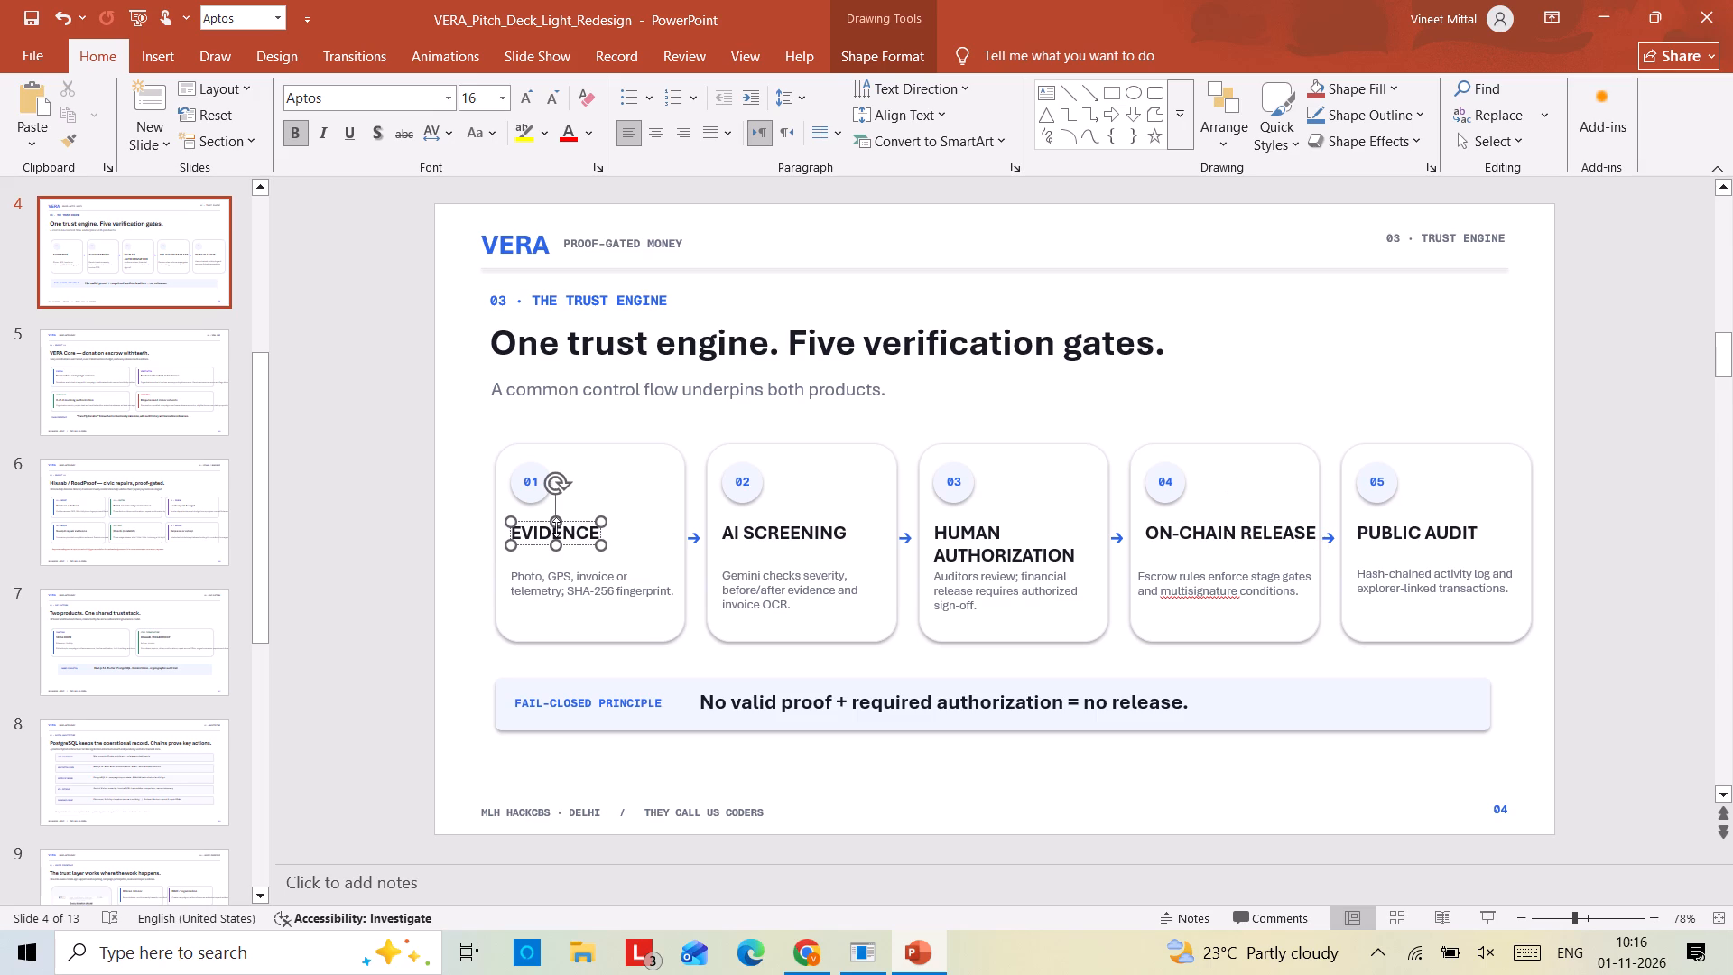
left_click(806, 534)
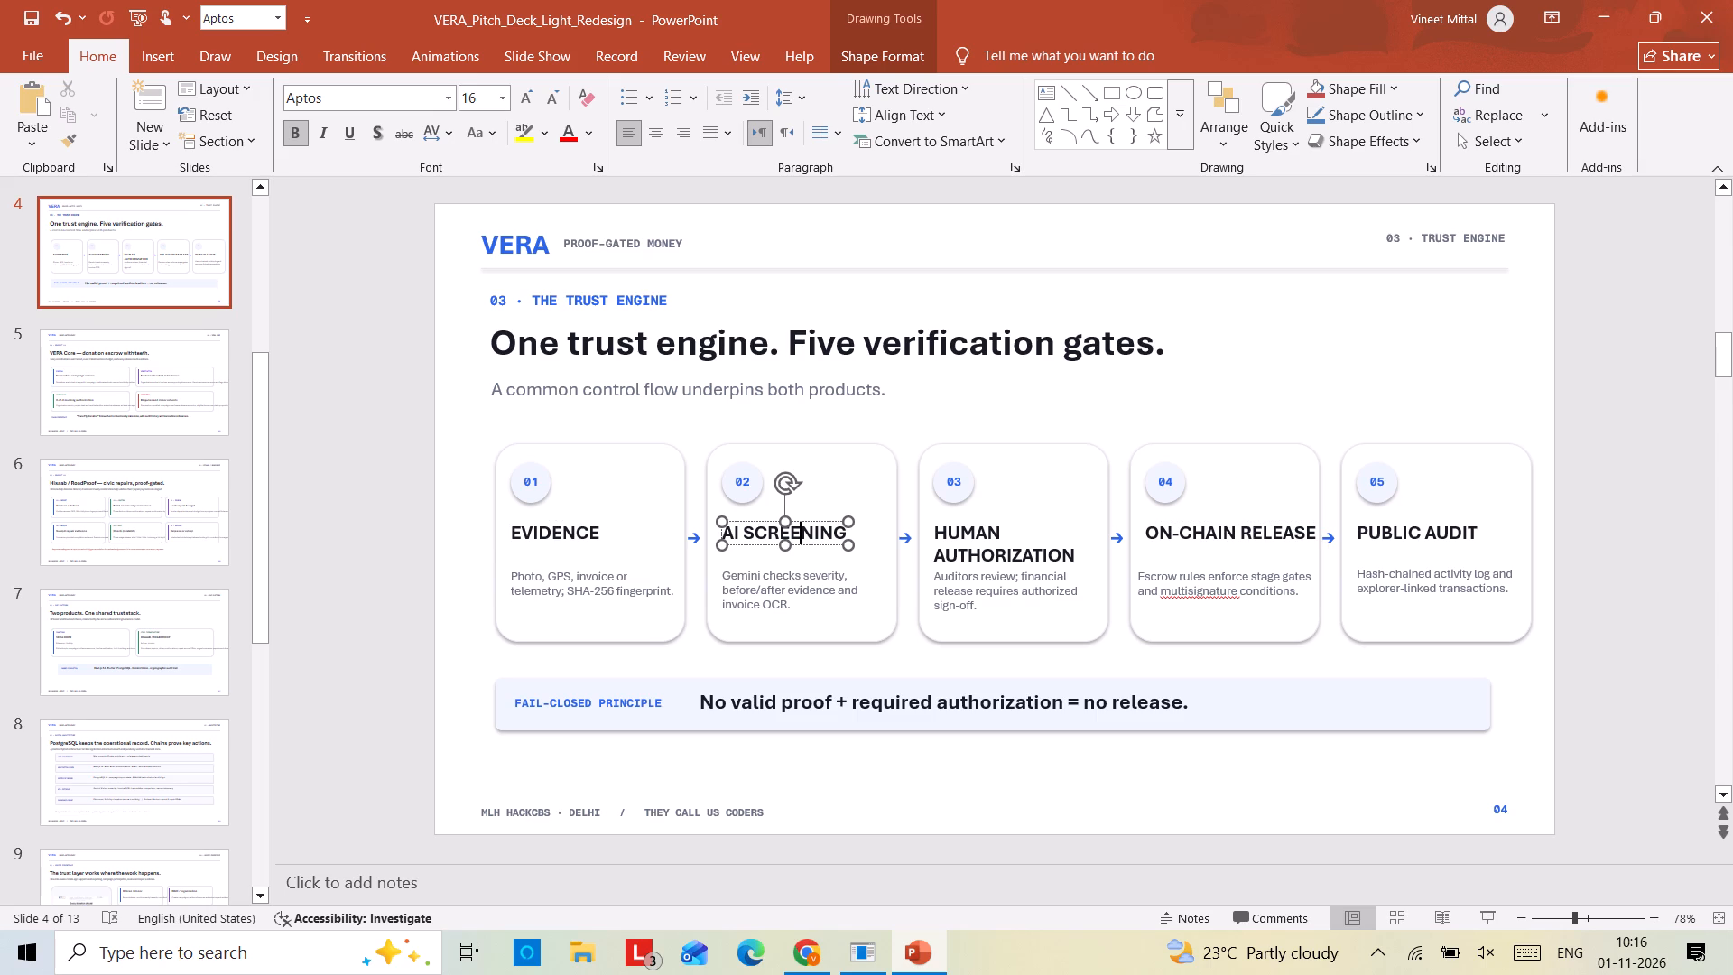
left_click(815, 520)
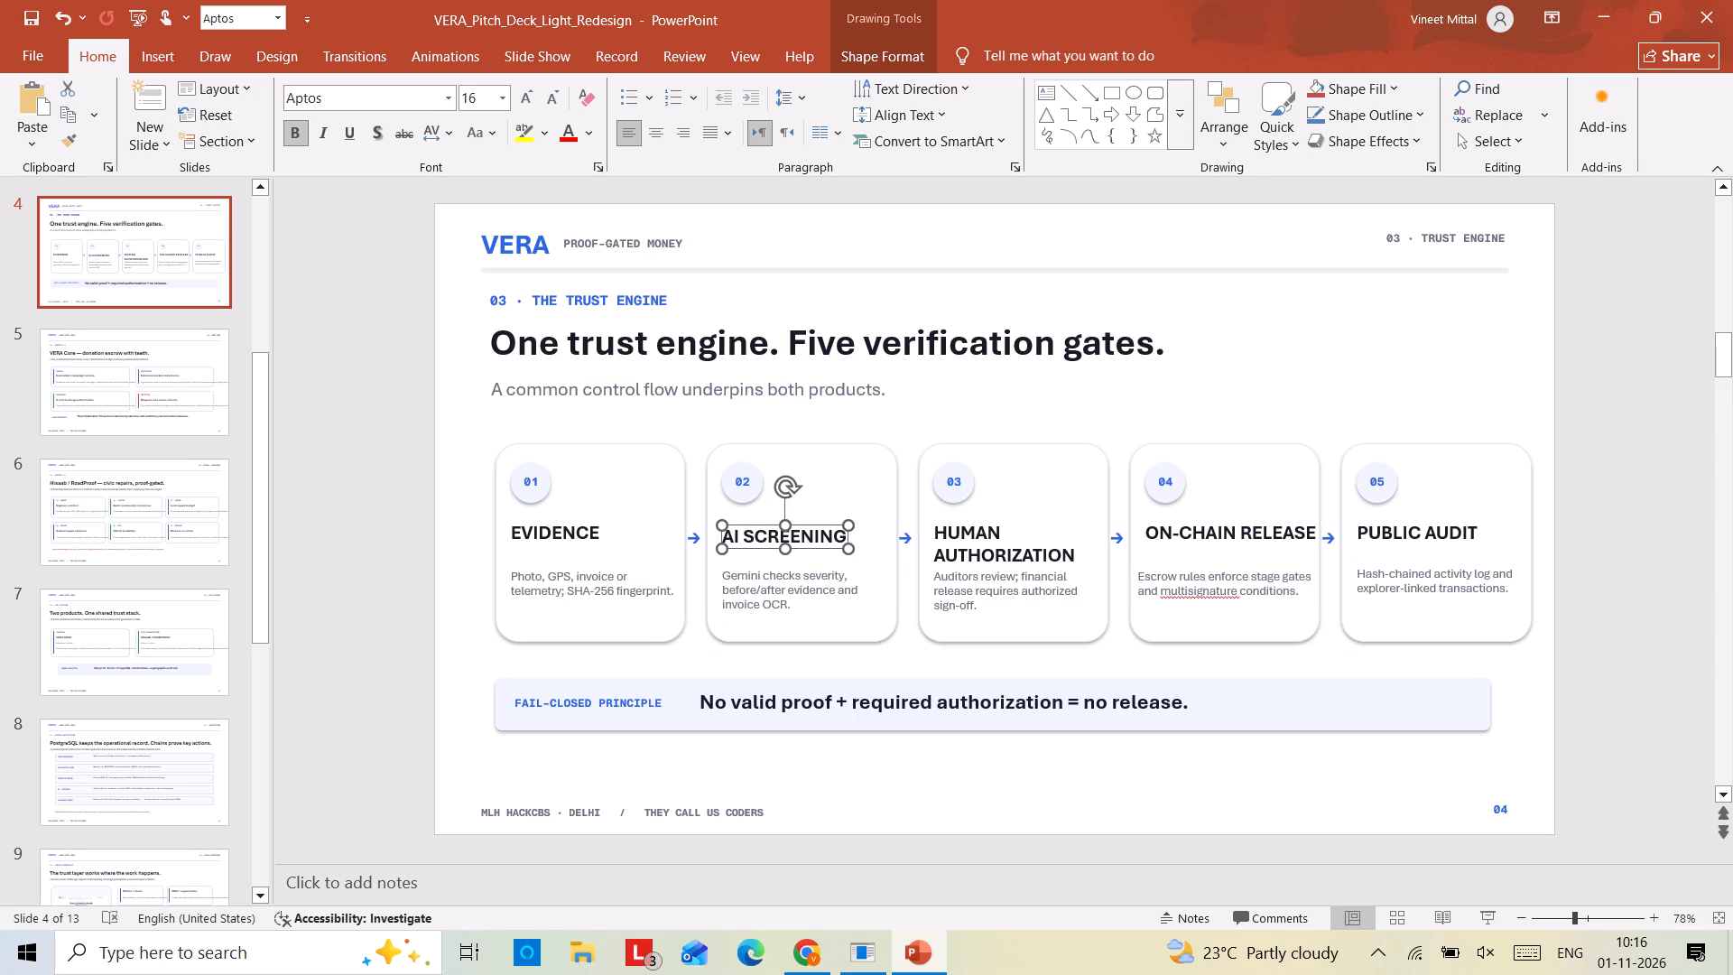
left_click_drag(1188, 538, 1202, 525)
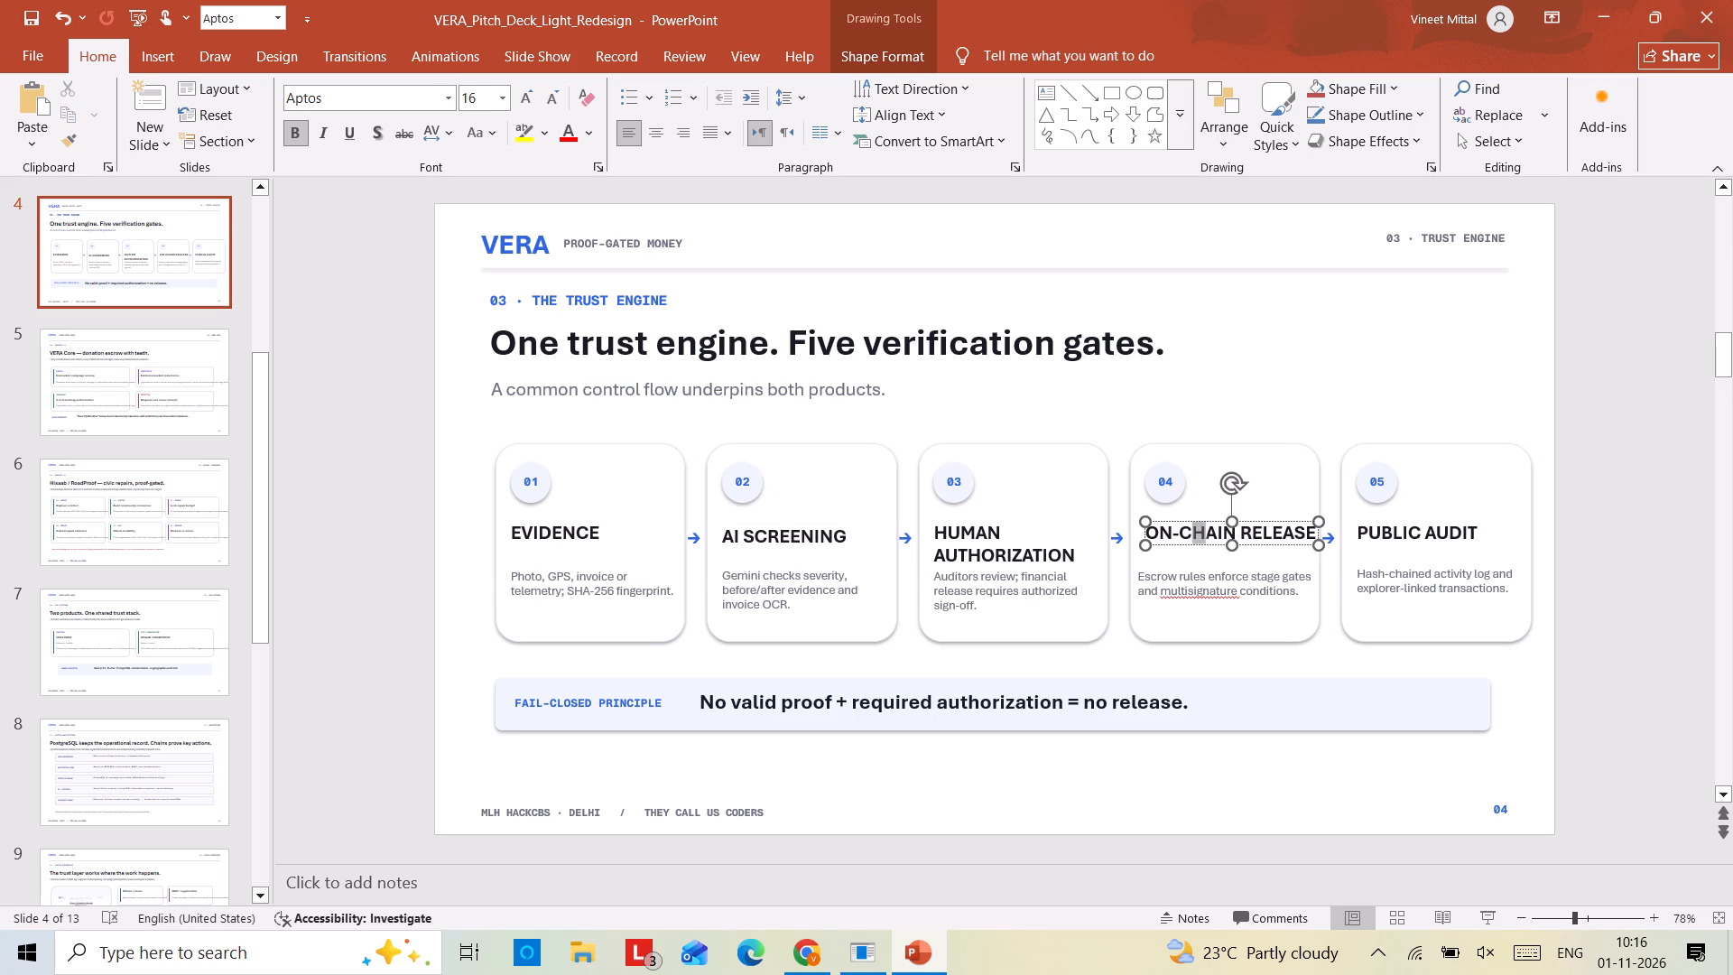
left_click_drag(1202, 525, 1202, 523)
left_click_drag(1202, 523, 1200, 528)
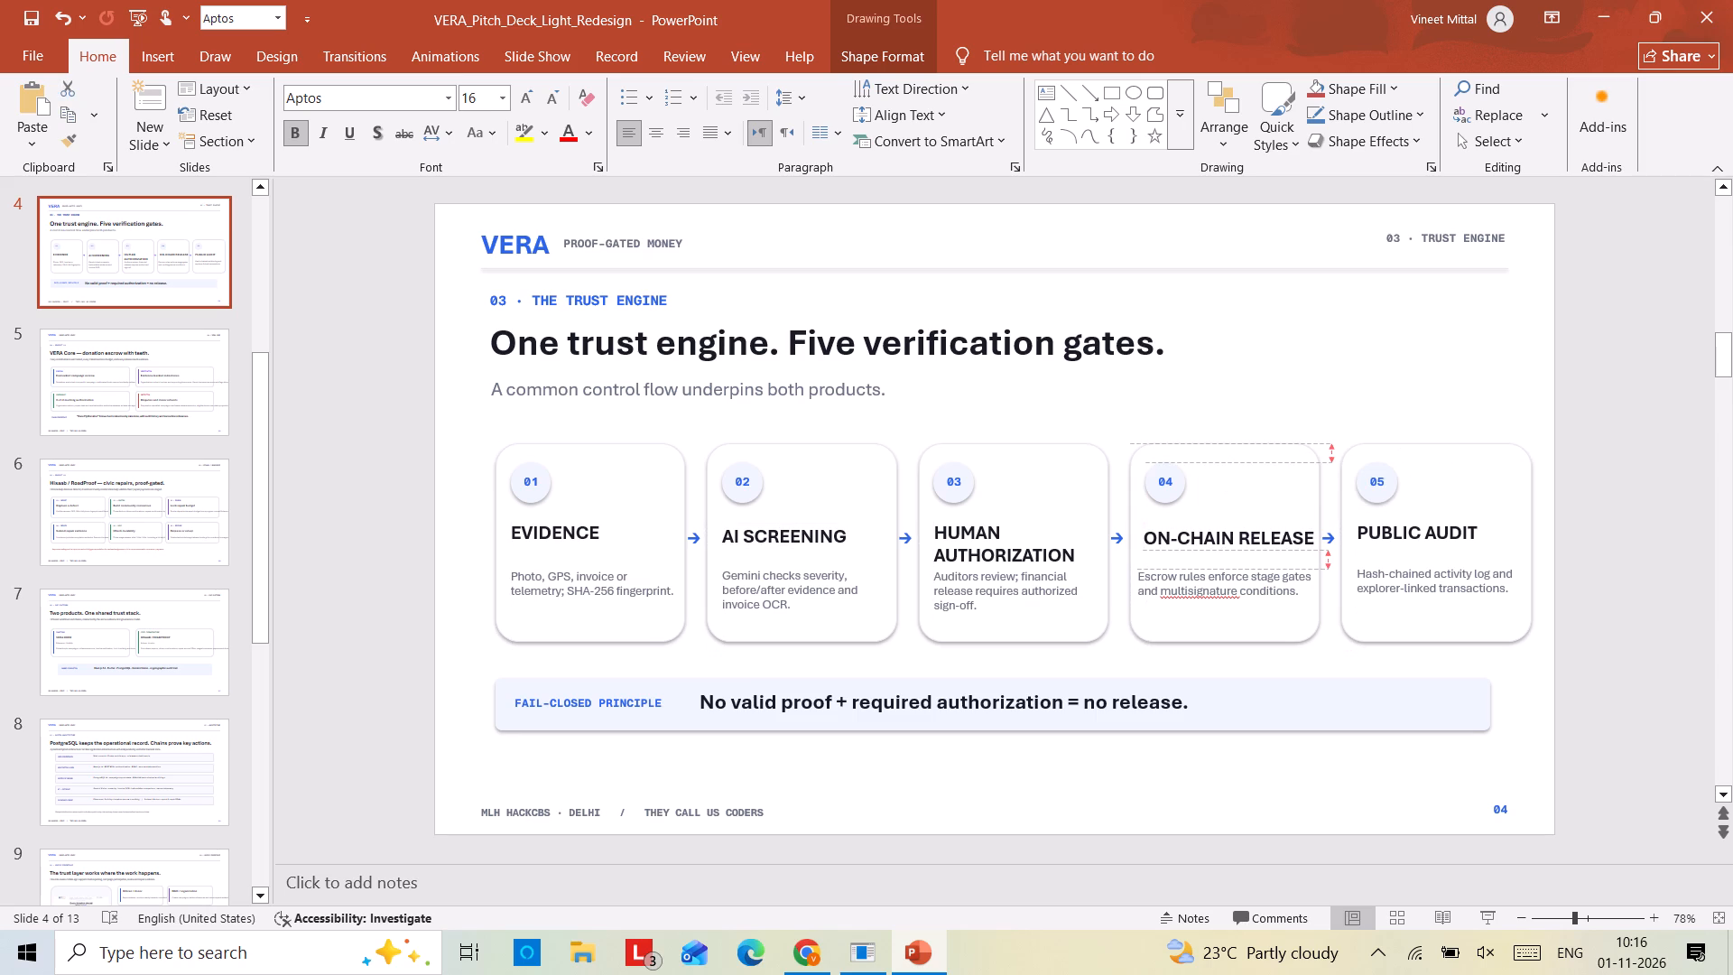
left_click_drag(1200, 528, 1194, 528)
left_click(1383, 533)
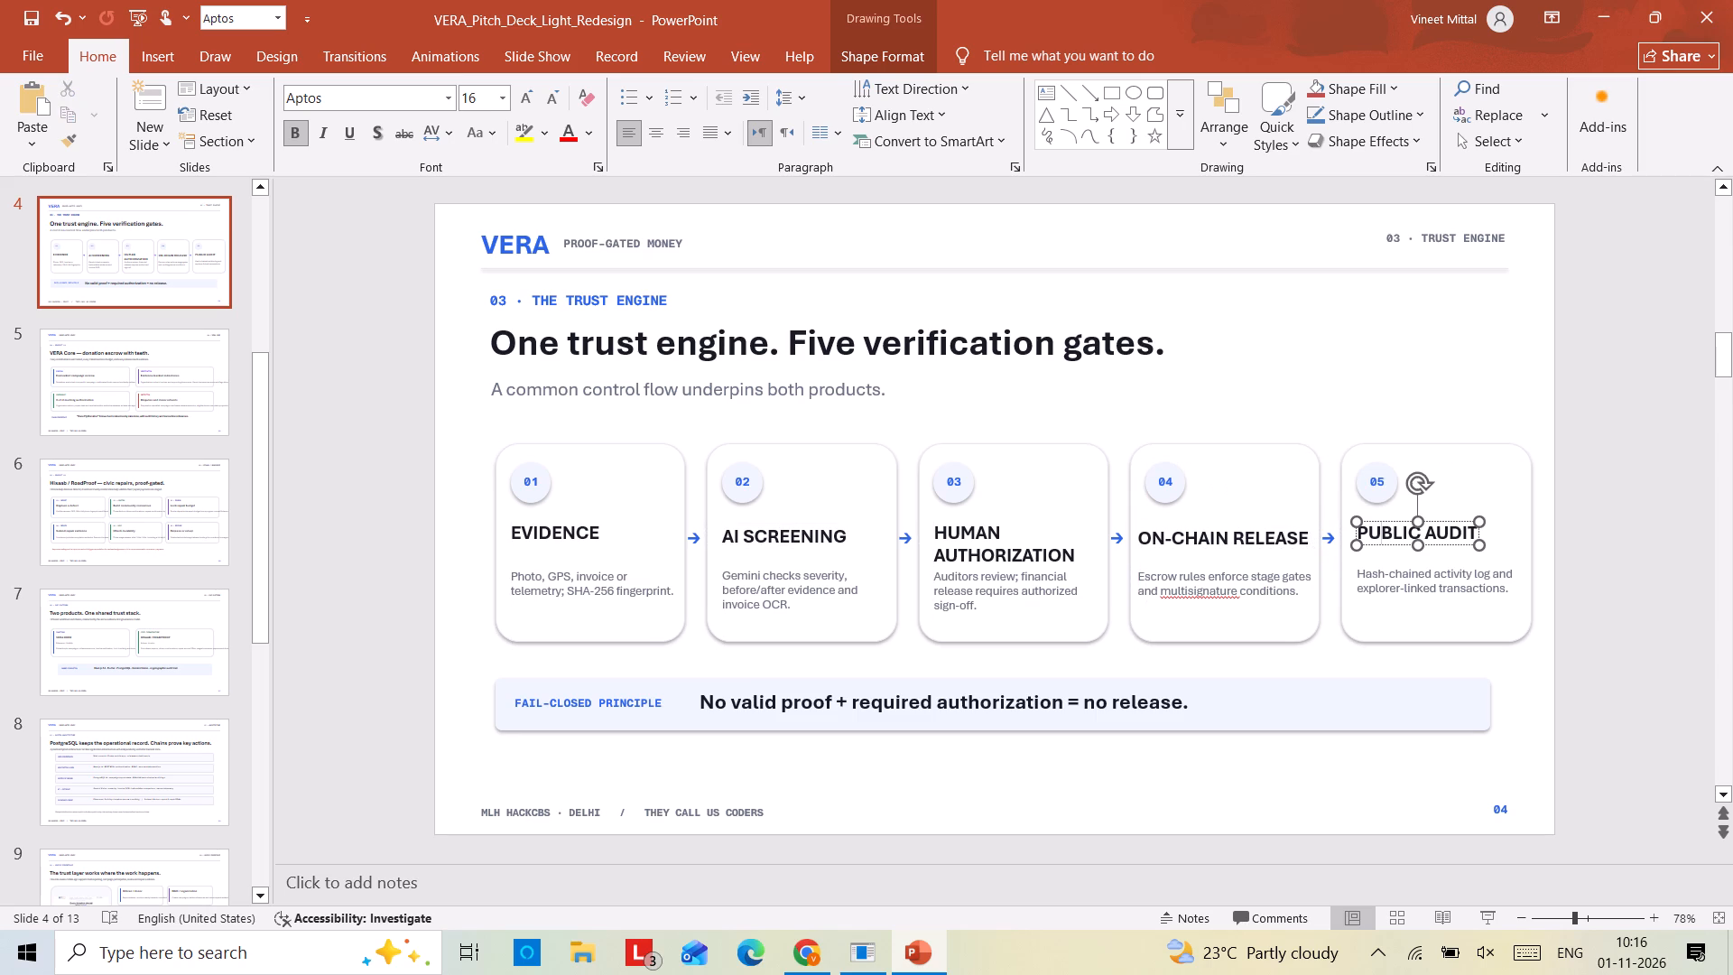
left_click(1403, 519)
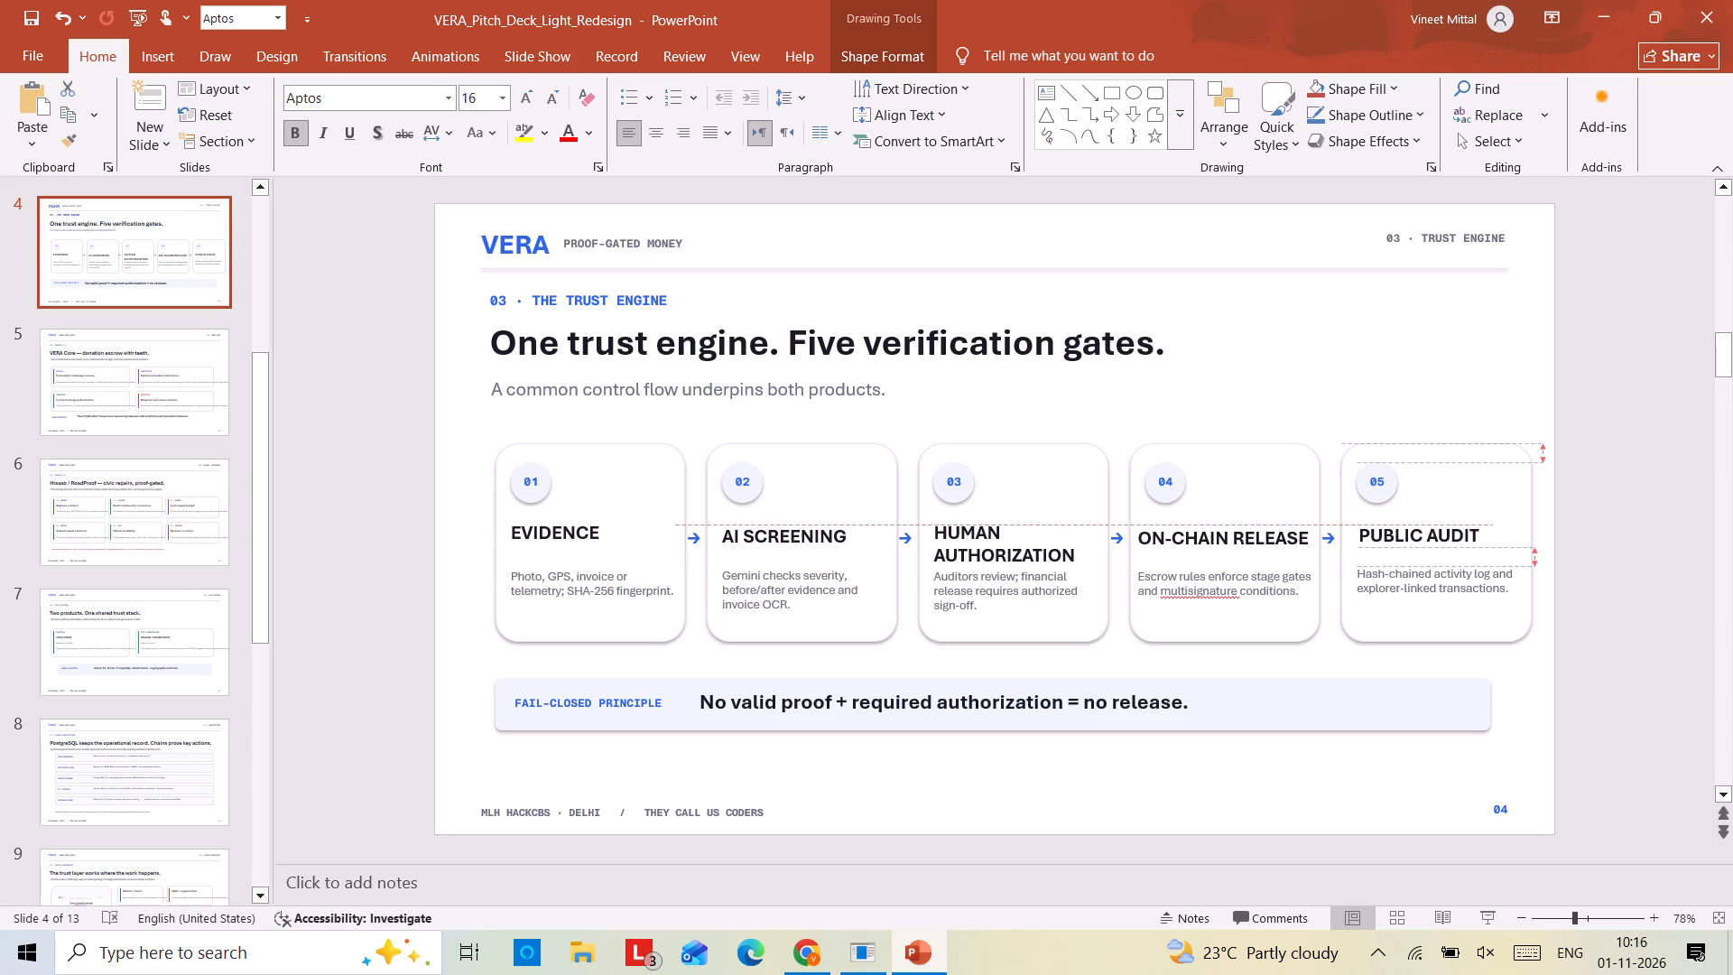
left_click(1244, 539)
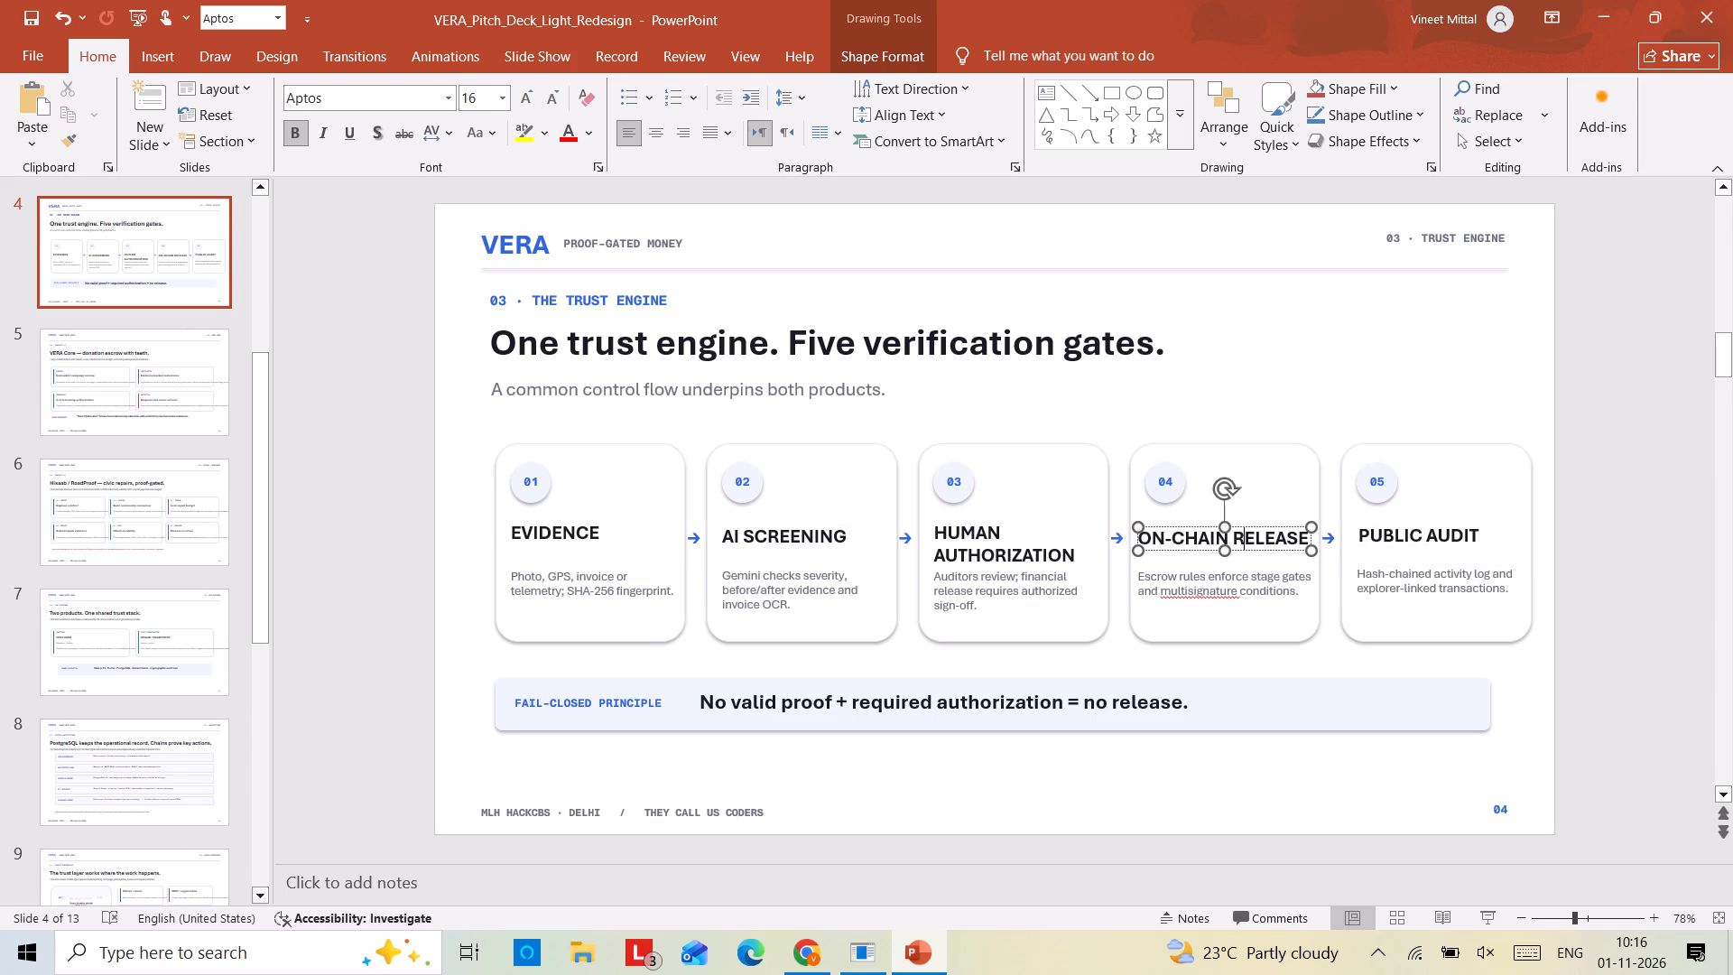
left_click(1246, 527)
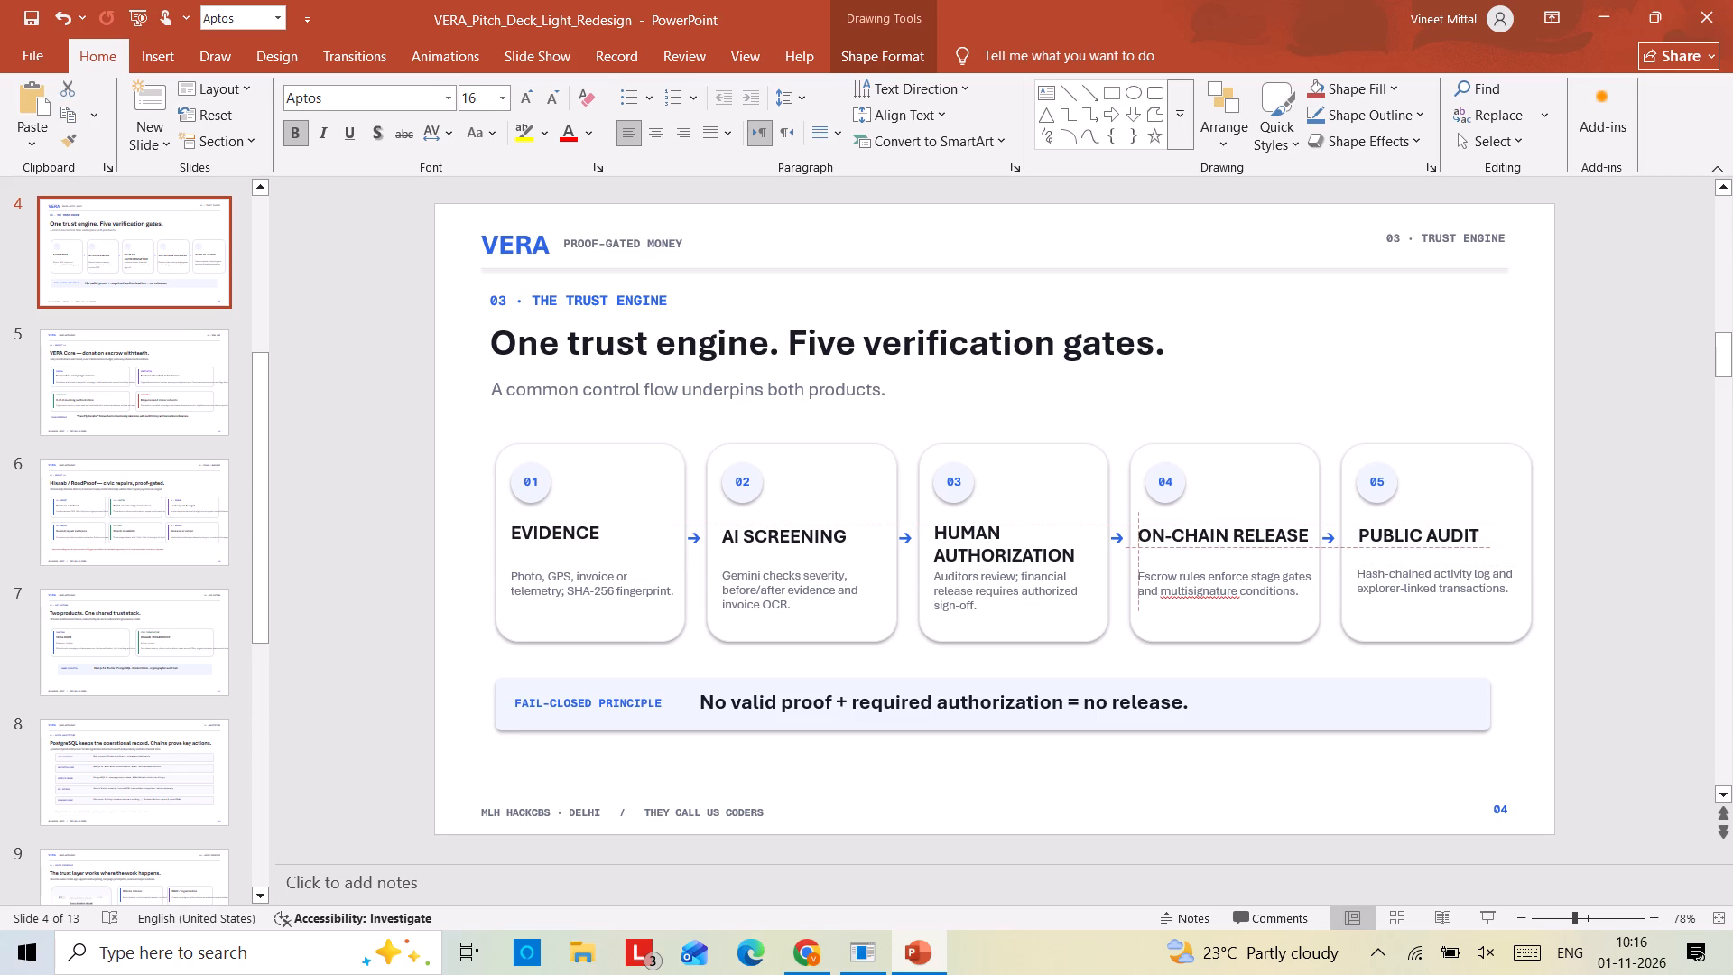
Lower the EVIDENCE heading level with the AI SCREENING heading and shift it slightly right inside its card.
left_click(571, 534)
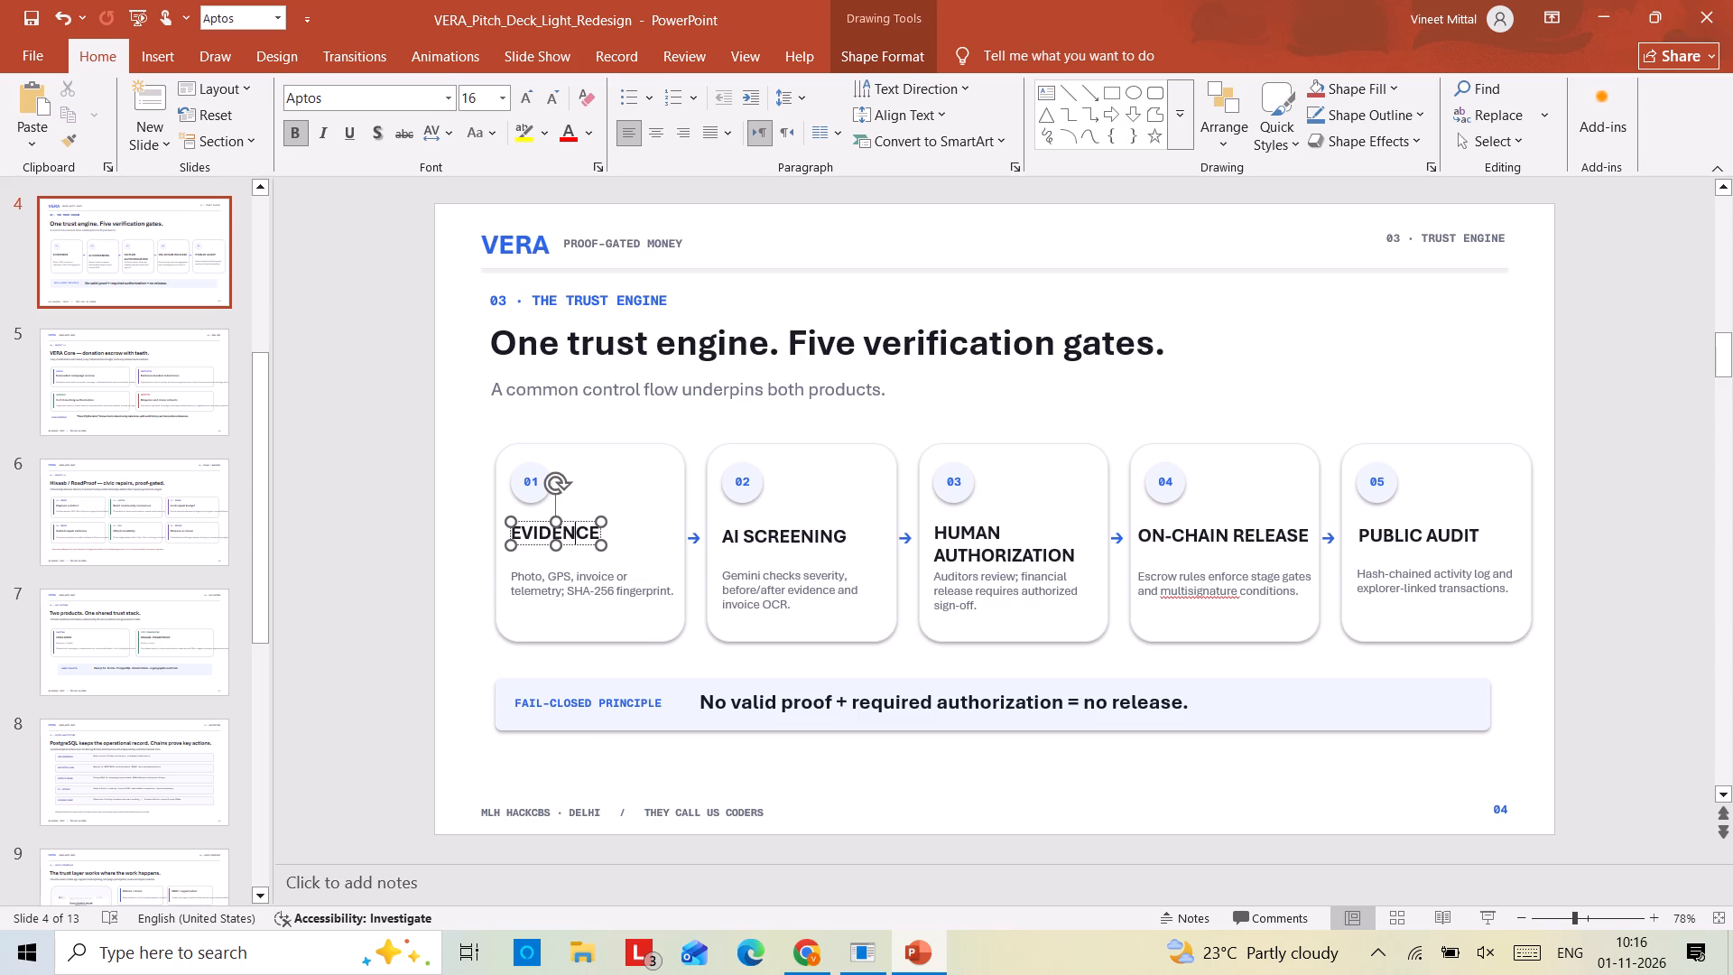
left_click_drag(575, 522, 576, 525)
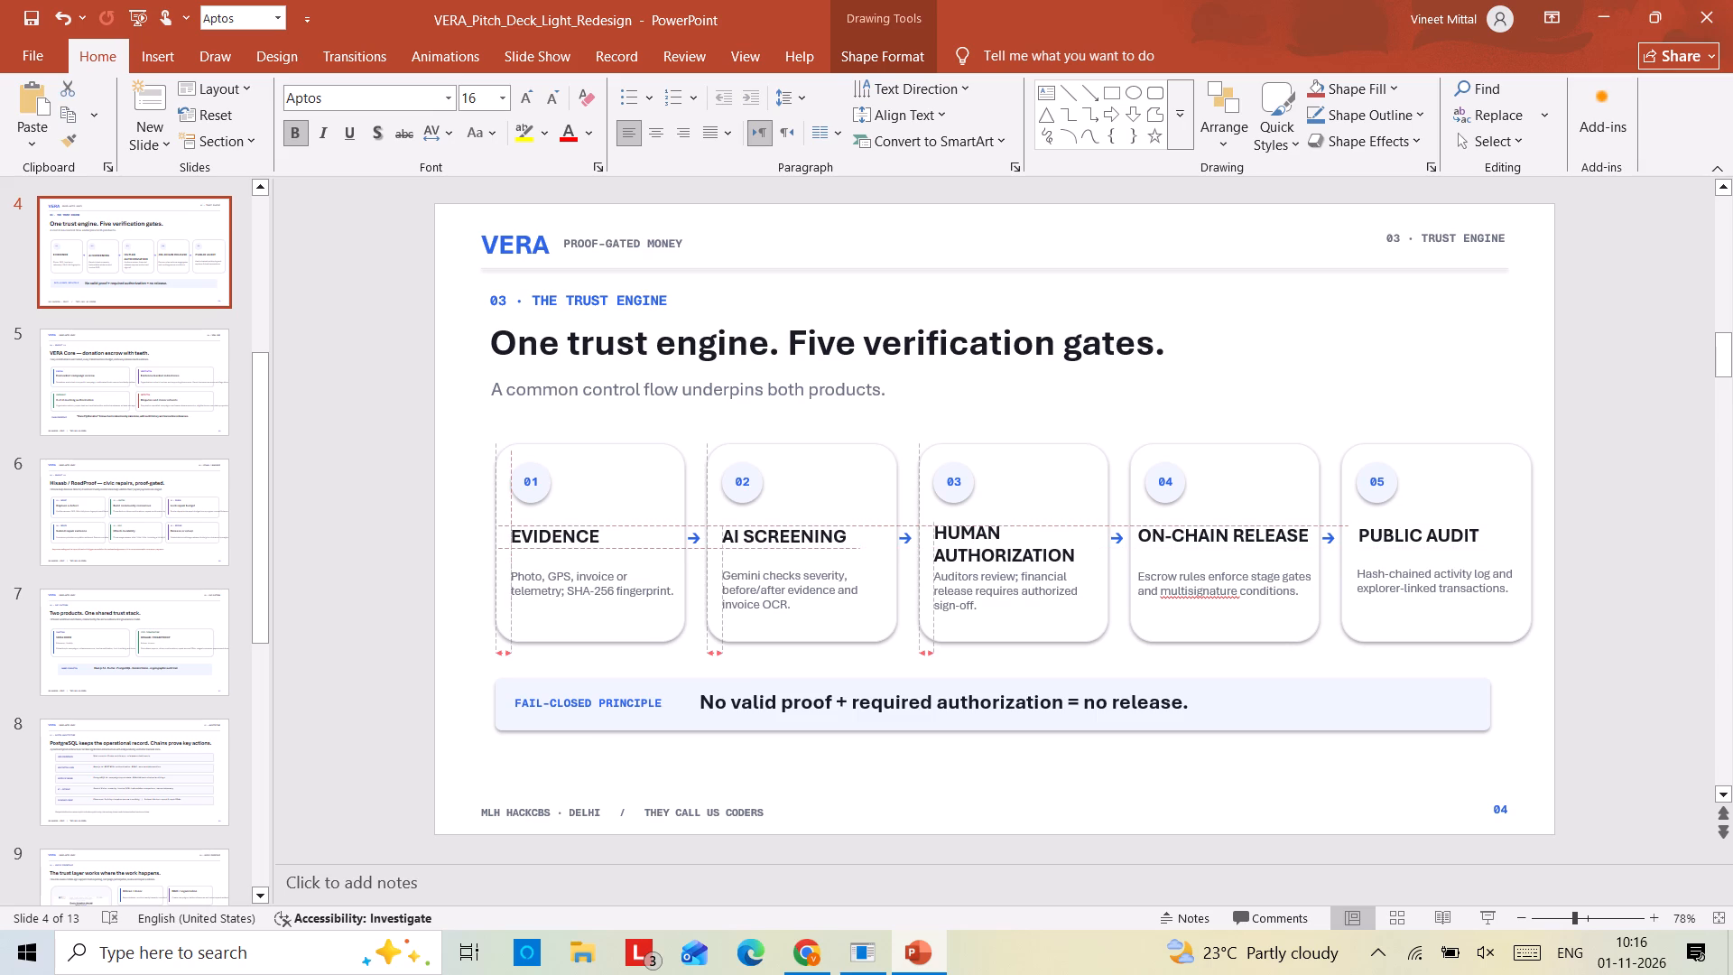
left_click_drag(576, 525, 597, 523)
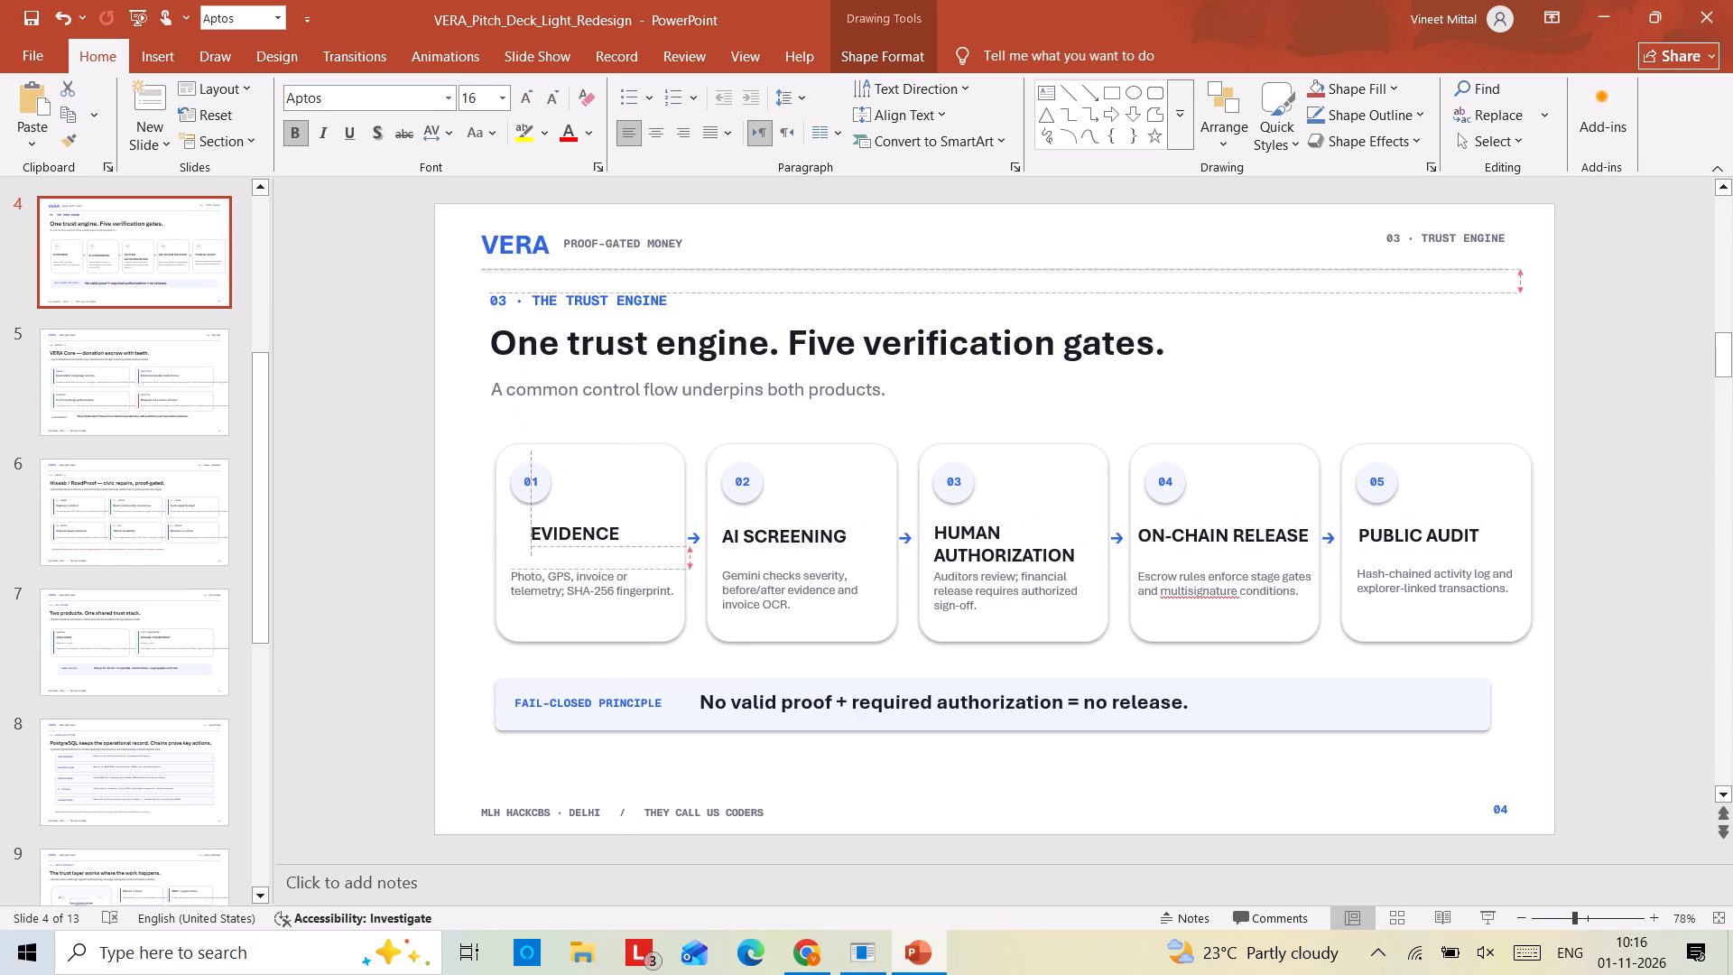
left_click_drag(597, 523, 596, 525)
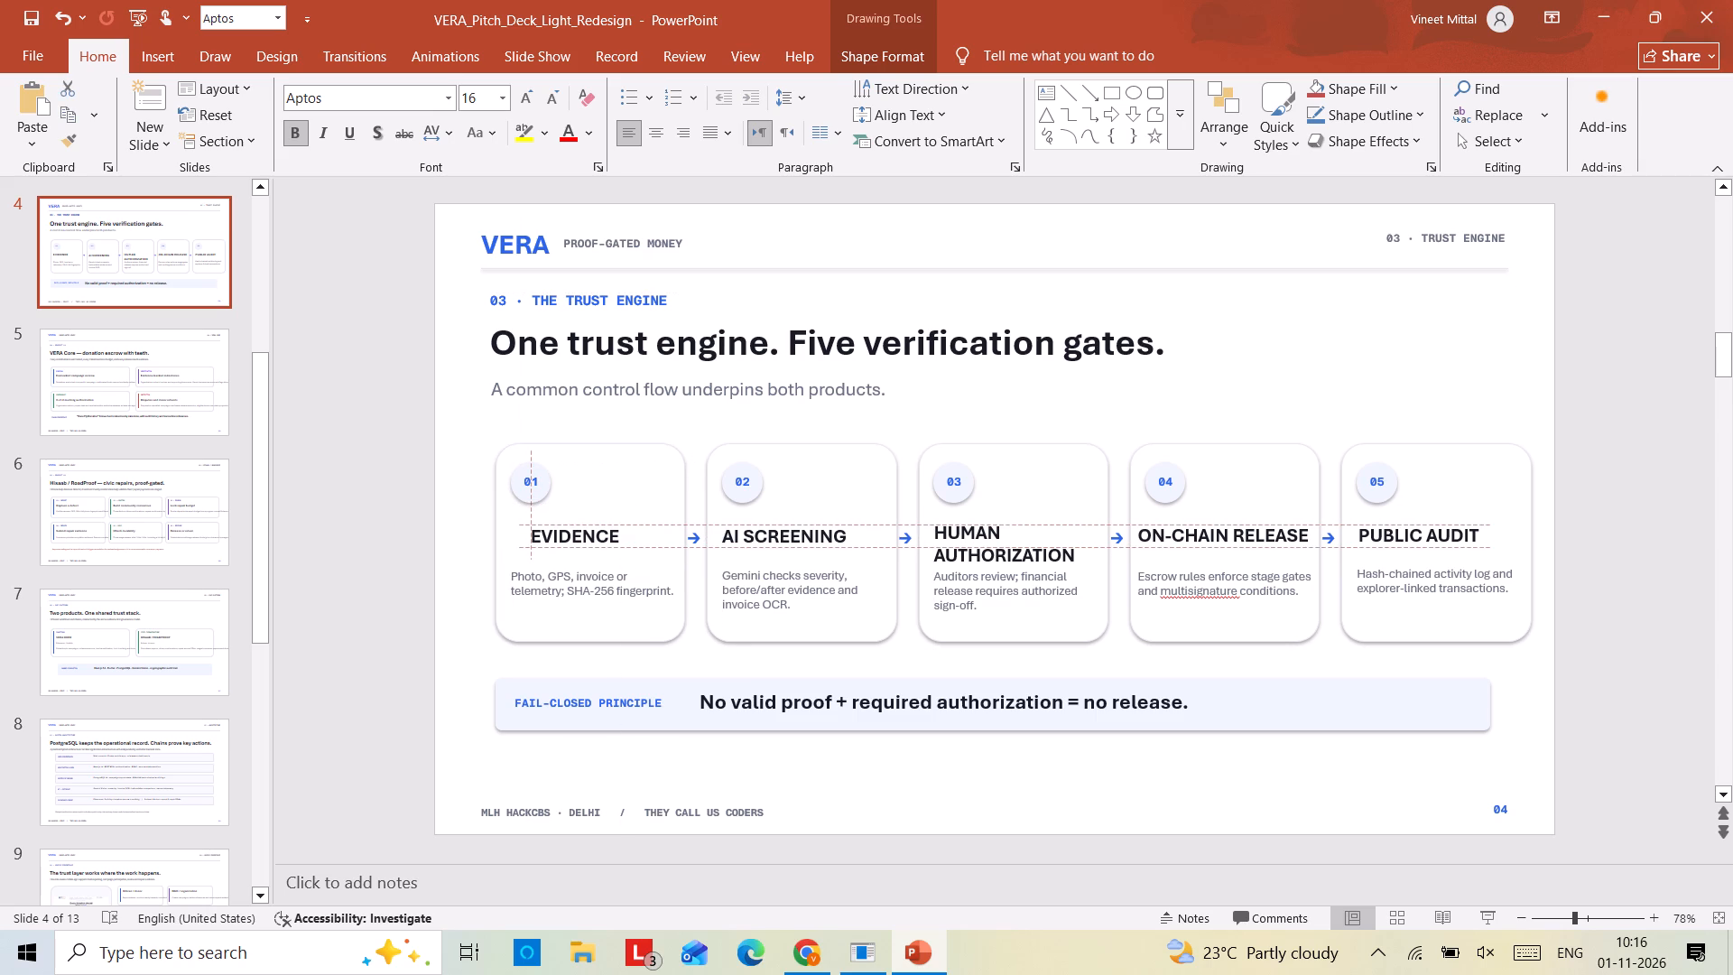
left_click_drag(596, 525, 596, 525)
left_click(401, 506)
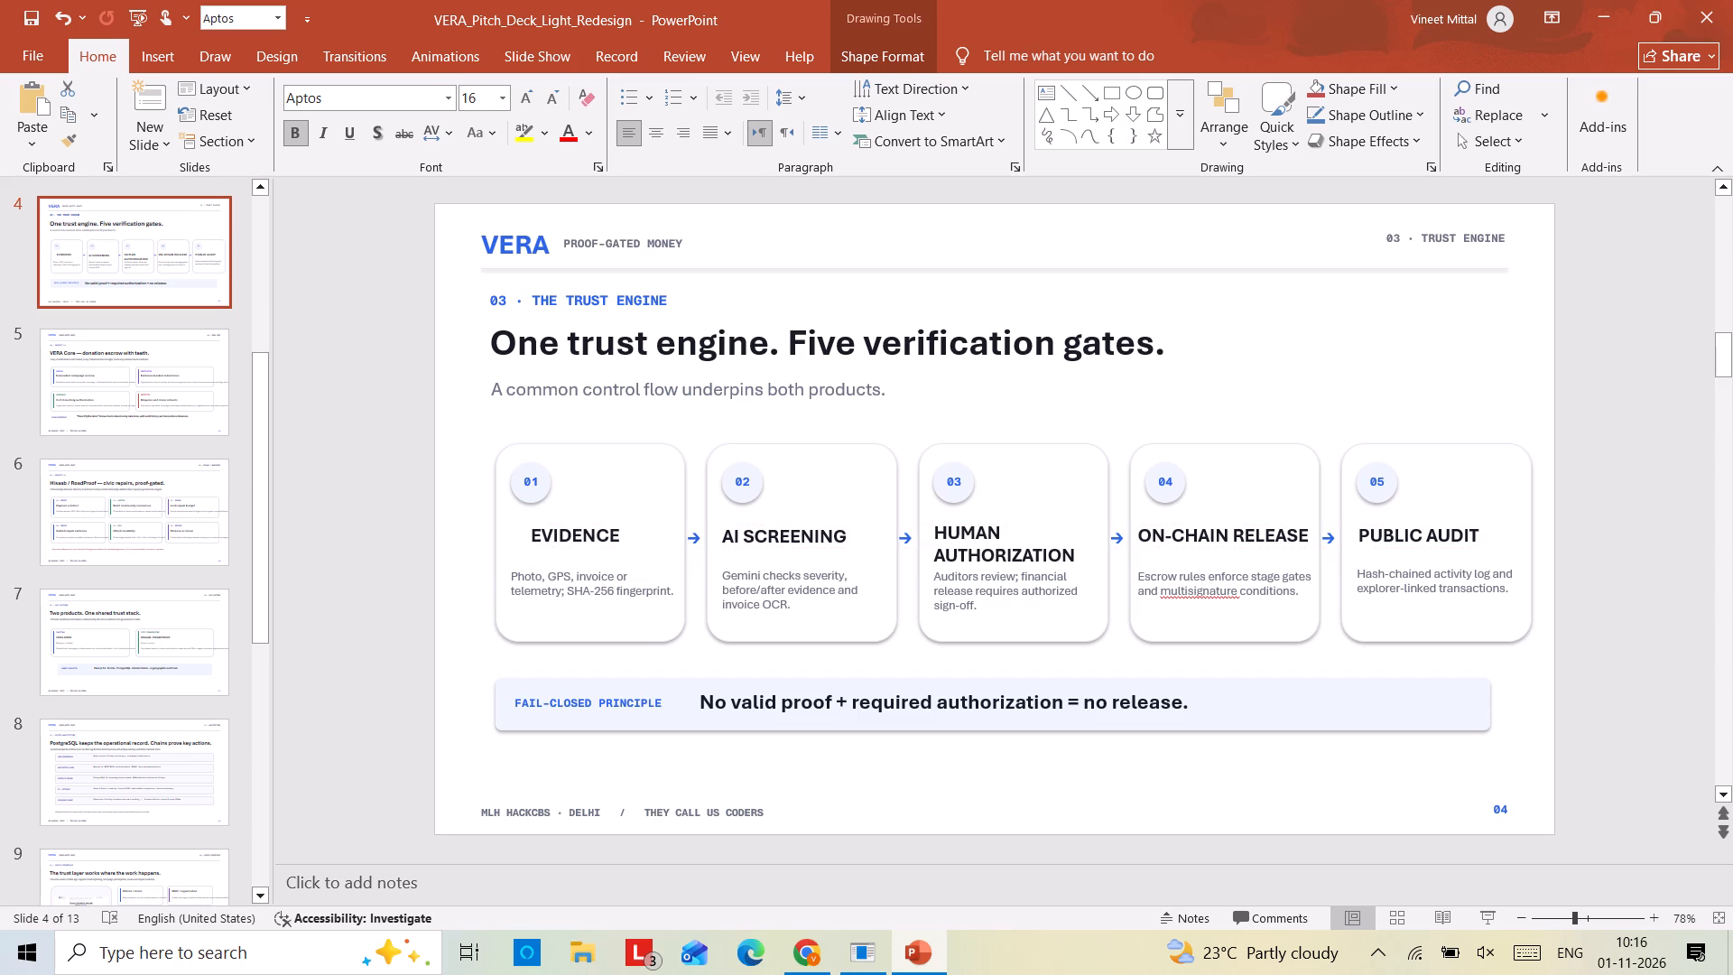
left_click(396, 697)
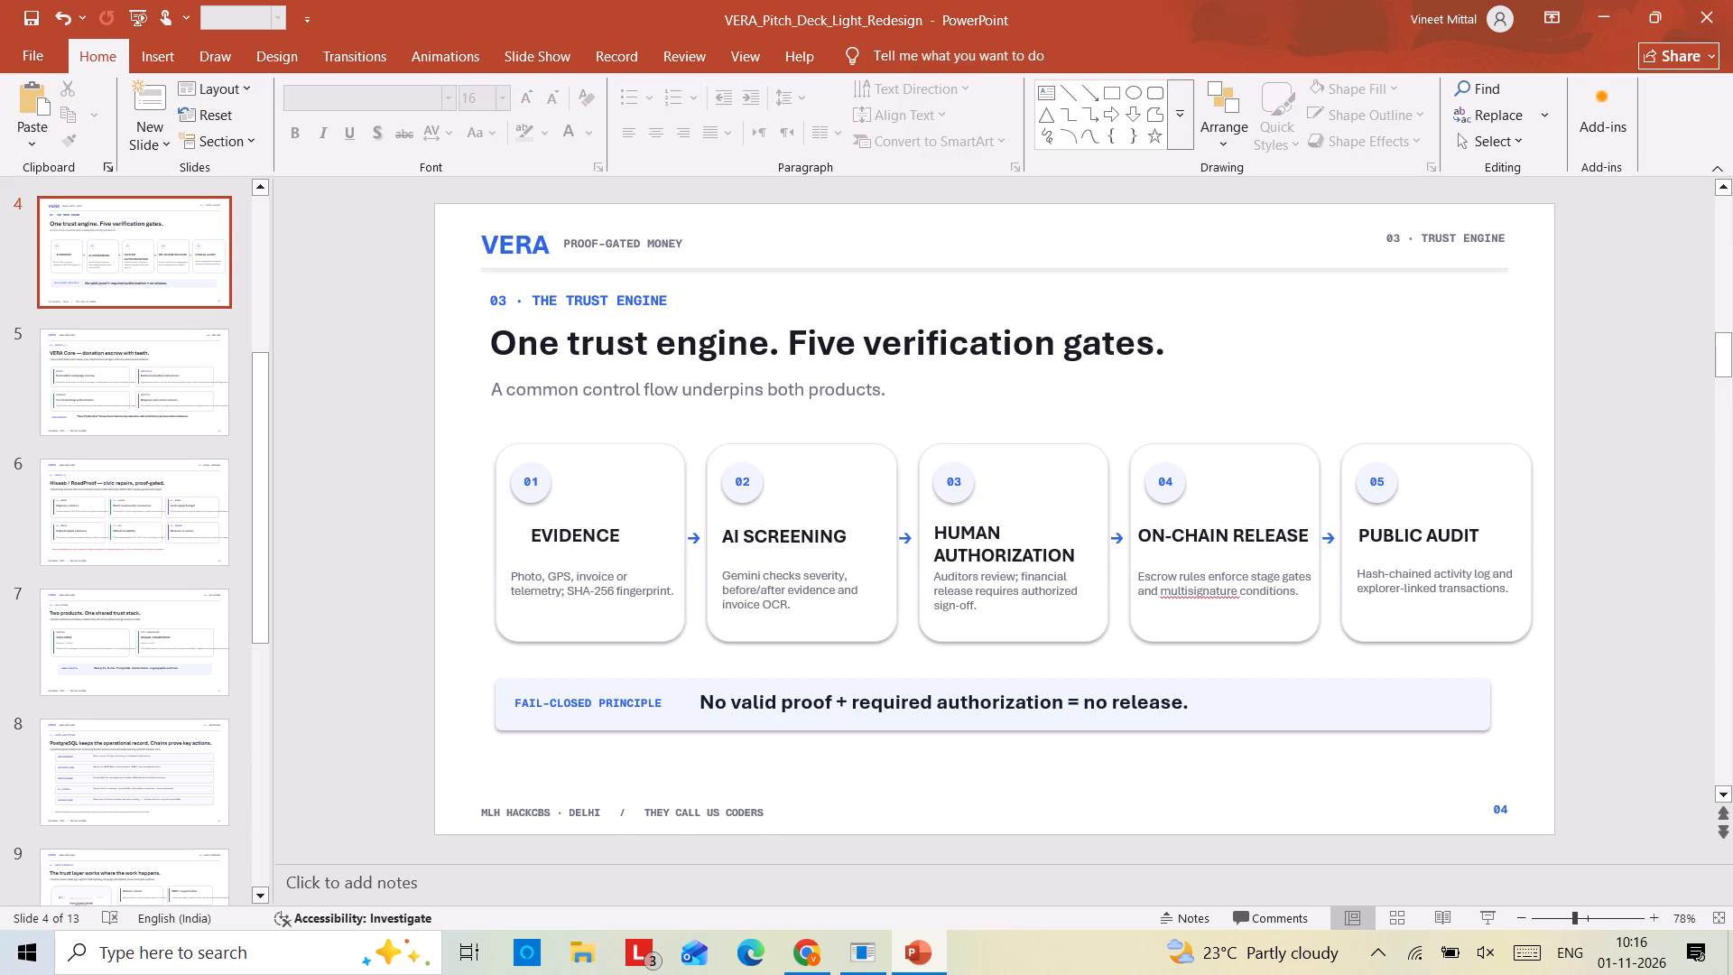
Replace THEY CALL US CODERS in the slide 4 footer with theycalluscoders and save the presentation.
double_click(675, 810)
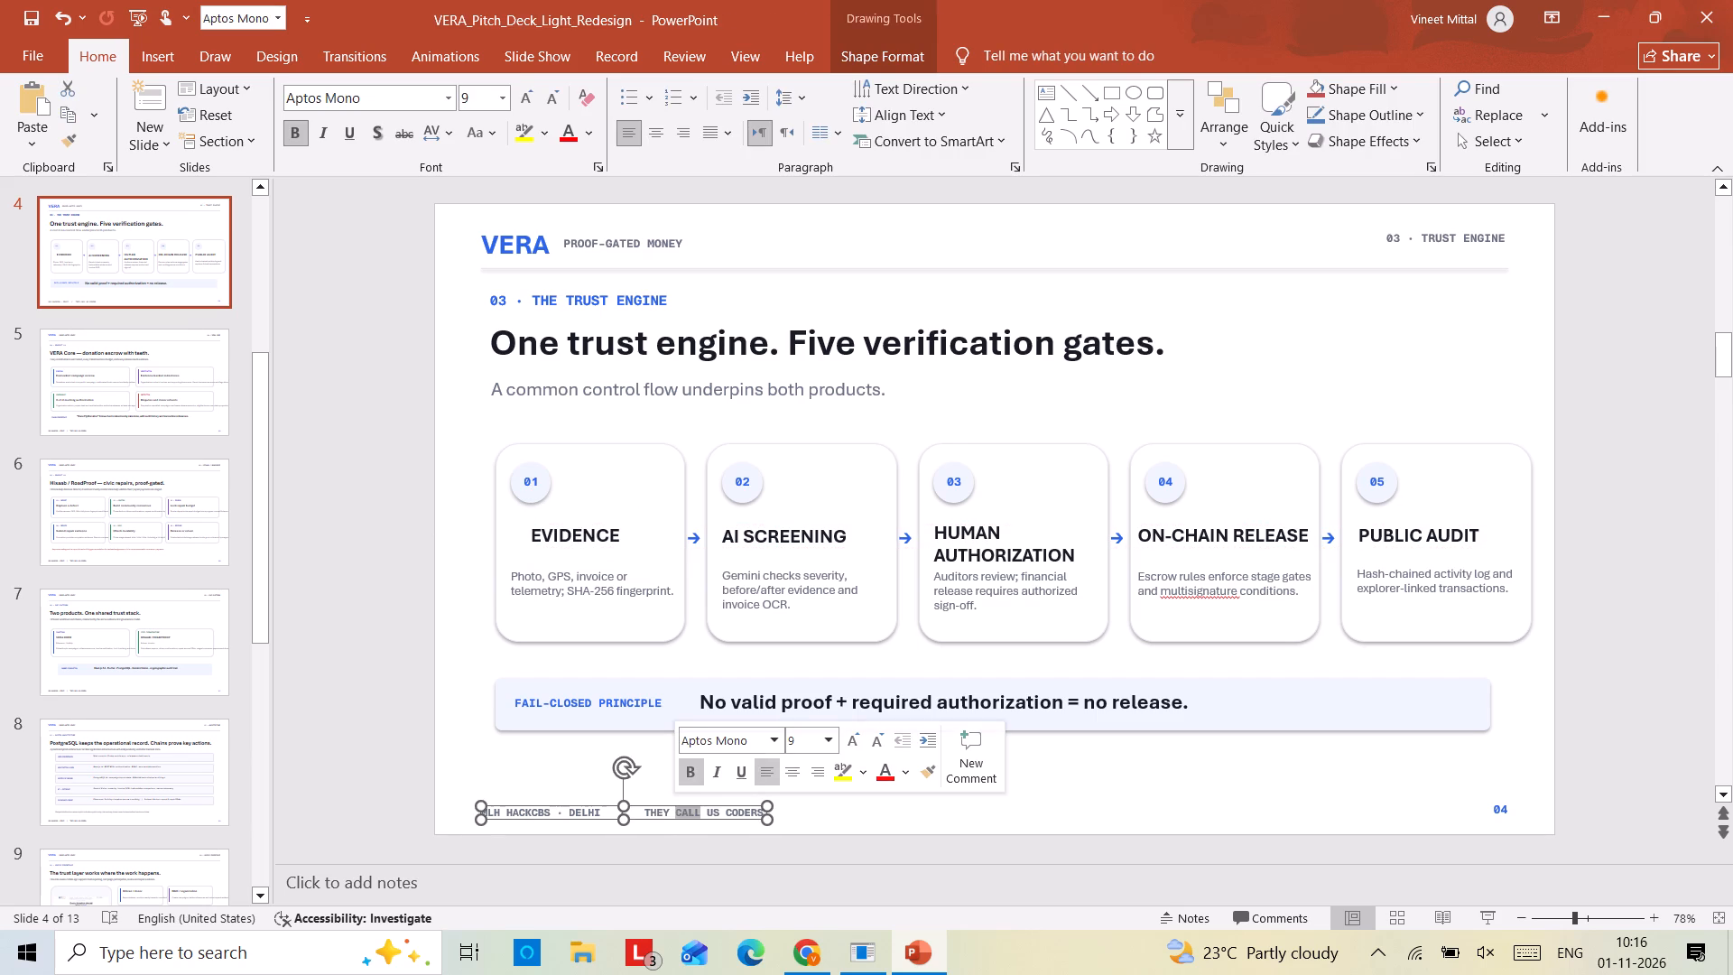
left_click_drag(649, 814, 753, 815)
type("theycalluscoe")
key("BackSpace")
type("ders")
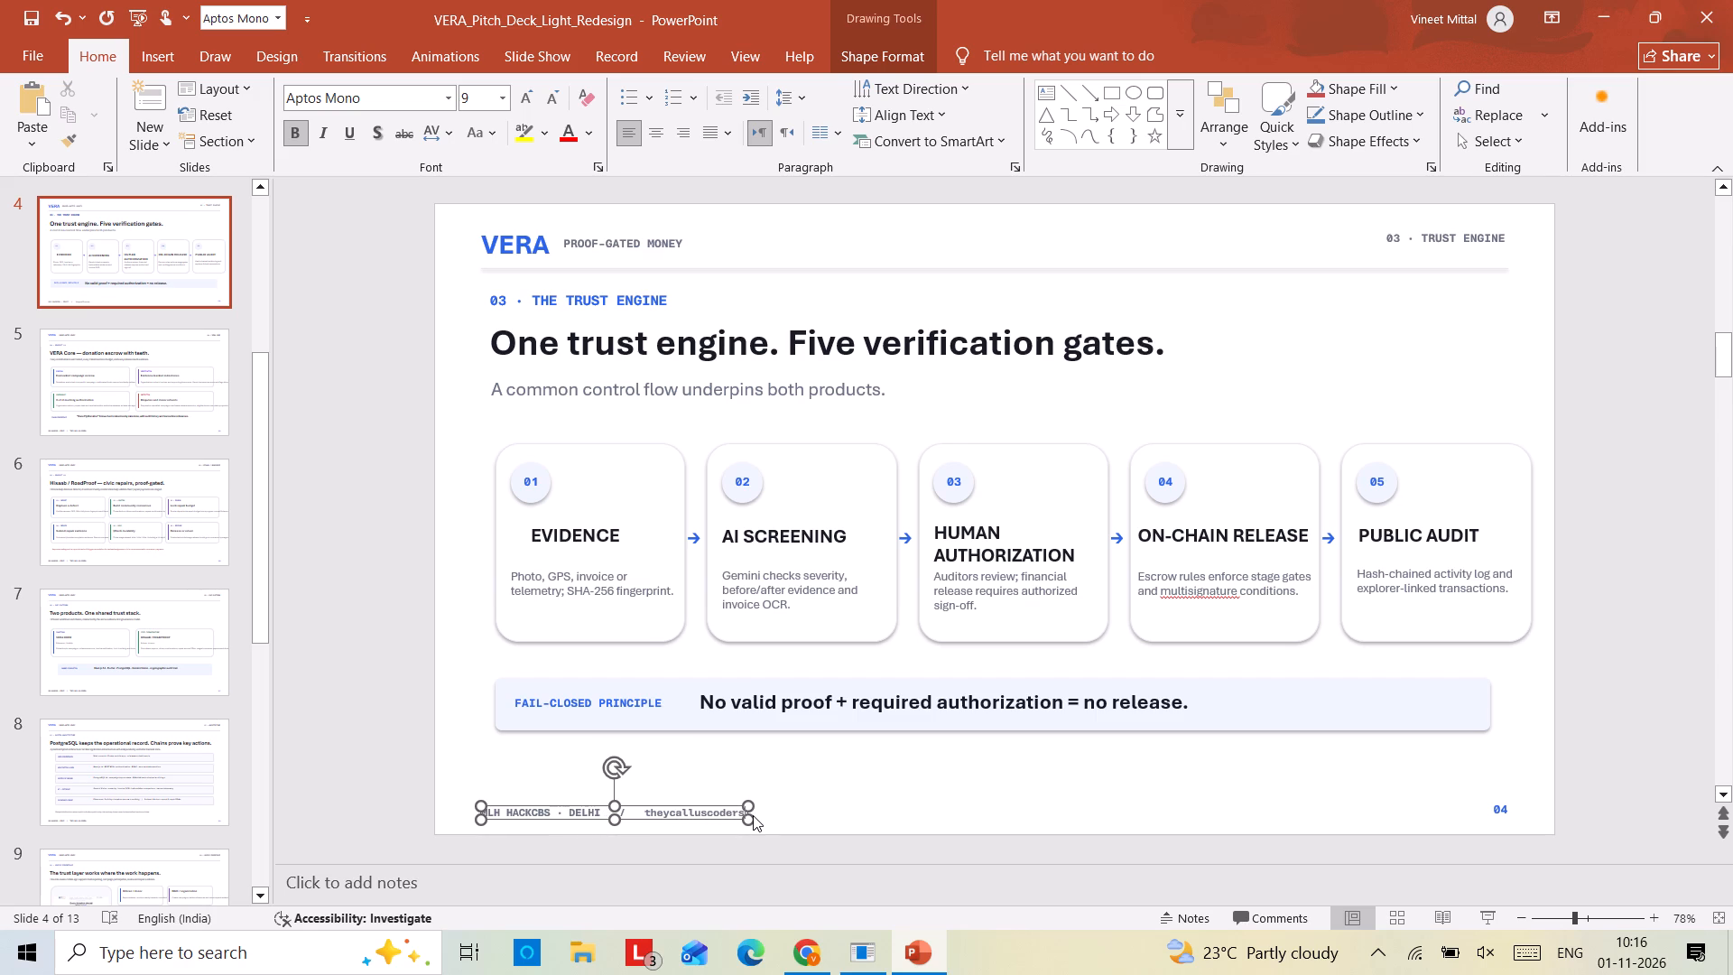
key("ctrl+s")
left_click(351, 682)
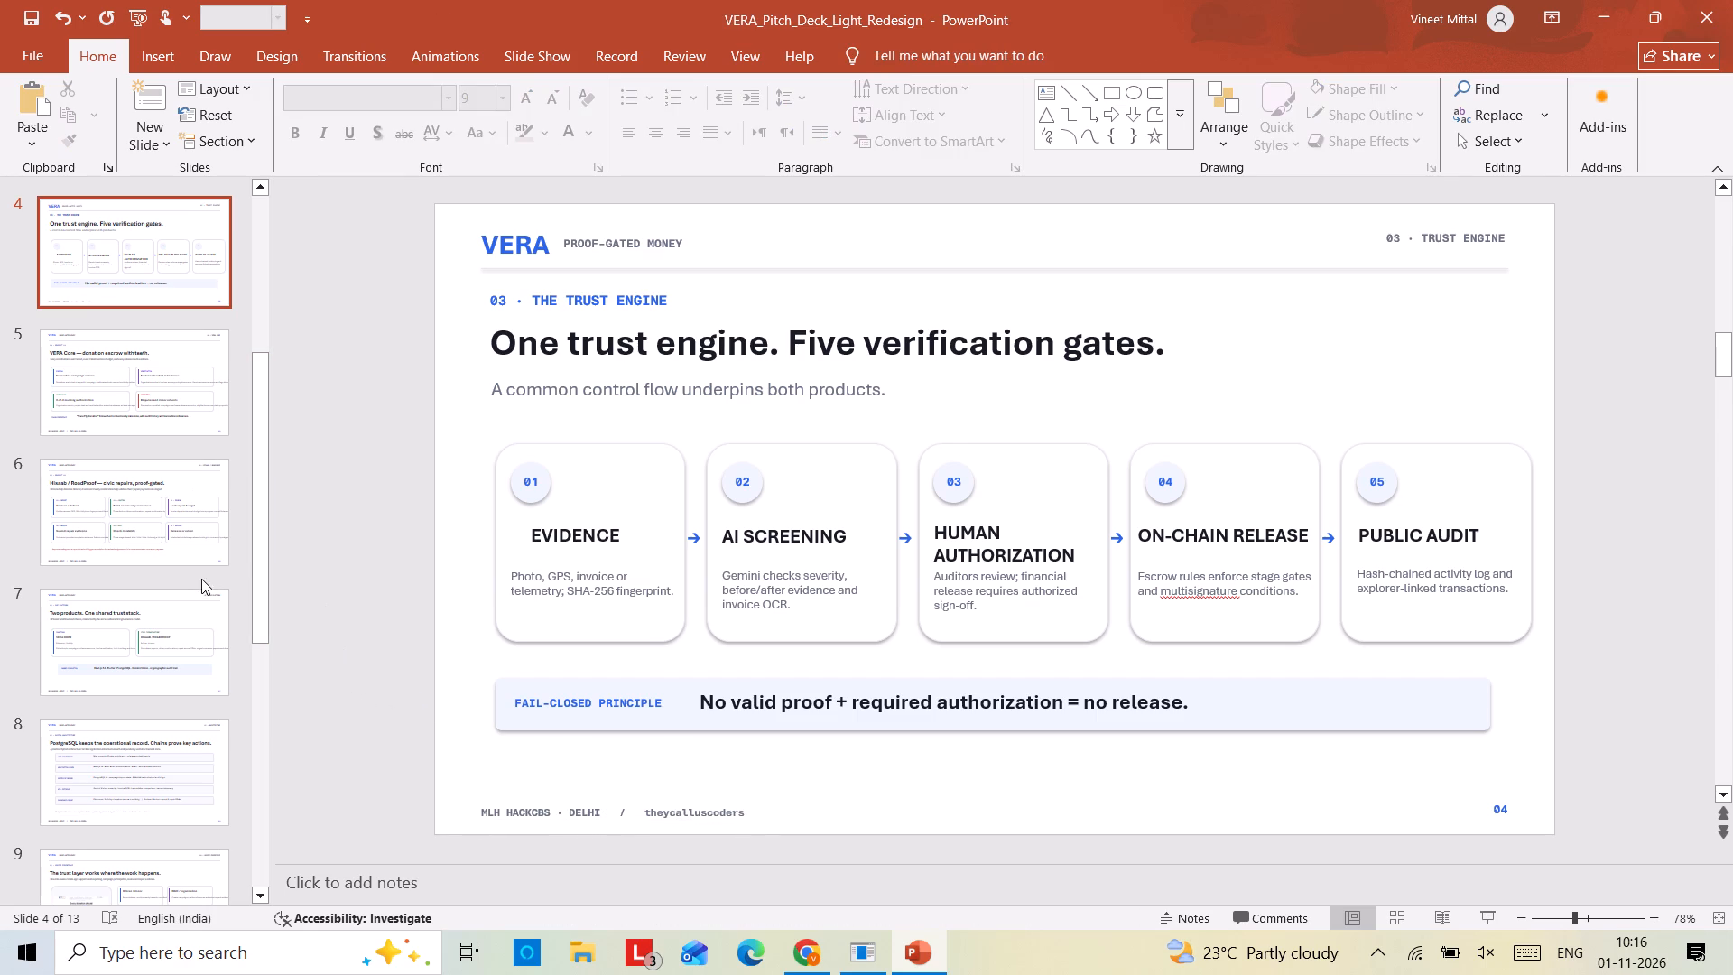
On slide 5, VERA Core, select every element and increase all the text by one font size step.
left_click(175, 390)
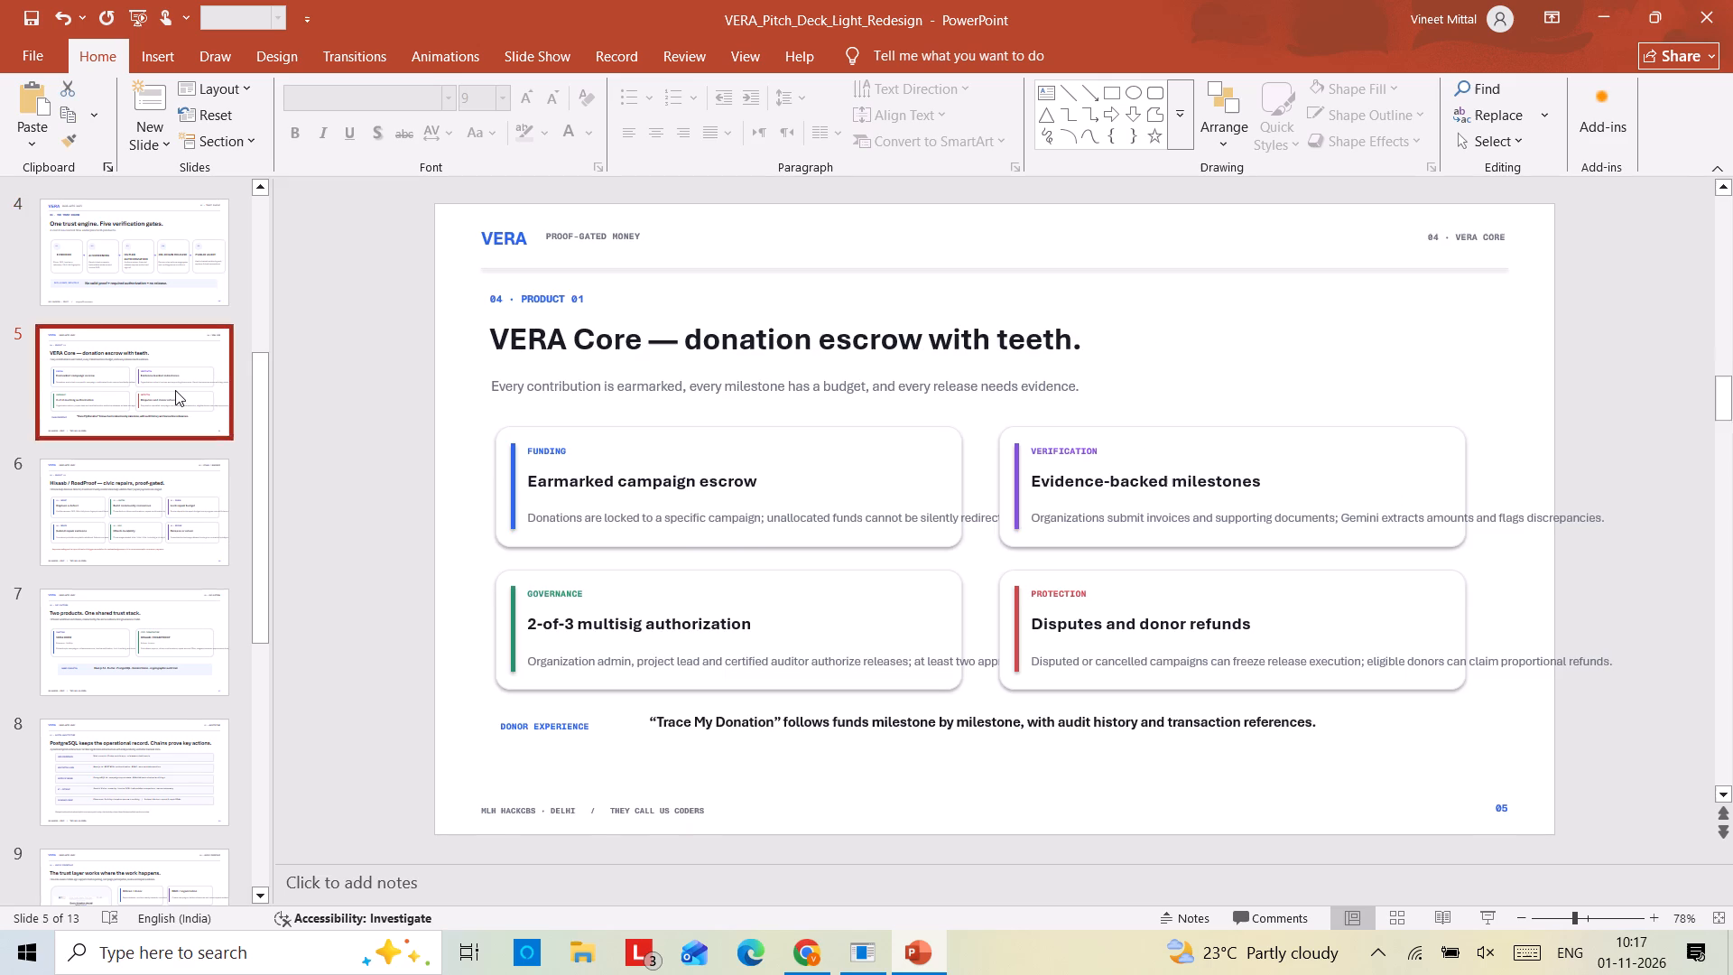
scroll(175, 390, "down", 4)
scroll(175, 390, "right", 1)
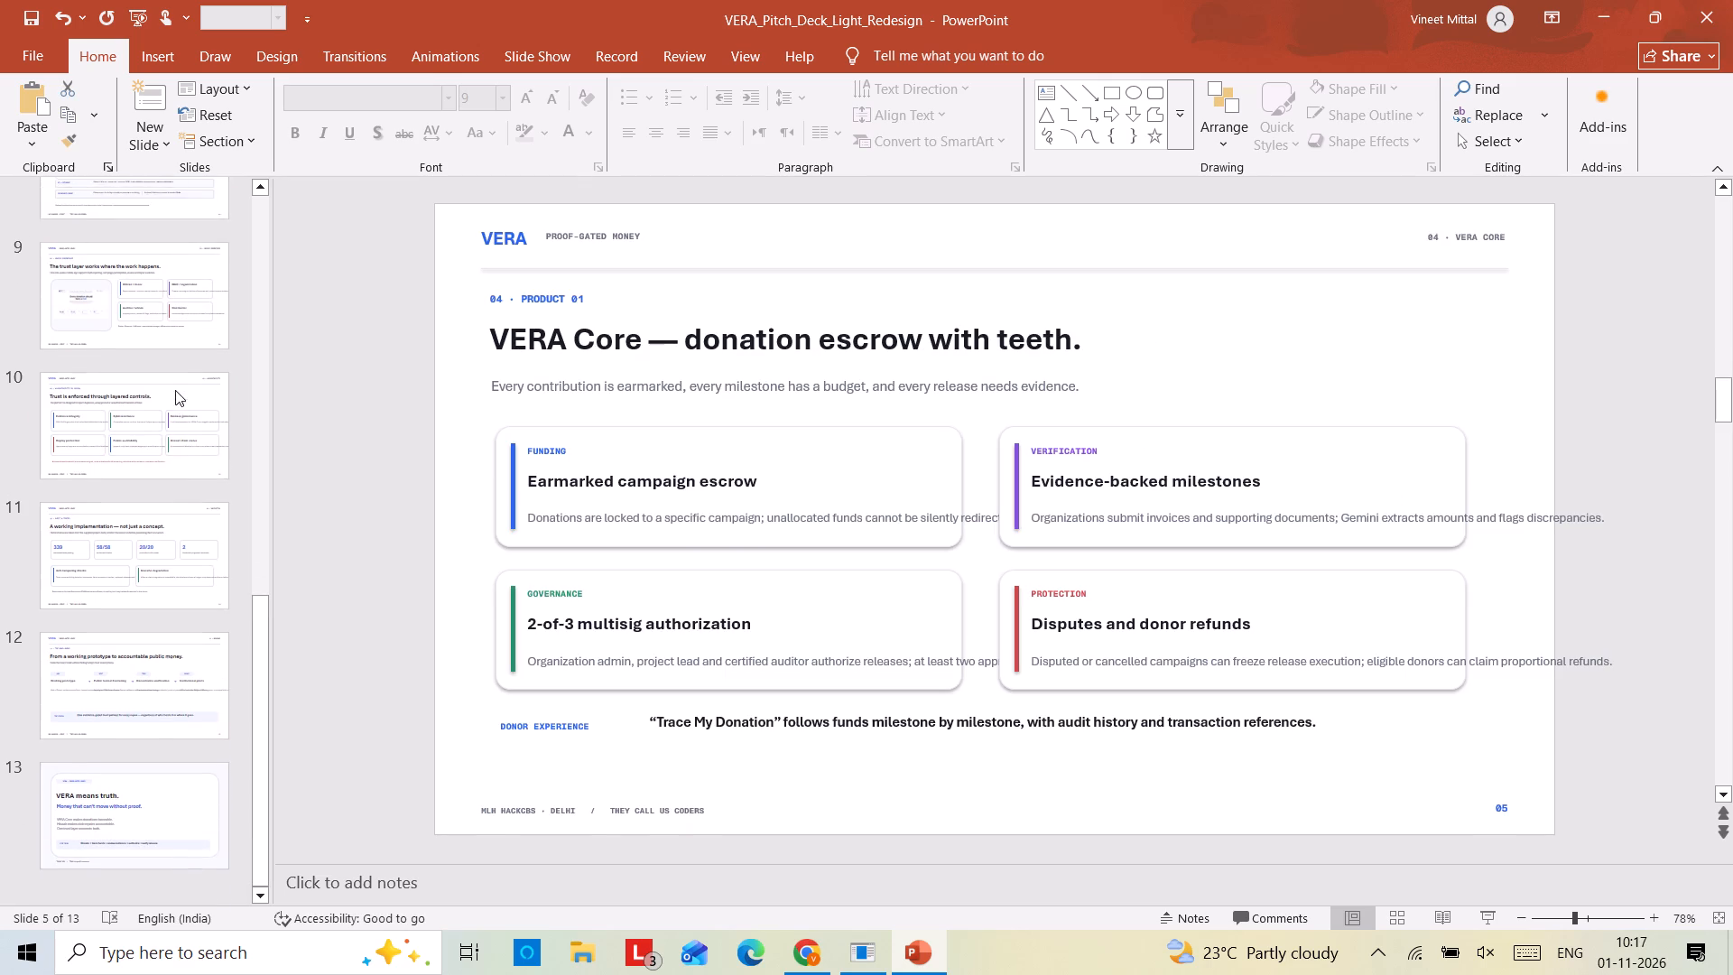
scroll(175, 390, "up", 3)
left_click(713, 488)
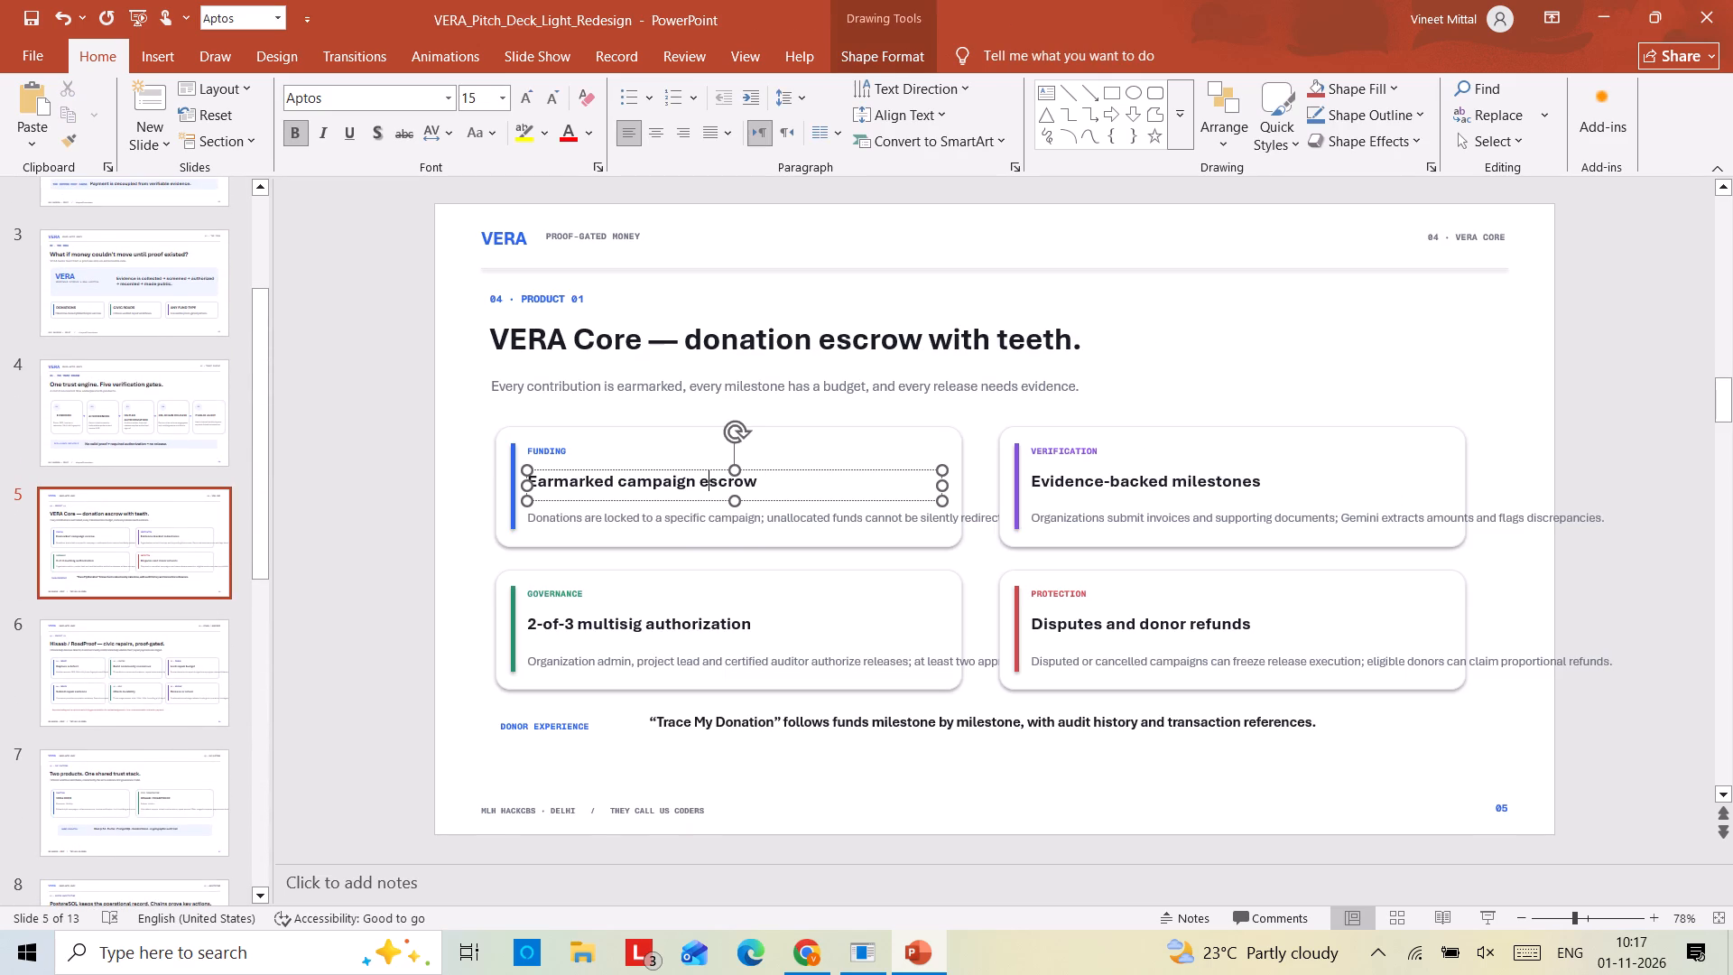
key("ctrl+a")
left_click(704, 430)
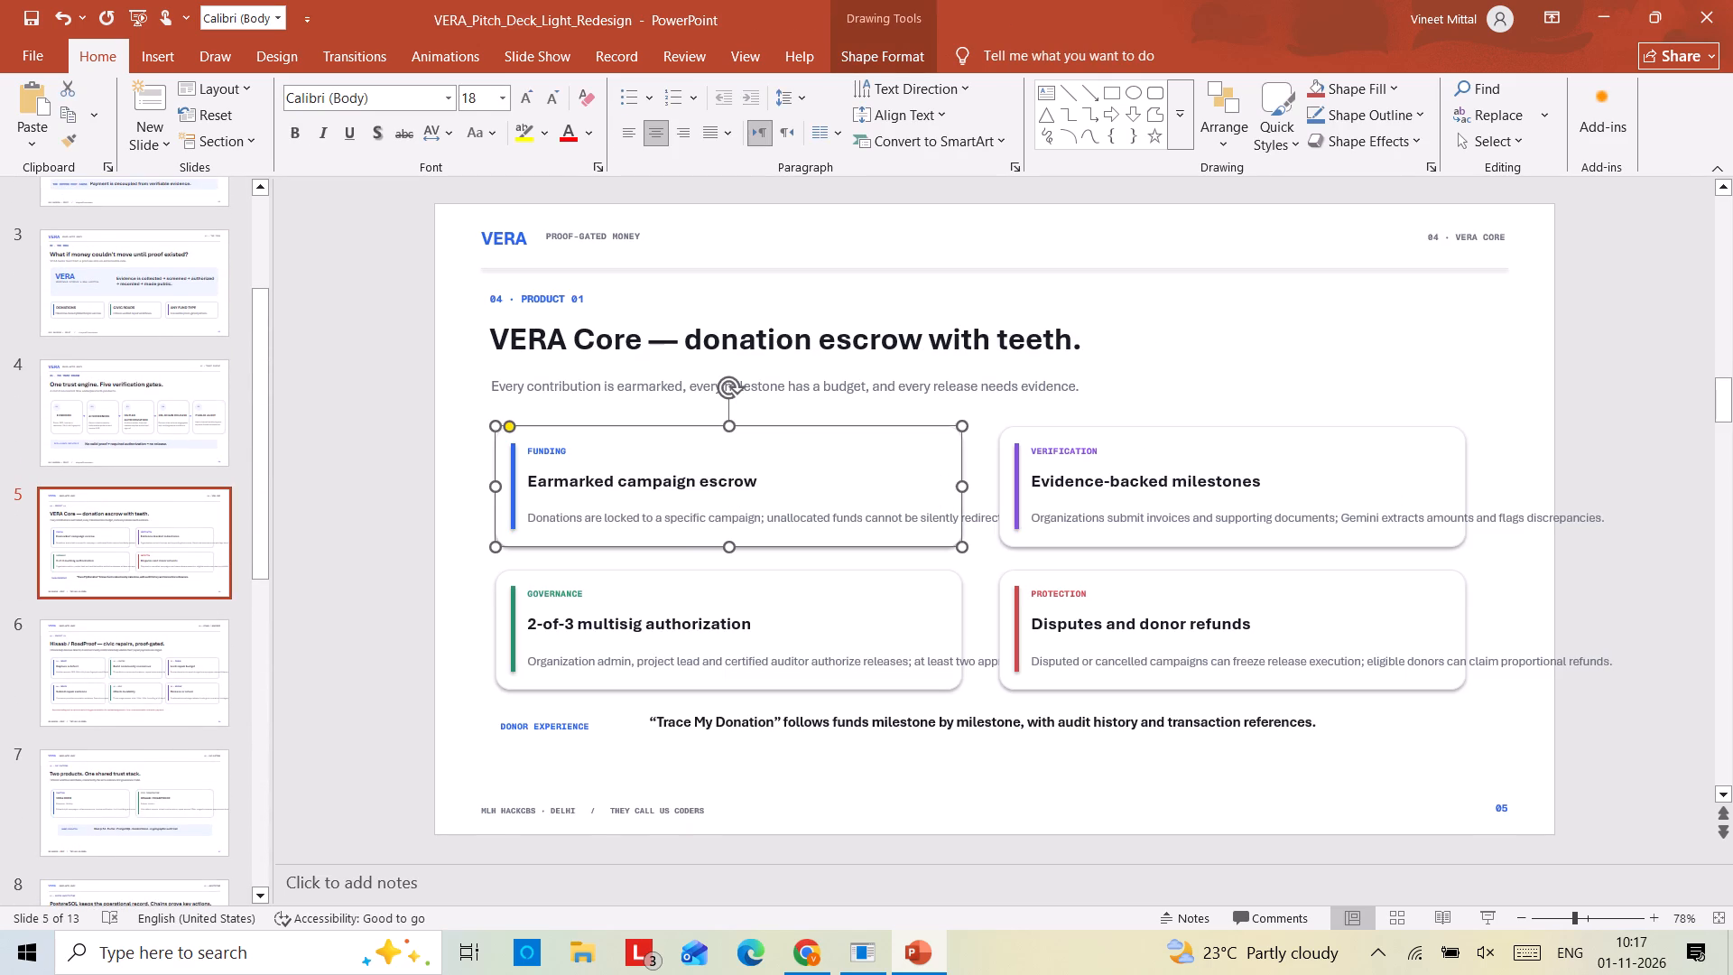
left_click(704, 430)
key("ctrl+a")
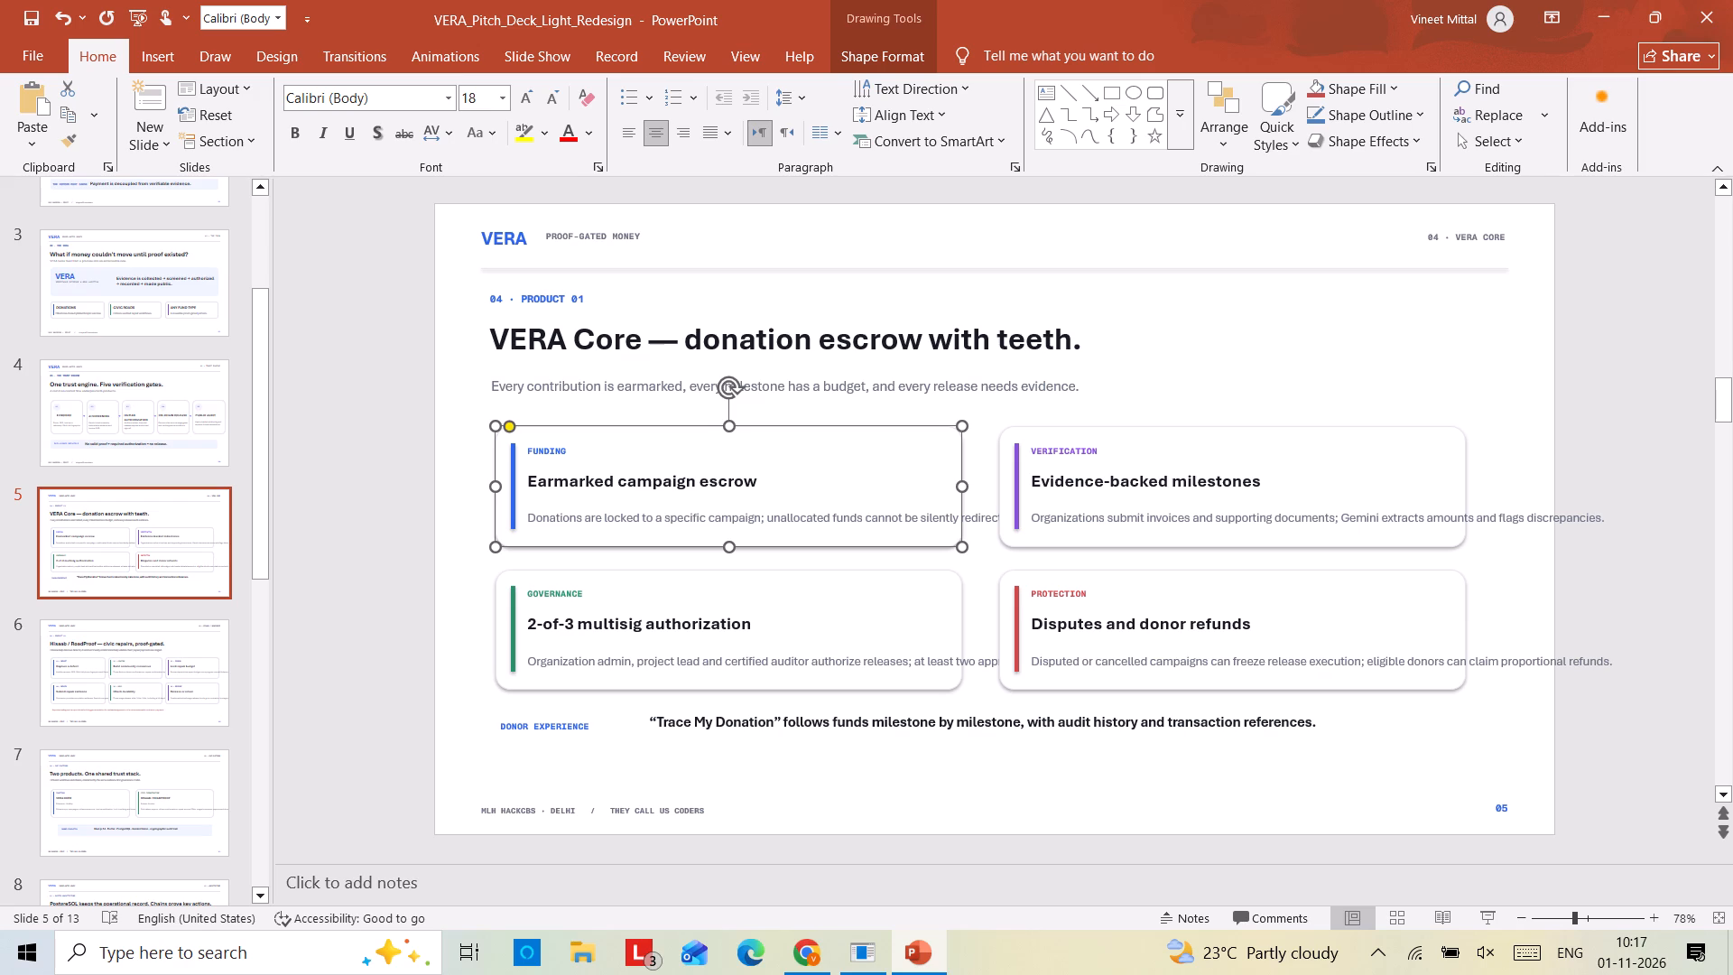
left_click(613, 275)
key("ctrl+a")
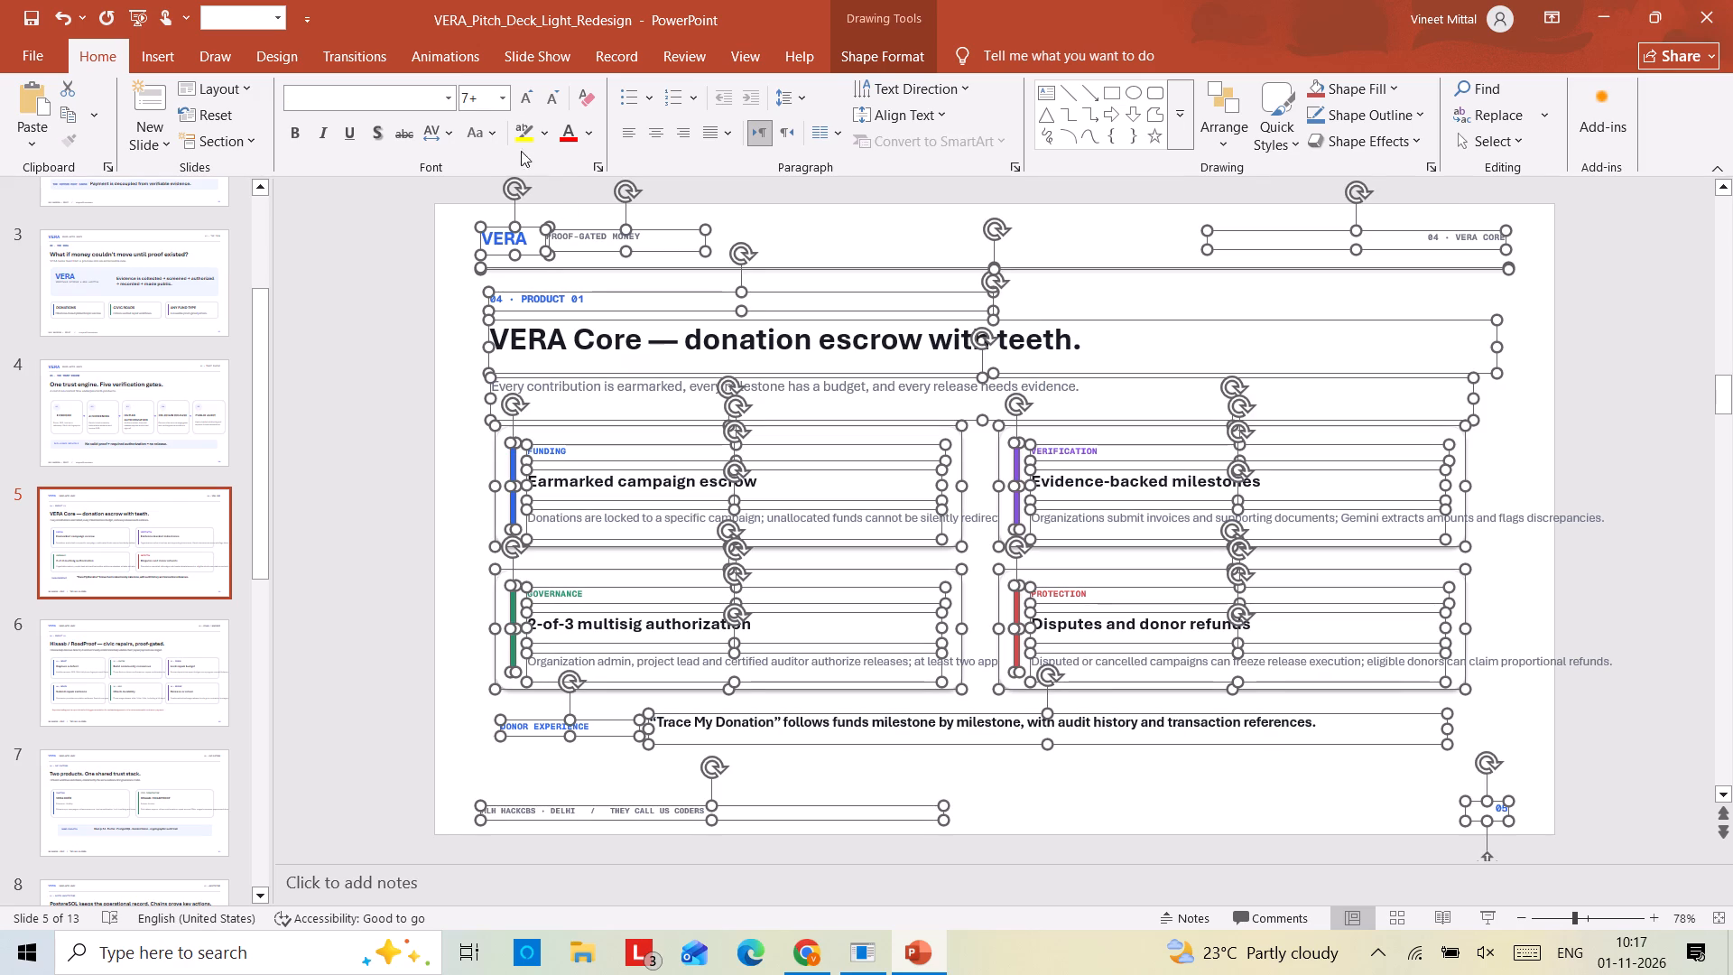
left_click(520, 97)
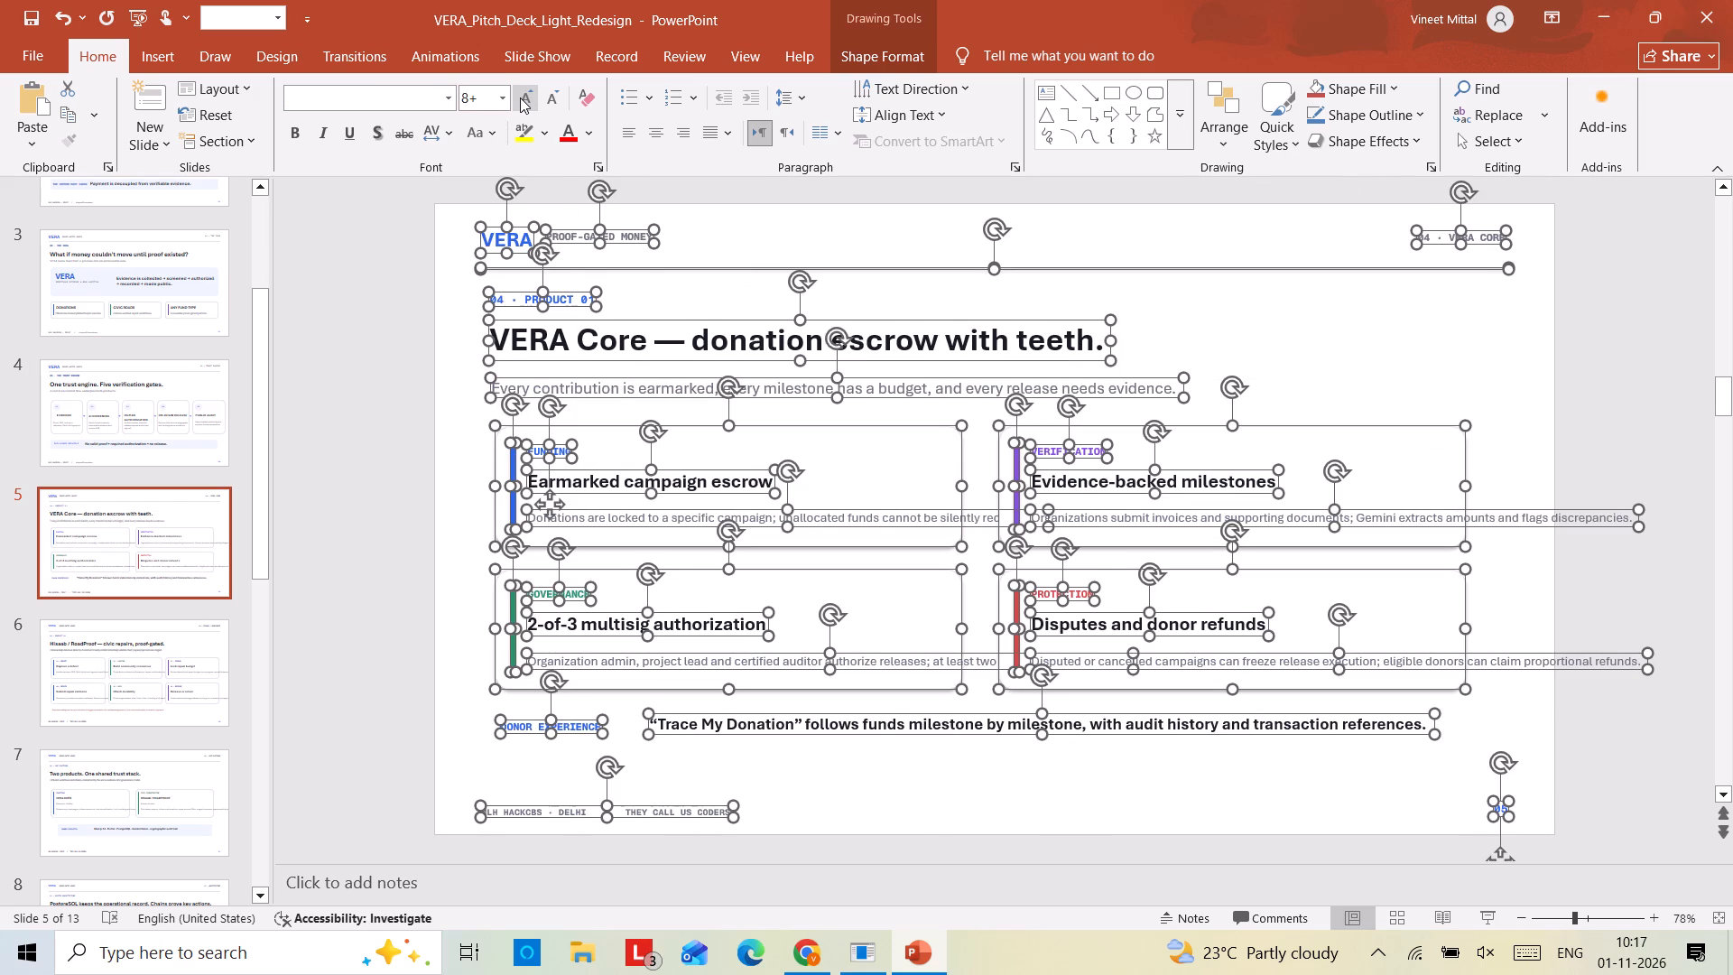
left_click(384, 579)
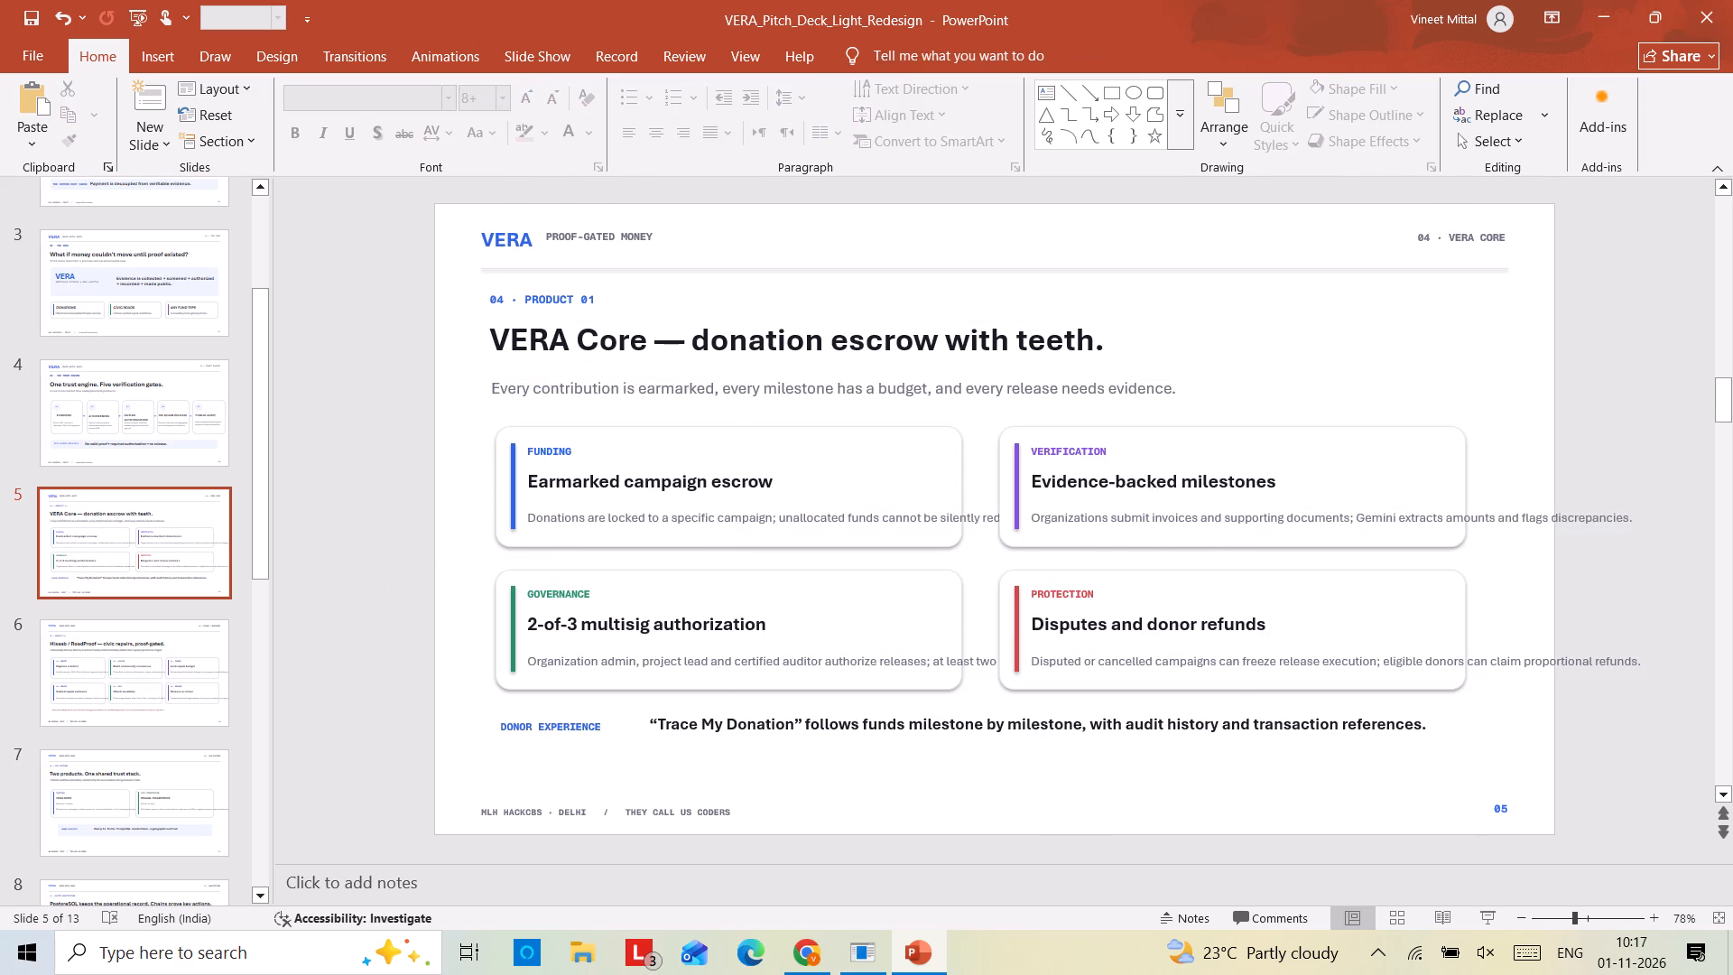
Wrap the Earmarked campaign escrow description onto two lines inside its card and raise it to just below the heading.
left_click(906, 509)
left_click(921, 518)
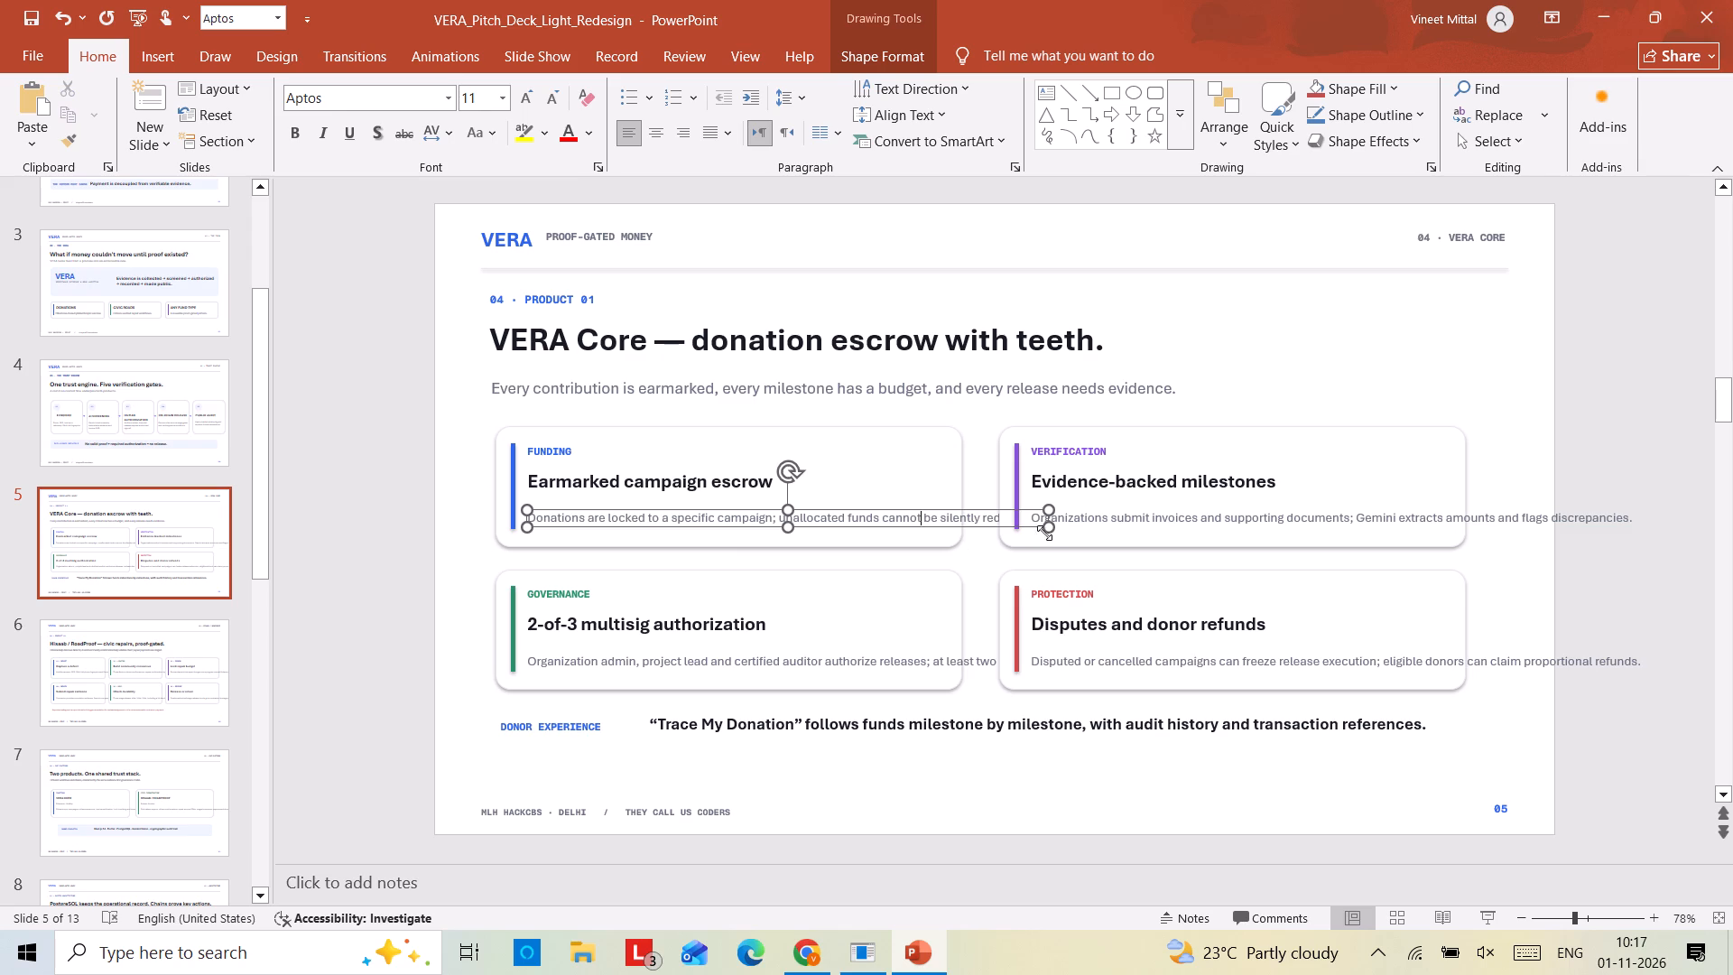
left_click_drag(1048, 530, 944, 525)
left_click_drag(887, 510, 885, 503)
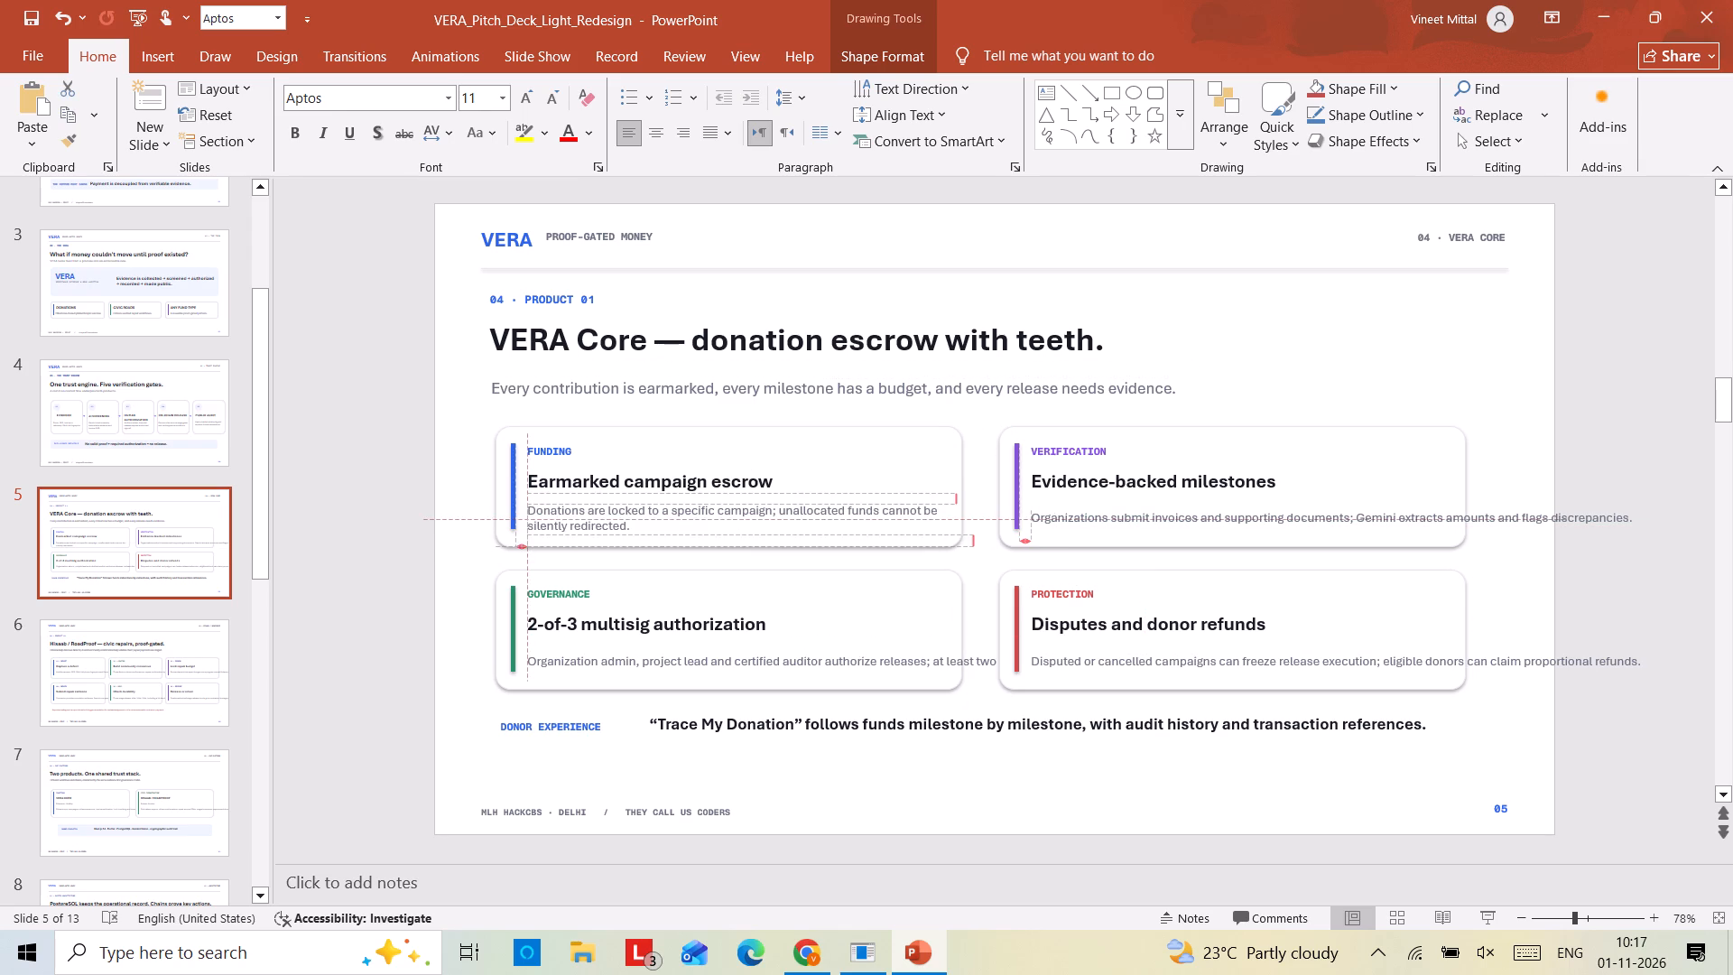
left_click_drag(885, 503, 885, 497)
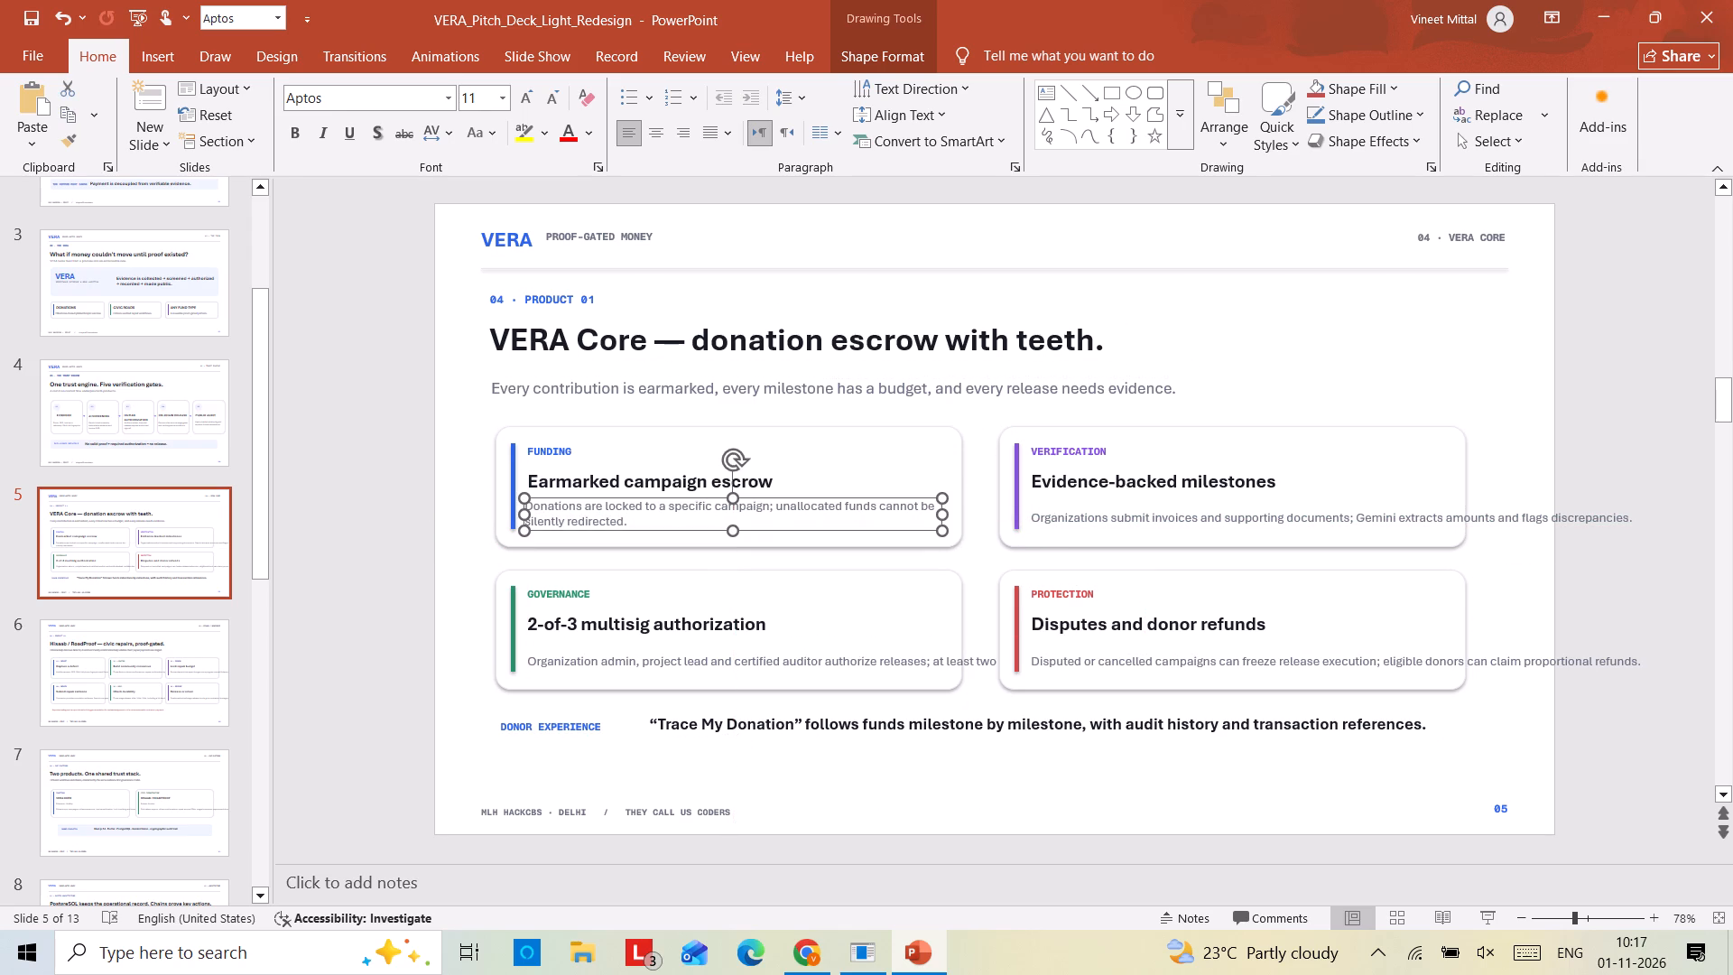
Wrap the Evidence-backed milestones description onto two lines inside its card and raise it level with the Earmarked campaign escrow description.
left_click(1140, 519)
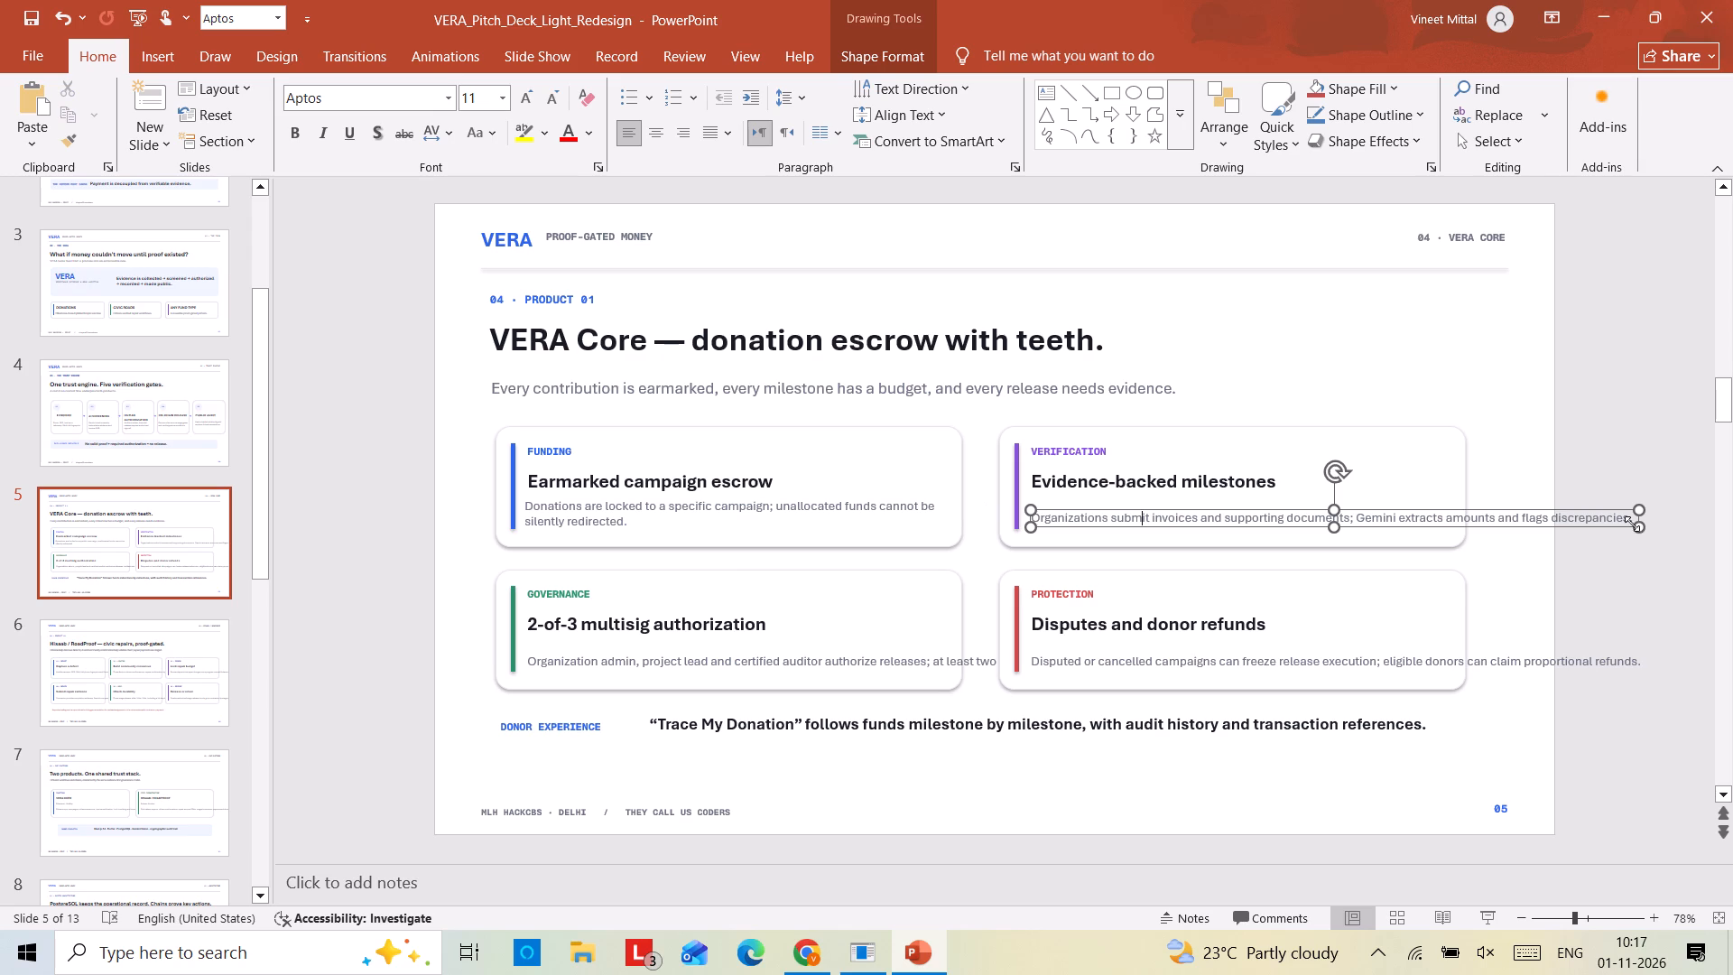
left_click_drag(1641, 532, 1451, 532)
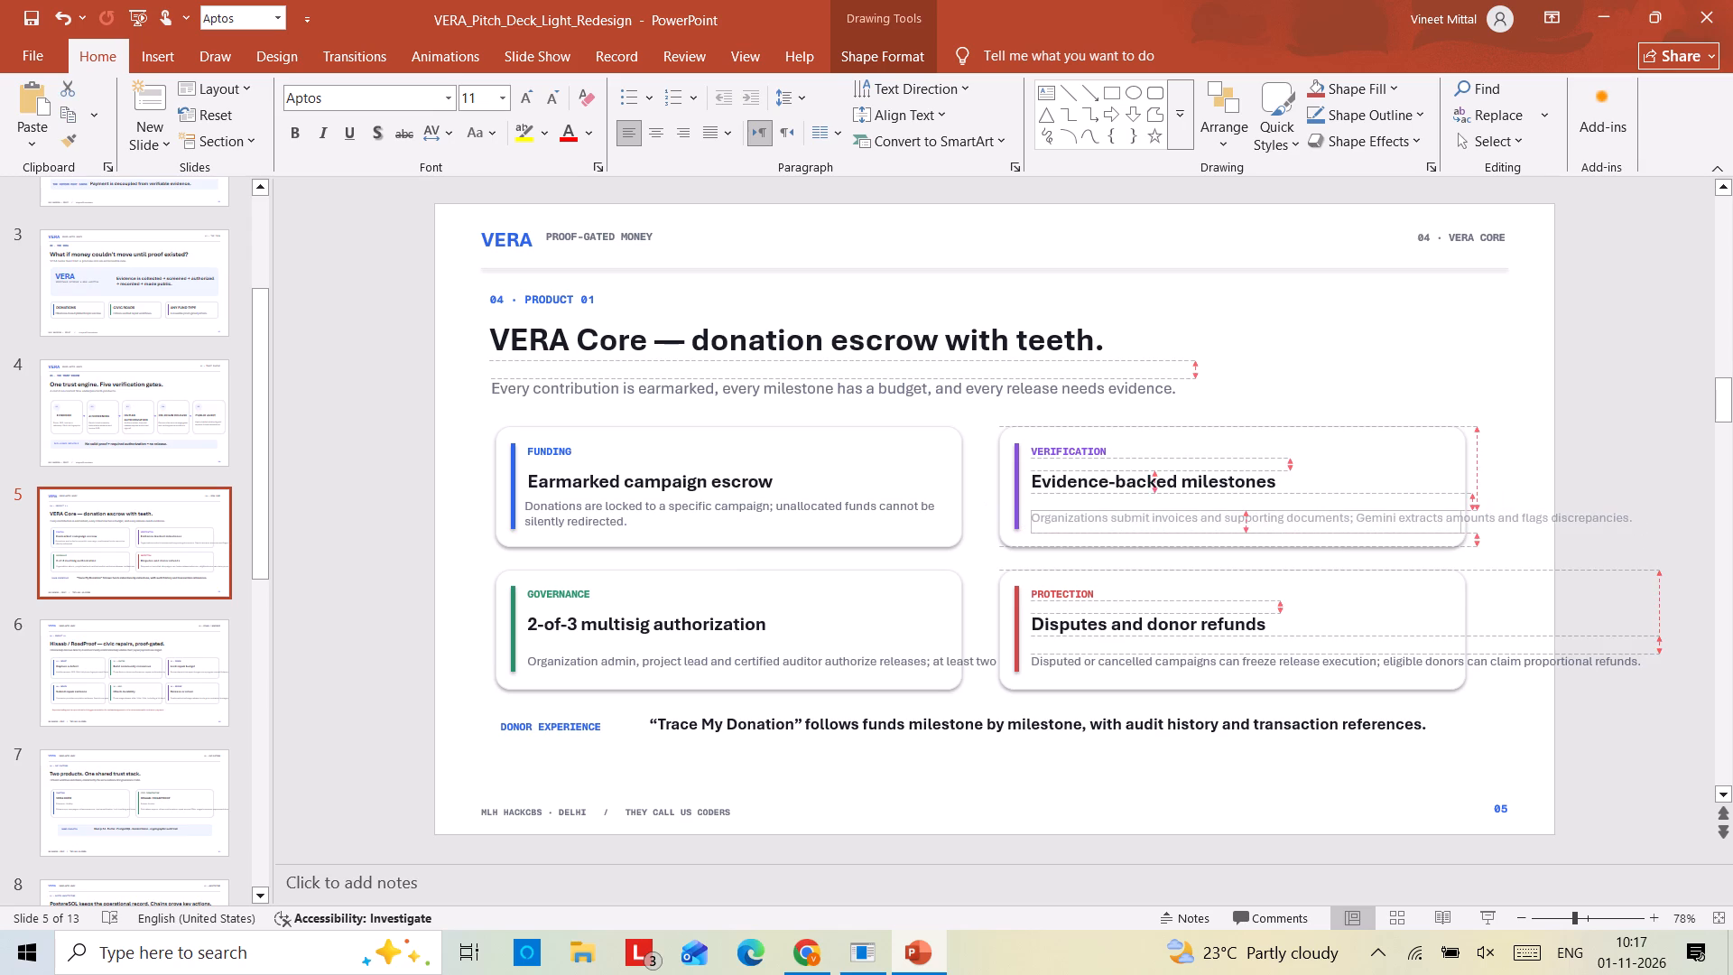
left_click_drag(1451, 532, 1450, 530)
left_click_drag(1398, 507, 1397, 494)
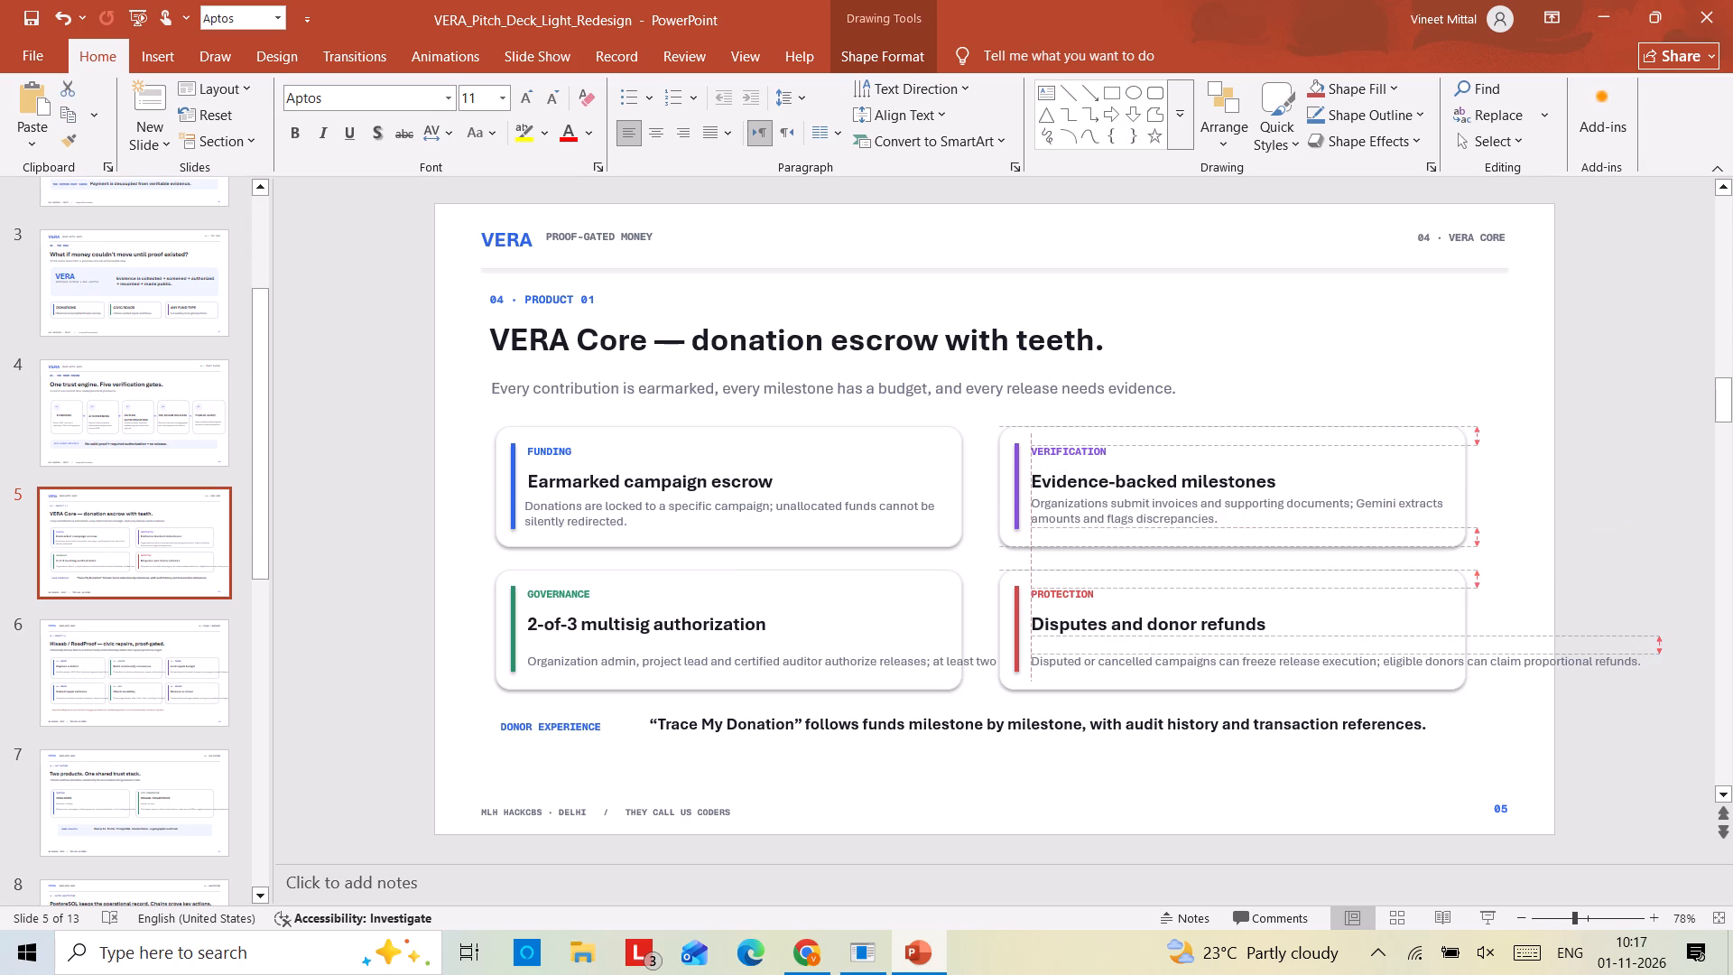
left_click_drag(1397, 494, 1397, 496)
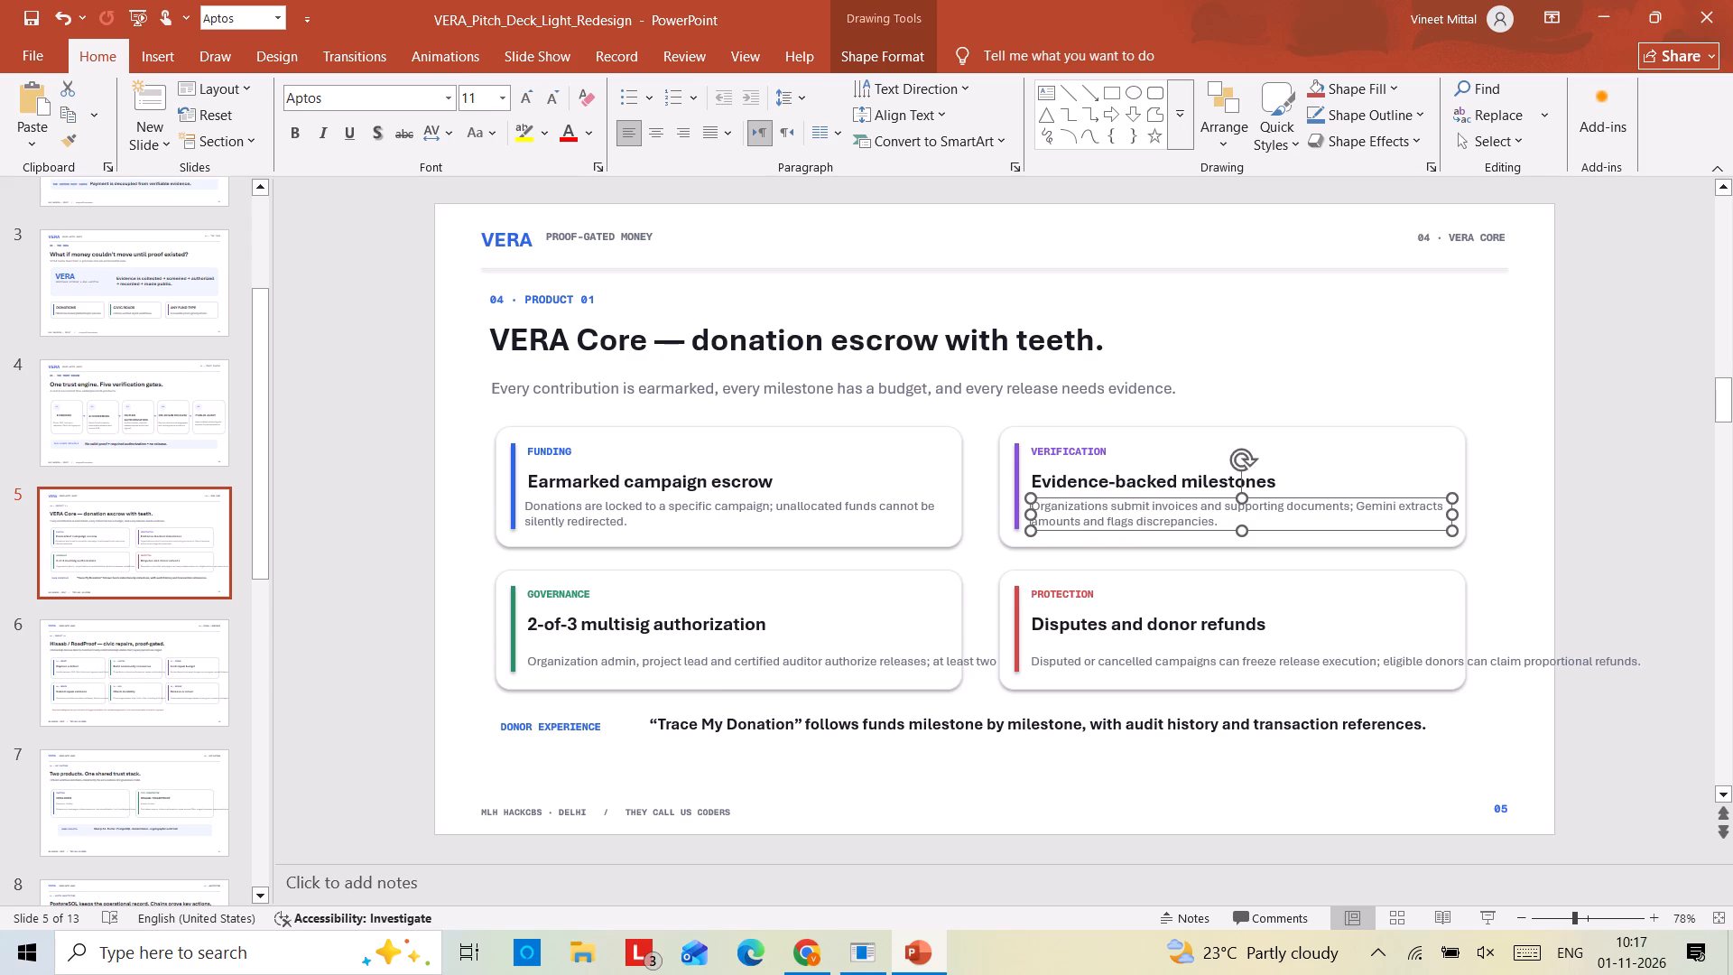
Wrap the 2-of-3 multisig authorization description onto two lines inside its card and raise it to just below the heading.
left_click(494, 599)
left_click(607, 666)
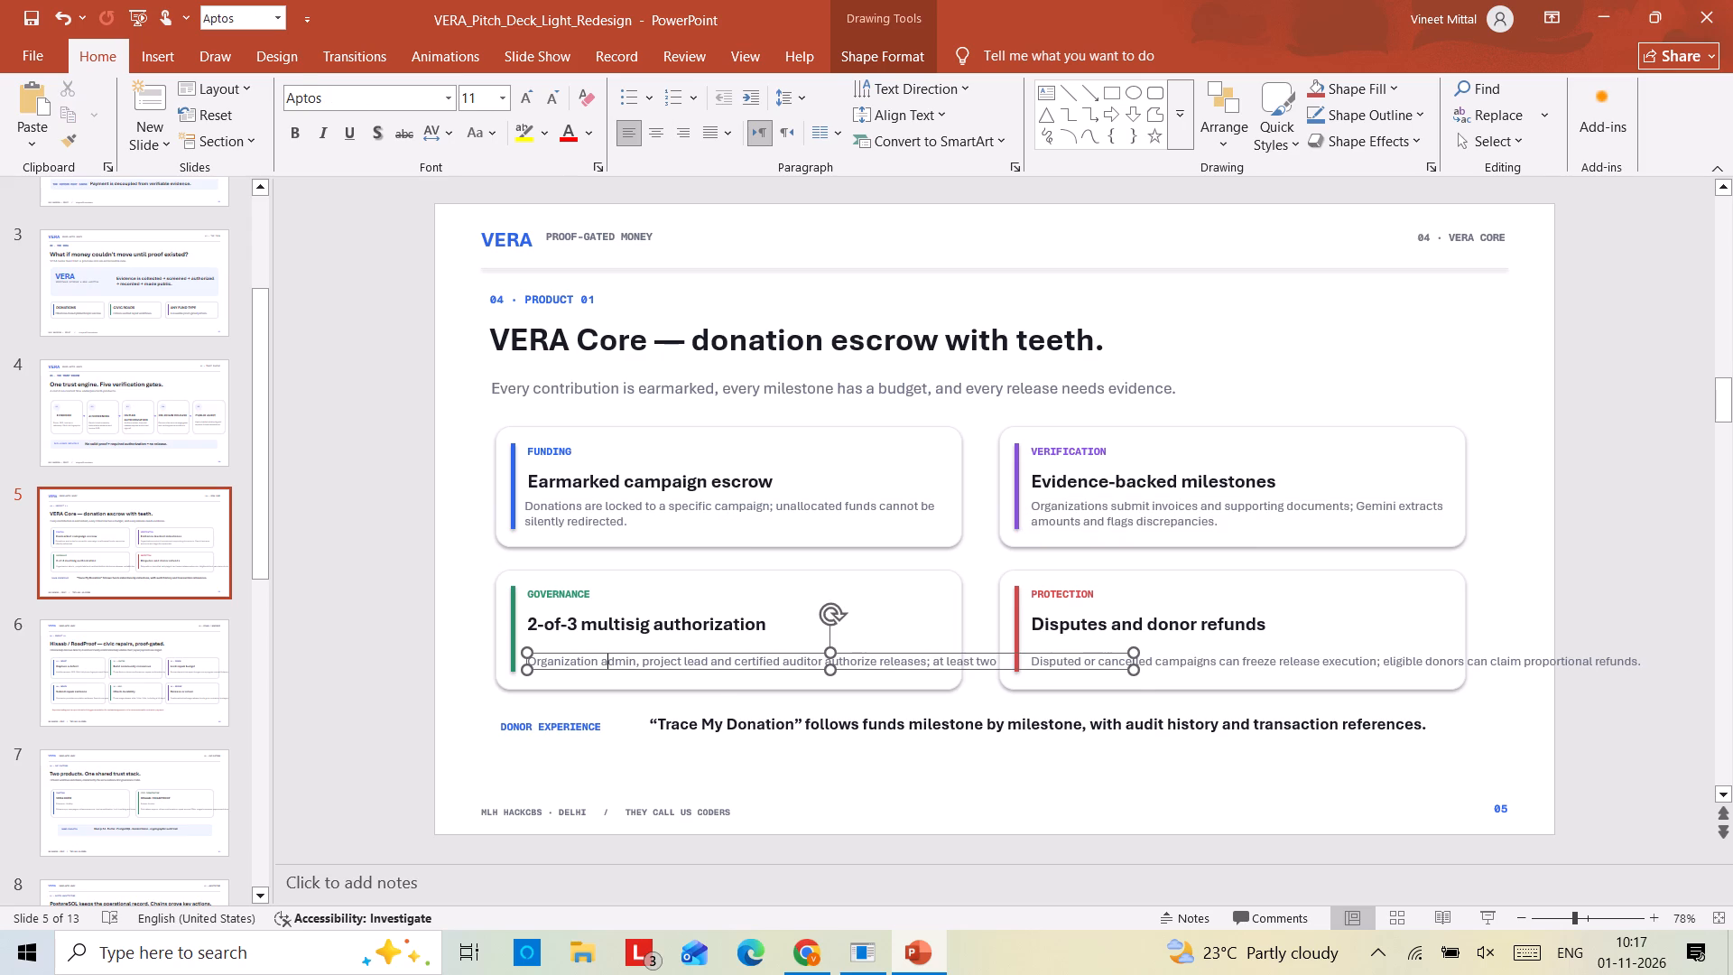
left_click_drag(1135, 672, 948, 676)
left_click_drag(904, 652, 904, 635)
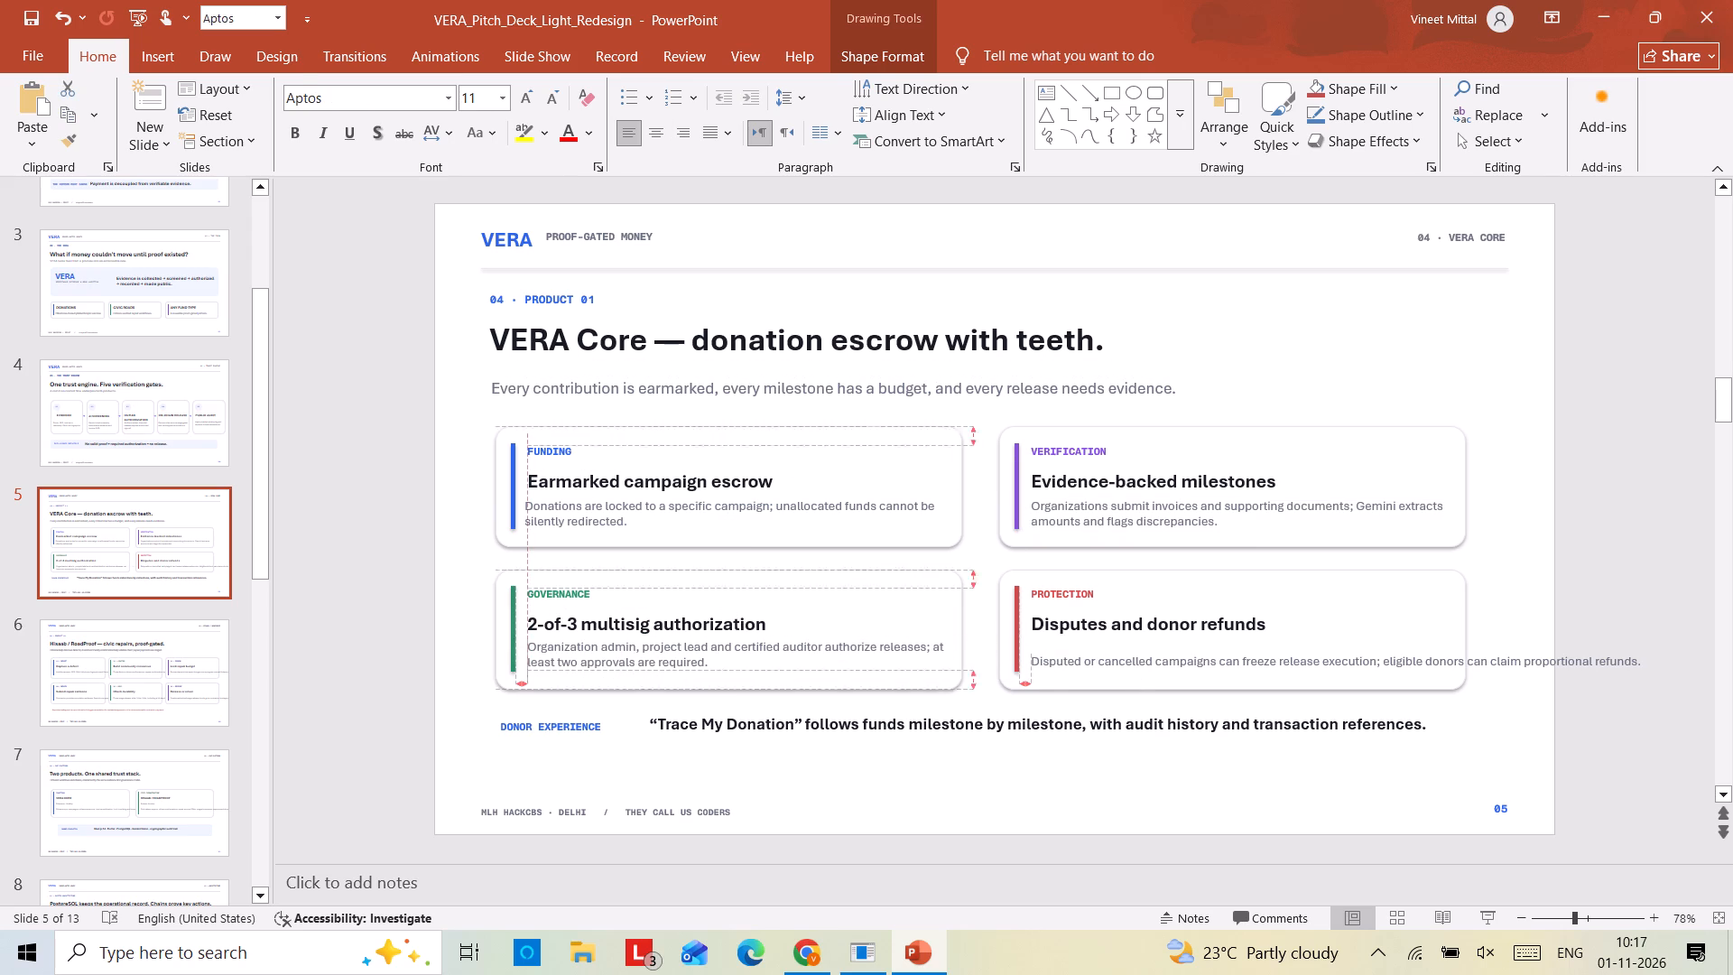
left_click_drag(904, 635, 904, 638)
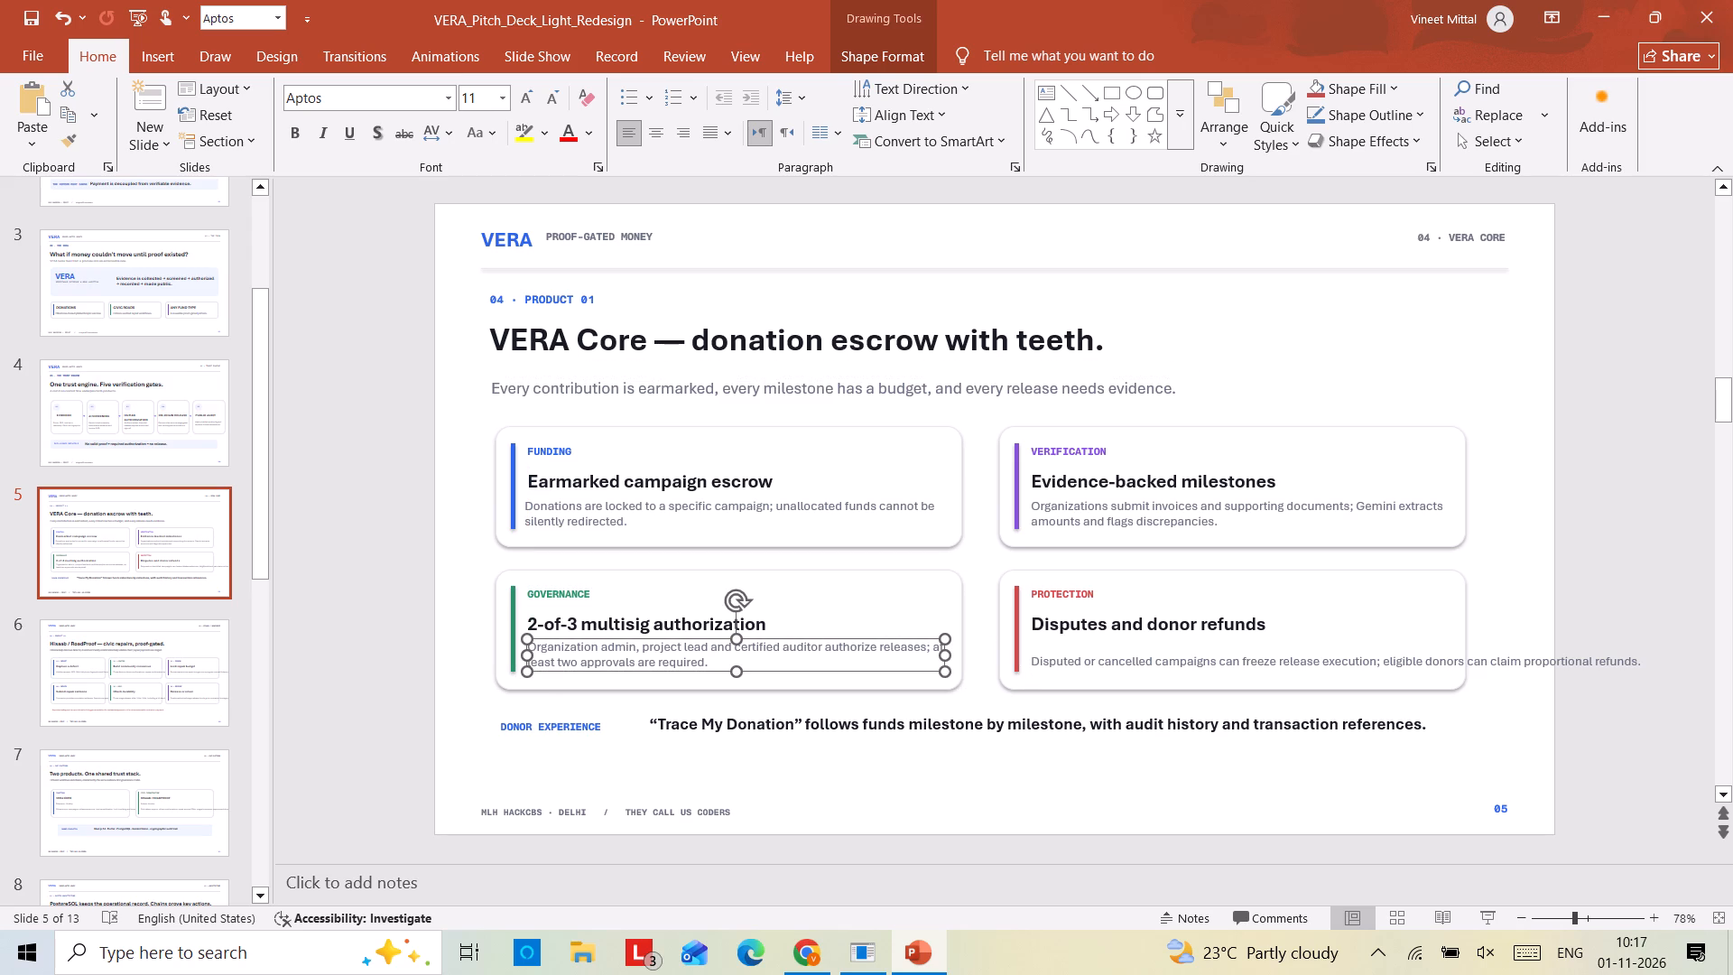
Wrap the Disputes and donor refunds description onto two lines inside its card.
left_click(1206, 655)
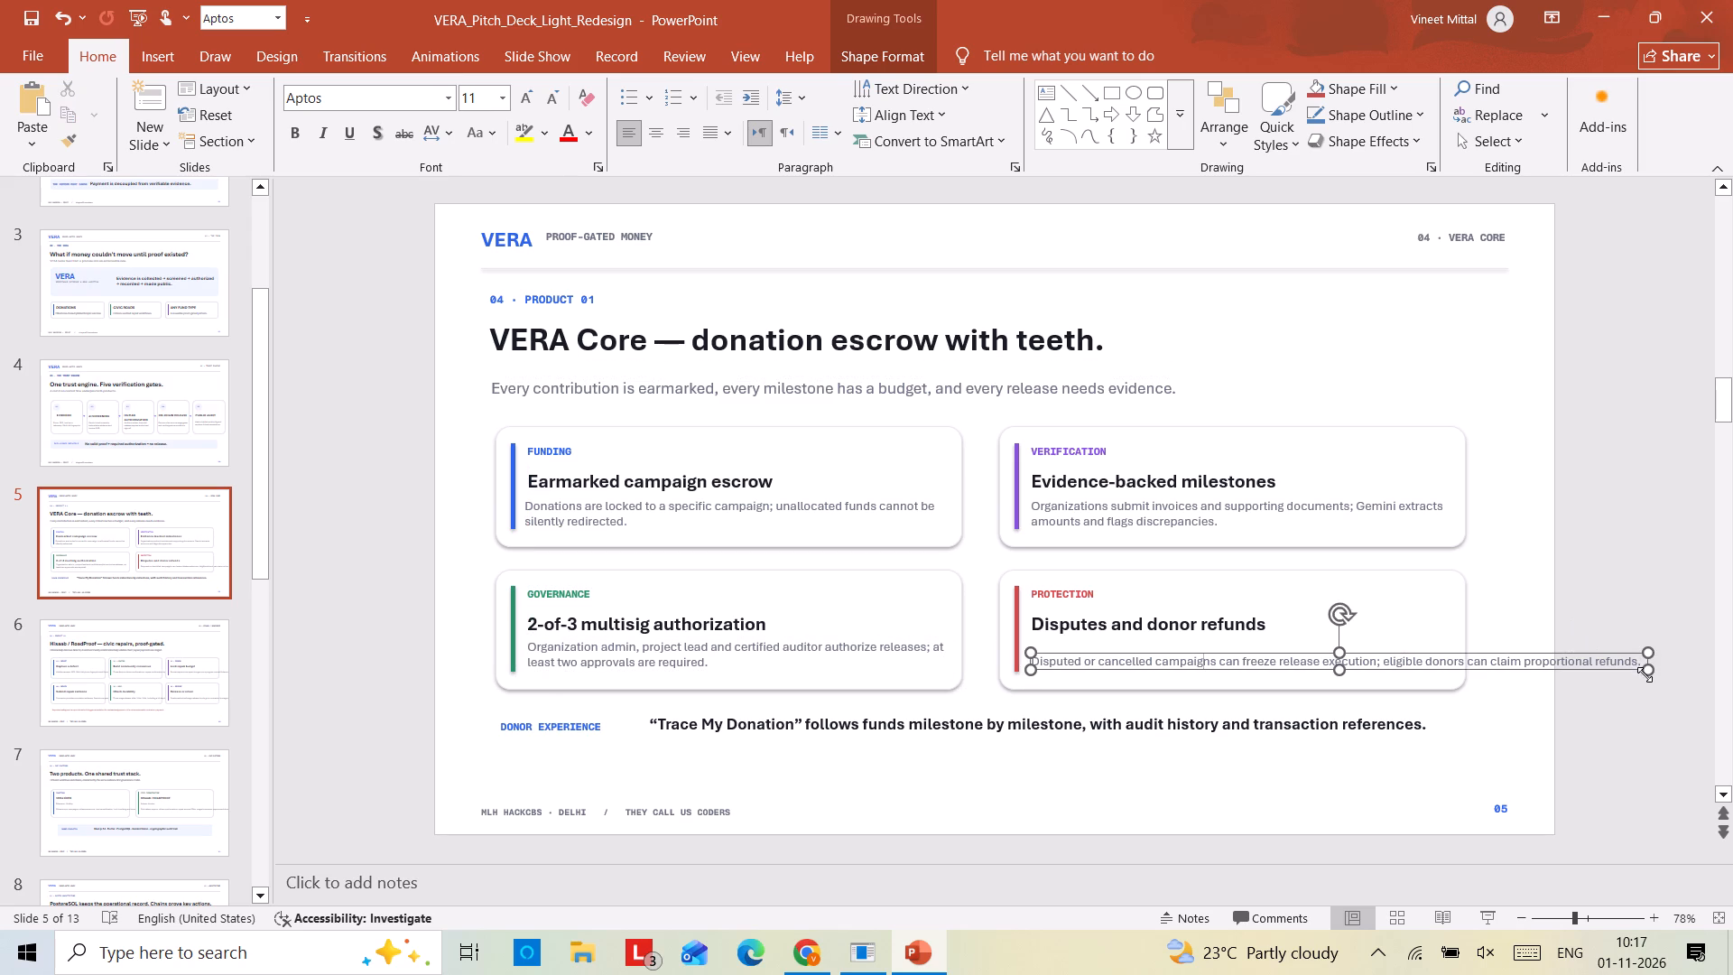
left_click_drag(1645, 674, 1451, 673)
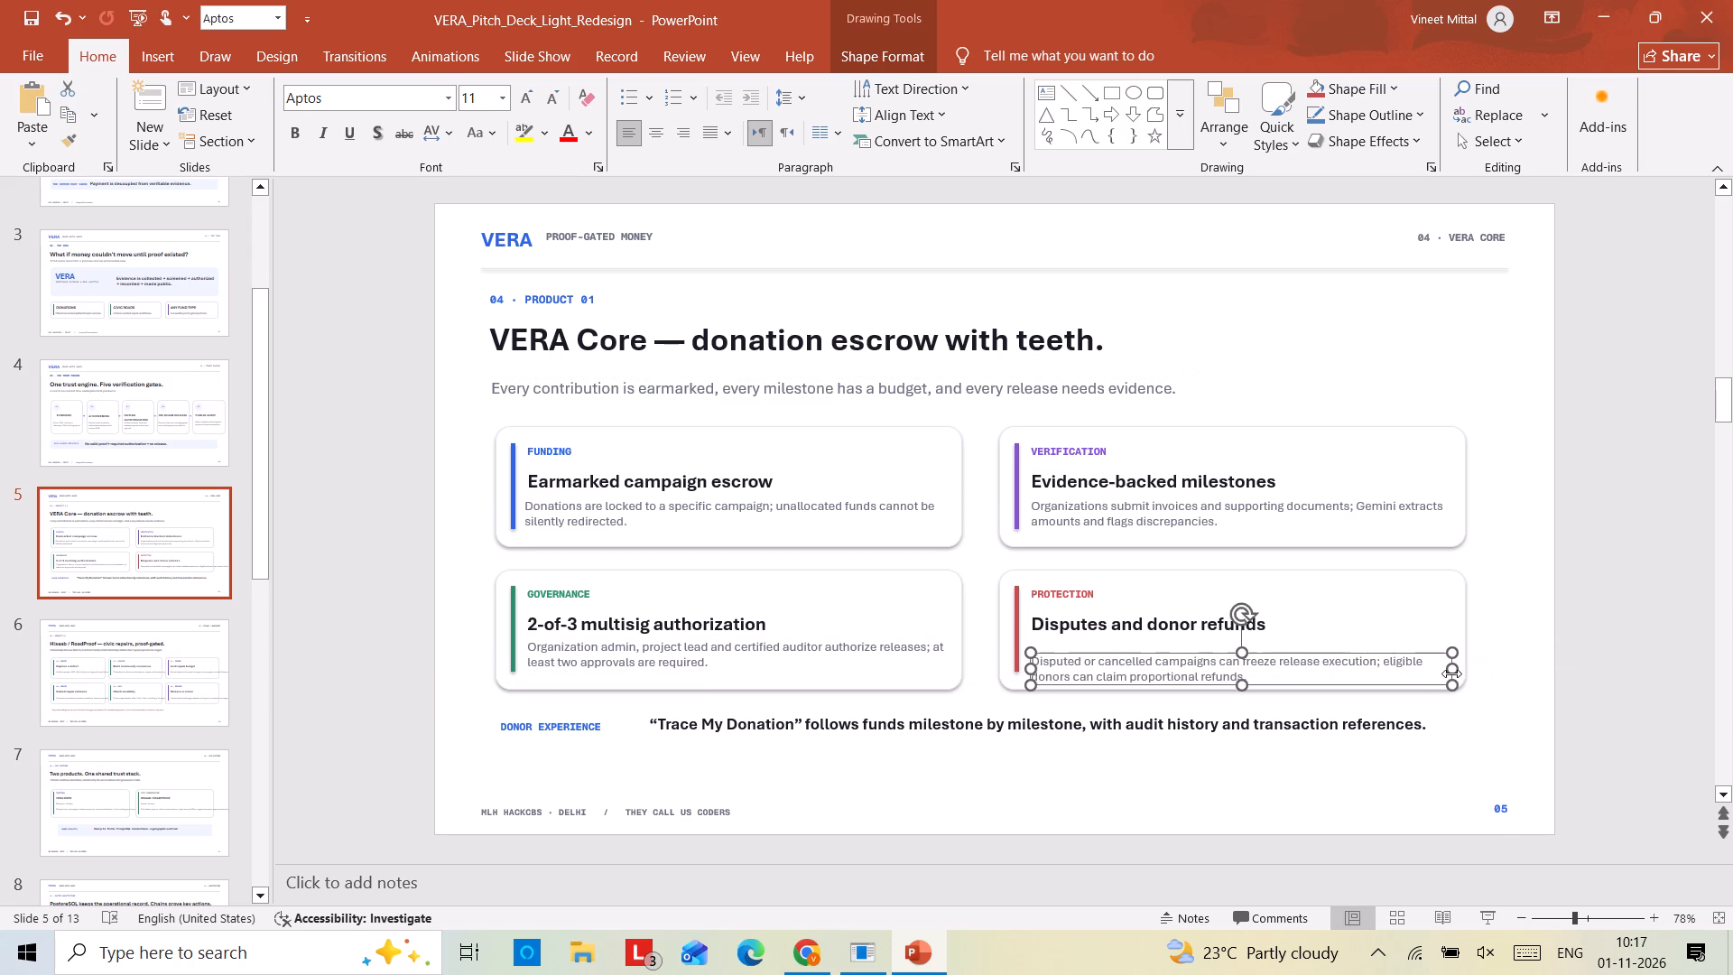
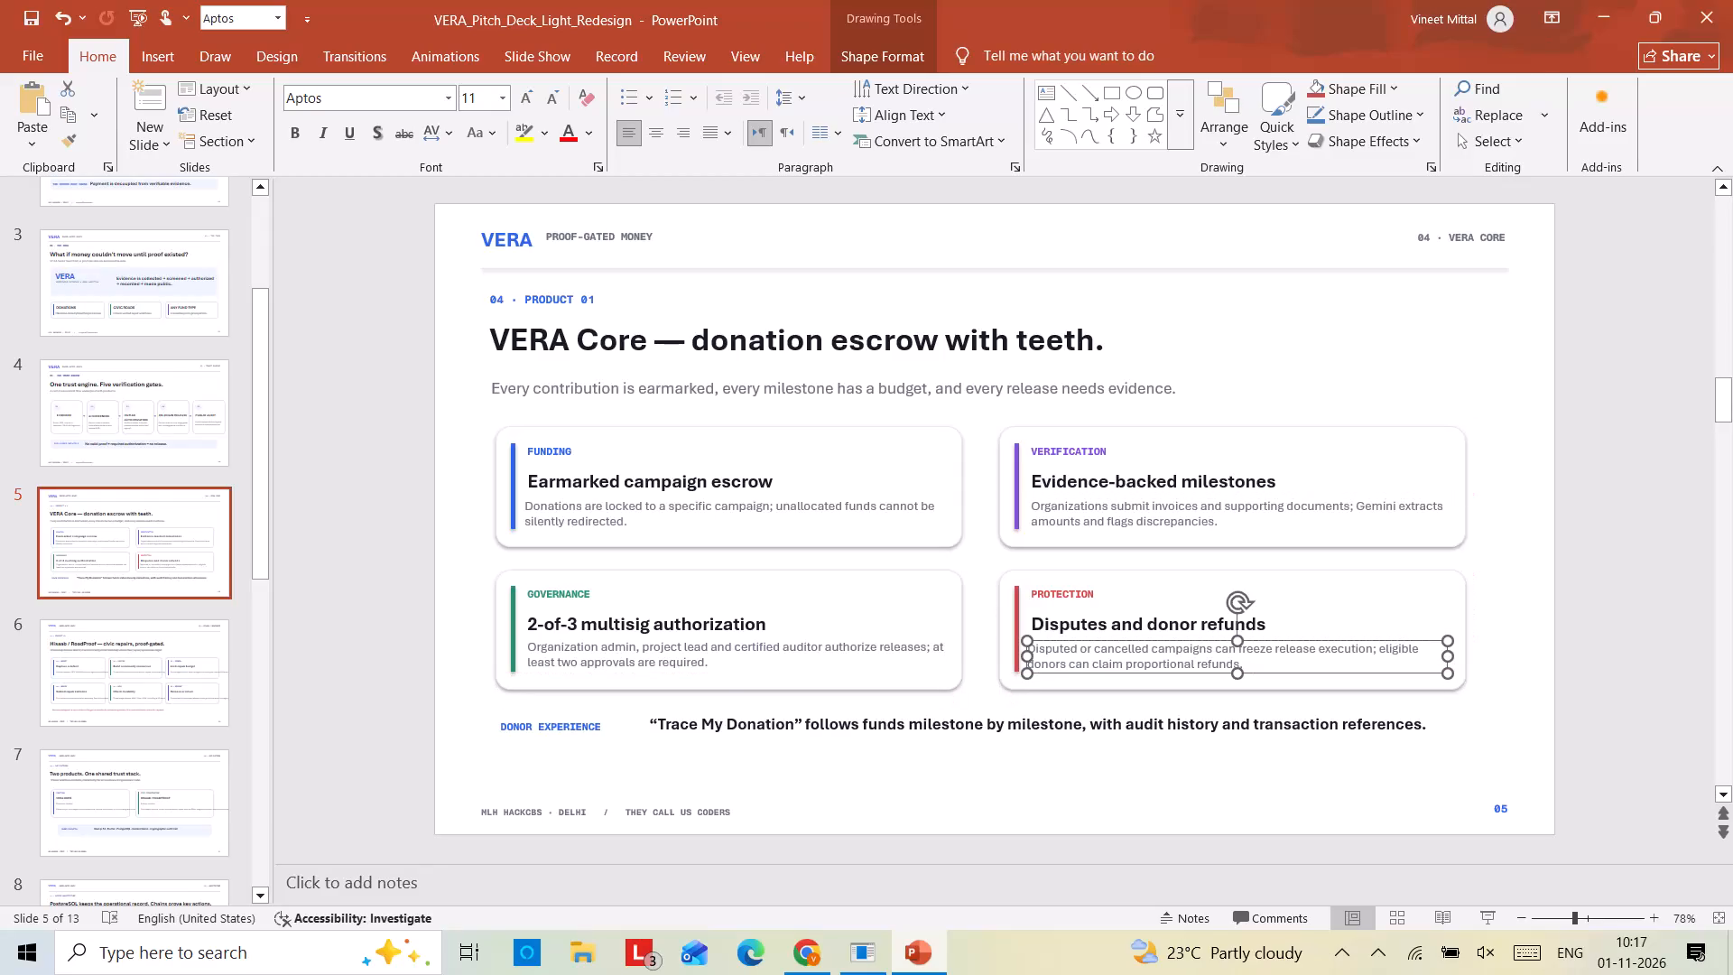
Preview the VERA Core slide full screen and return to editing.
left_click(1592, 548)
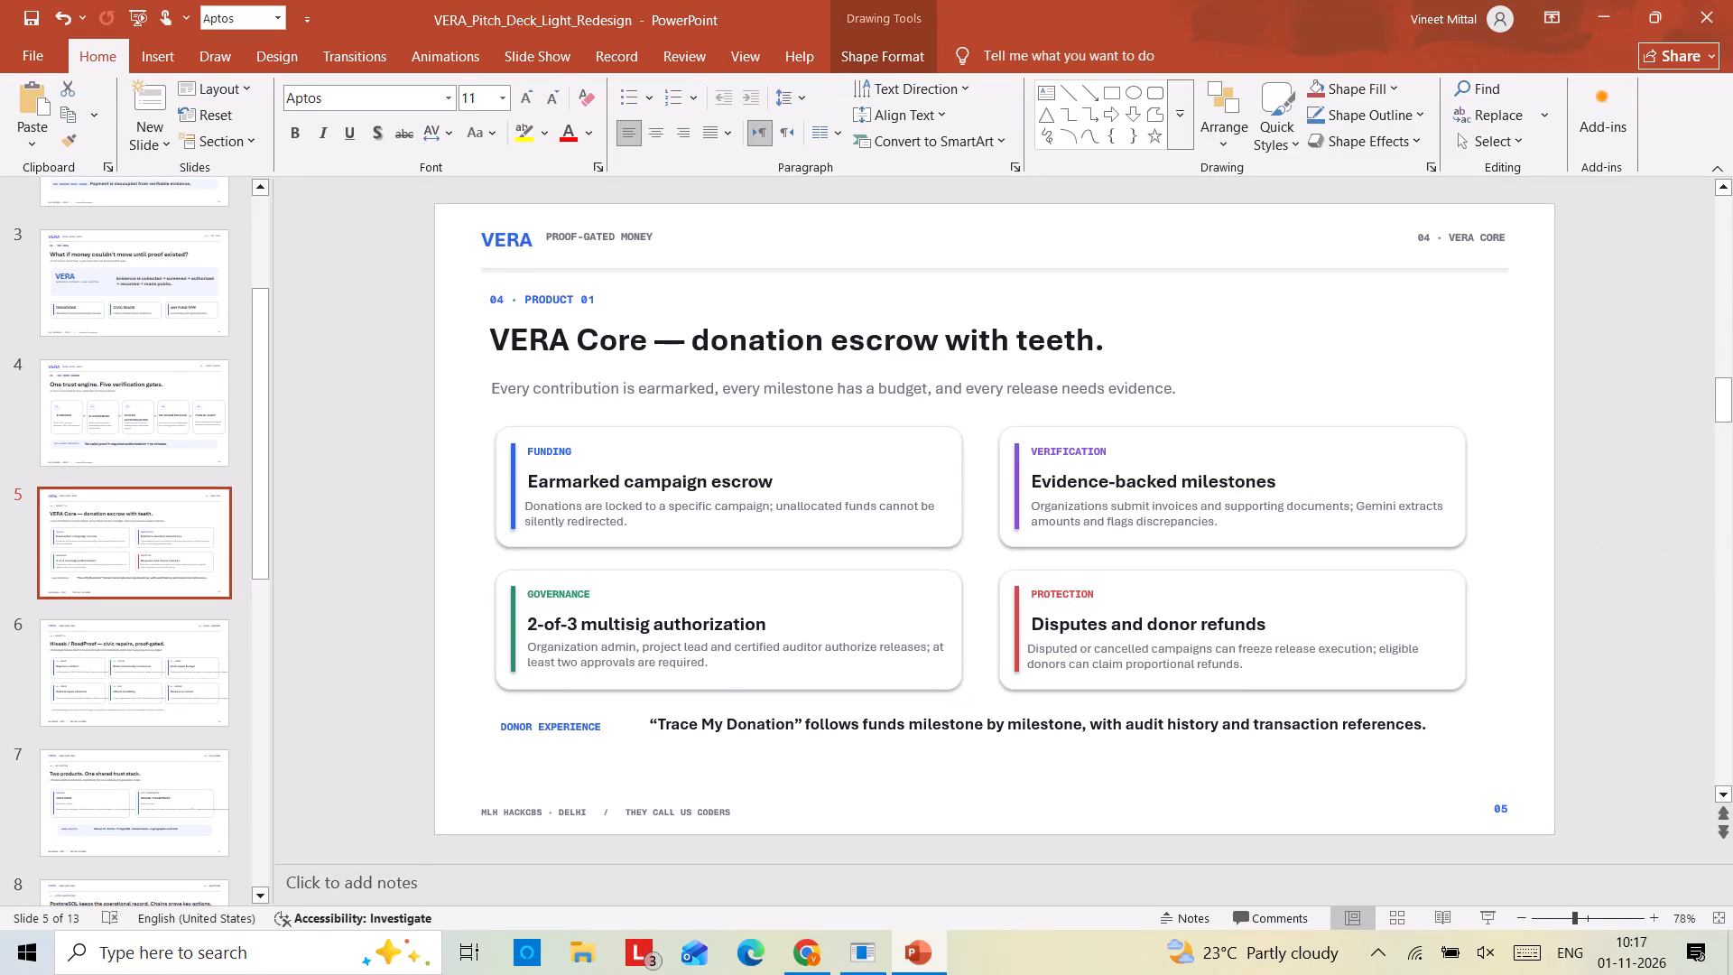
left_click(1487, 922)
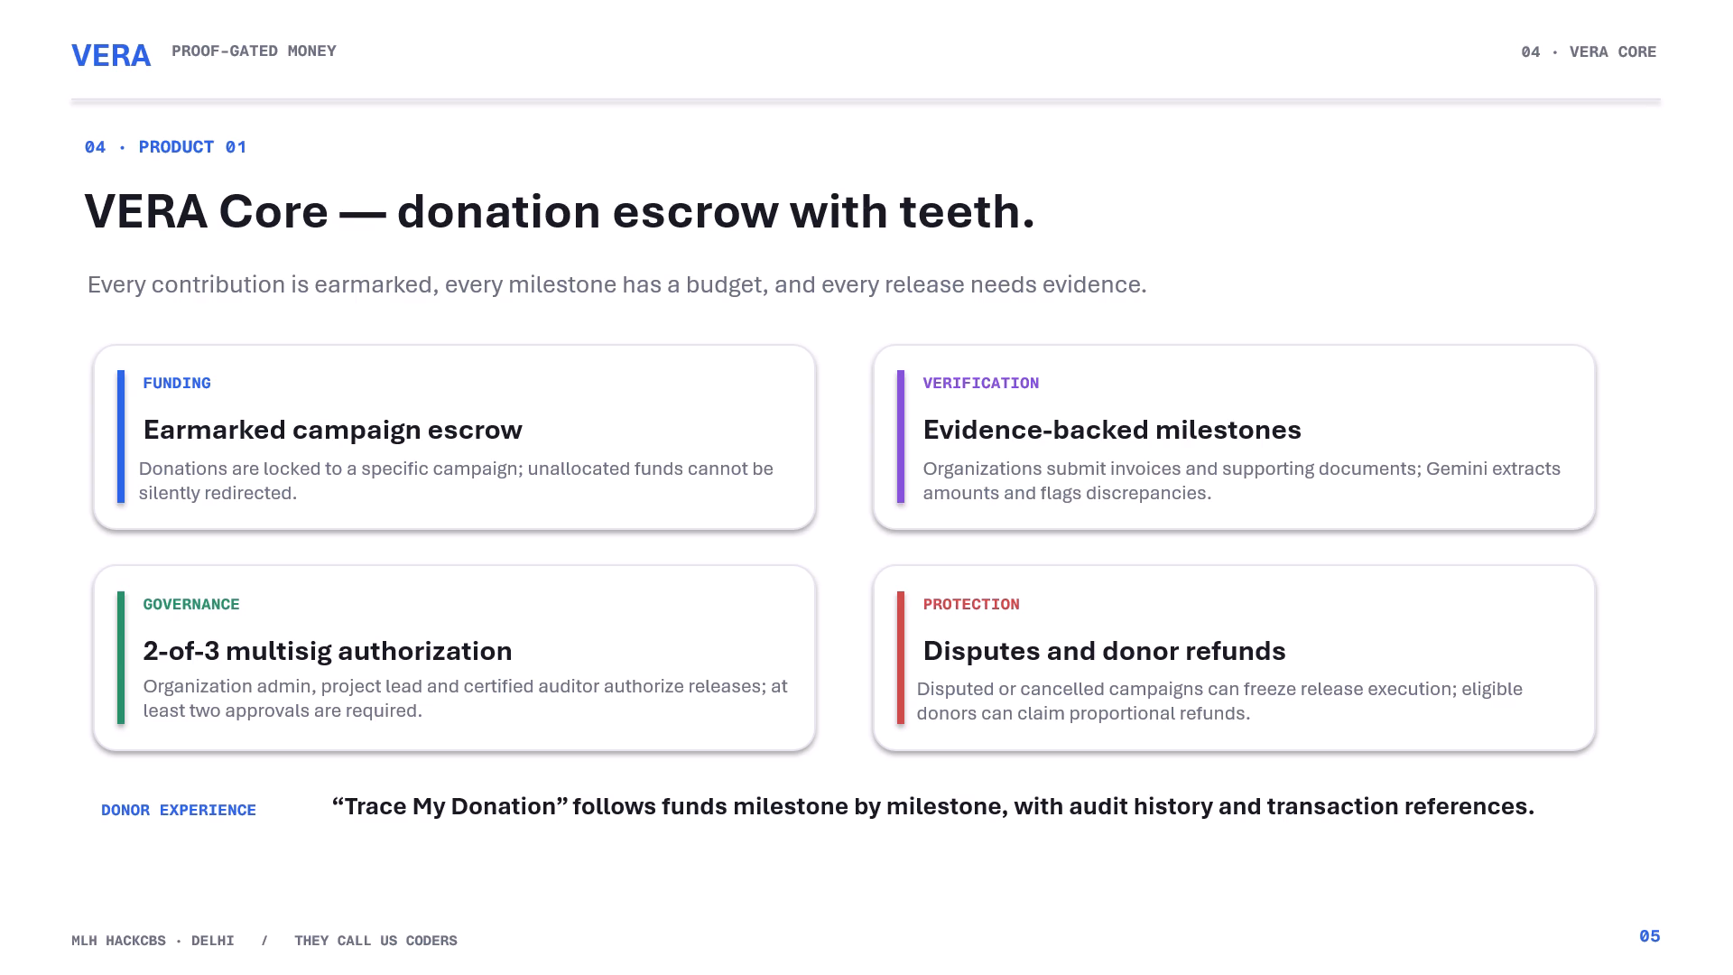
key("Escape")
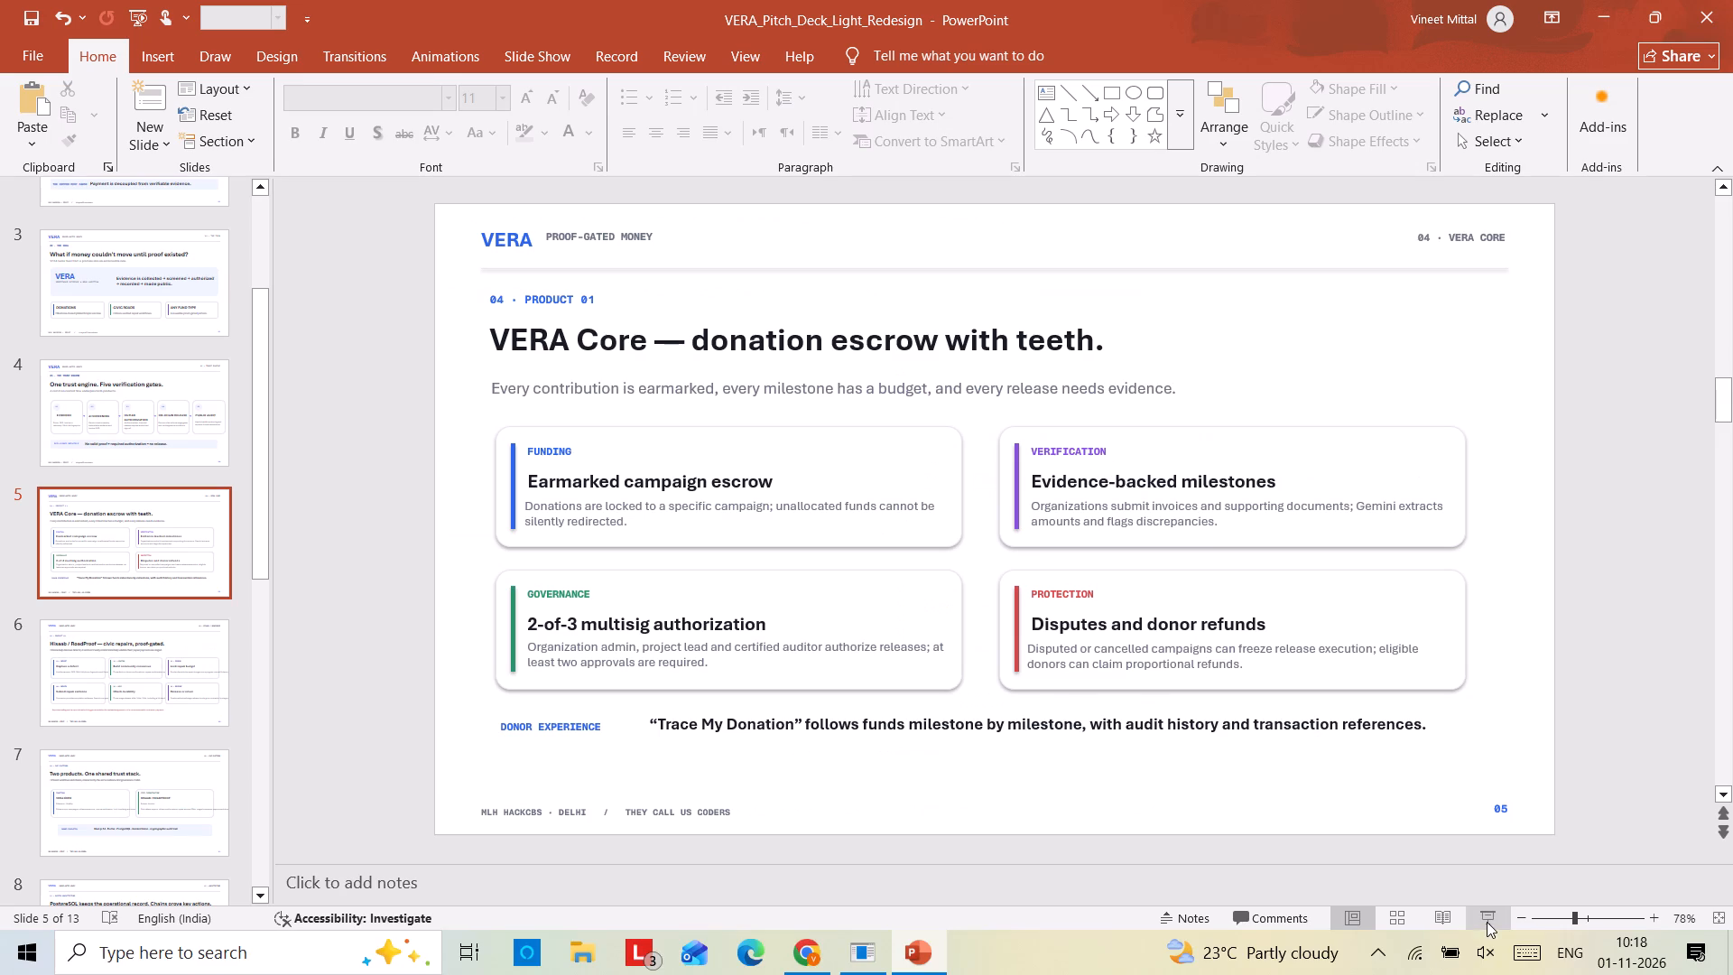
Enlarge the "04 · PRODUCT 01" label above the VERA Core title to 11 pt.
triple_click(563, 302)
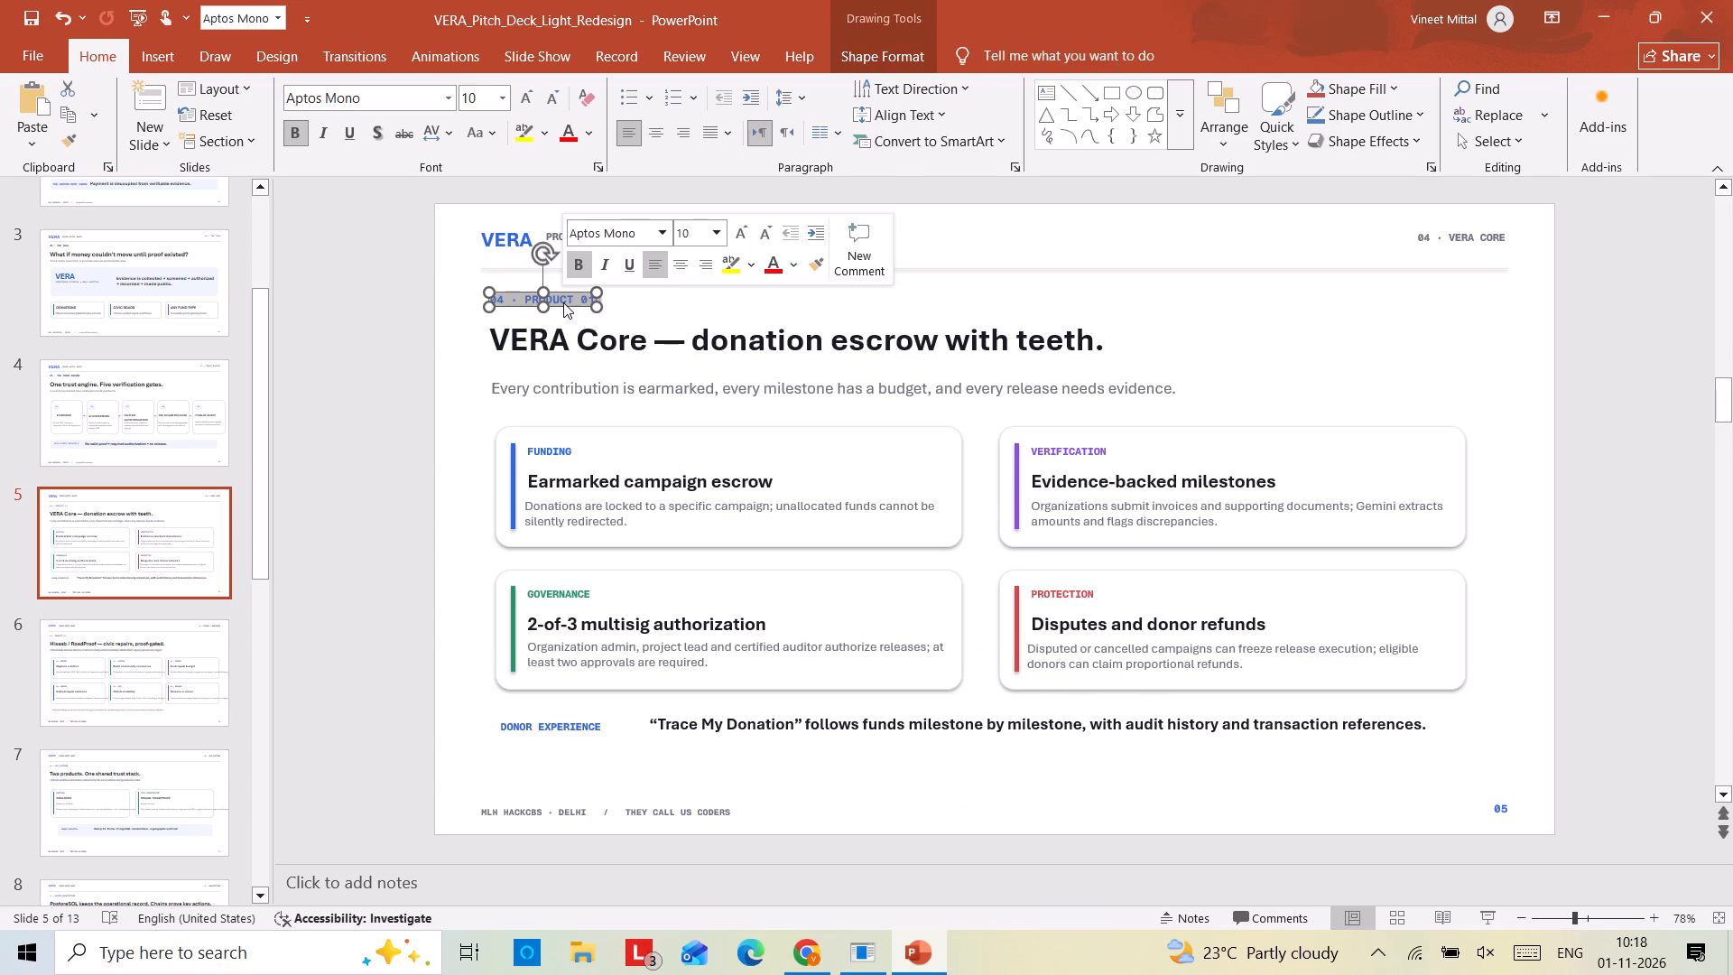
left_click(532, 100)
left_click(532, 100)
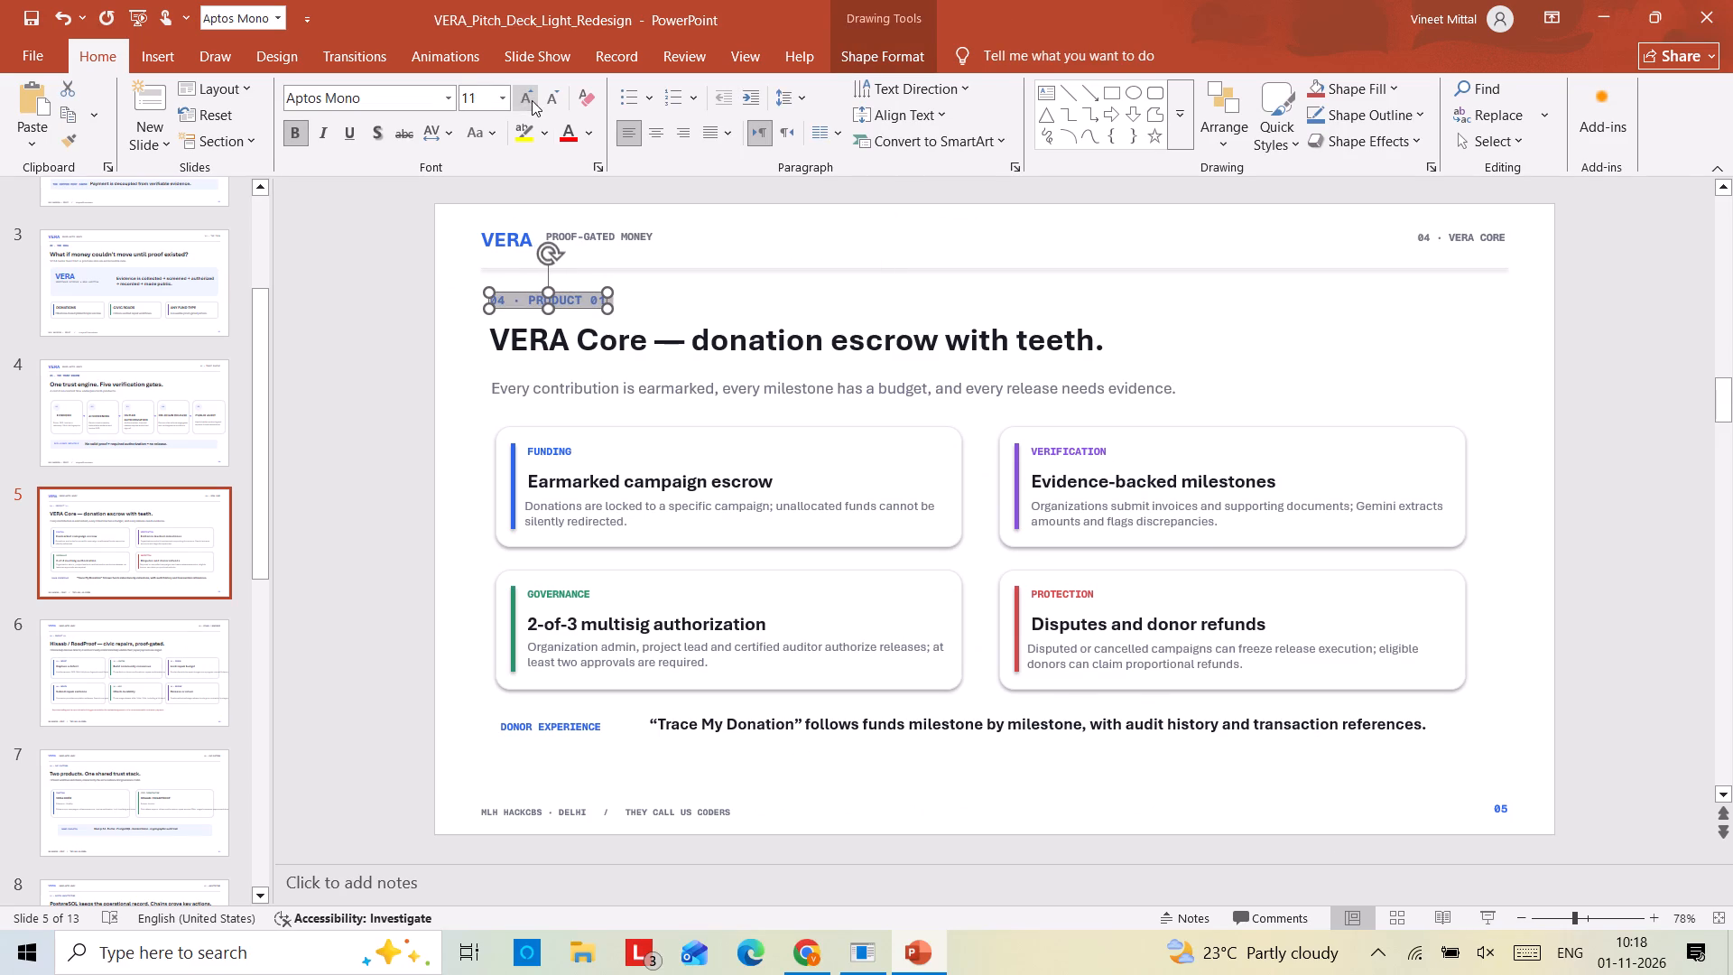
Enlarge the FUNDING and VERIFICATION card labels to 11 pt.
double_click(553, 455)
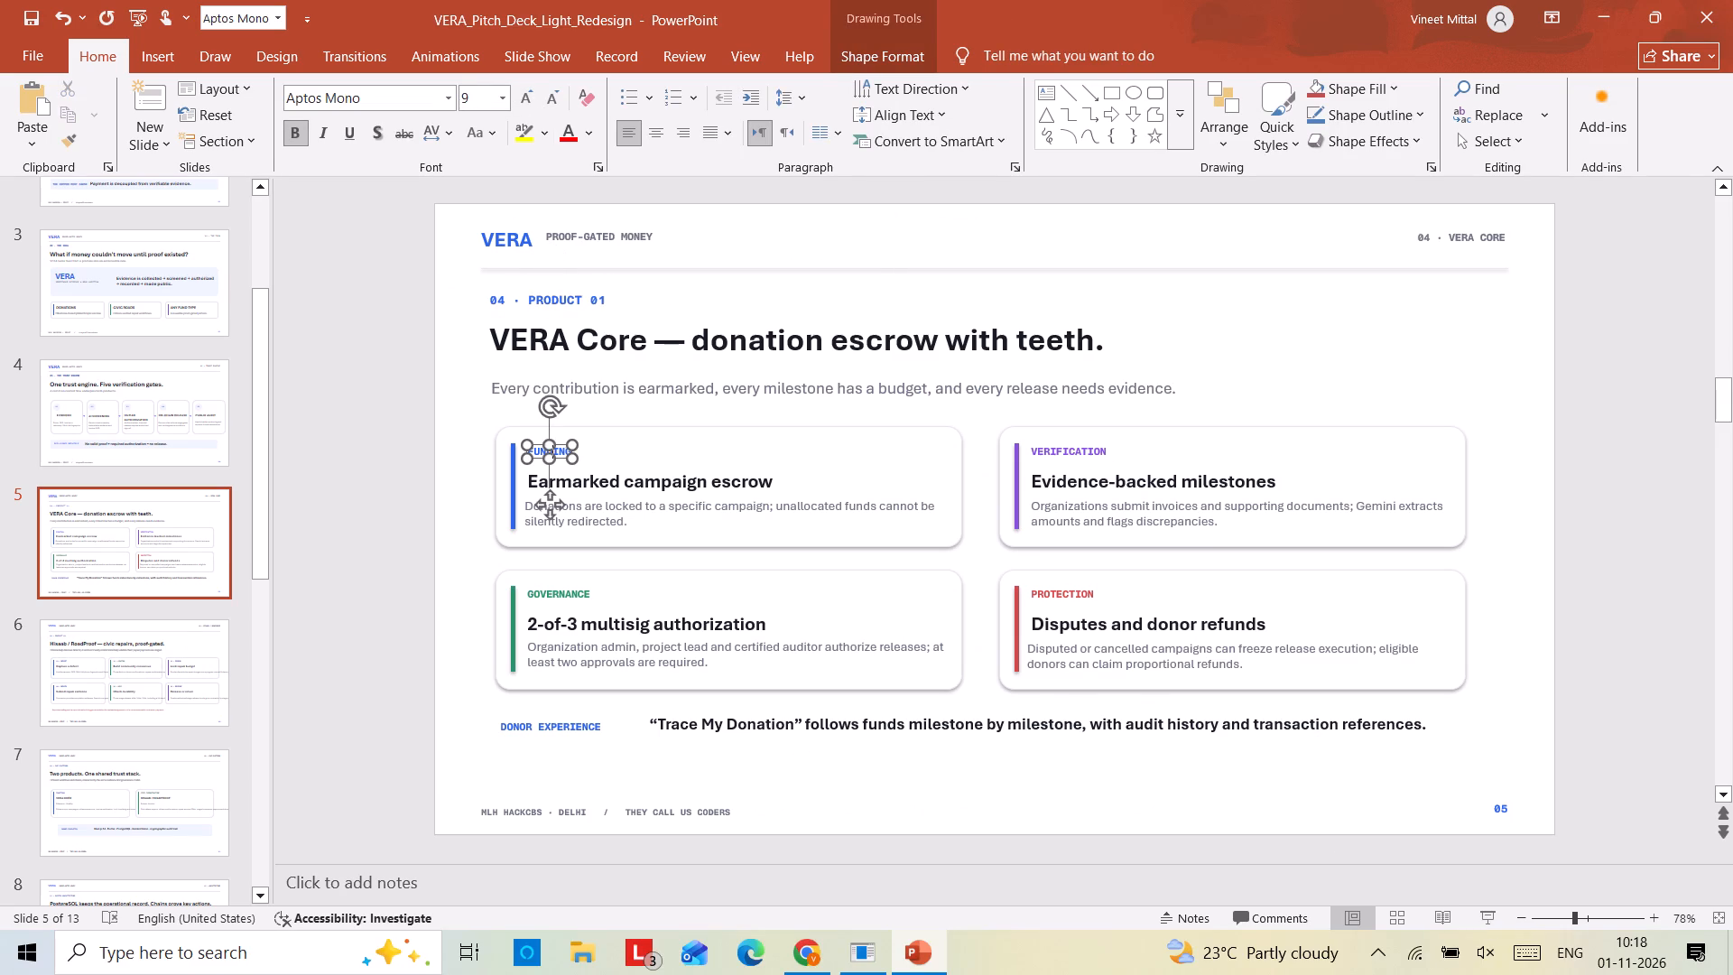
double_click(563, 448)
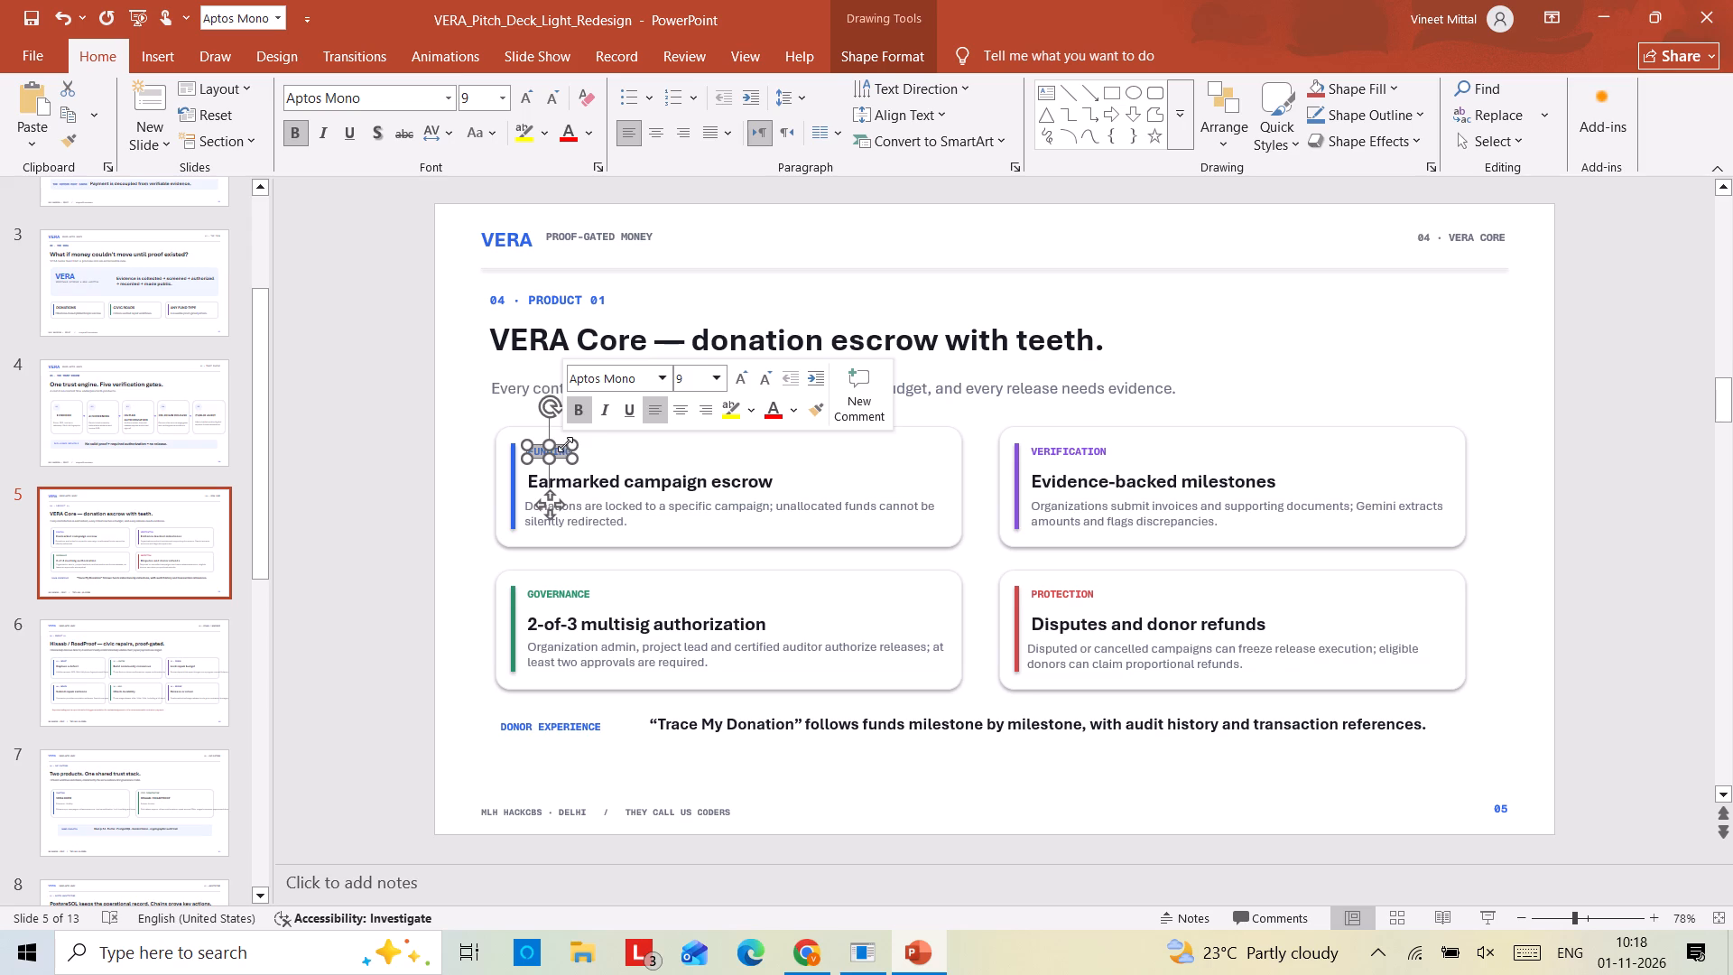
double_click(738, 376)
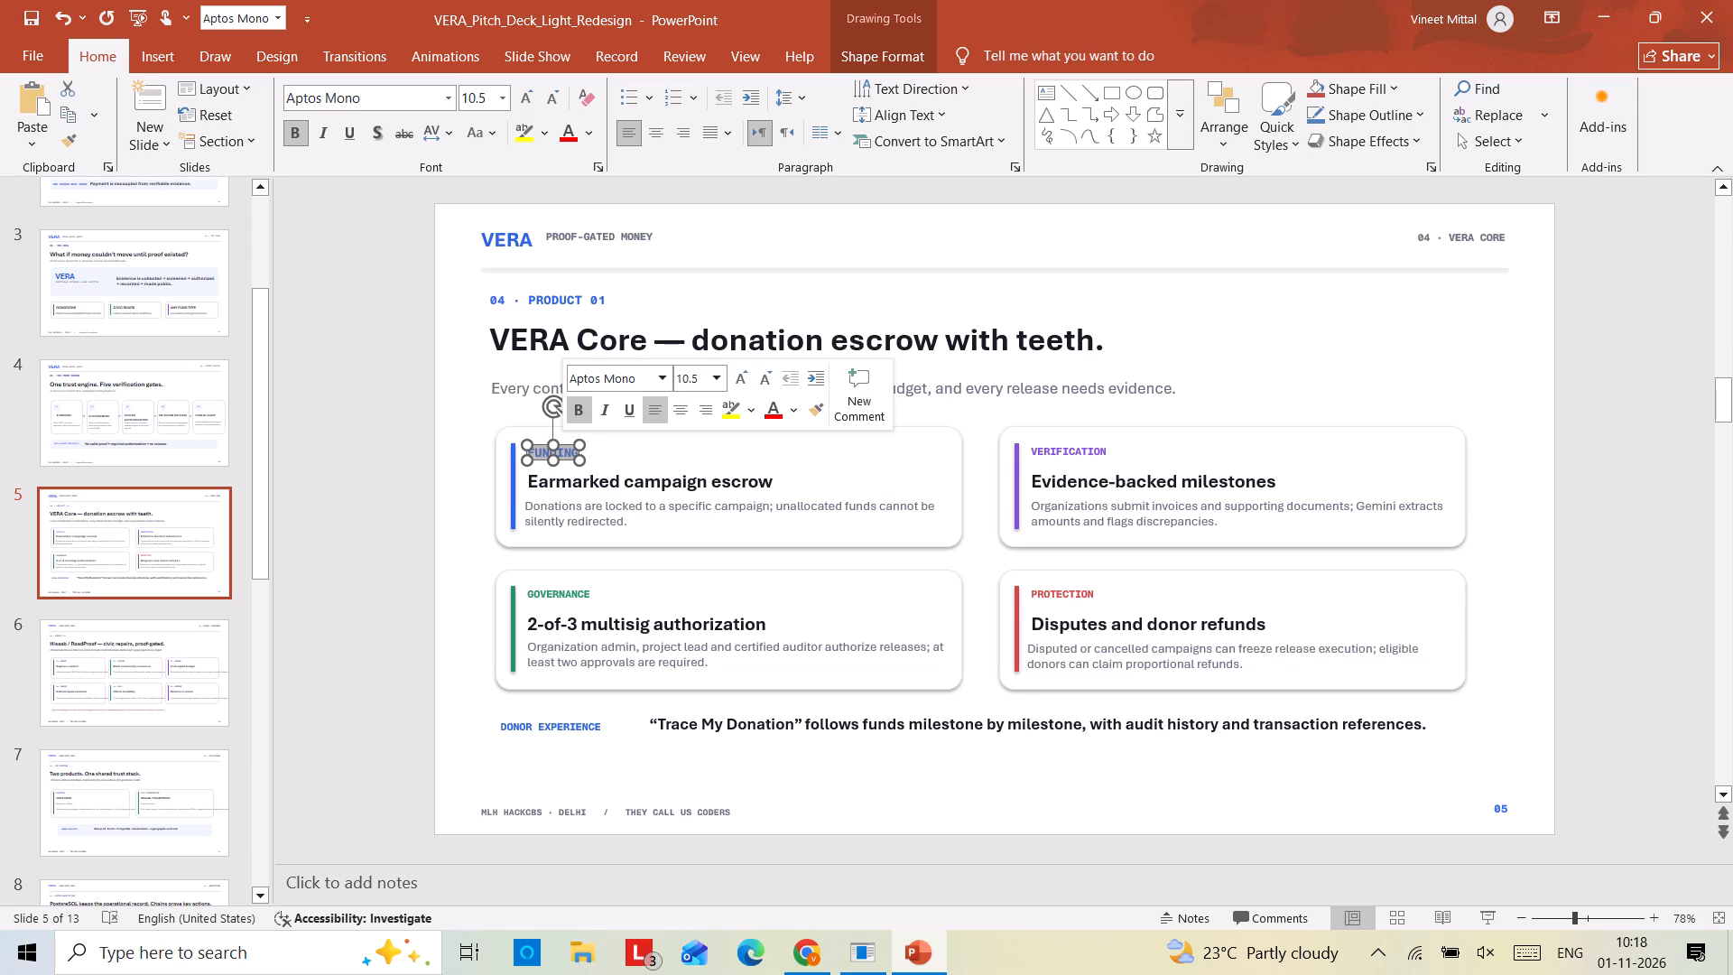
left_click(746, 384)
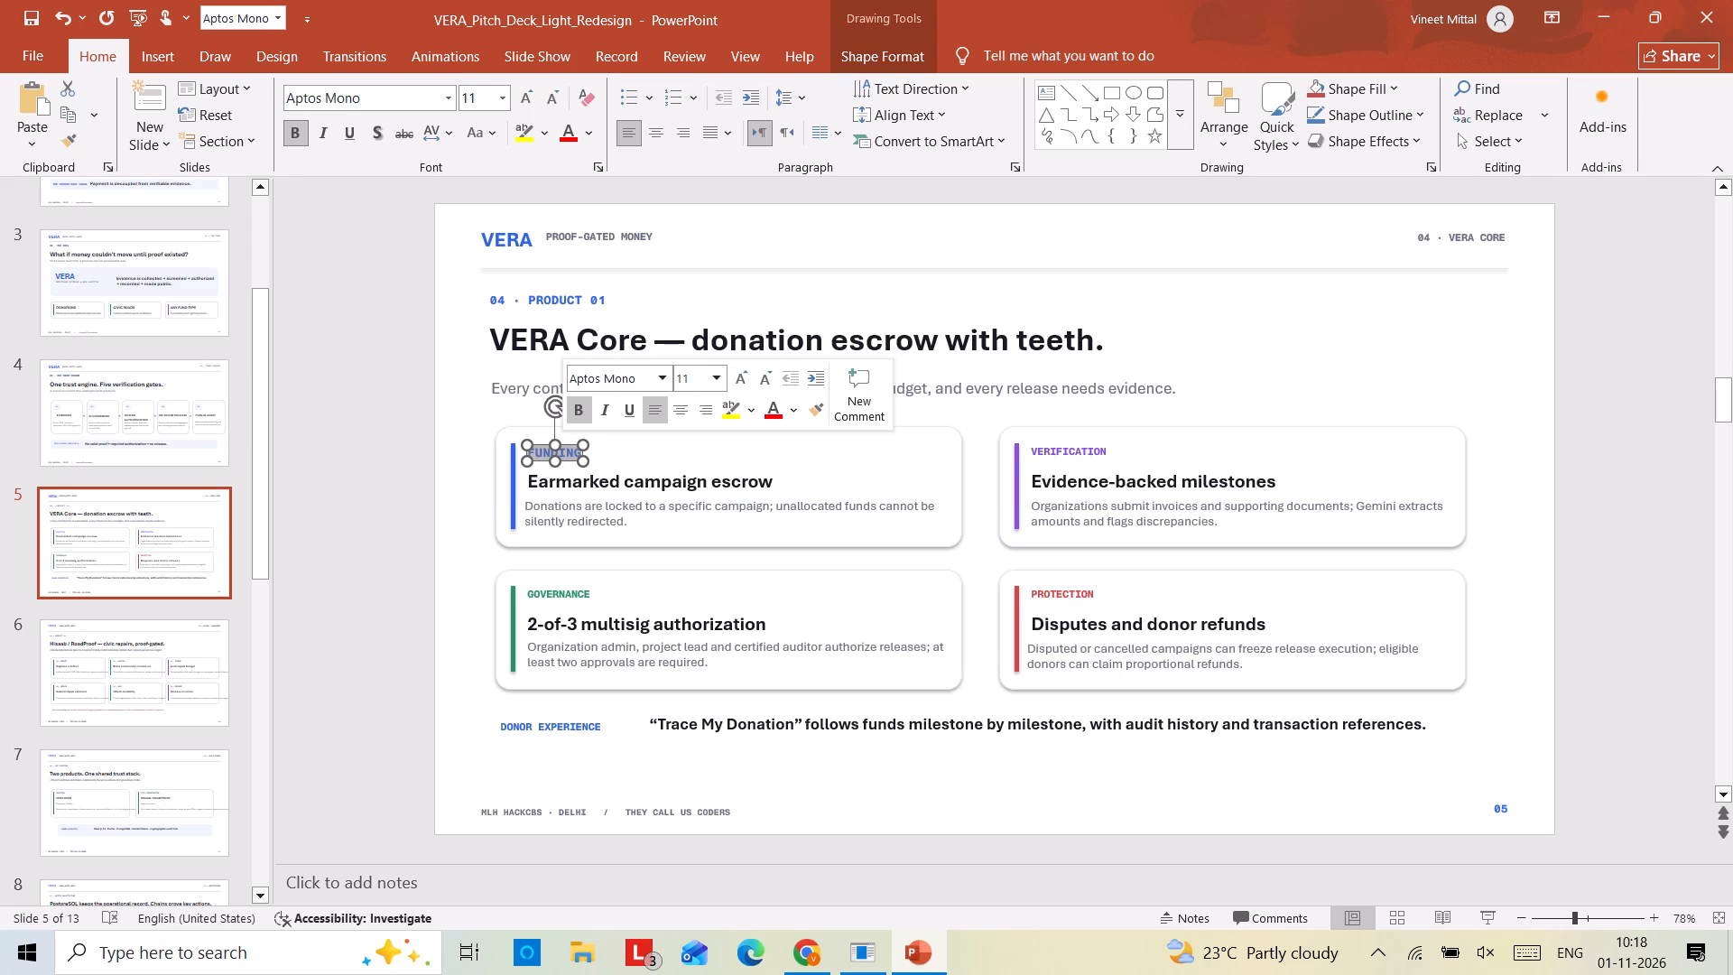
triple_click(1046, 447)
triple_click(1054, 452)
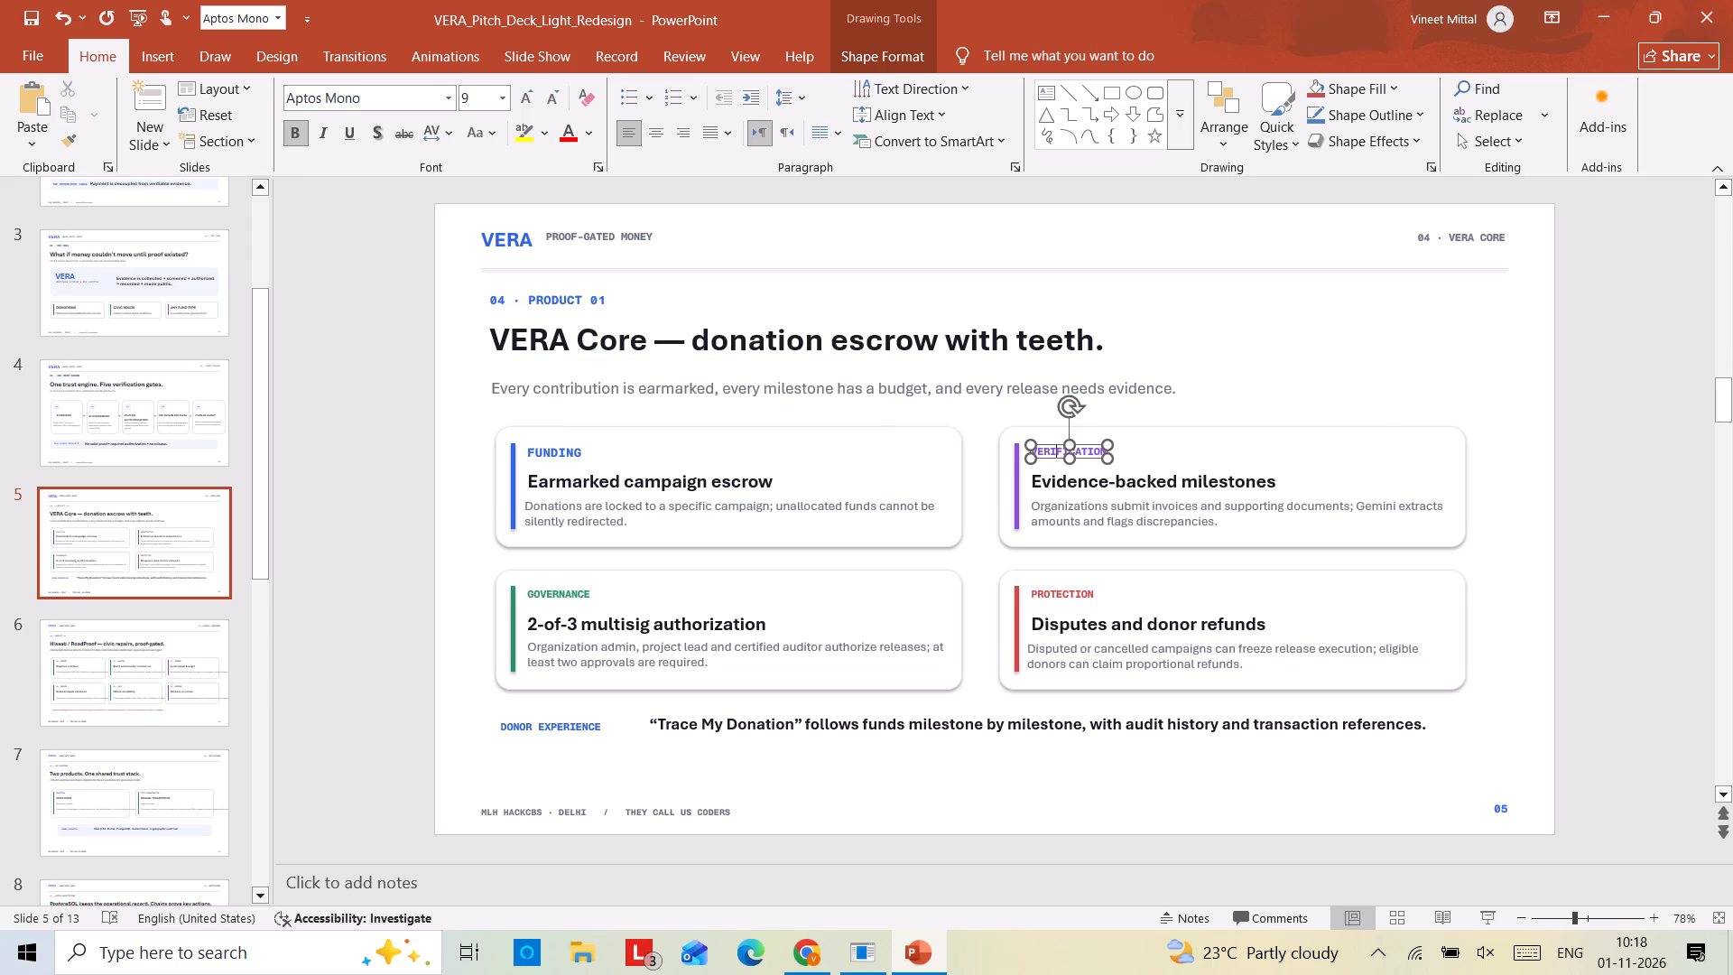
triple_click(1237, 377)
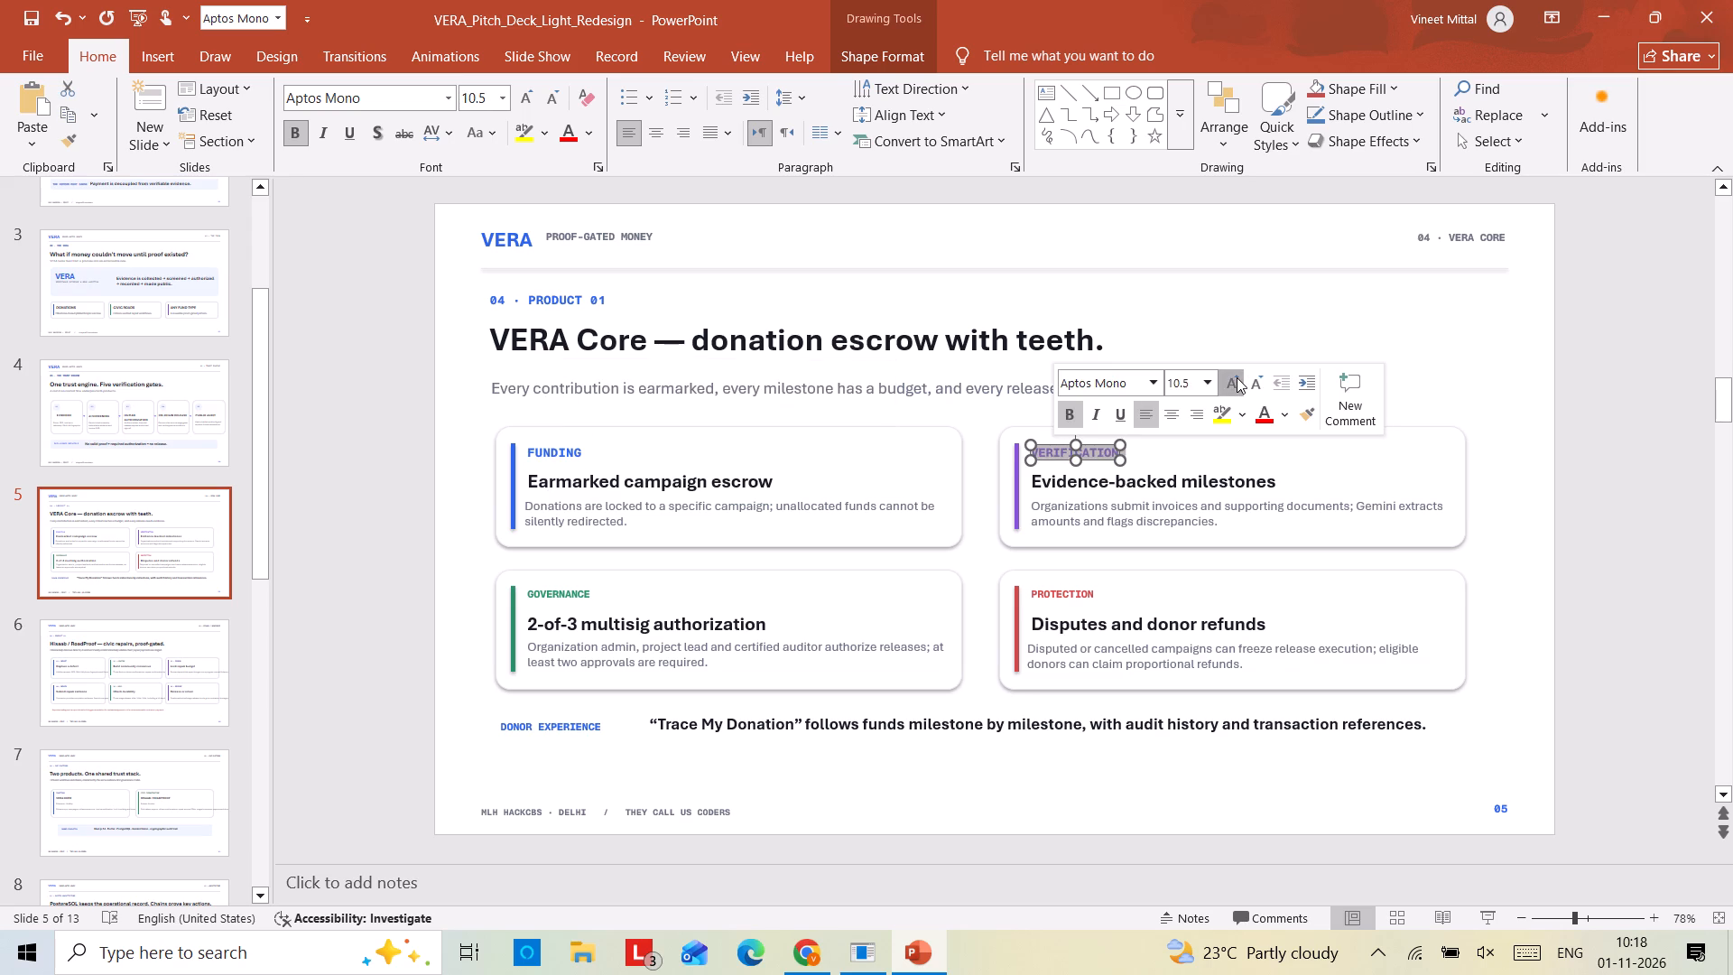
left_click(1237, 377)
left_click(1256, 377)
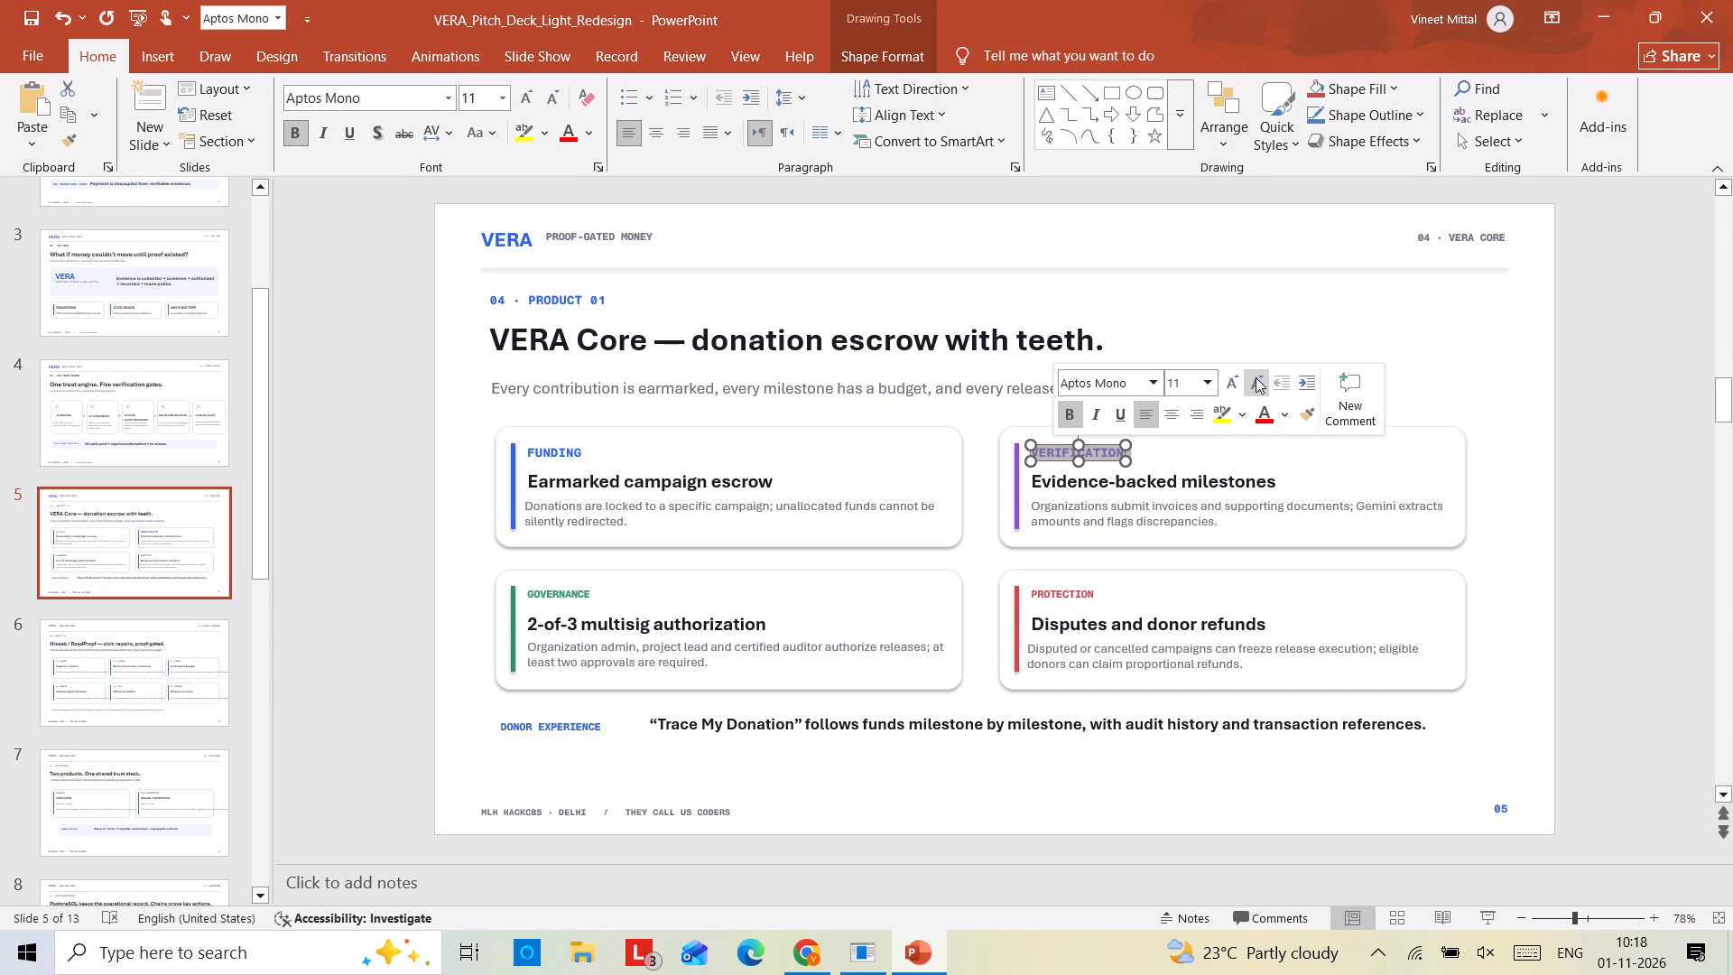
Enlarge the GOVERNANCE and PROTECTION card labels to 11 pt.
triple_click(548, 594)
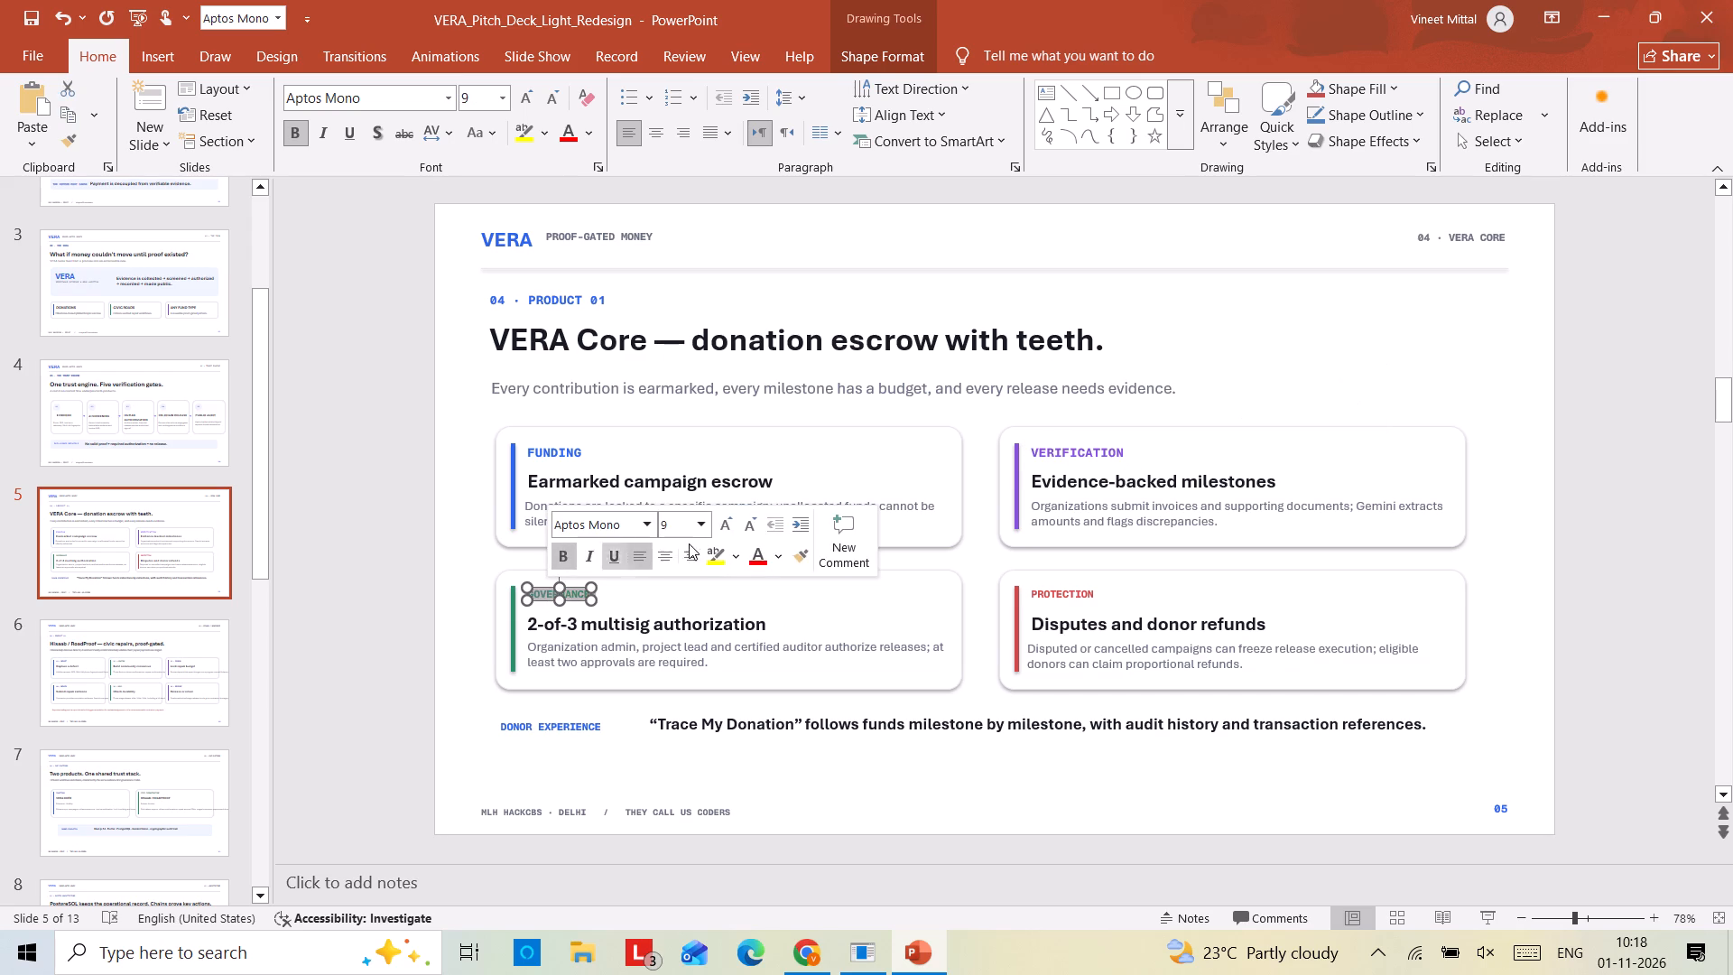
triple_click(731, 514)
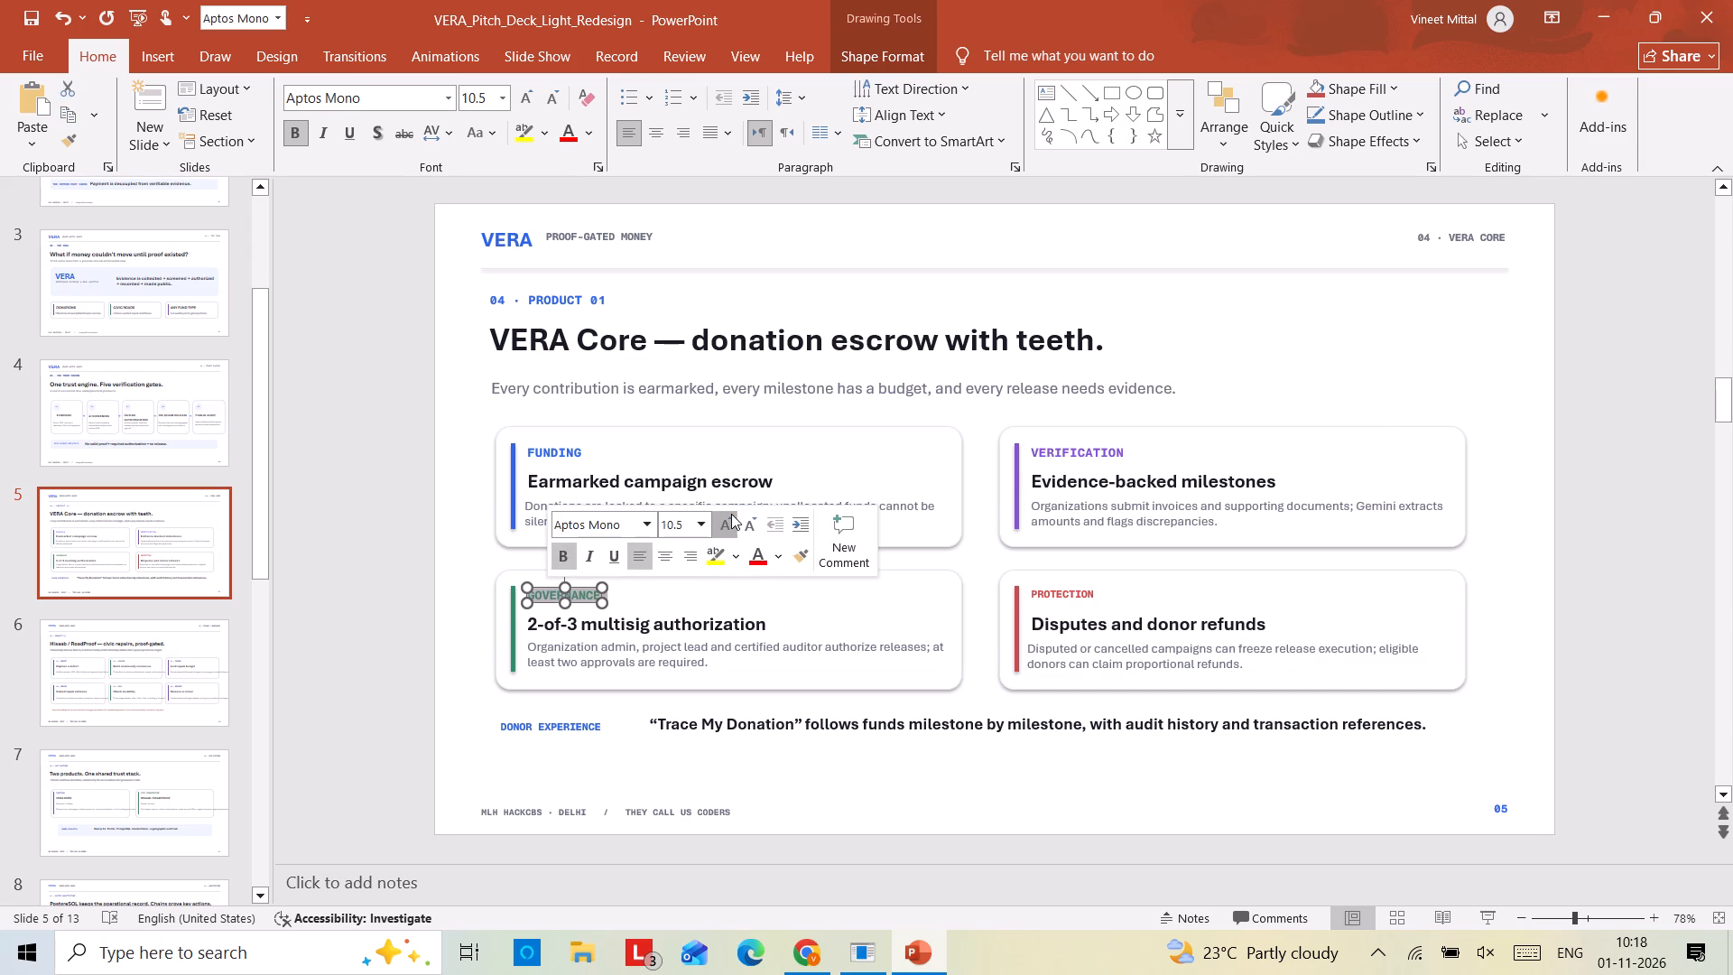
left_click(731, 514)
left_click(742, 517)
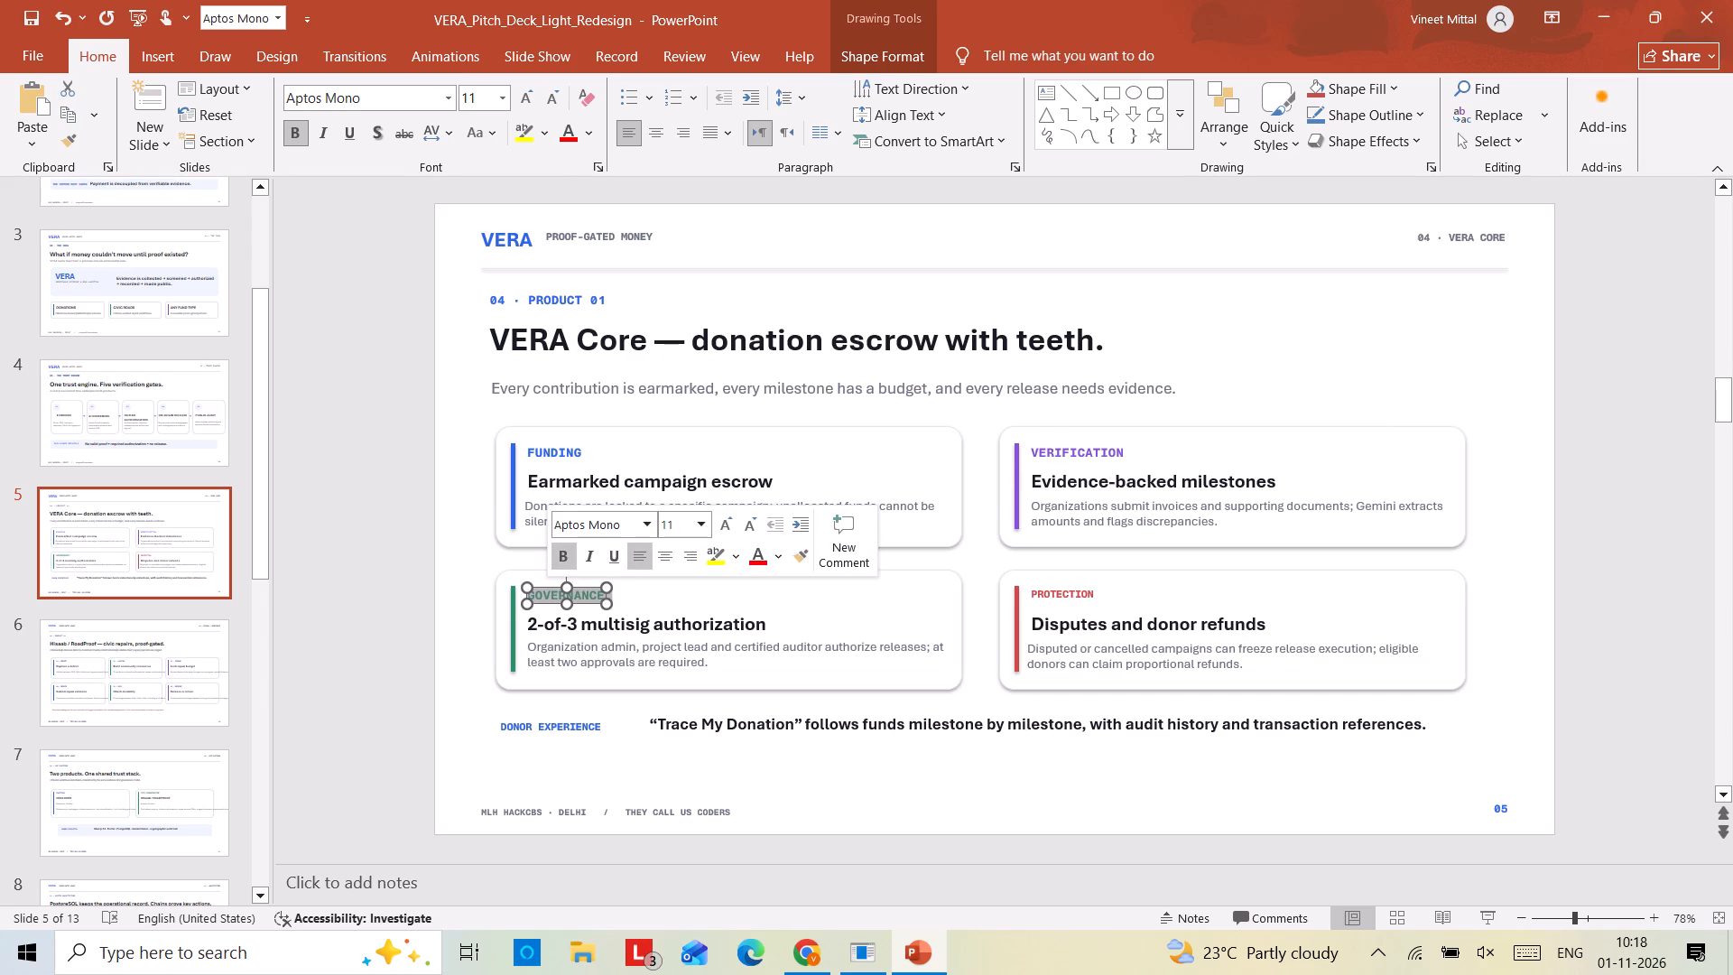
triple_click(1050, 590)
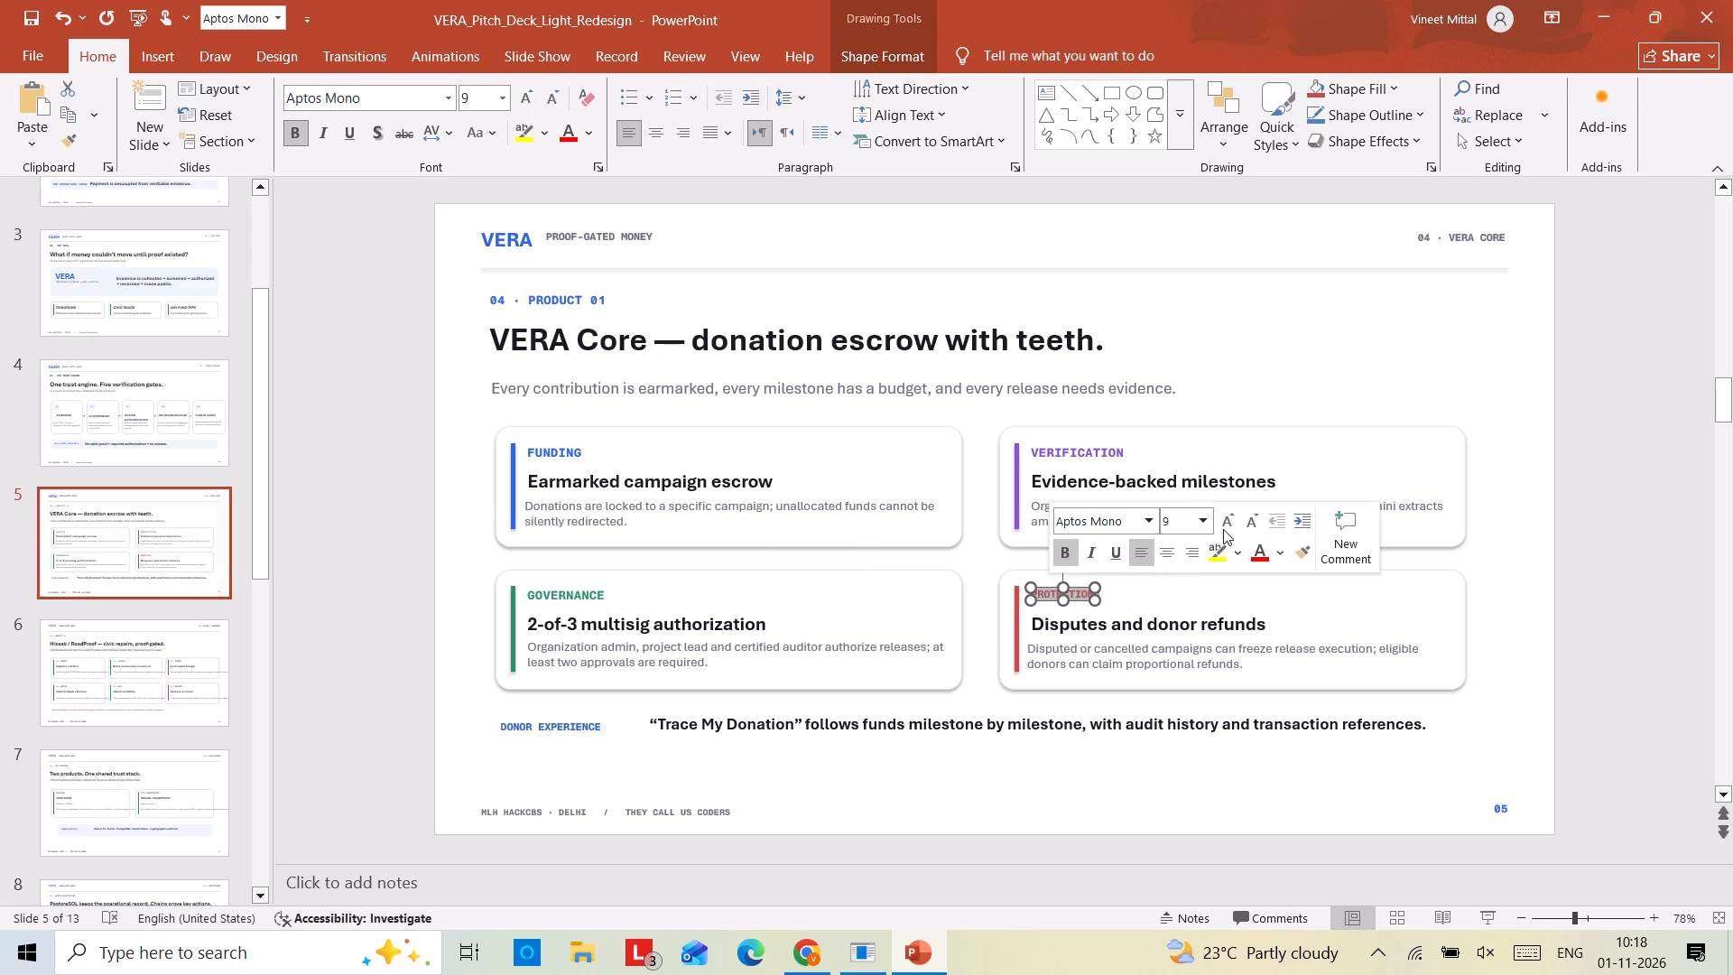
triple_click(1222, 525)
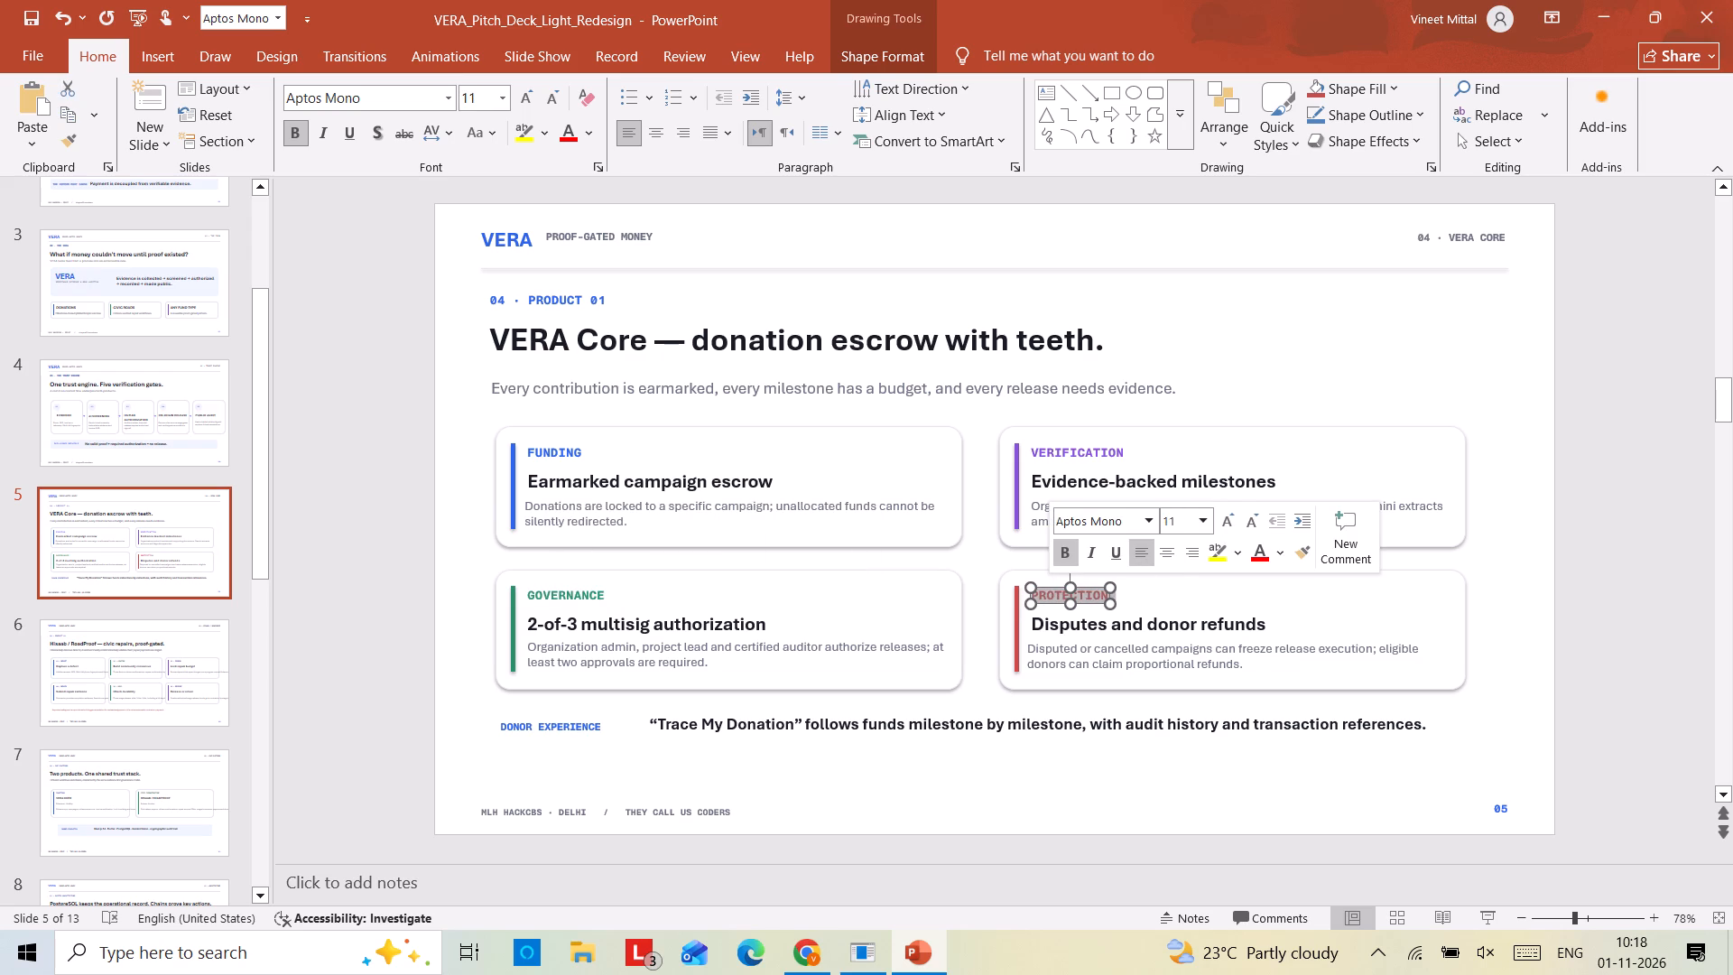
left_click(870, 794)
Replace THEY CALL US CODERS in the VERA Core slide's footer with "theycalluscoders" and save the presentation.
double_click(635, 813)
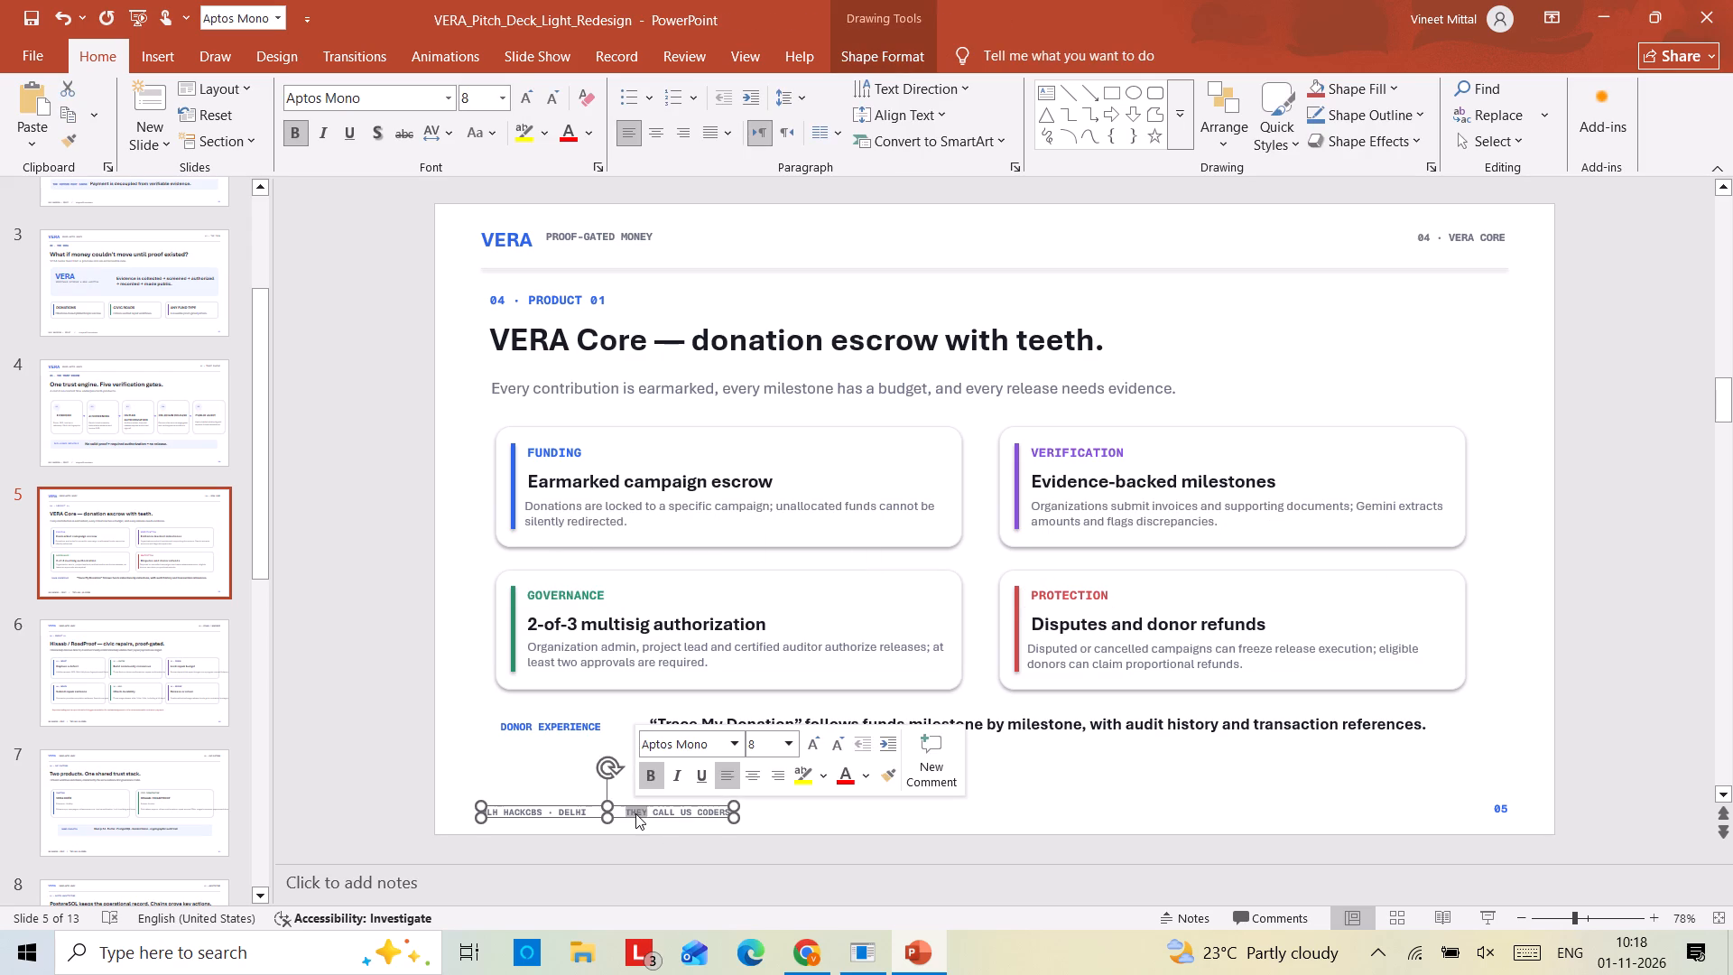
left_click(635, 813)
left_click_drag(623, 813, 654, 815)
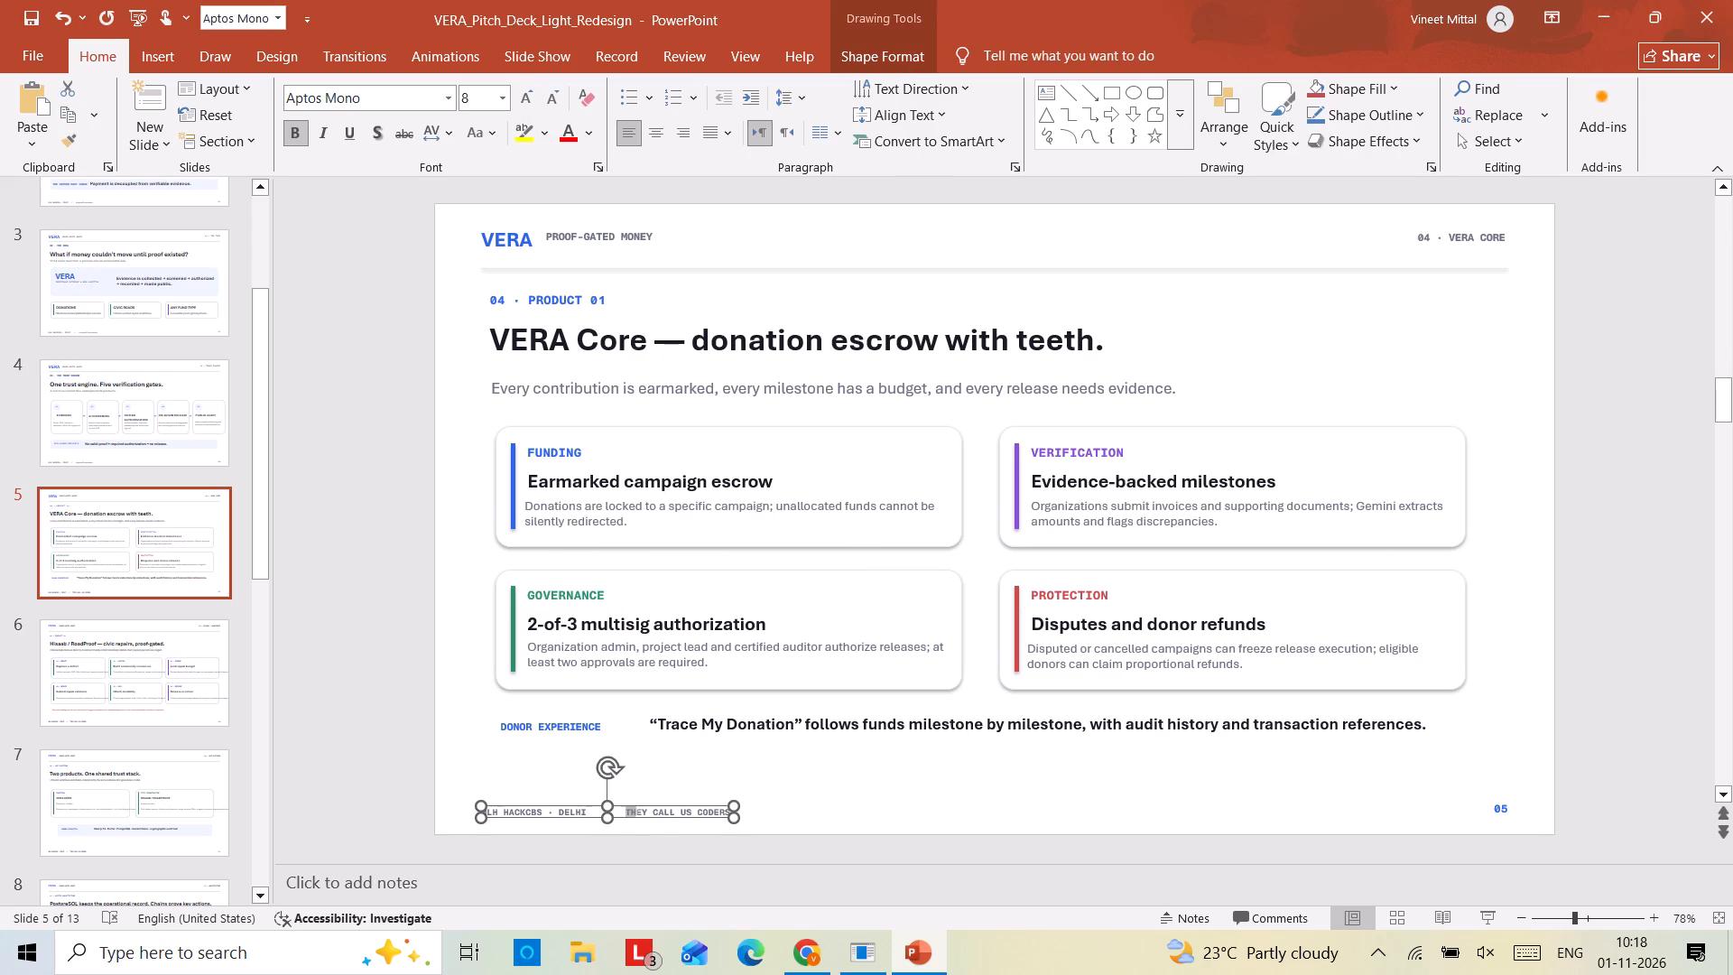
left_click_drag(654, 815, 737, 807)
type("they")
type("calluscoders")
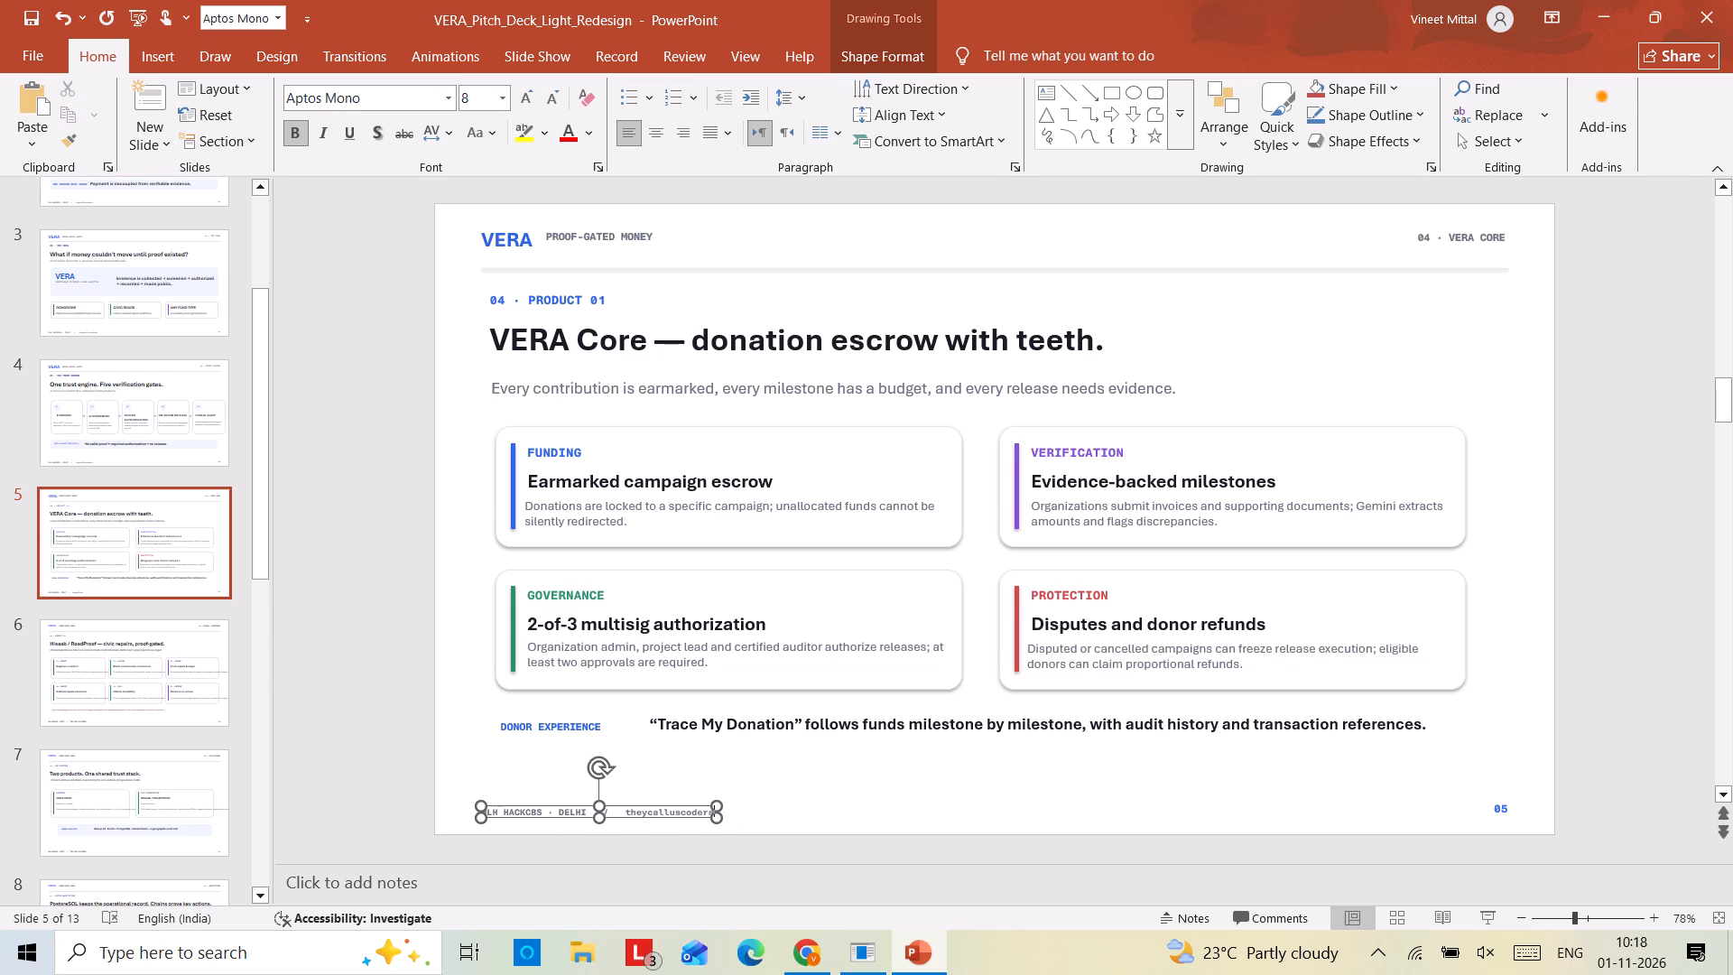
left_click(871, 775)
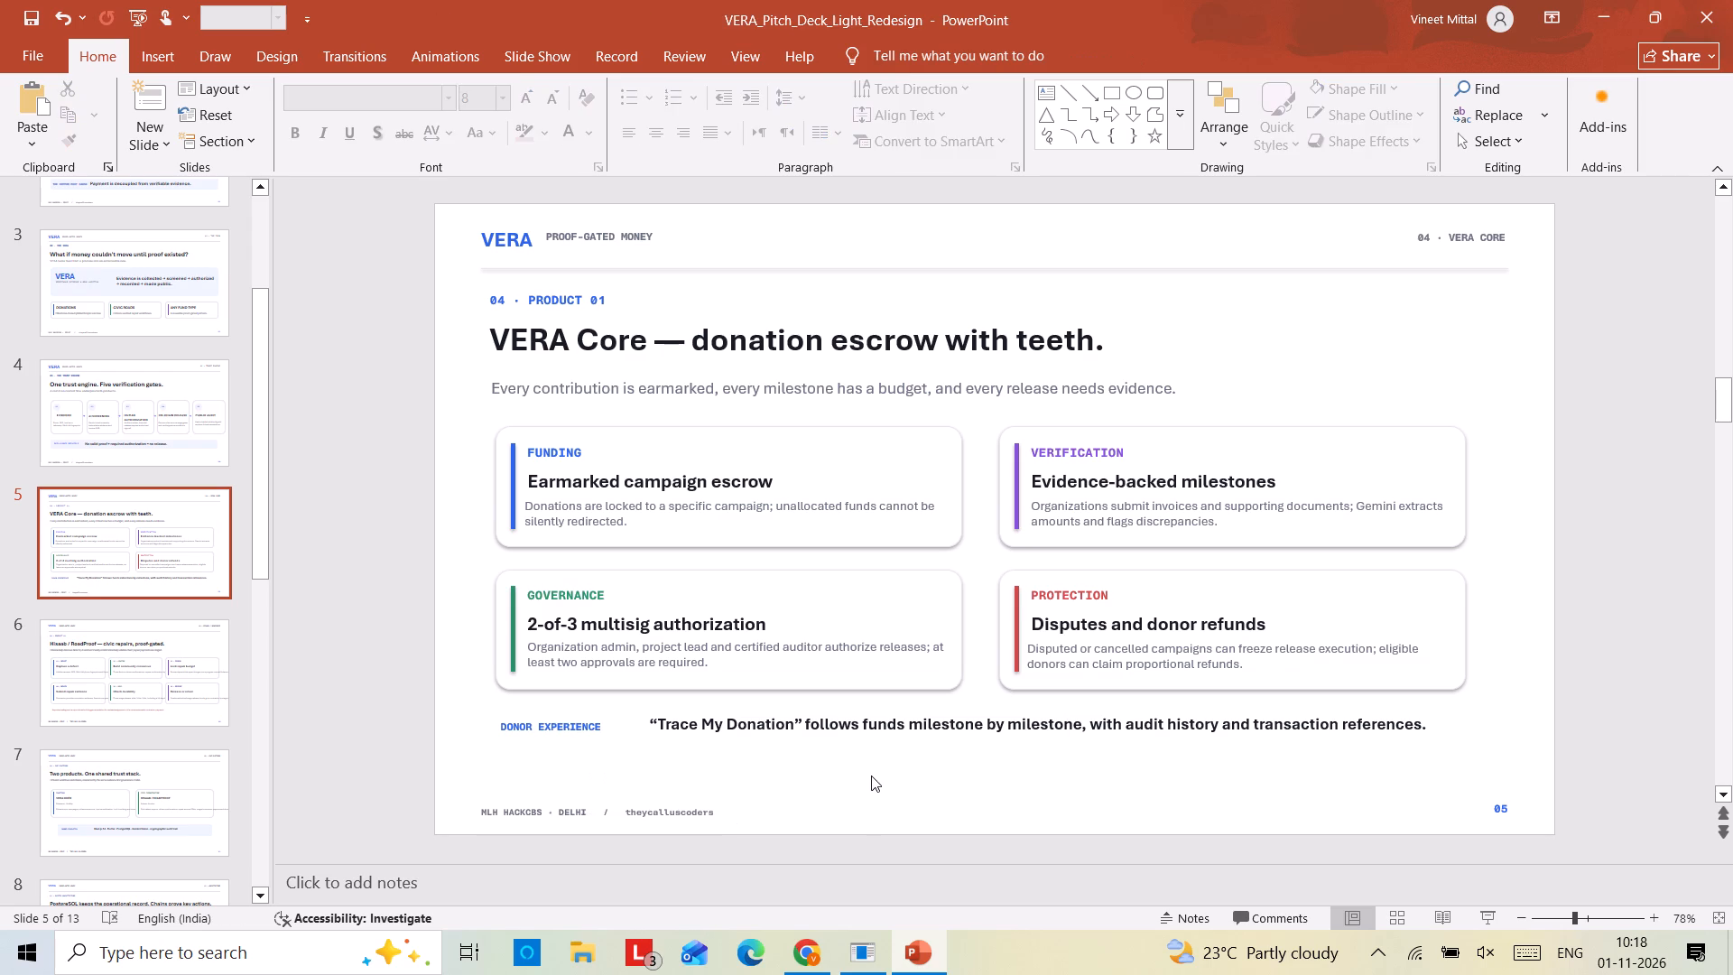
key("ctrl+s")
Enlarge the DONOR EXPERIENCE label to 10 pt and save the presentation.
triple_click(579, 724)
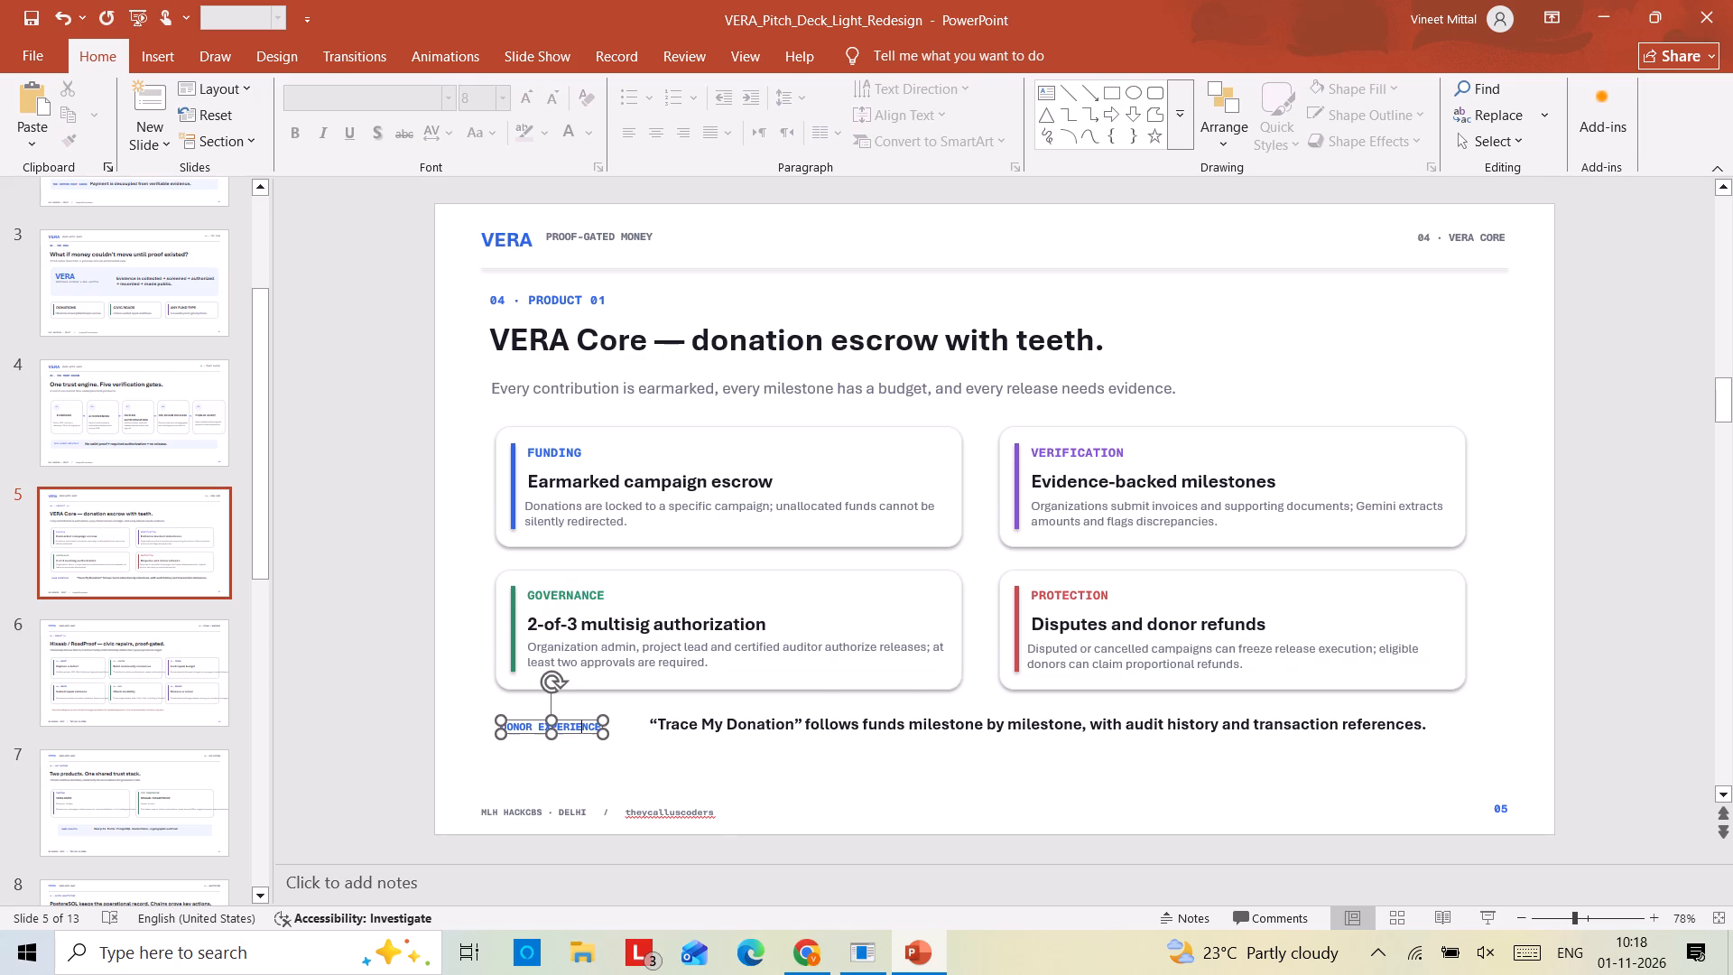
left_click(756, 659)
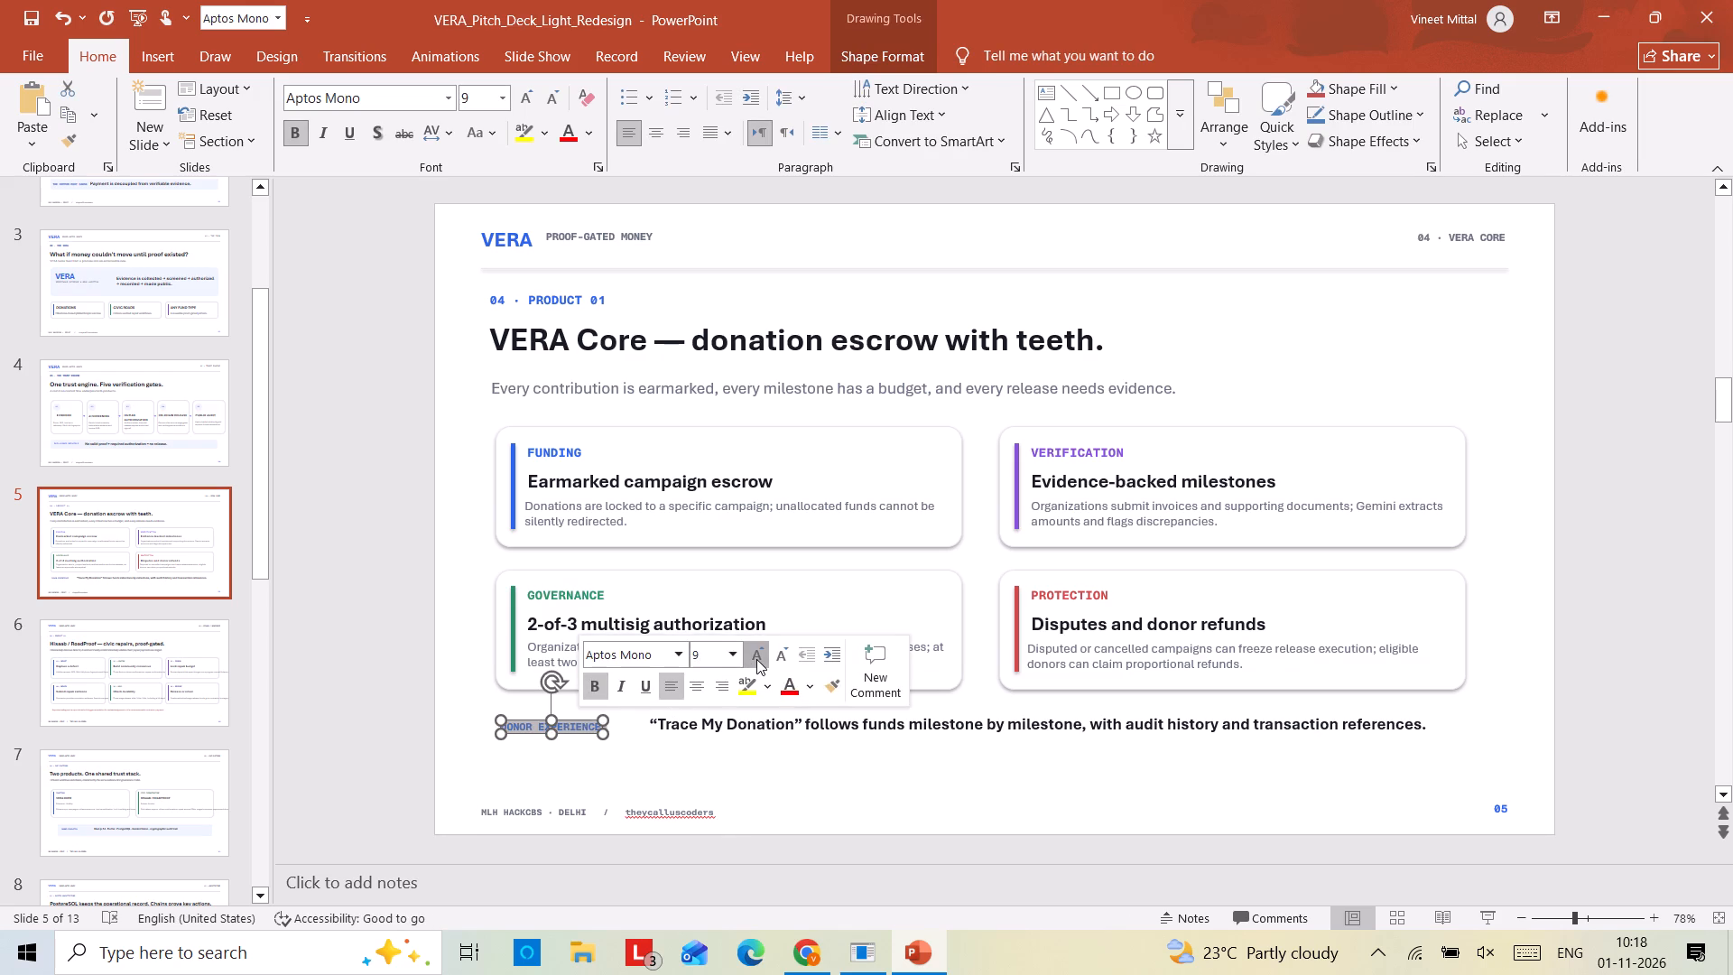
left_click(441, 612)
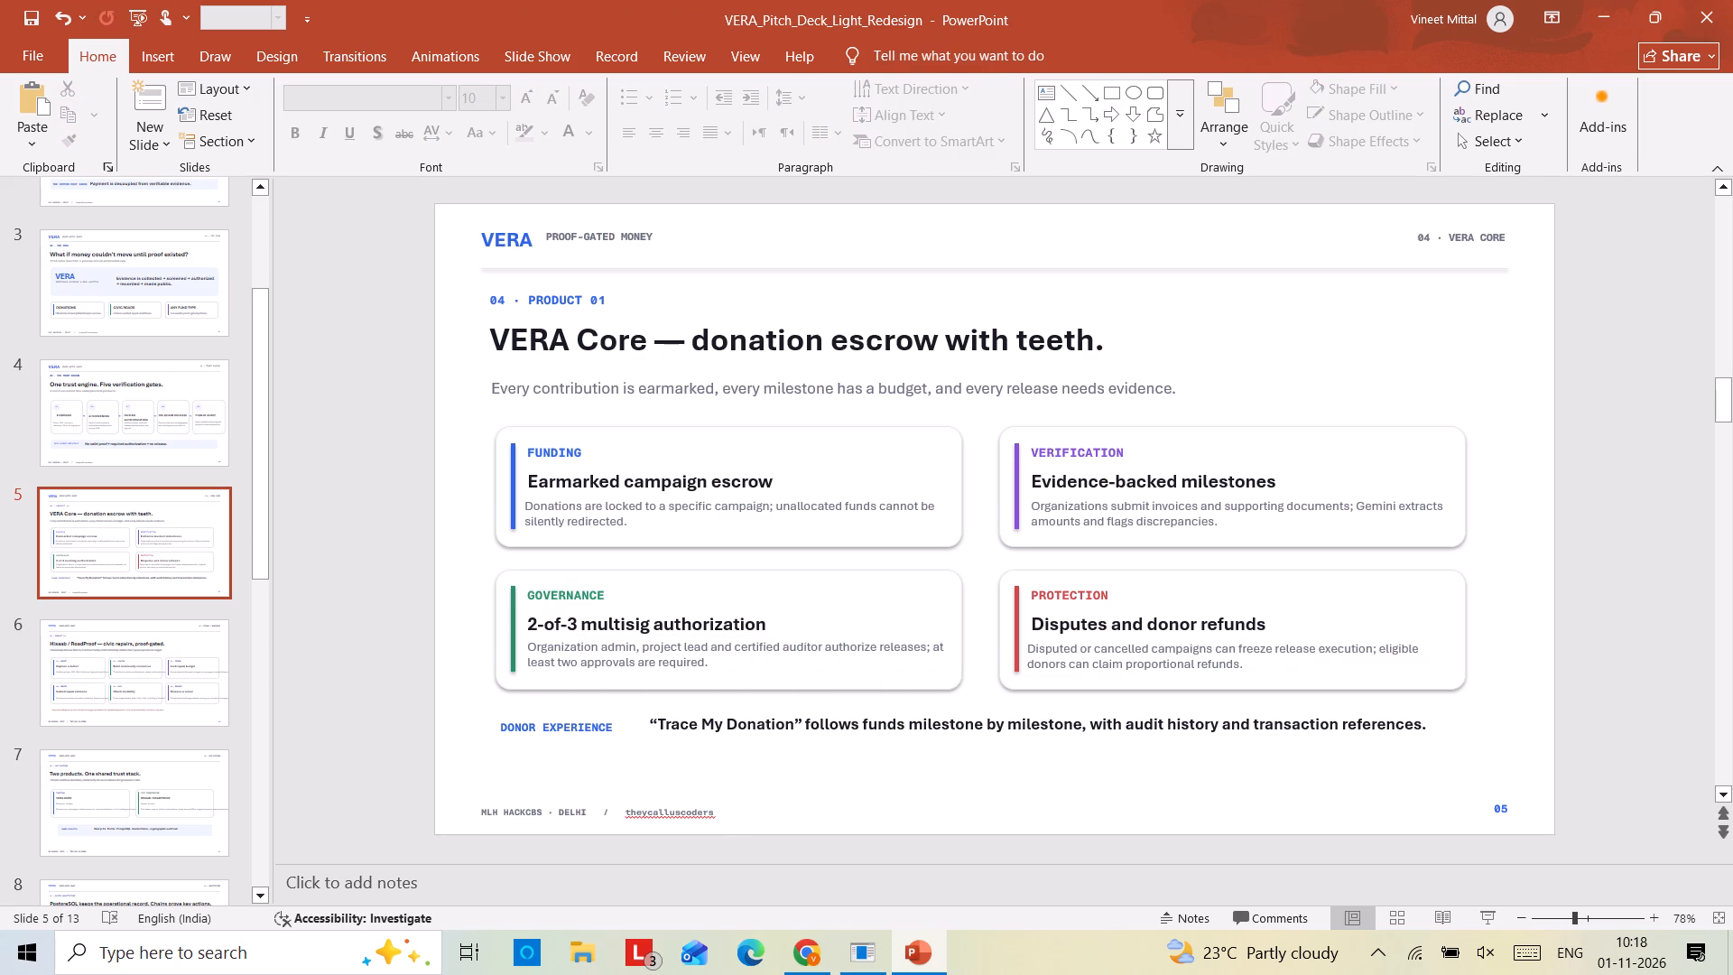
key("ctrl+s")
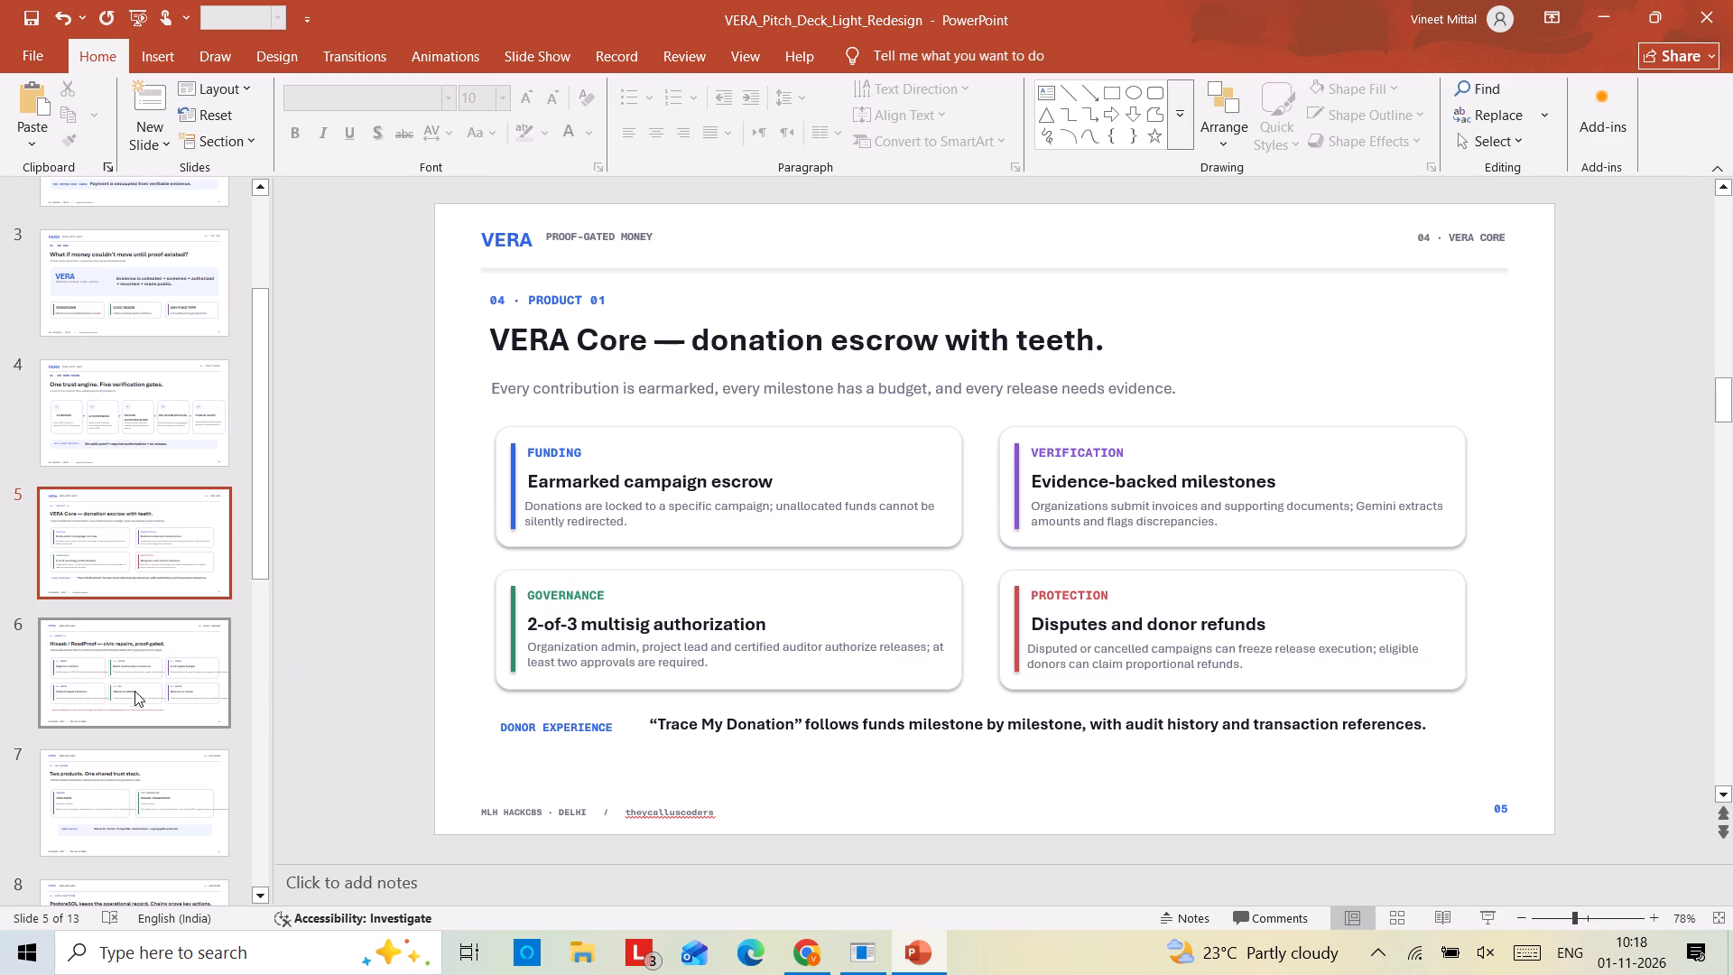
Enlarge all the text on slide 6, Hisaab / RoadProof, at once.
left_click(132, 688)
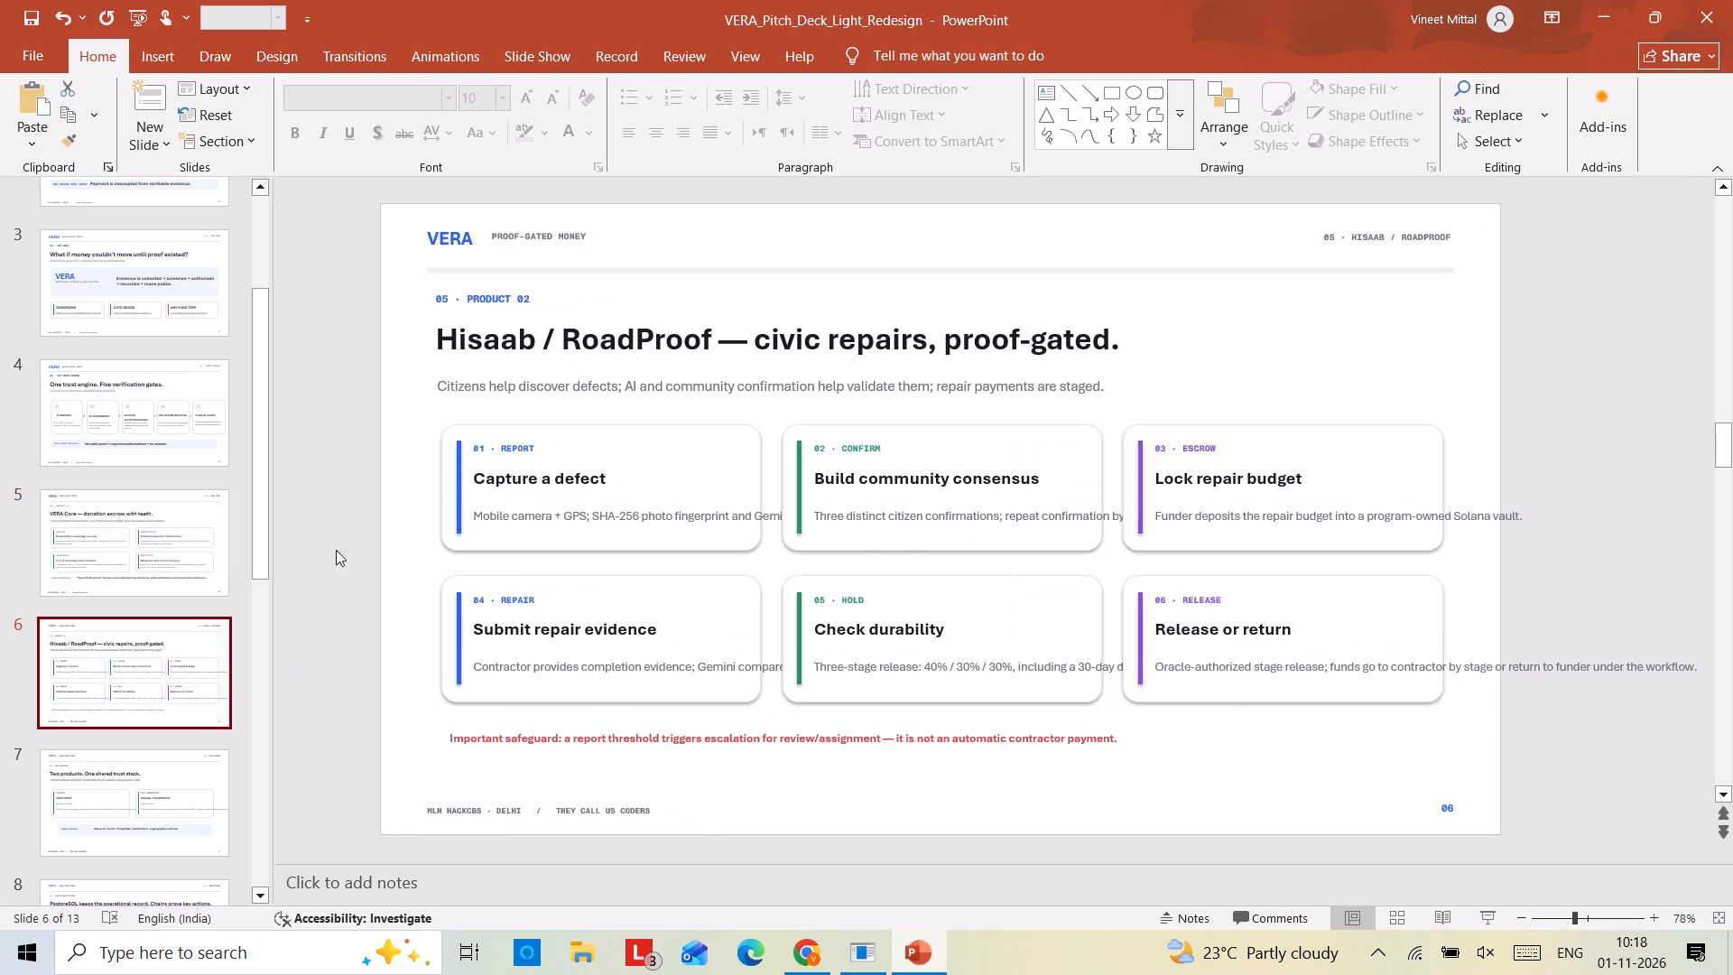
left_click(434, 244)
key("ctrl+a")
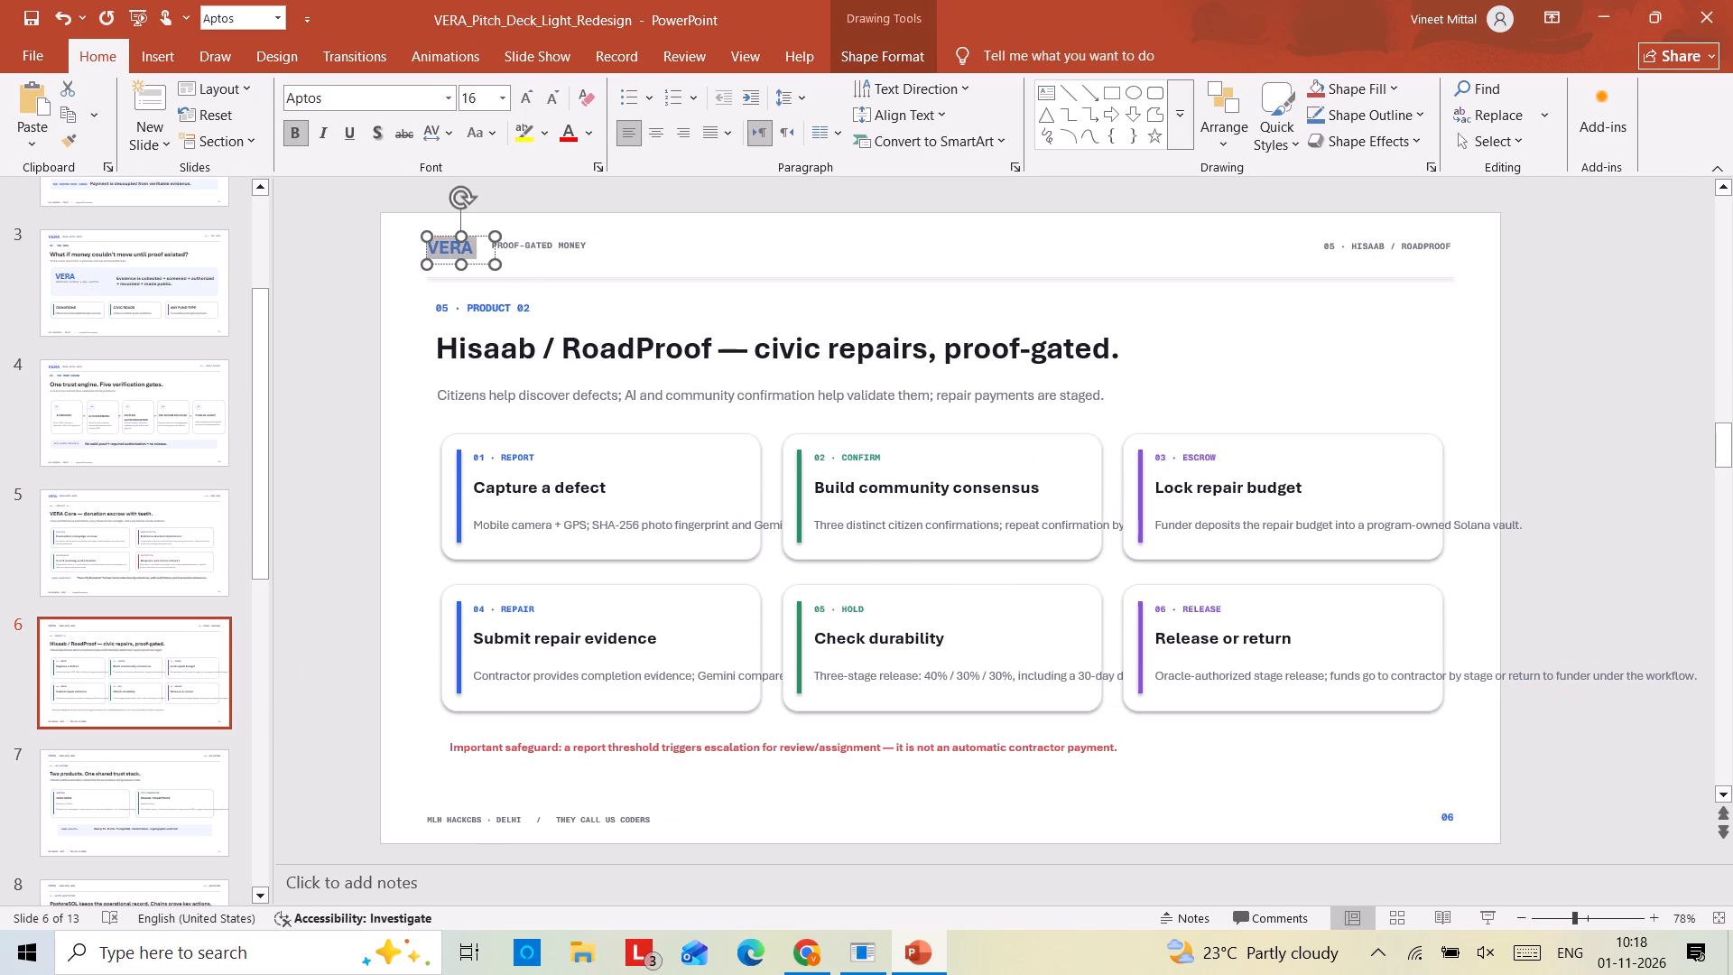
left_click(496, 259)
left_click(554, 260)
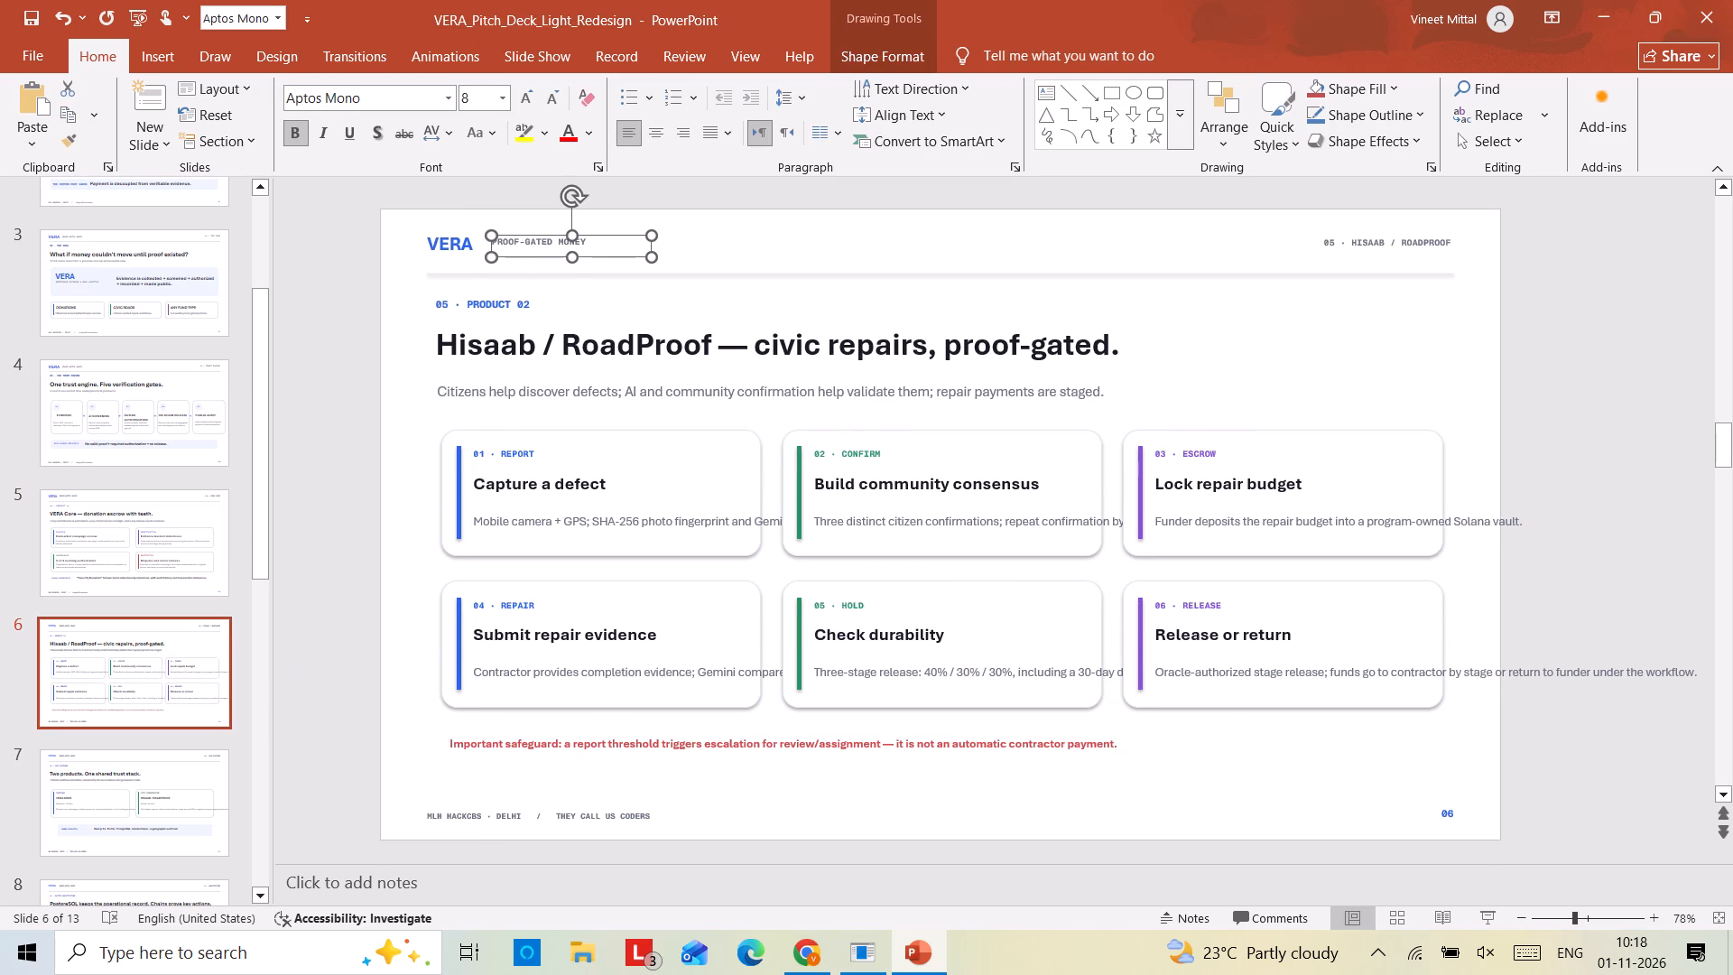
key("ctrl+a")
double_click(517, 88)
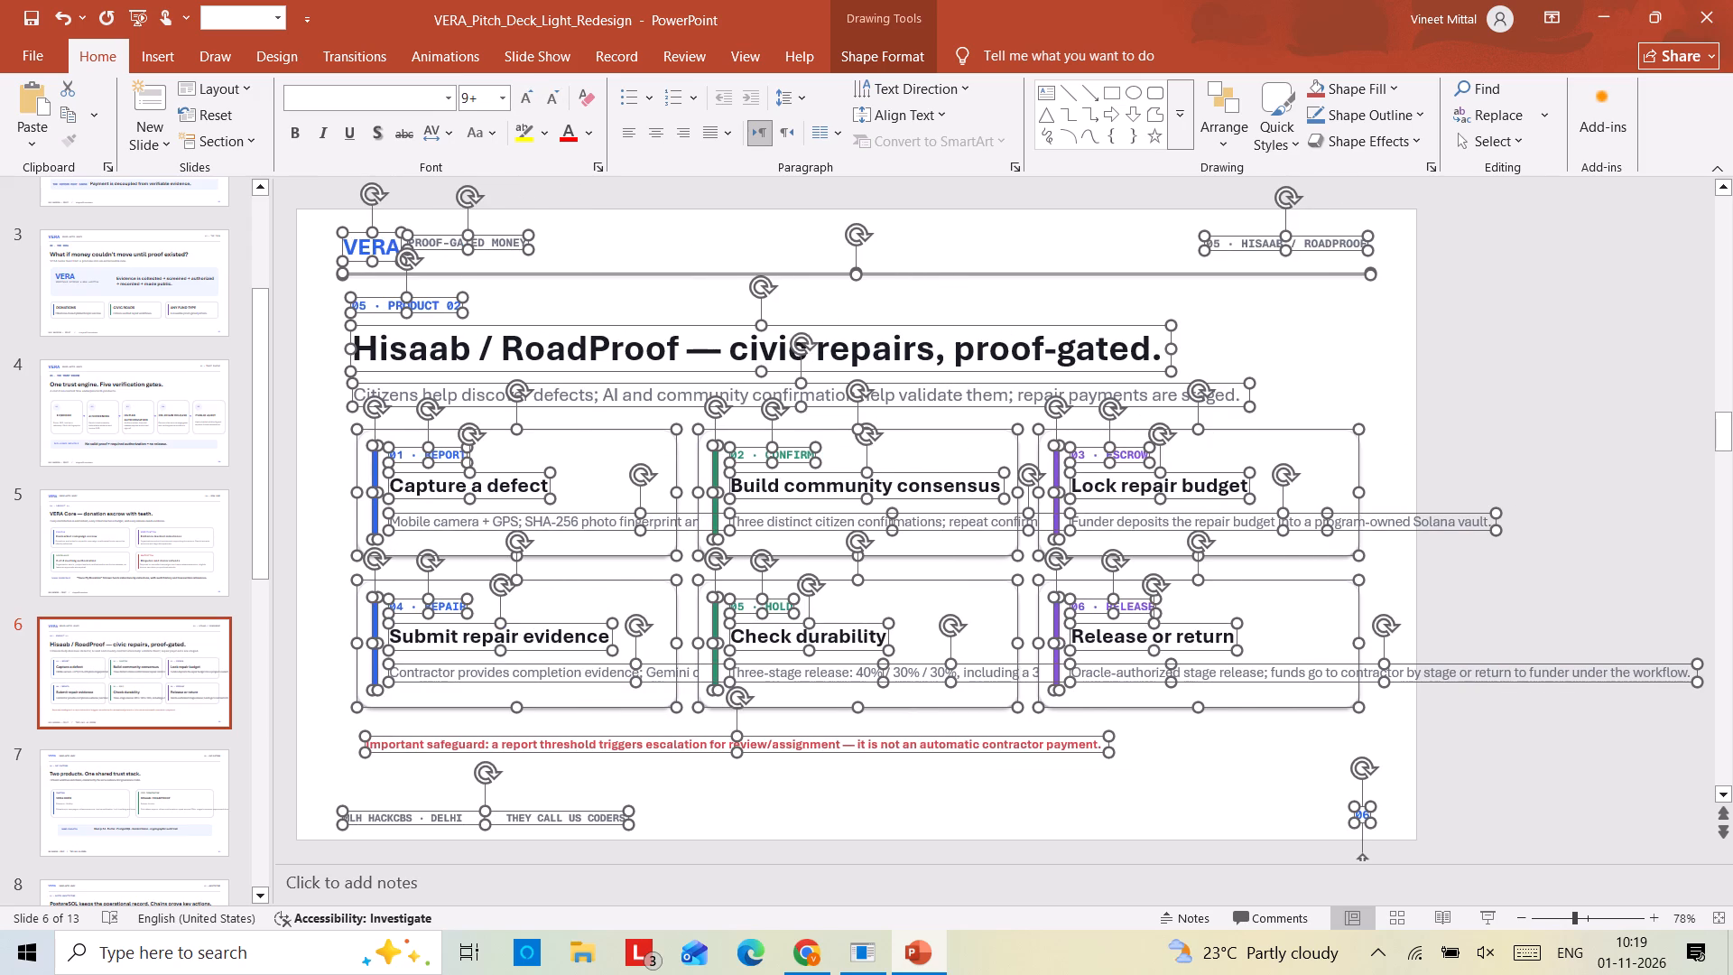
left_click(703, 284)
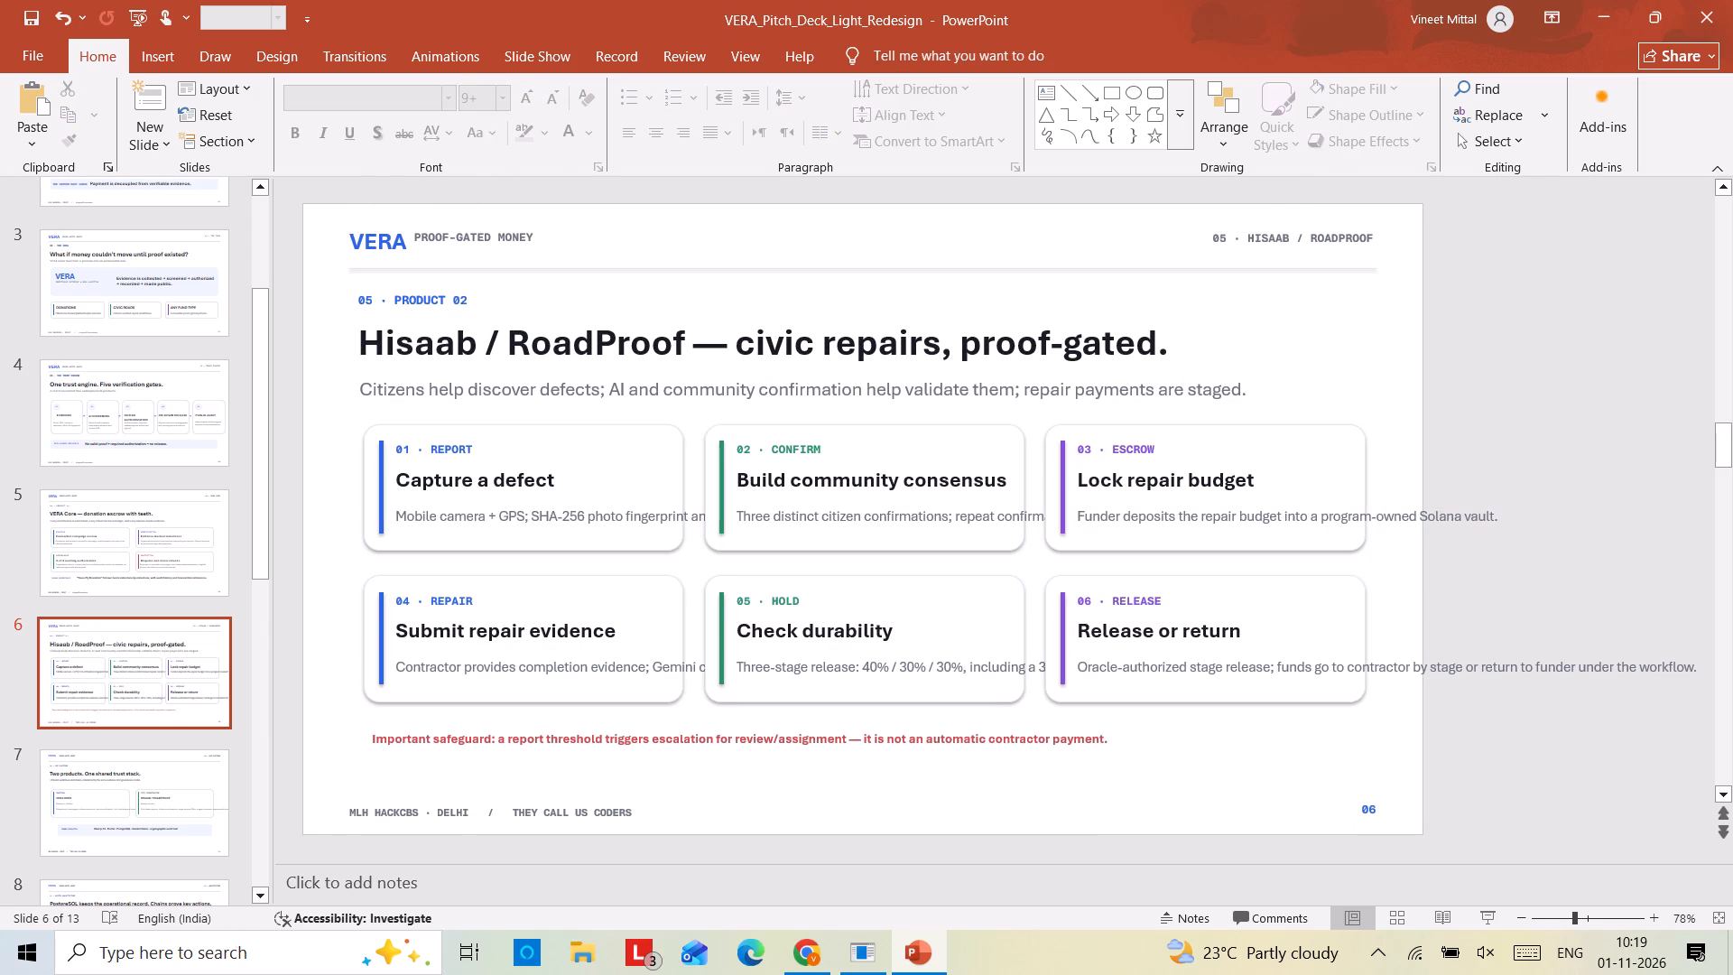
Wrap the Capture a defect description onto two lines inside its card and raise it to just below the heading.
left_click(608, 517)
left_click_drag(893, 525, 700, 527)
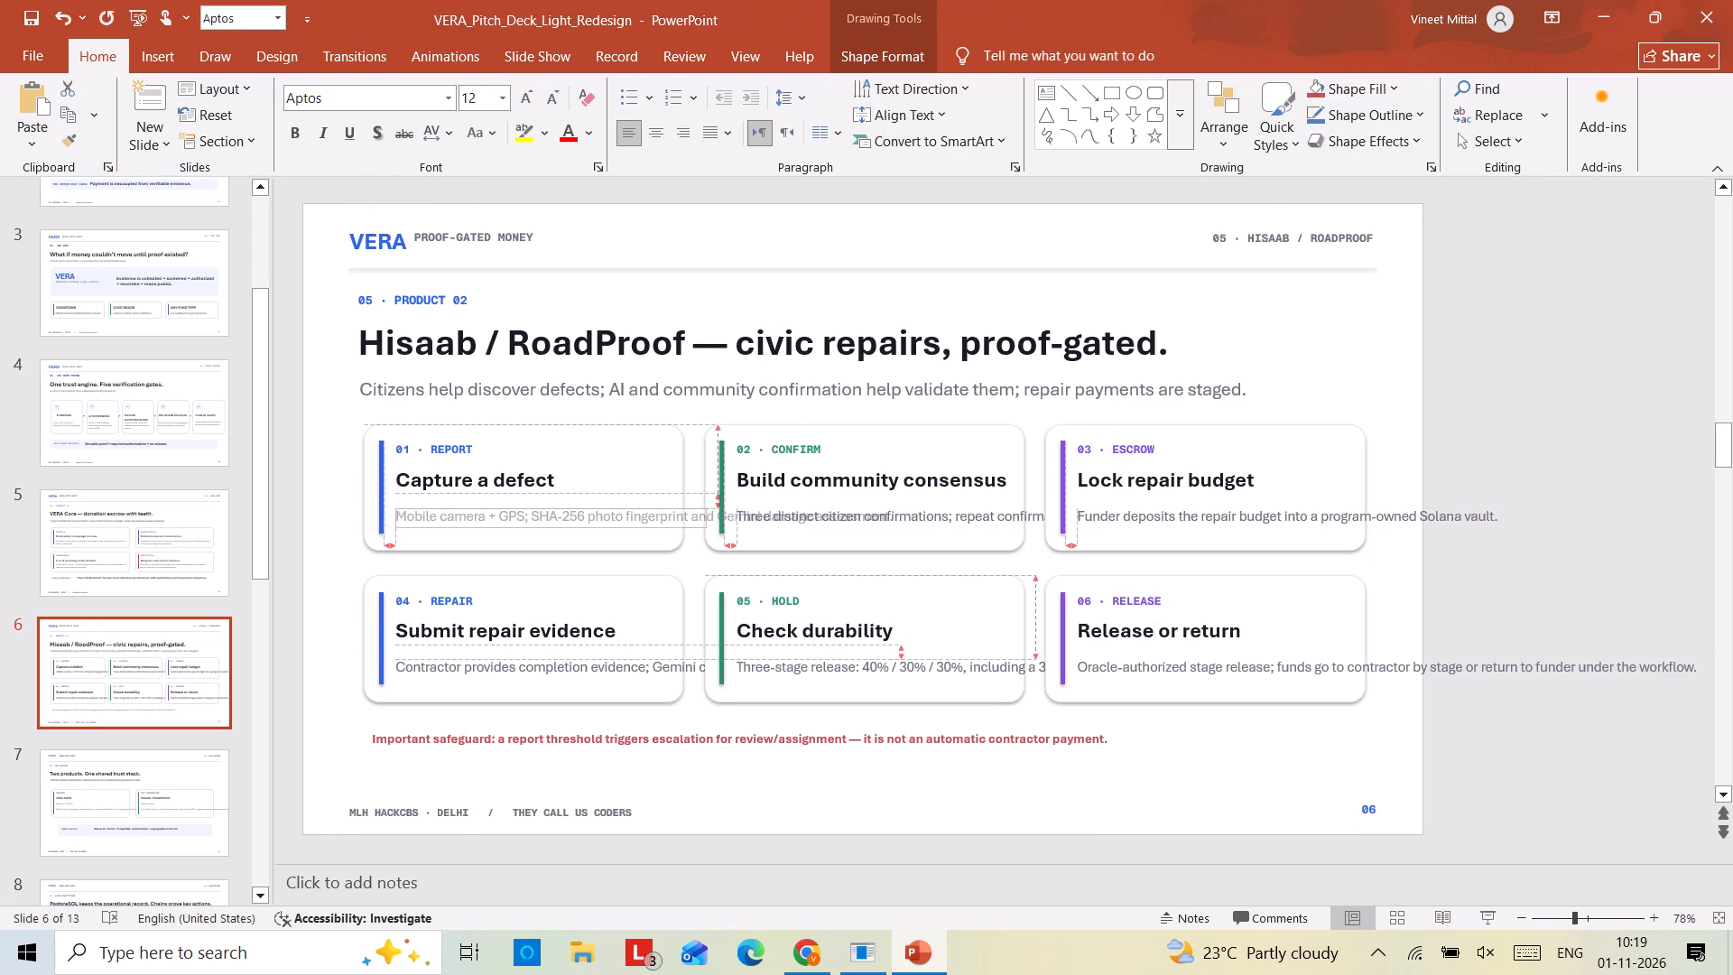
left_click_drag(700, 527, 671, 526)
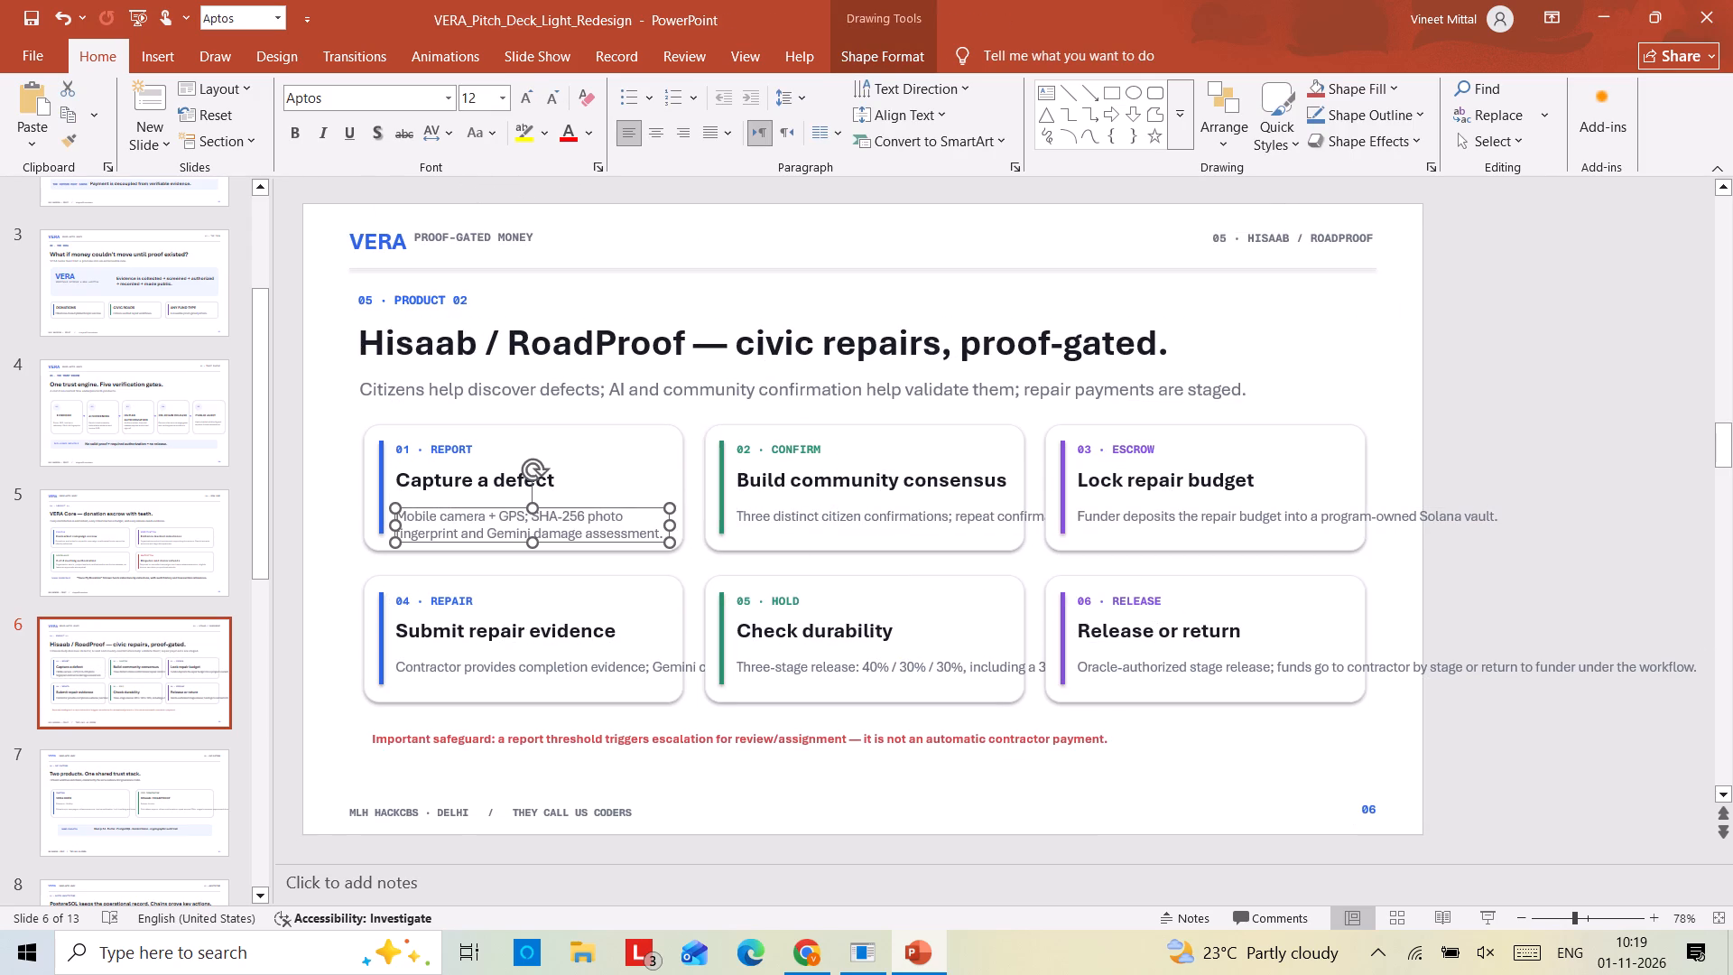
left_click_drag(626, 508, 625, 502)
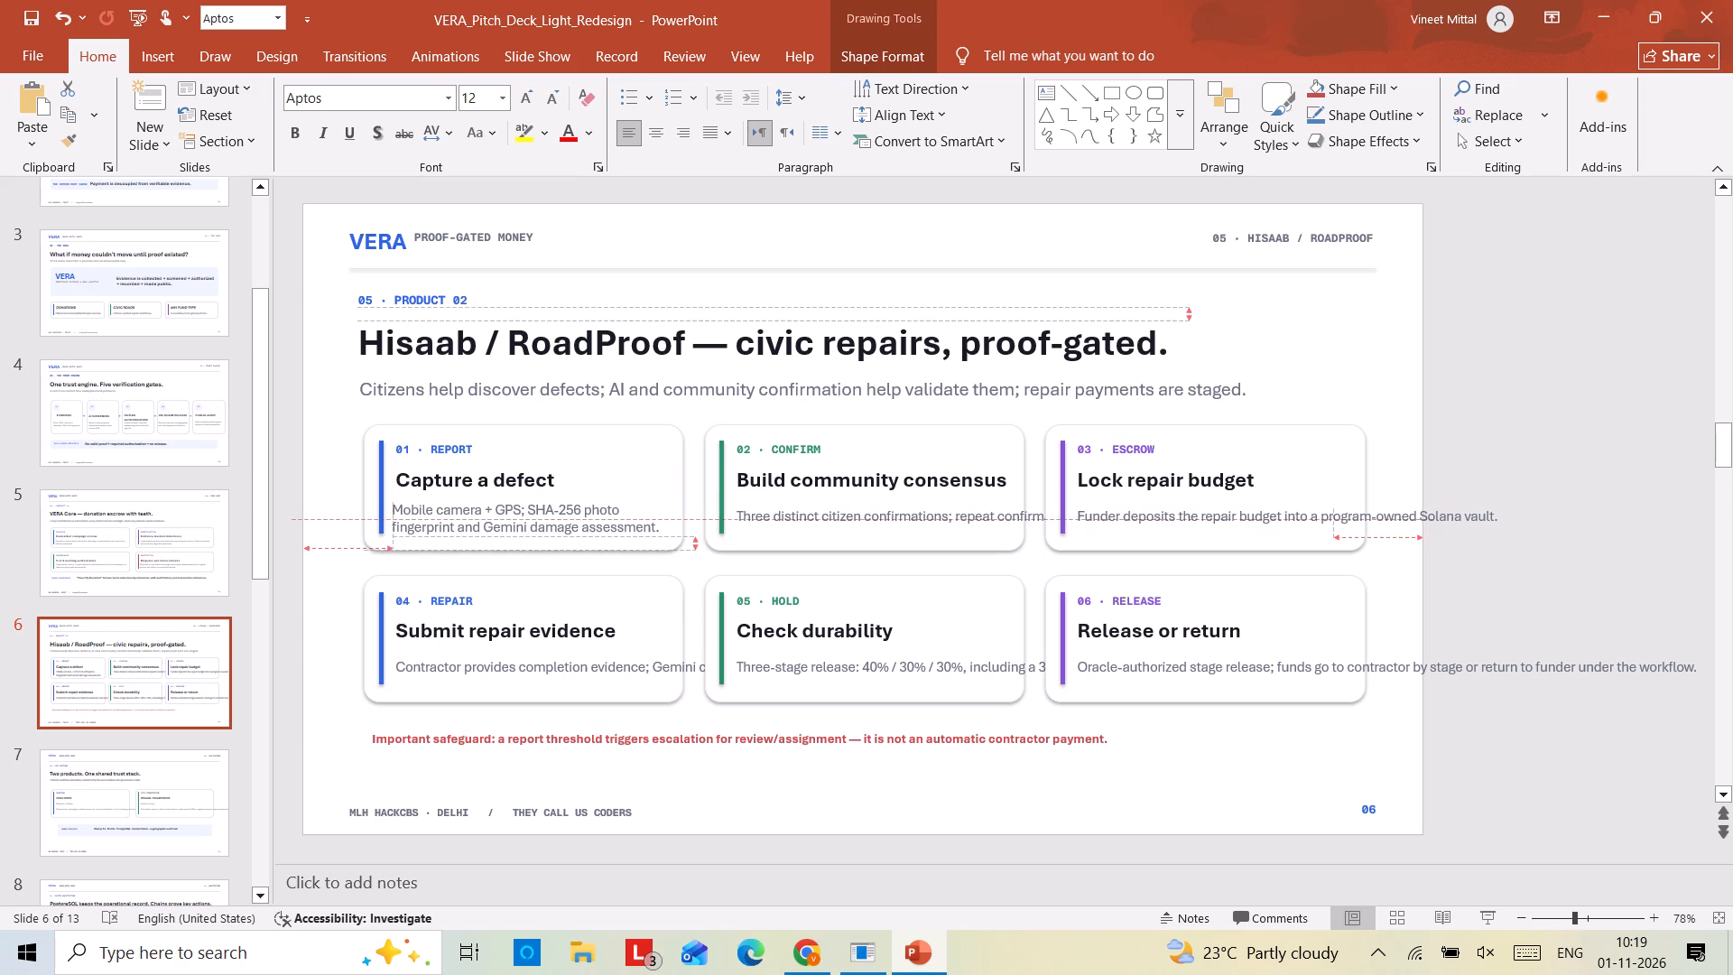
left_click_drag(625, 502, 625, 497)
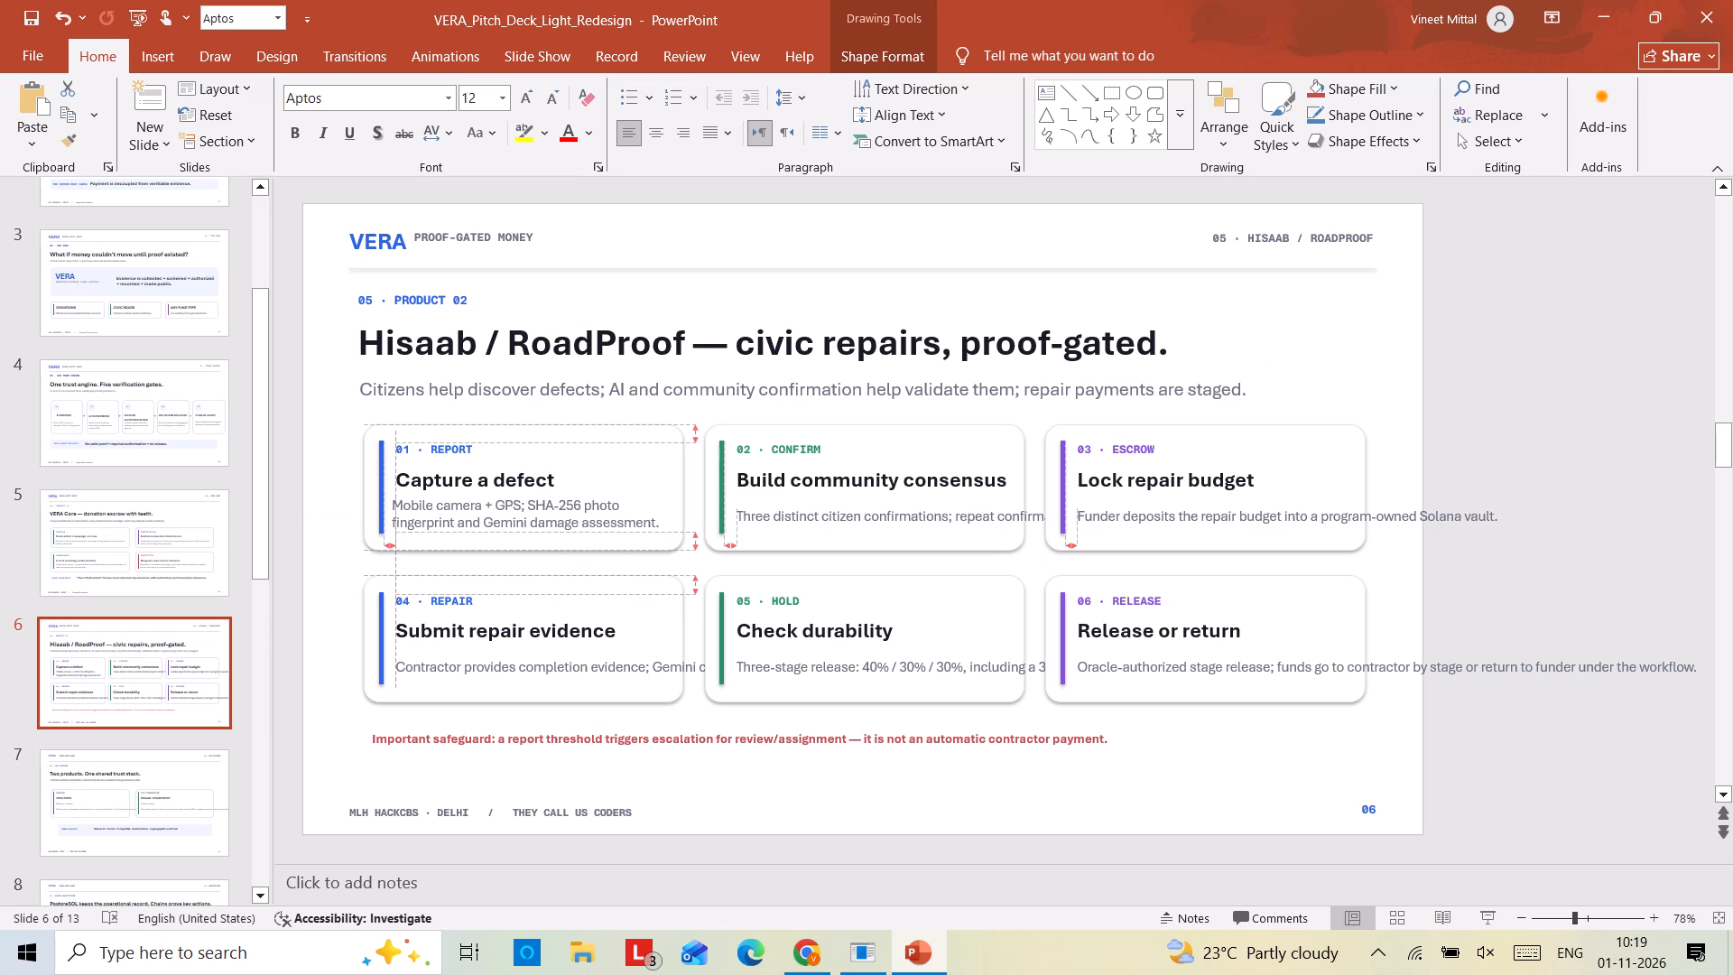
left_click_drag(625, 497, 624, 497)
Wrap the Build community consensus description onto three lines inside its card and raise it to just below the heading.
left_click(748, 522)
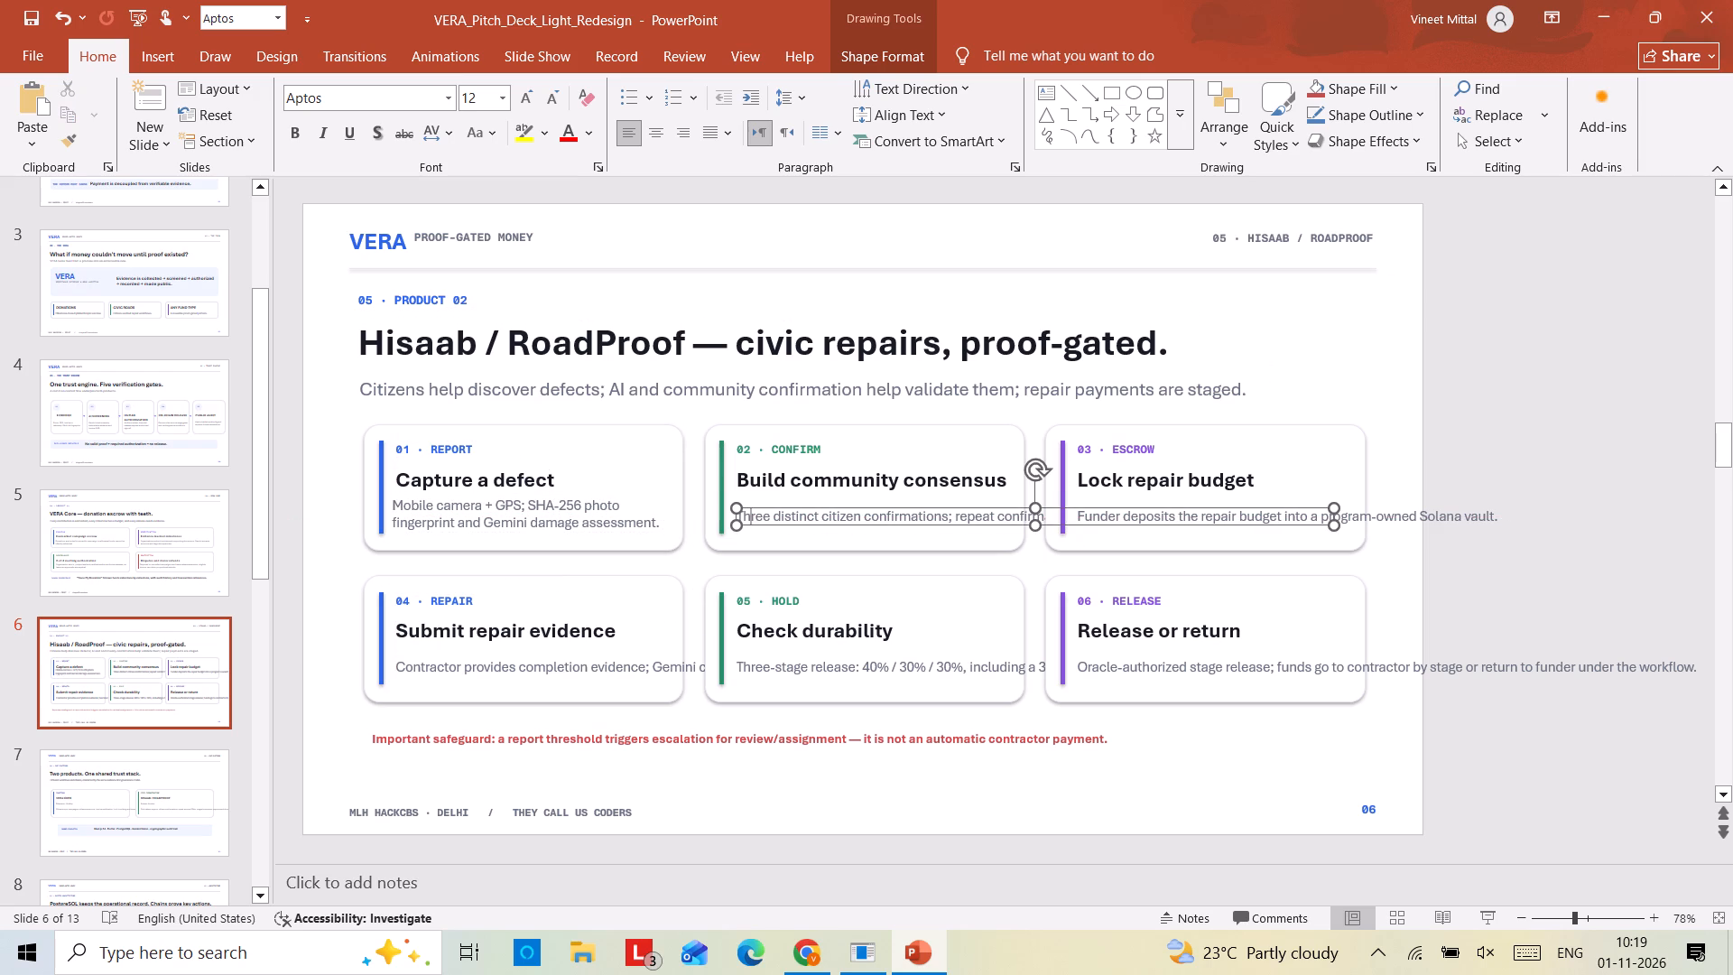
left_click_drag(1334, 527, 1013, 528)
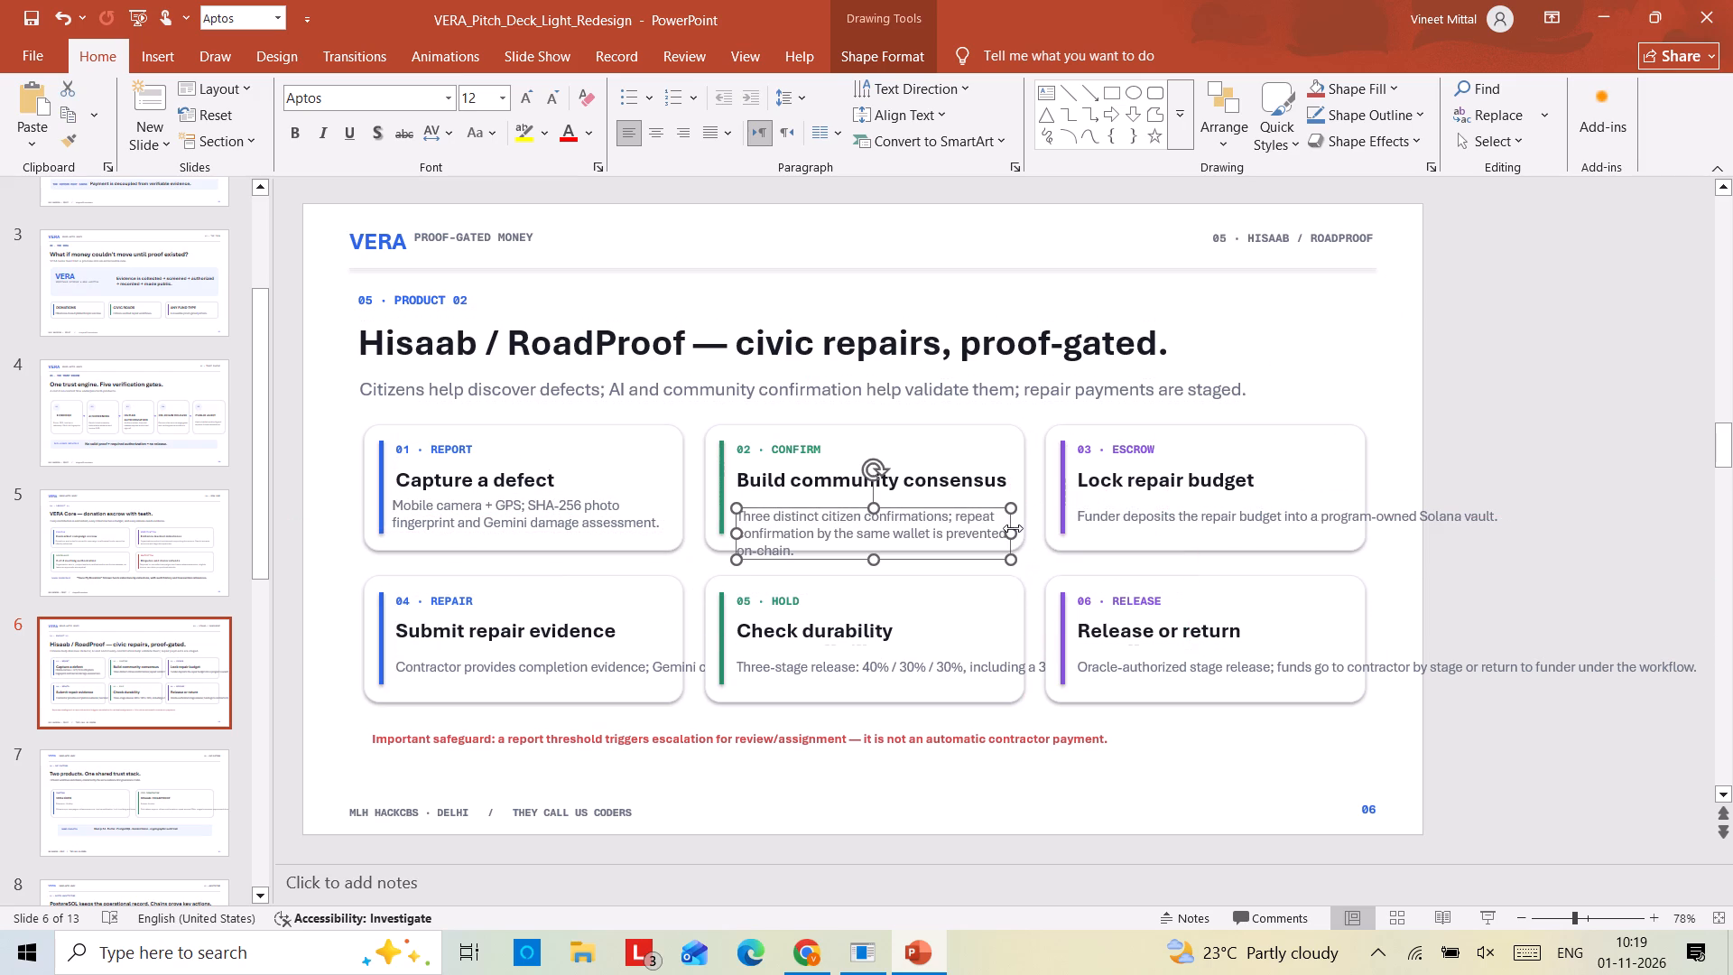
left_click_drag(959, 506, 958, 494)
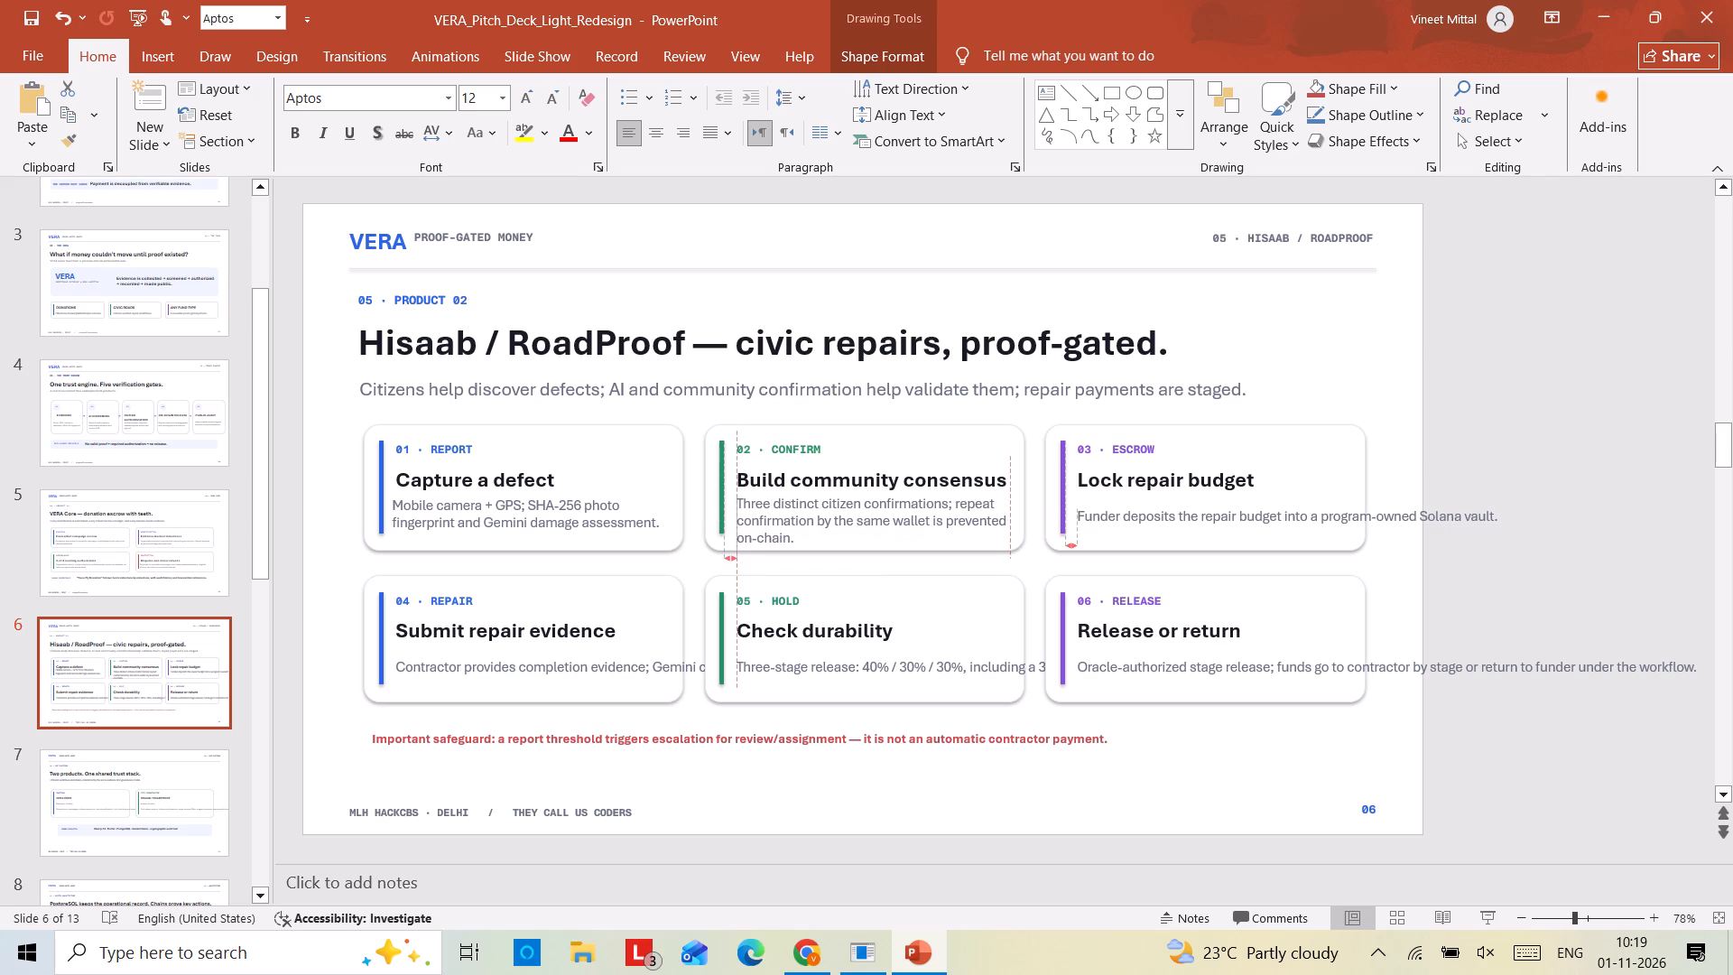
left_click_drag(958, 494, 958, 493)
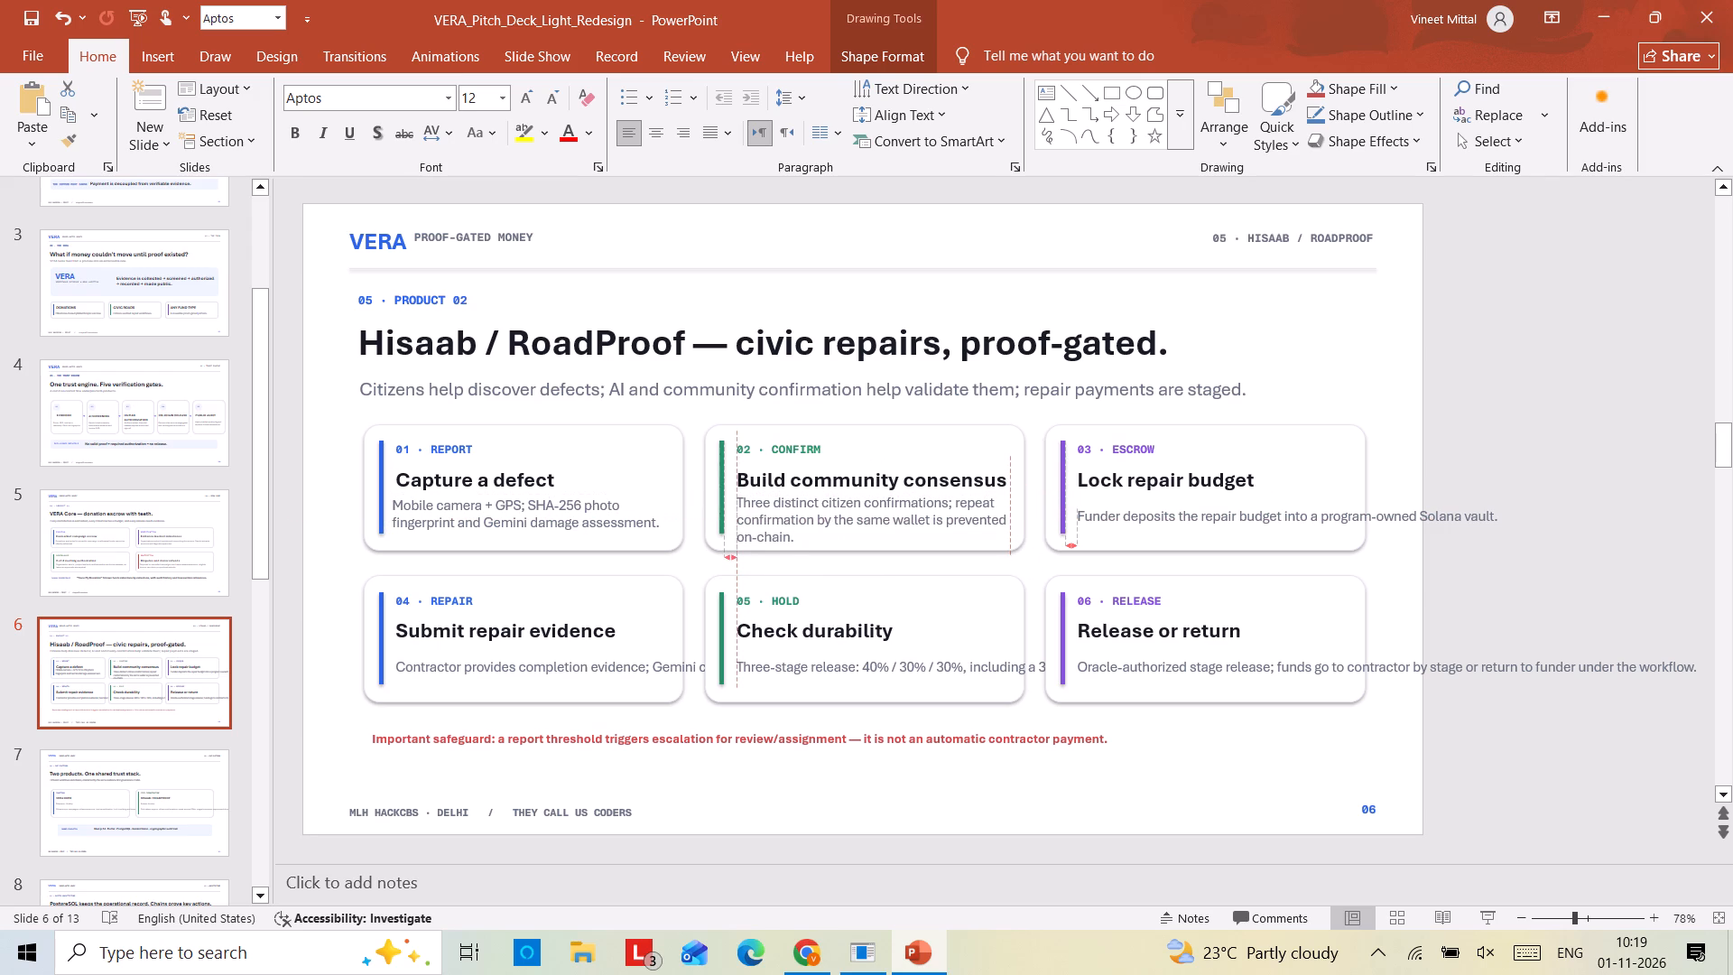
left_click_drag(958, 493, 958, 492)
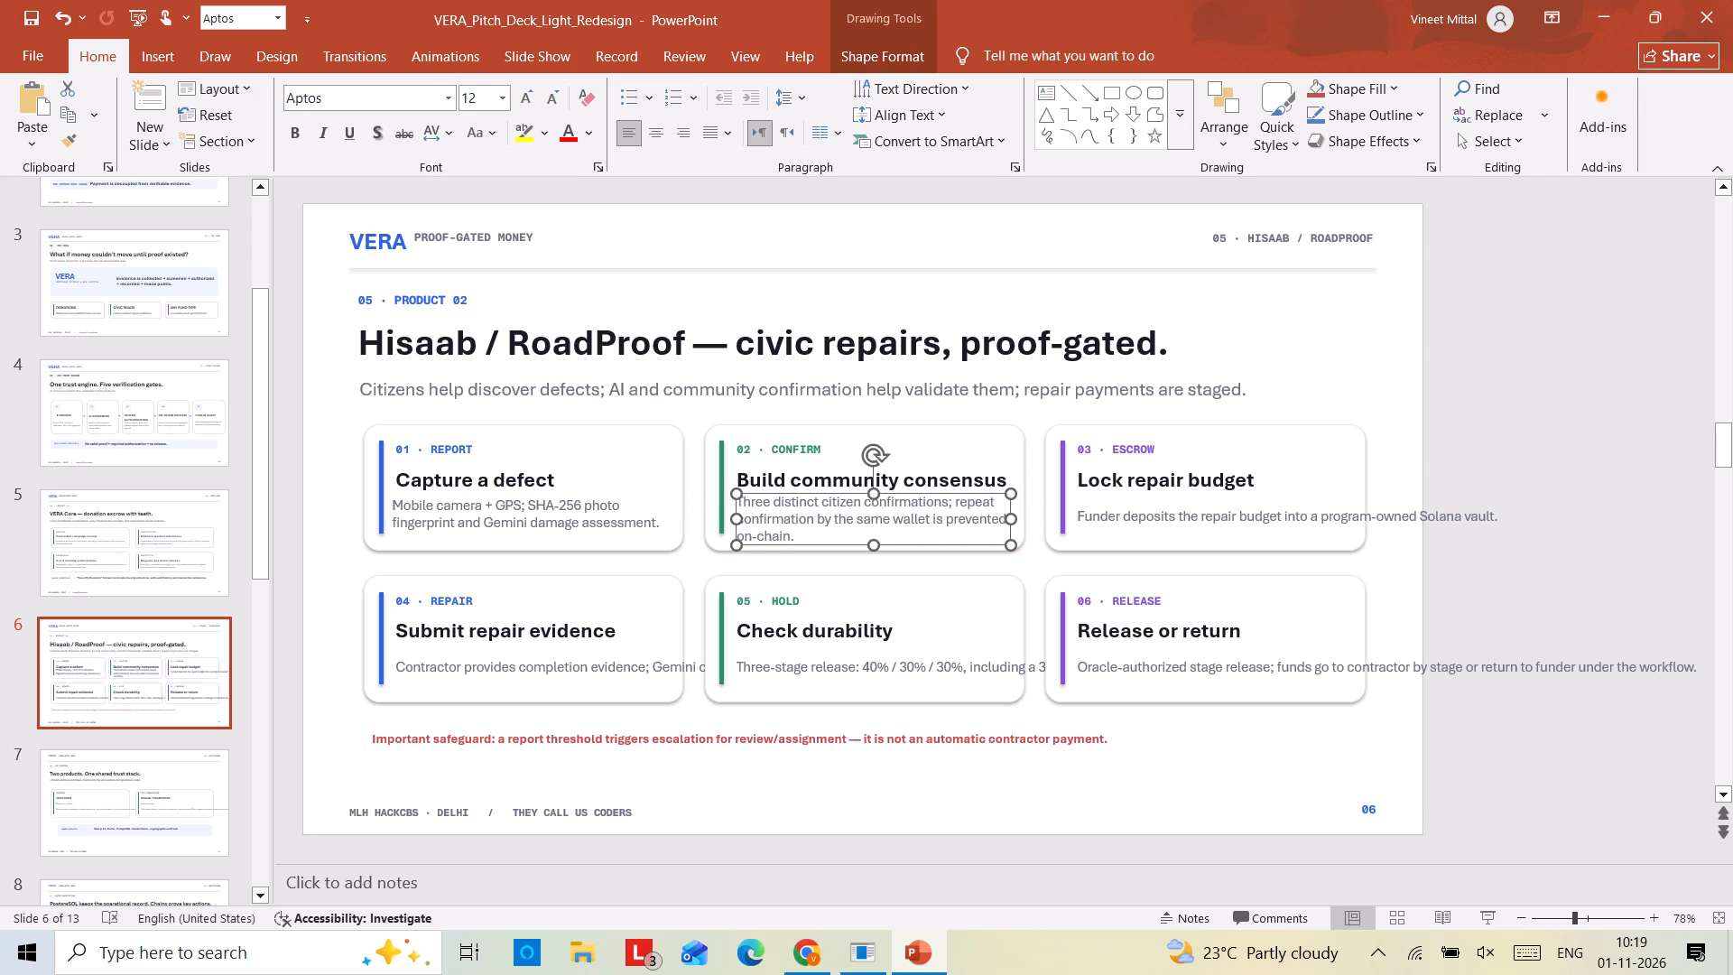
Wrap the Lock repair budget description onto two lines inside its card and raise it to just below the heading.
left_click(1141, 518)
left_click_drag(1497, 523, 1357, 520)
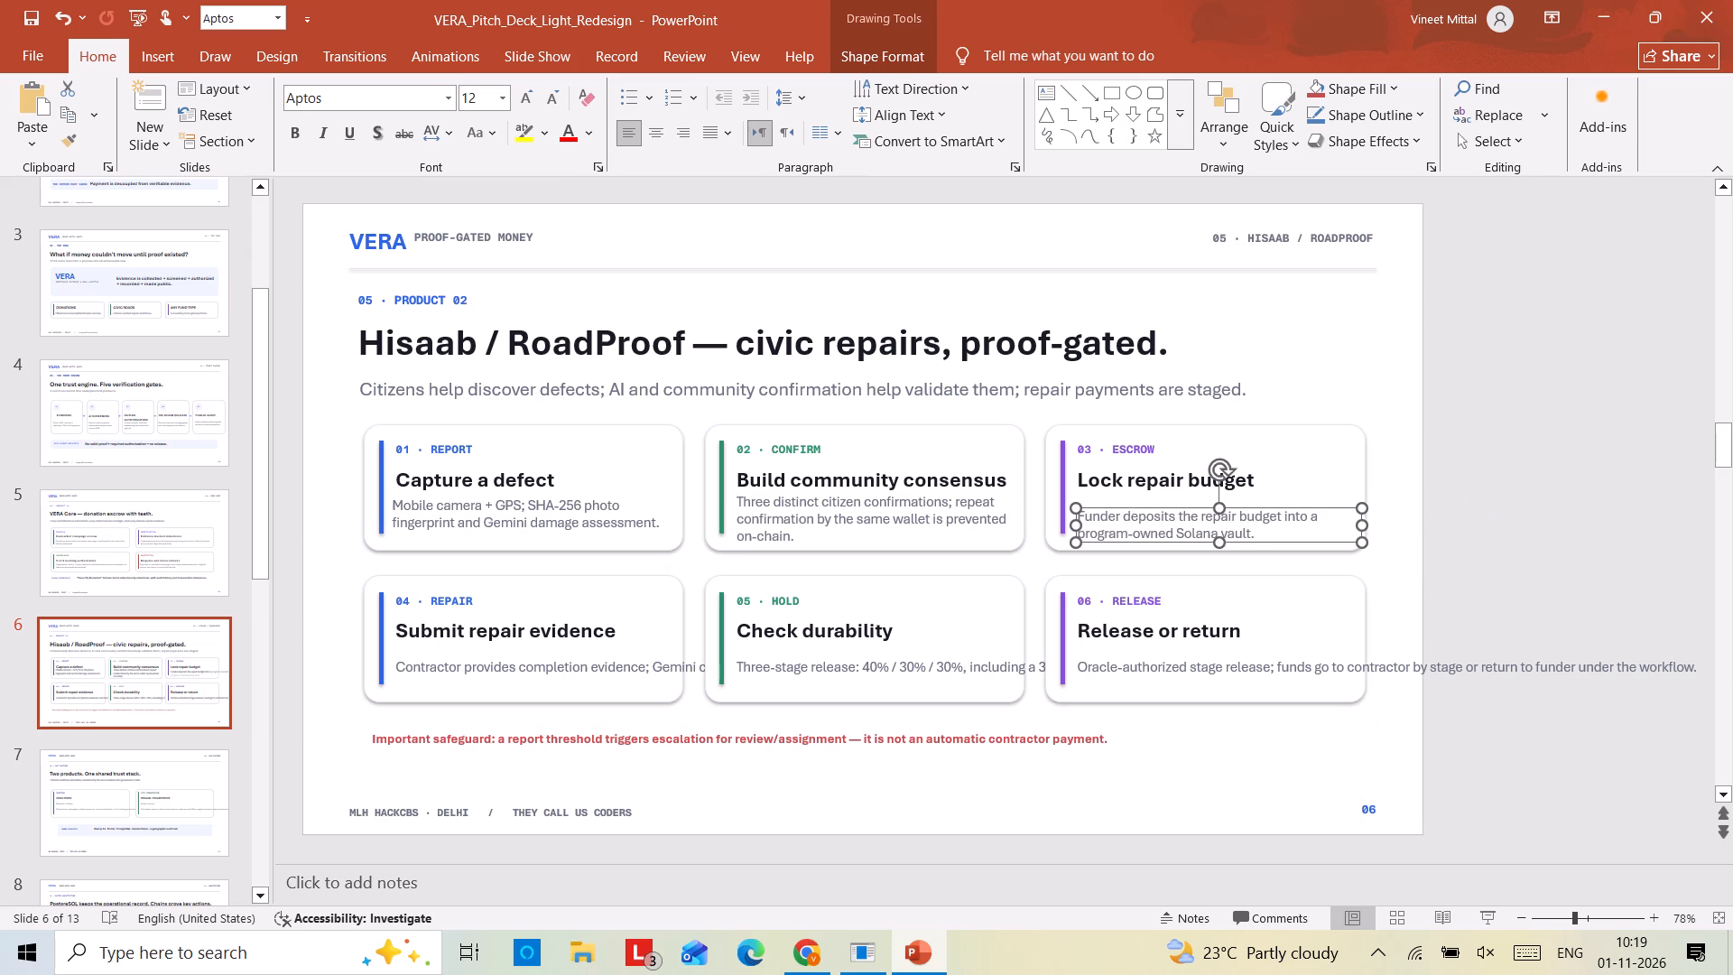
left_click_drag(1303, 509, 1303, 496)
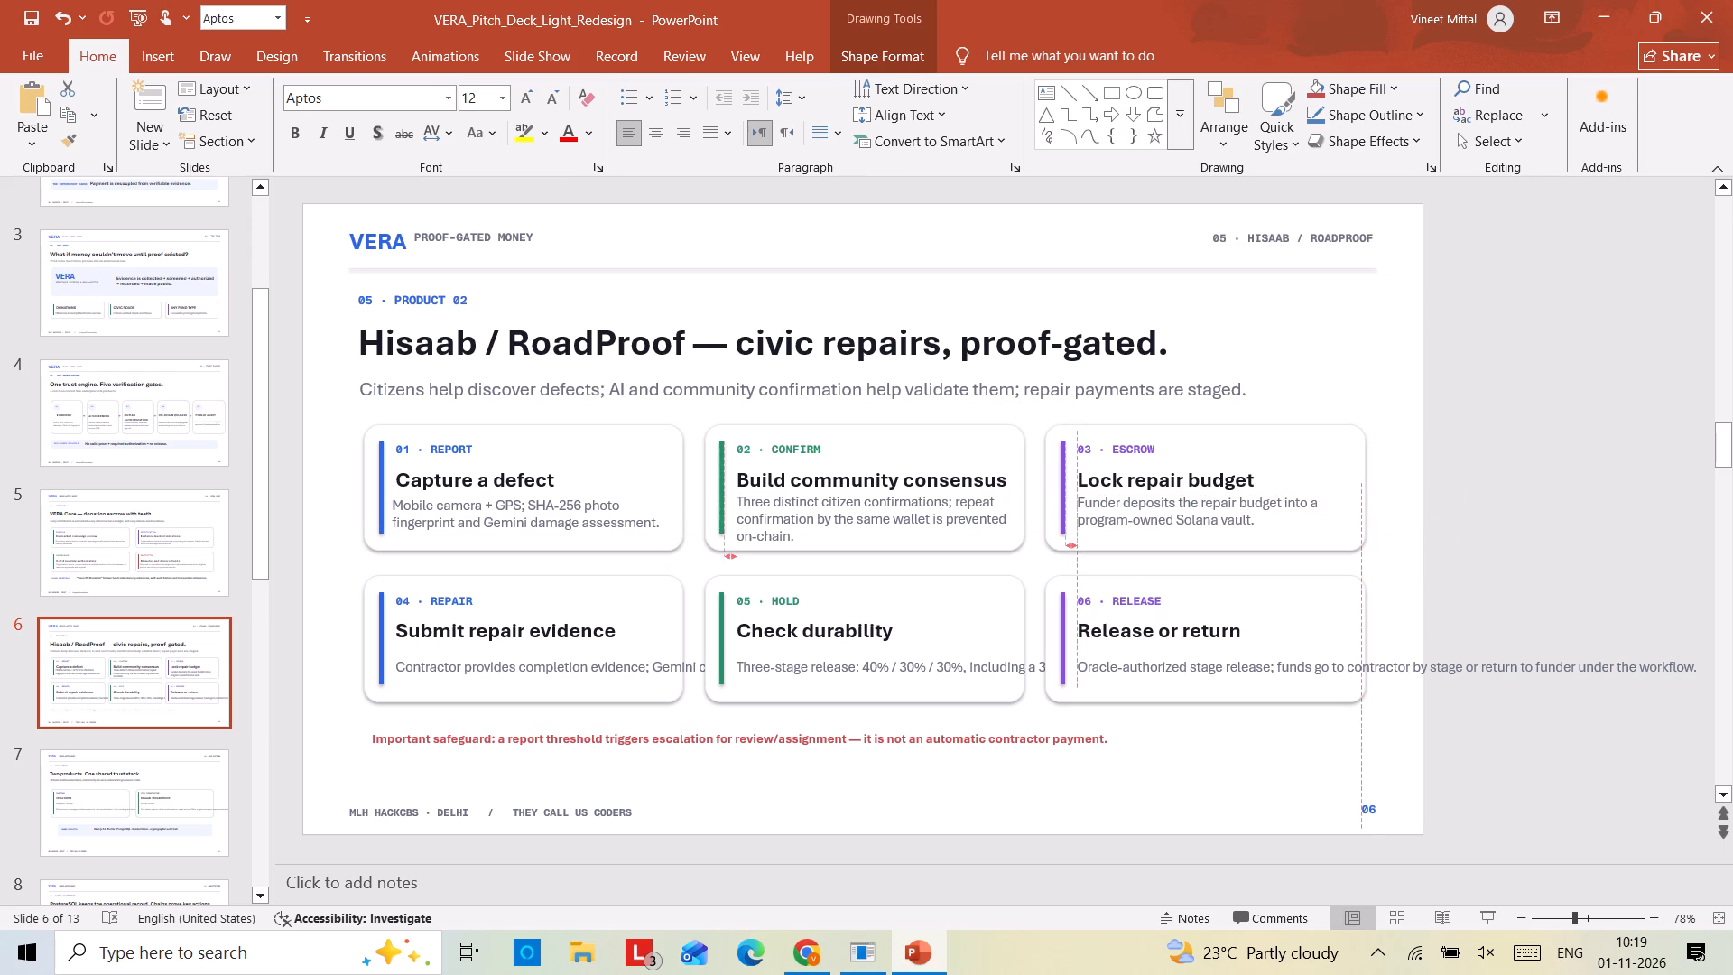
left_click_drag(1303, 496, 1303, 495)
Wrap the Submit repair evidence description onto two lines inside its card and raise it slightly, in line with the description above.
left_click(603, 668)
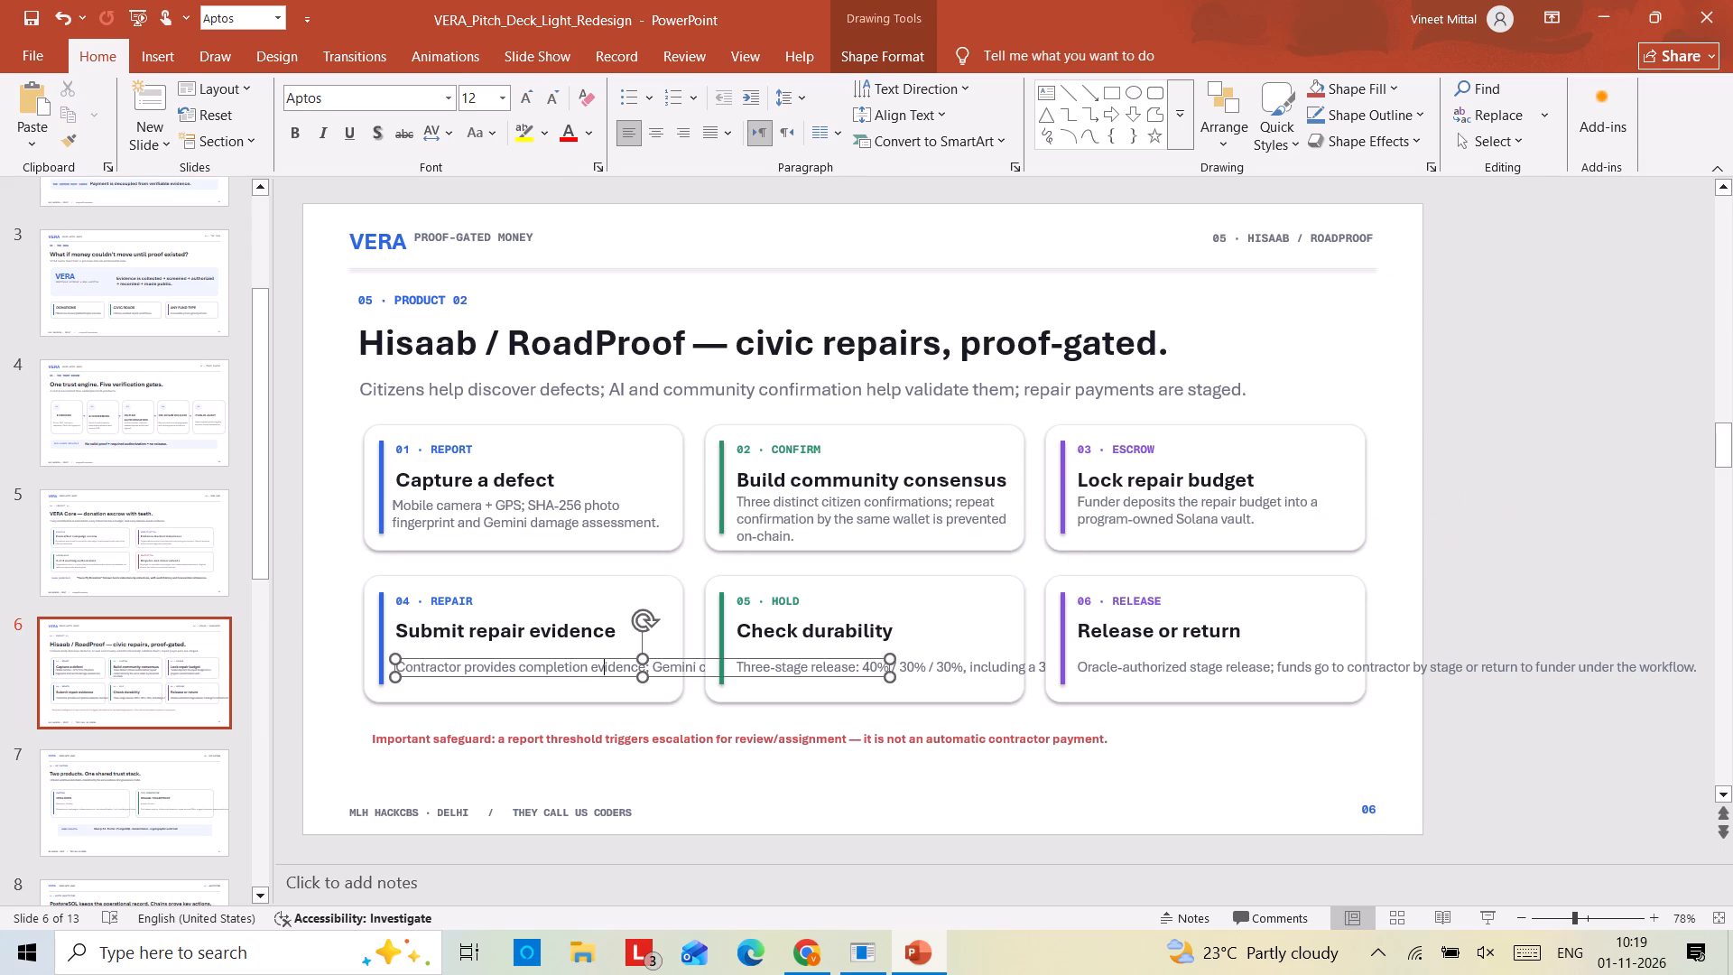
left_click_drag(887, 678, 668, 682)
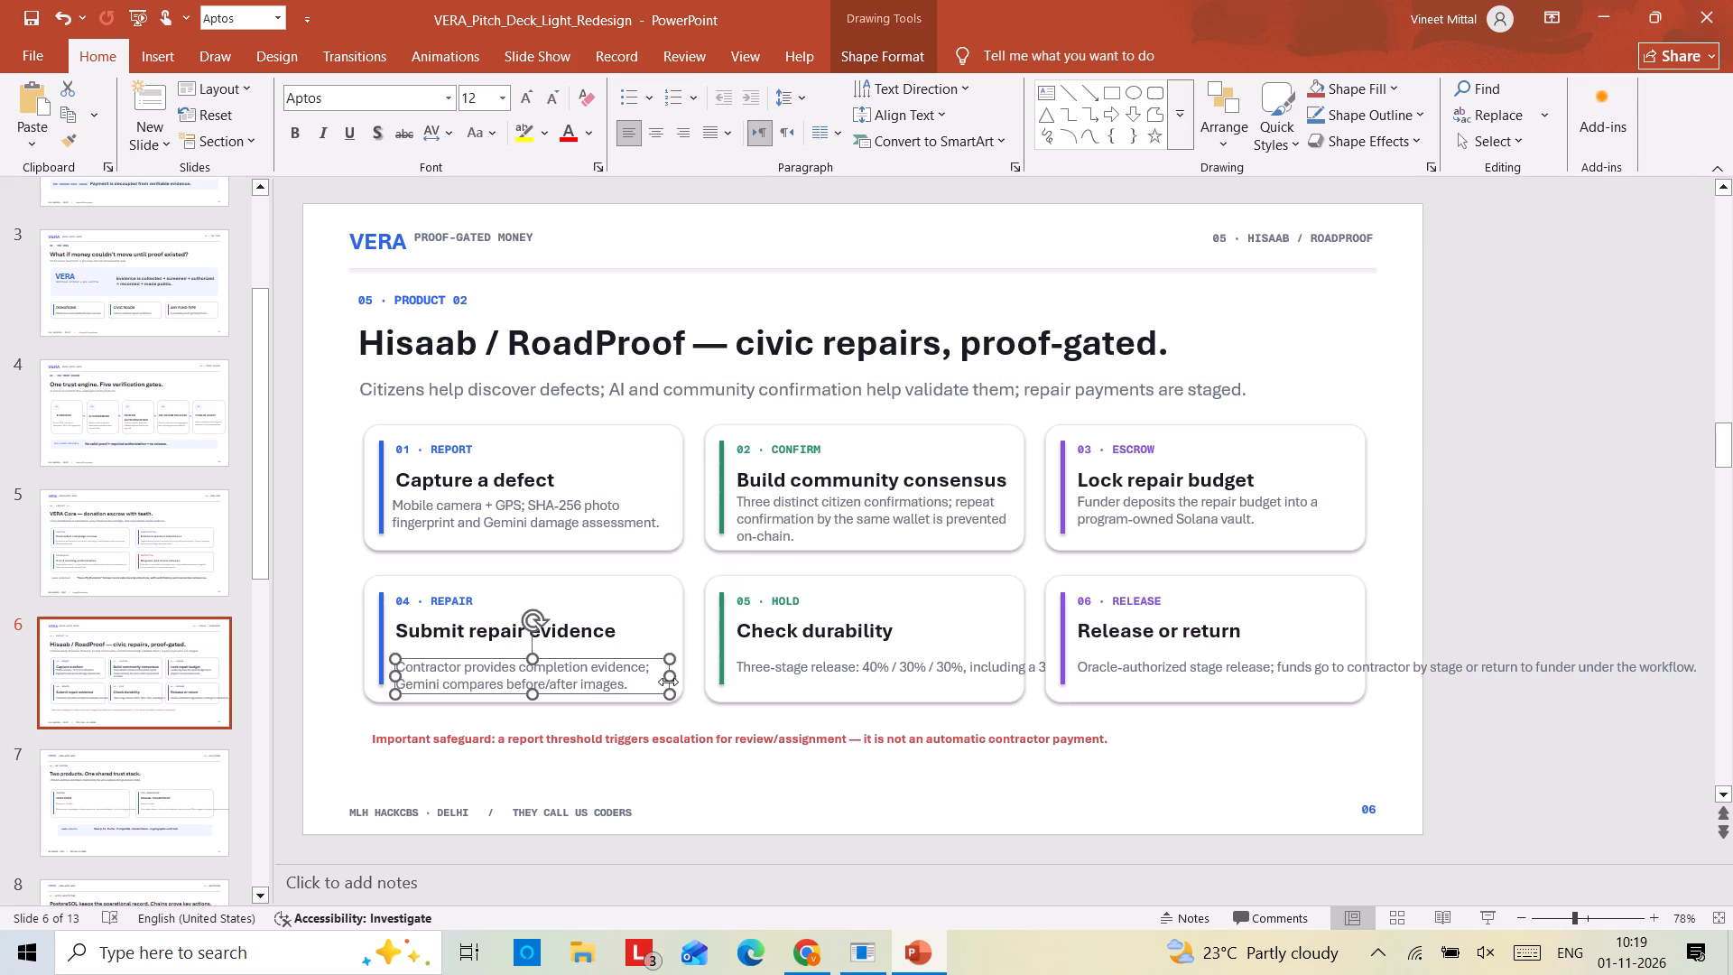
left_click_drag(625, 661, 625, 653)
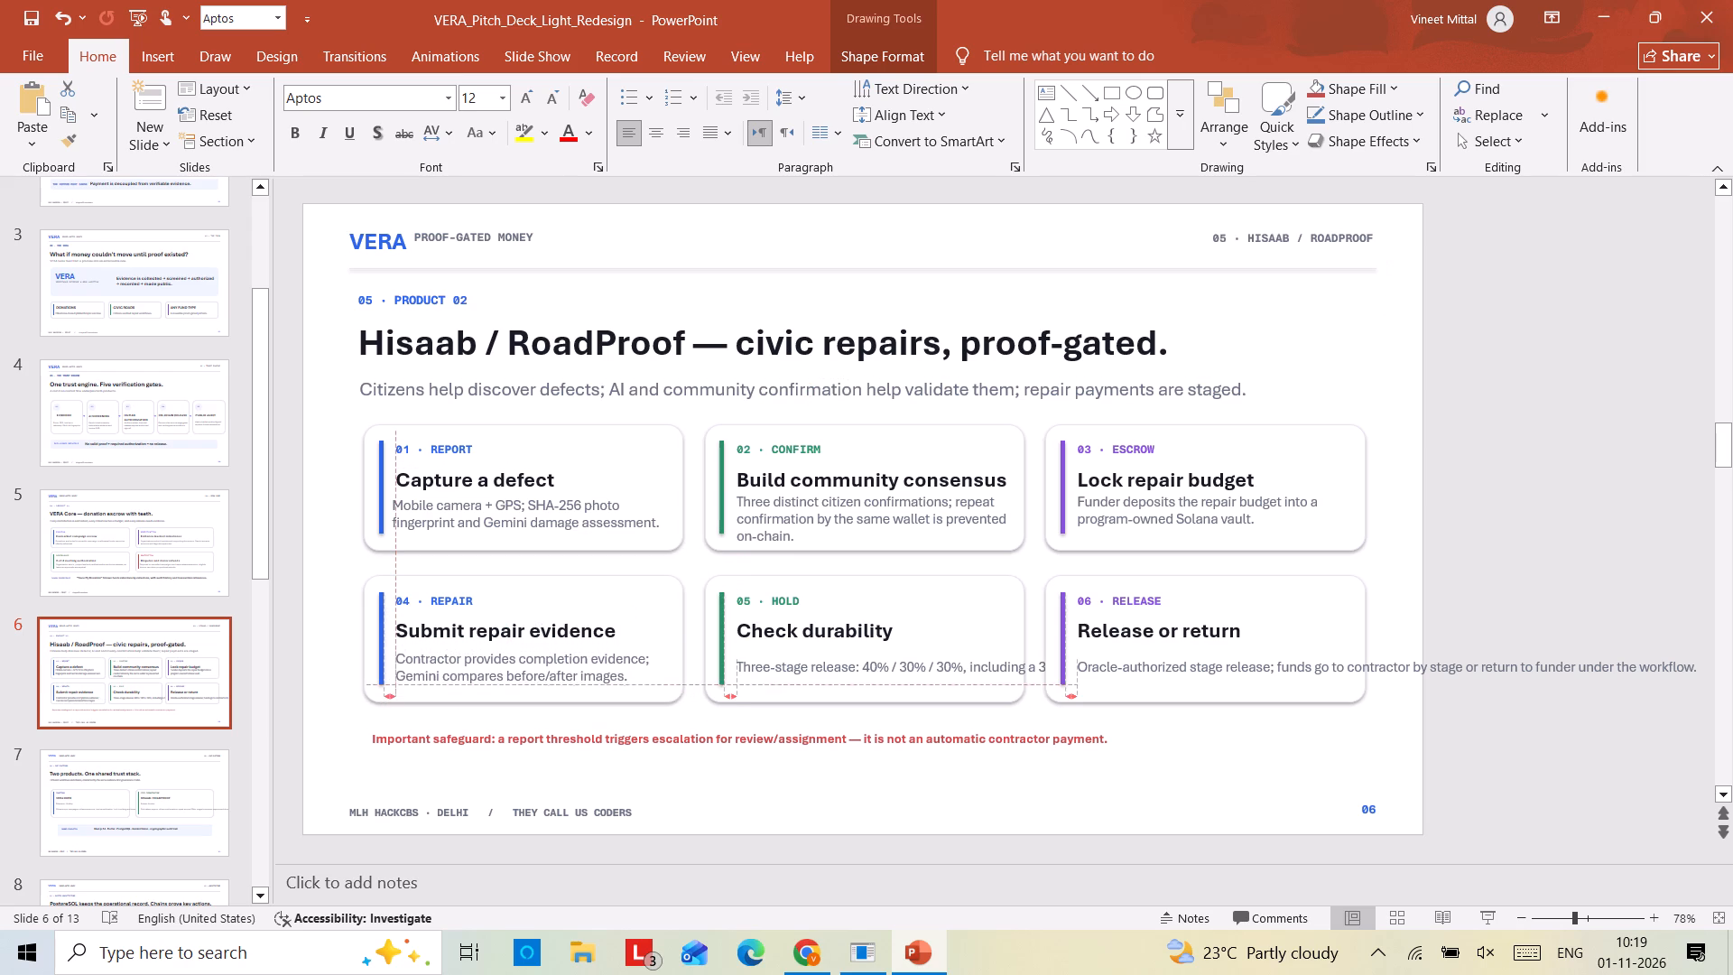
left_click_drag(625, 653, 622, 652)
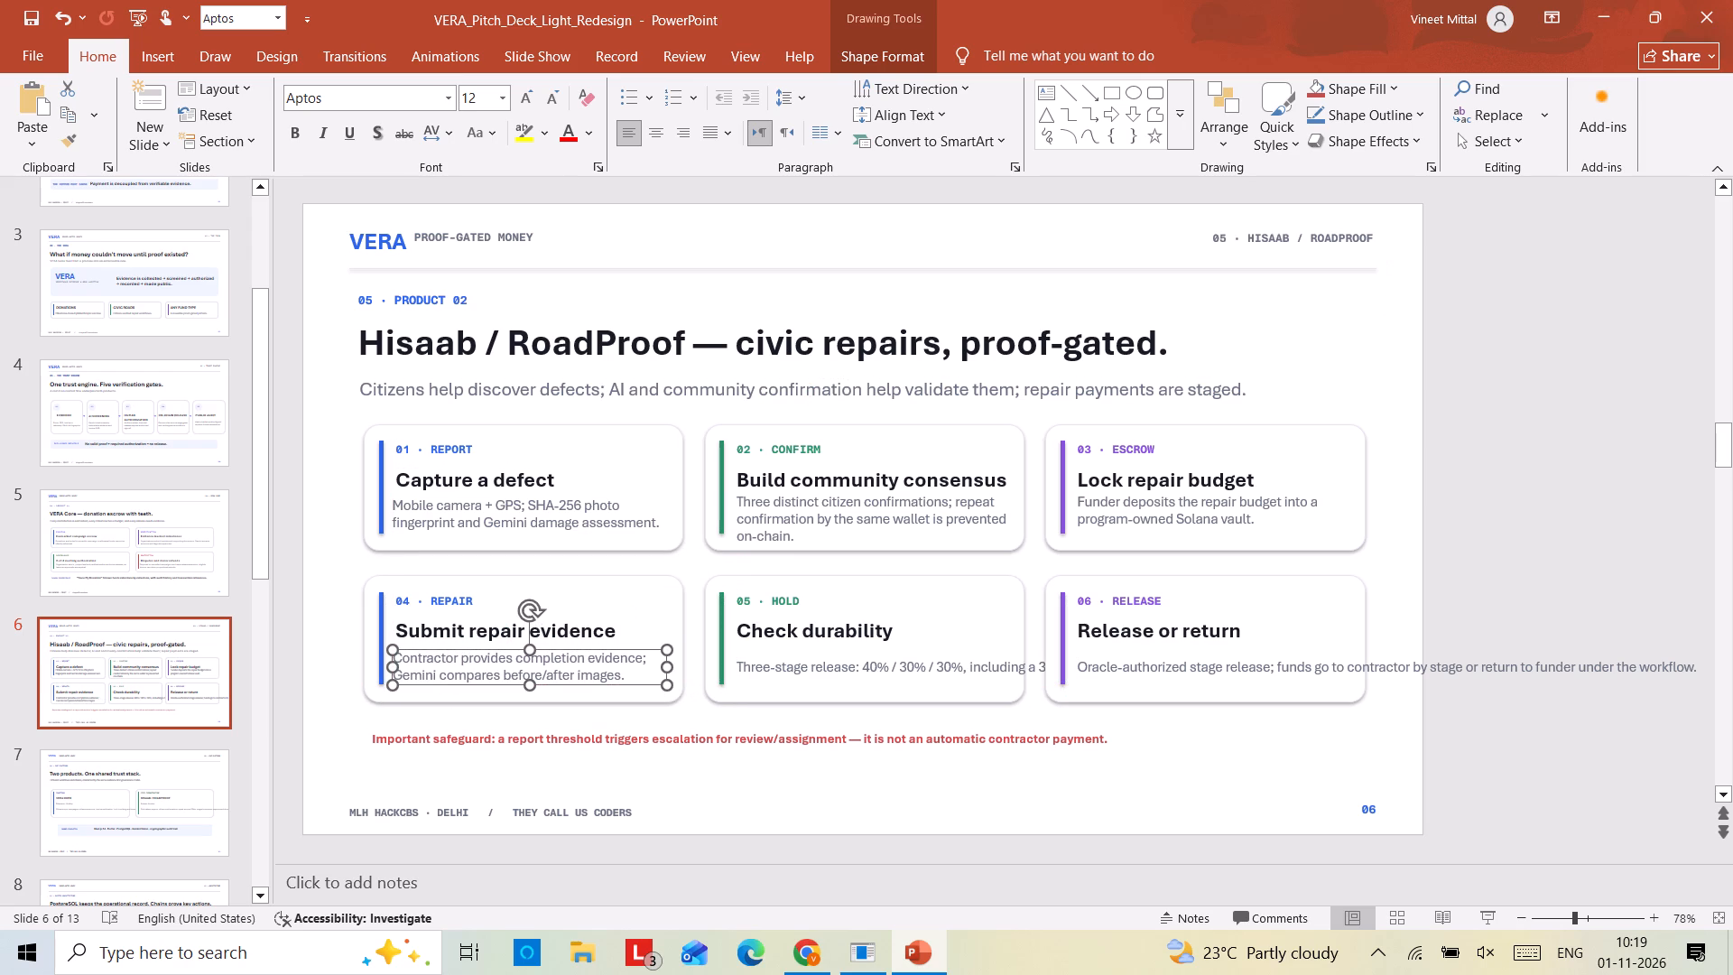
Wrap the Check durability description onto two lines inside its card and raise it closer to the heading.
left_click(858, 677)
left_click(864, 668)
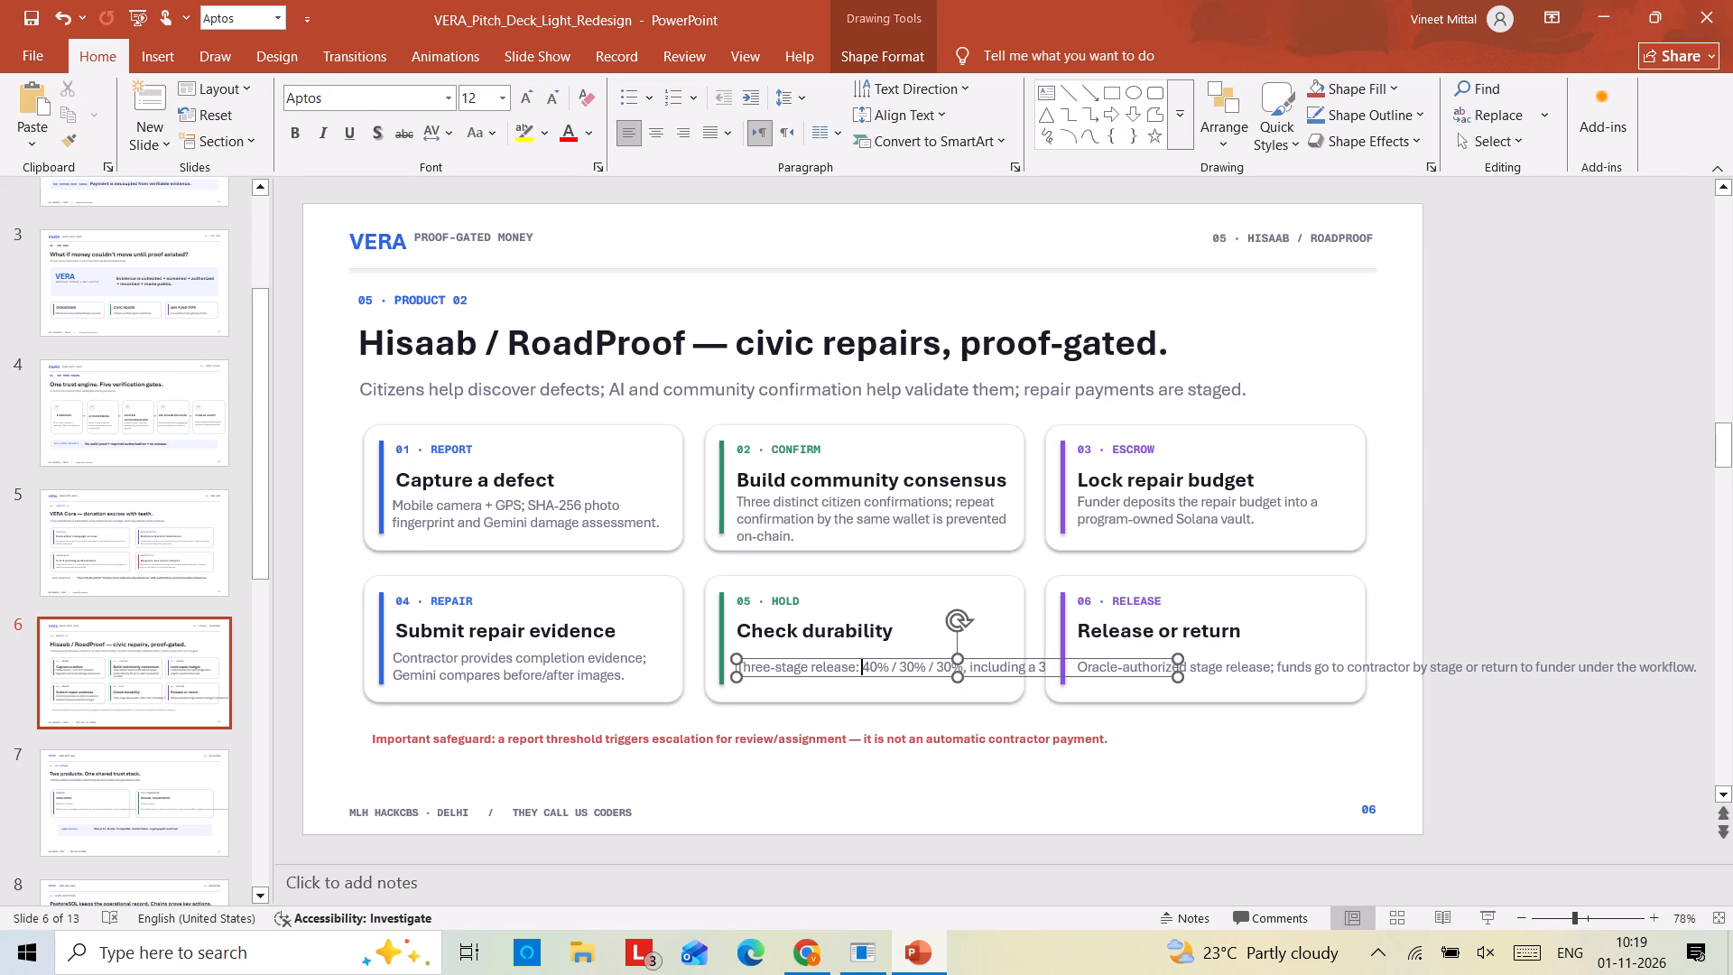
left_click_drag(1172, 679, 1012, 677)
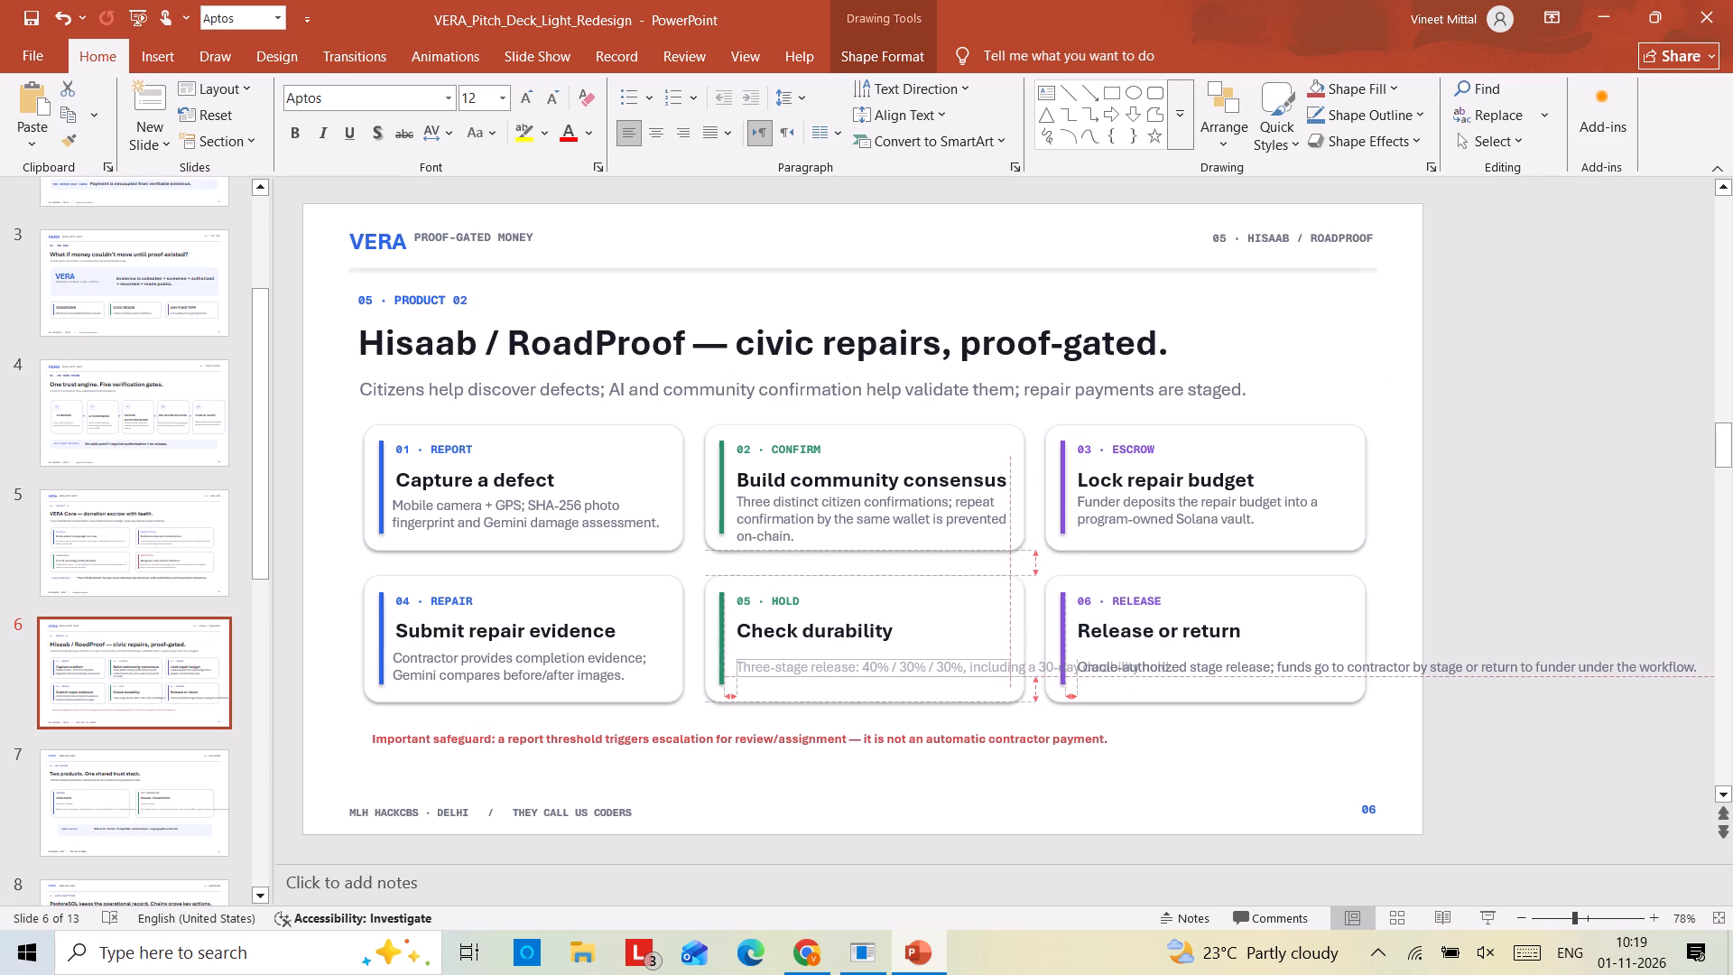
left_click_drag(1012, 677, 1014, 678)
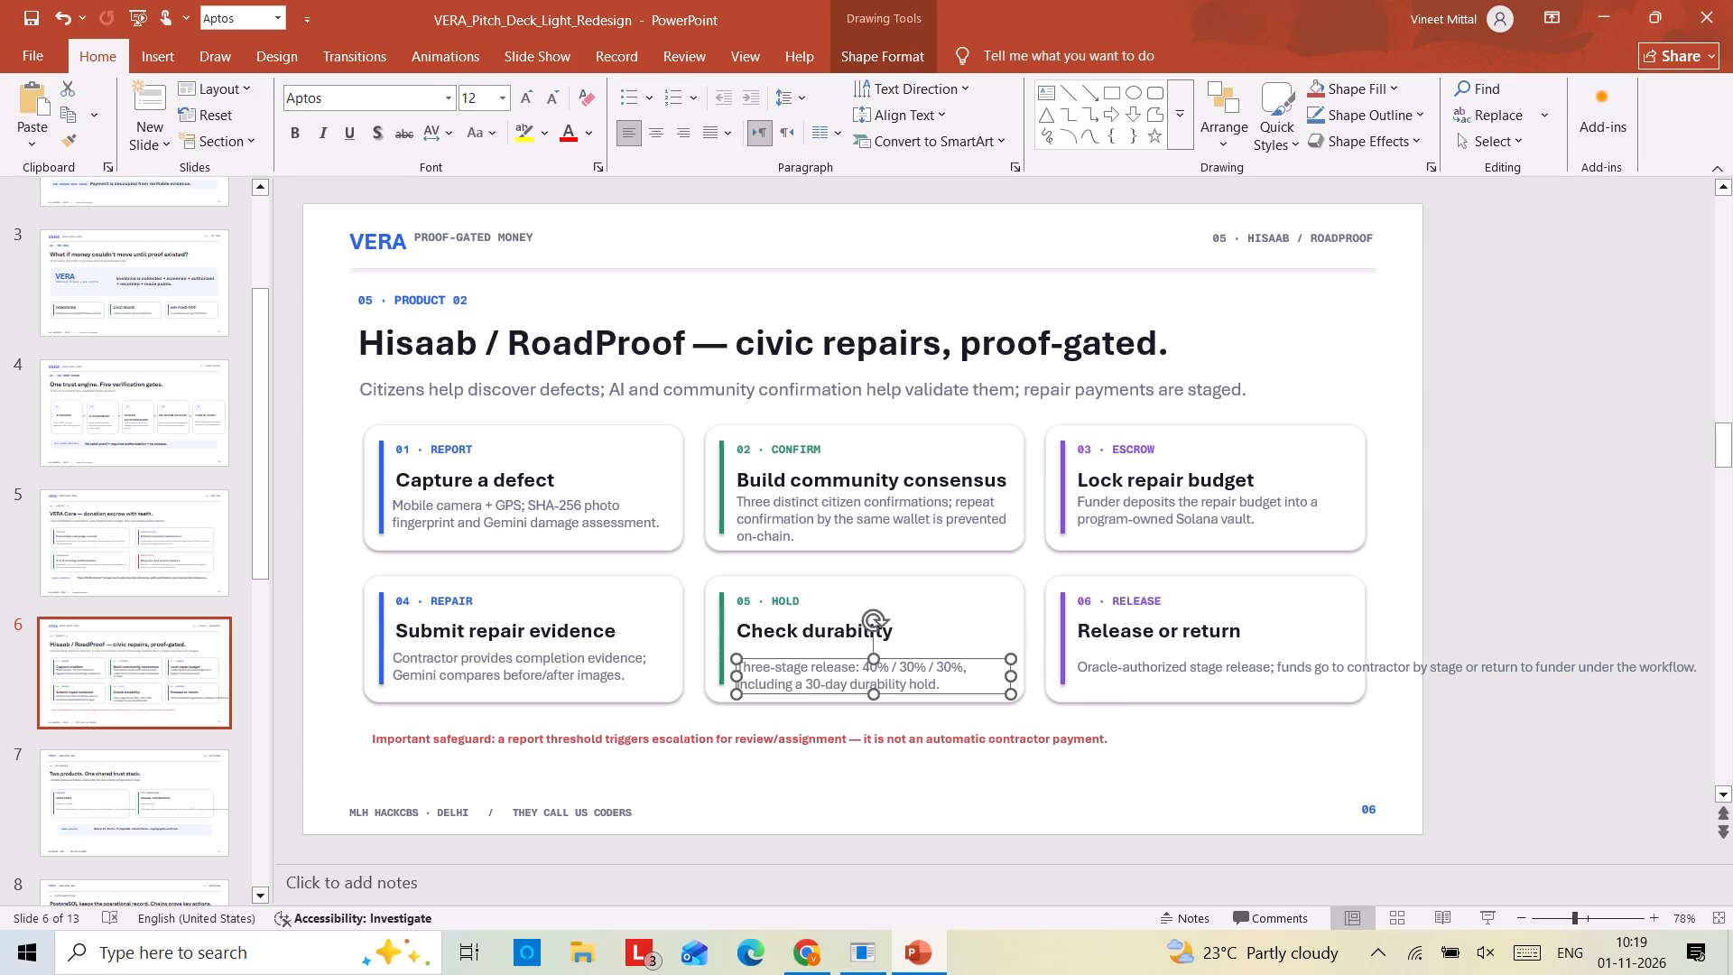
left_click_drag(956, 658, 954, 647)
Wrap the Release or return description onto three lines and raise it below the heading so it fits inside its card.
left_click(1201, 667)
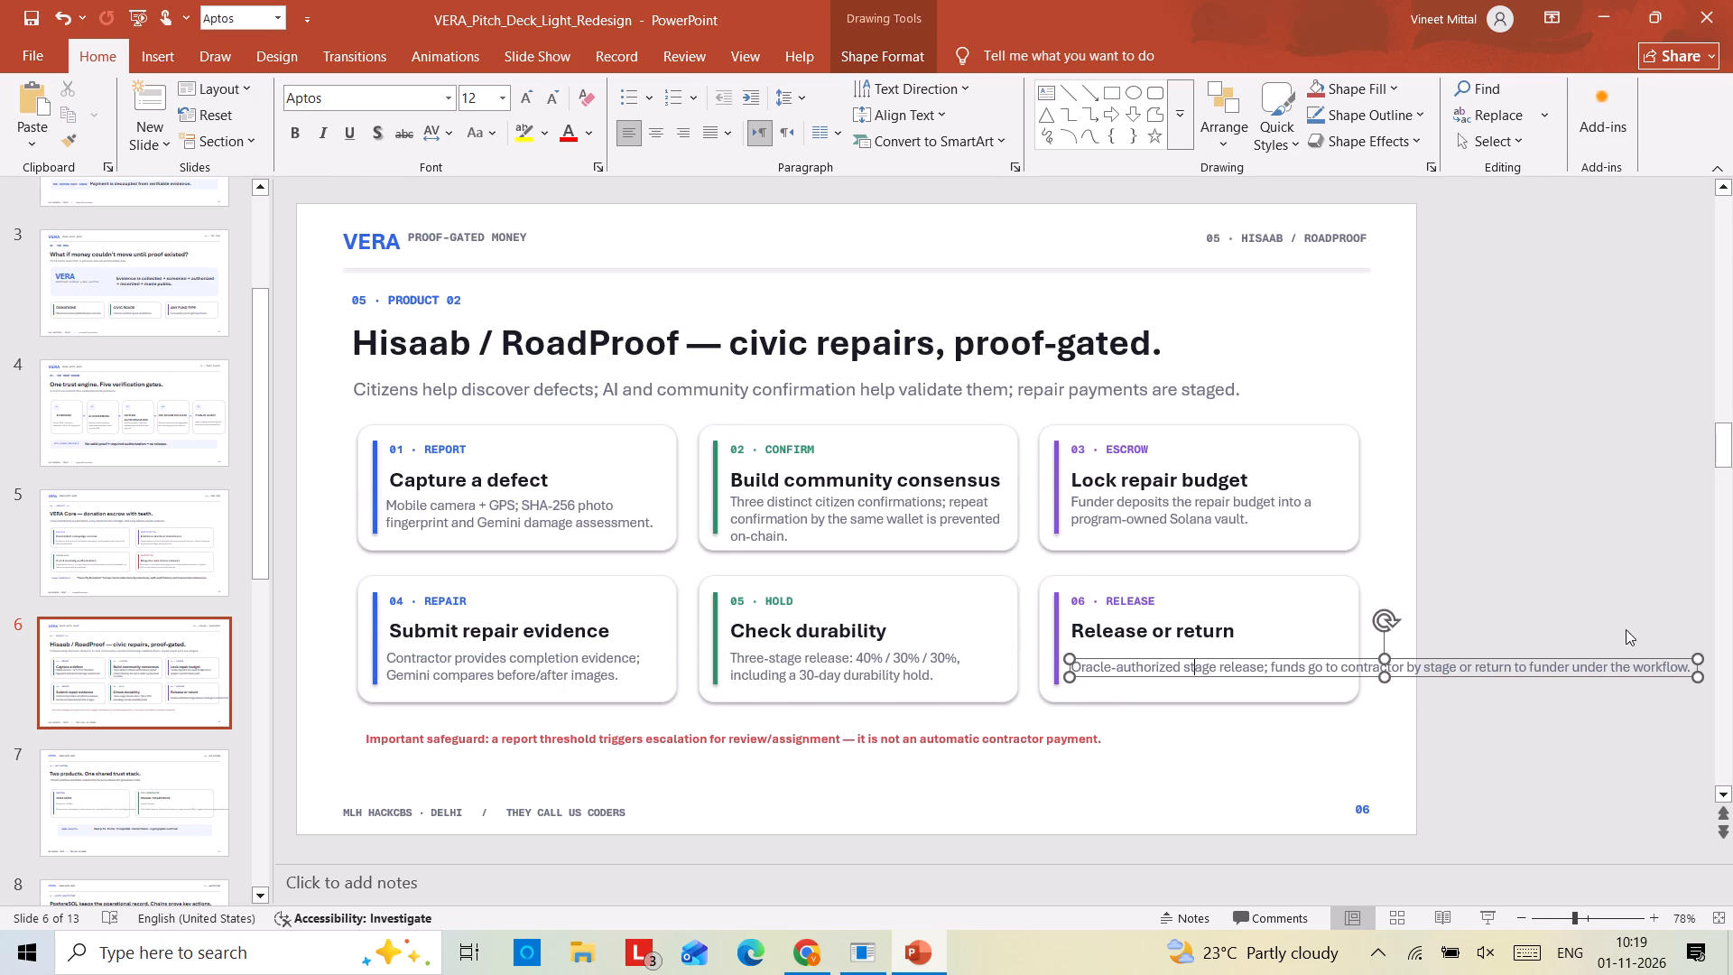
left_click_drag(1699, 677, 1371, 677)
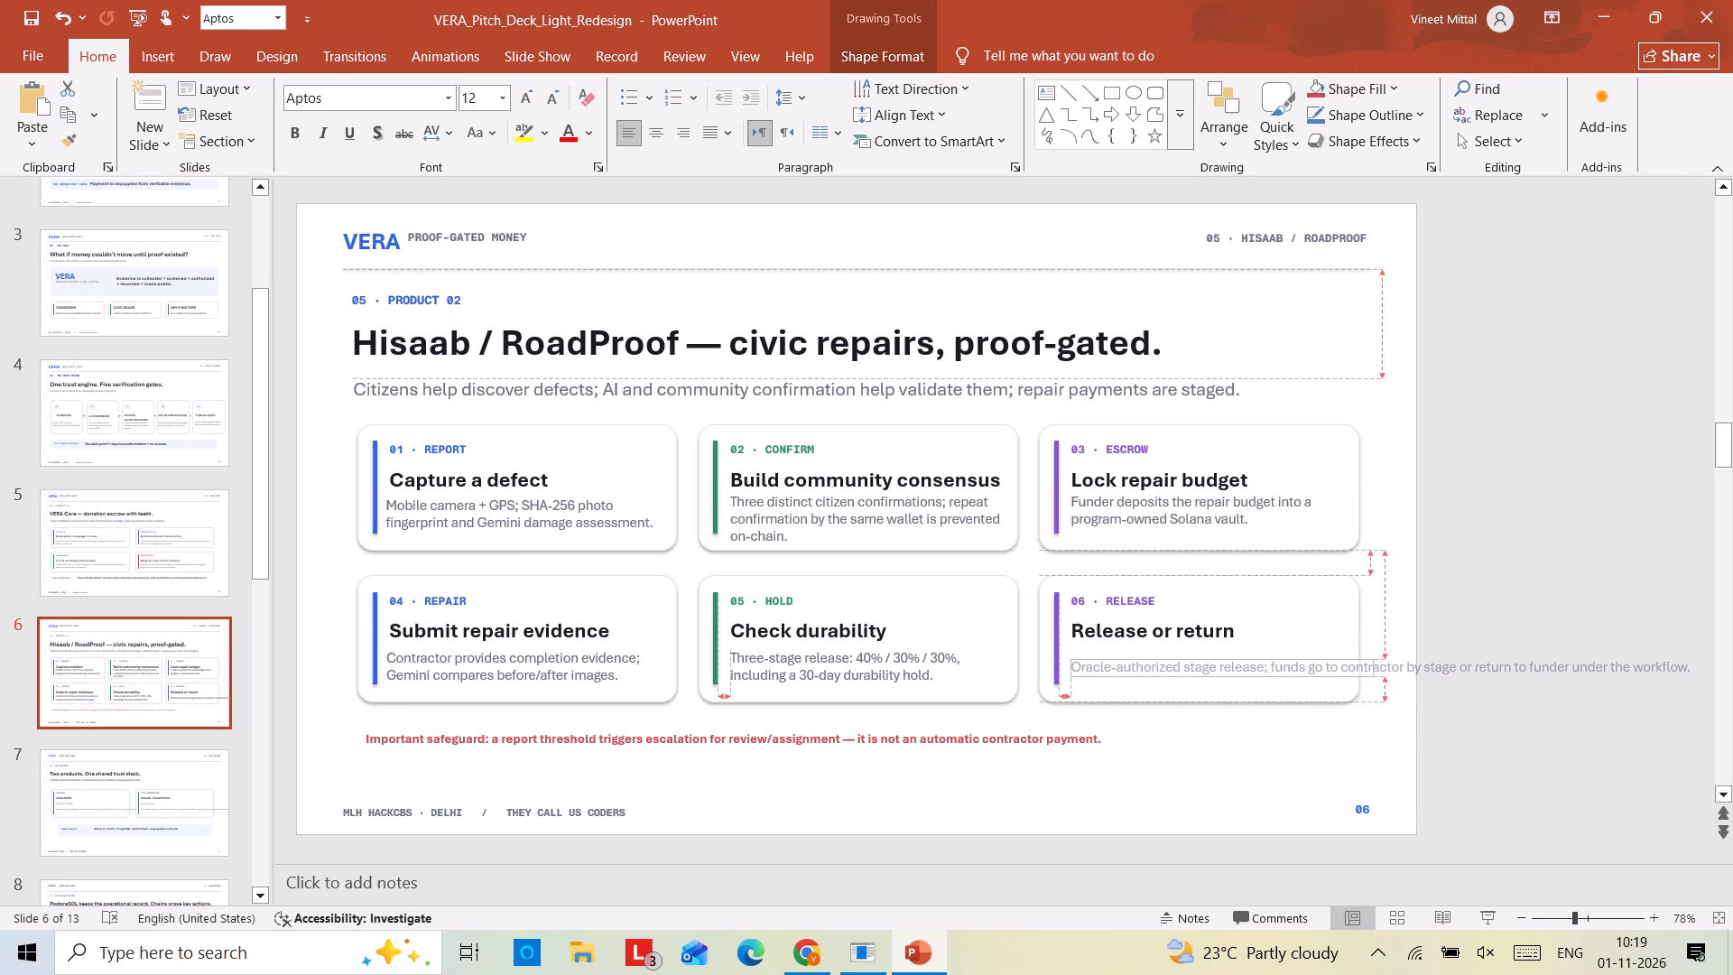
left_click_drag(1371, 677, 1355, 683)
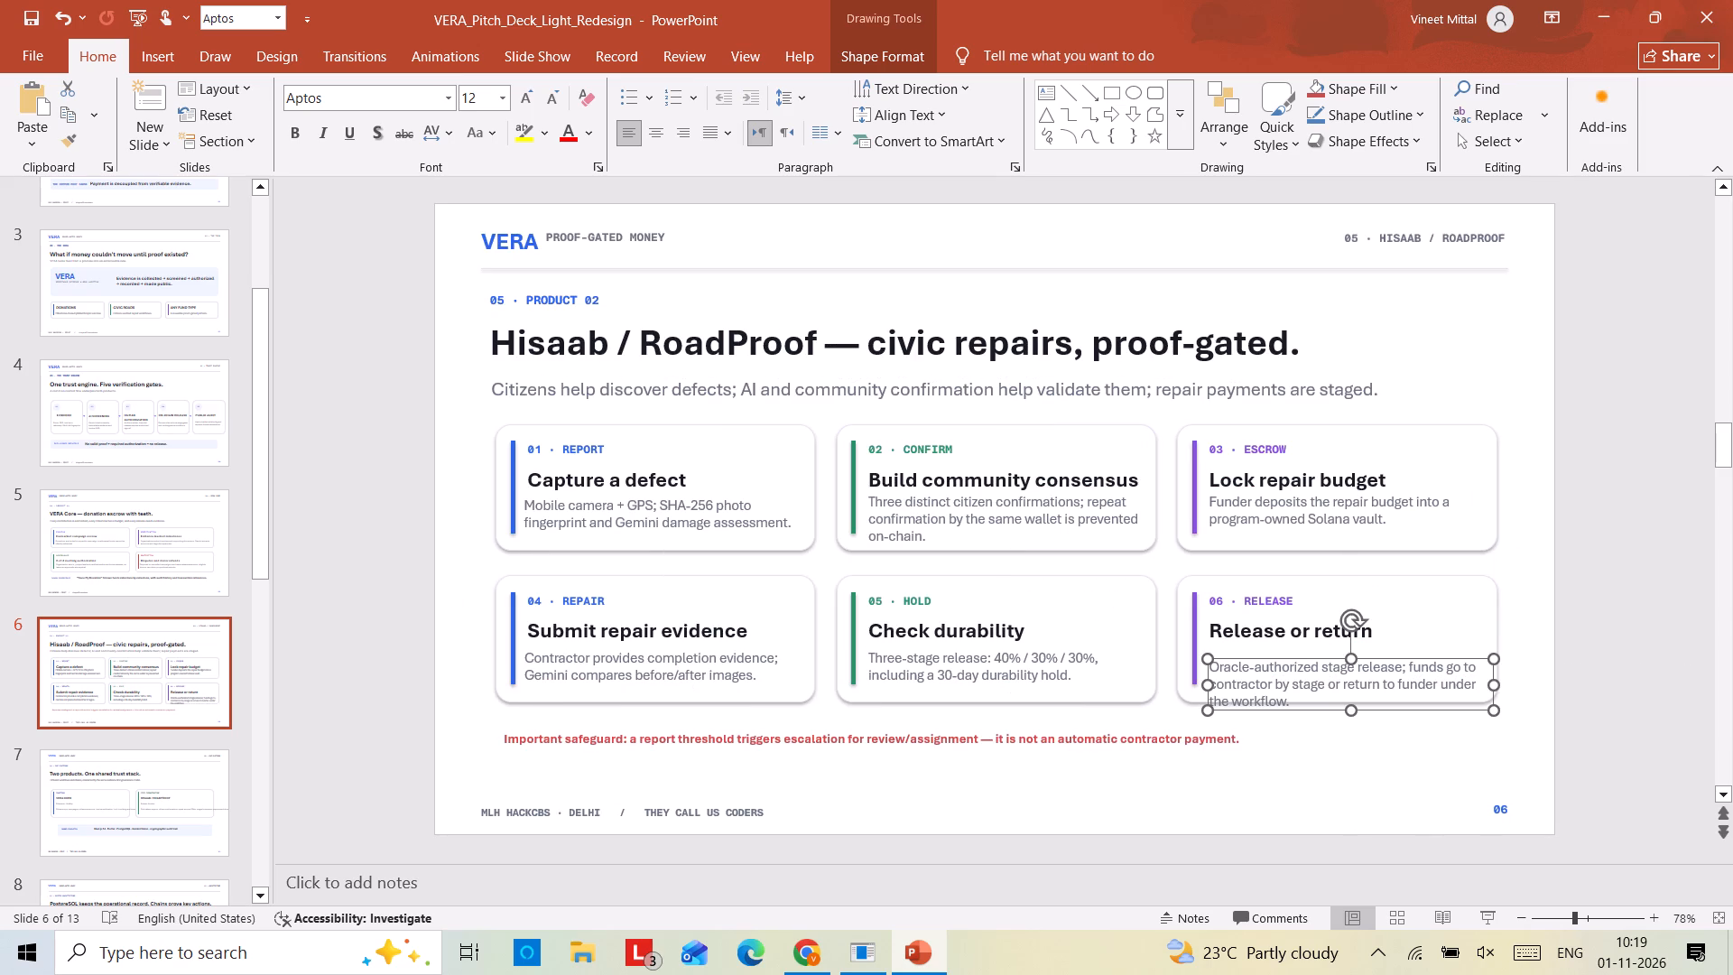
left_click_drag(1384, 661, 1382, 641)
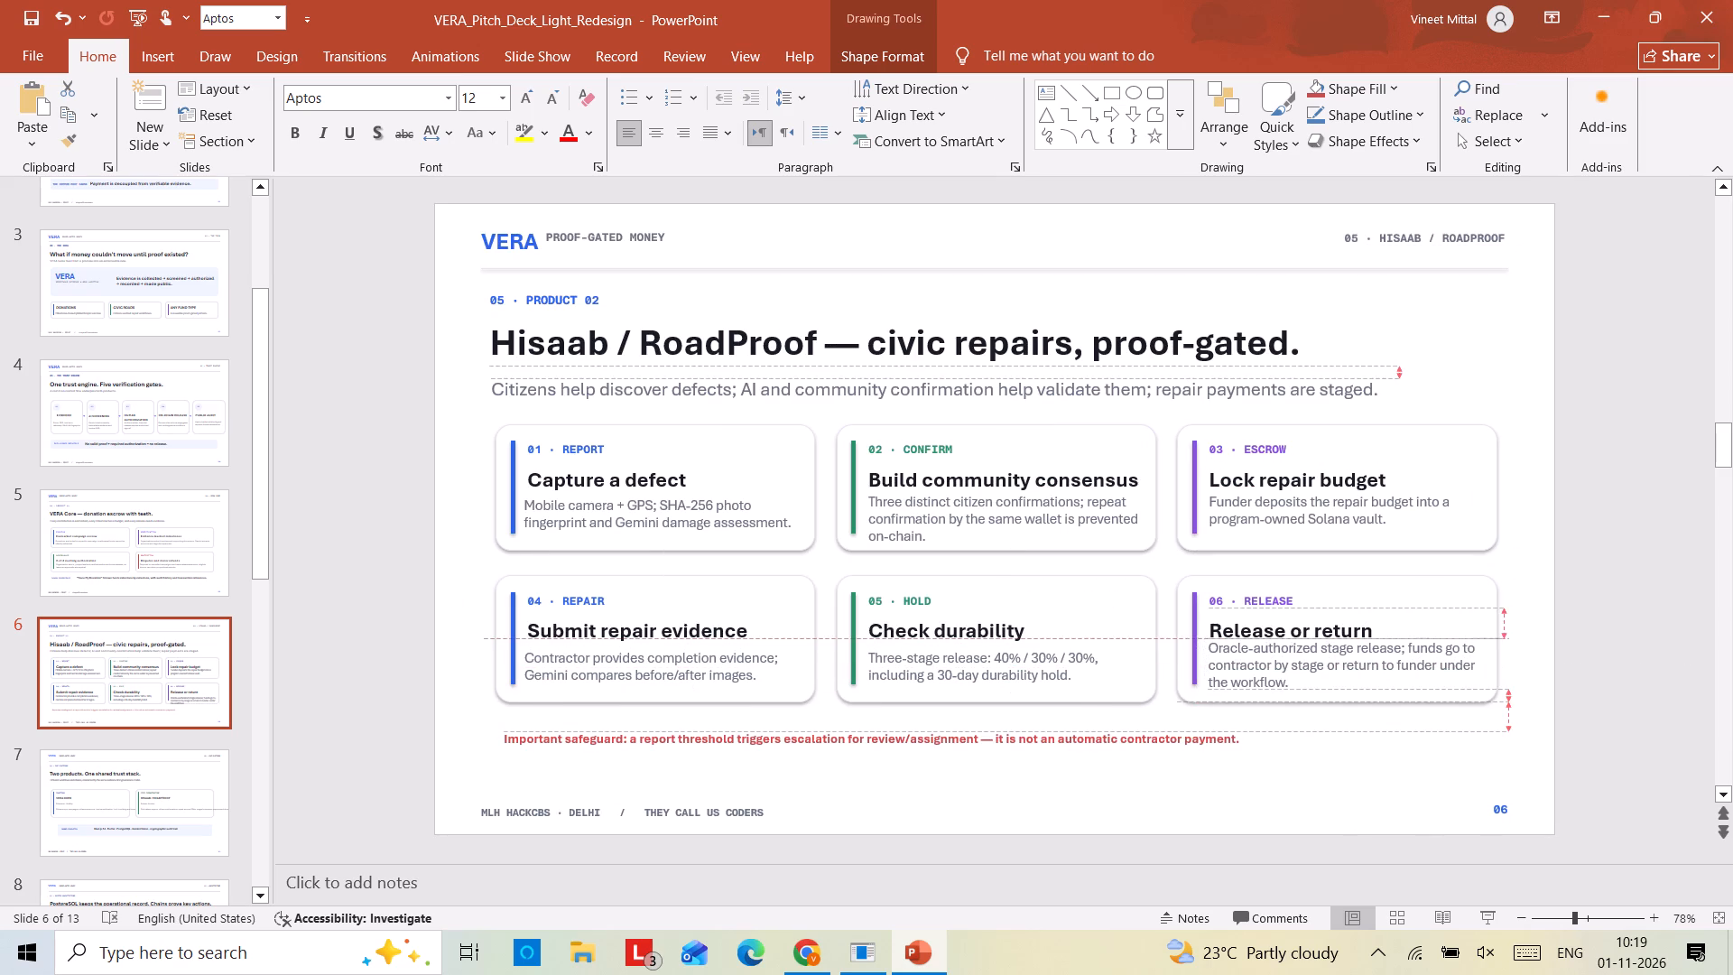
left_click_drag(1382, 641, 1382, 646)
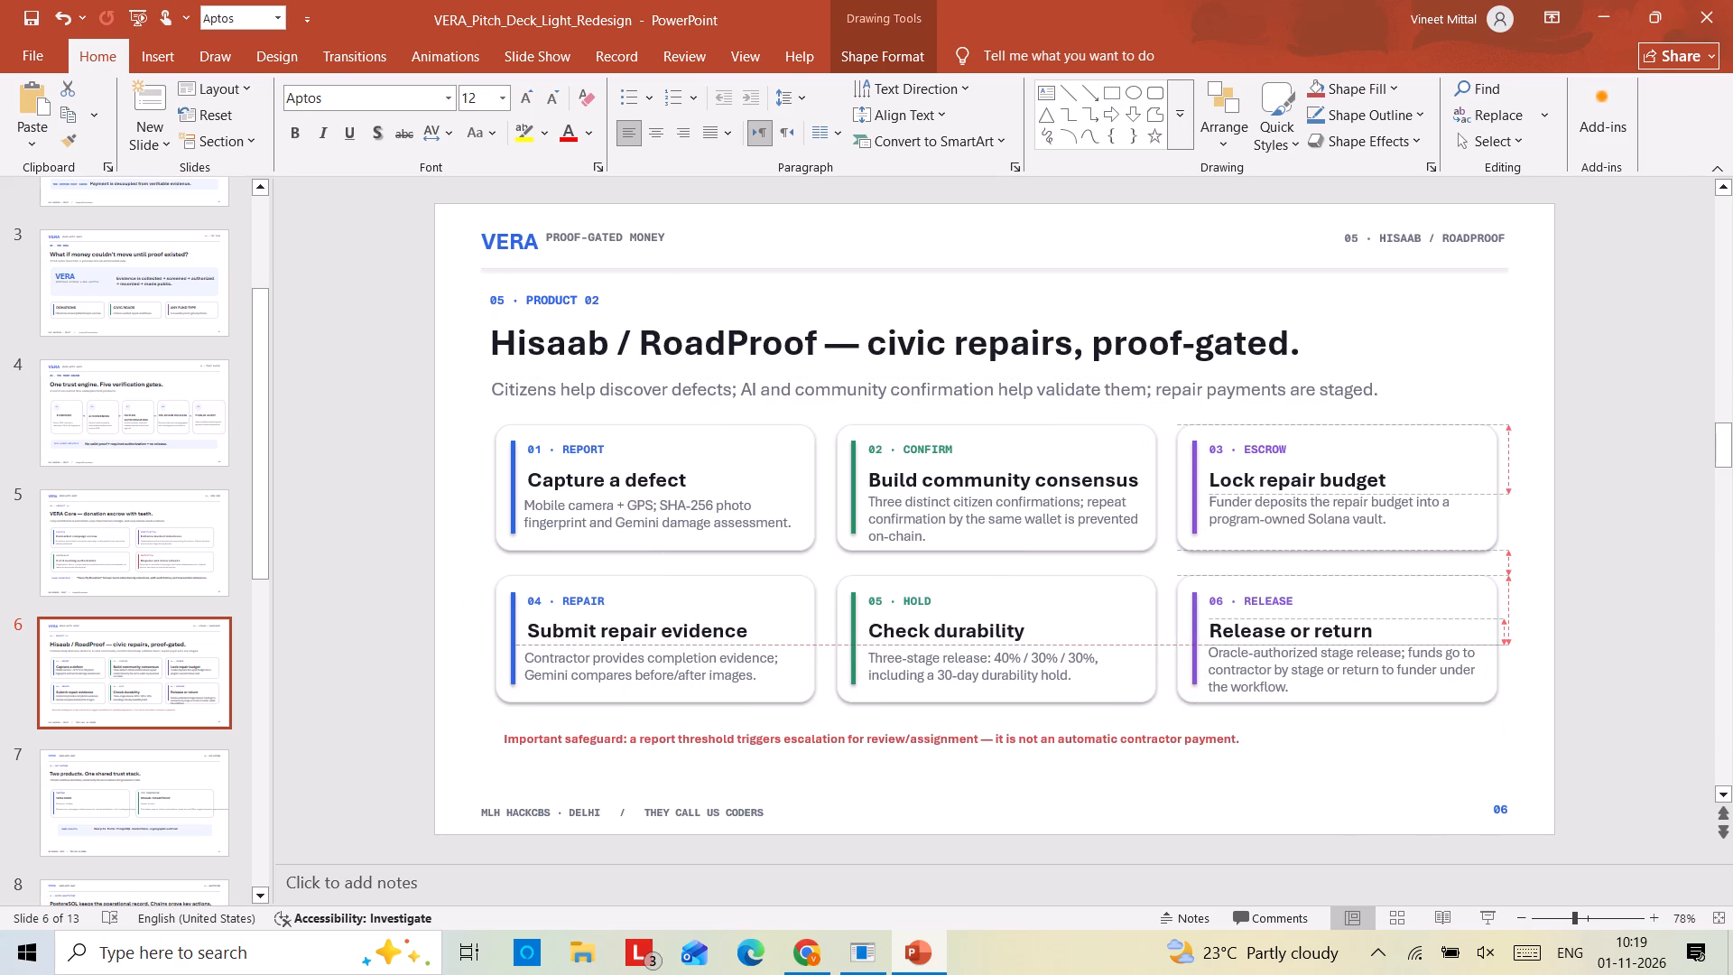
left_click_drag(1382, 646, 1383, 652)
left_click(1552, 738)
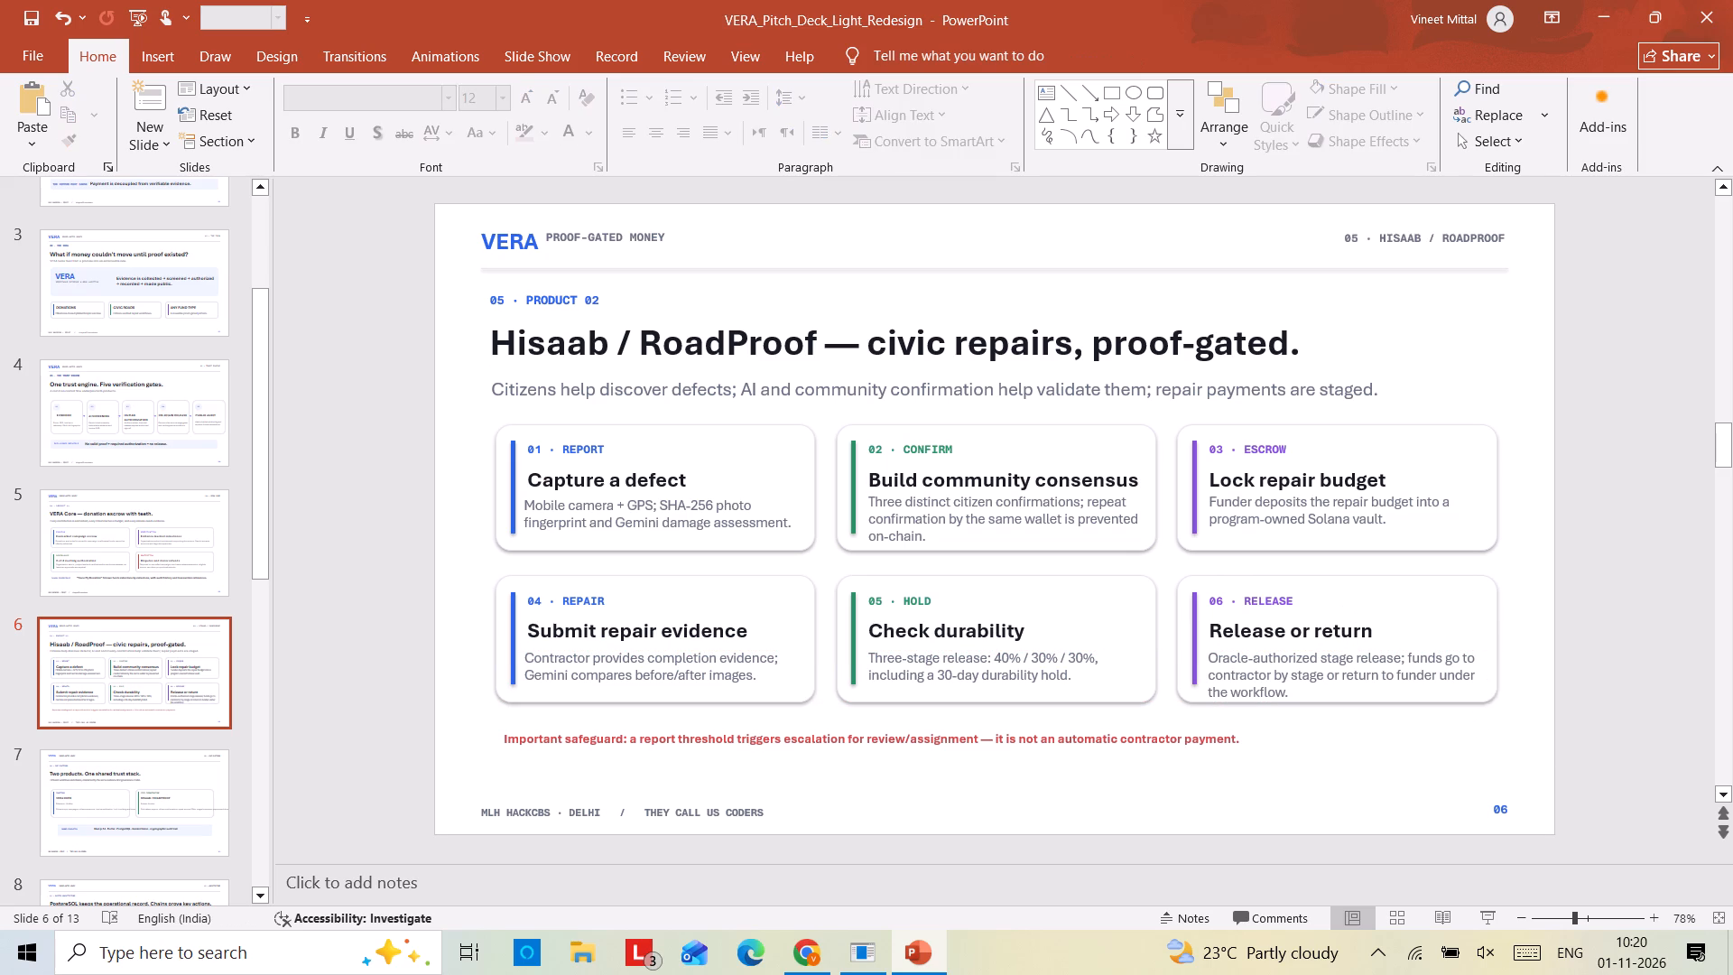
Enlarge the upper card row's labels, 01 · REPORT, 02 · CONFIRM and 03 · ESCROW, to 11 pt.
triple_click(565, 448)
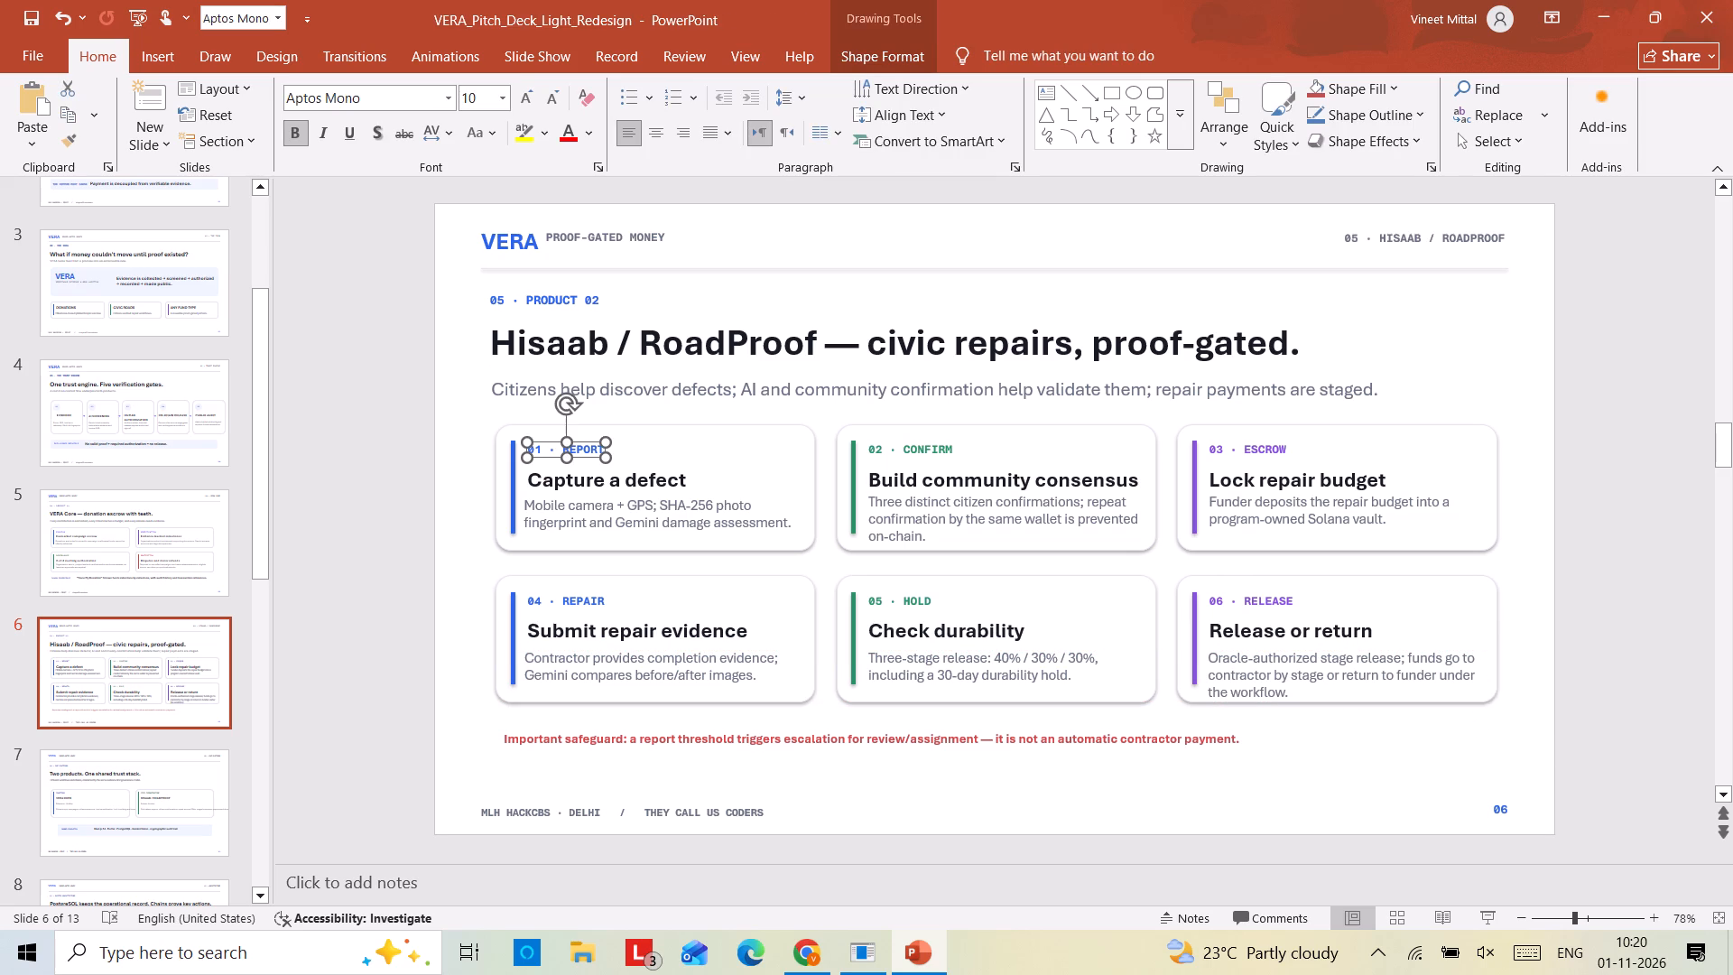
triple_click(552, 449)
double_click(526, 94)
triple_click(922, 455)
triple_click(922, 450)
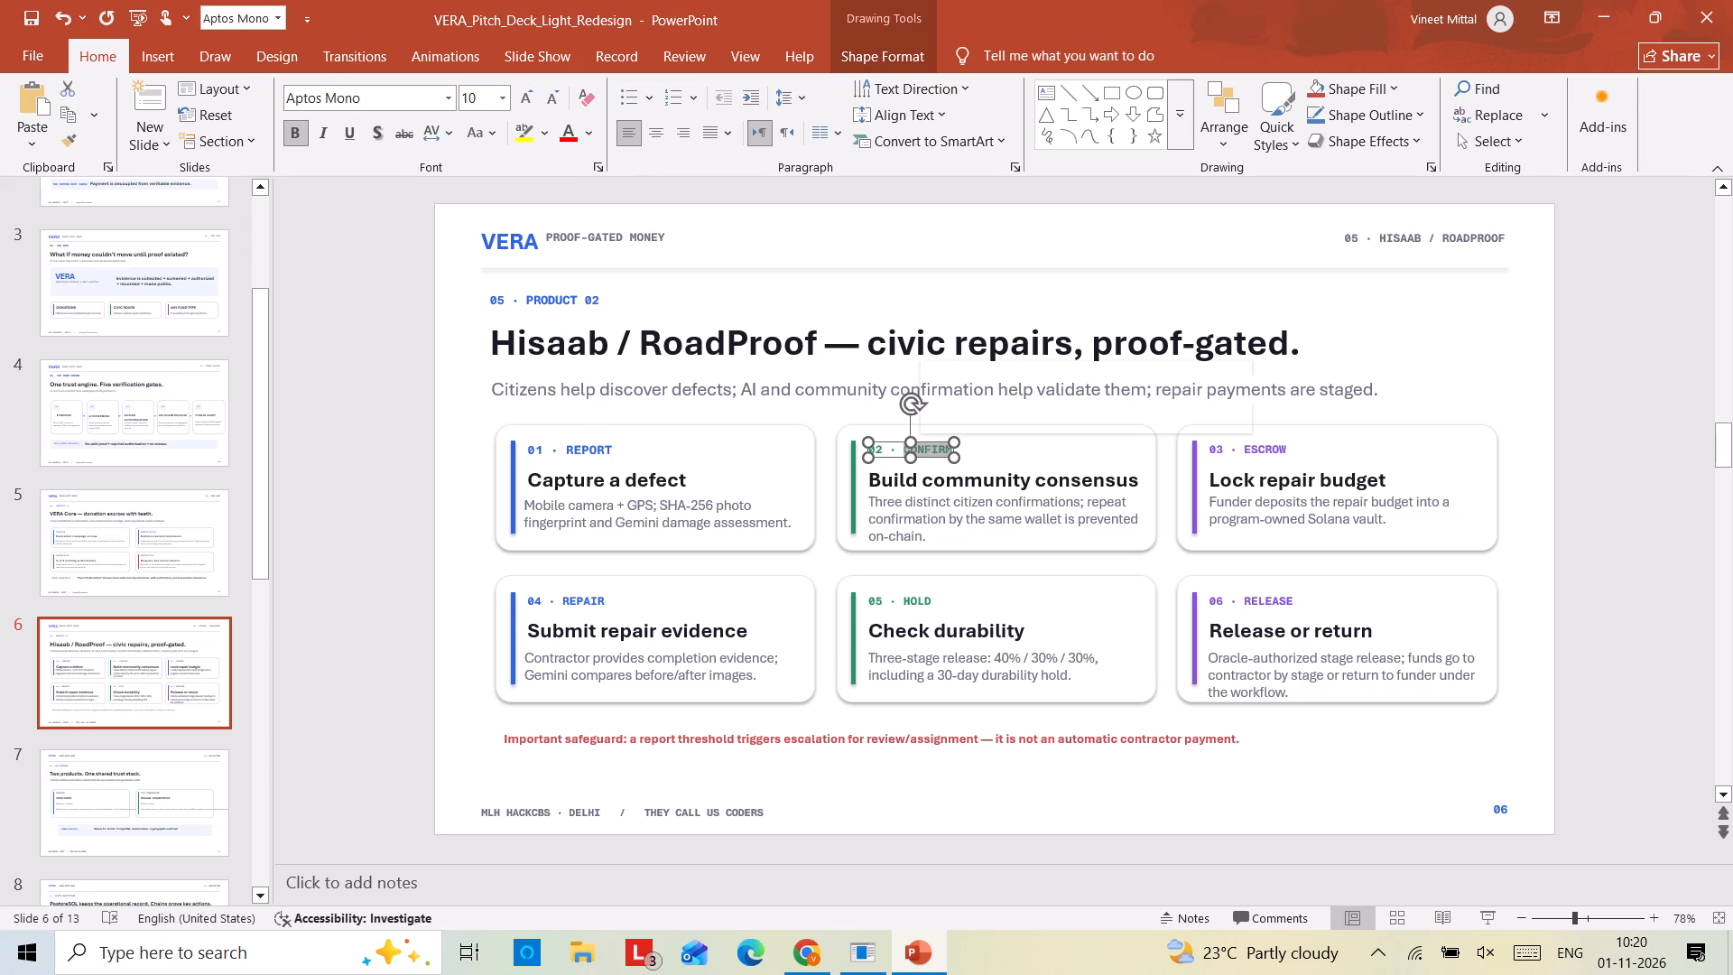
double_click(524, 104)
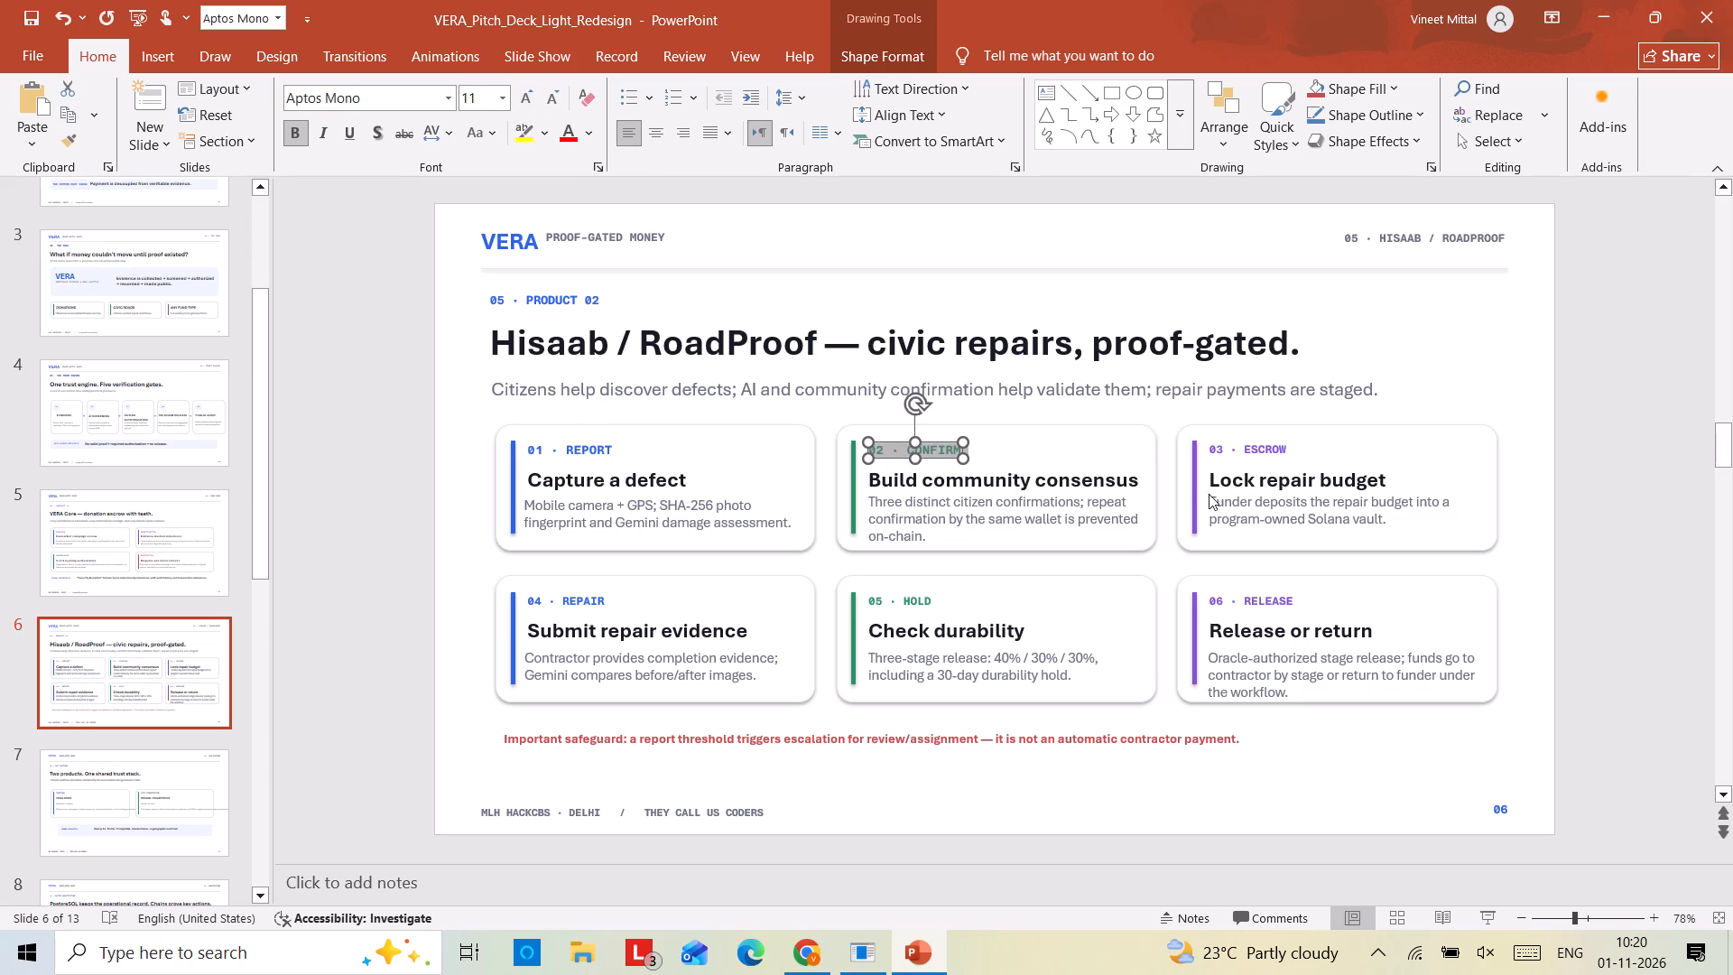
triple_click(1268, 448)
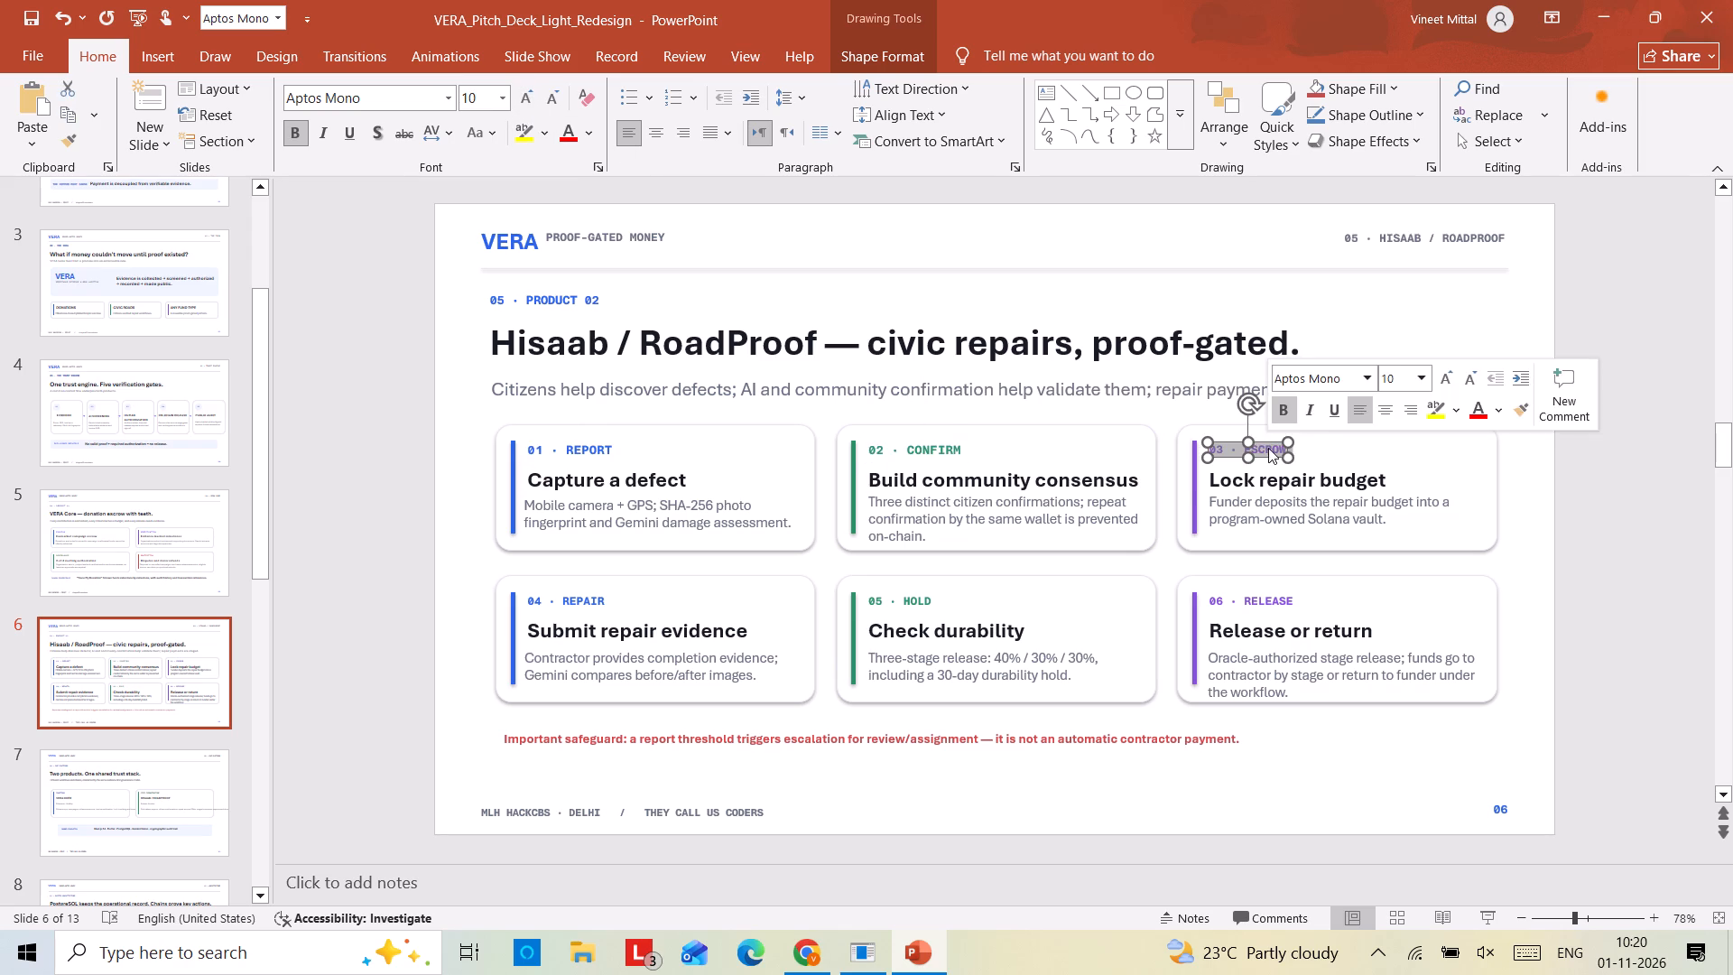
double_click(528, 97)
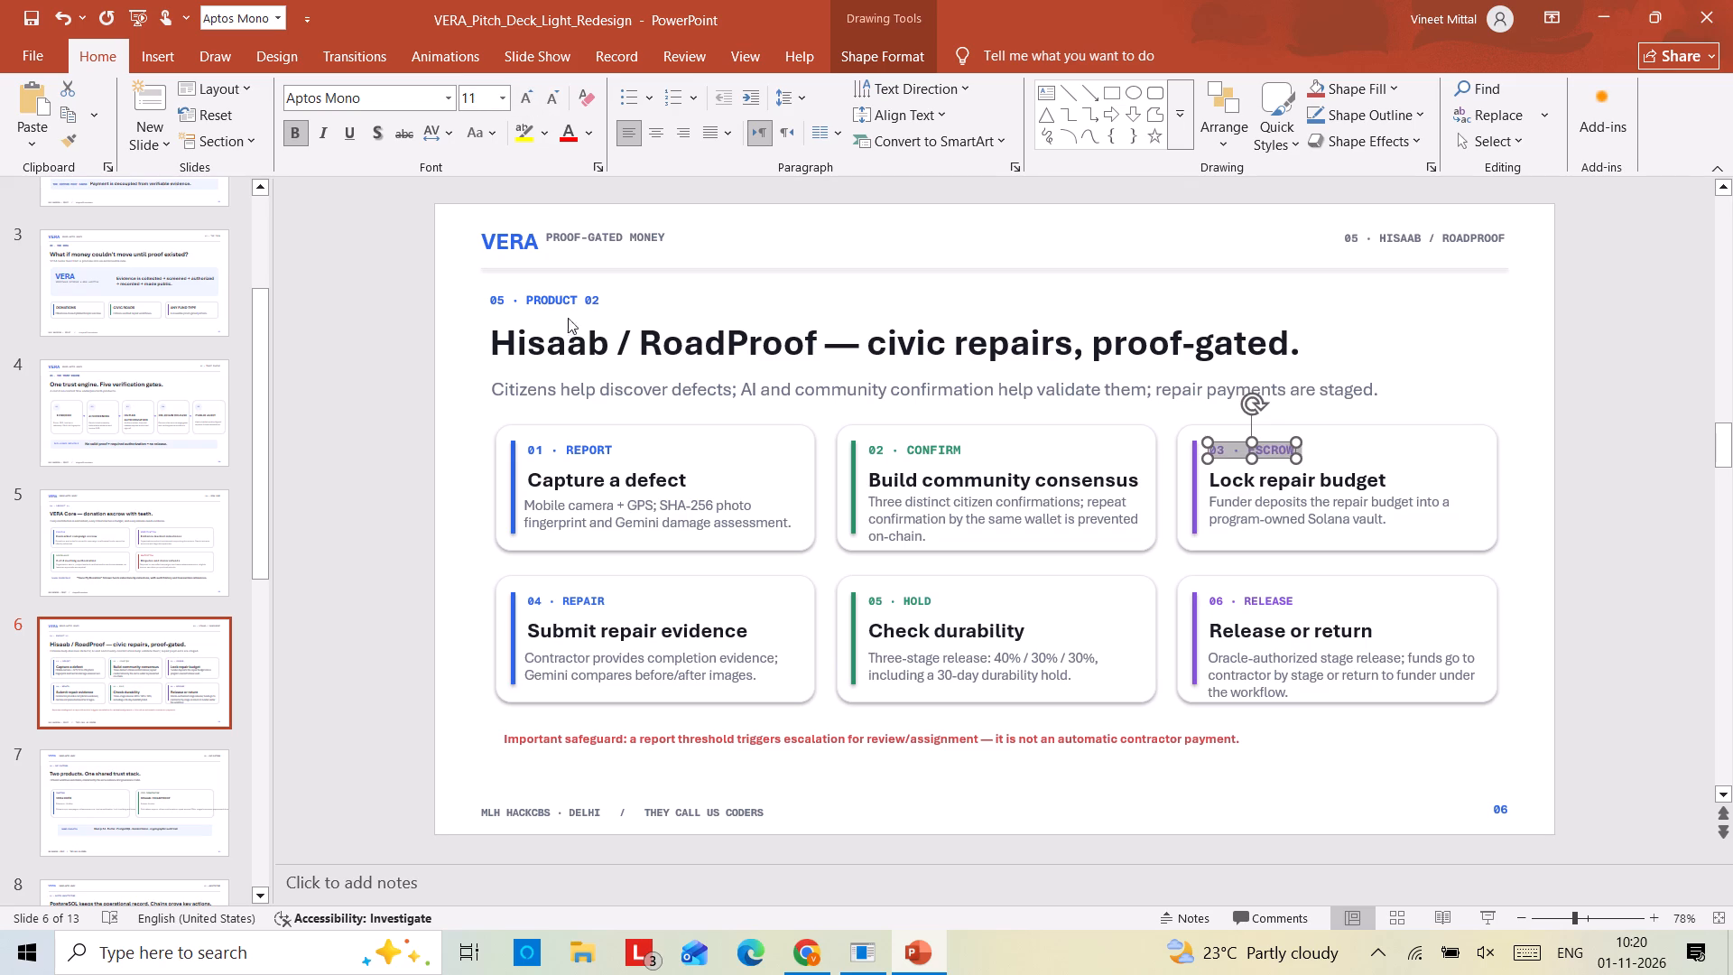
Enlarge the lower card row's labels, 04 · REPAIR, 05 · HOLD and 06 · RELEASE, to 11 pt.
triple_click(570, 602)
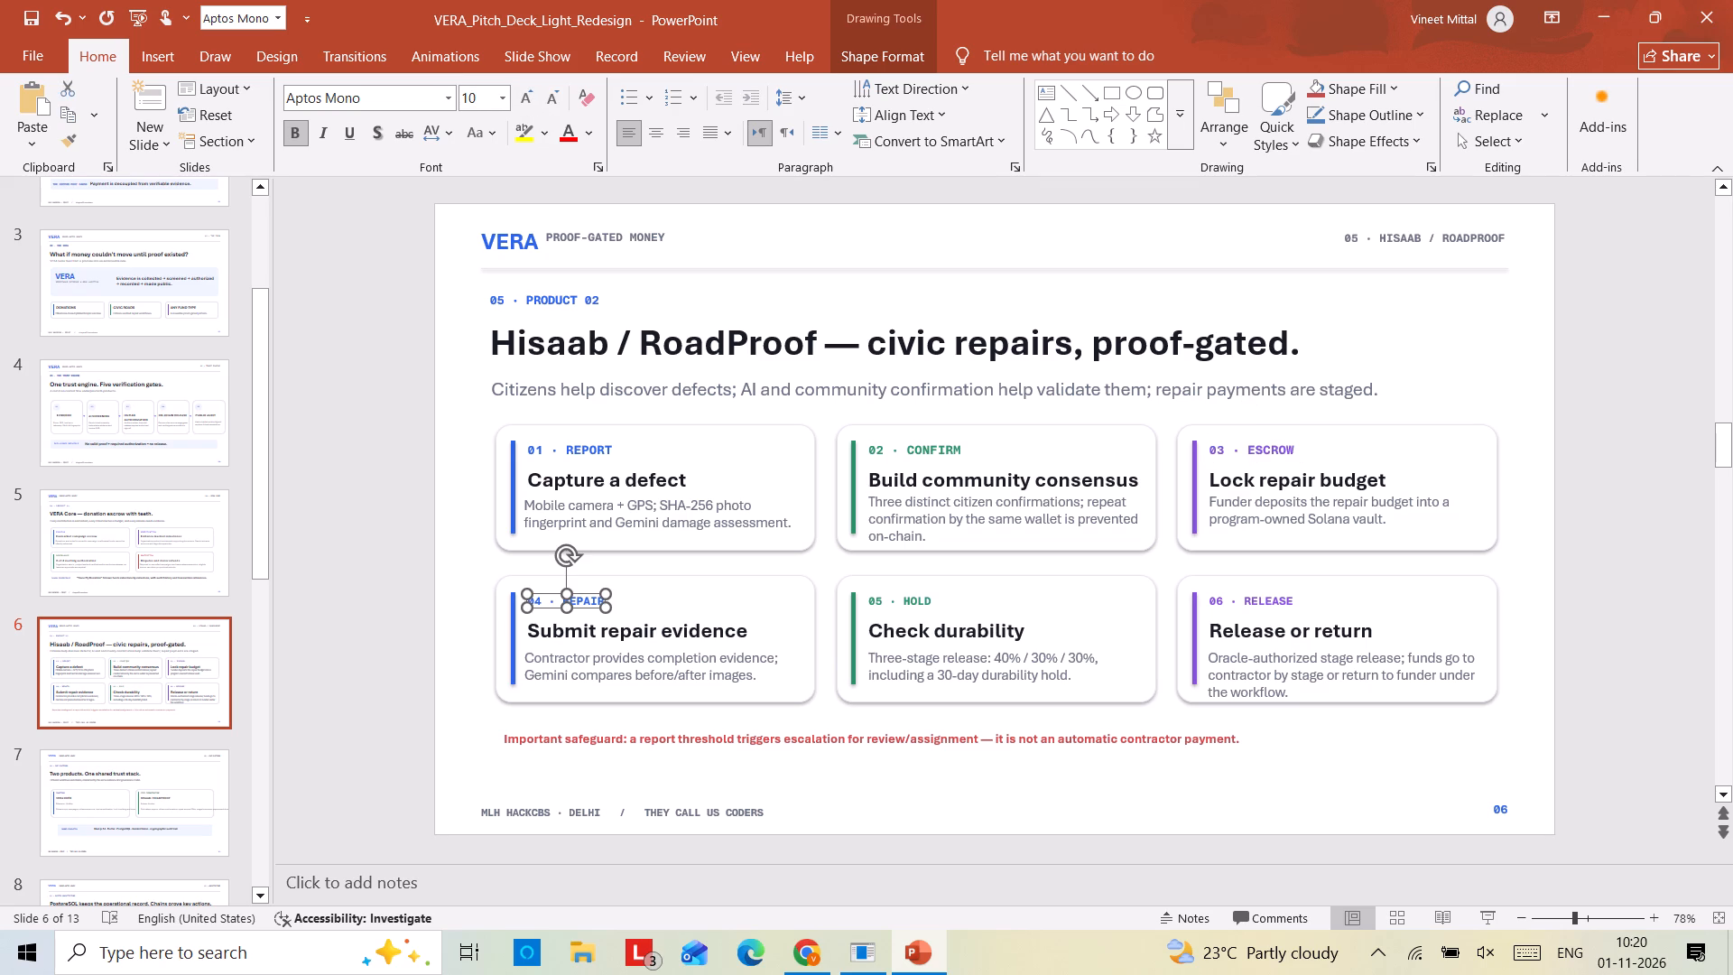
triple_click(583, 597)
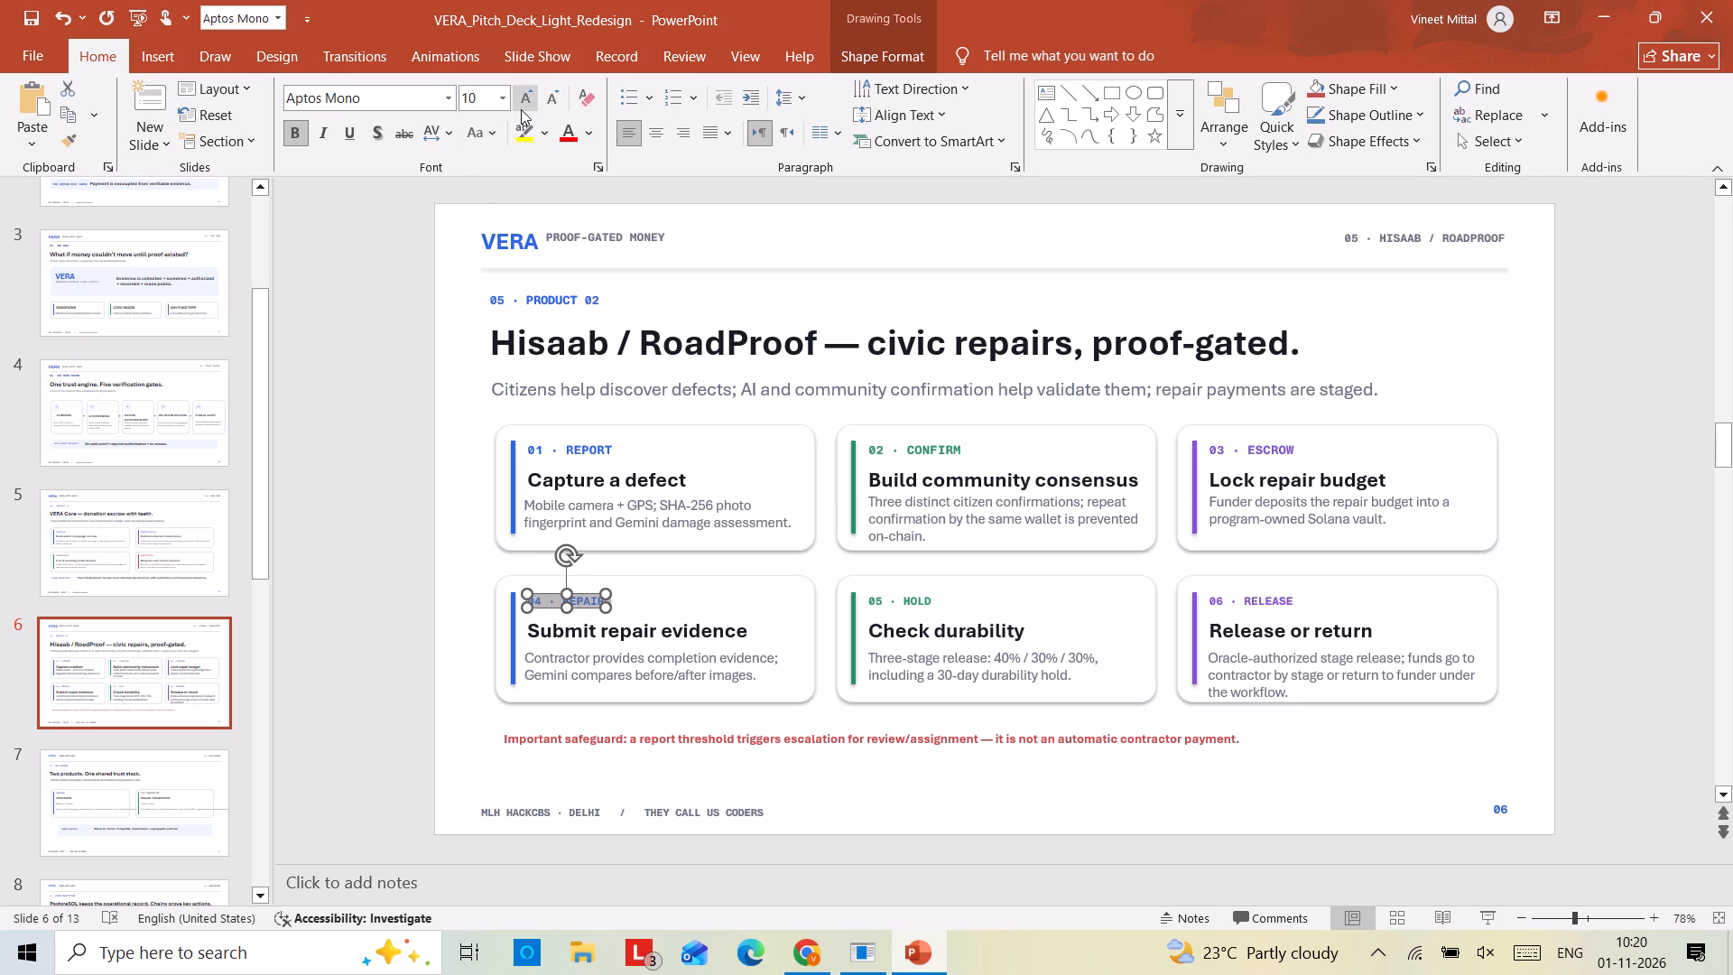
double_click(521, 109)
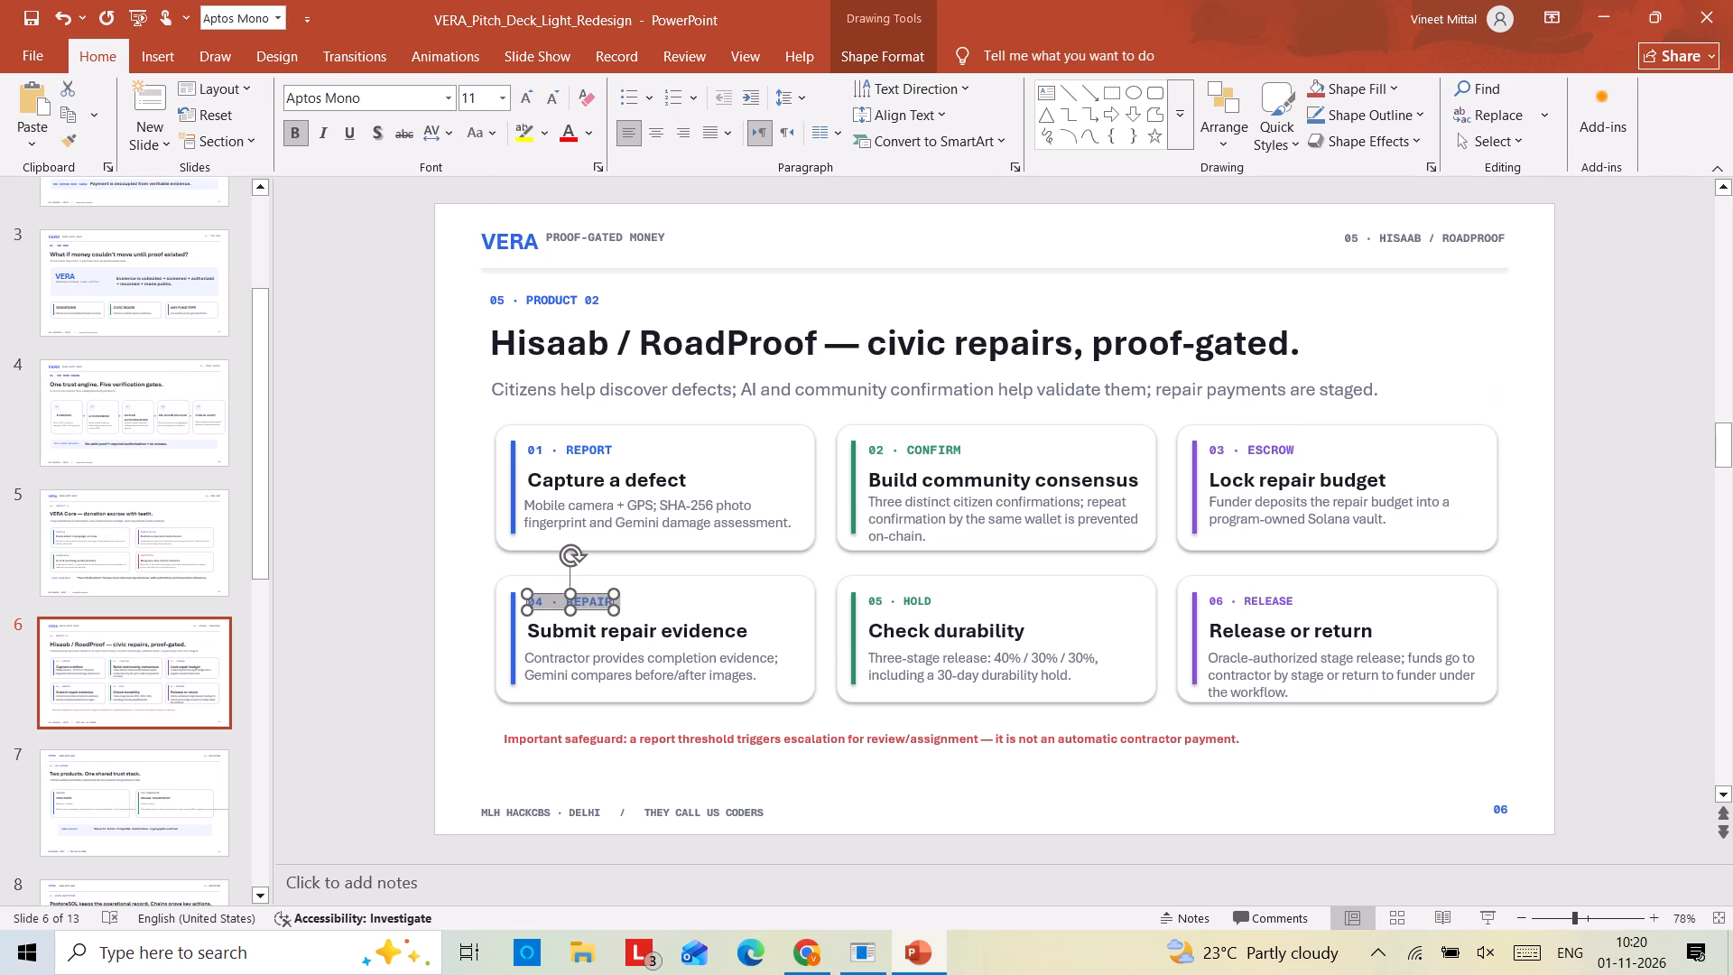
triple_click(913, 594)
triple_click(915, 599)
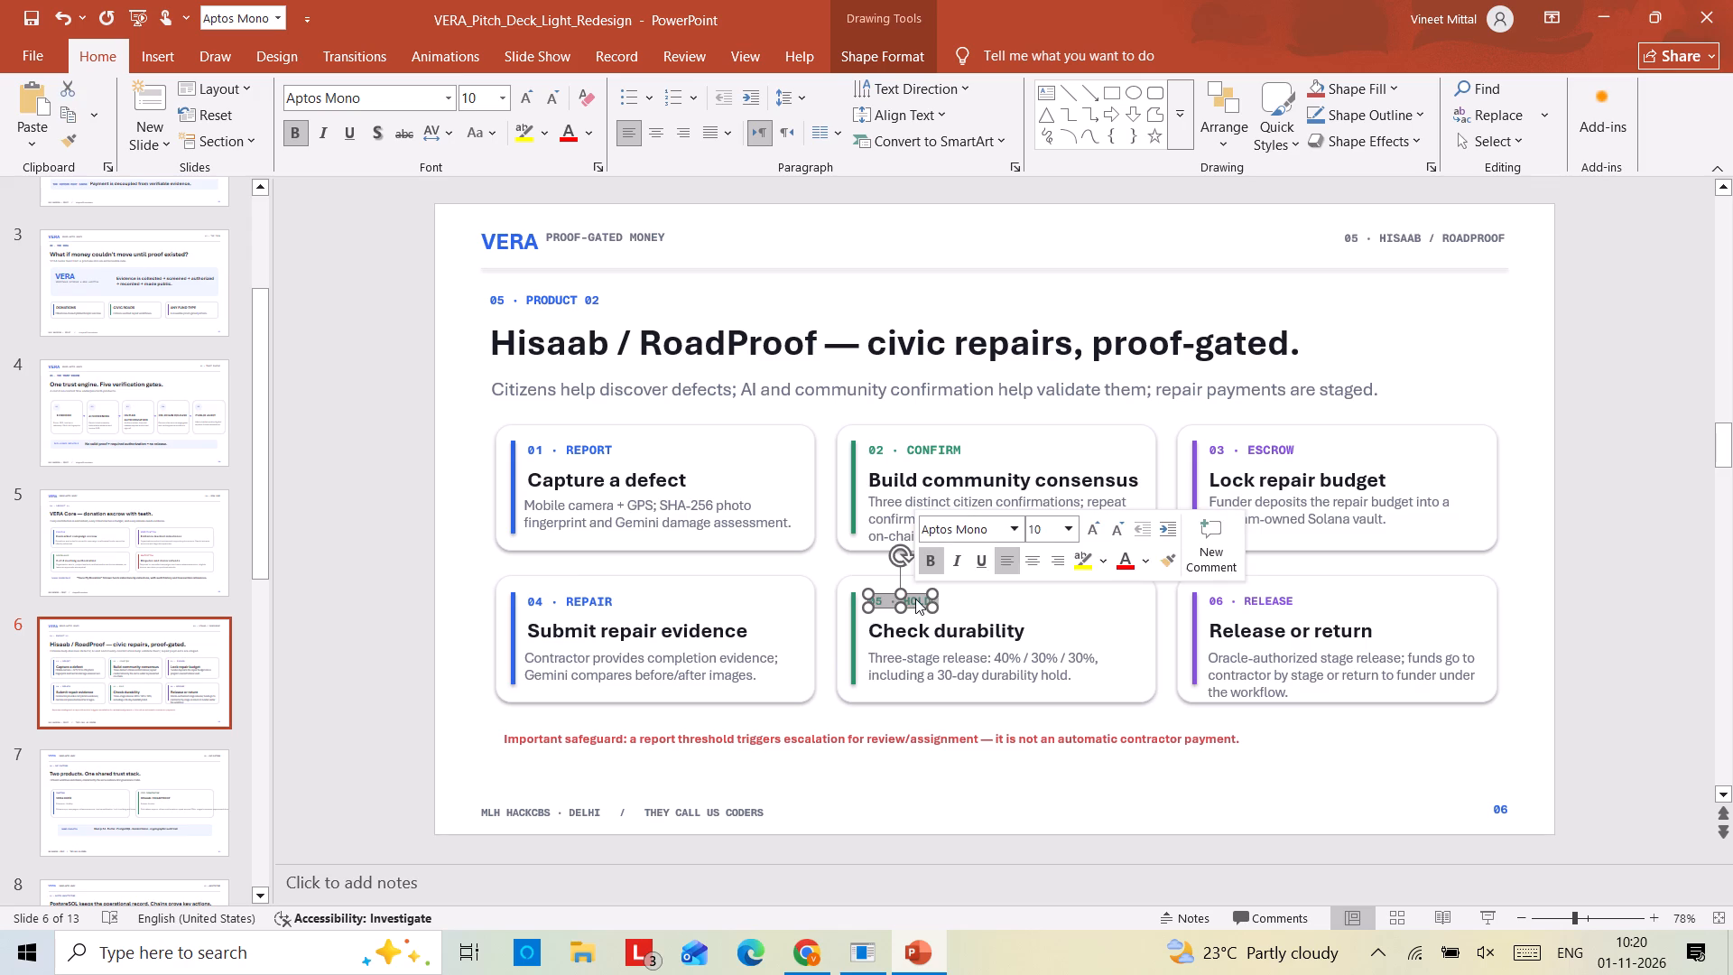
double_click(529, 102)
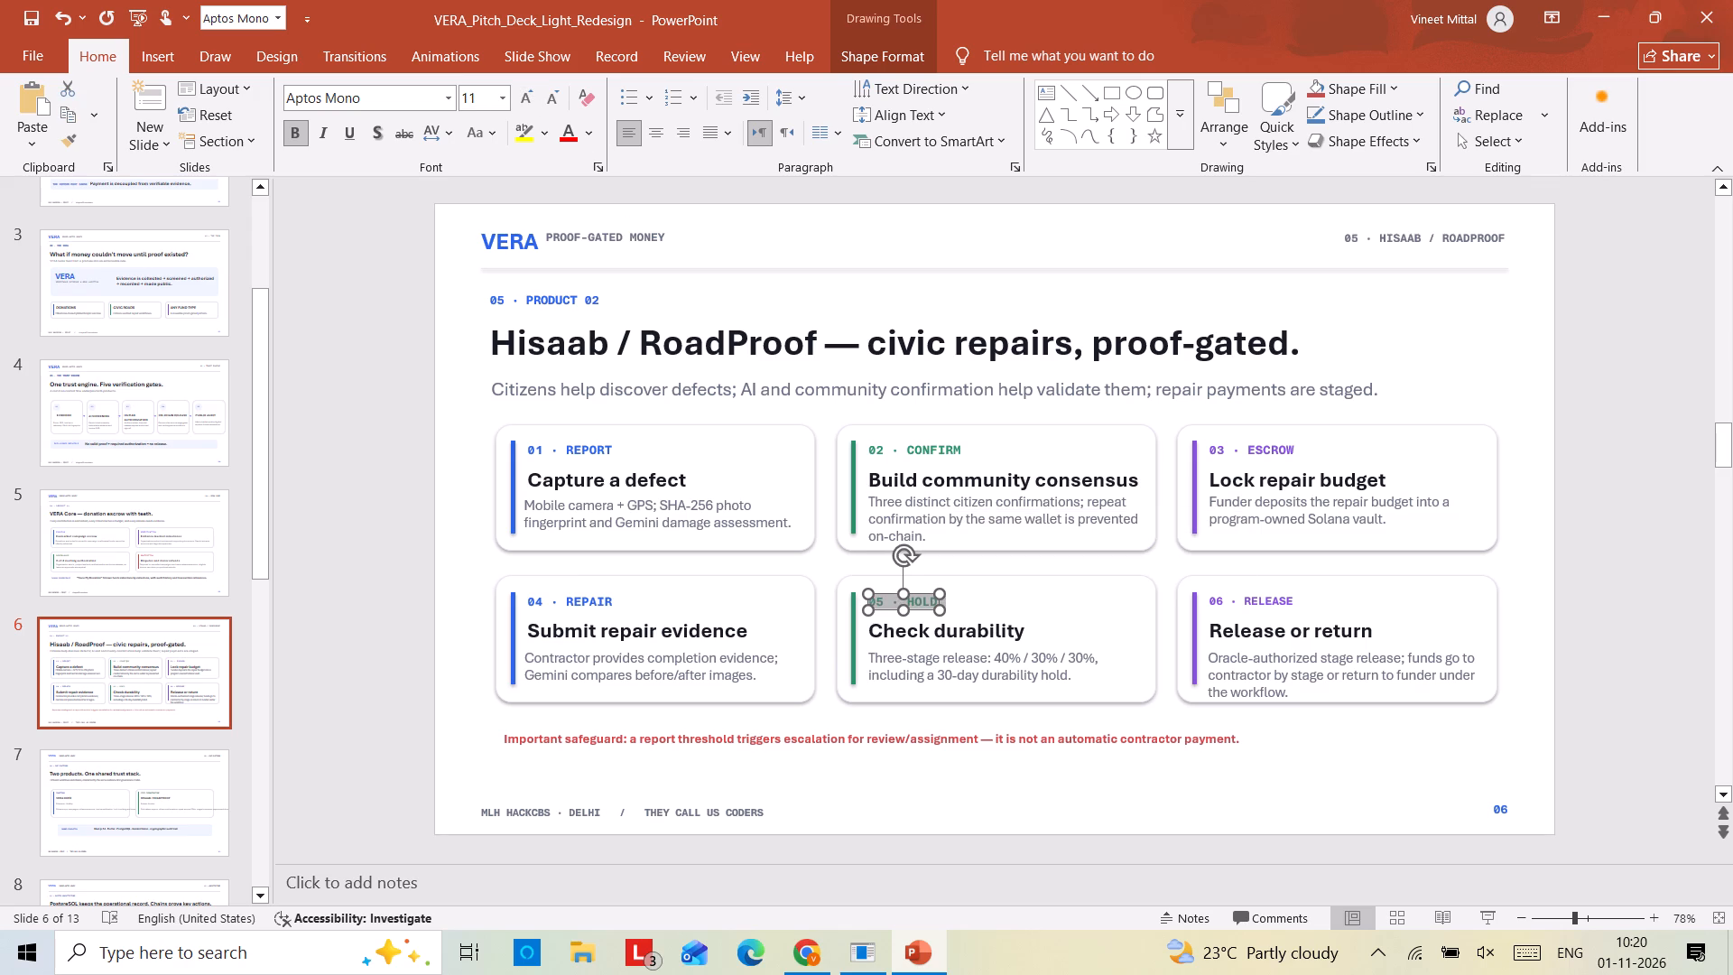
double_click(1265, 599)
triple_click(1265, 599)
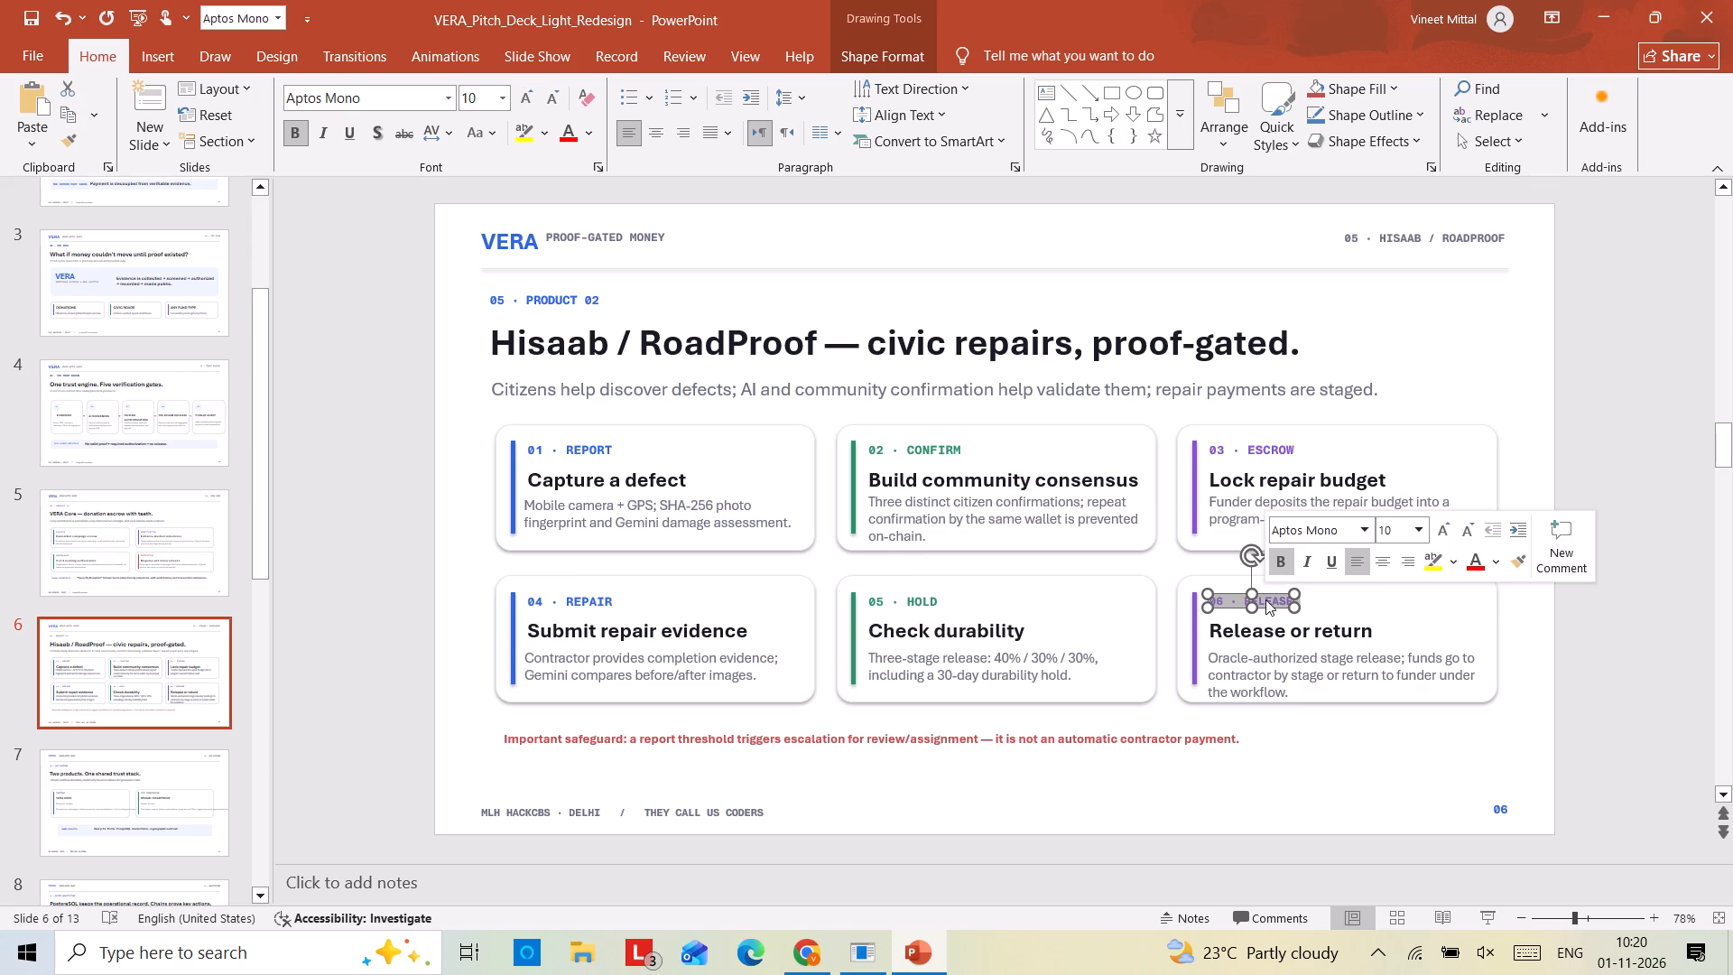
double_click(523, 102)
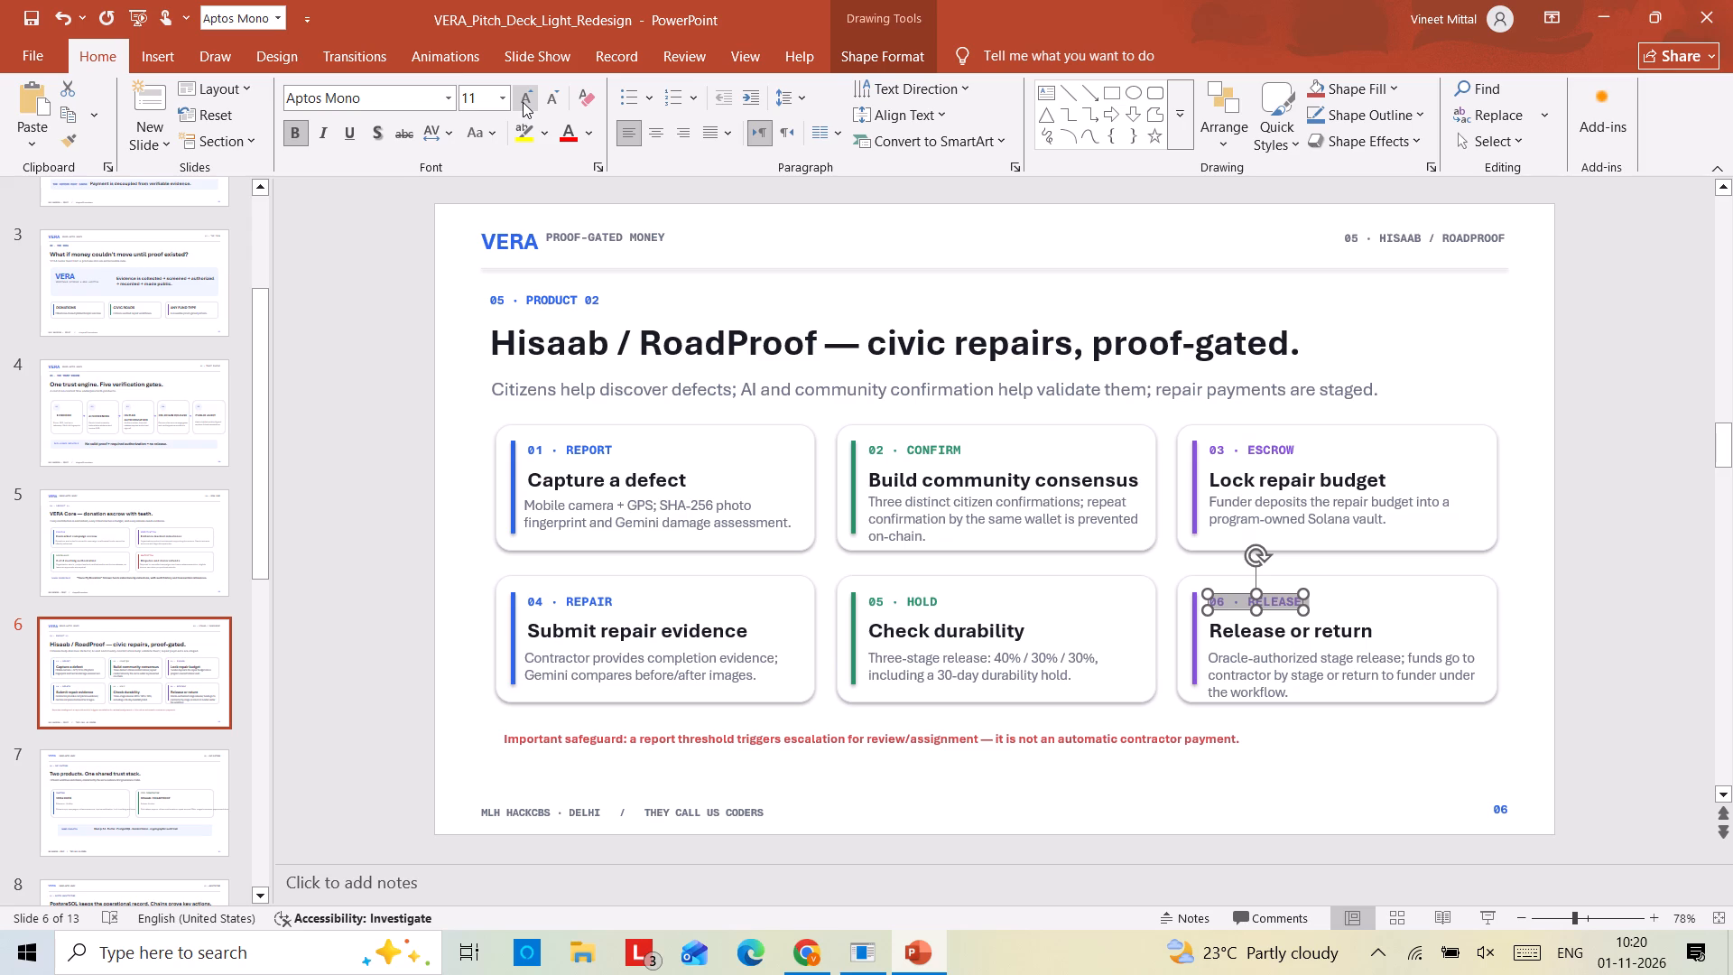
Enlarge the 05 · PRODUCT 02 label above the slide title to 12 pt.
triple_click(548, 300)
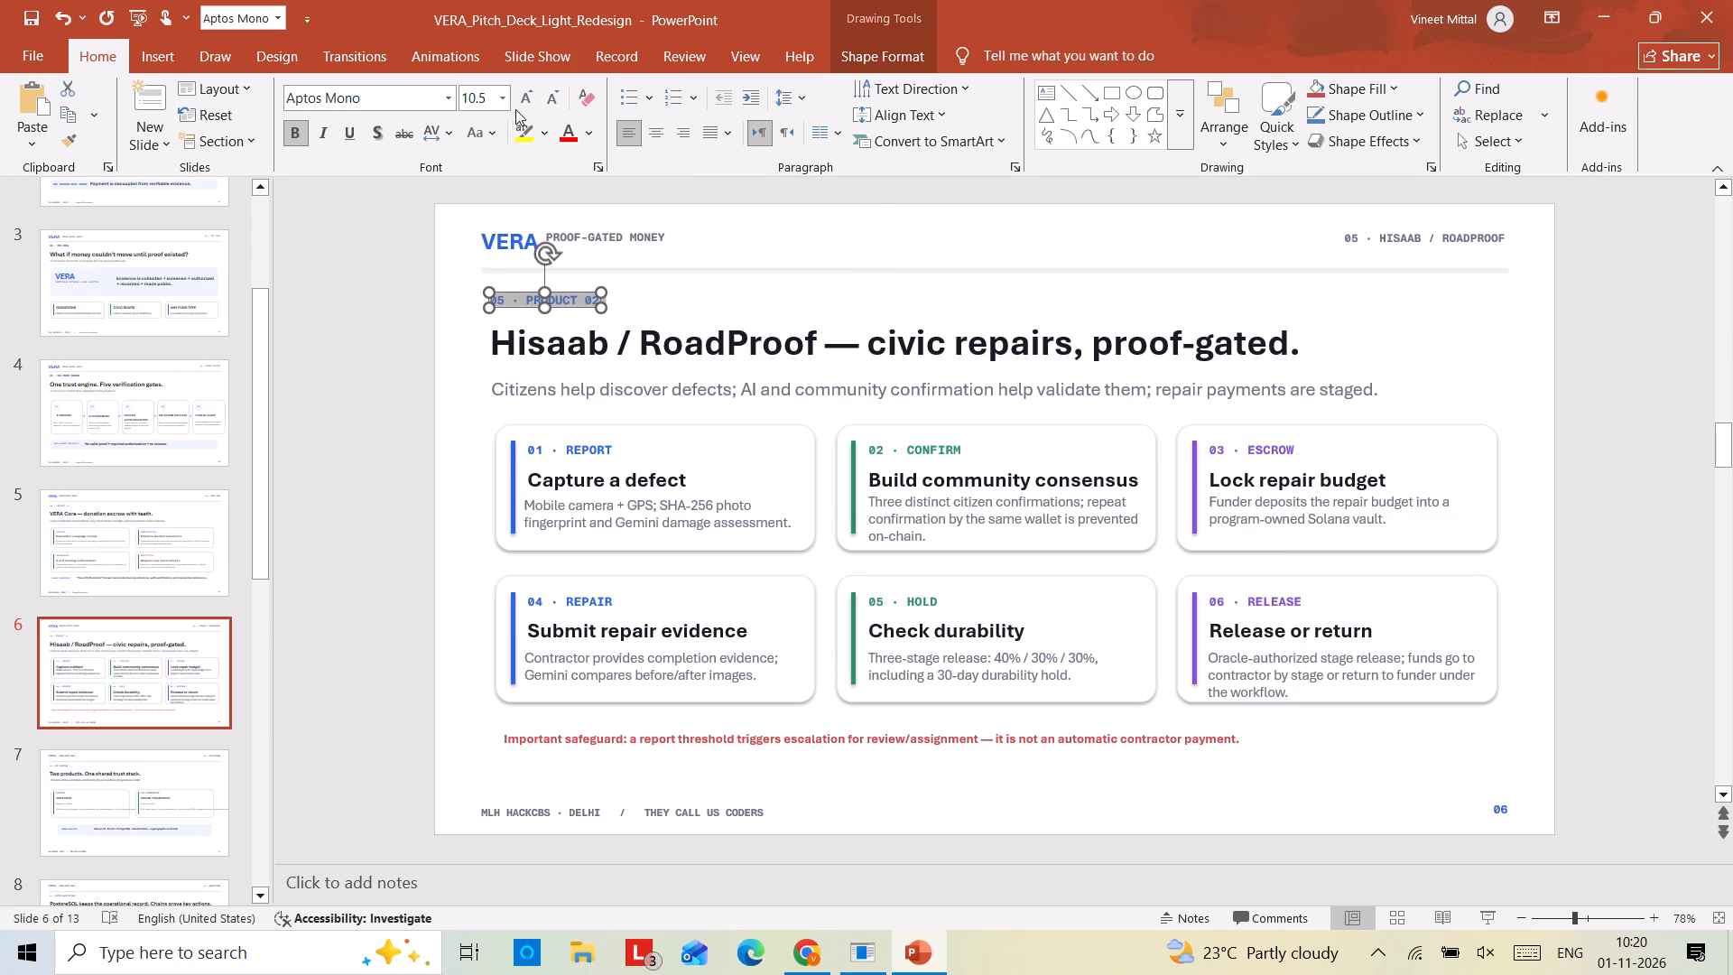
left_click(522, 105)
left_click(522, 105)
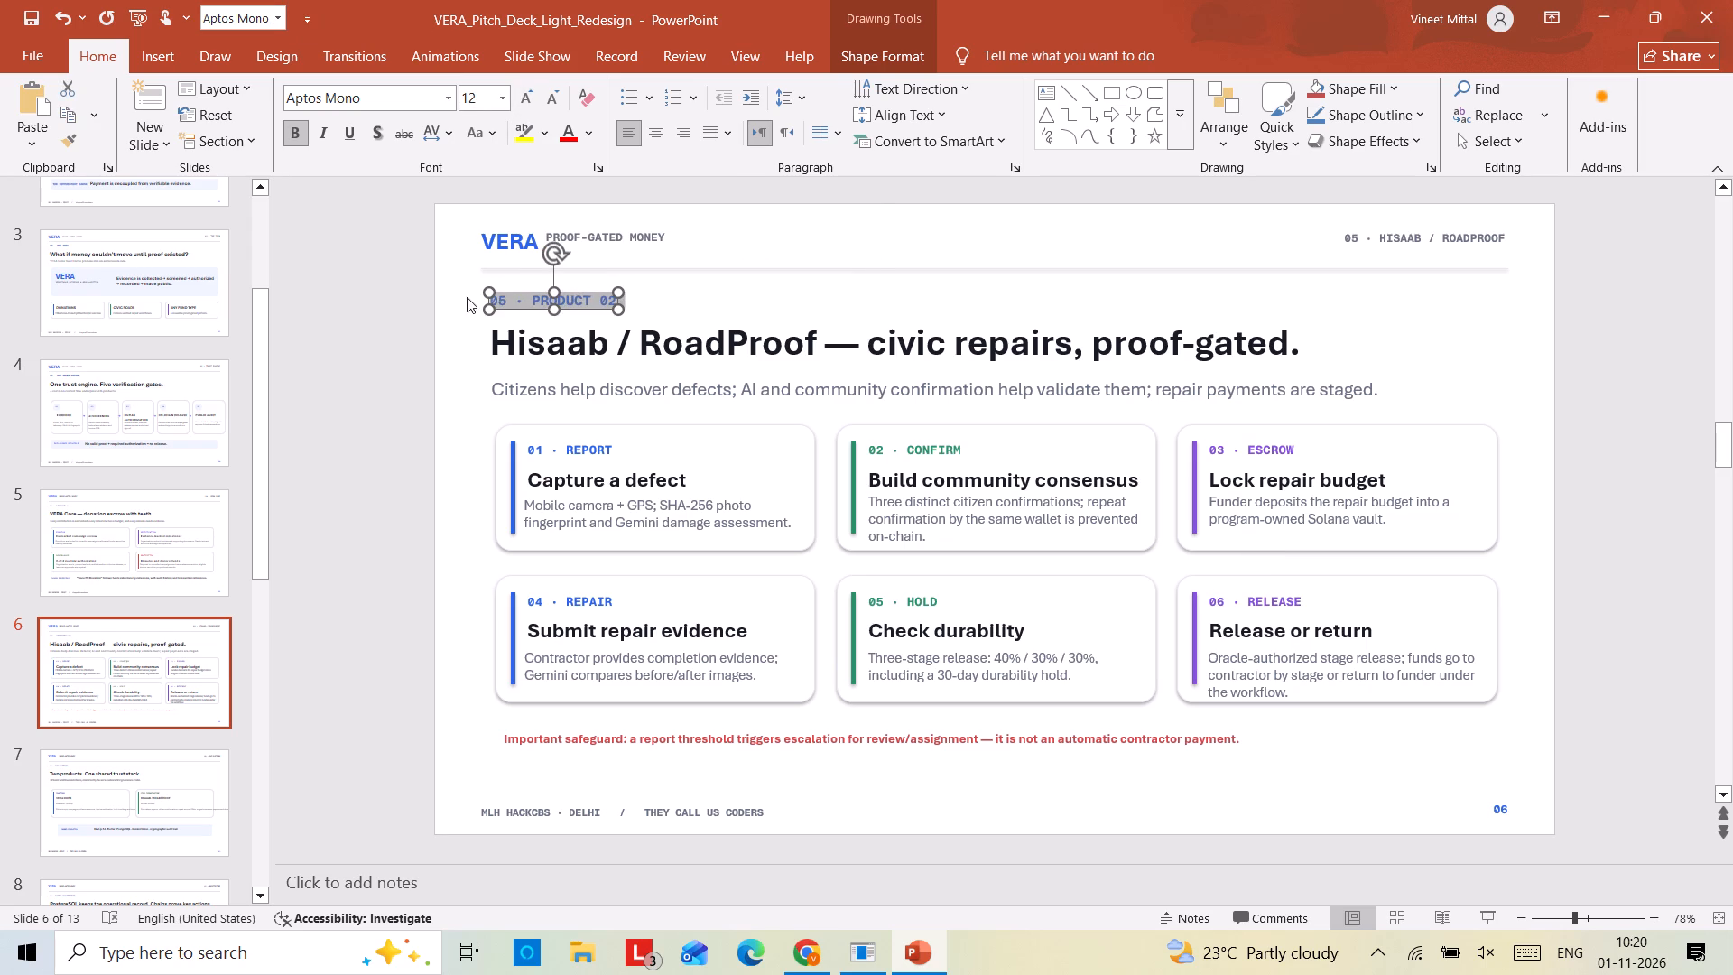
Lower the PROOF-GATED MONEY tagline in the slide header so it lines up vertically with the VERA logo.
left_click(591, 307)
left_click(403, 395)
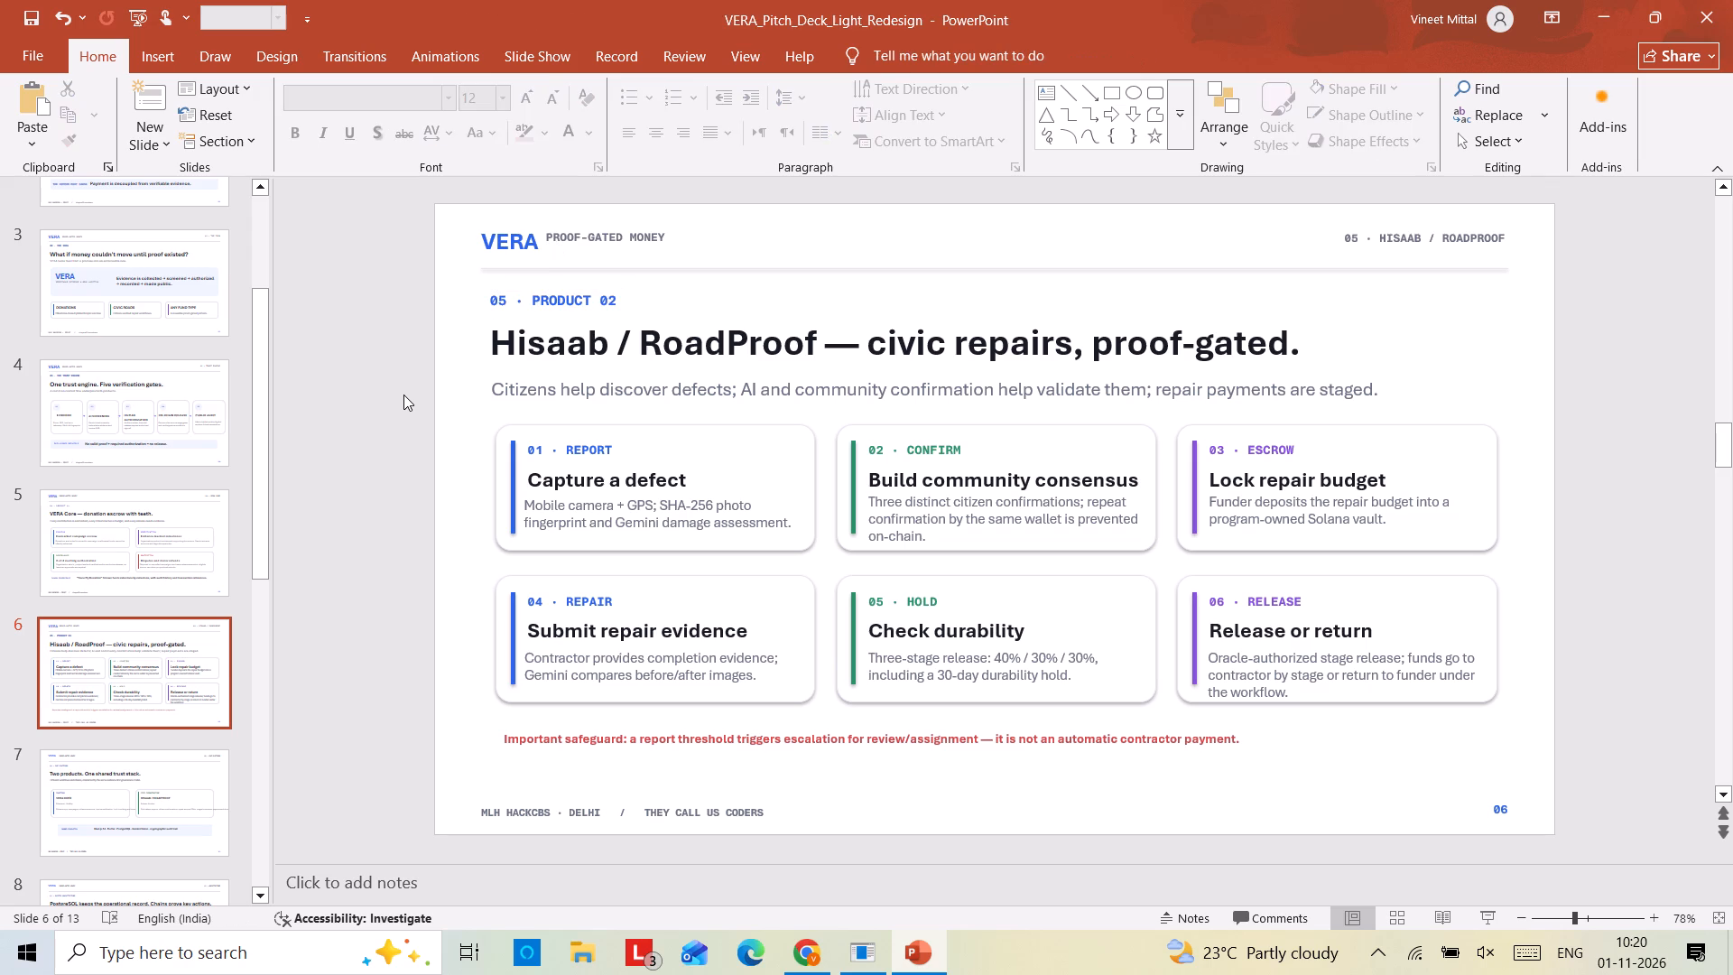
left_click(618, 238)
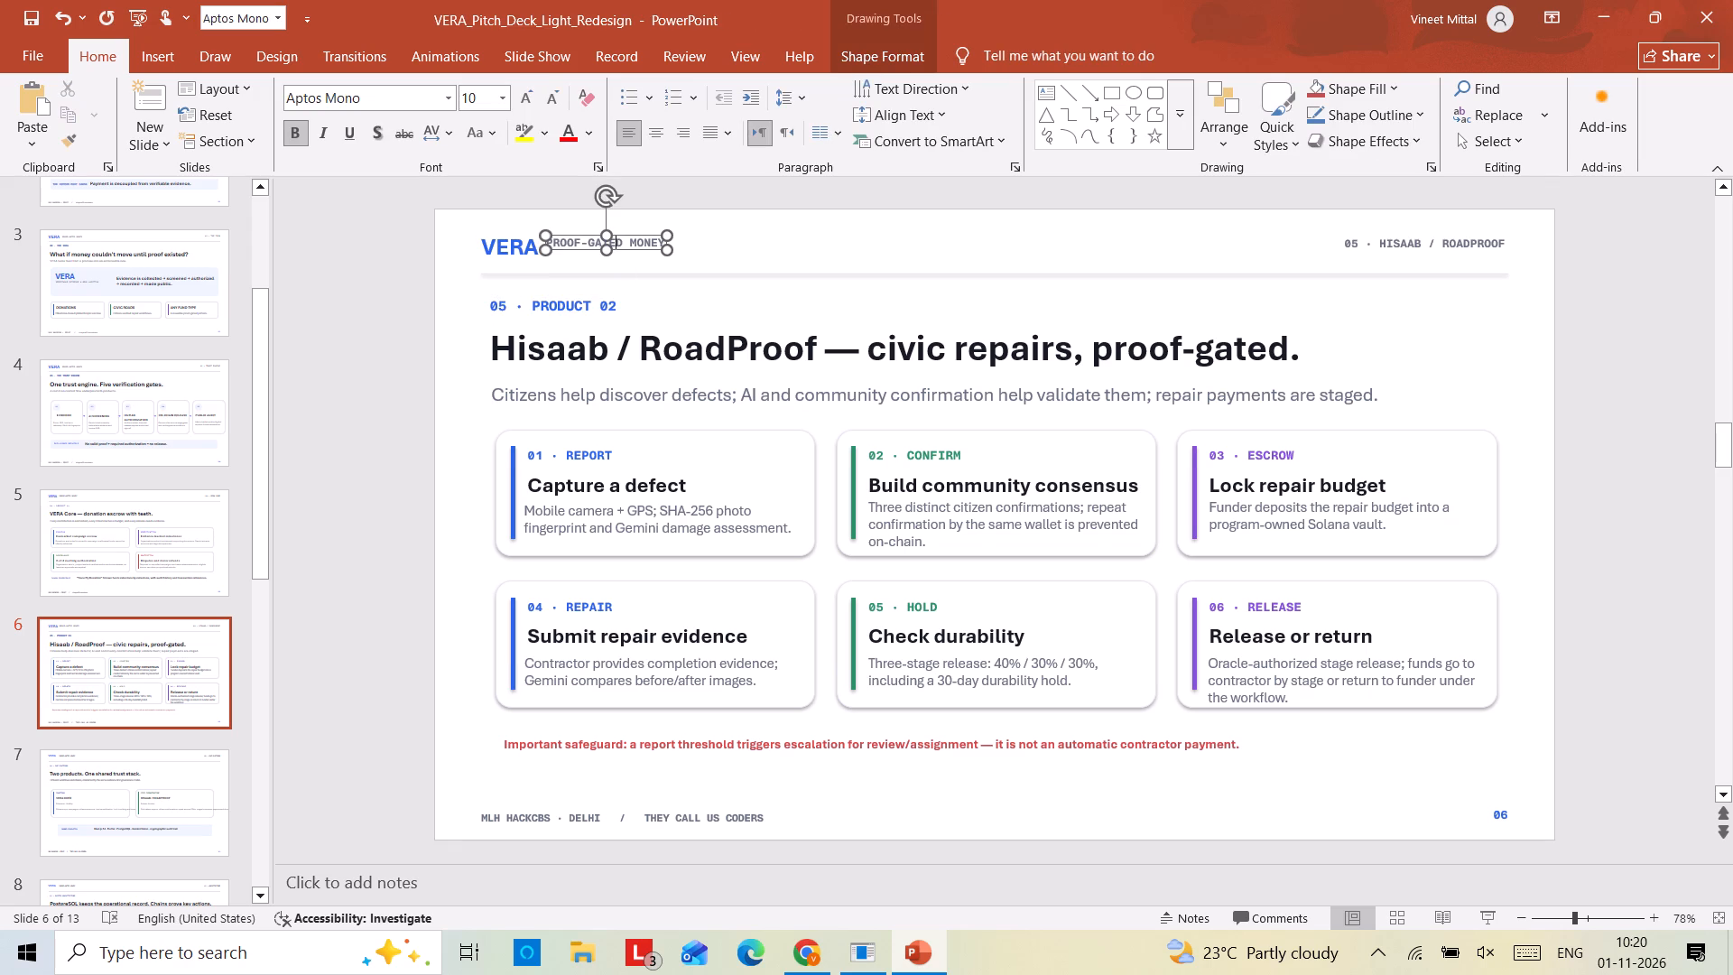
left_click(633, 234)
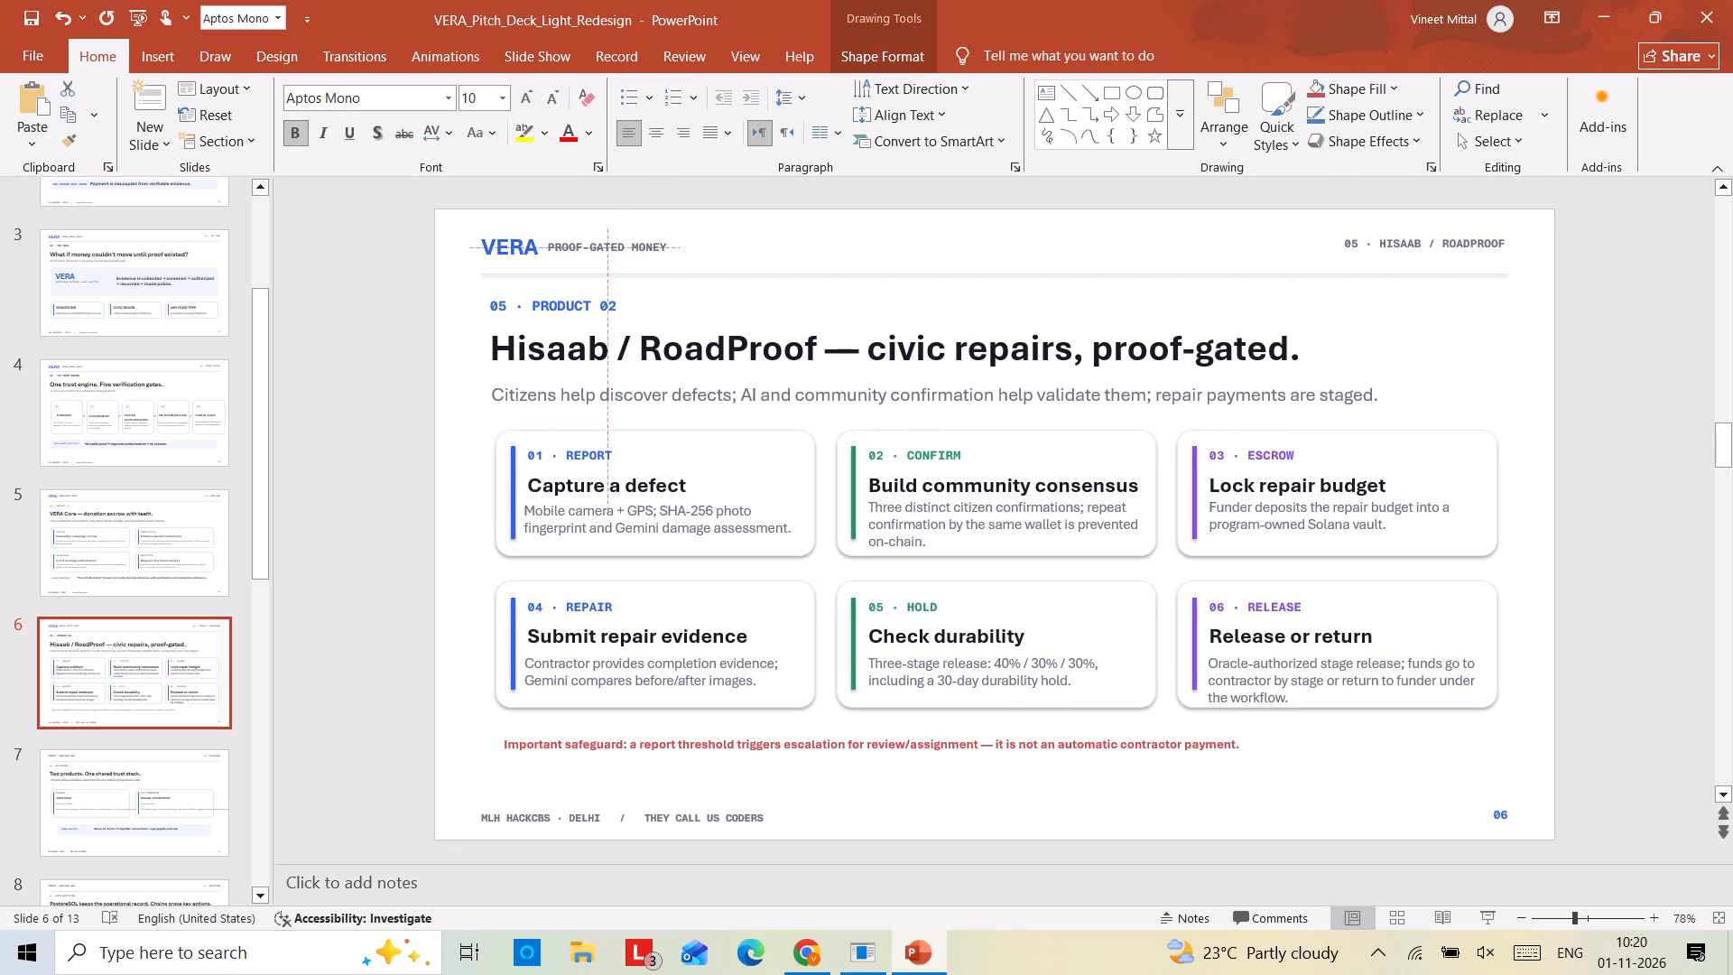
left_click(294, 356)
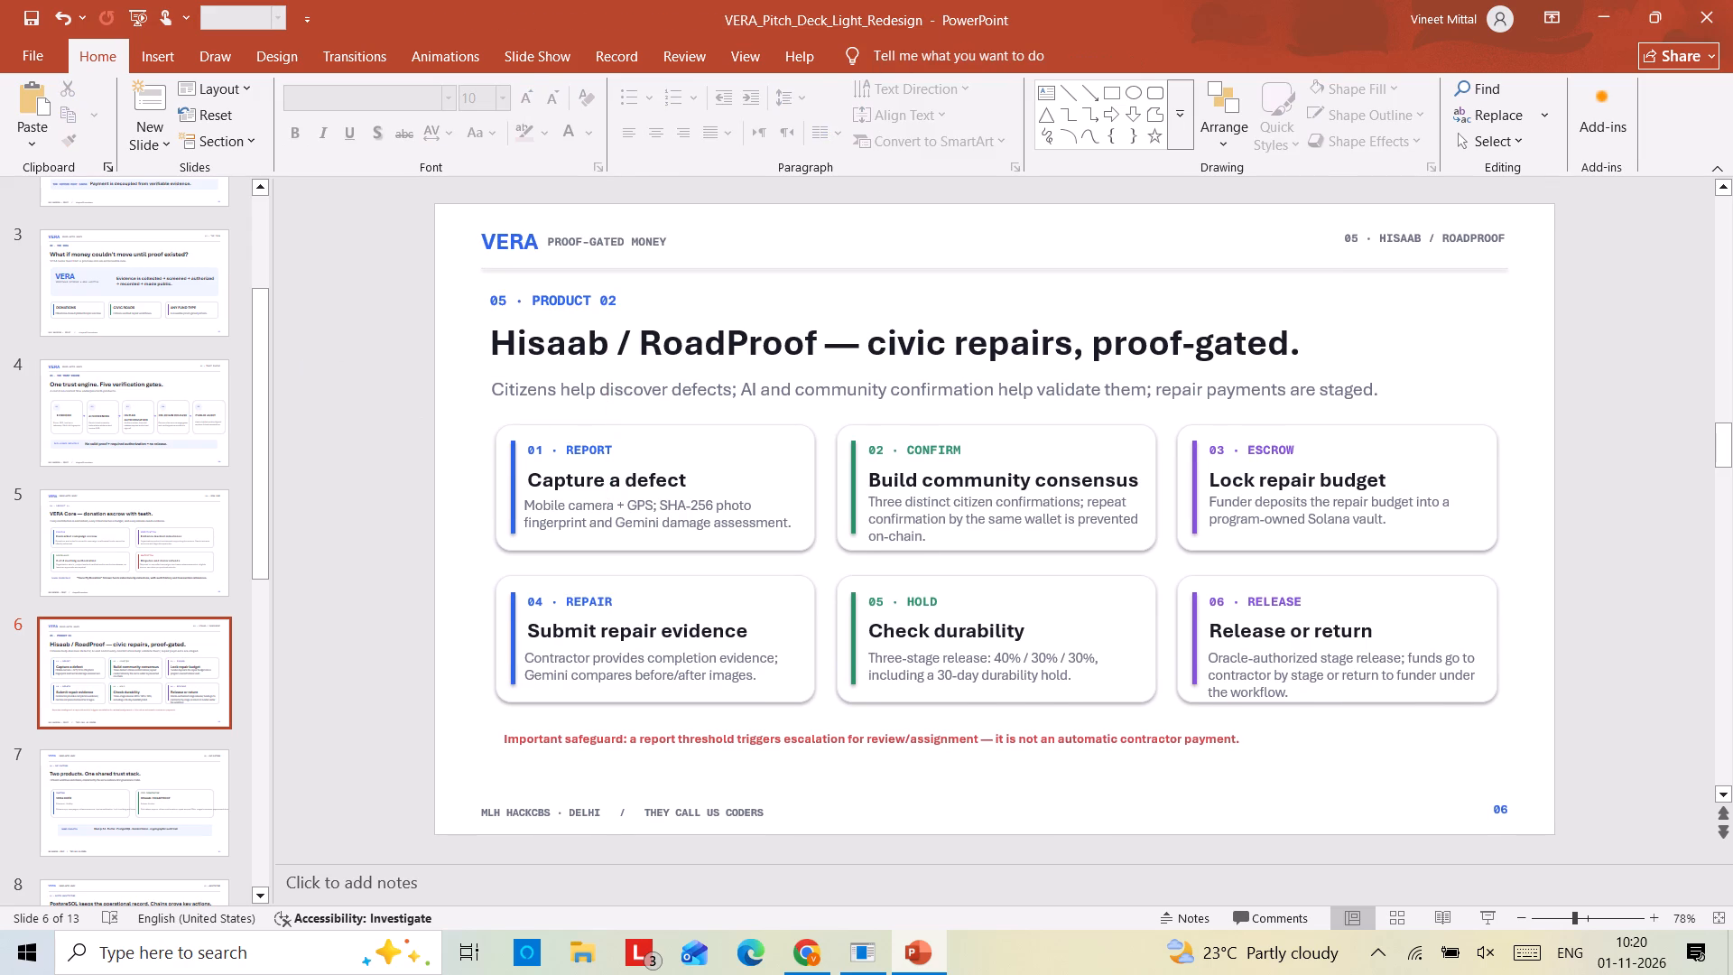
Enlarge the red Important safeguard note below the cards to 12 pt.
triple_click(701, 742)
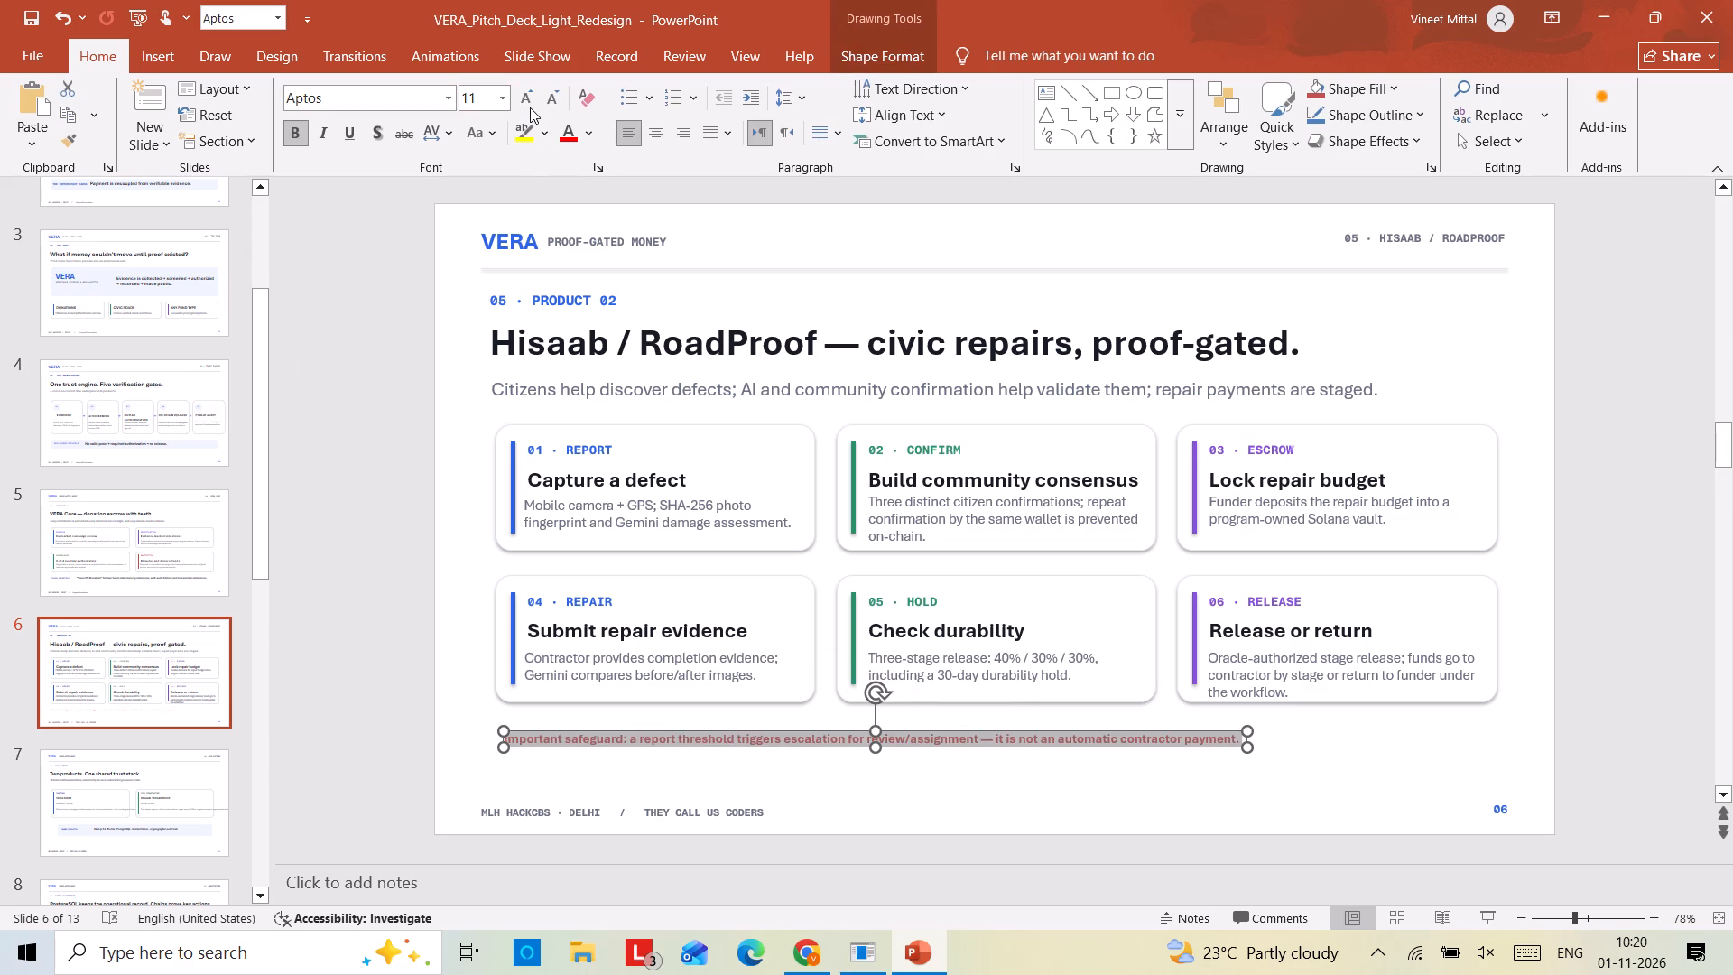
left_click(530, 107)
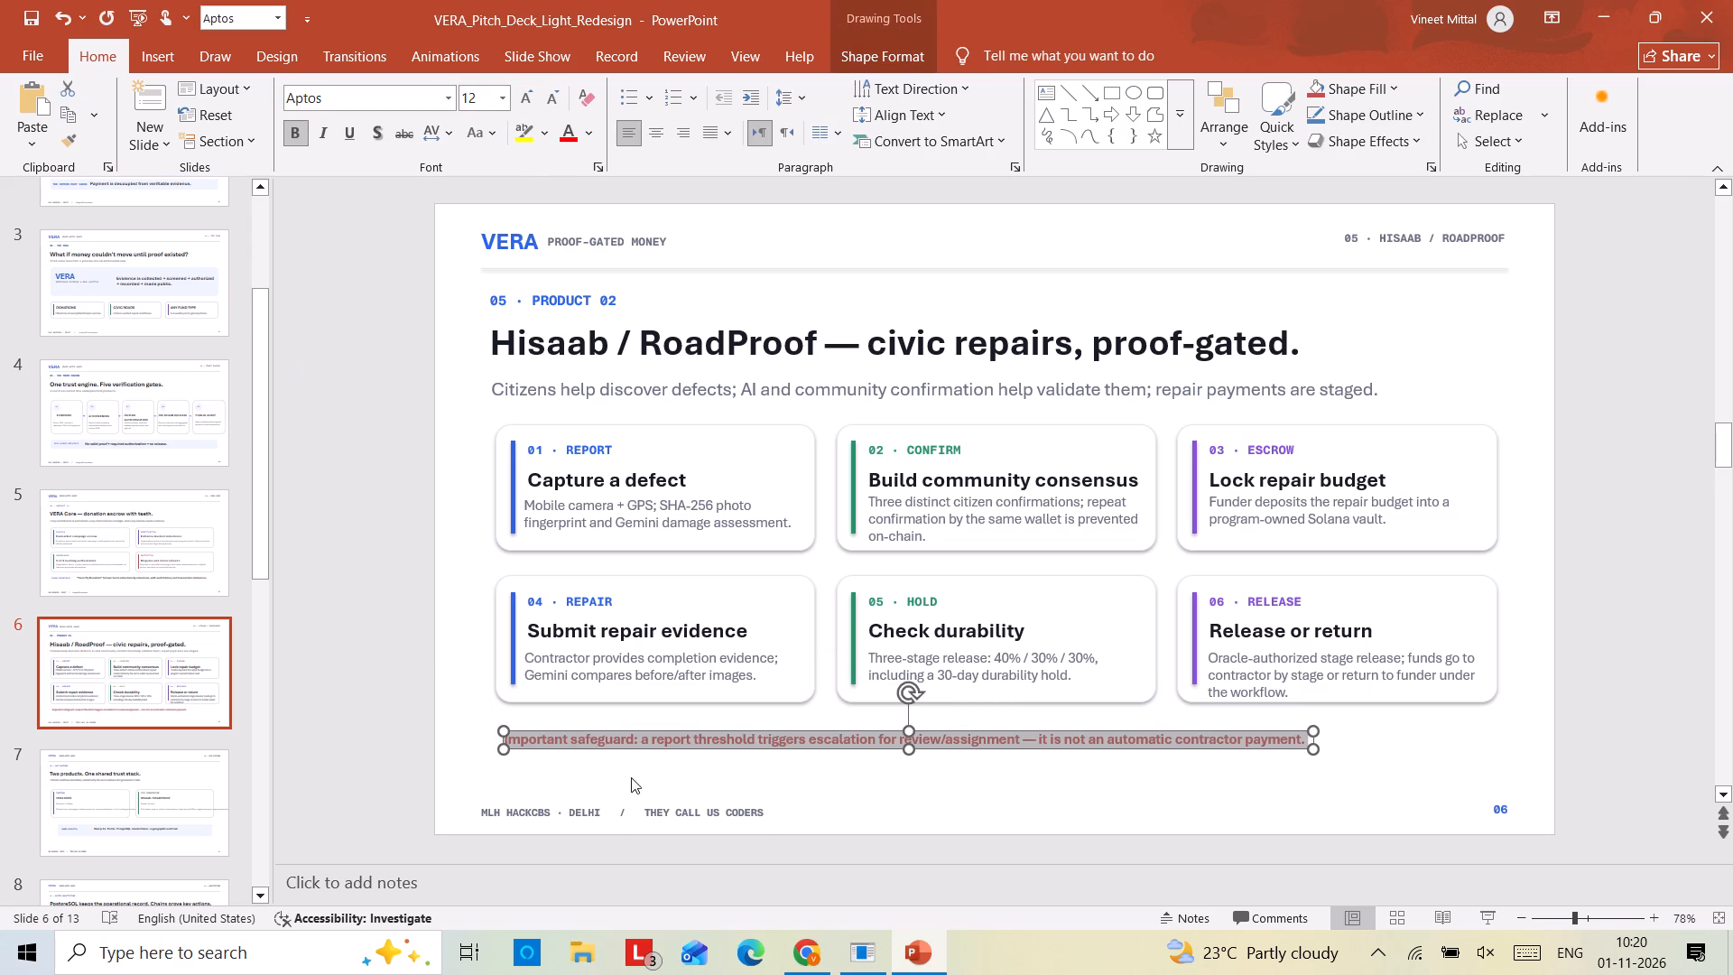
Replace THEY CALL US CODERS in the slide's footer with theycalluscoders and save the deck.
double_click(657, 811)
left_click(657, 811)
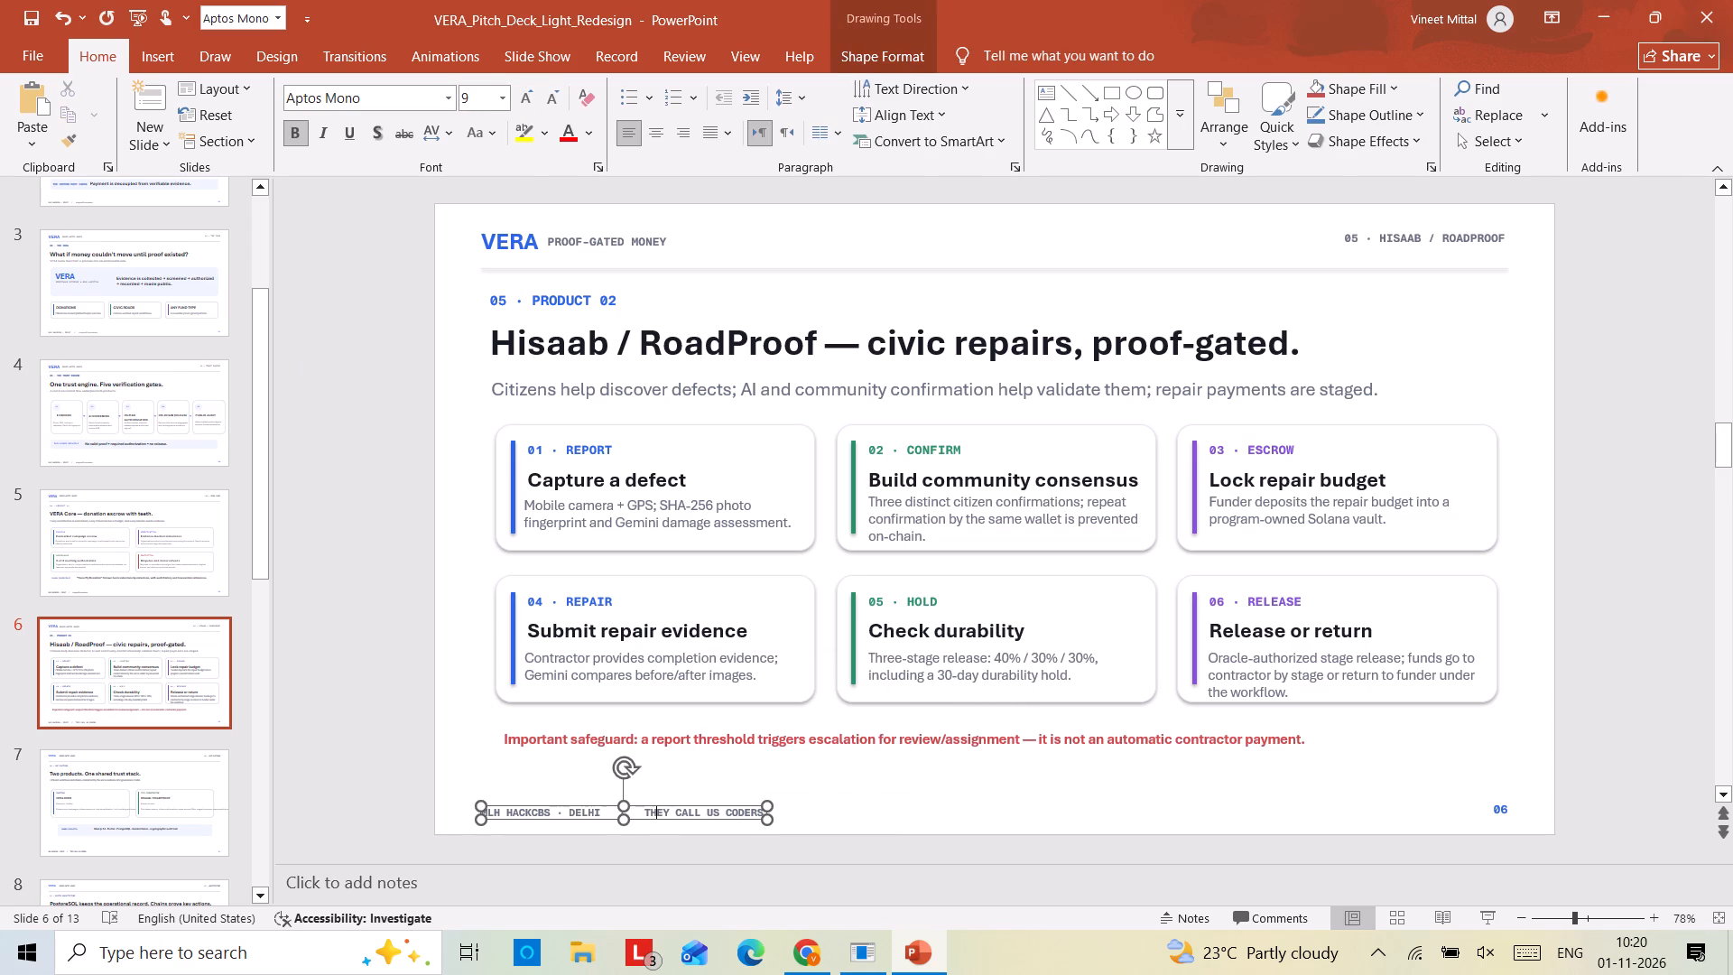
left_click_drag(643, 812, 756, 822)
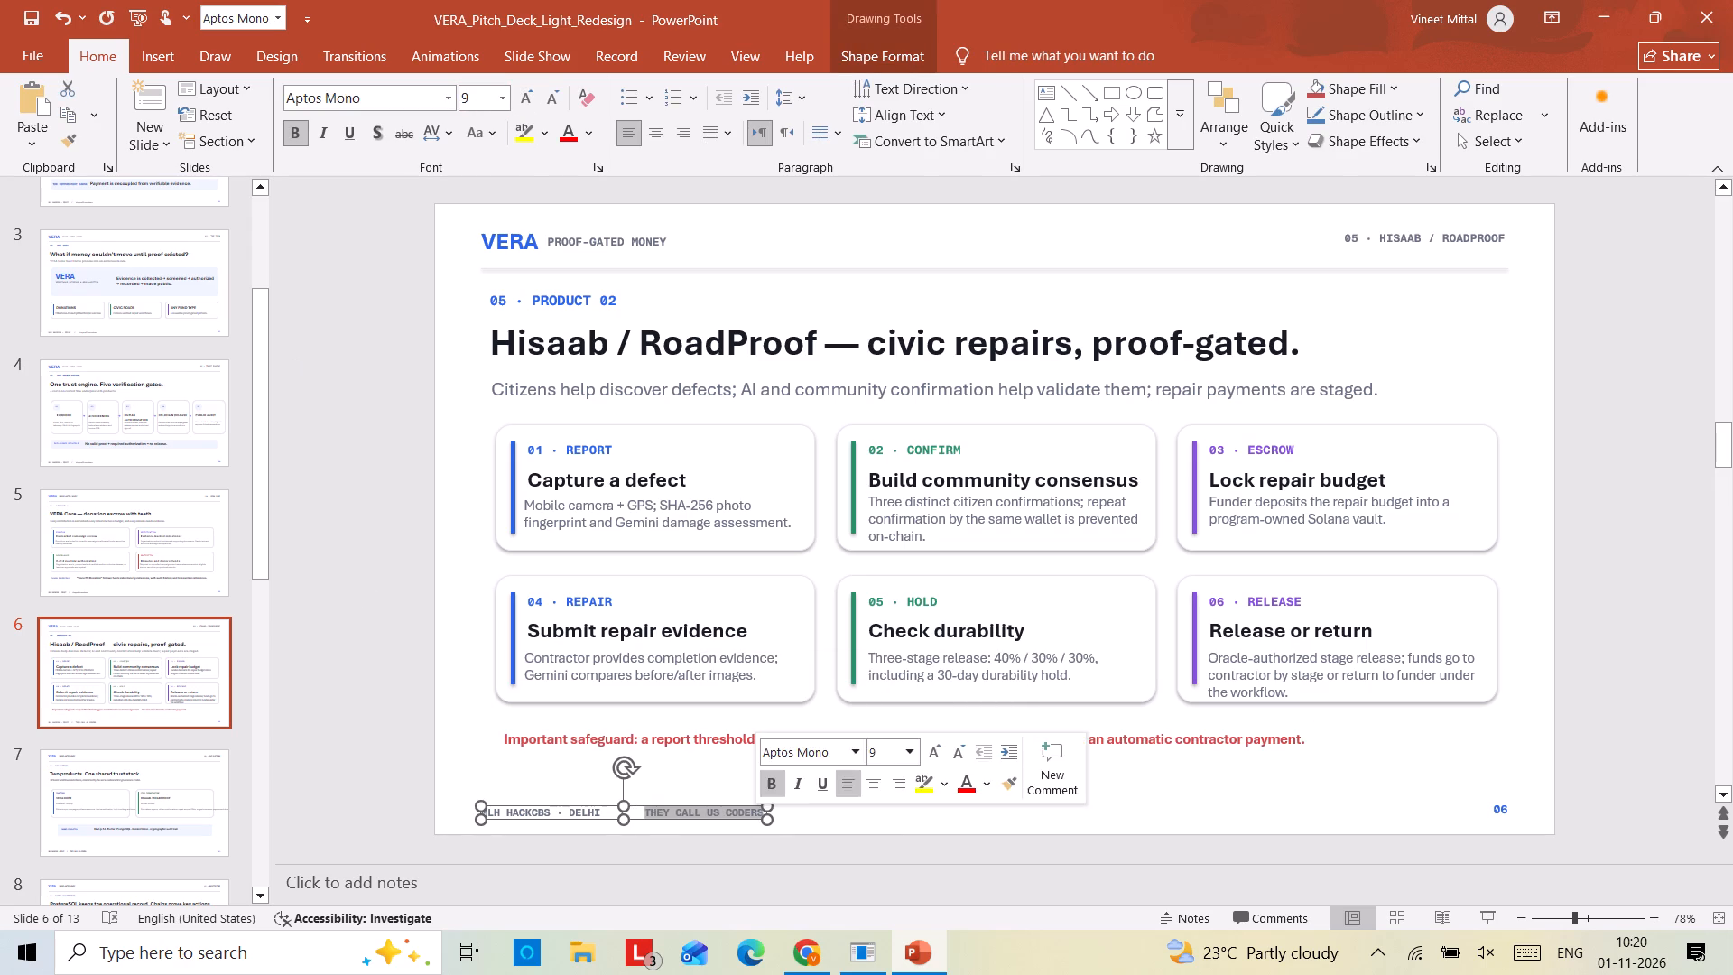
type("they")
type("calluscodders")
key("ctrl+s")
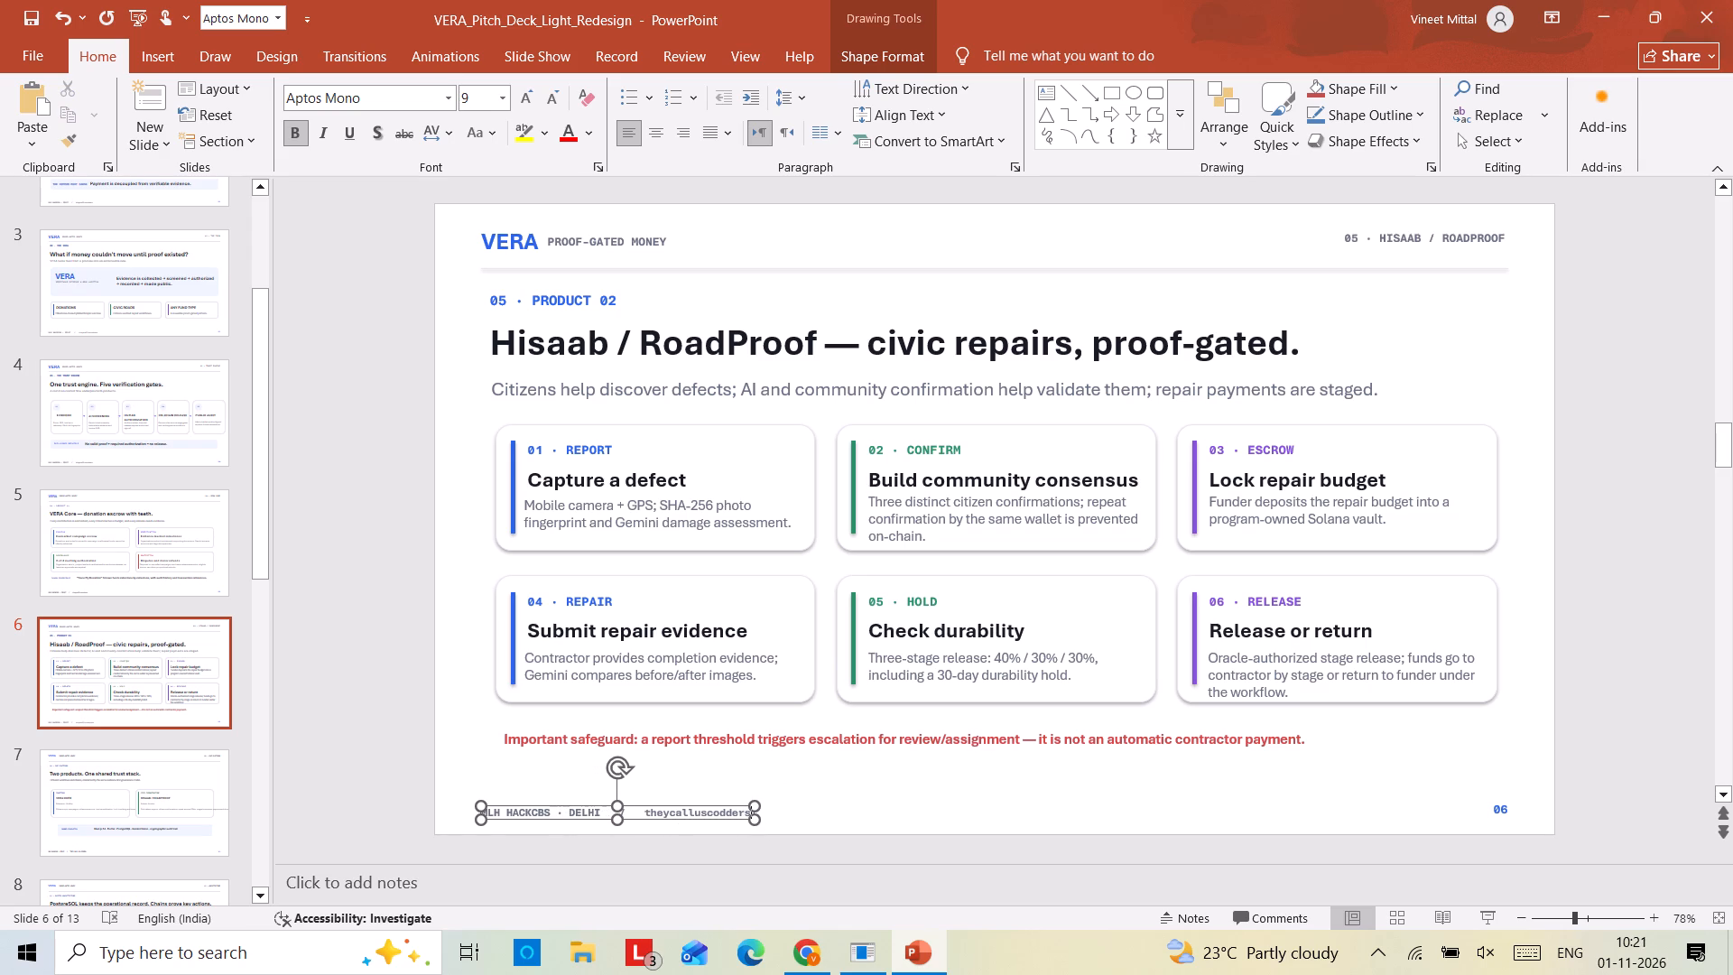
left_click(720, 813)
key("Delete")
Compare the Hisaab / RoadProof slide with the VERA Core slide, return to it, and save the presentation.
left_click(166, 551)
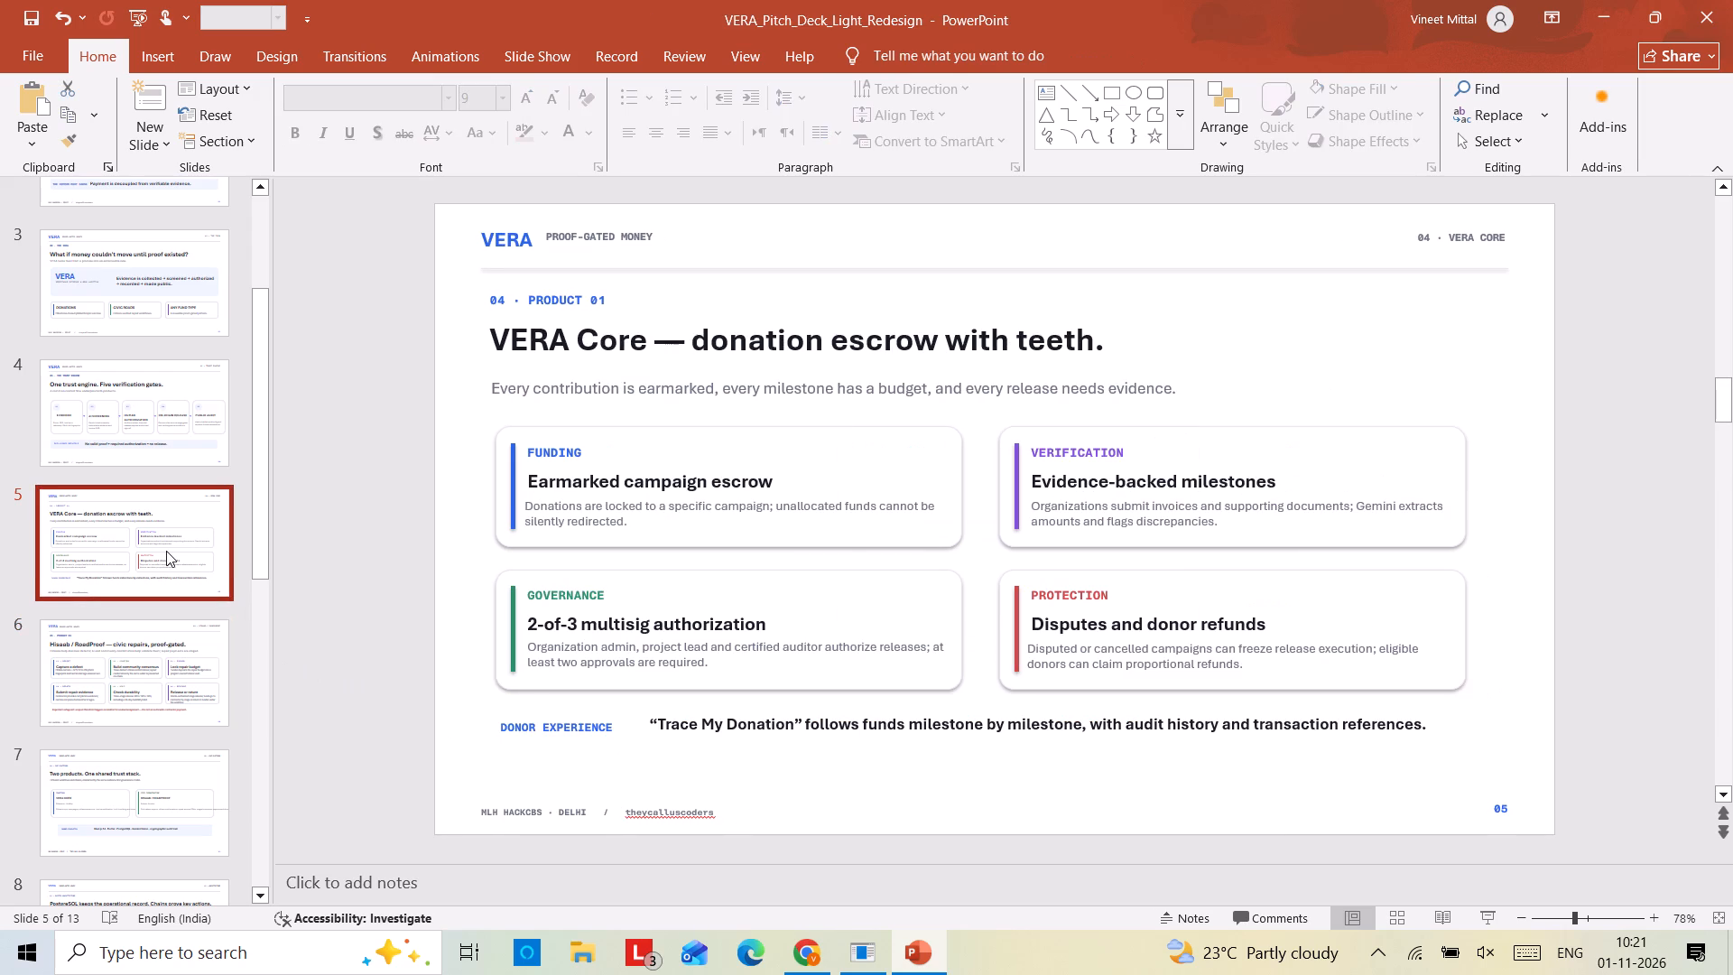
left_click(169, 607)
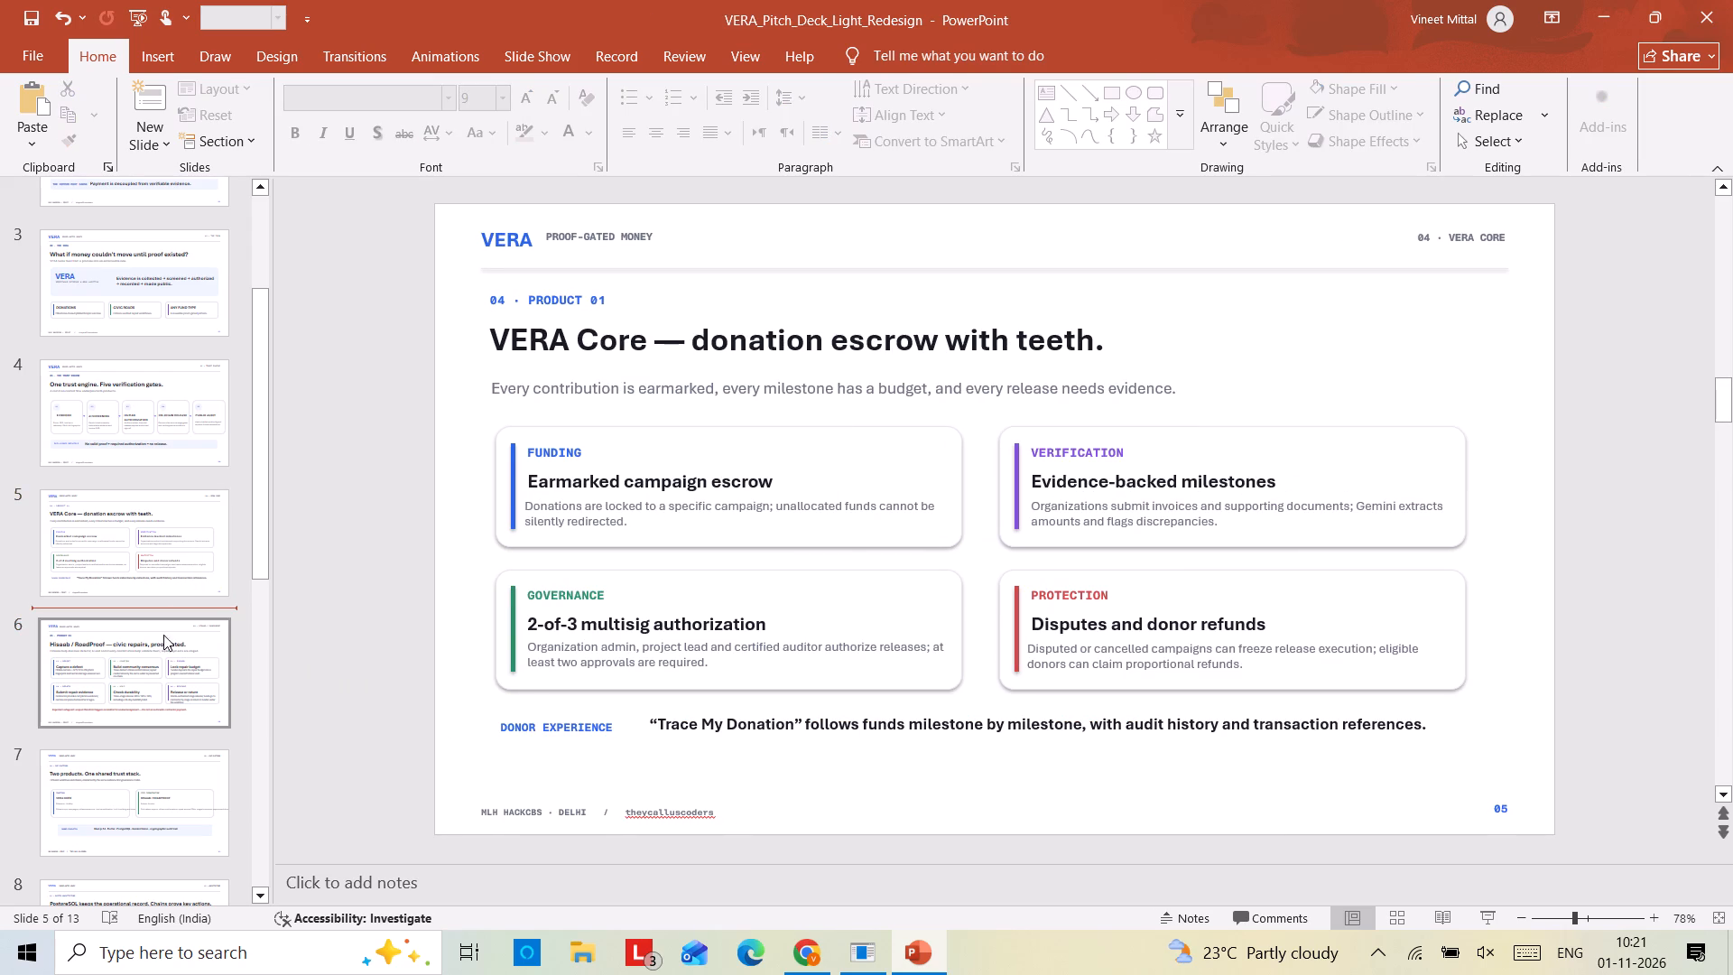
left_click(148, 674)
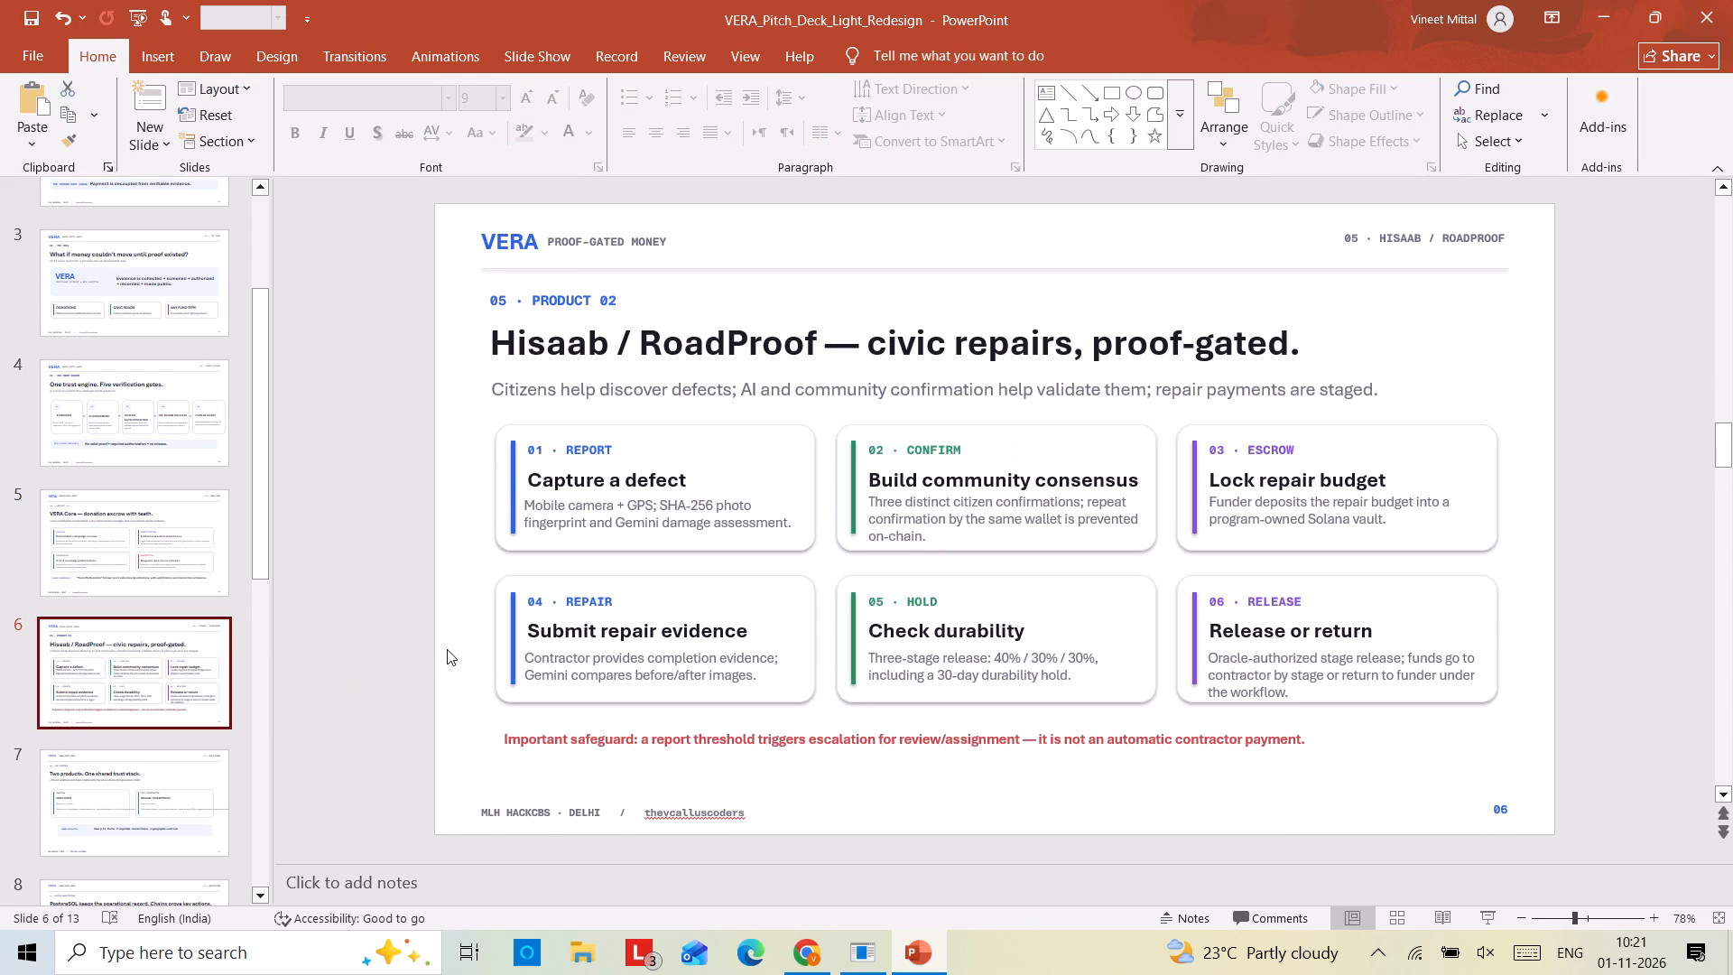
left_click(447, 649)
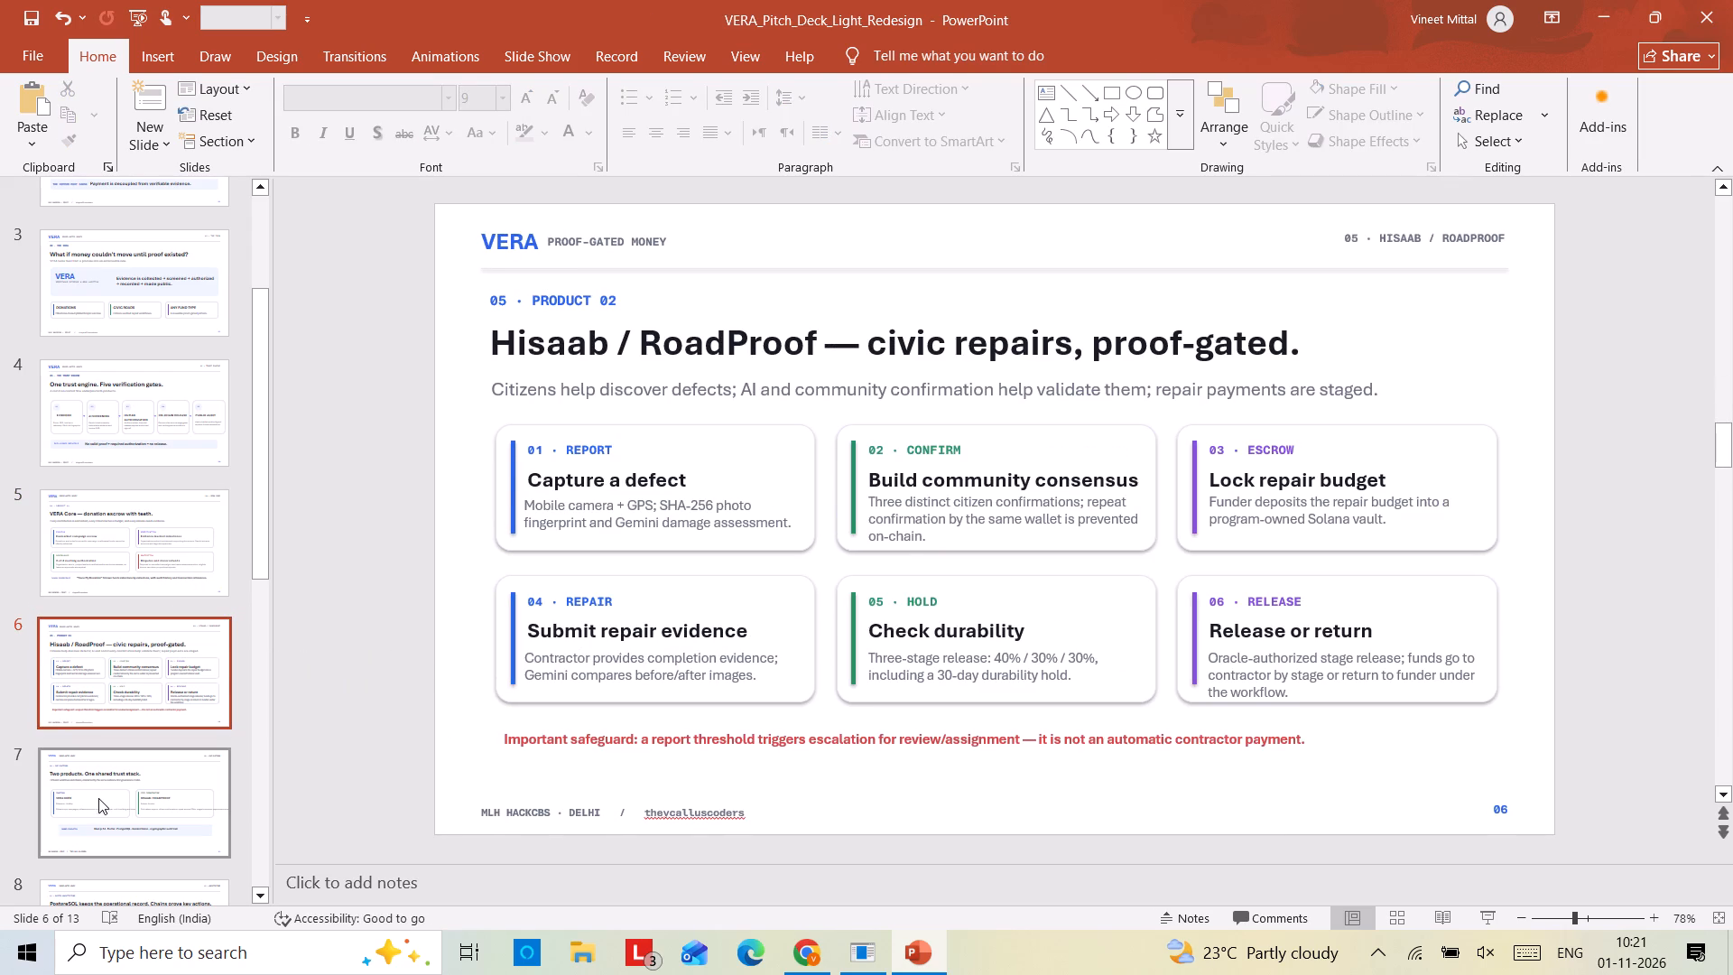
key("ctrl+s")
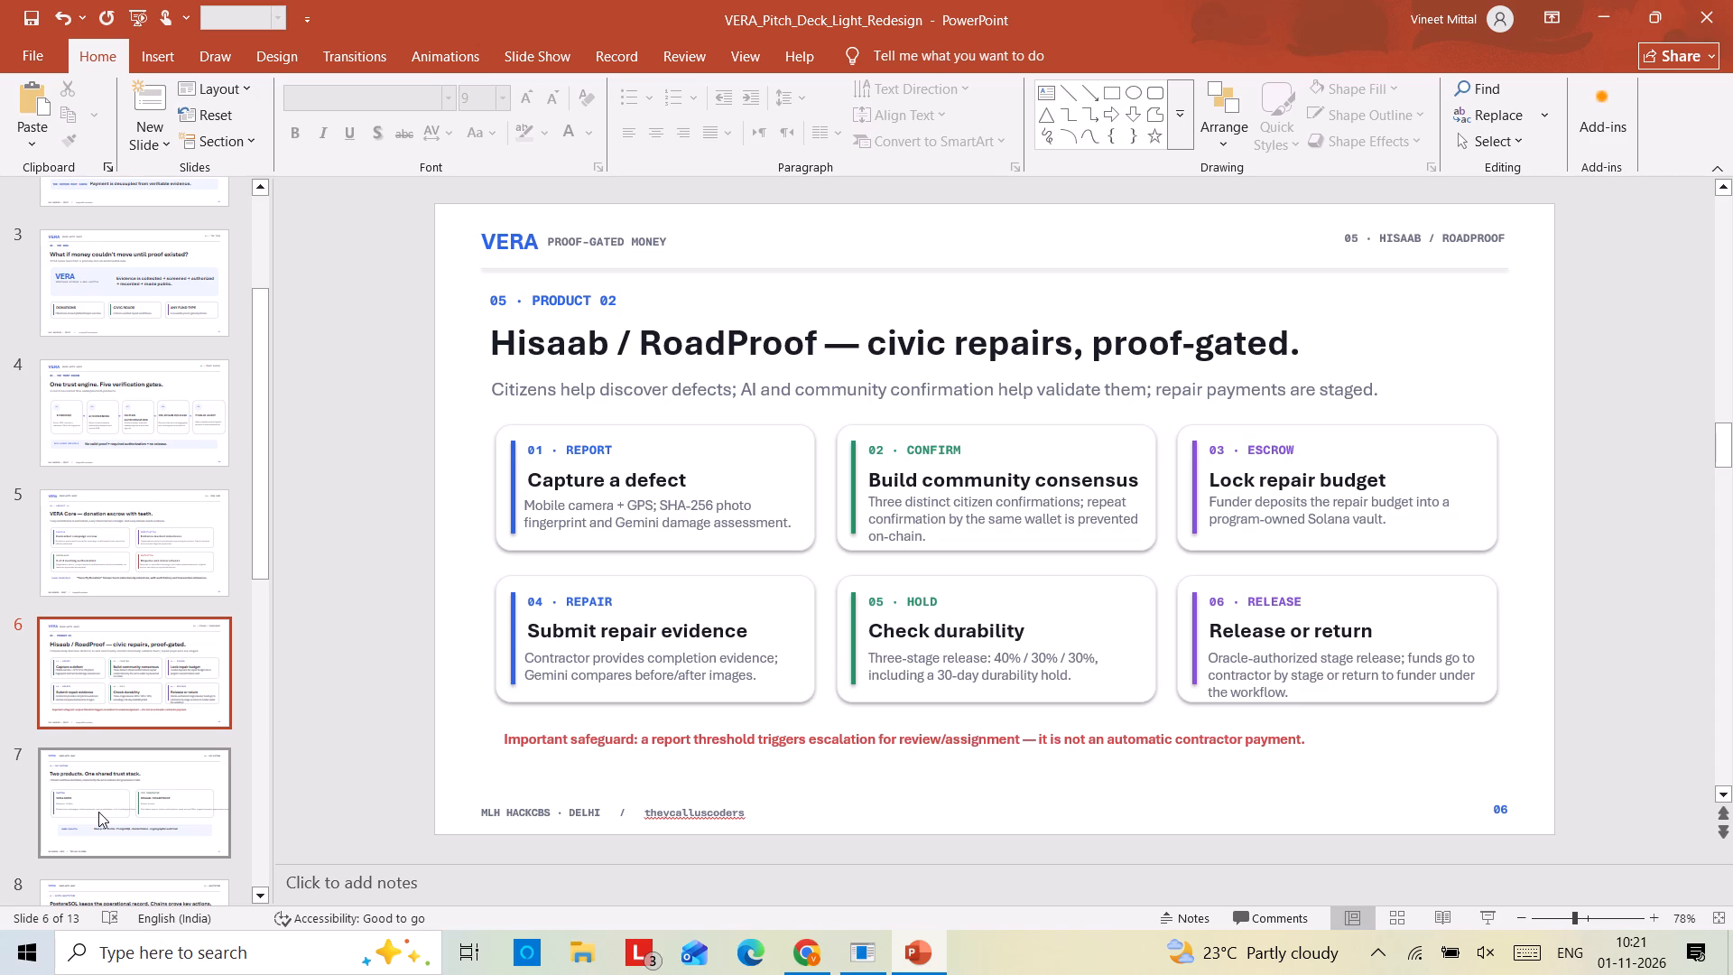
Open slide 7, Two products. One shared trust stack.
left_click(100, 812)
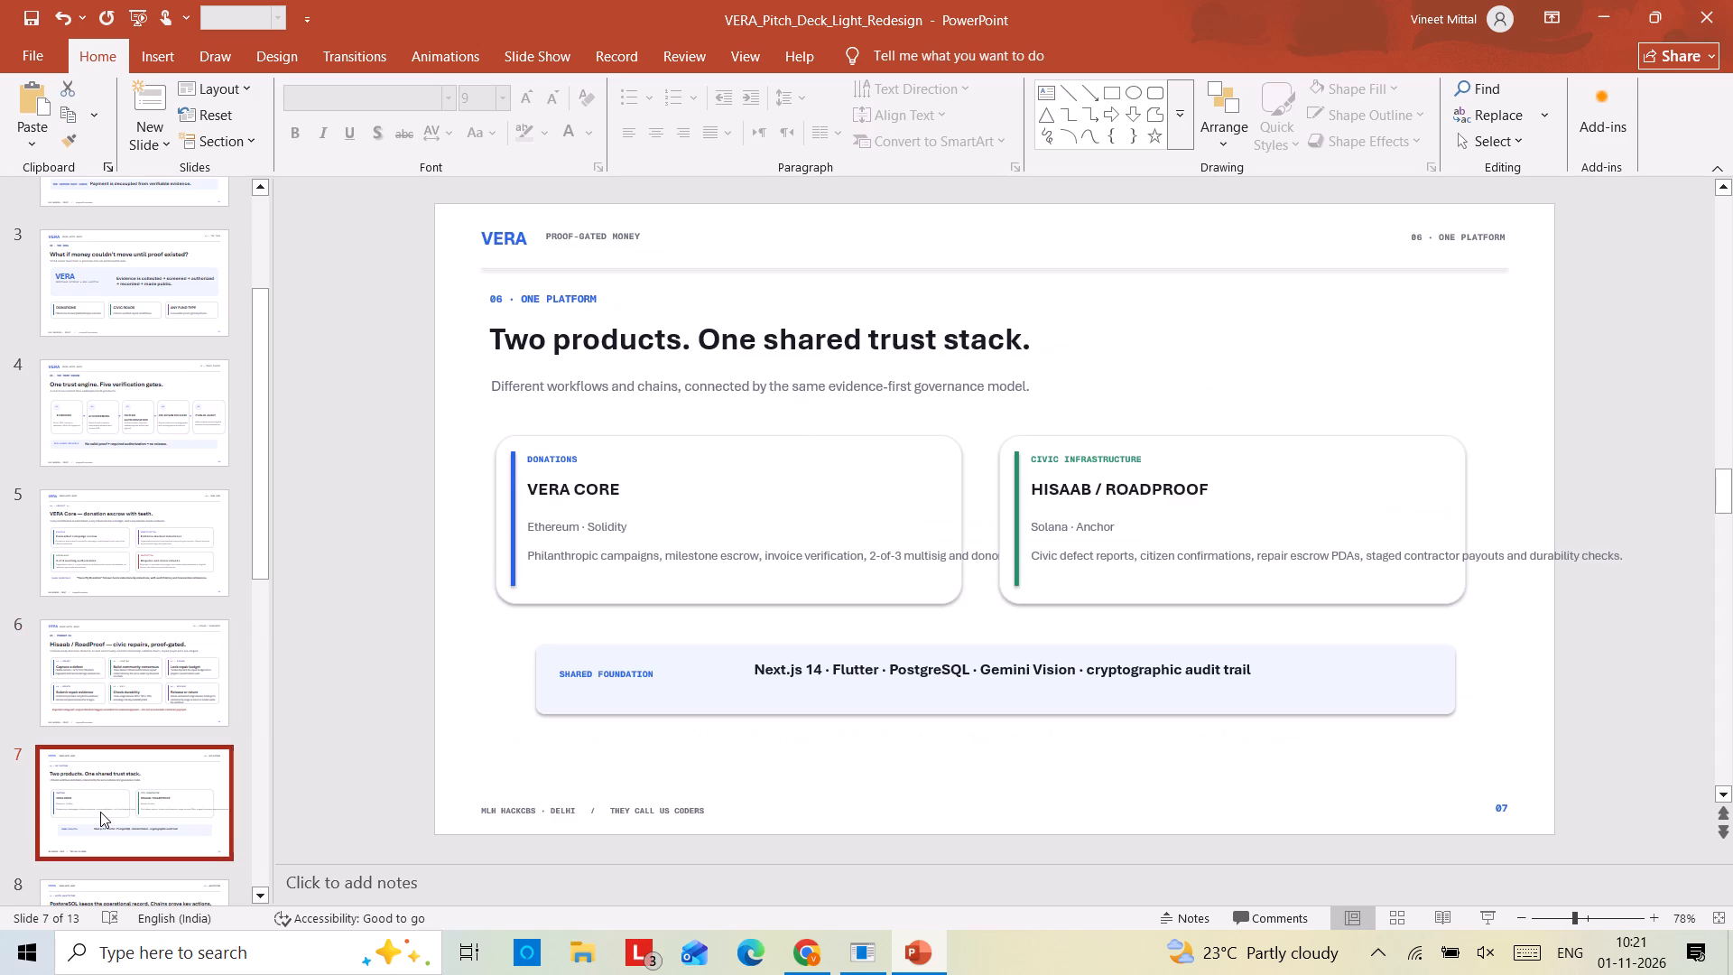
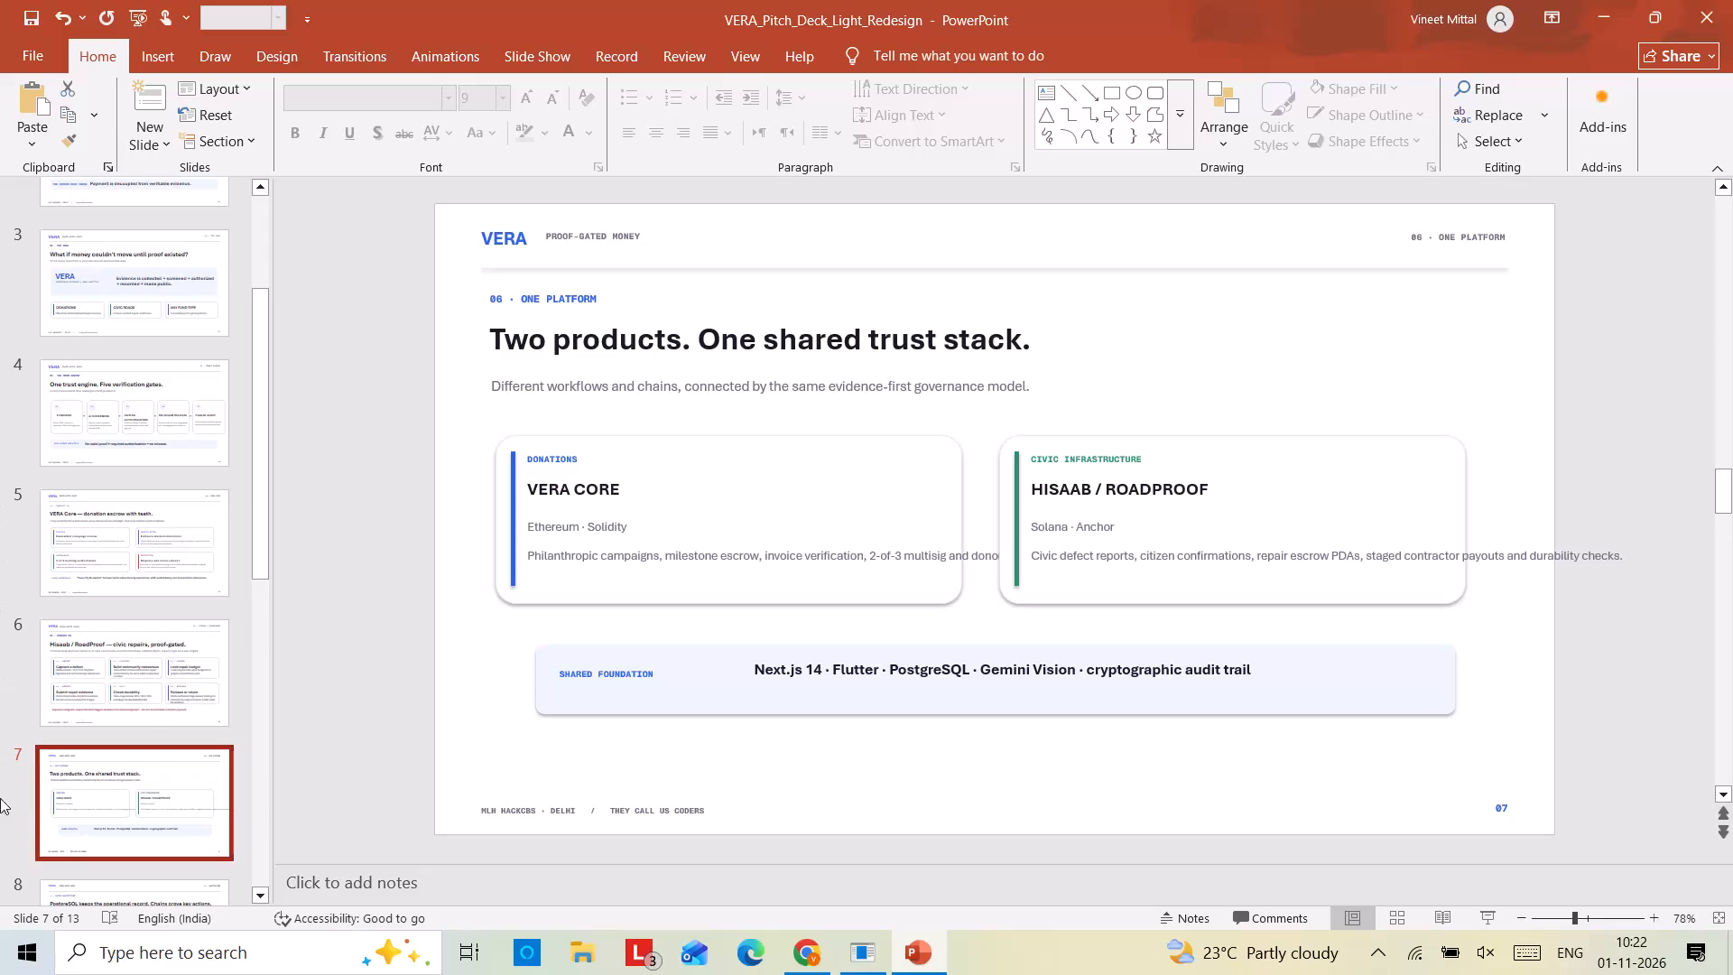
Enlarge the text of everything on slide 7 by two font-size increments.
left_click(1056, 287)
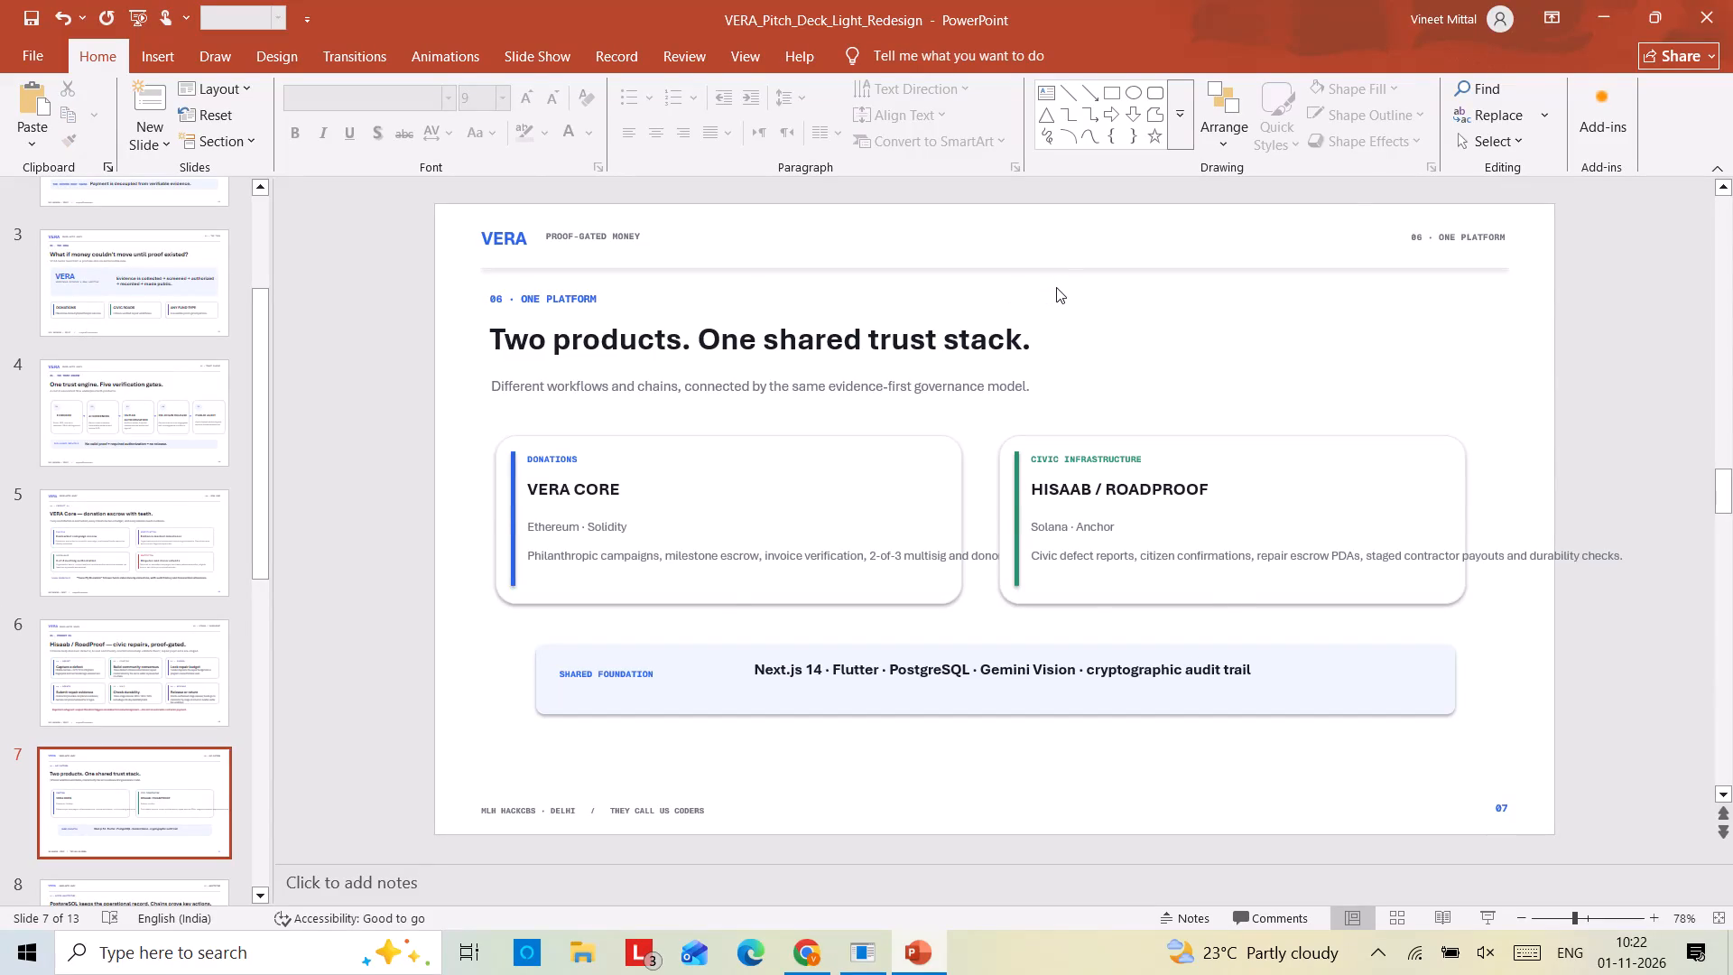
key("ctrl+a")
double_click(519, 108)
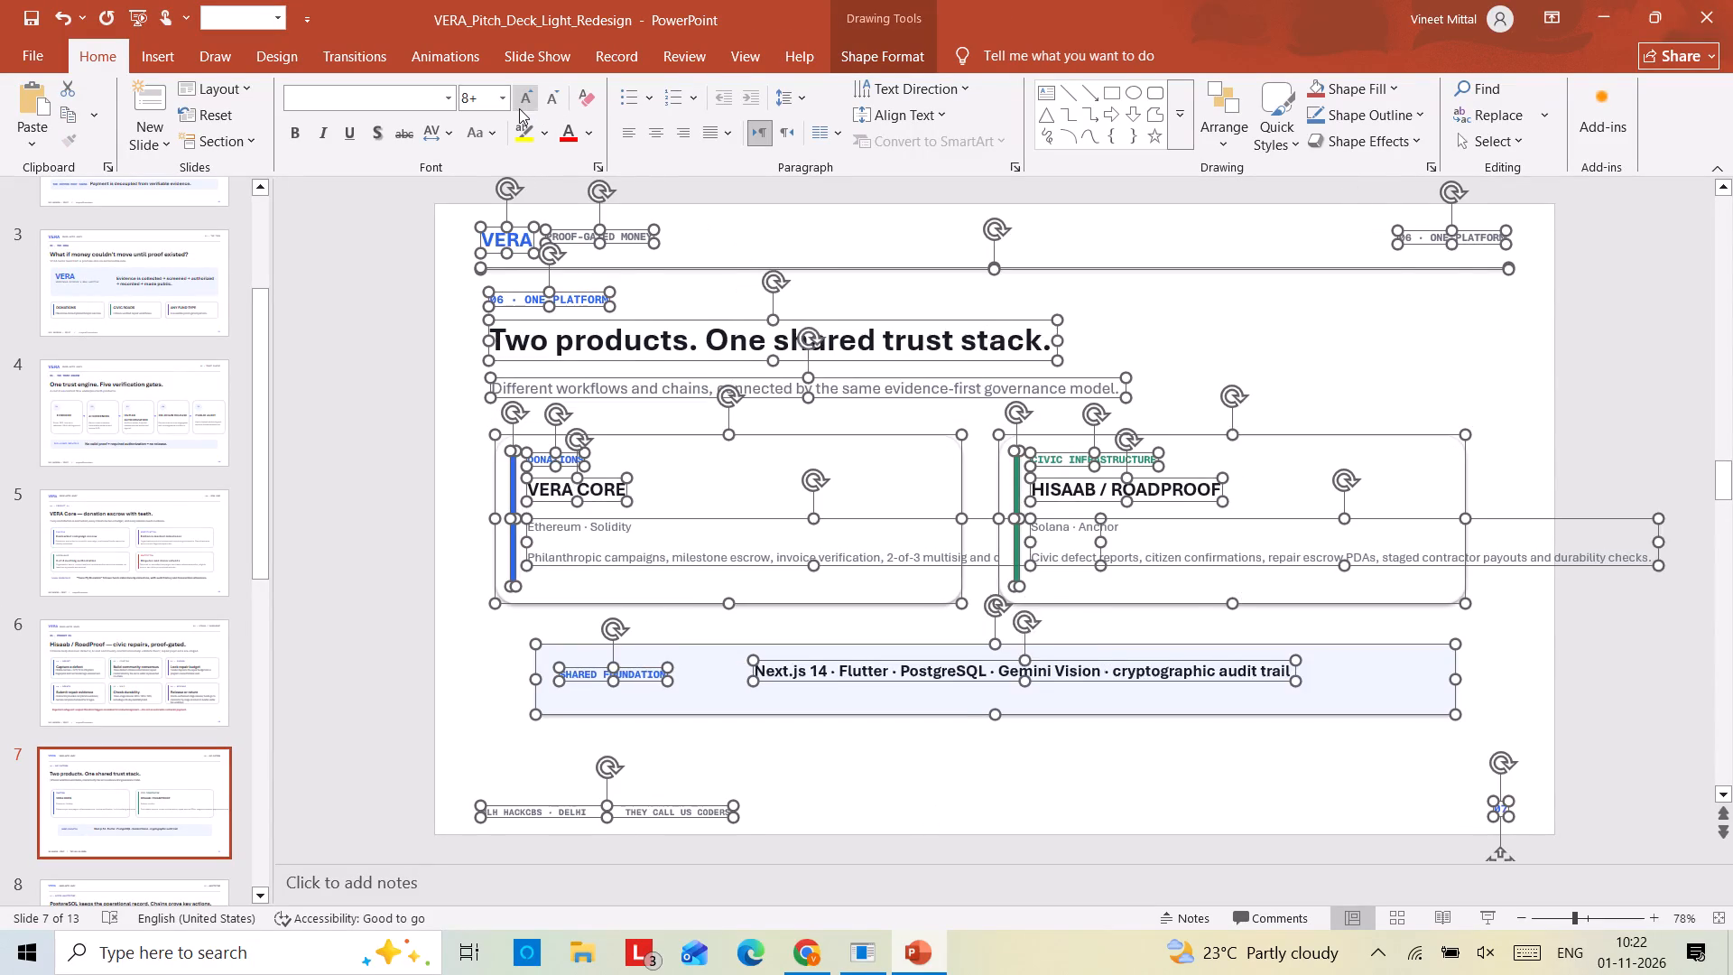
left_click(892, 317)
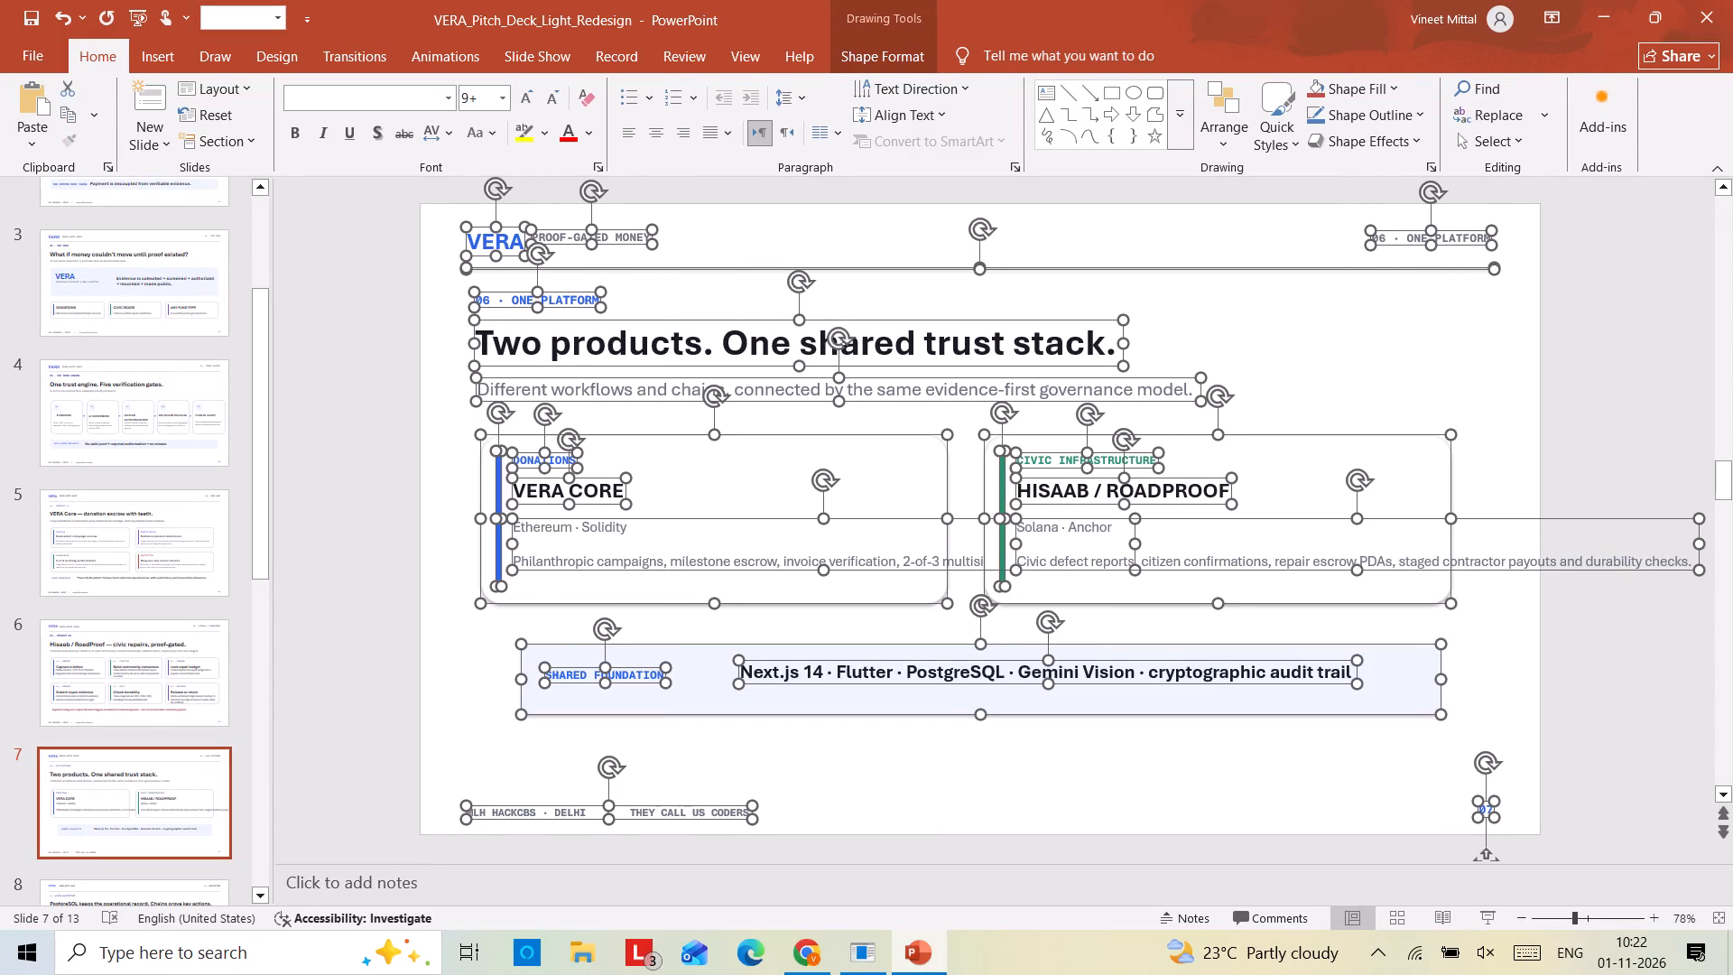
left_click(769, 254)
left_click(605, 236)
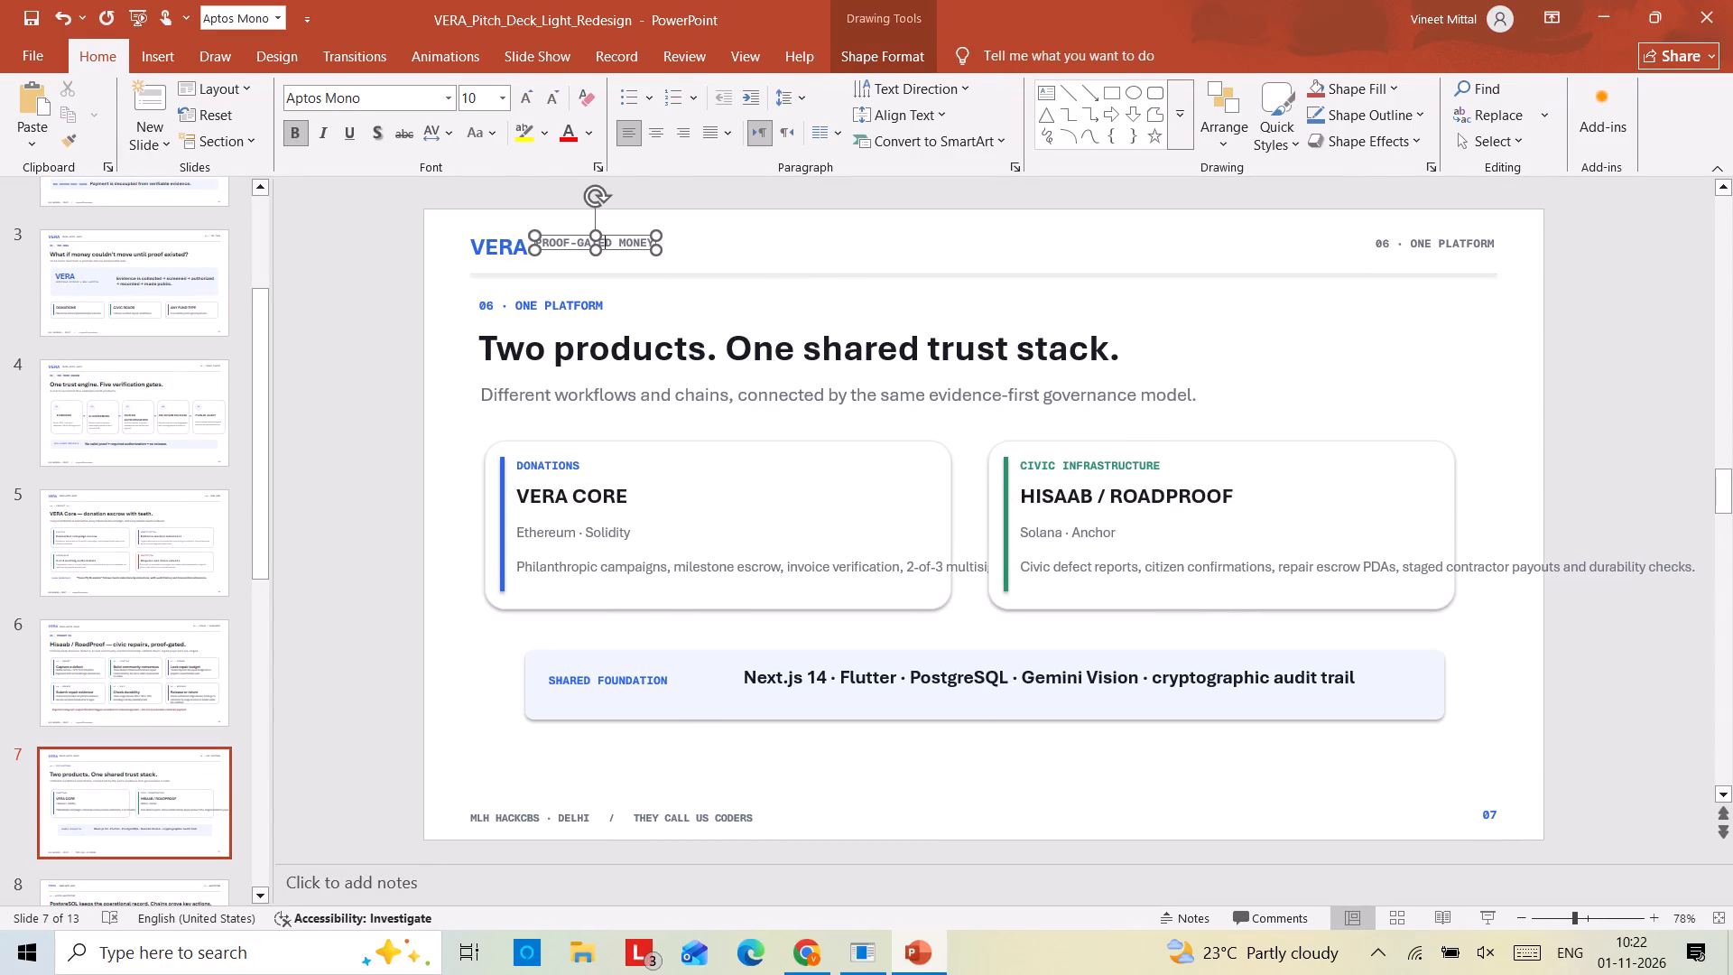
left_click(615, 237)
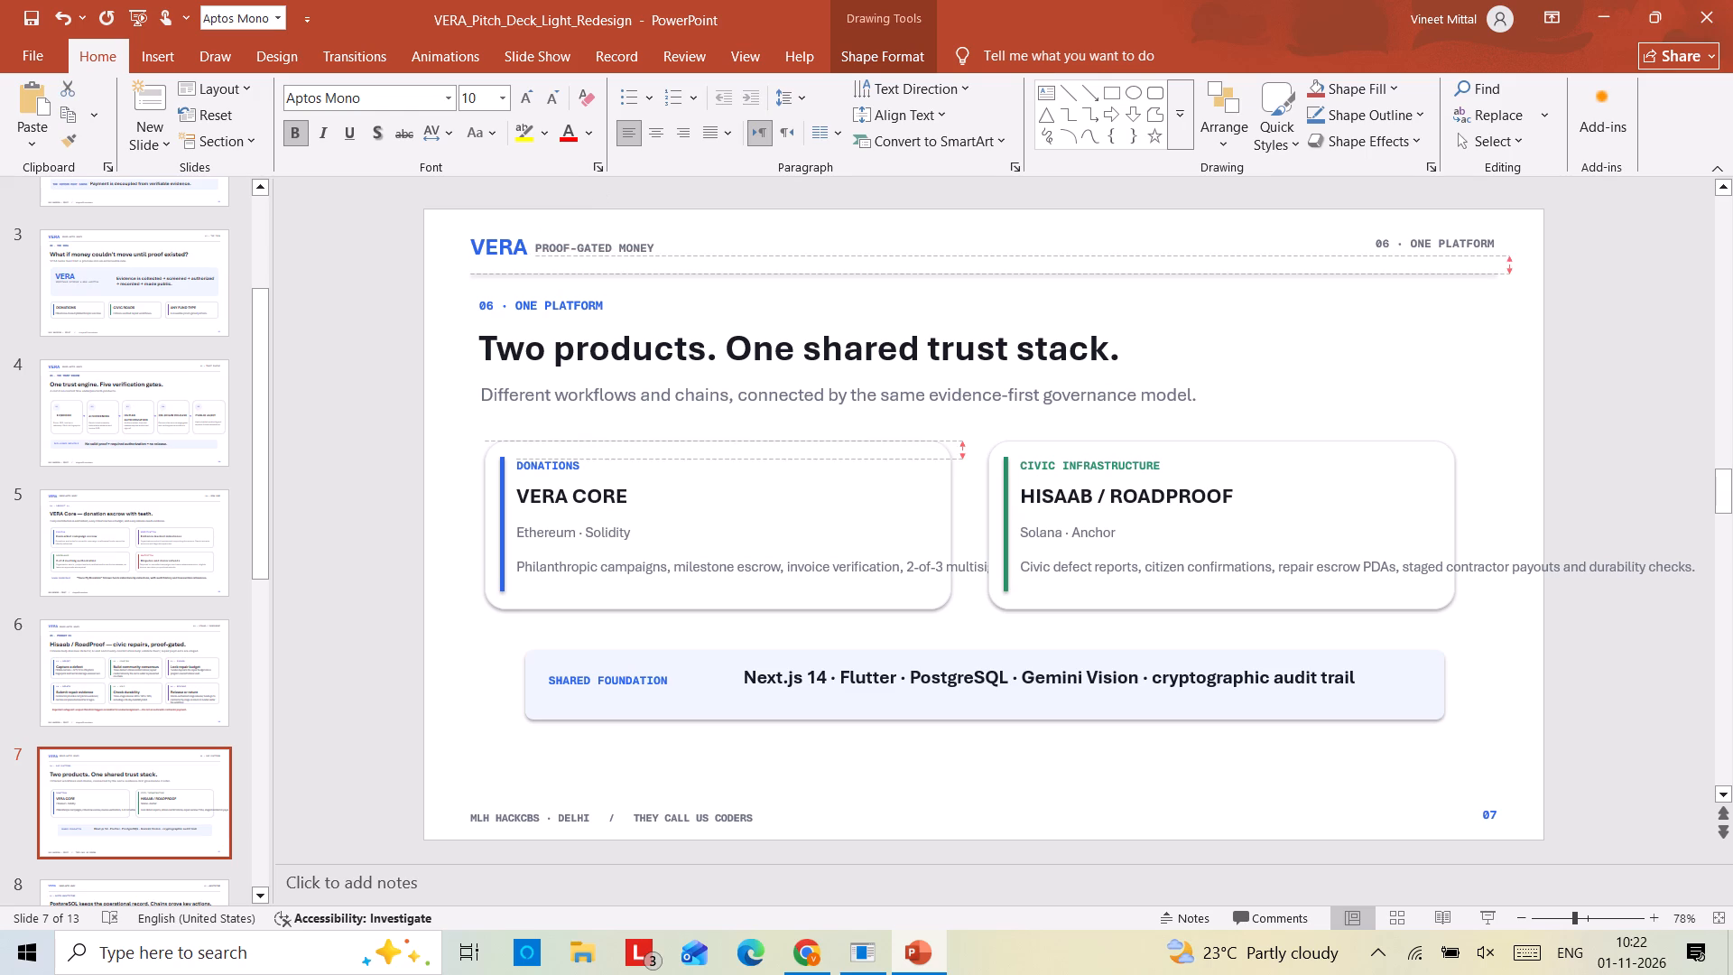
Enlarge the blue 06 · ONE PLATFORM label above the title to 12 pt.
triple_click(506, 302)
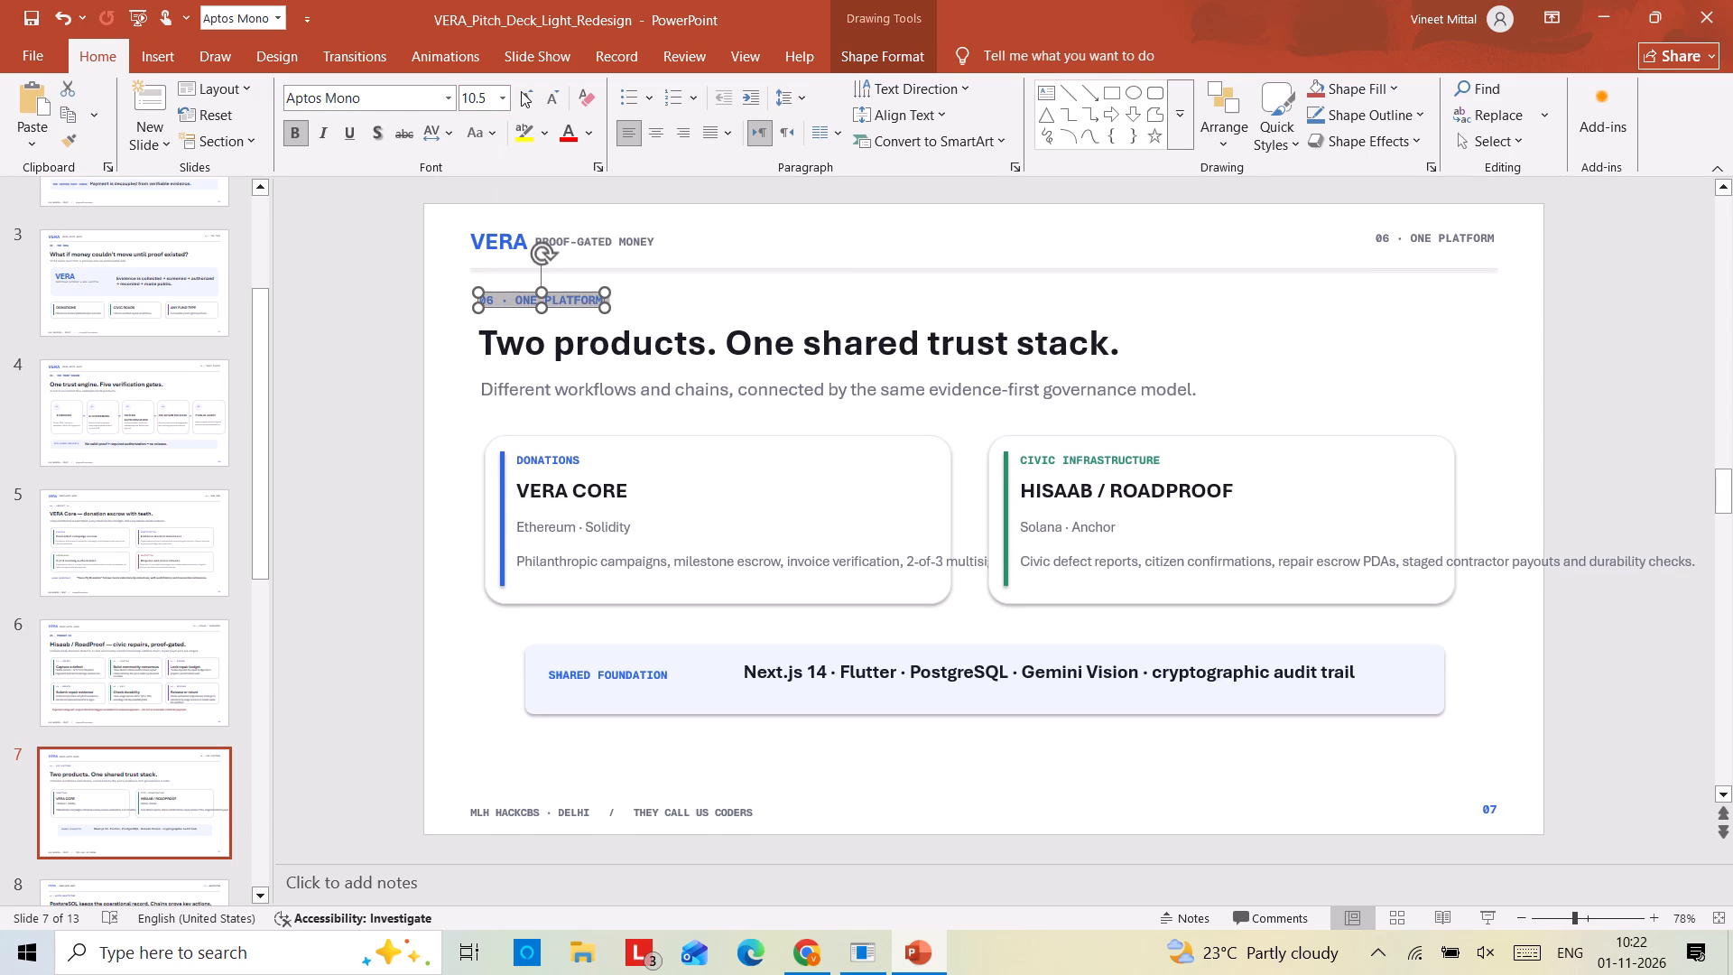
left_click(521, 91)
left_click(521, 91)
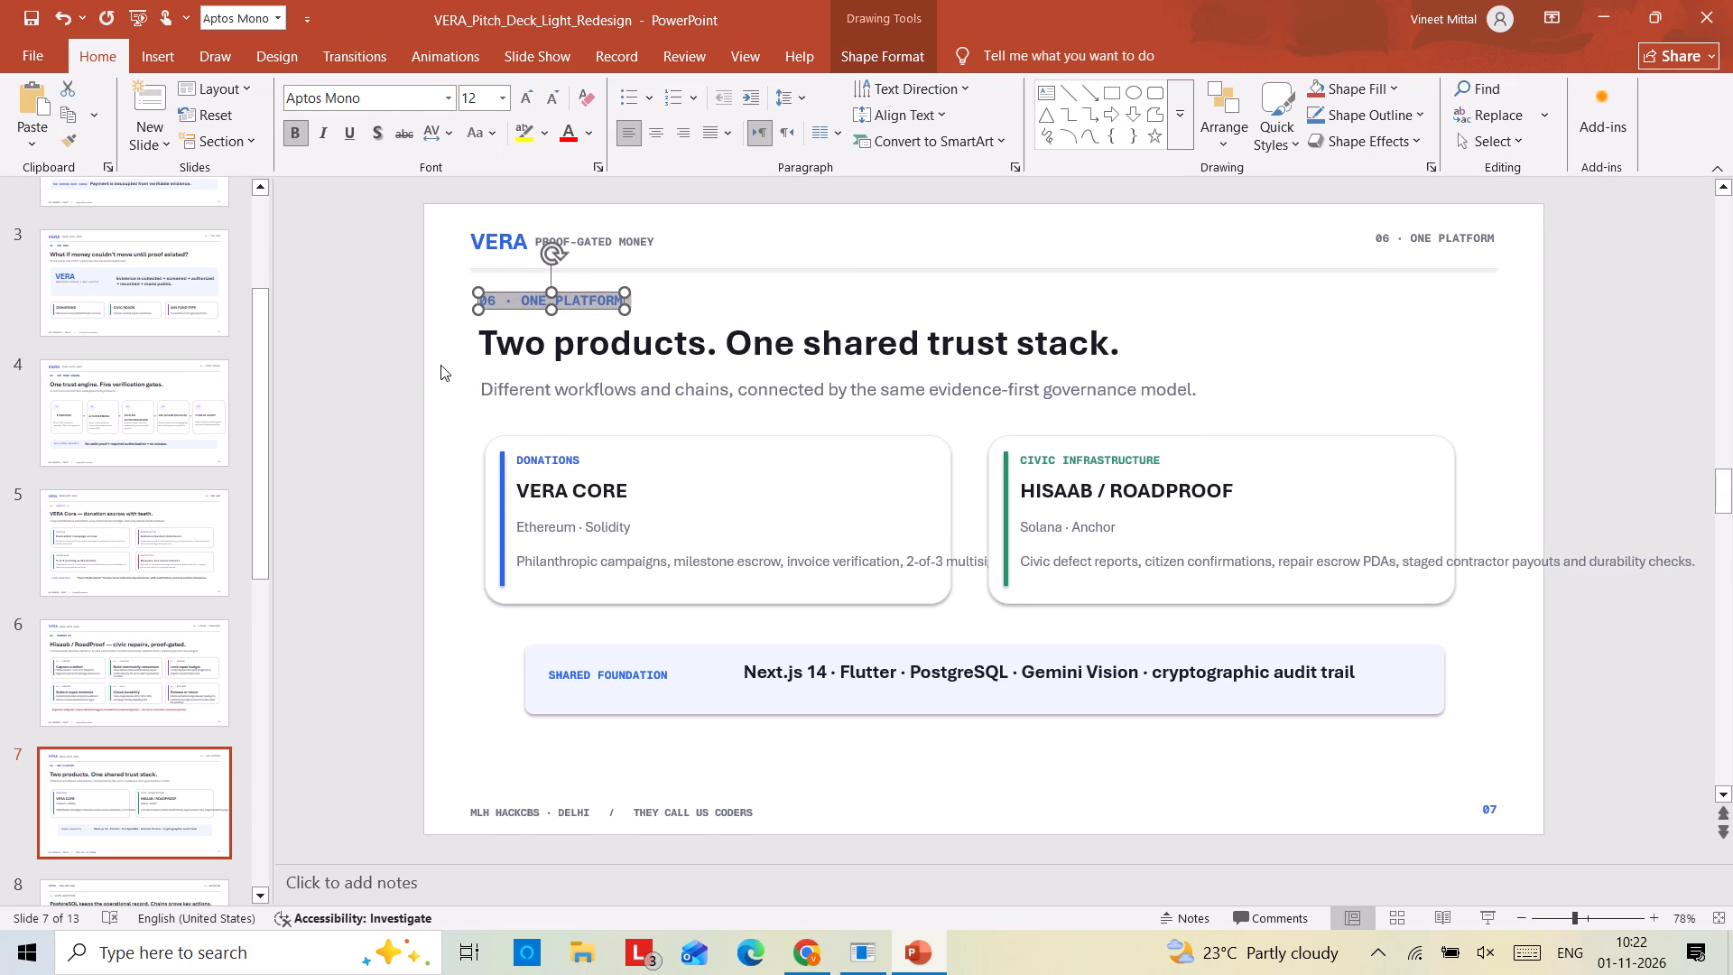
Enlarge the DONATIONS and CIVIC INFRASTRUCTURE card labels to 11 pt.
double_click(560, 459)
double_click(529, 105)
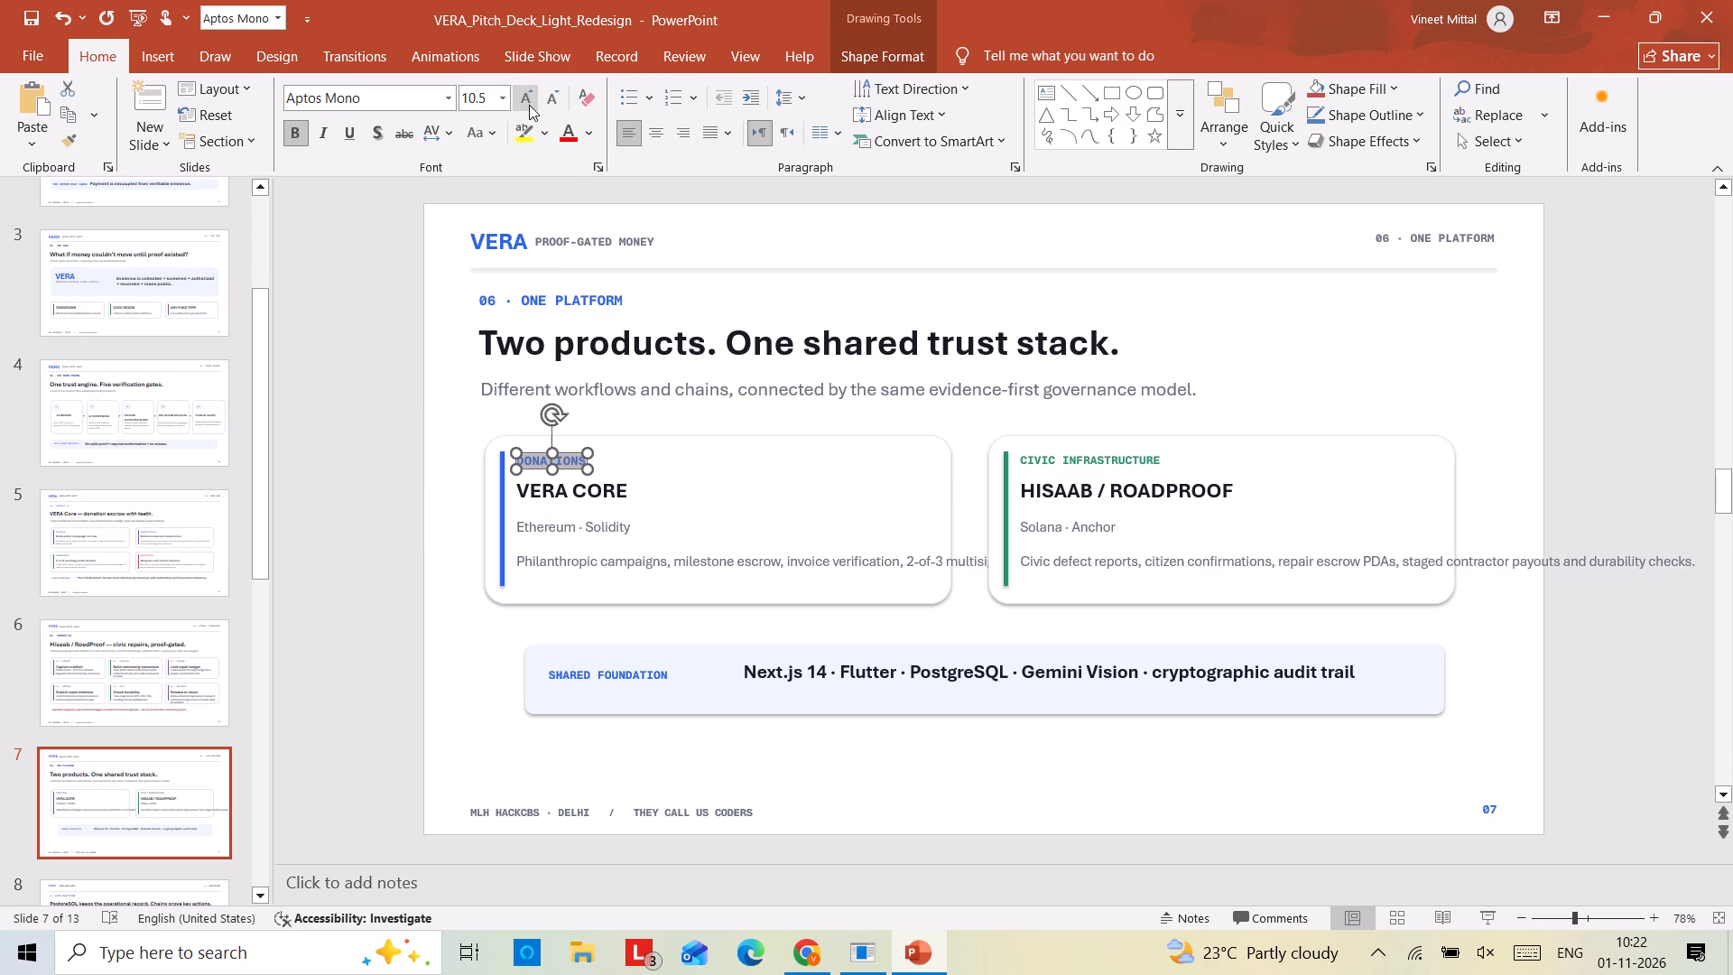
triple_click(1087, 459)
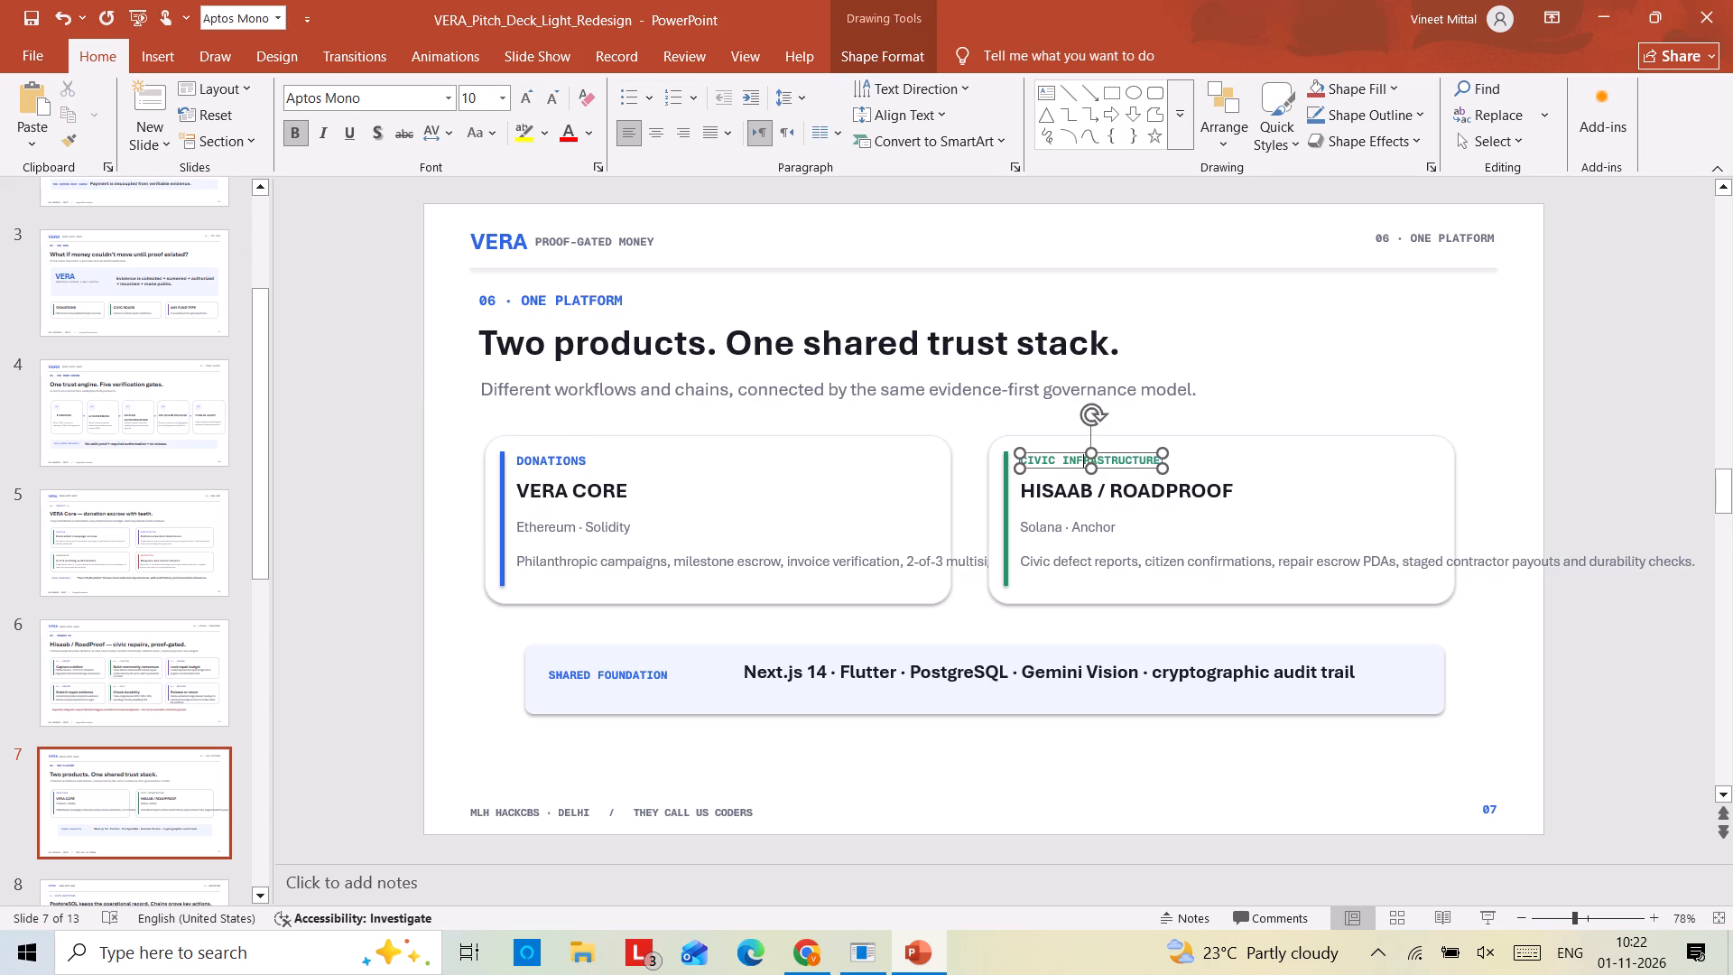
double_click(539, 95)
double_click(536, 95)
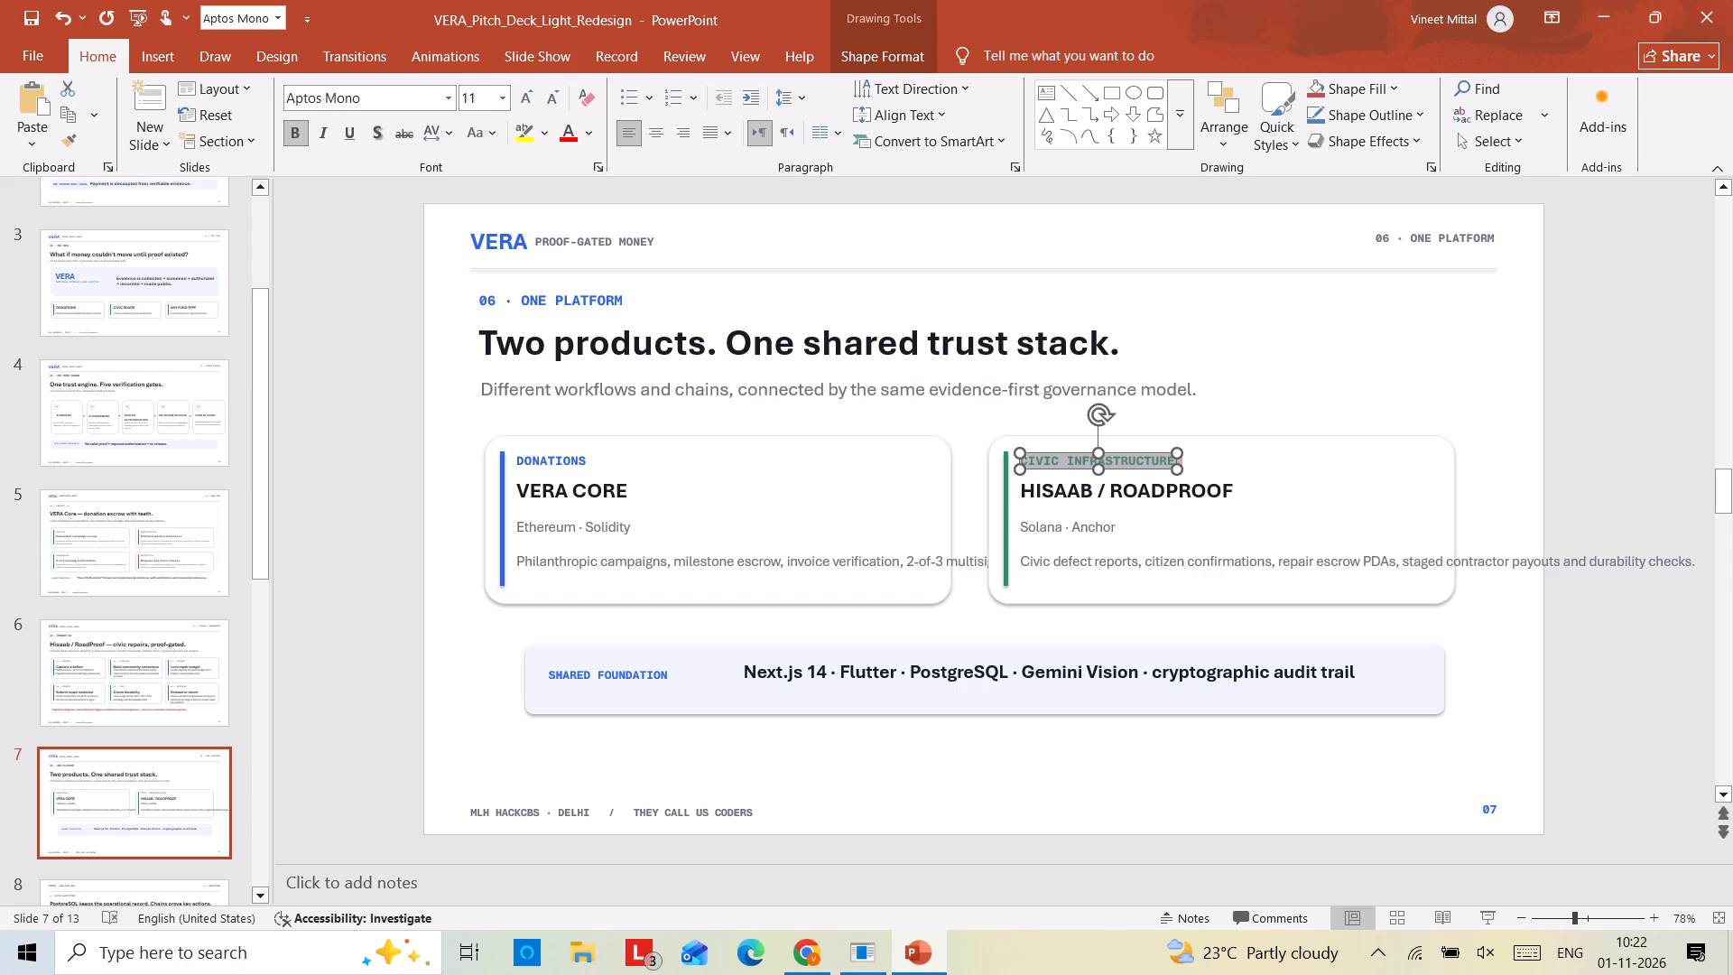
Narrow the VERA CORE description text box so its text wraps inside the card.
left_click(578, 572)
left_click(584, 563)
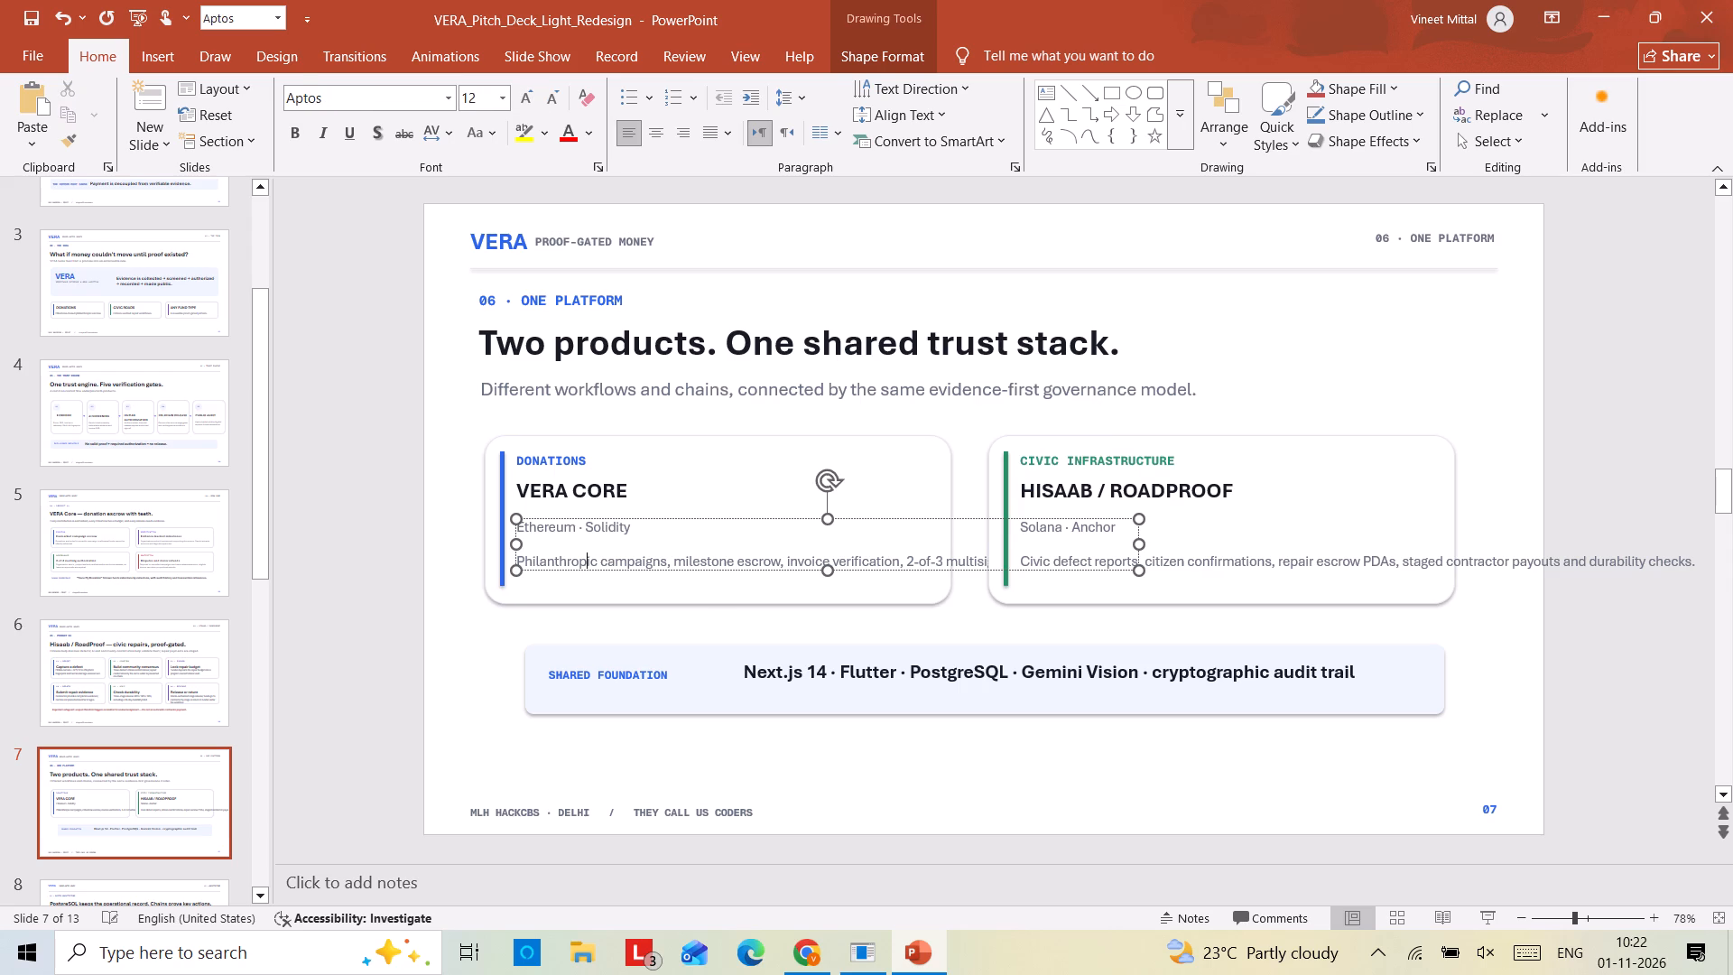
left_click_drag(1134, 544, 936, 545)
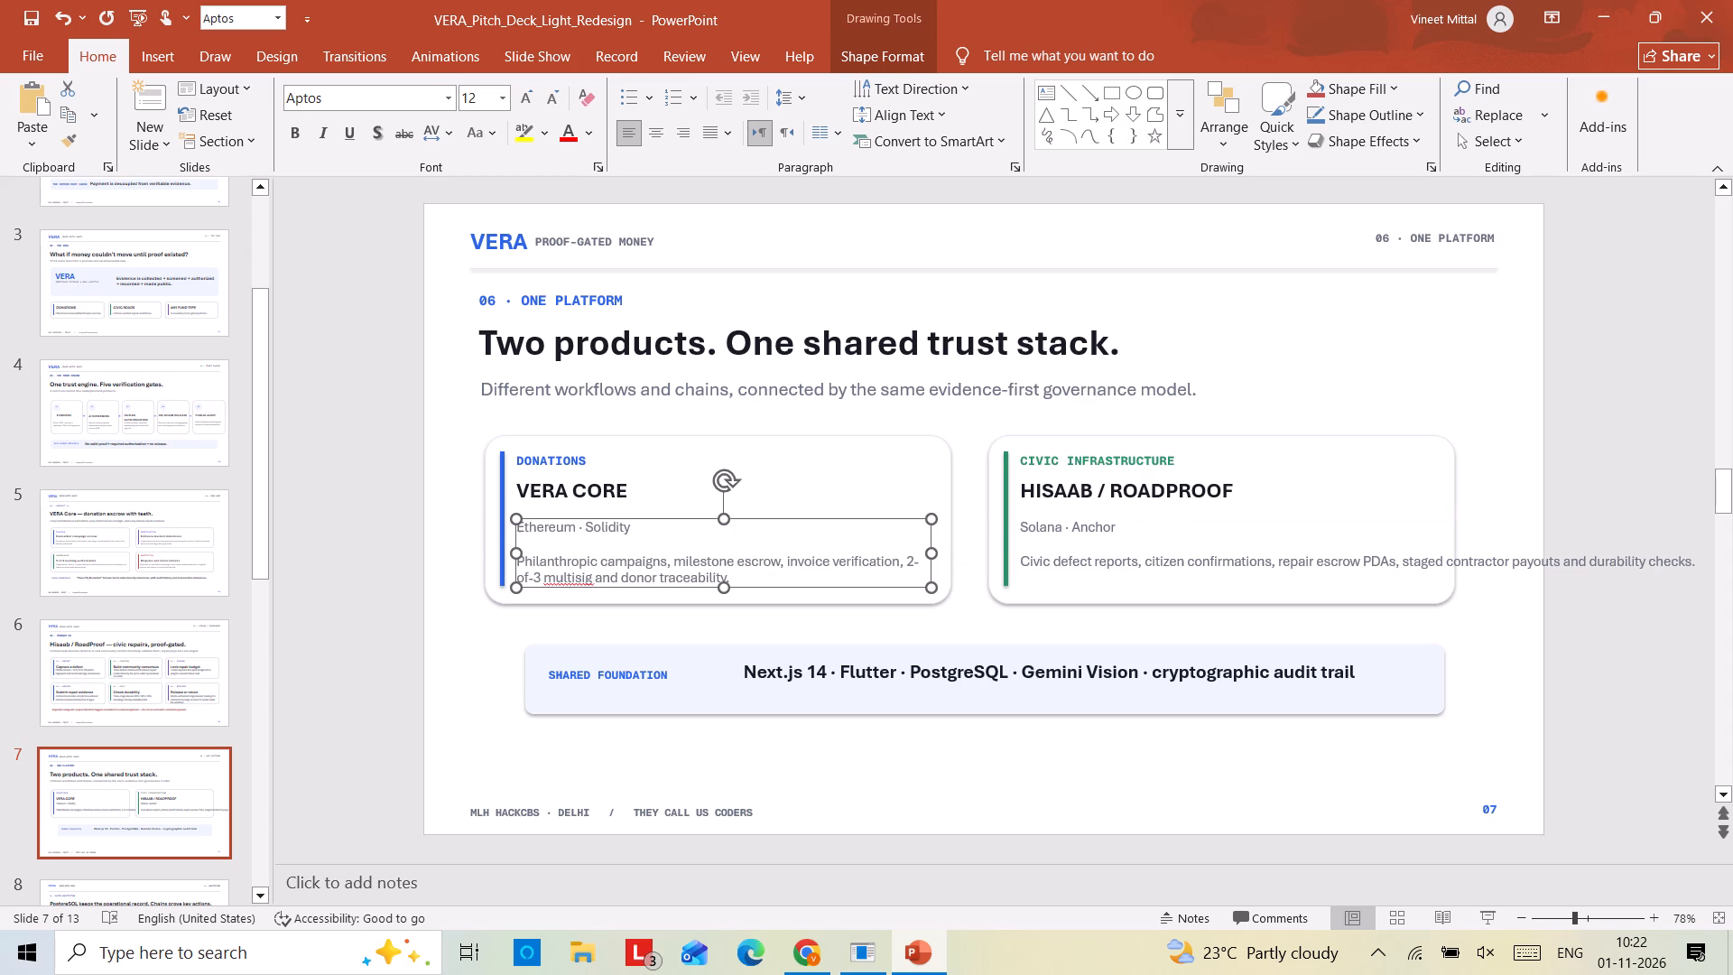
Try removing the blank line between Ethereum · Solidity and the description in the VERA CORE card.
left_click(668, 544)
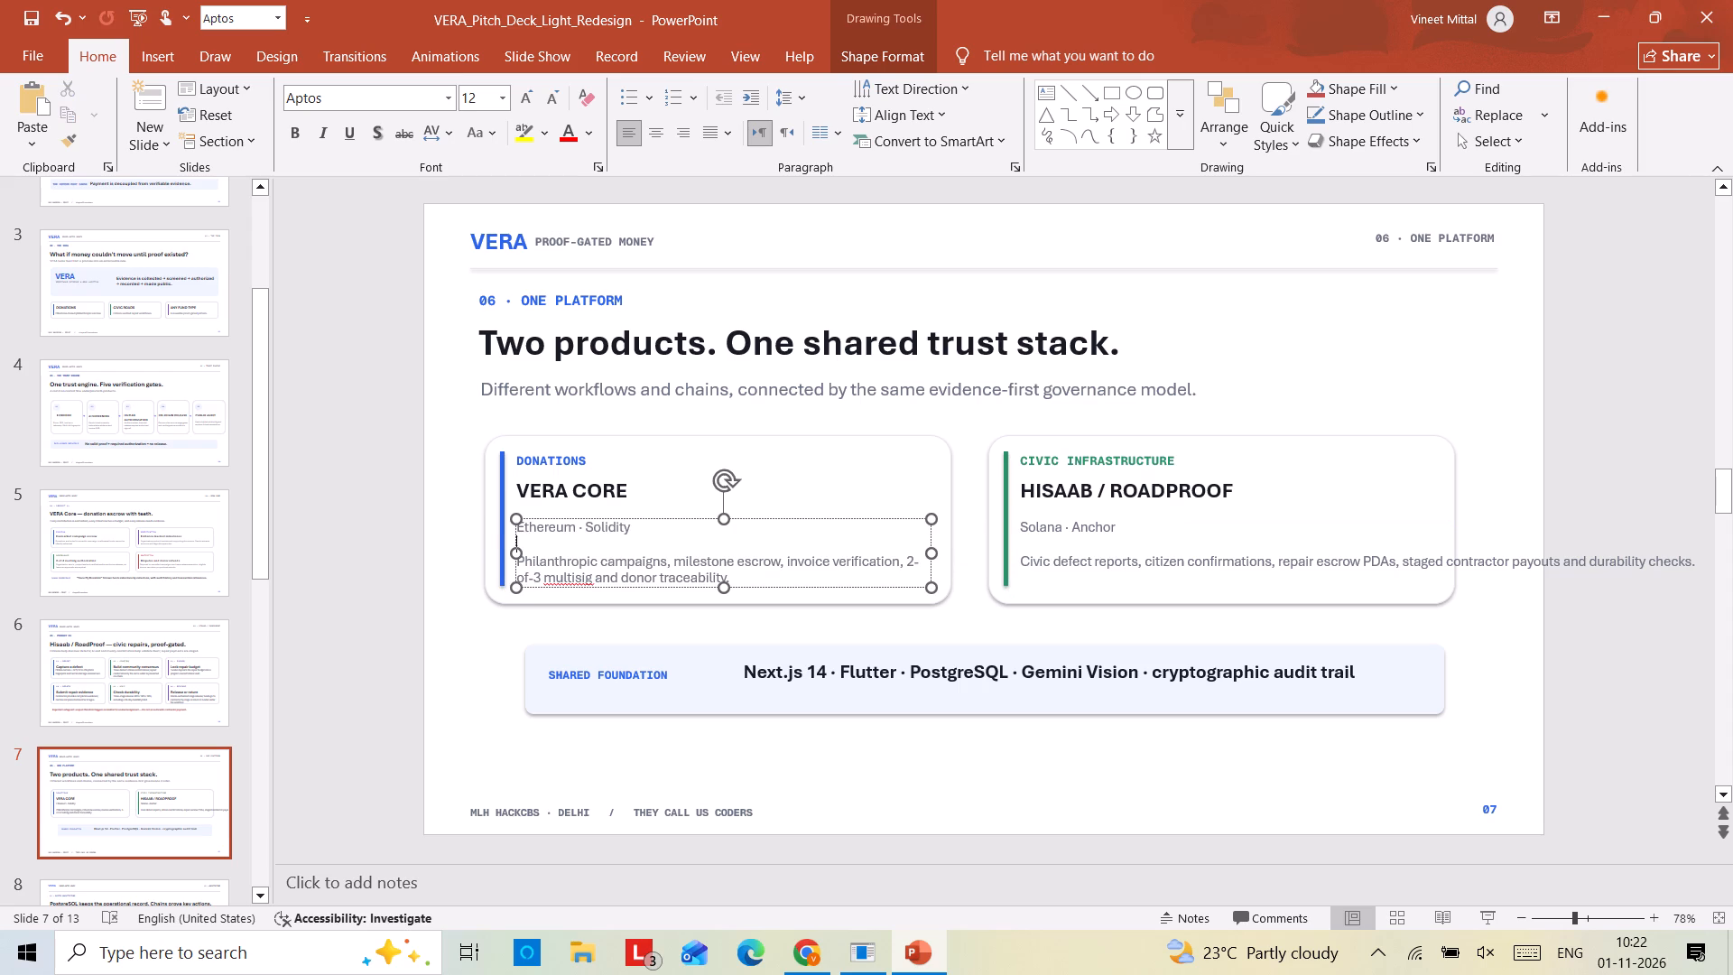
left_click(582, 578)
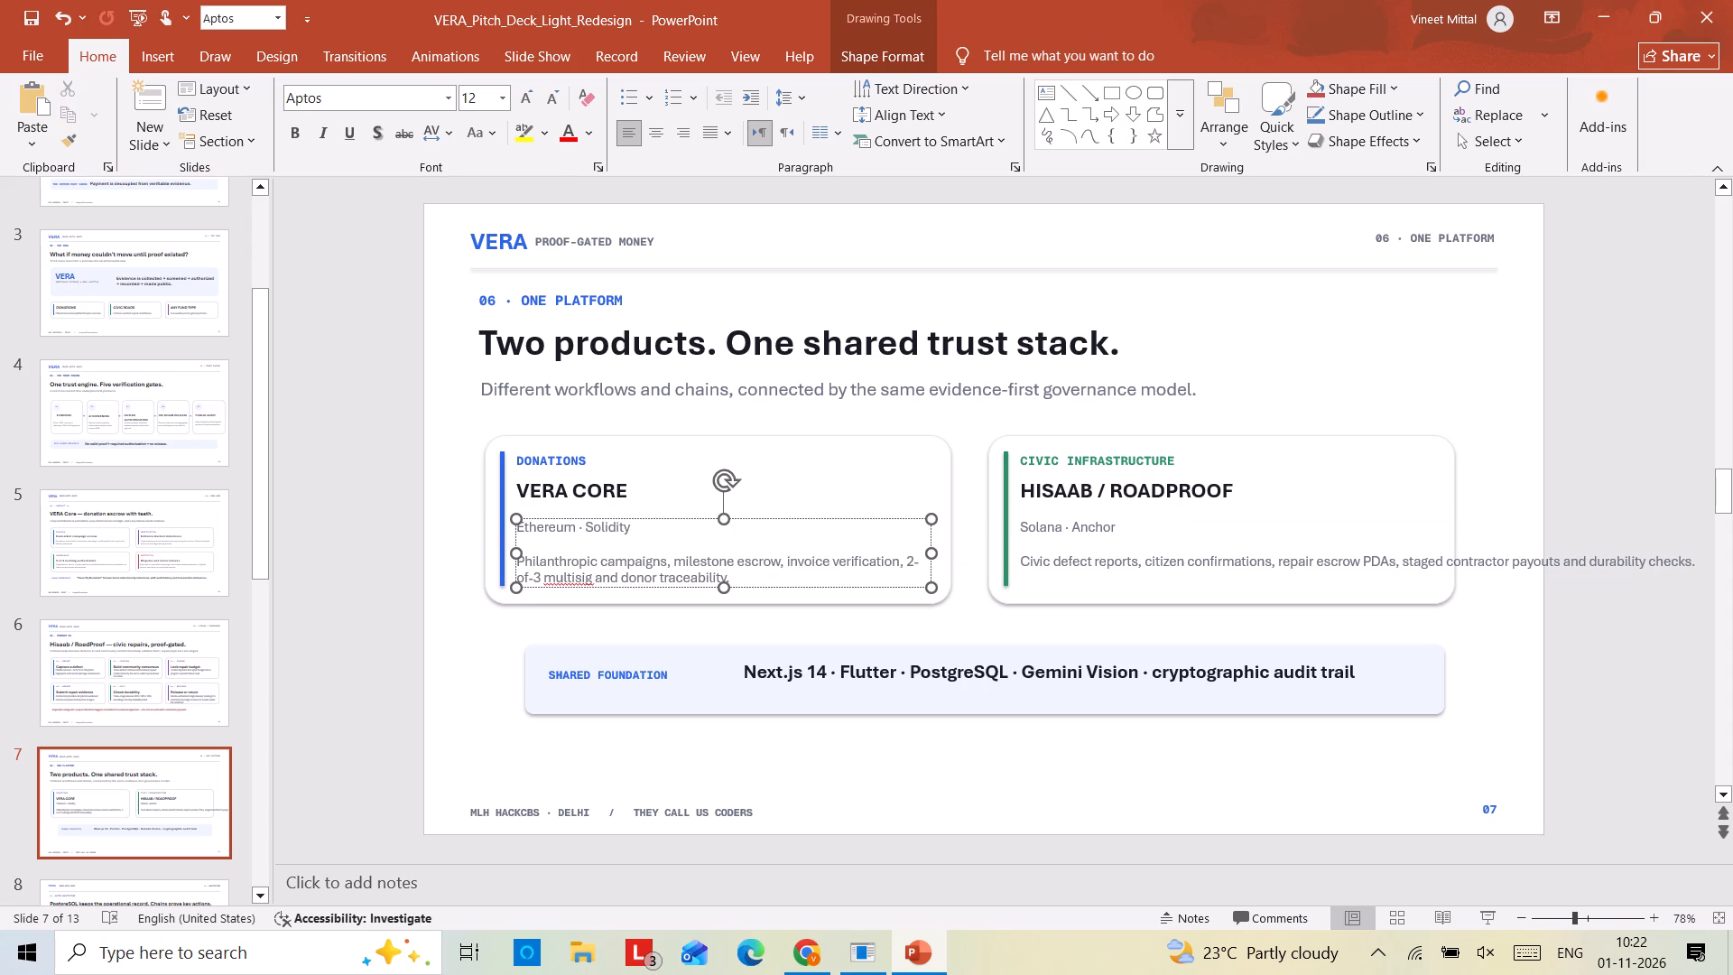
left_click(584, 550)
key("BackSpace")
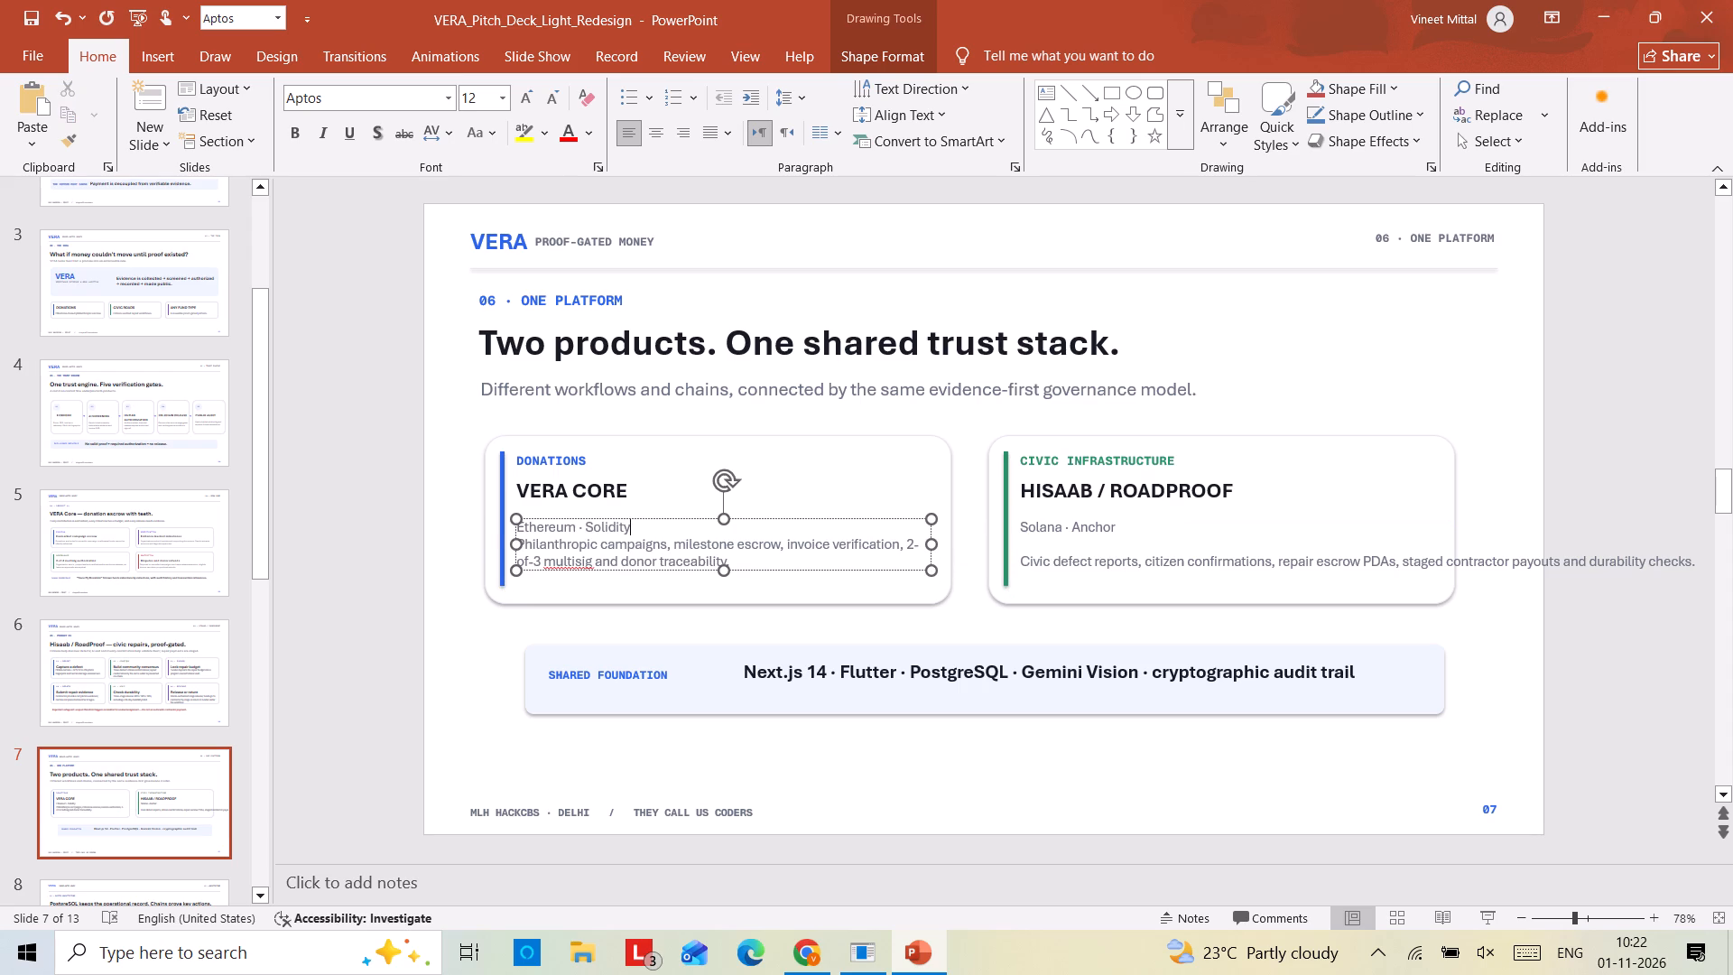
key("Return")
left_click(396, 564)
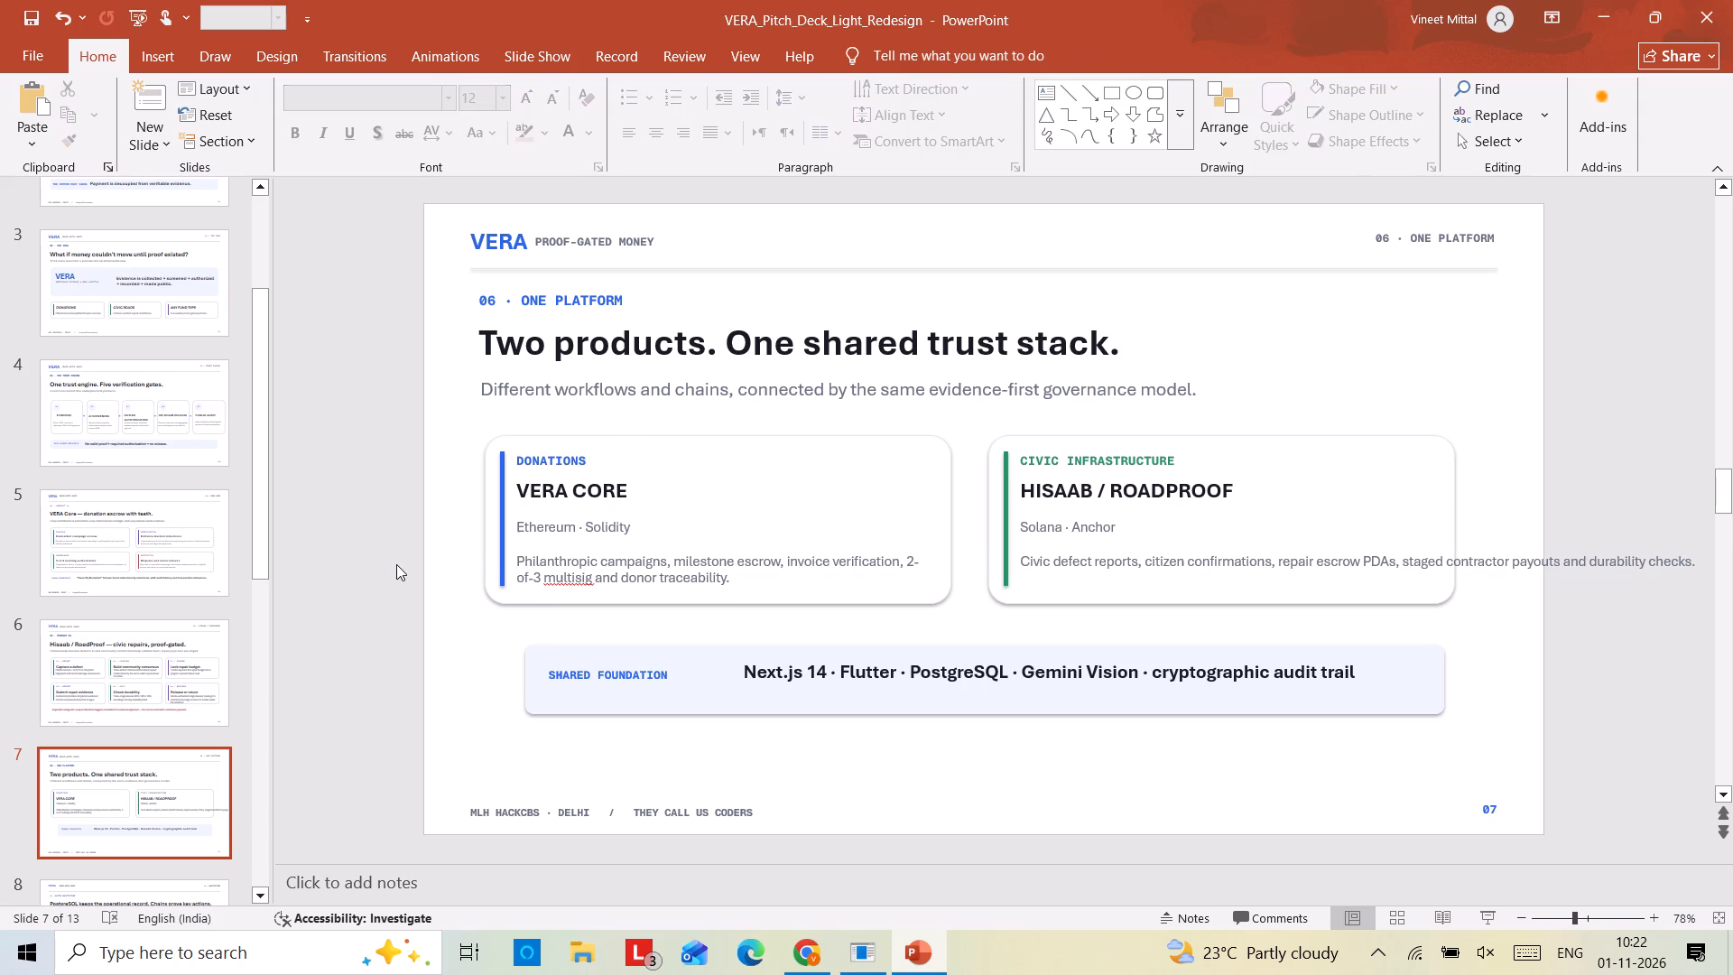
Narrow the HISAAB / ROADPROOF description text box so its text wraps inside the card.
left_click(1230, 554)
left_click_drag(1700, 543, 1368, 580)
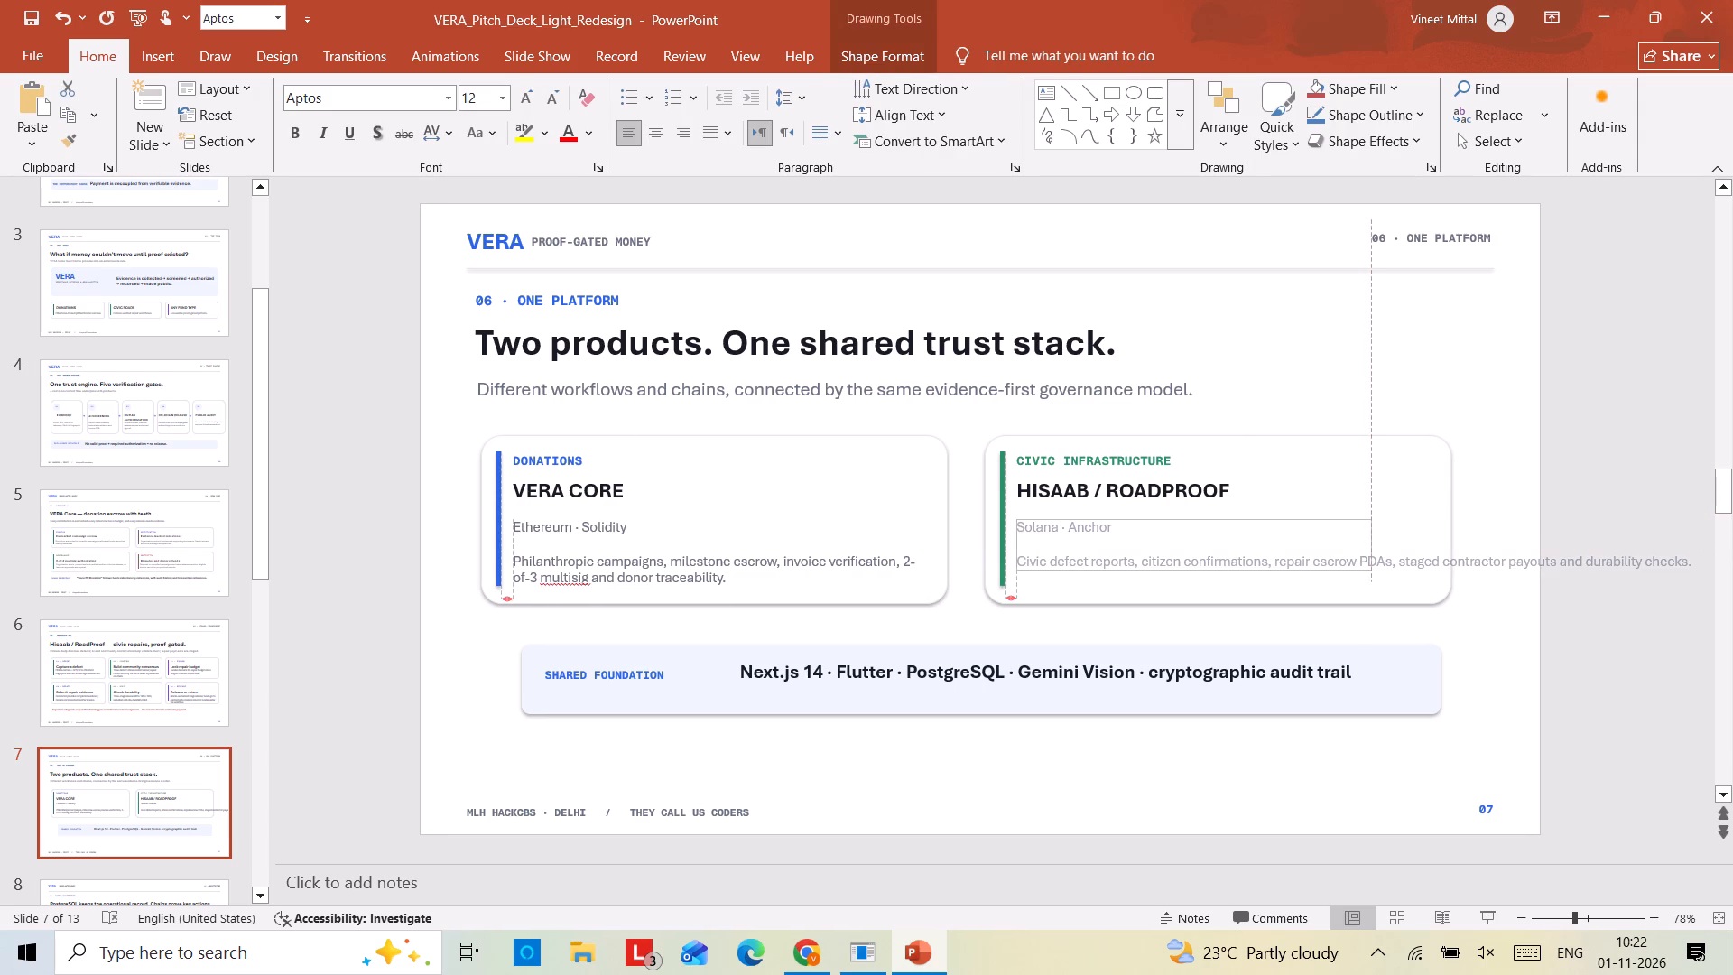
left_click_drag(1368, 580, 1441, 563)
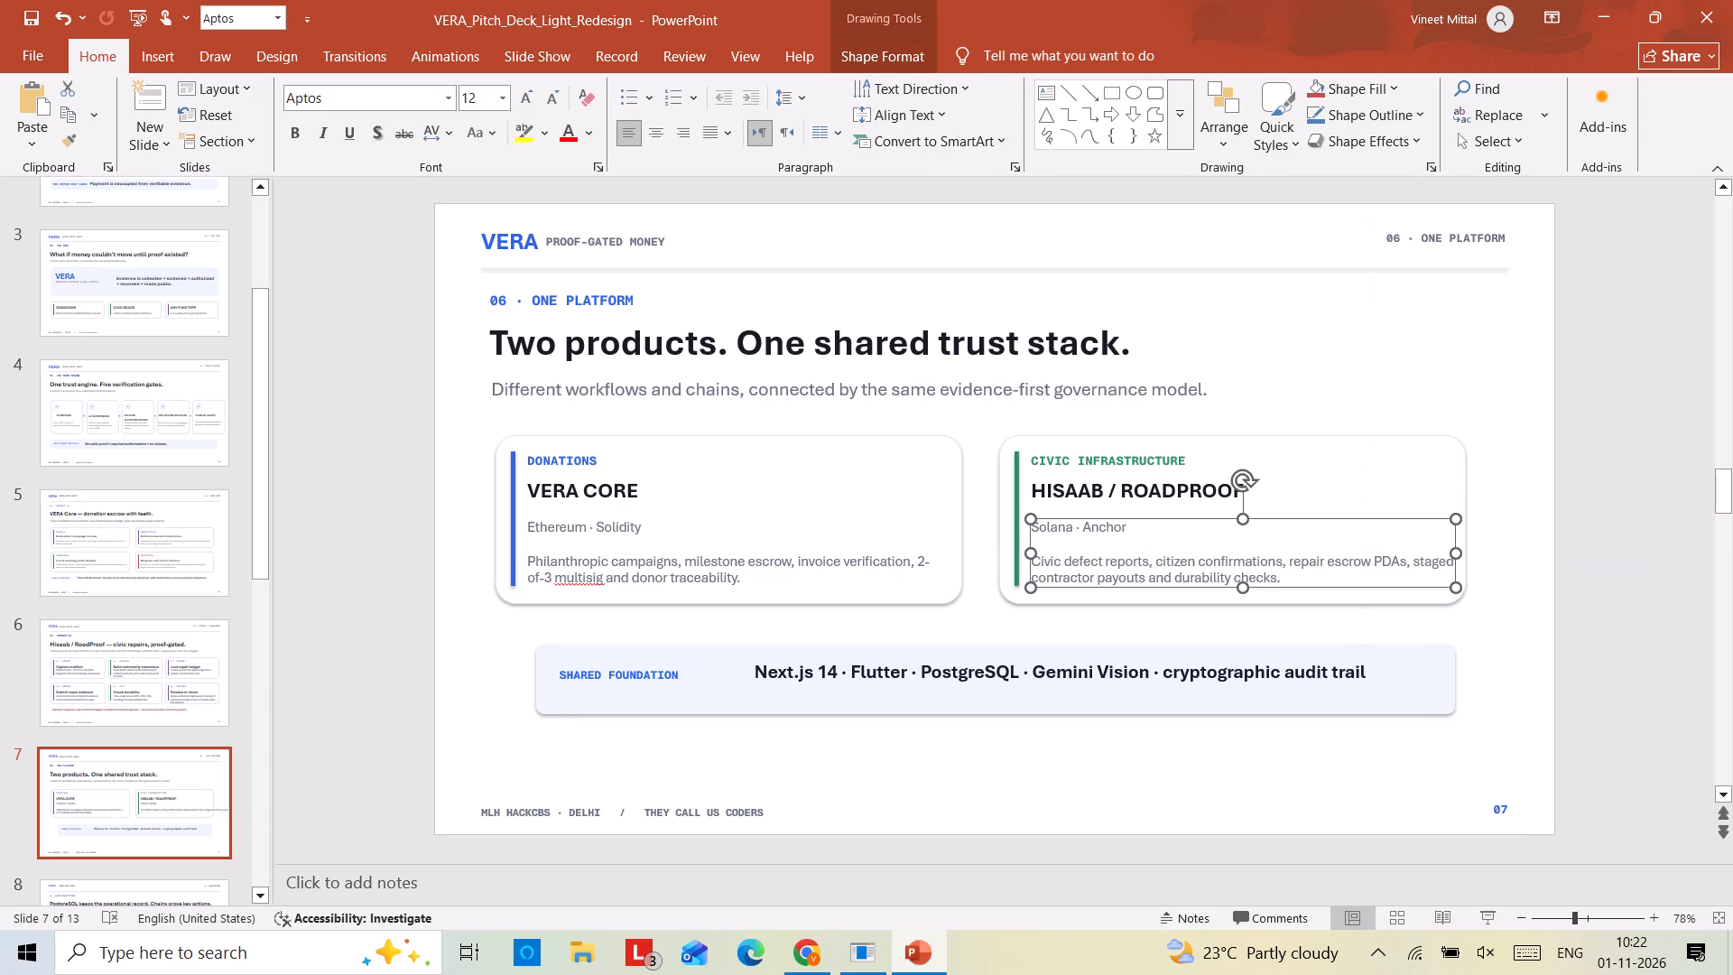
left_click(1199, 561)
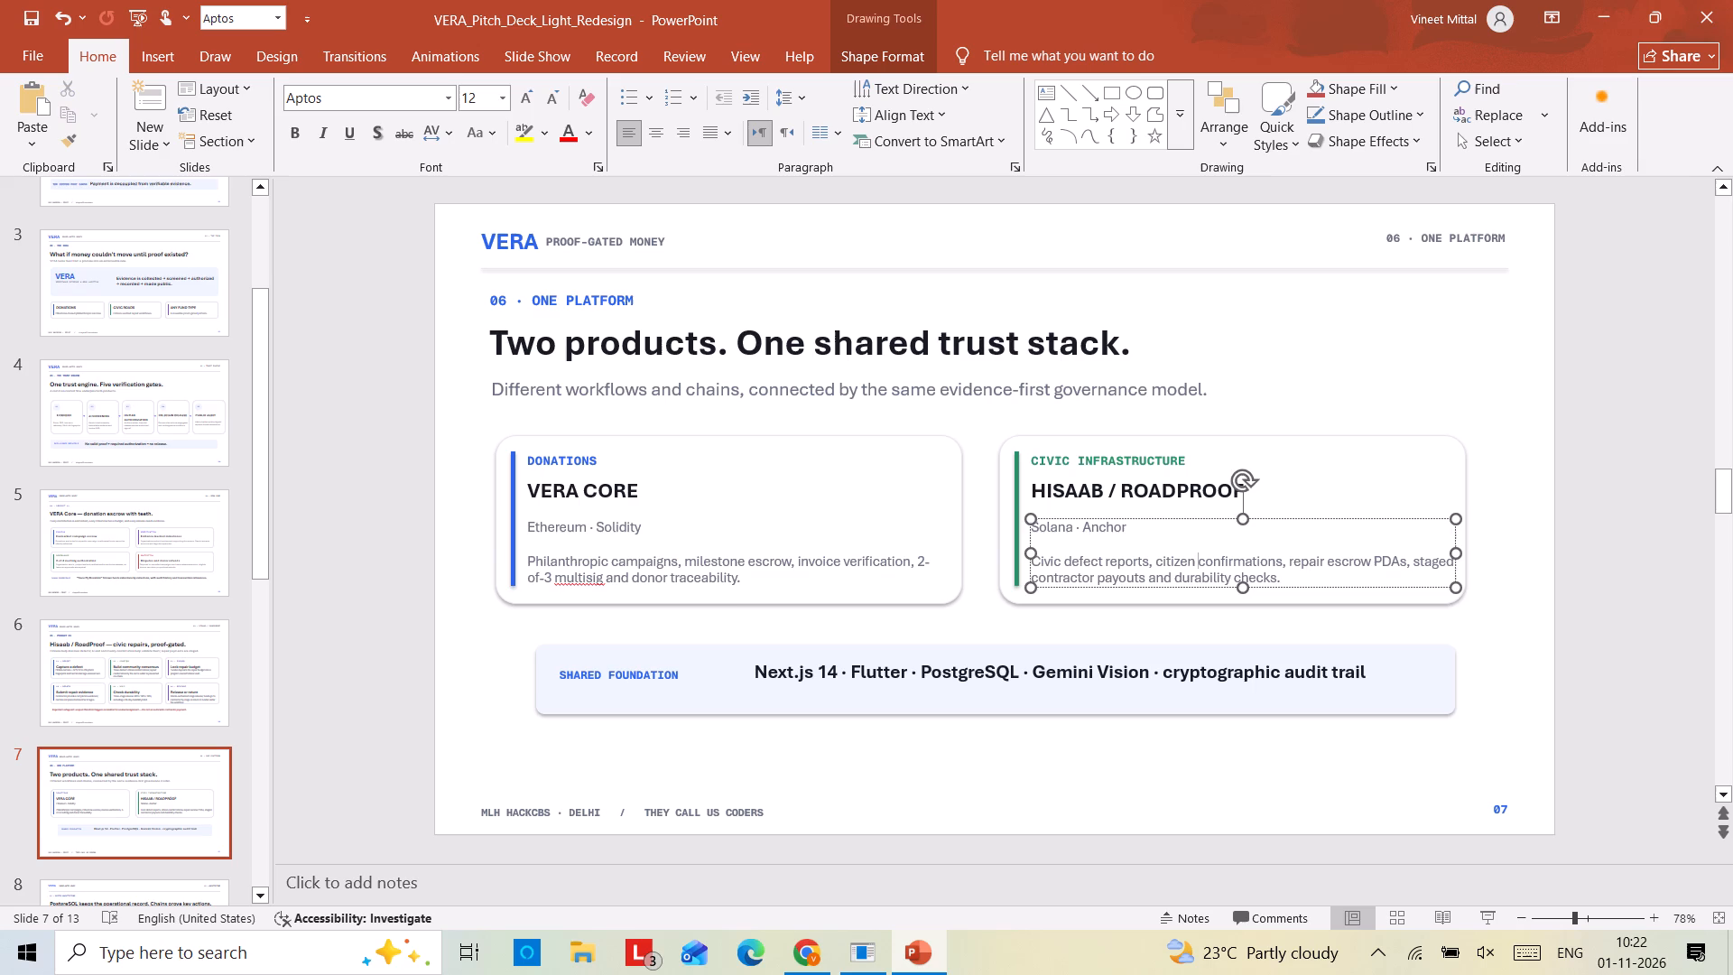
left_click(561, 568)
left_click(464, 599)
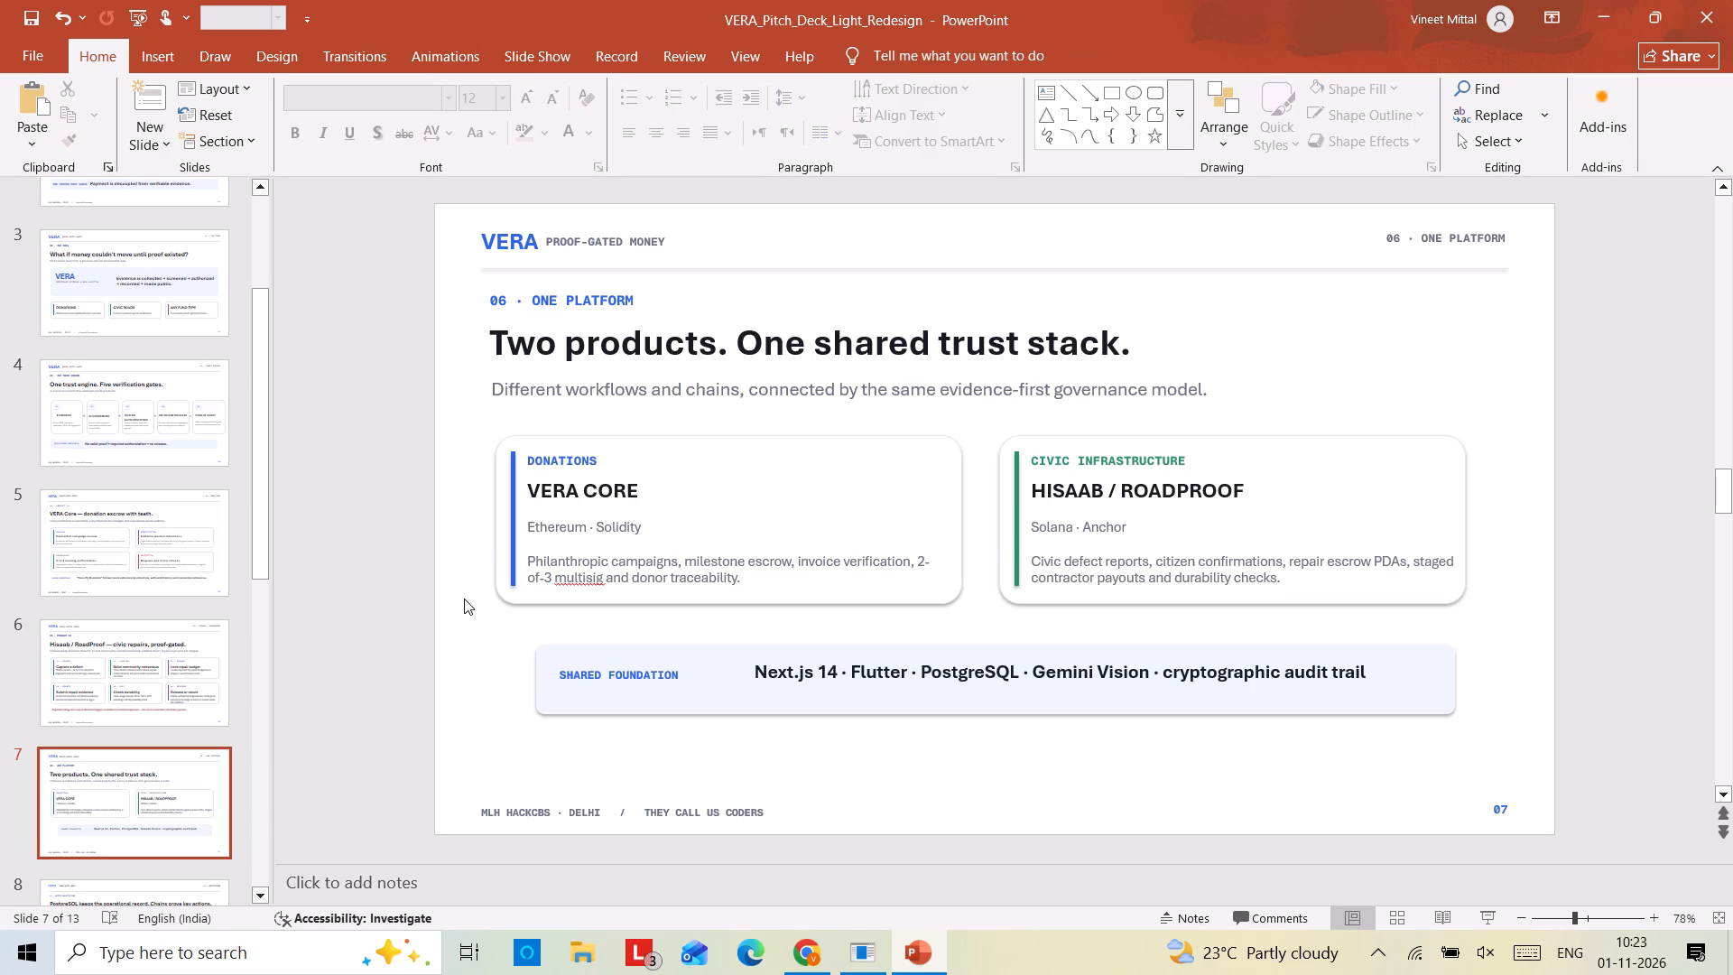
Enlarge the SHARED FOUNDATION label to 11 pt.
triple_click(576, 672)
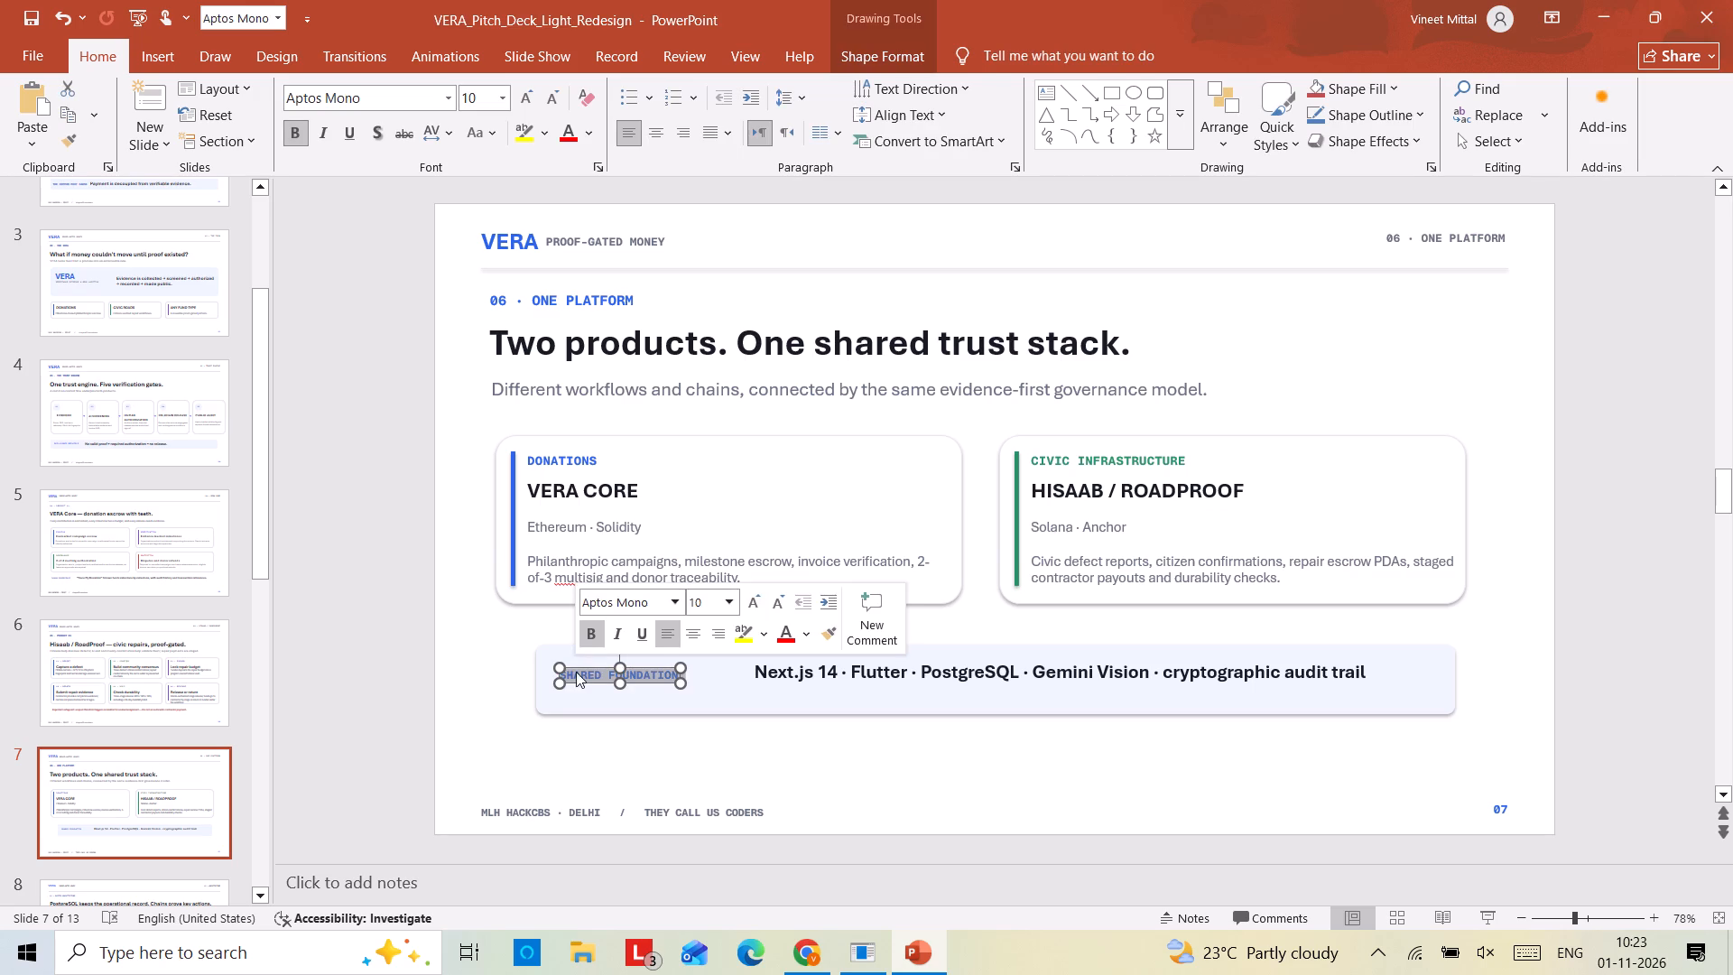
double_click(534, 96)
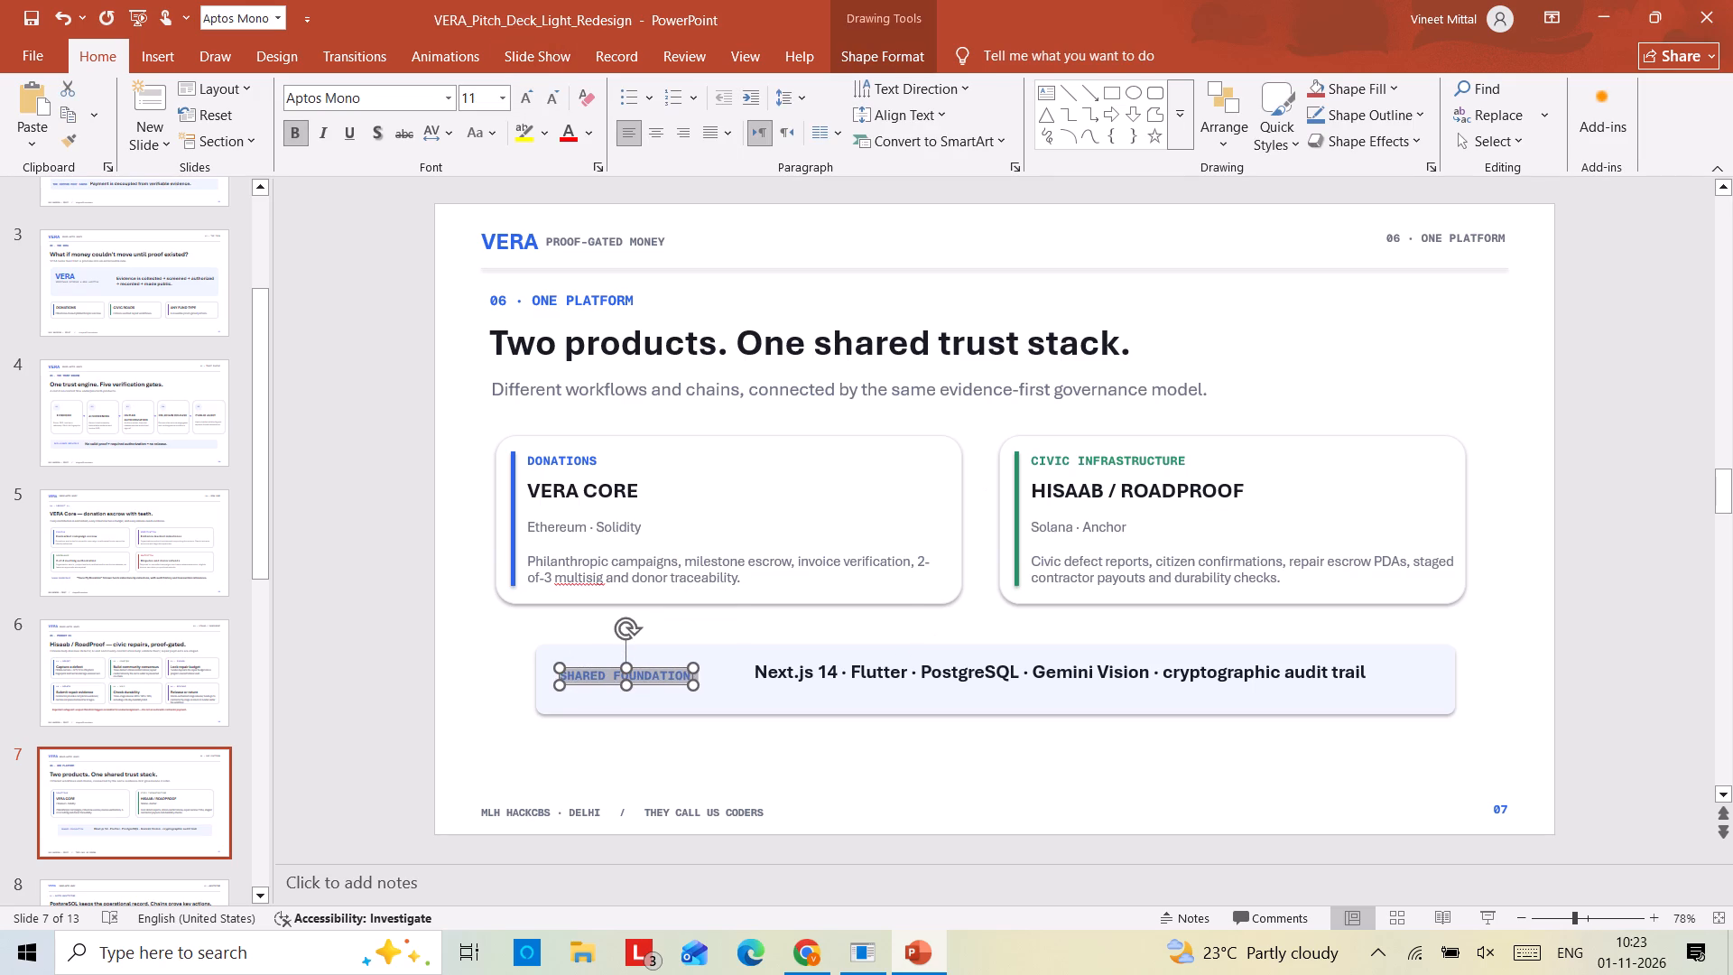
Move the technology list in the shared foundation bar slightly down to line up with the SHARED FOUNDATION label.
double_click(1137, 664)
triple_click(1137, 664)
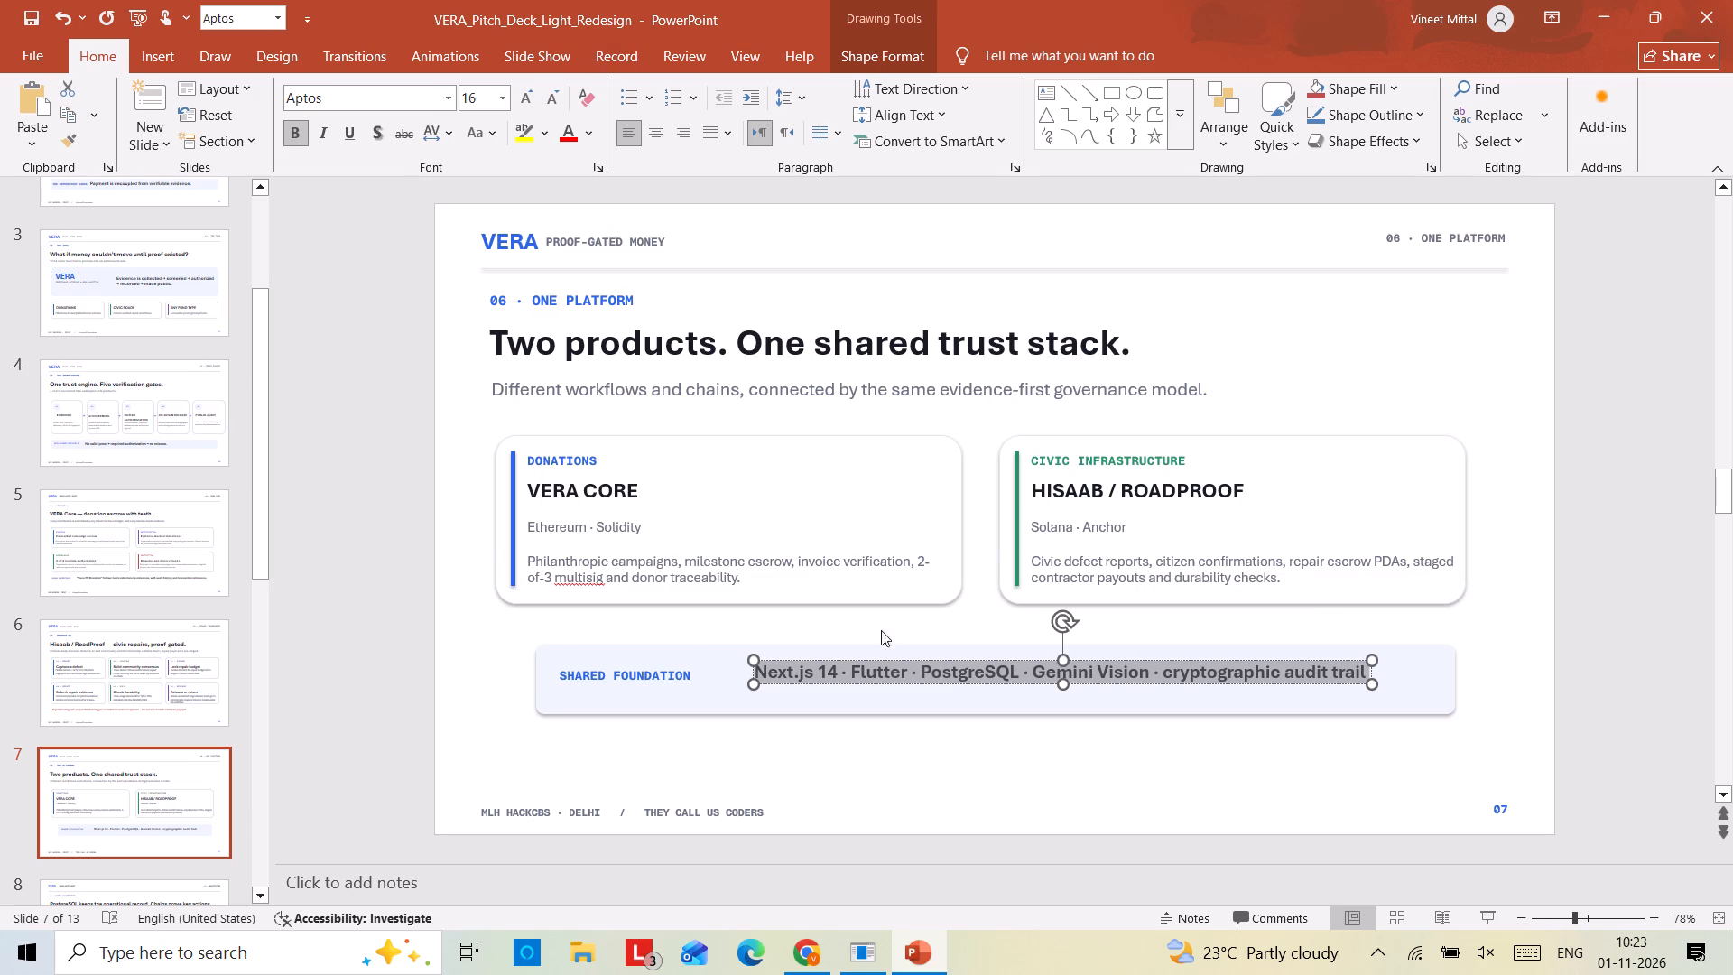
left_click(857, 785)
left_click(880, 675)
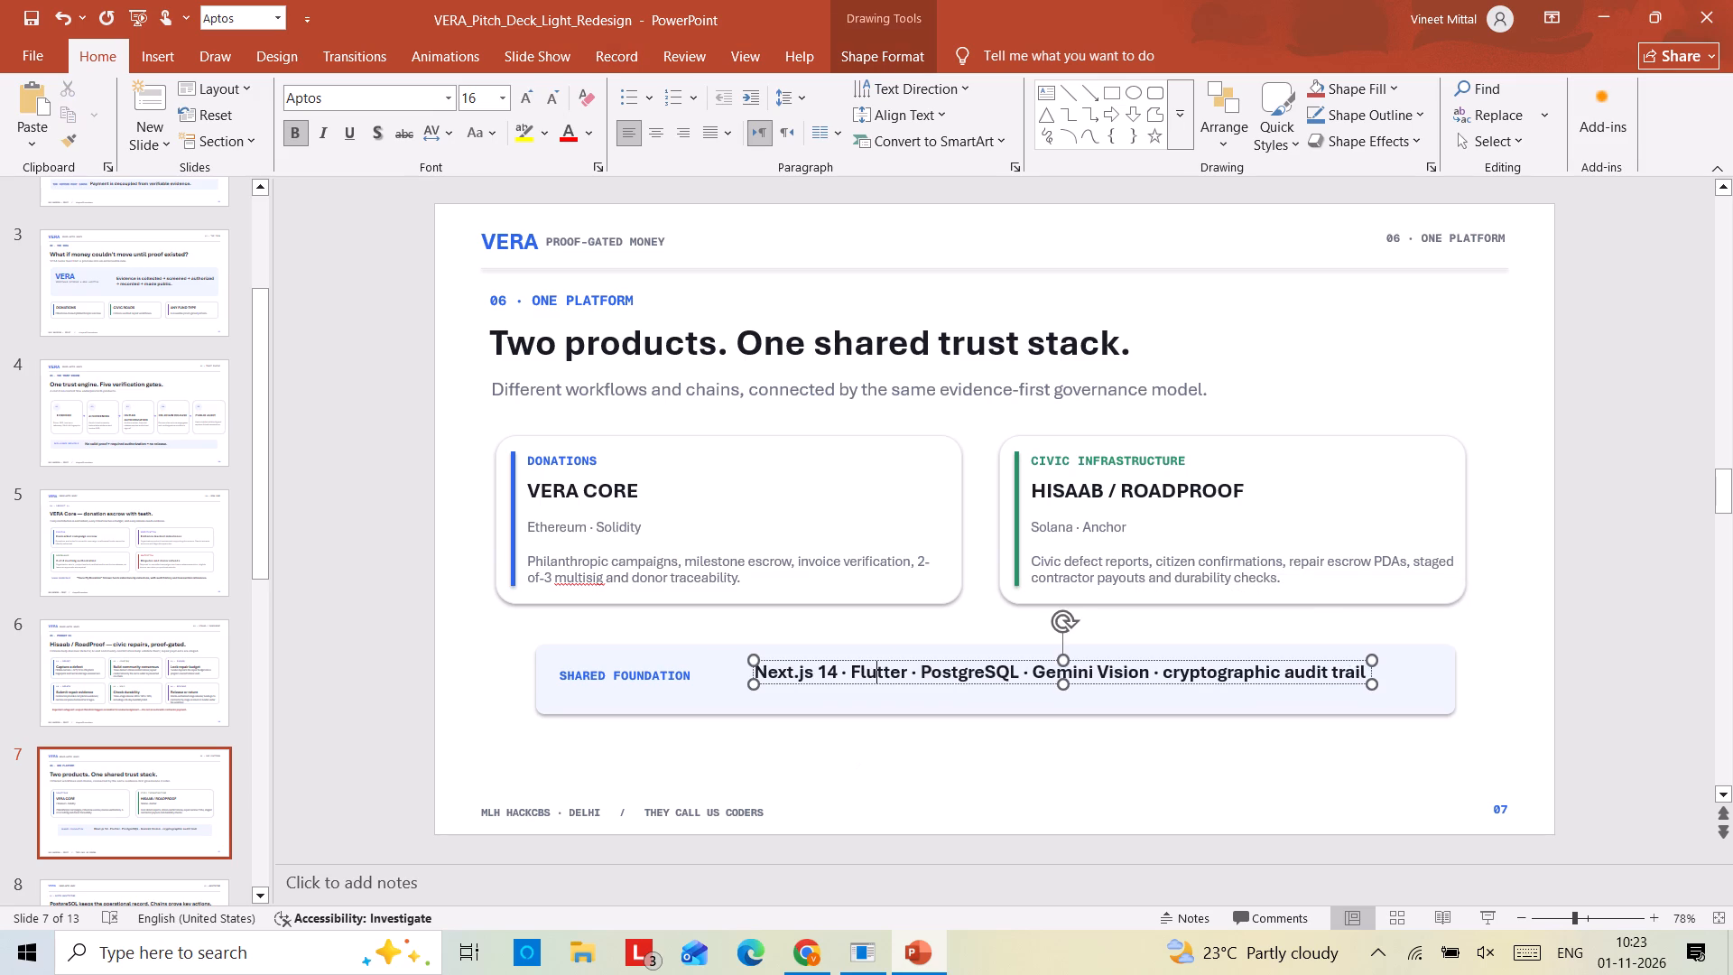
left_click(887, 659)
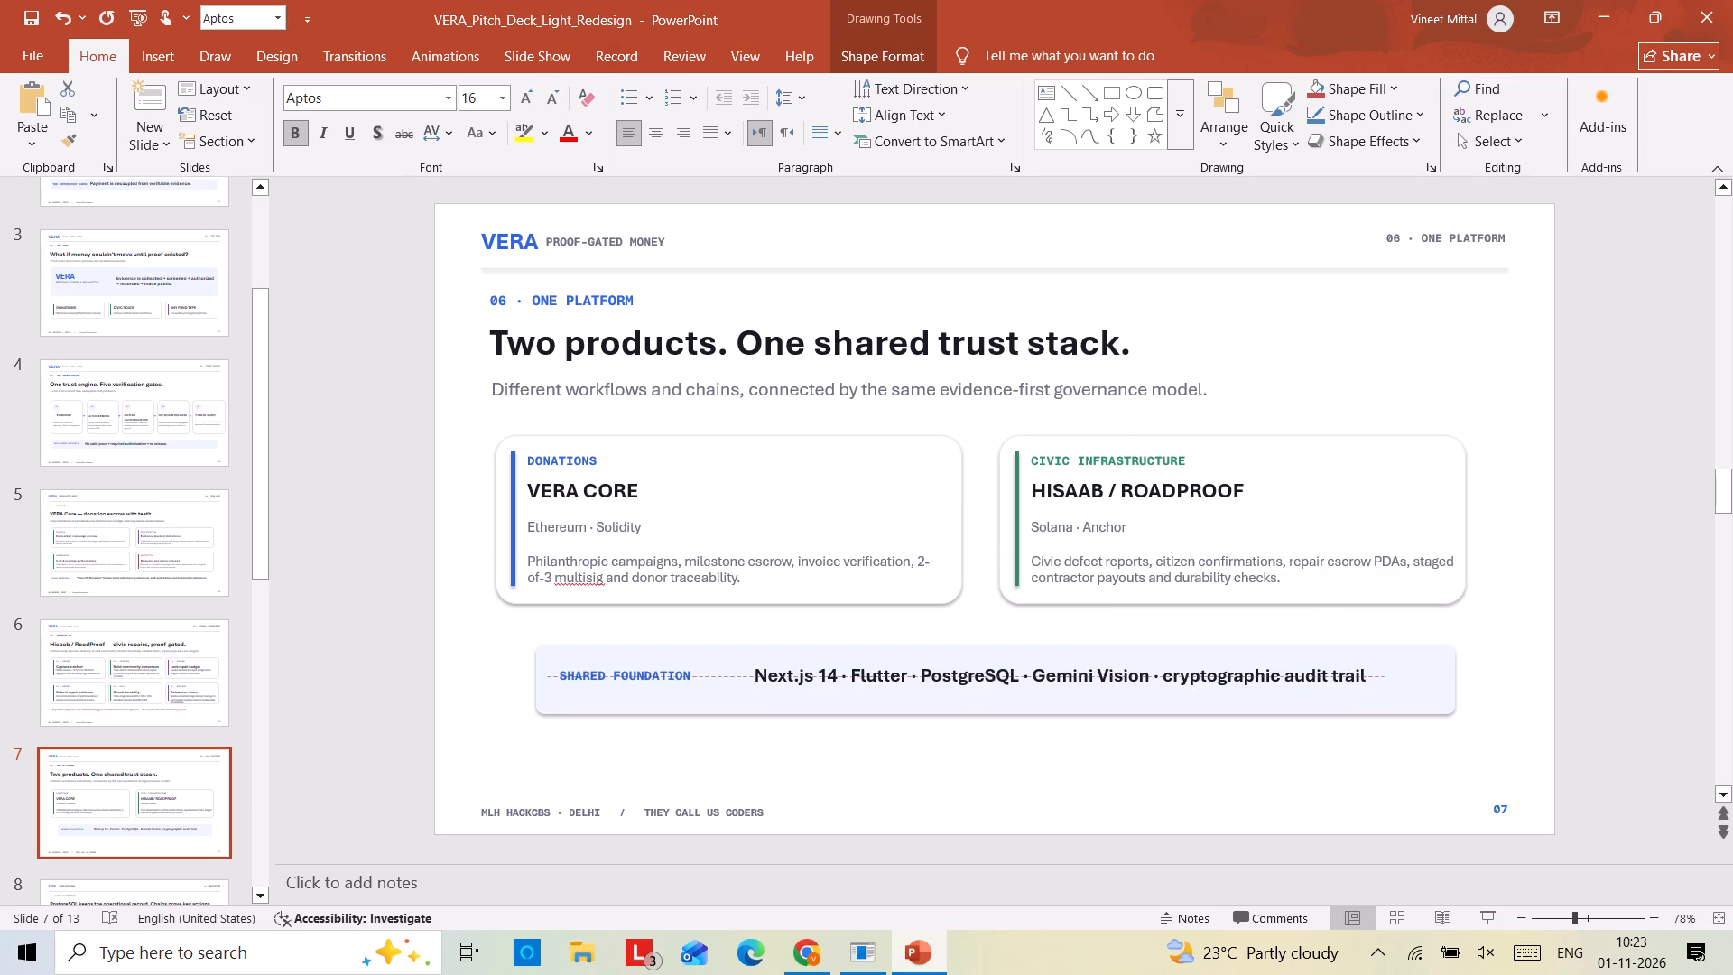
Insert TigerData followed by a period separator before cryptographic audit trail in the technology list.
left_click(1163, 675)
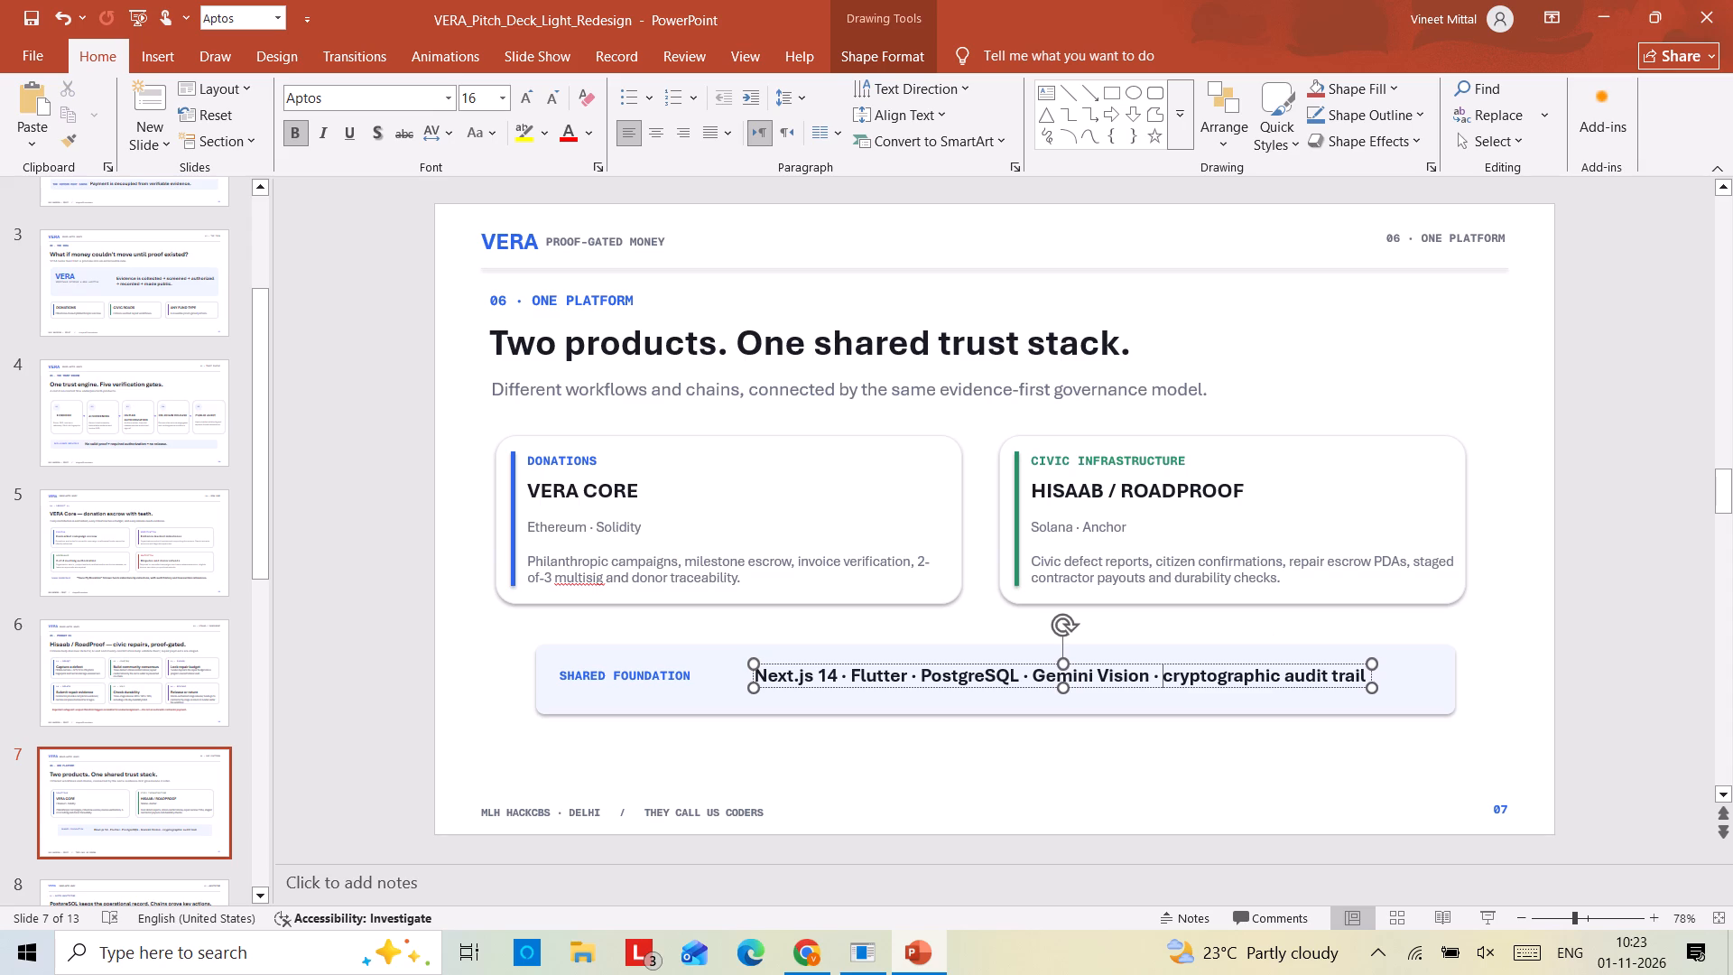
key("shift+t")
key("i")
type("ger")
type("Data")
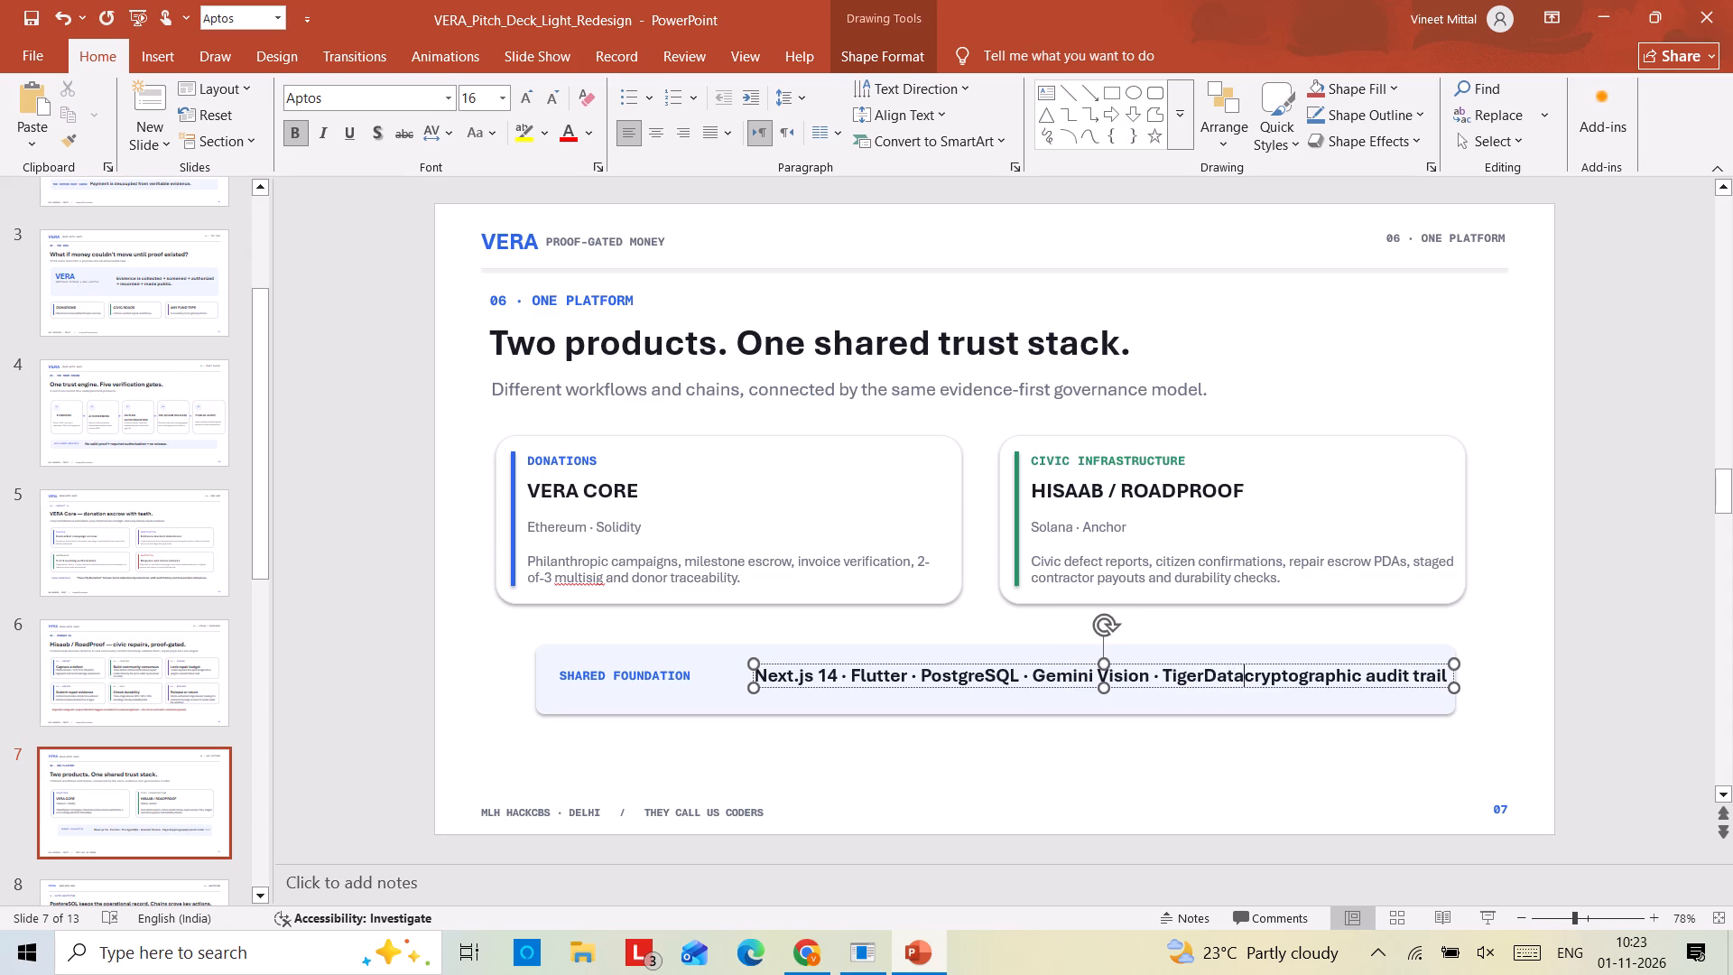
key("space")
type(".")
key("space")
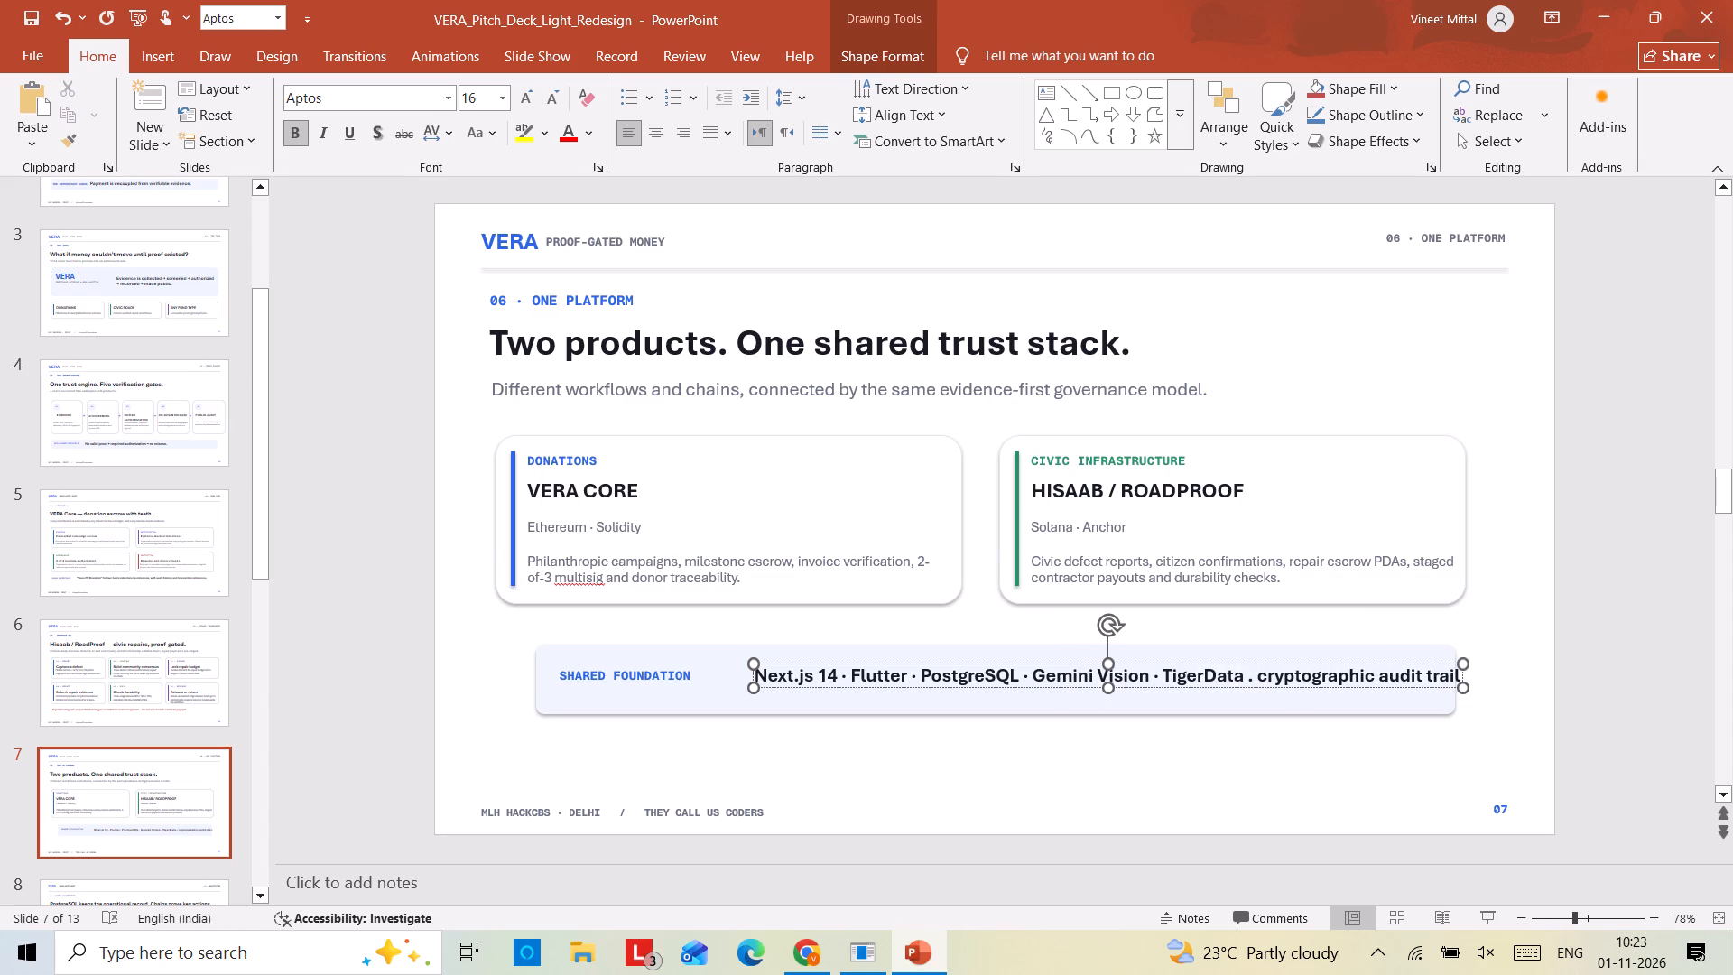
left_click(1363, 776)
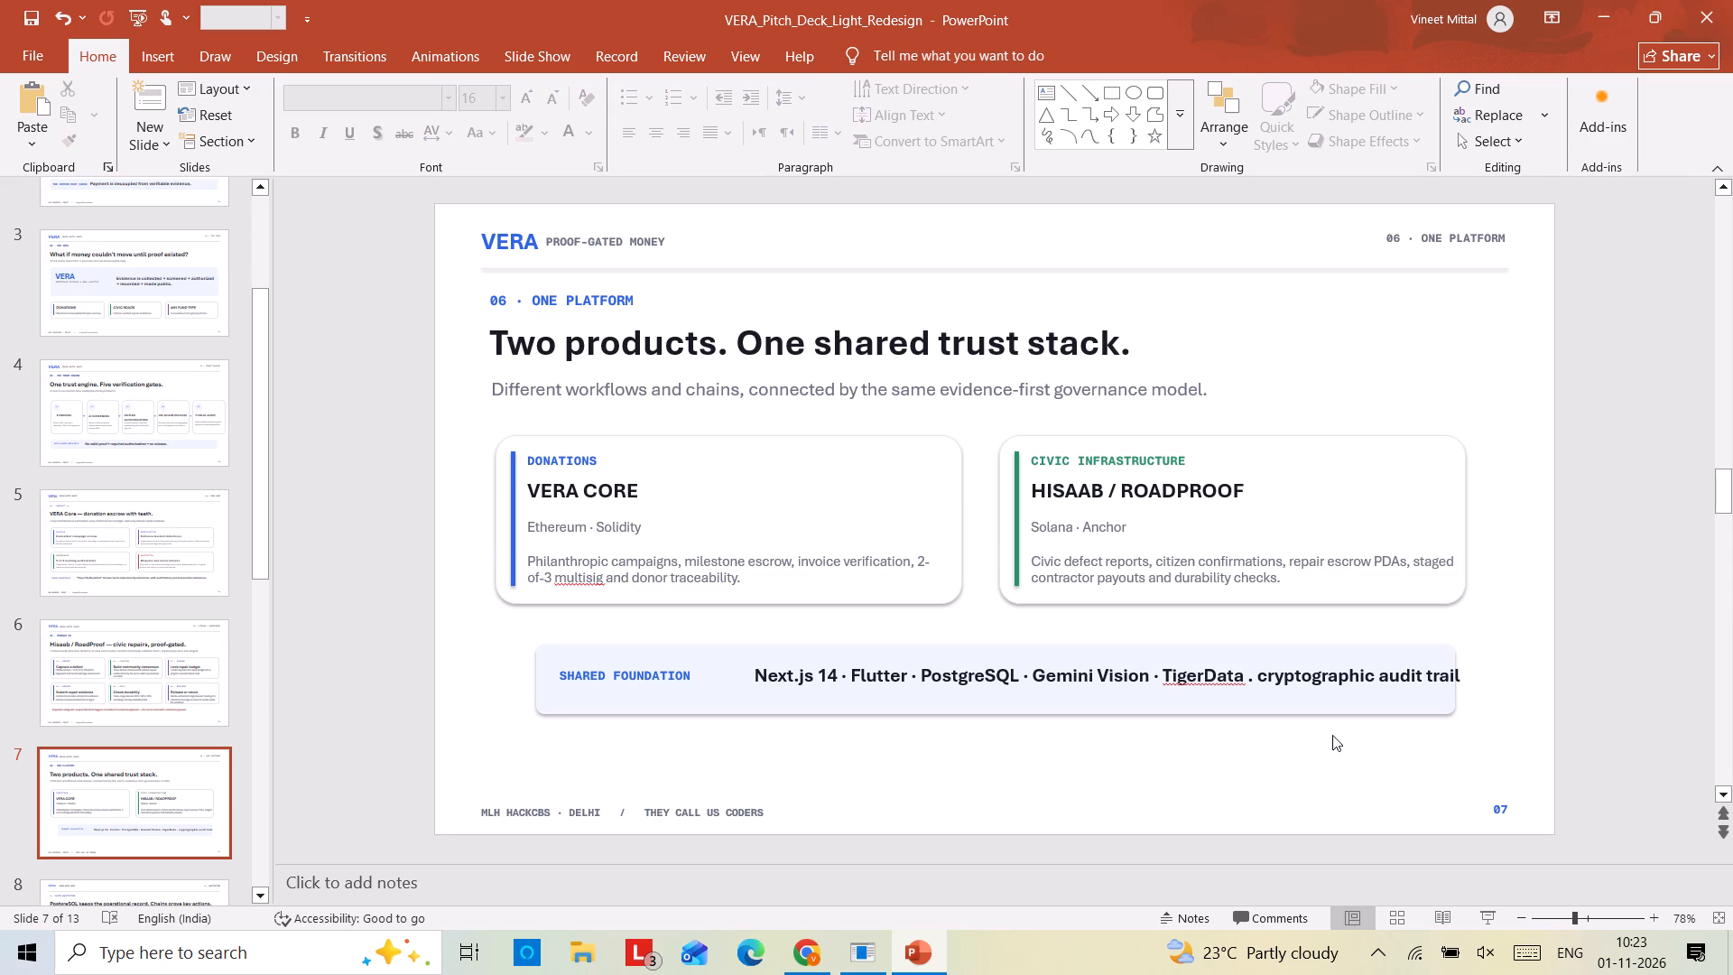
Replace the middle-dot separators in slide 7's shared foundation technology list with periods, matching the one after TigerData.
left_click(1253, 682)
key("BackSpace")
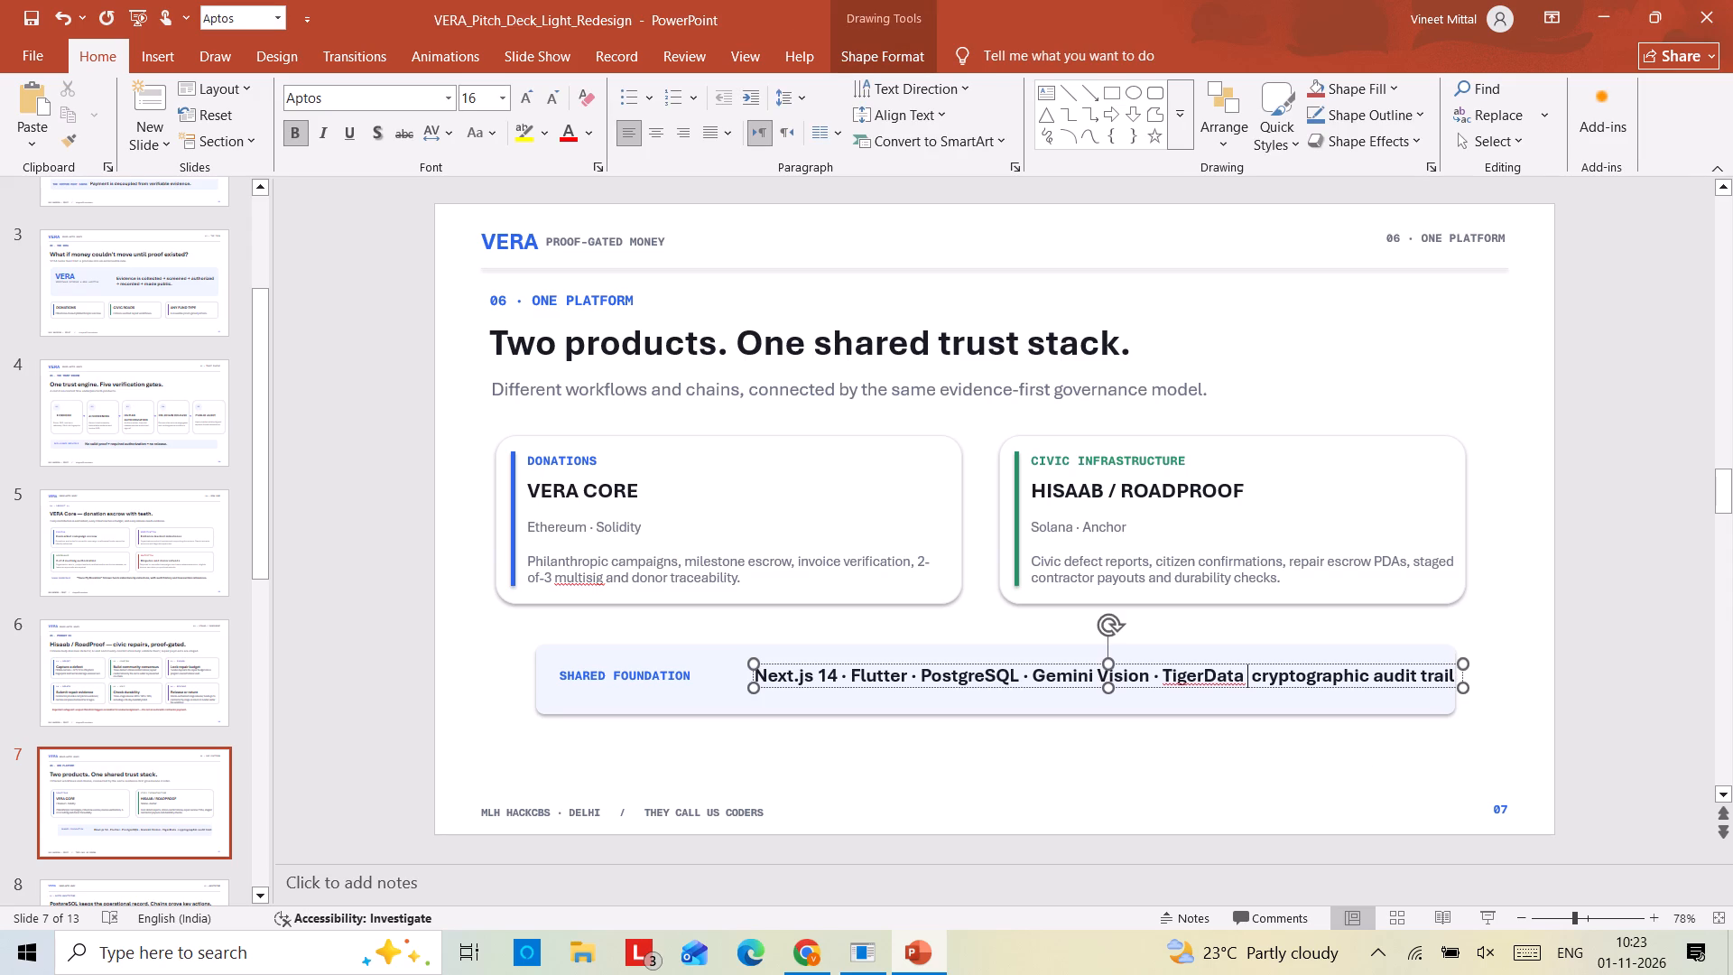
key("period")
left_click(1157, 682)
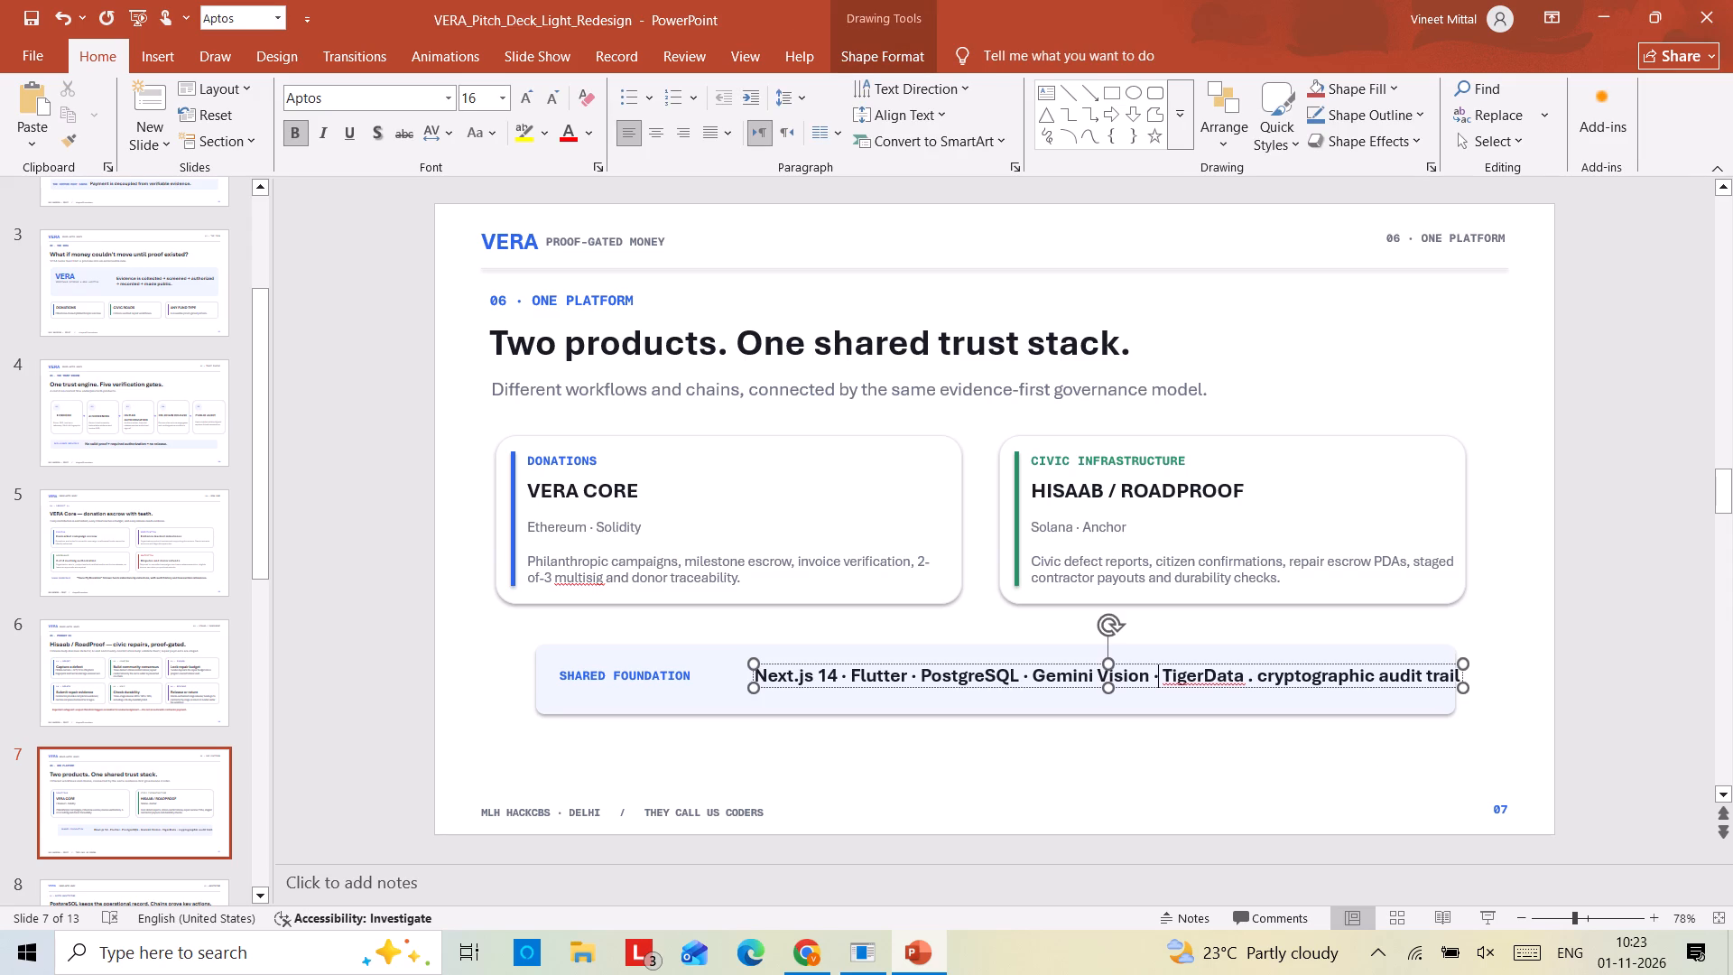
key("BackSpace")
key("period")
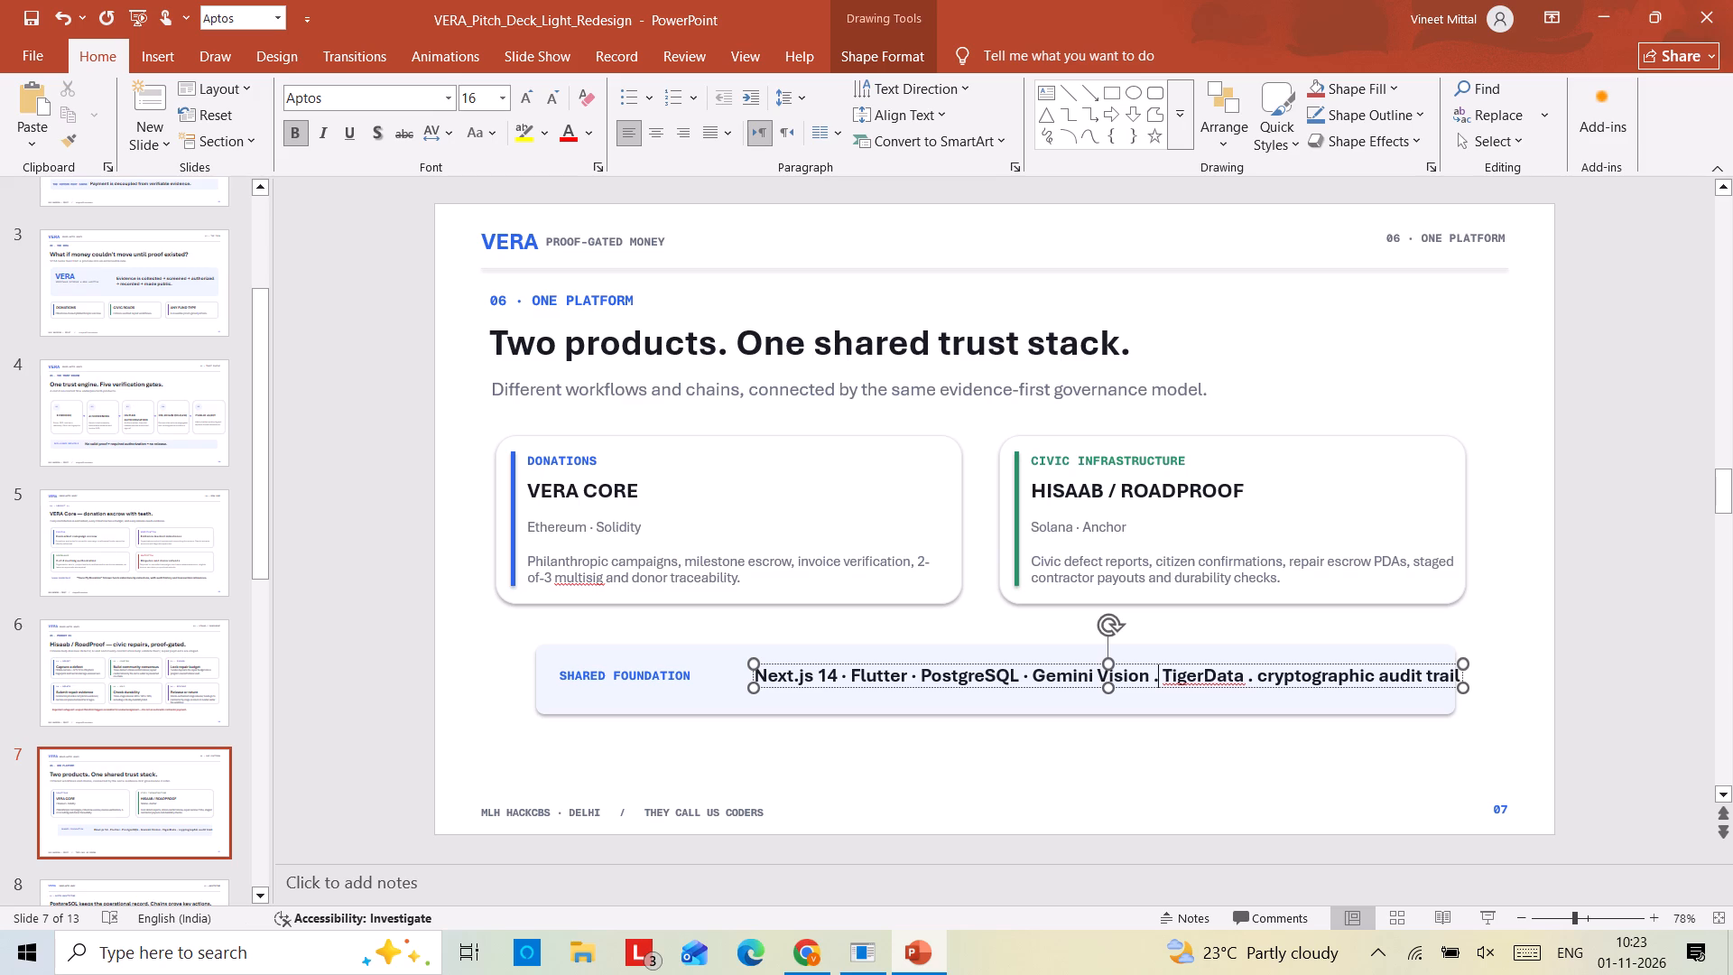
left_click(1030, 675)
key("BackSpace")
key("period")
left_click(917, 676)
key("BackSpace")
key("period")
left_click(845, 677)
key("BackSpace")
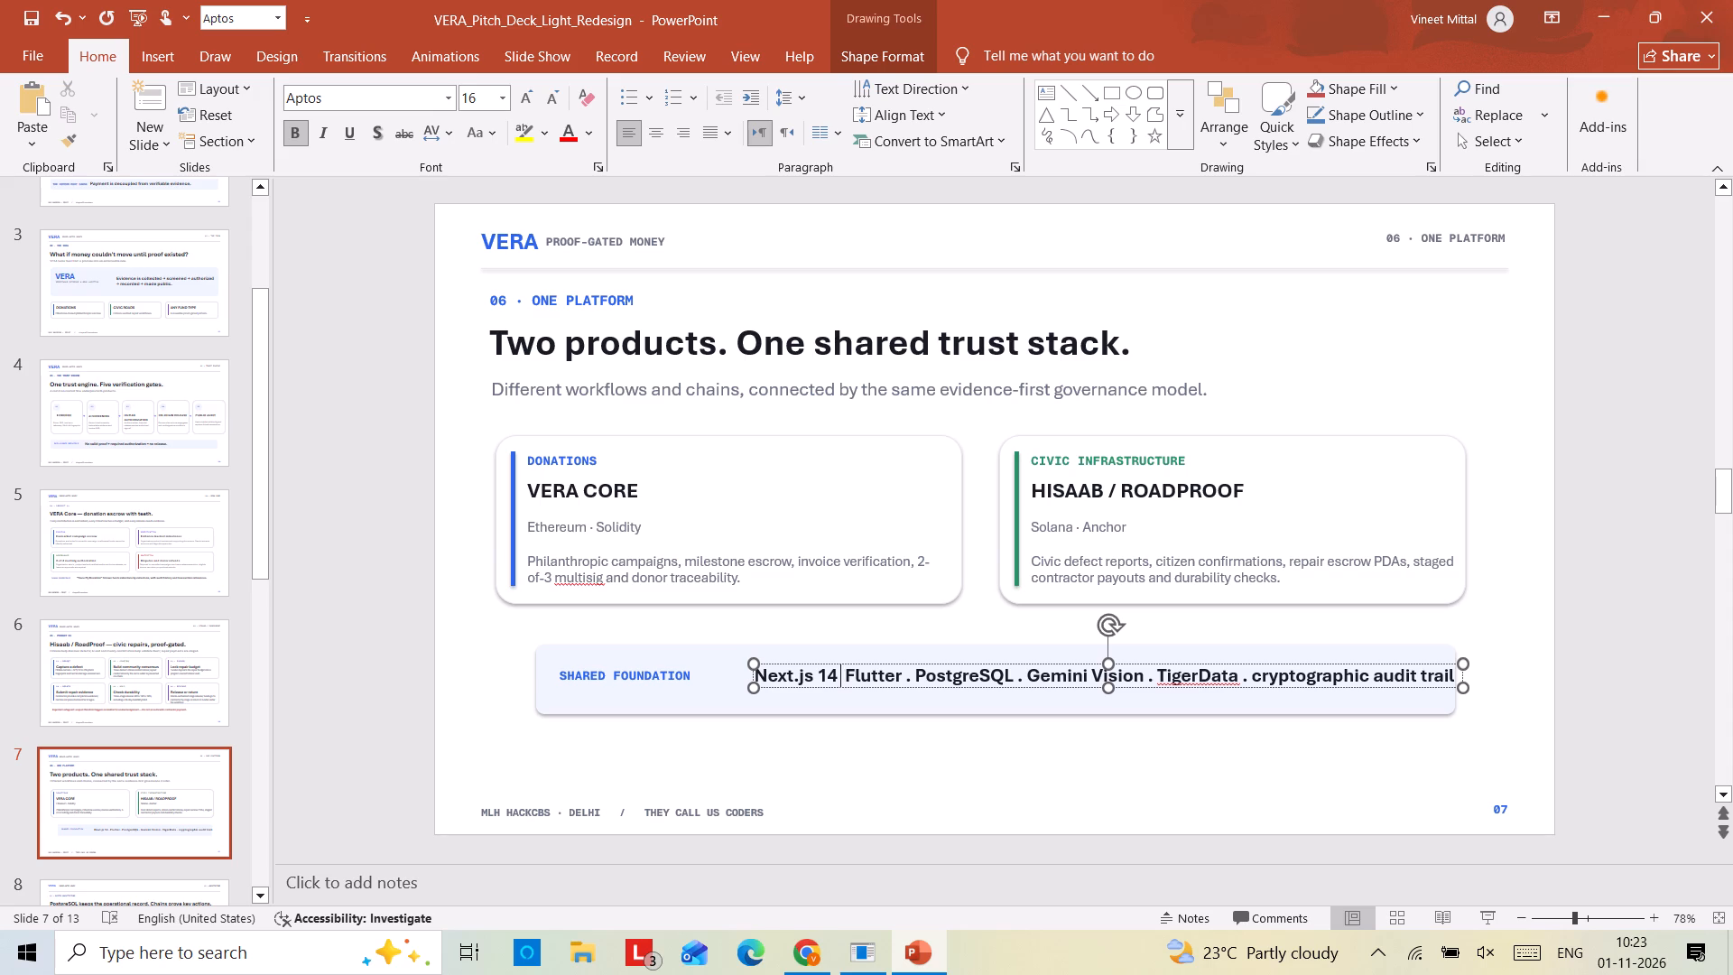
key("period")
left_click(901, 756)
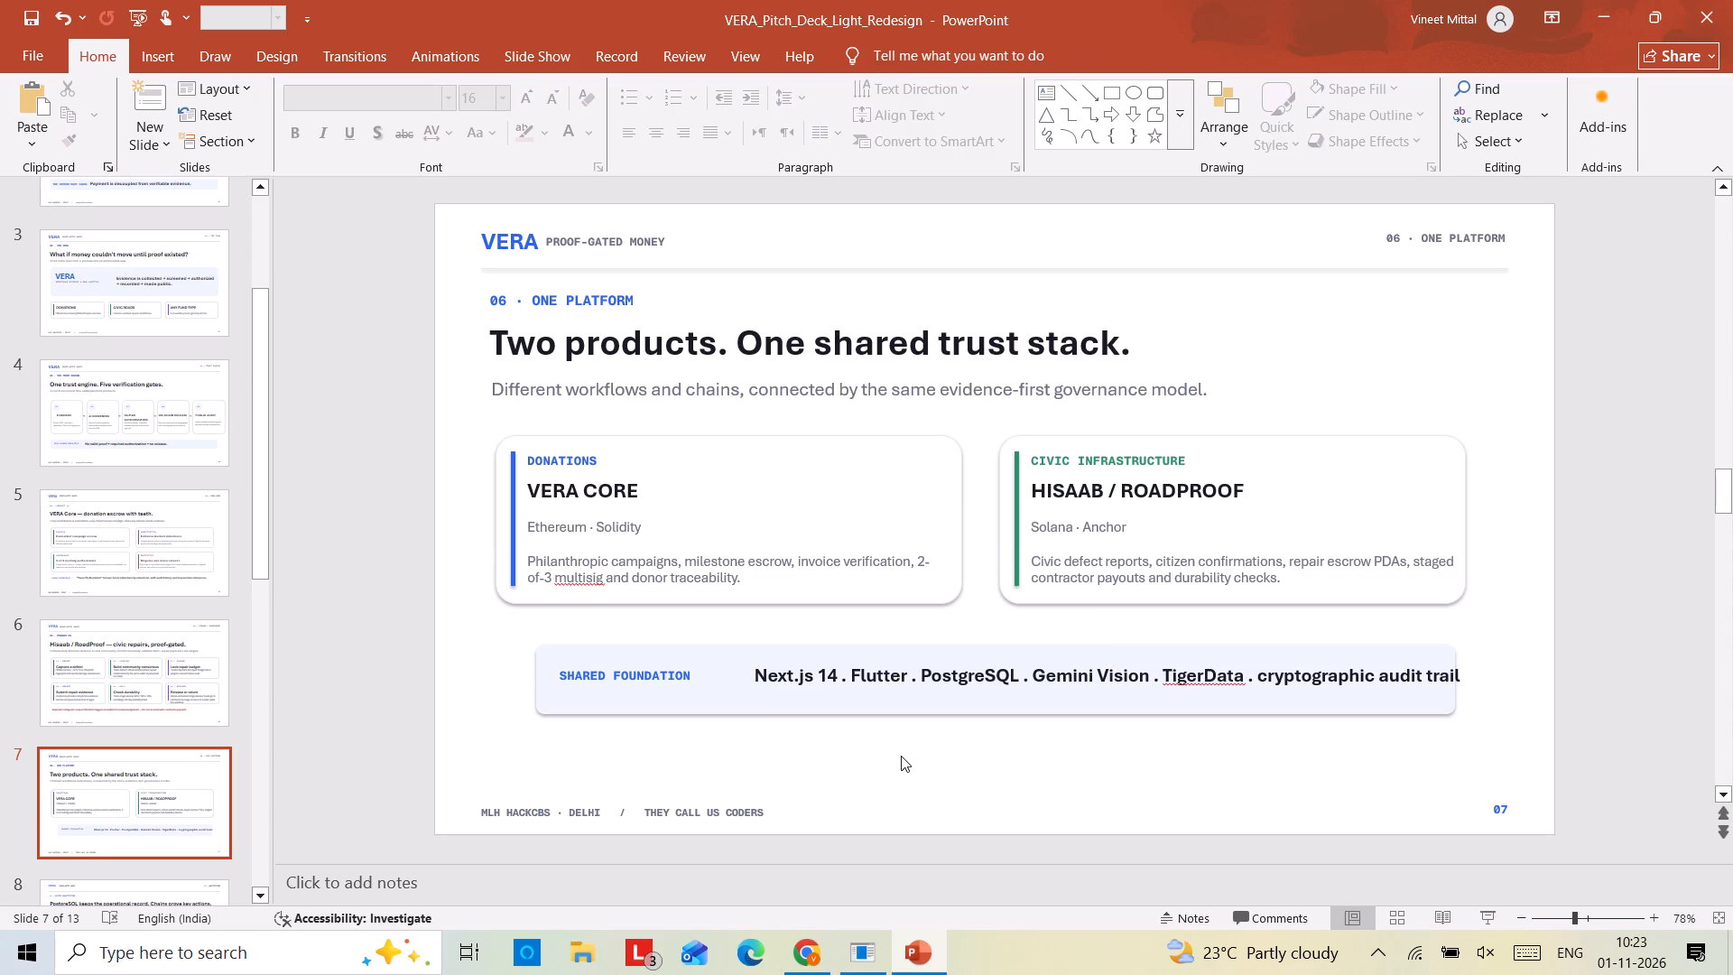
Shift the technology list slightly toward the SHARED FOUNDATION label so its text fits inside the bar.
left_click(1052, 678)
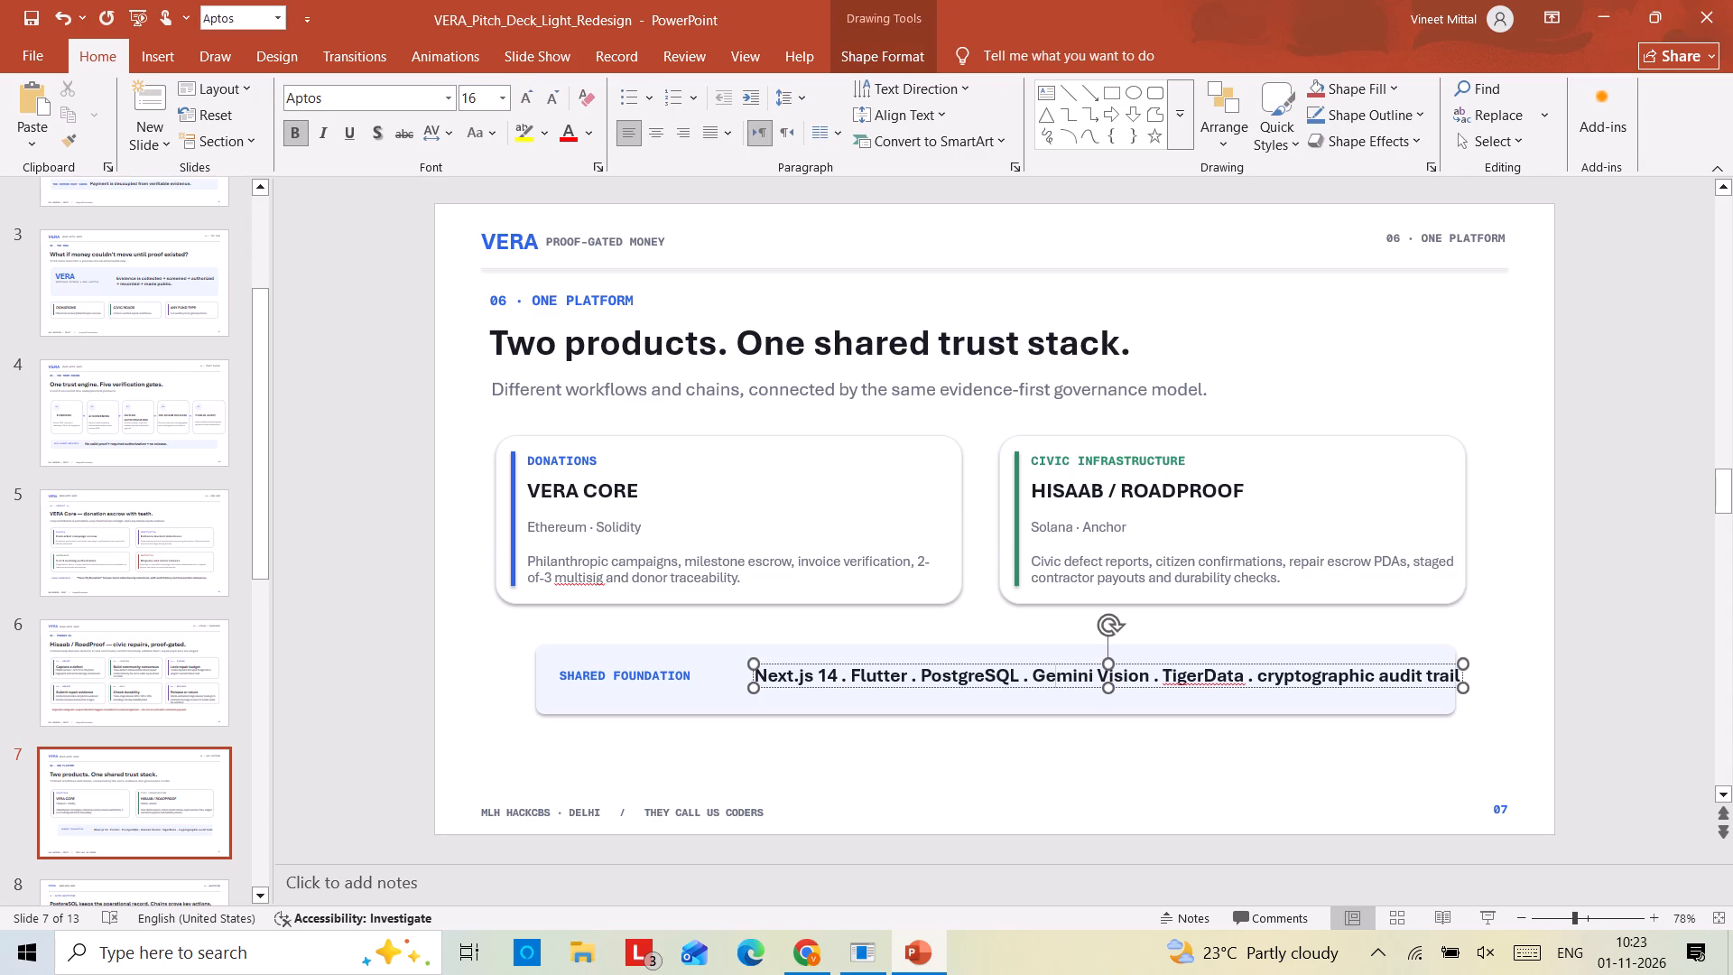
left_click_drag(1055, 663, 1036, 664)
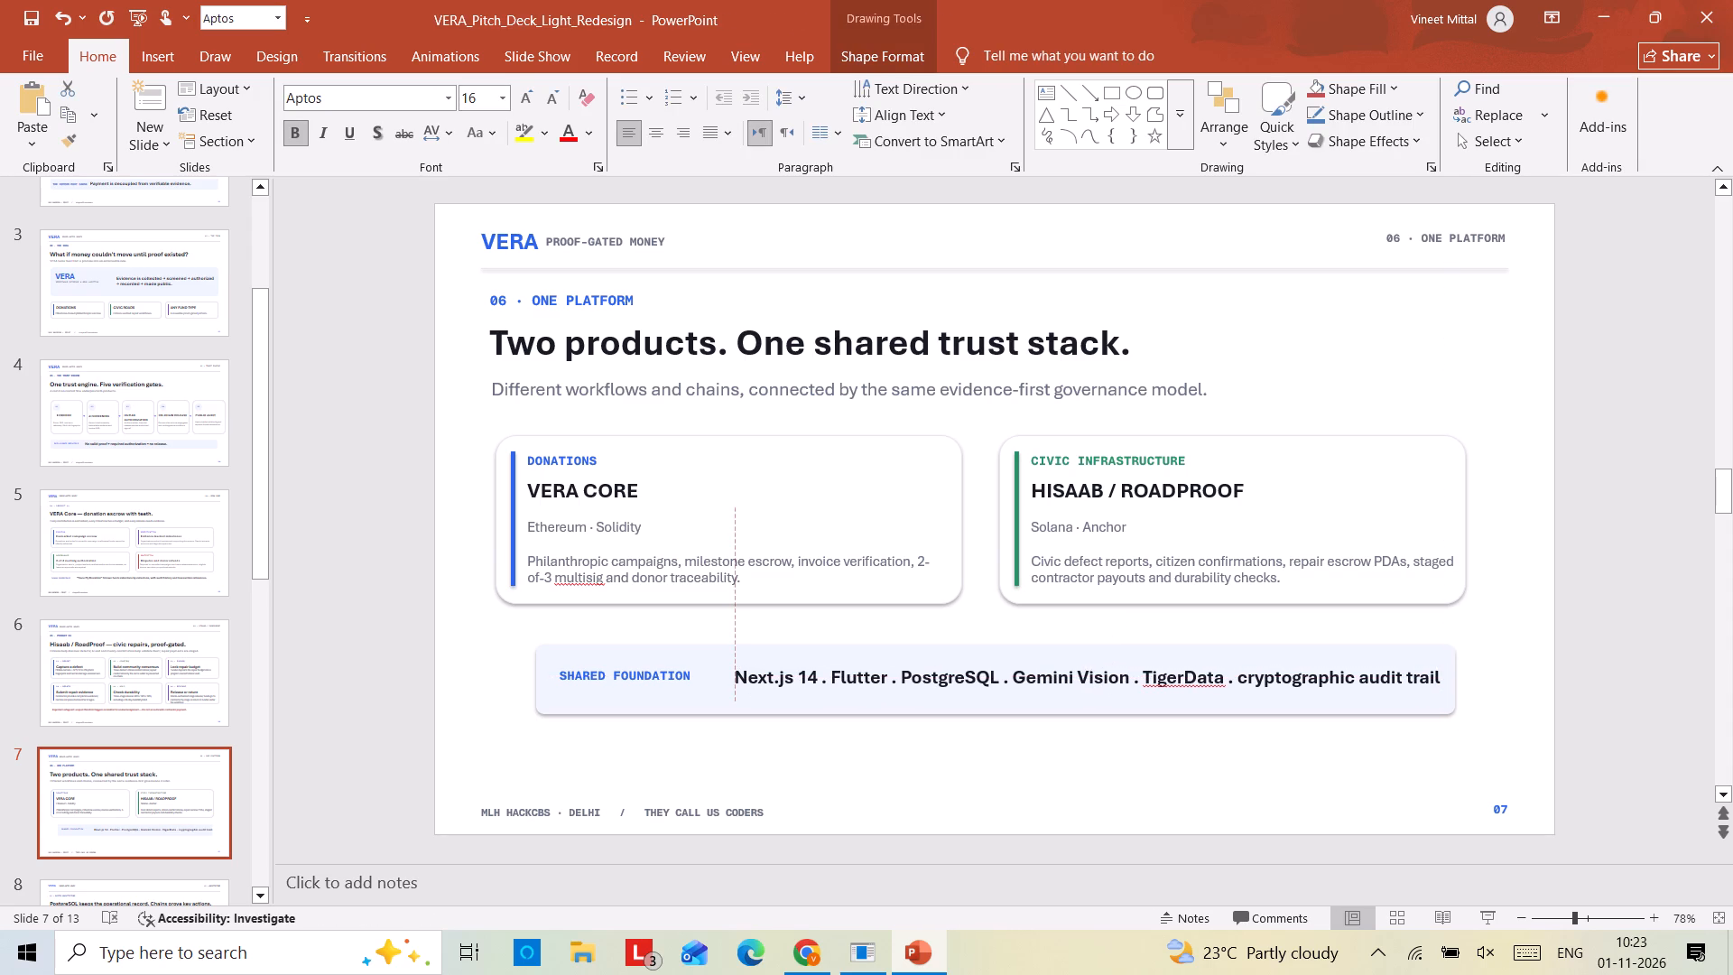
left_click_drag(1036, 664, 1037, 663)
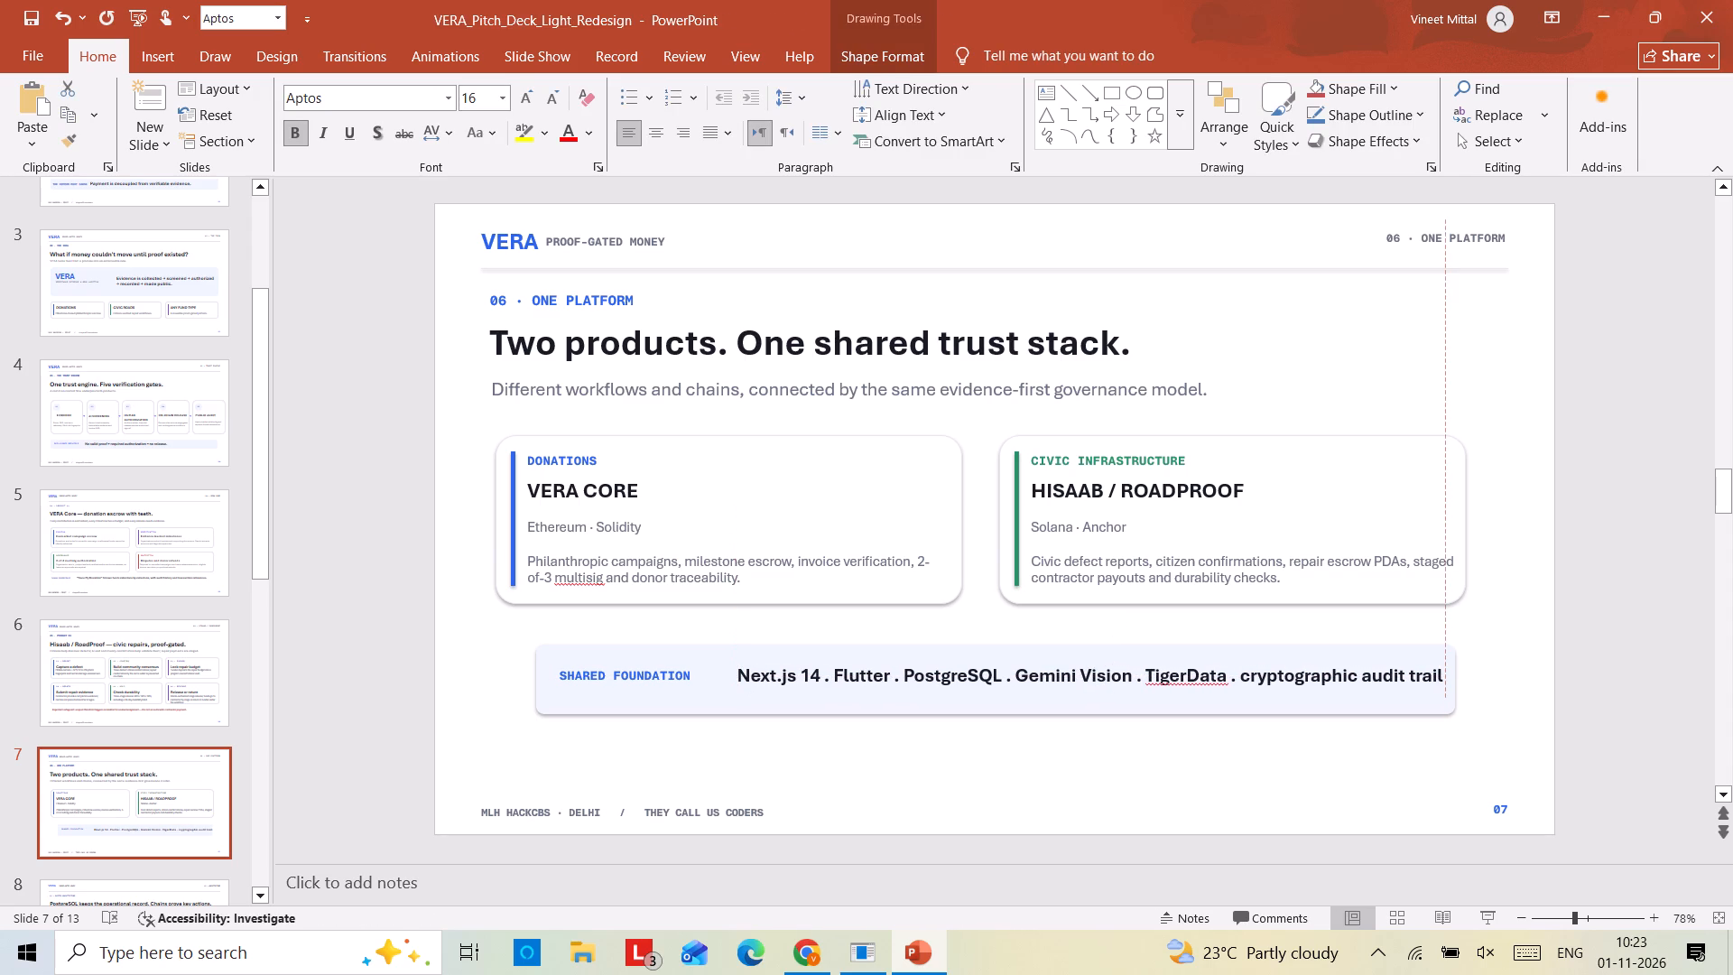
left_click_drag(1037, 663, 1035, 663)
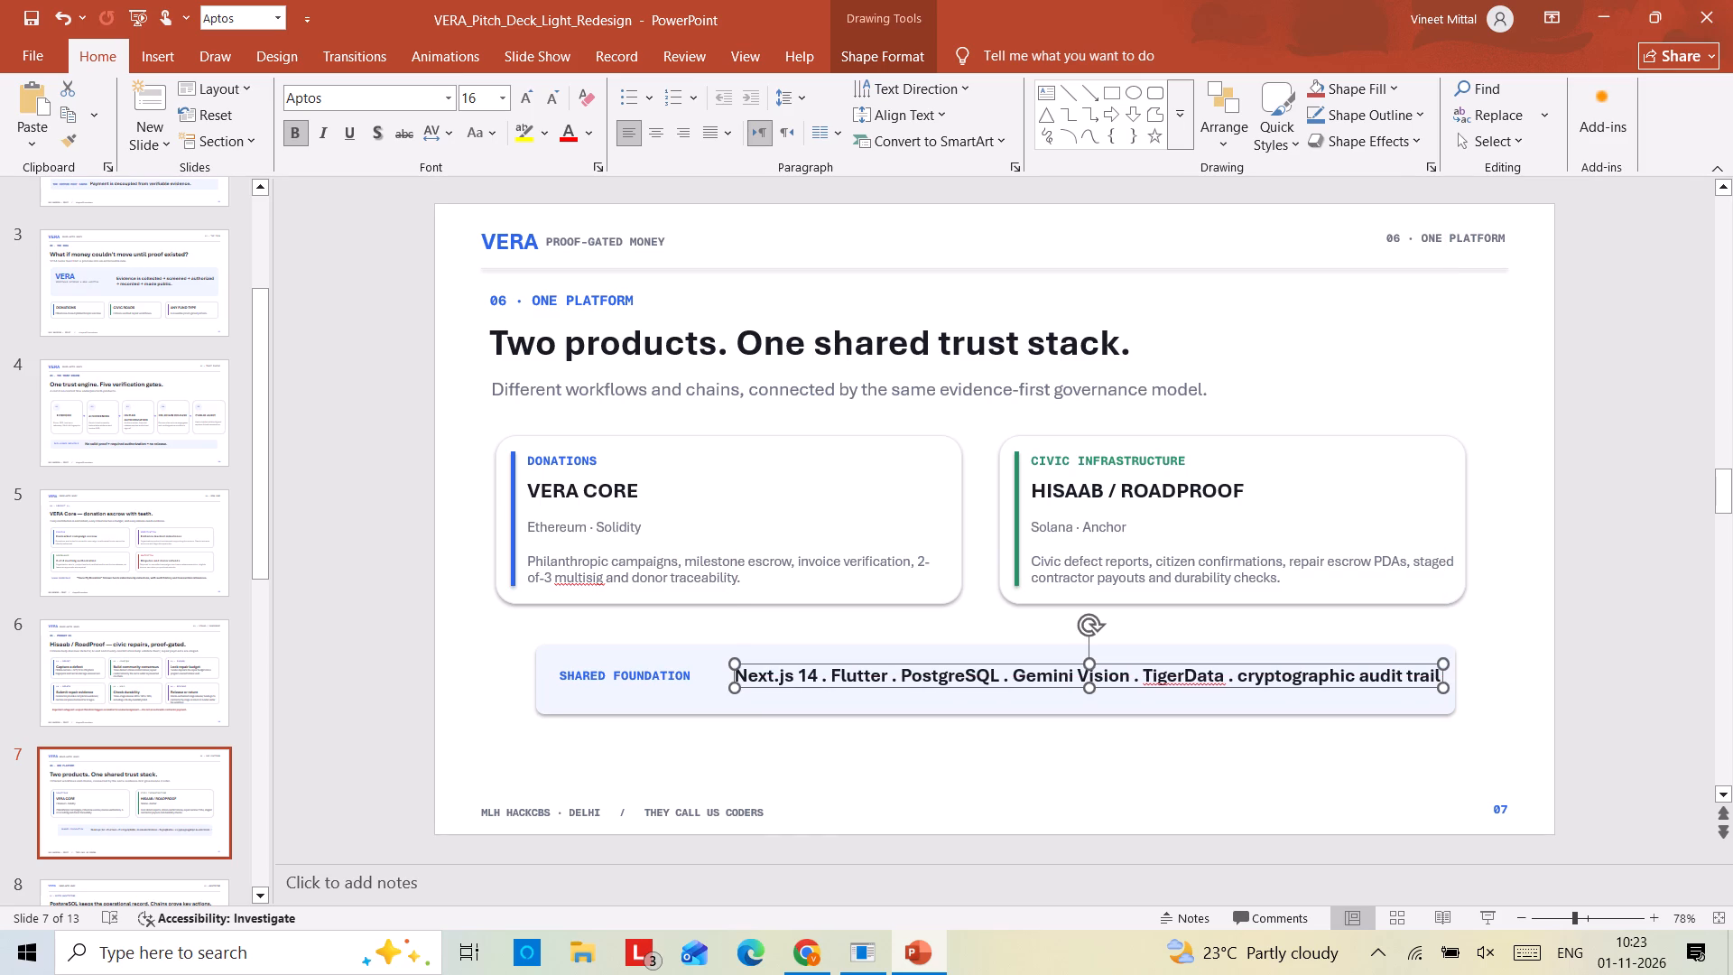
Replace THEY CALL US CODERS in slide 7's footer with theycalluscoders and save the presentation.
triple_click(709, 811)
left_click(709, 811)
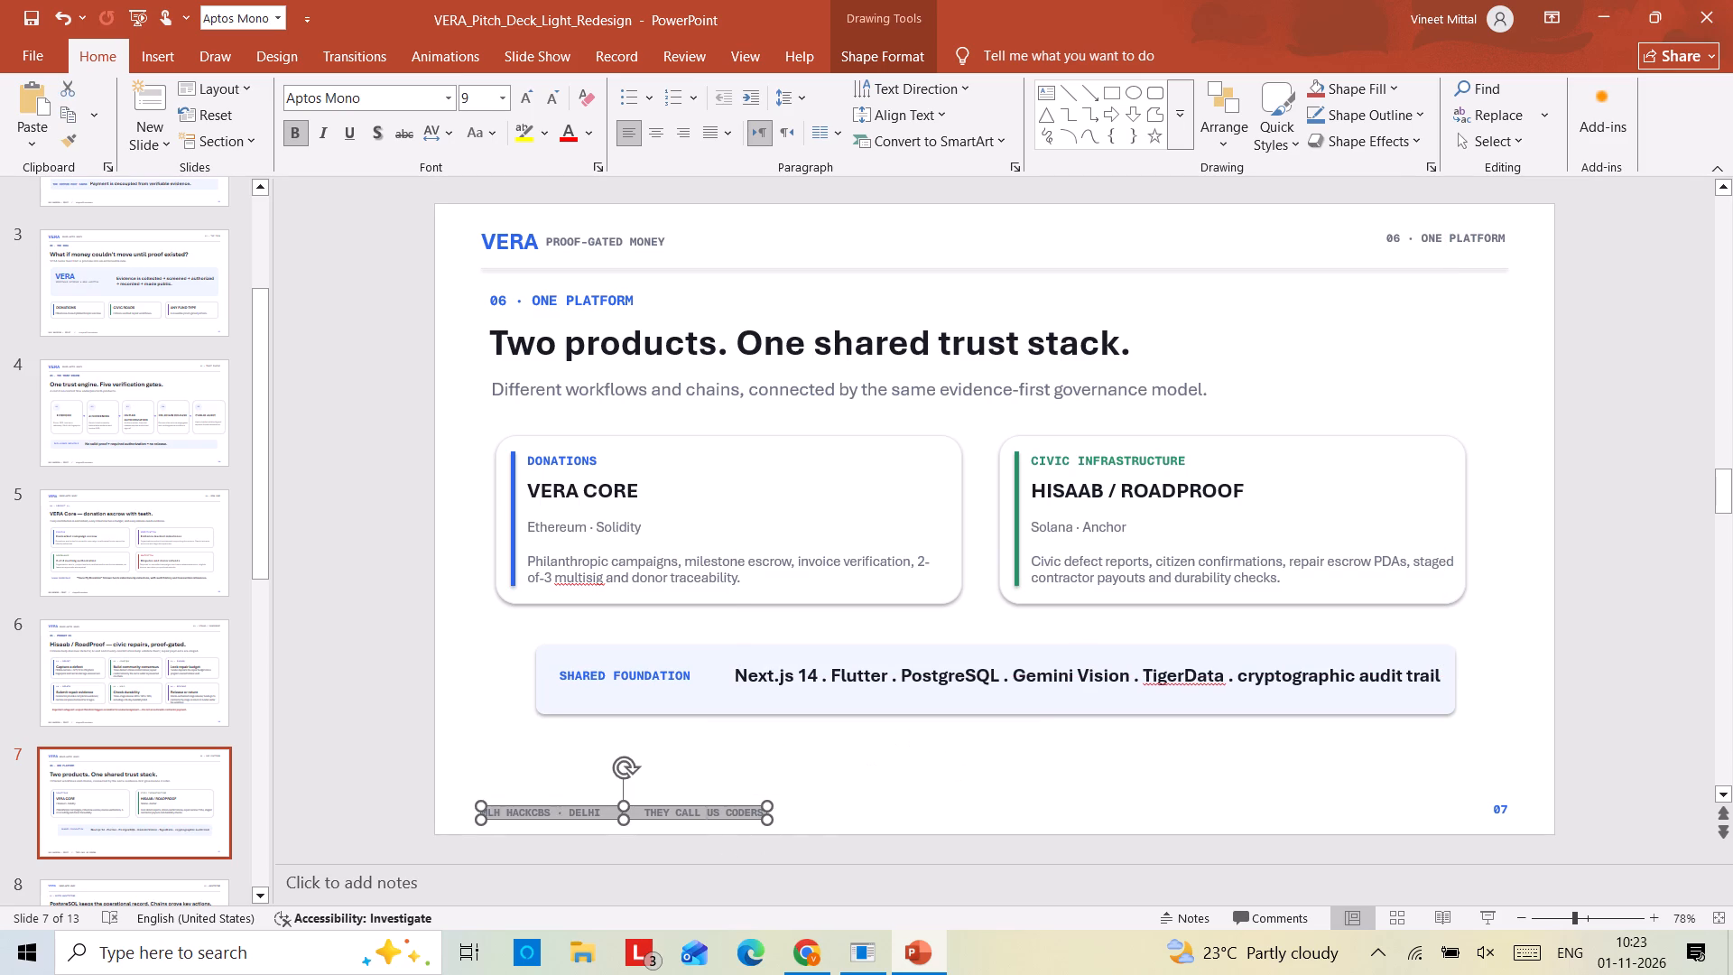
left_click_drag(643, 812, 746, 807)
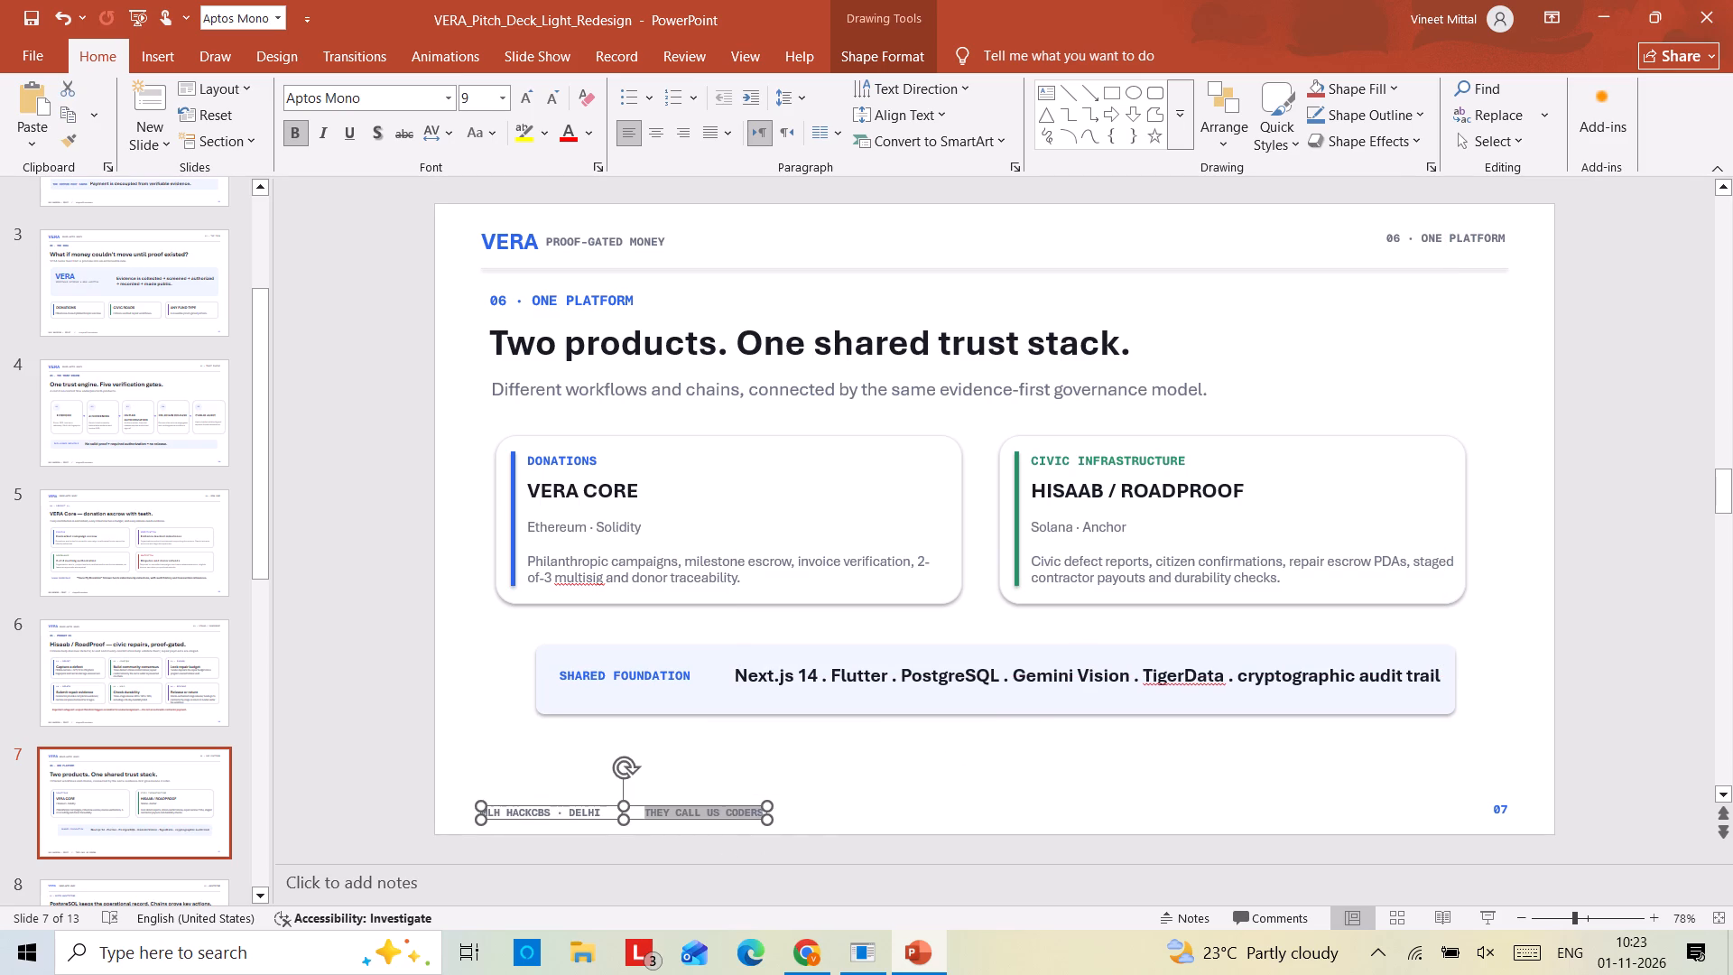
left_click_drag(746, 807, 760, 807)
type("theycalluscoders")
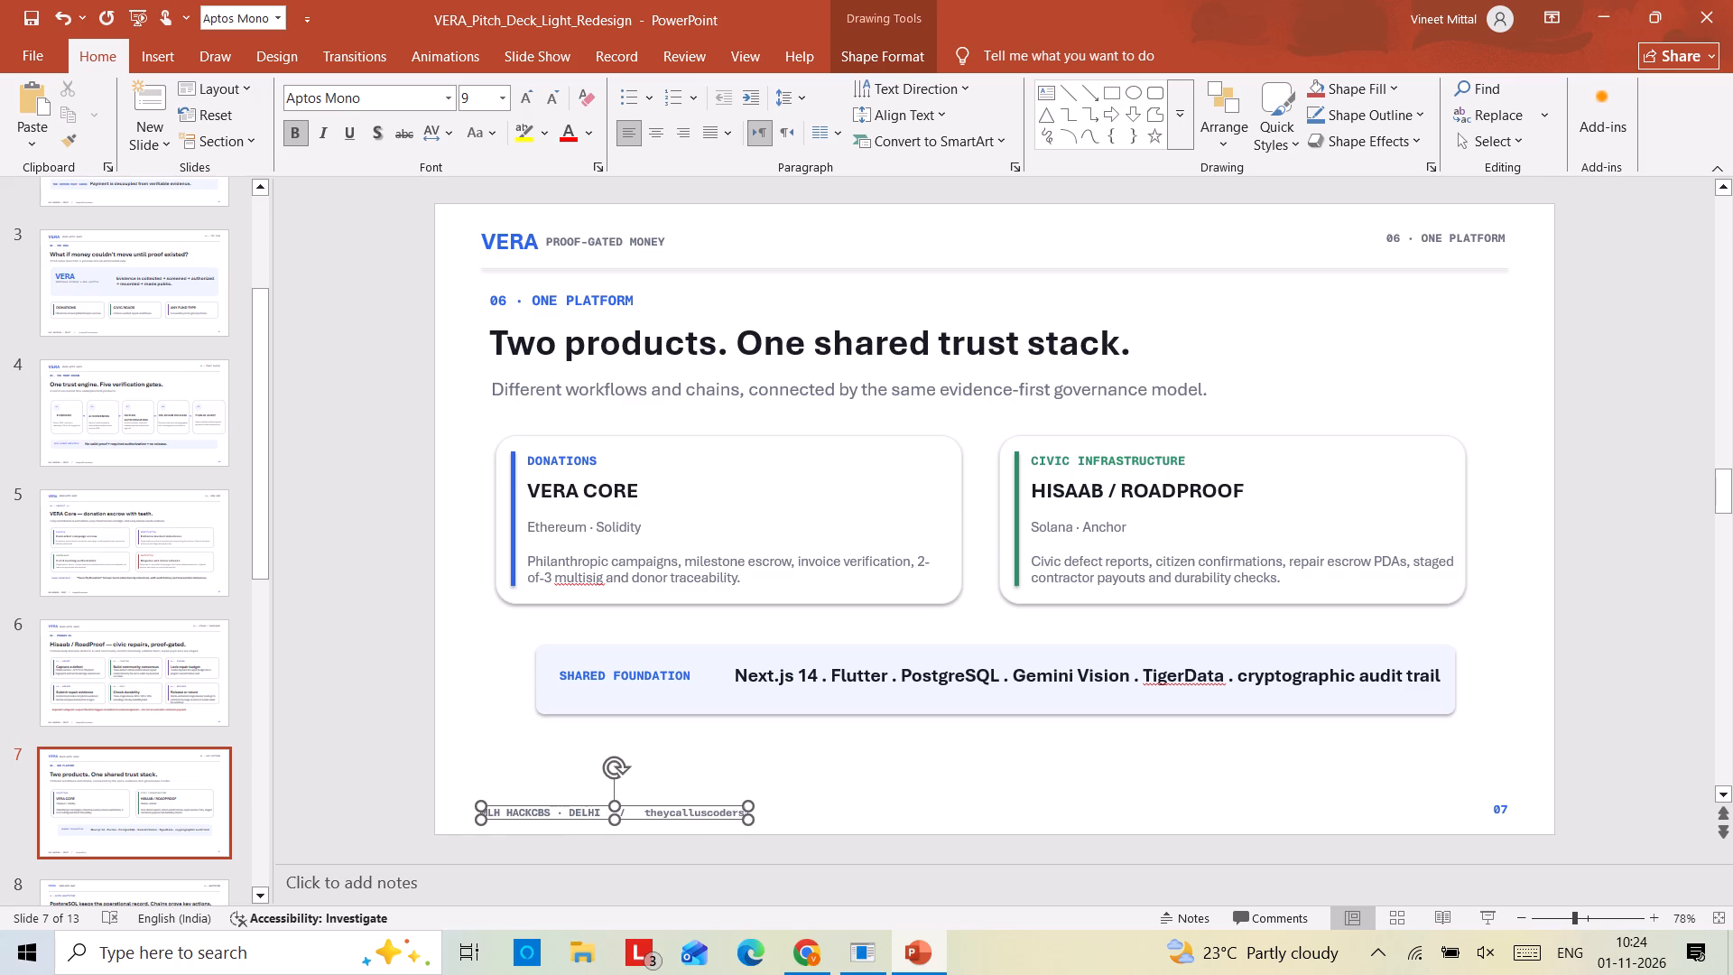
key("ctrl+s")
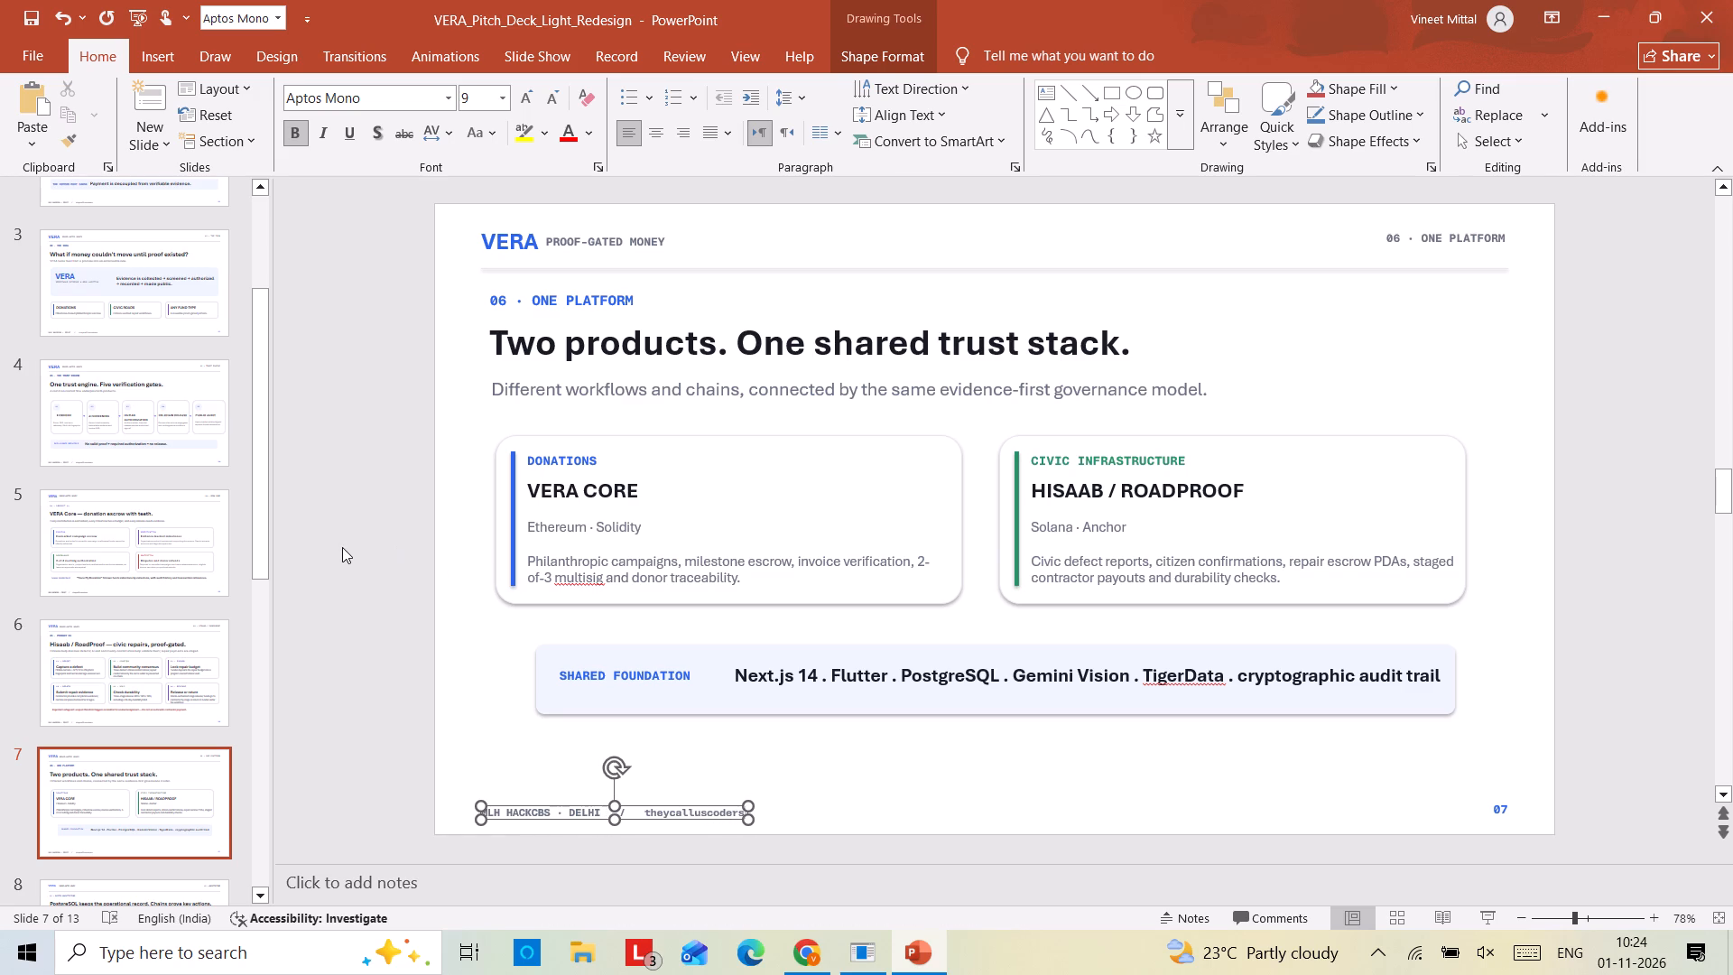
left_click(342, 547)
On slide 8, enlarge the text of all objects together by two font-size increments.
scroll(193, 669, "down", 2)
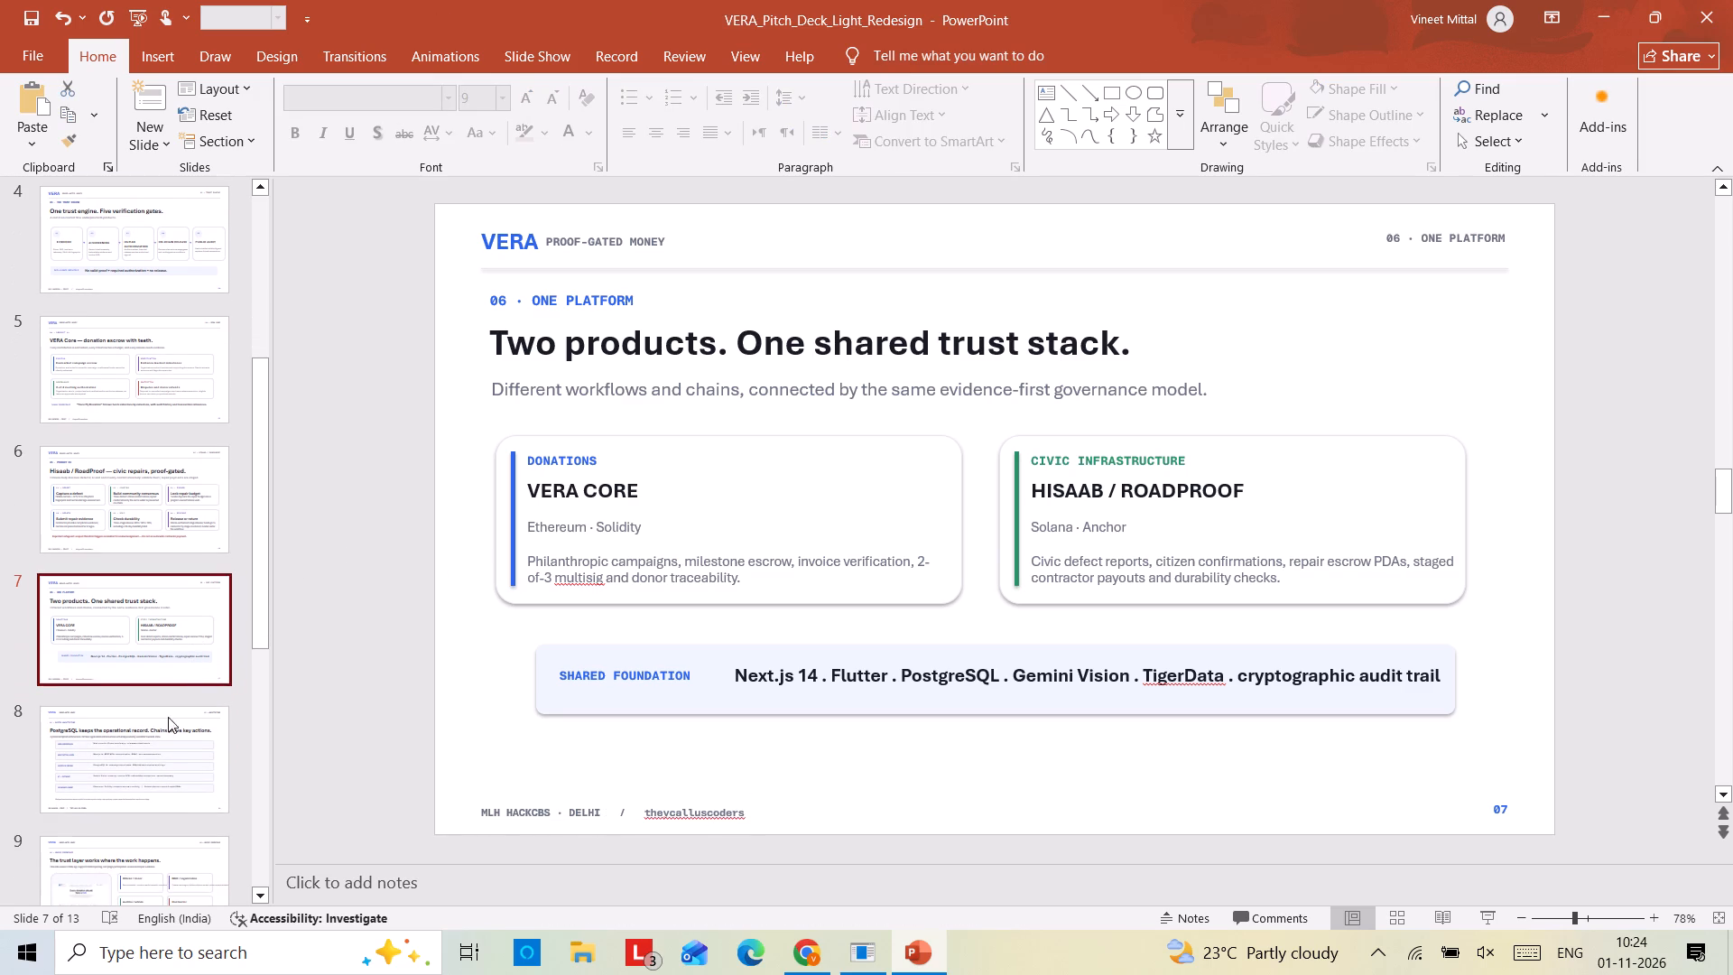
left_click(153, 777)
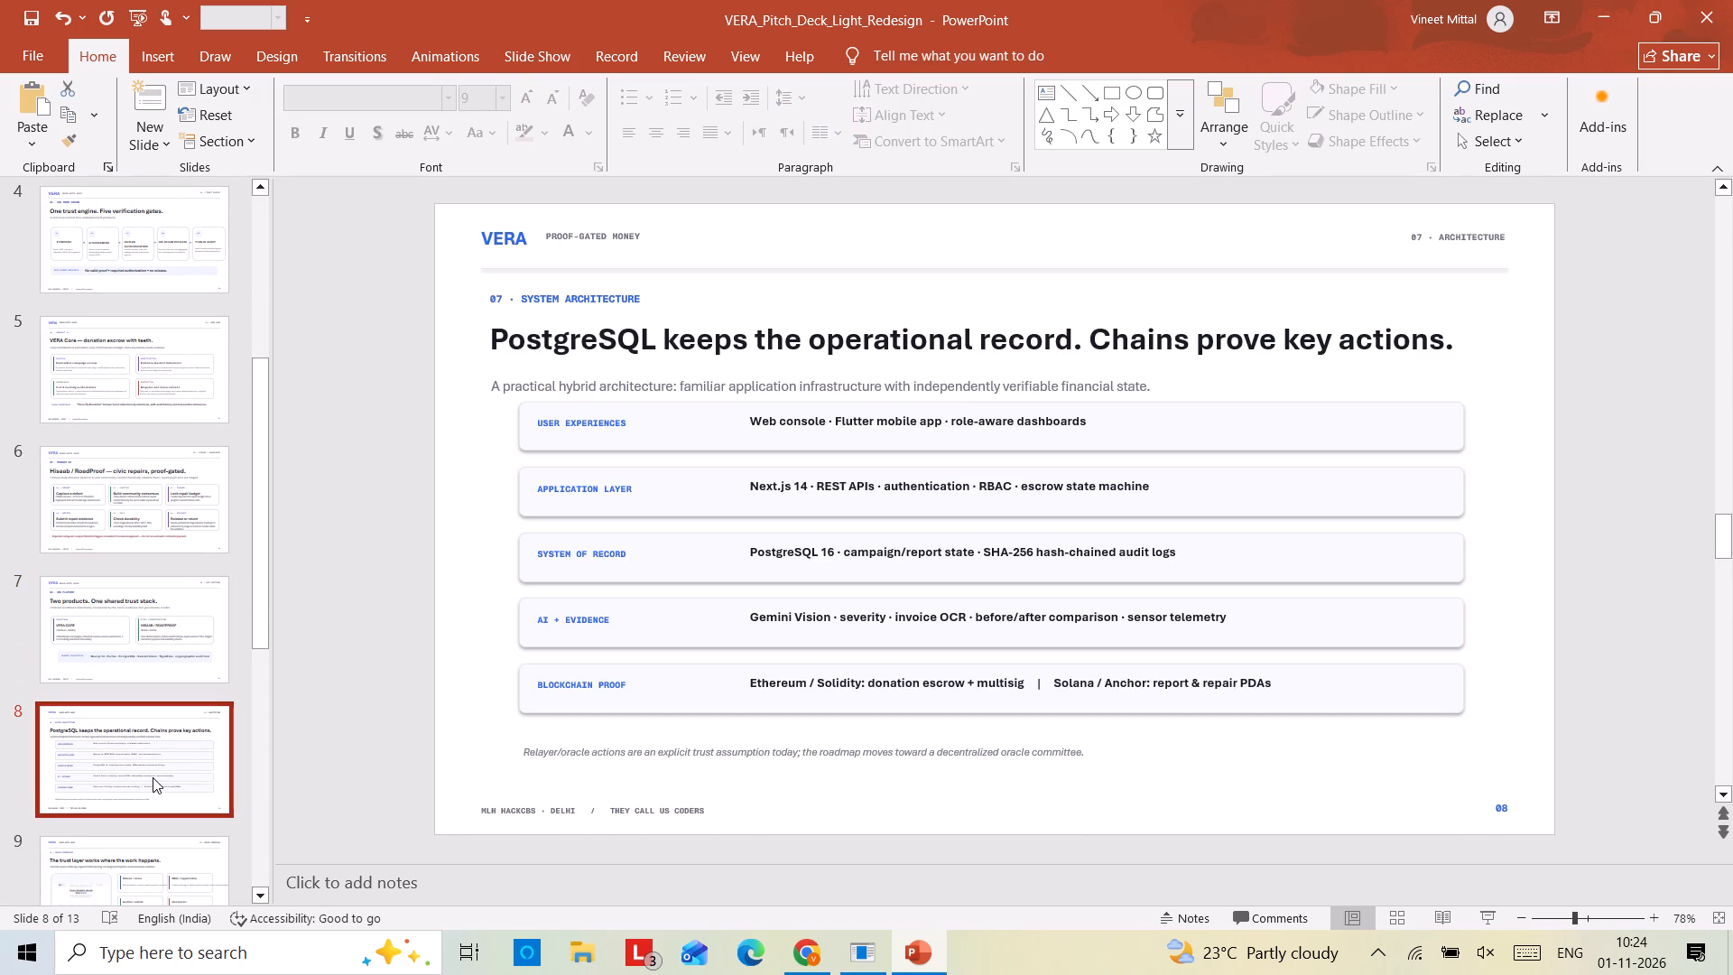
left_click(478, 501)
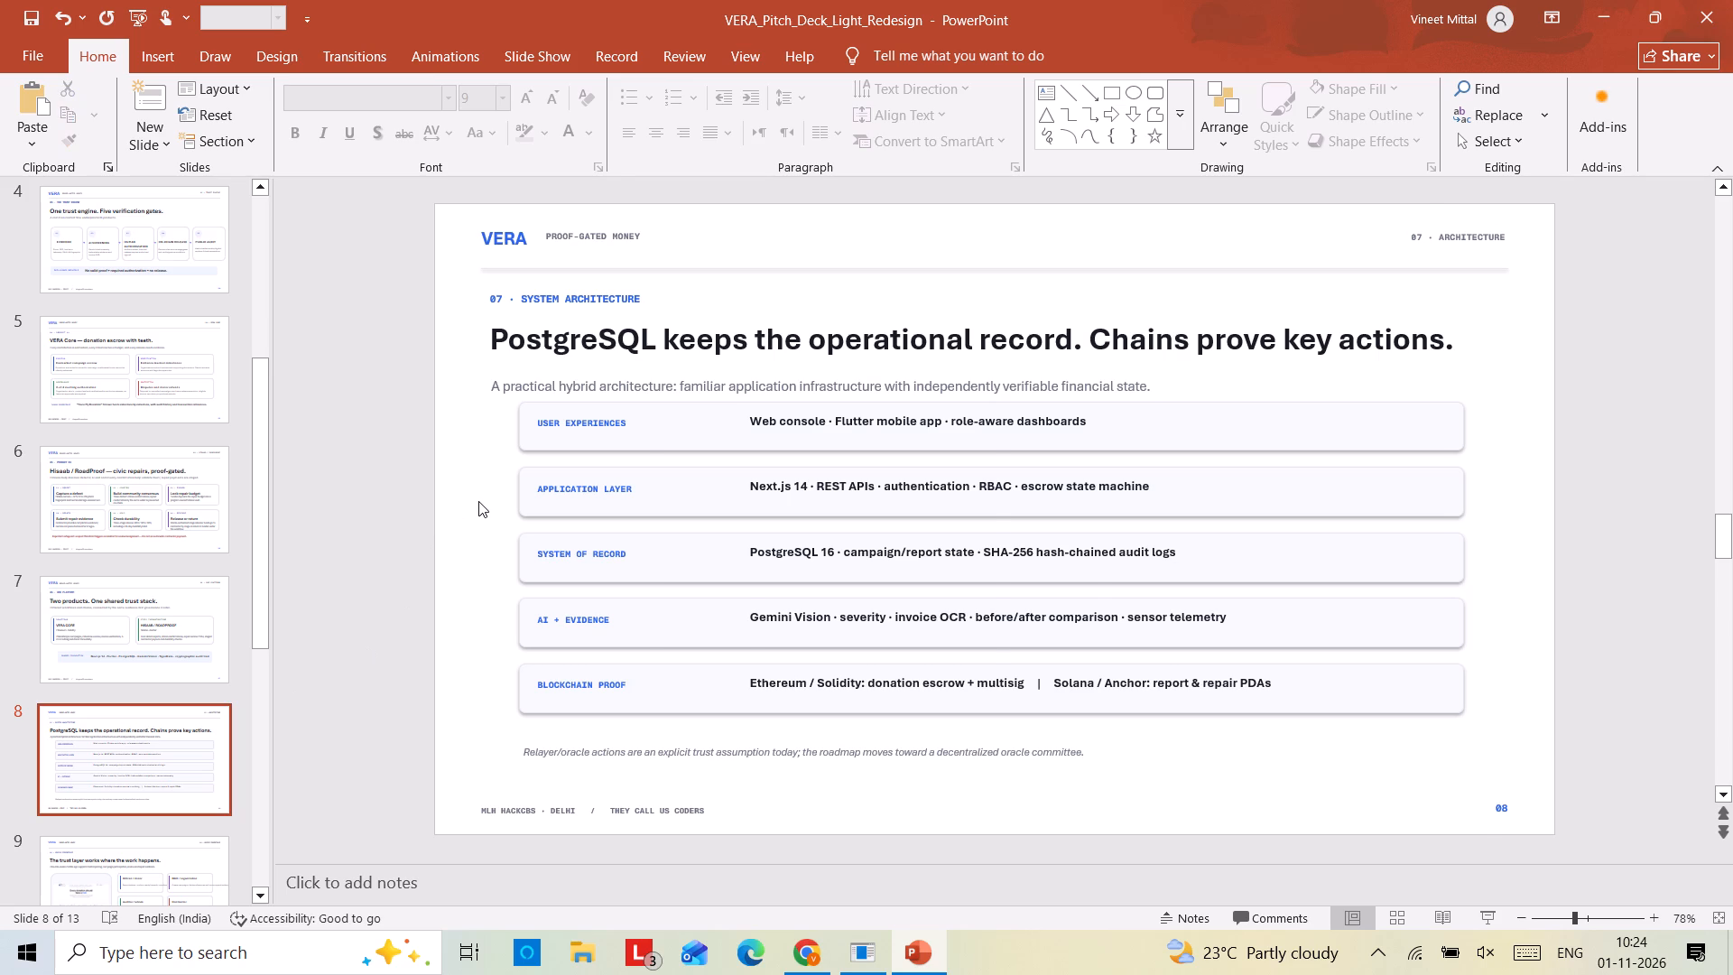
key("ctrl+a")
double_click(524, 94)
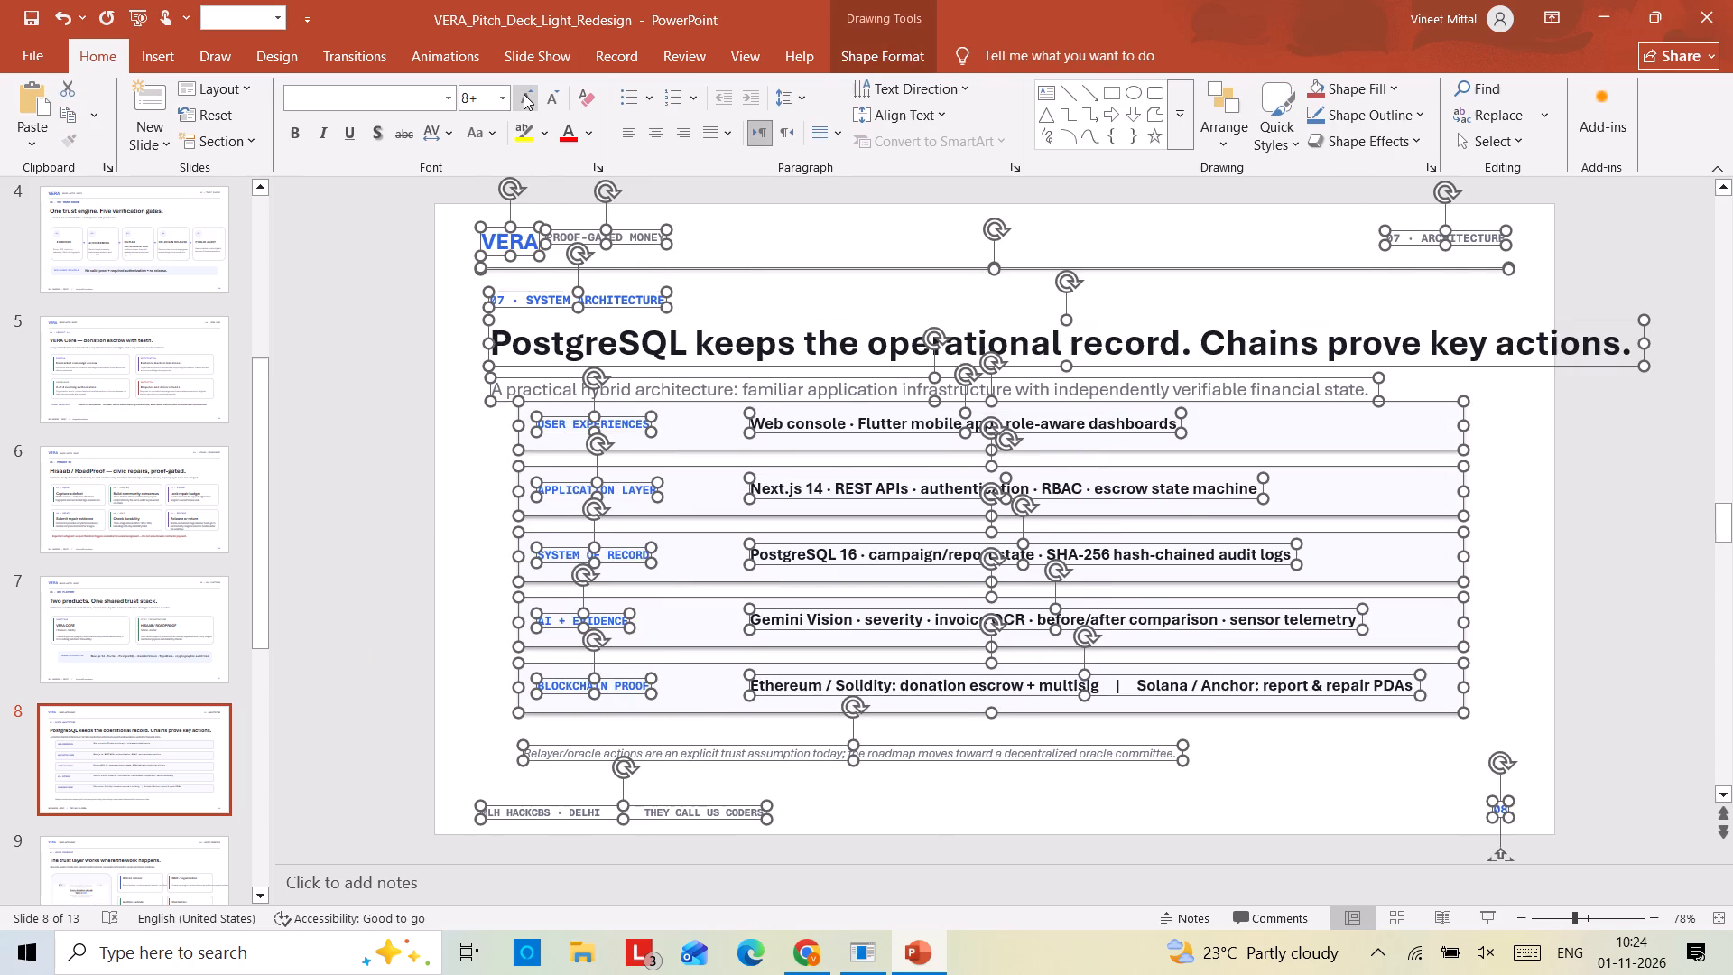
left_click(825, 246)
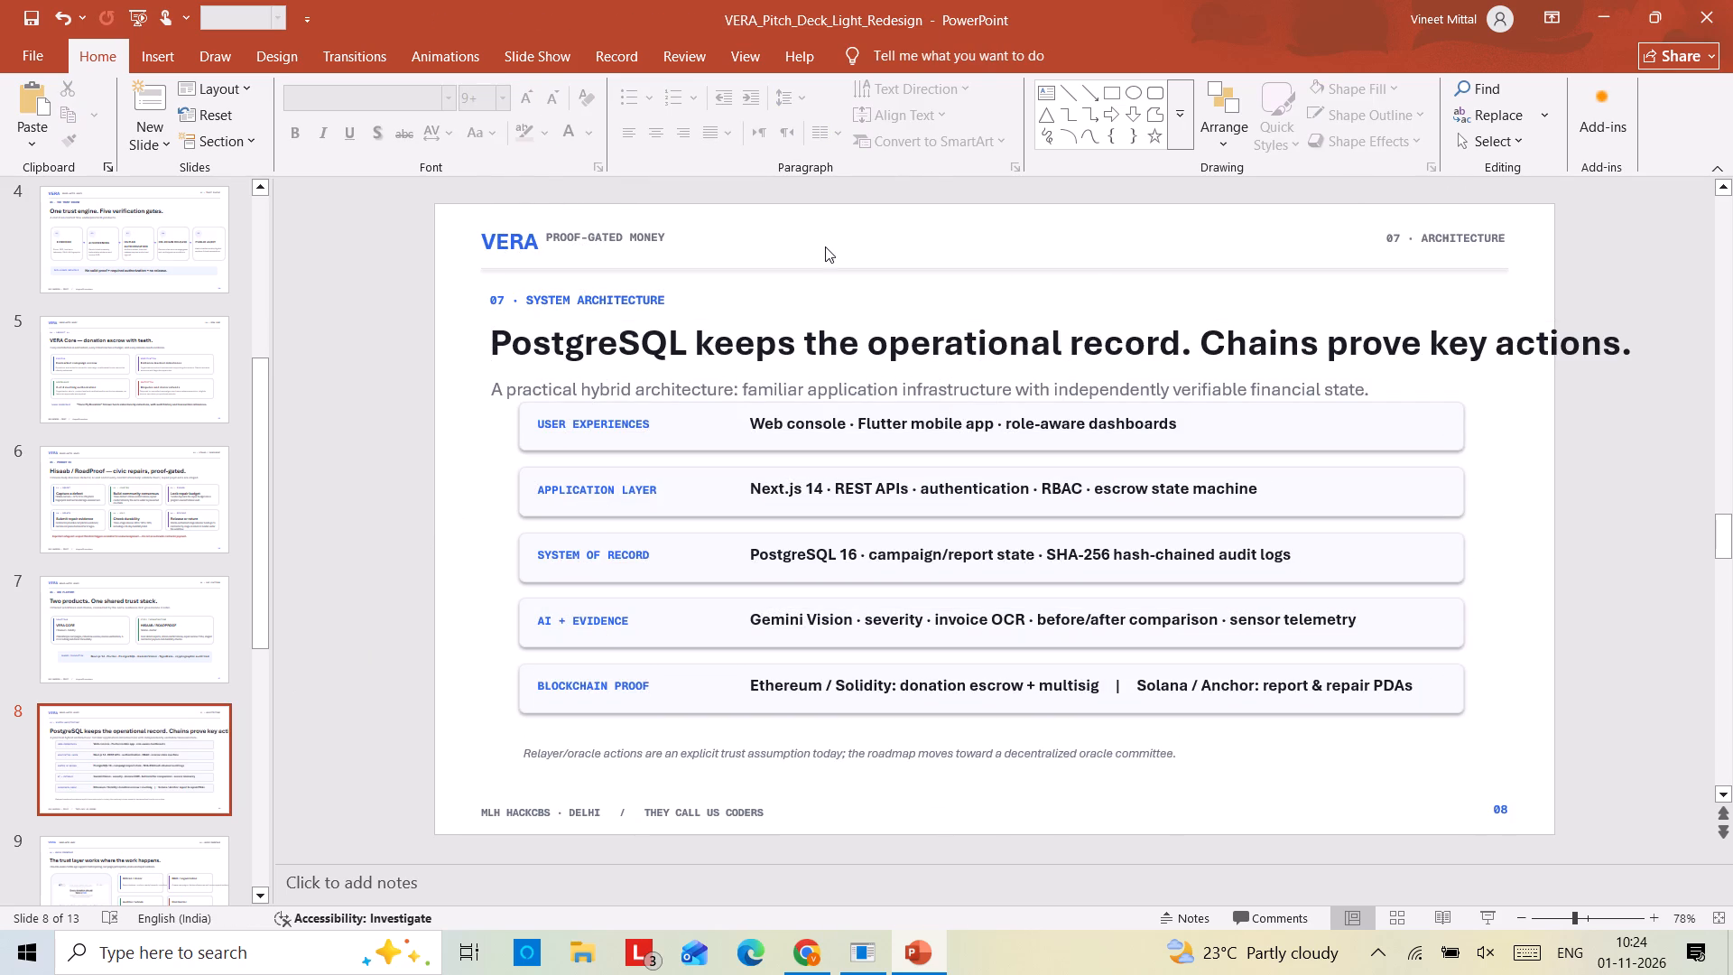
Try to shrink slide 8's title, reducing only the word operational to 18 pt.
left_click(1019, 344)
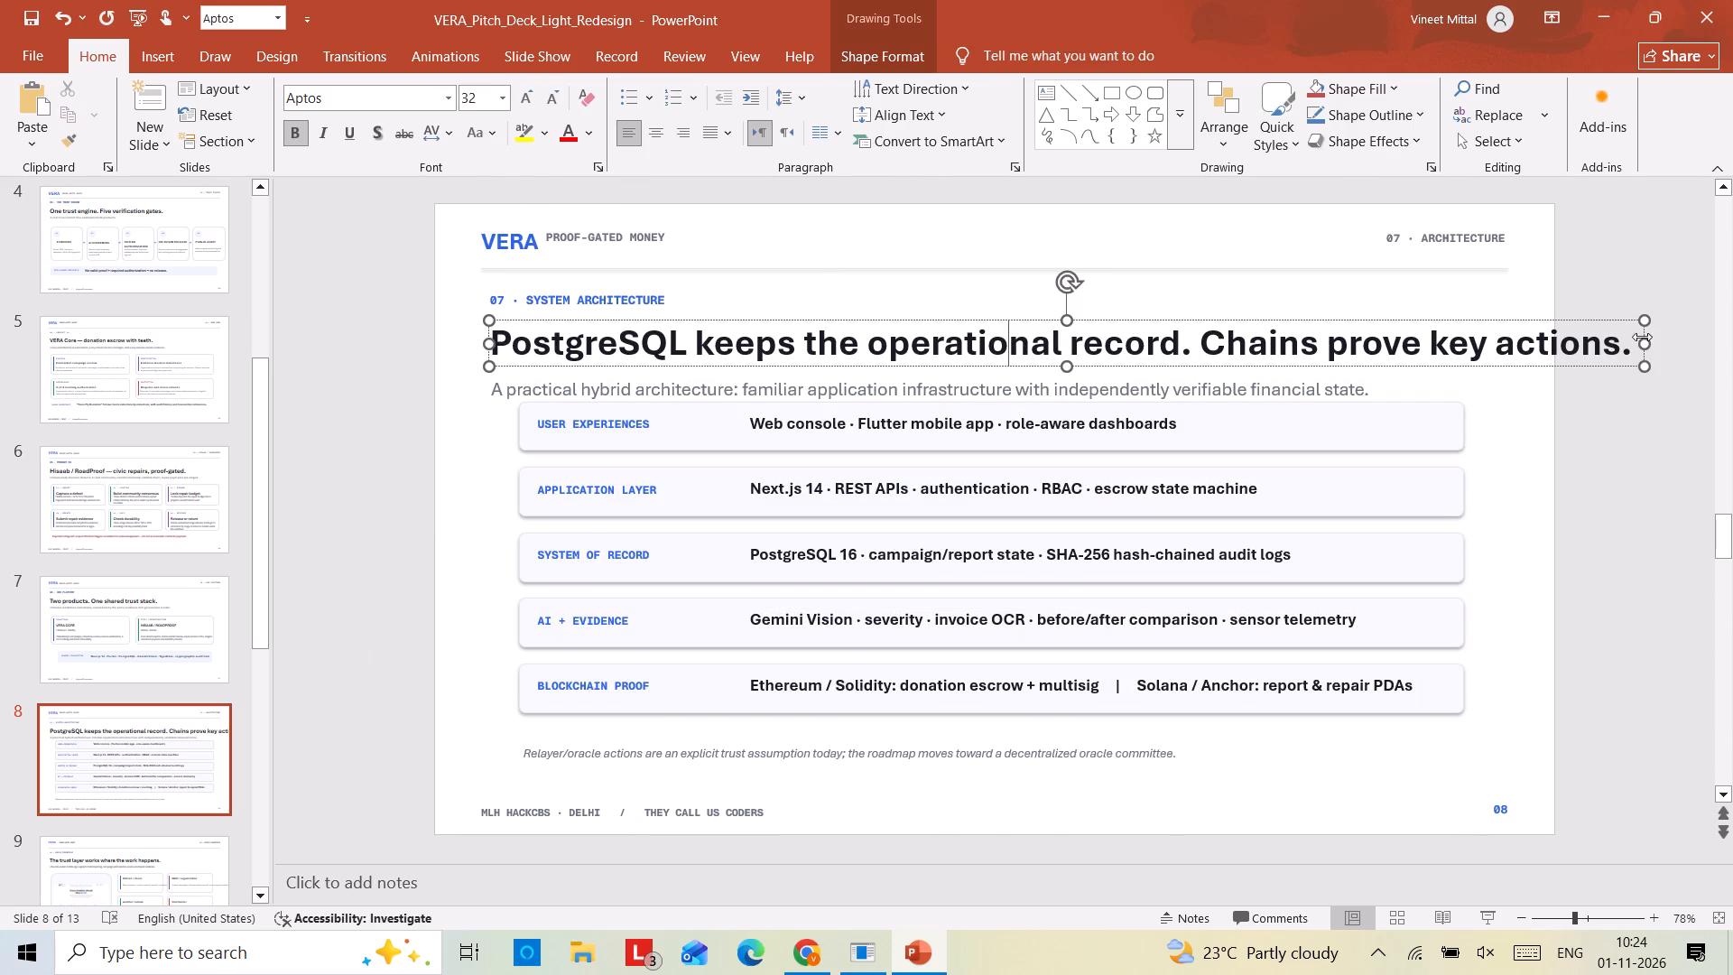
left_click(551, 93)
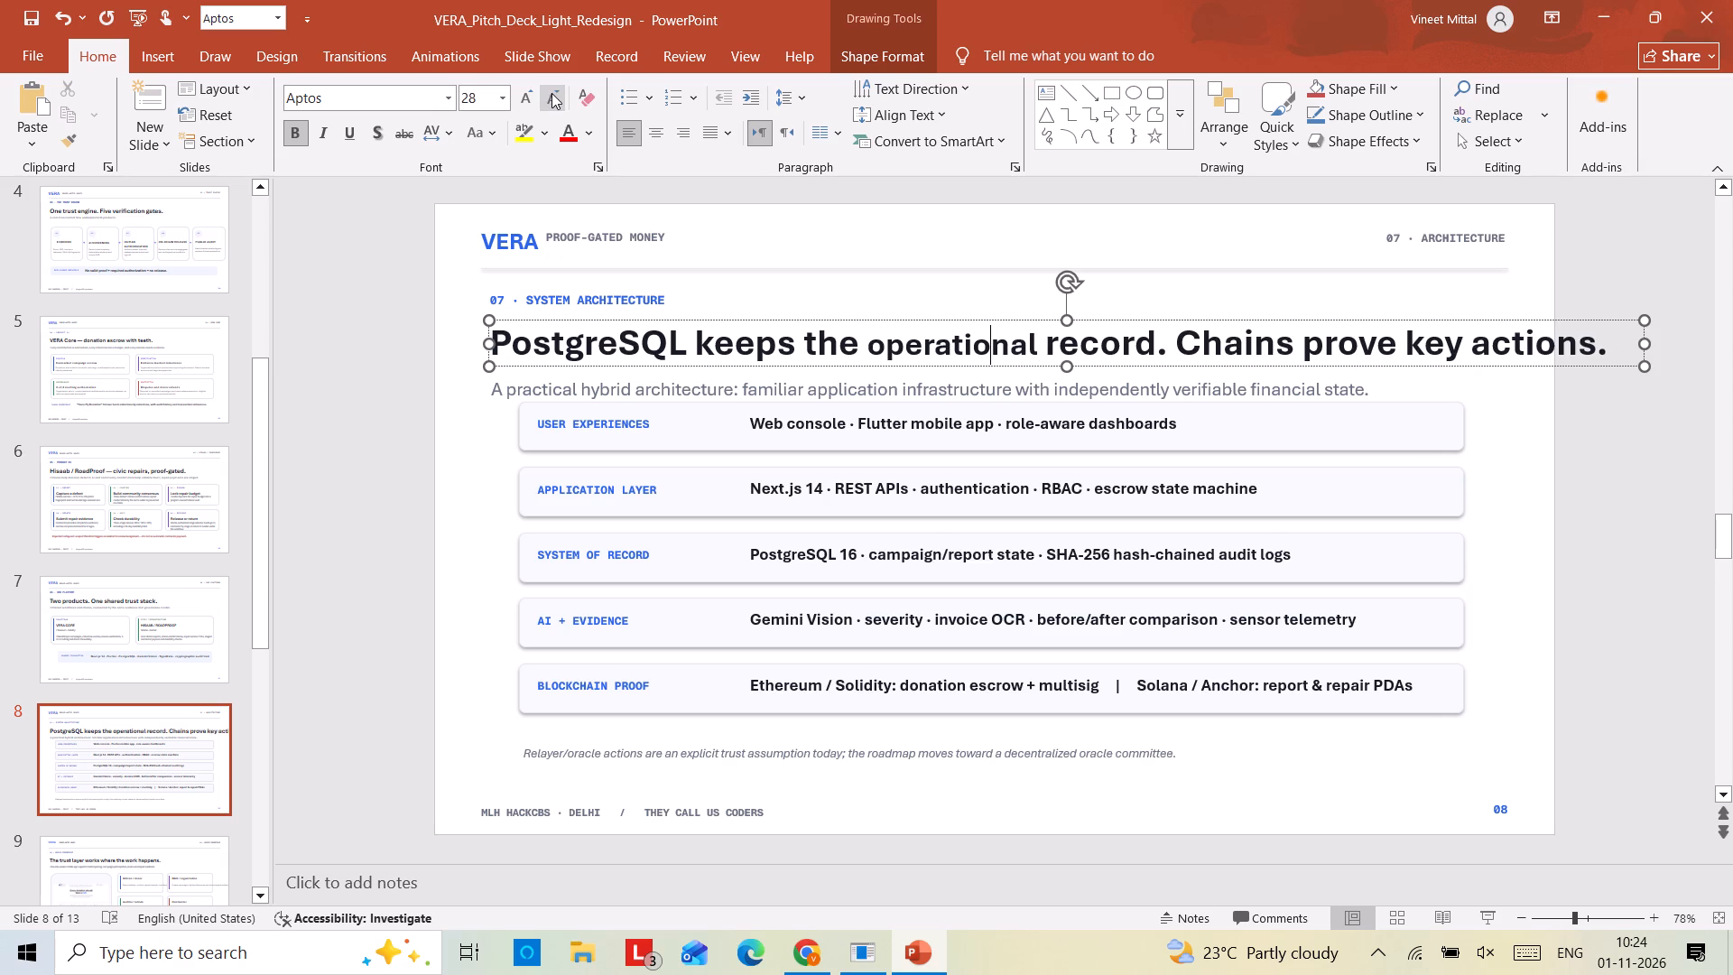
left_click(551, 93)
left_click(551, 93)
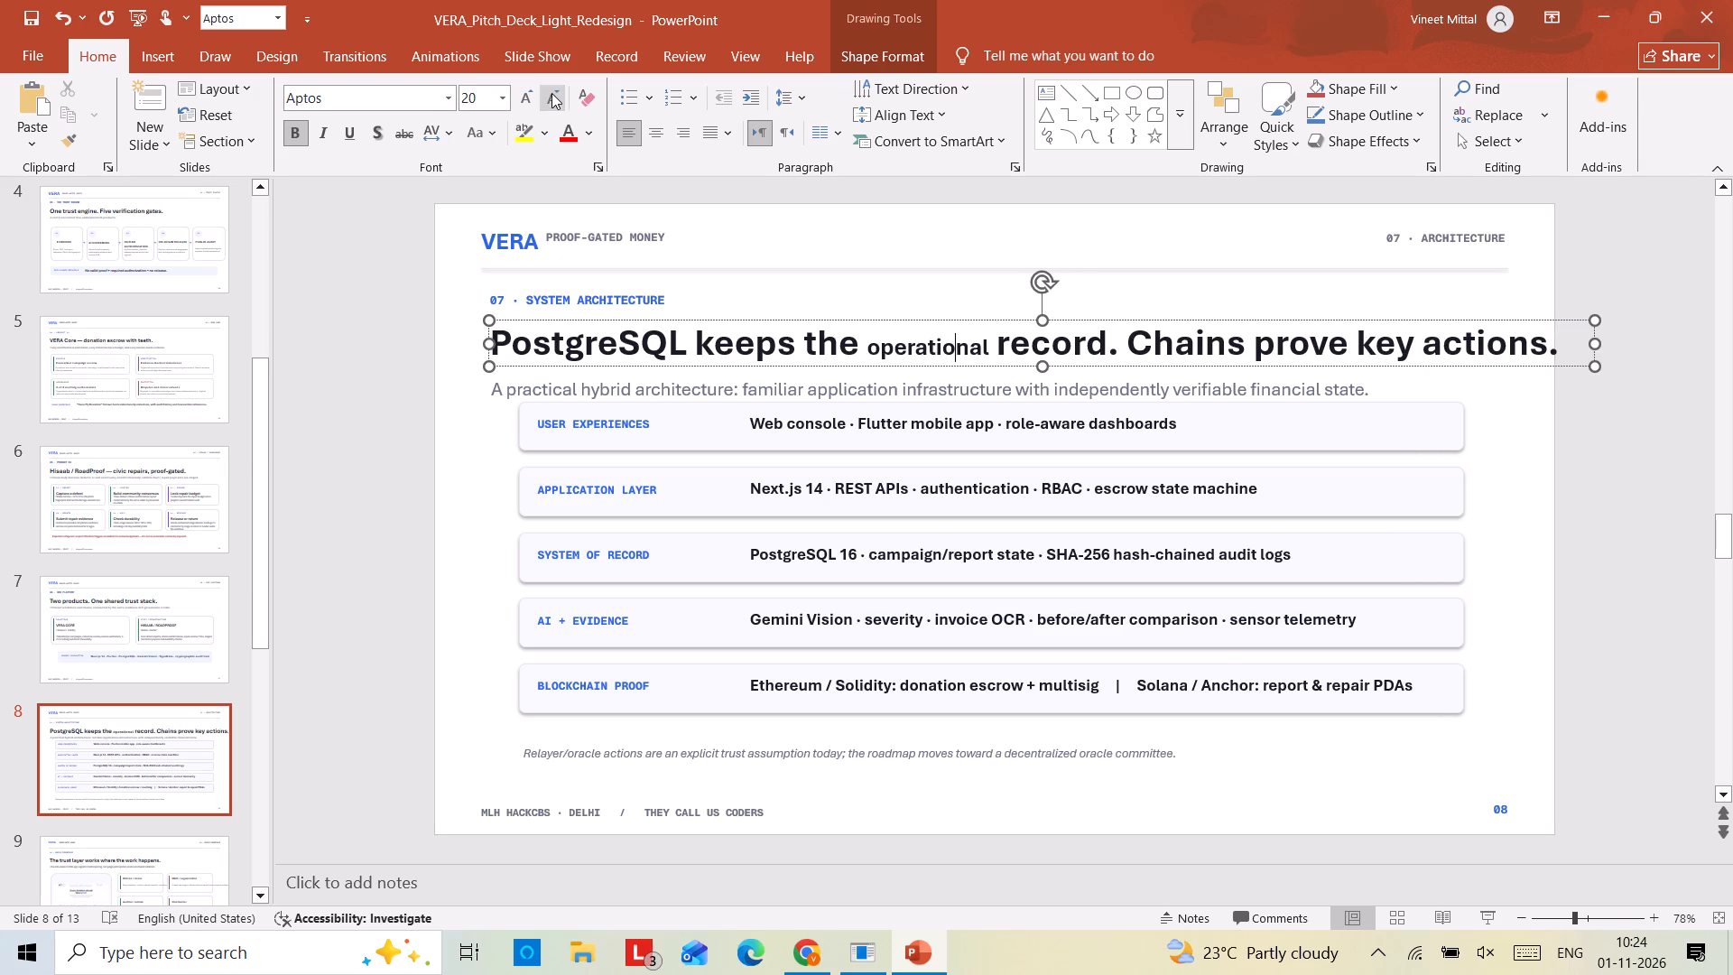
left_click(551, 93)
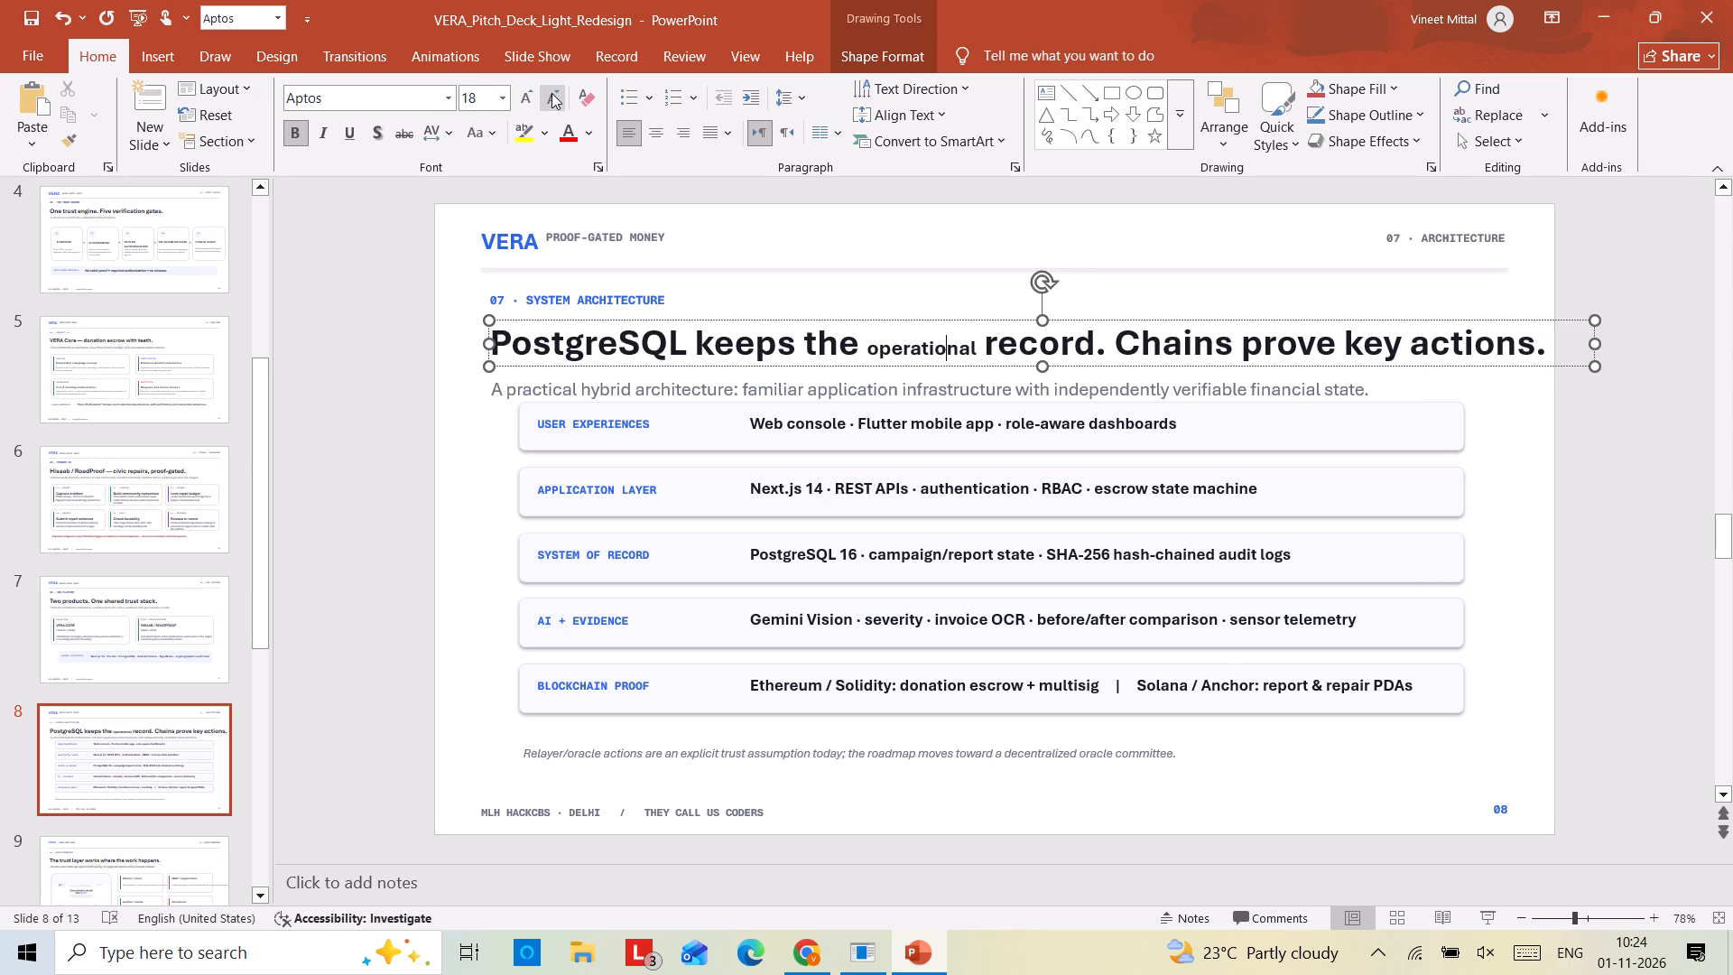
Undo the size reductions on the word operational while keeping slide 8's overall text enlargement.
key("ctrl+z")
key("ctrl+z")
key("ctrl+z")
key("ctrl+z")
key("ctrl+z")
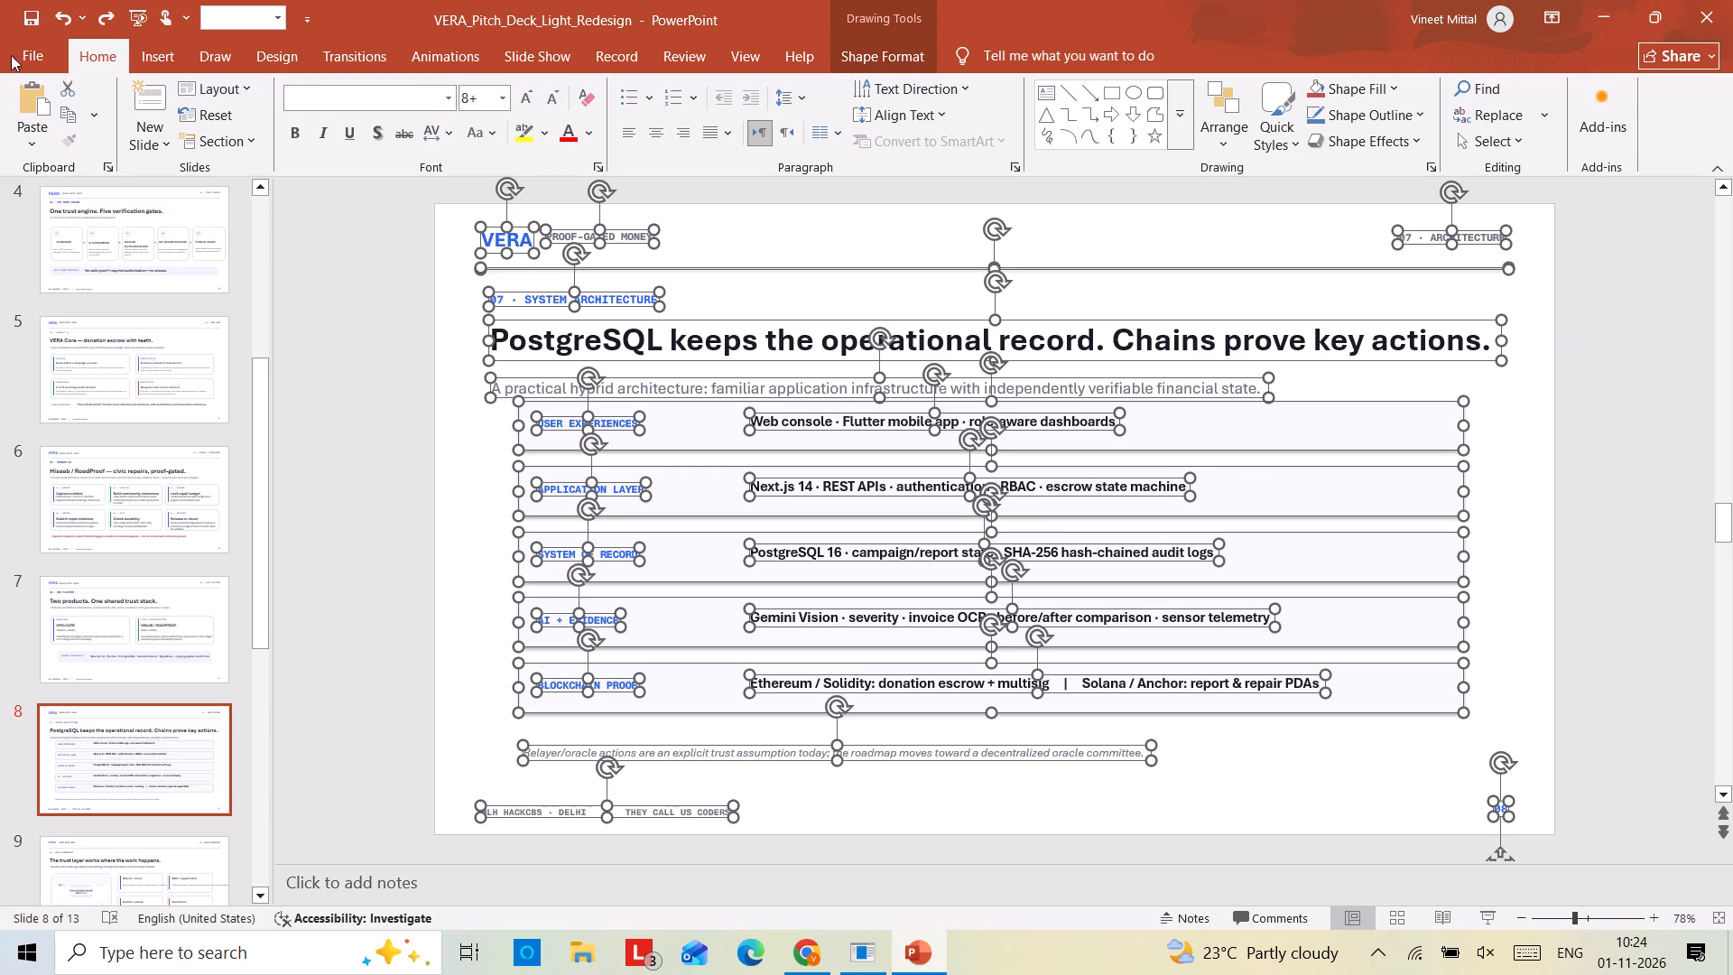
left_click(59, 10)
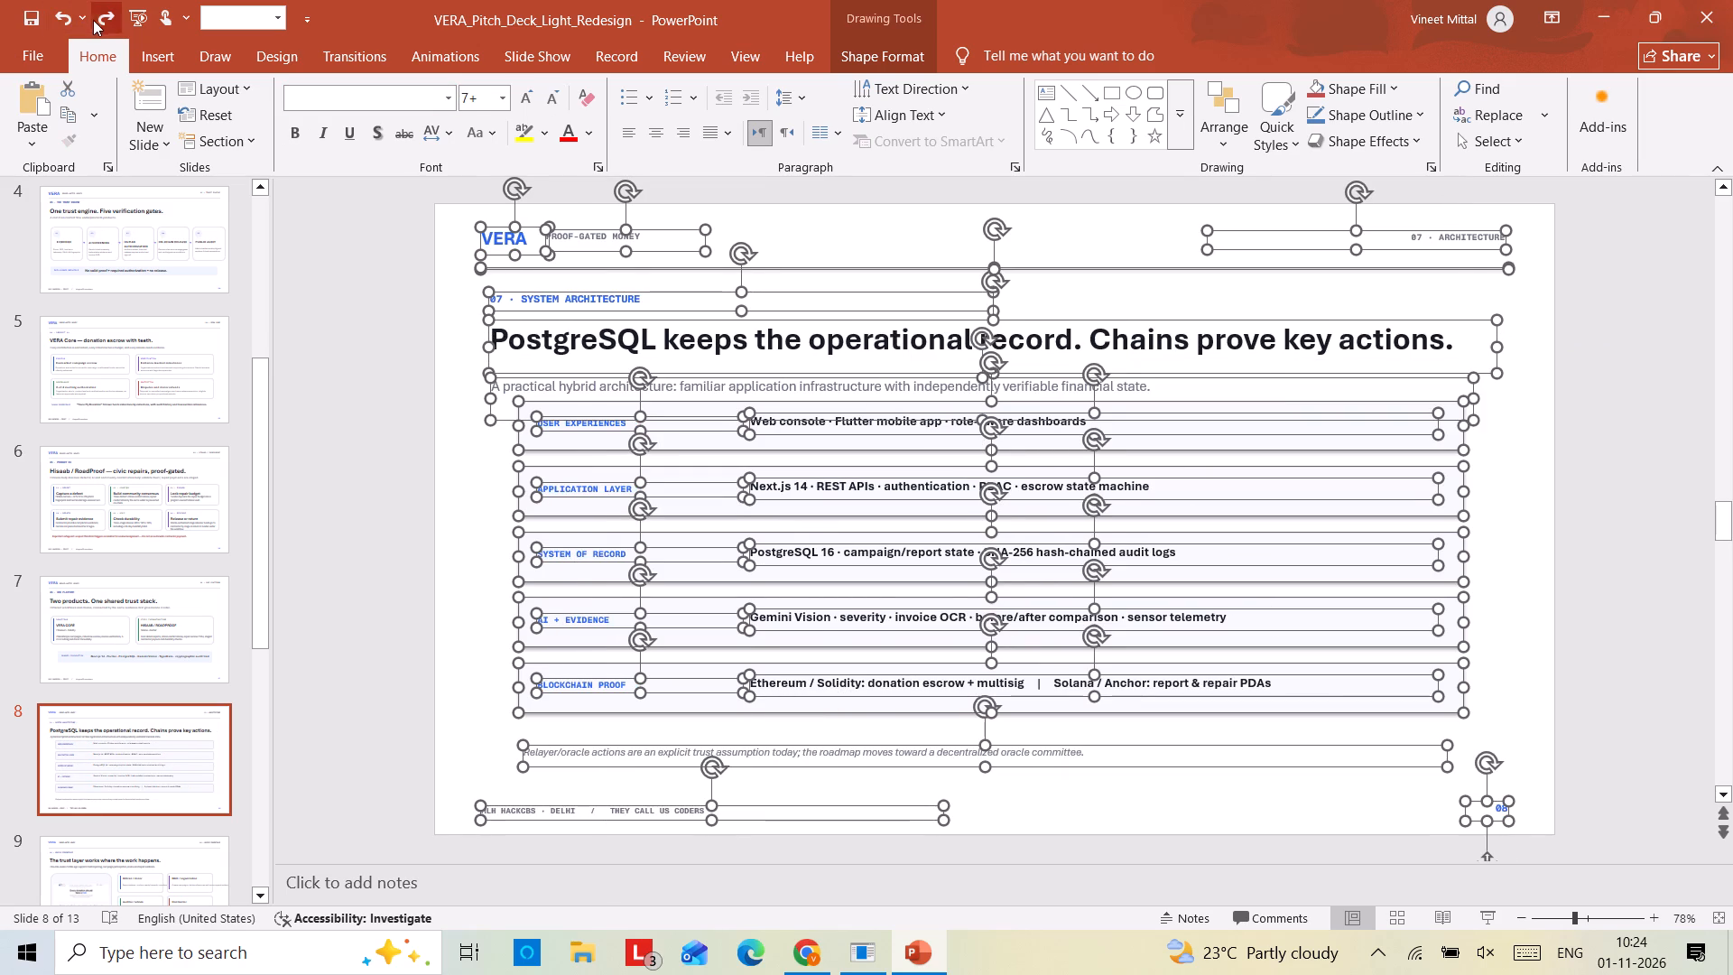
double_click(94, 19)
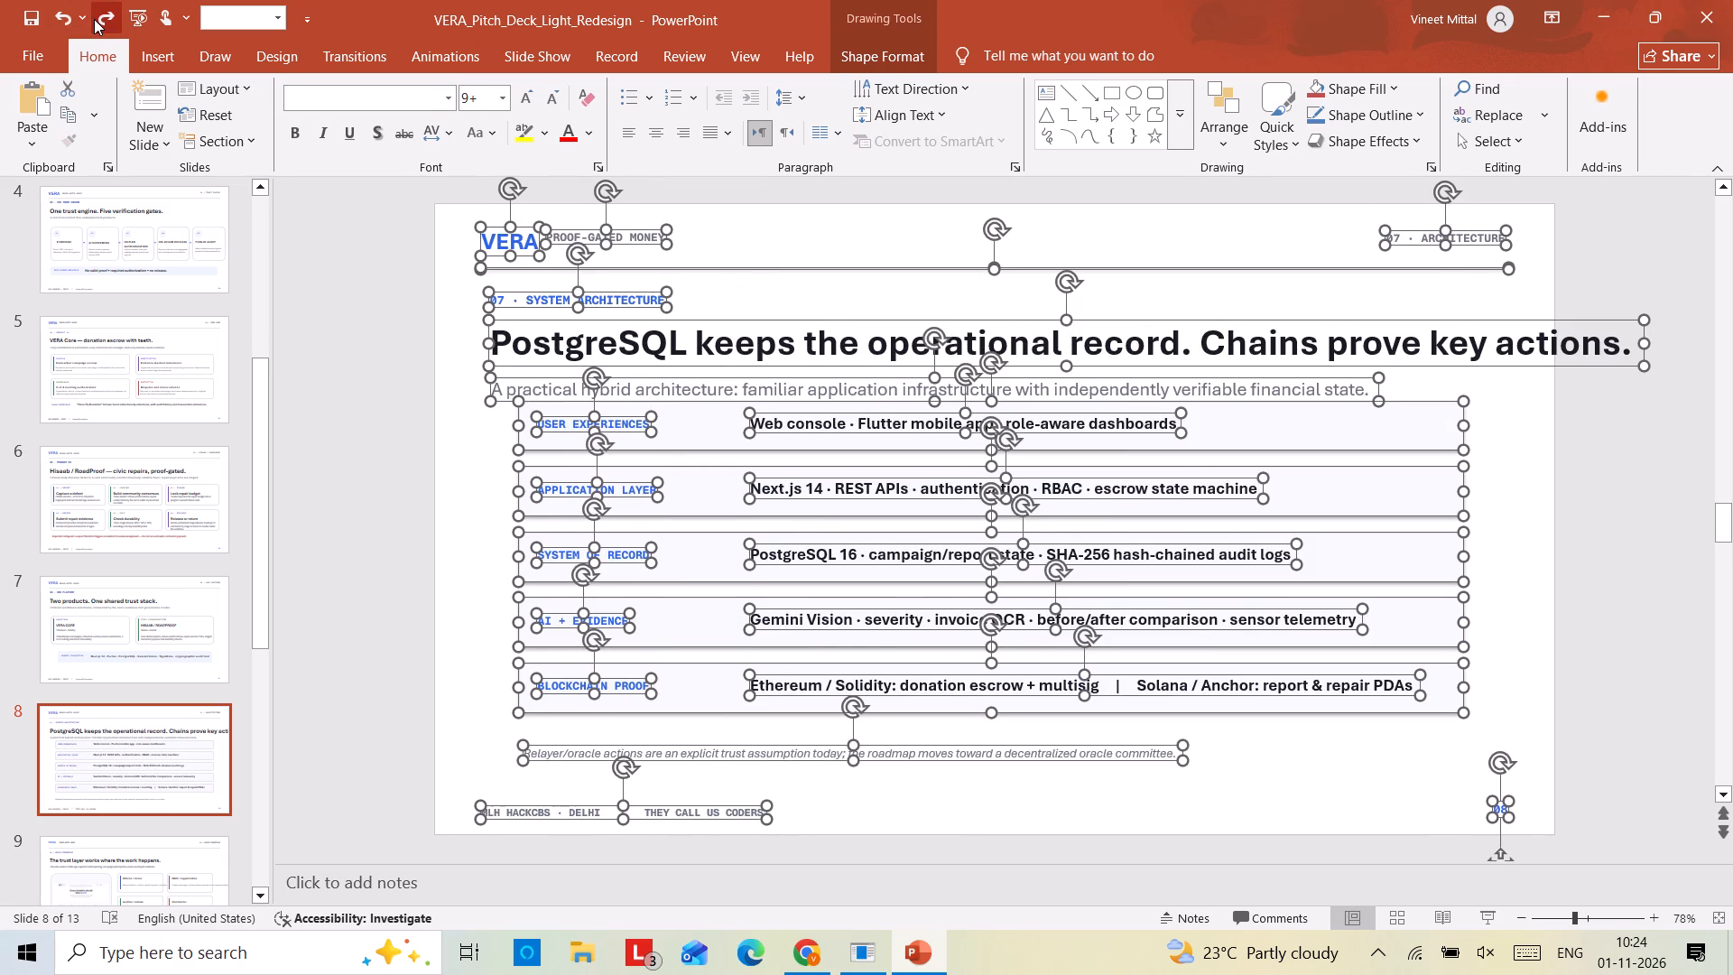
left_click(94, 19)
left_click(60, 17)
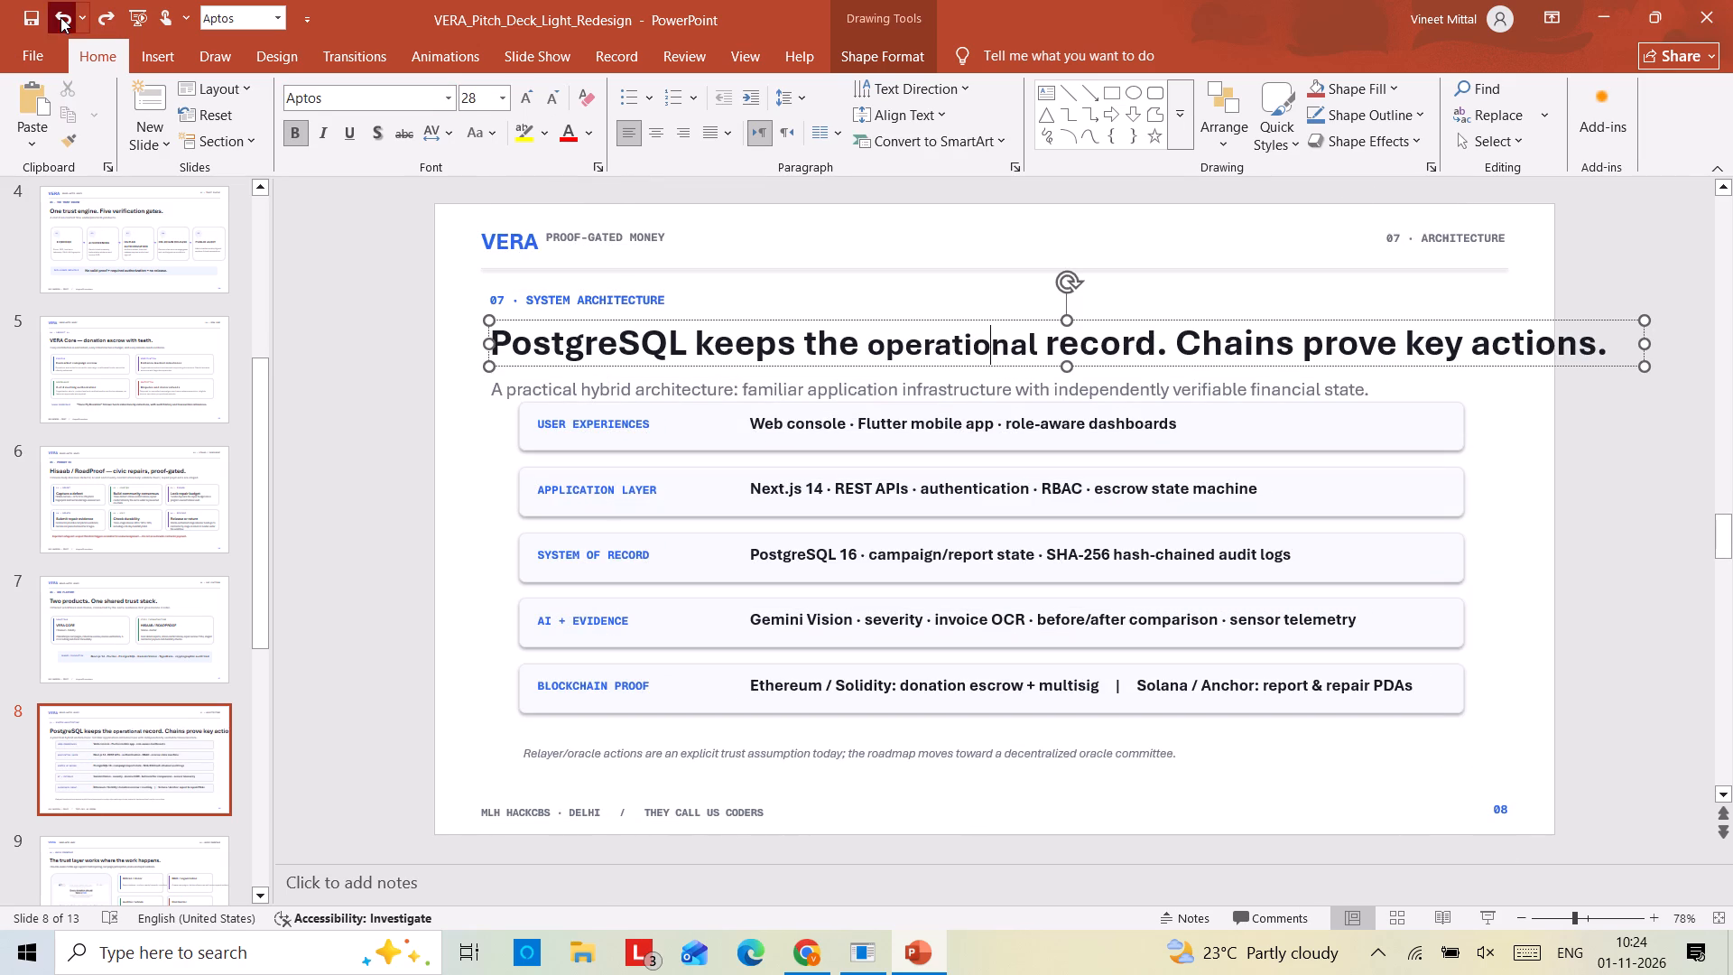
Set slide 8's whole title to 28 pt so it fits within the slide width.
left_click(509, 318)
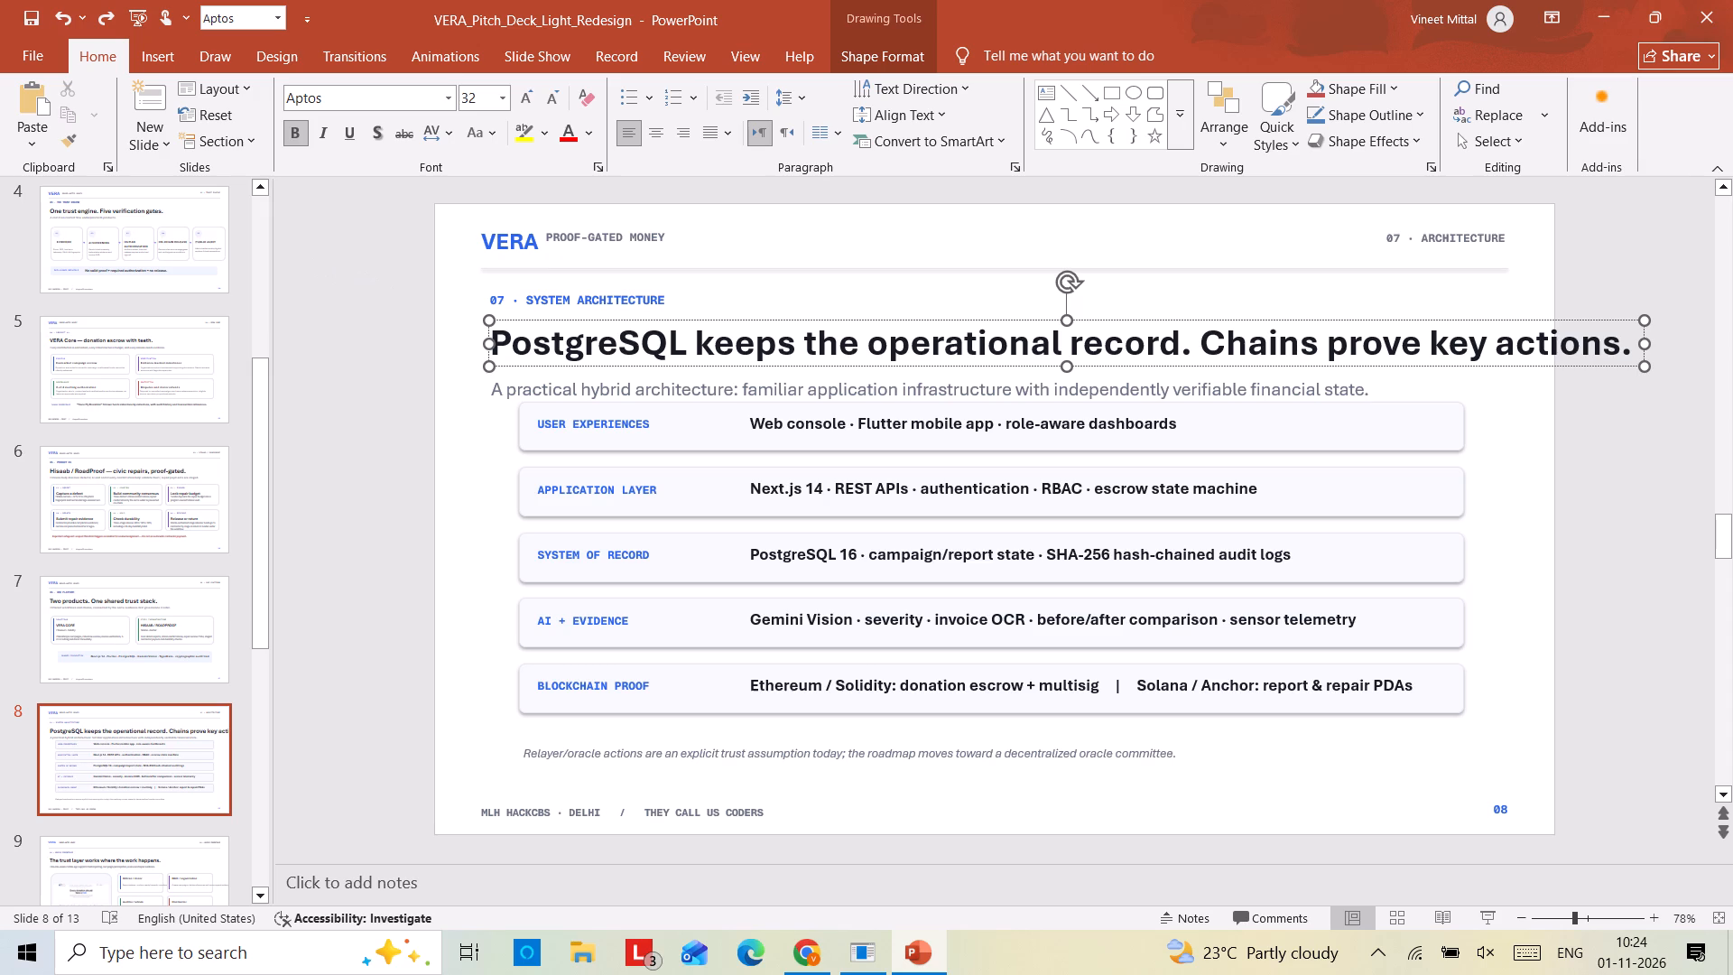
left_click(553, 107)
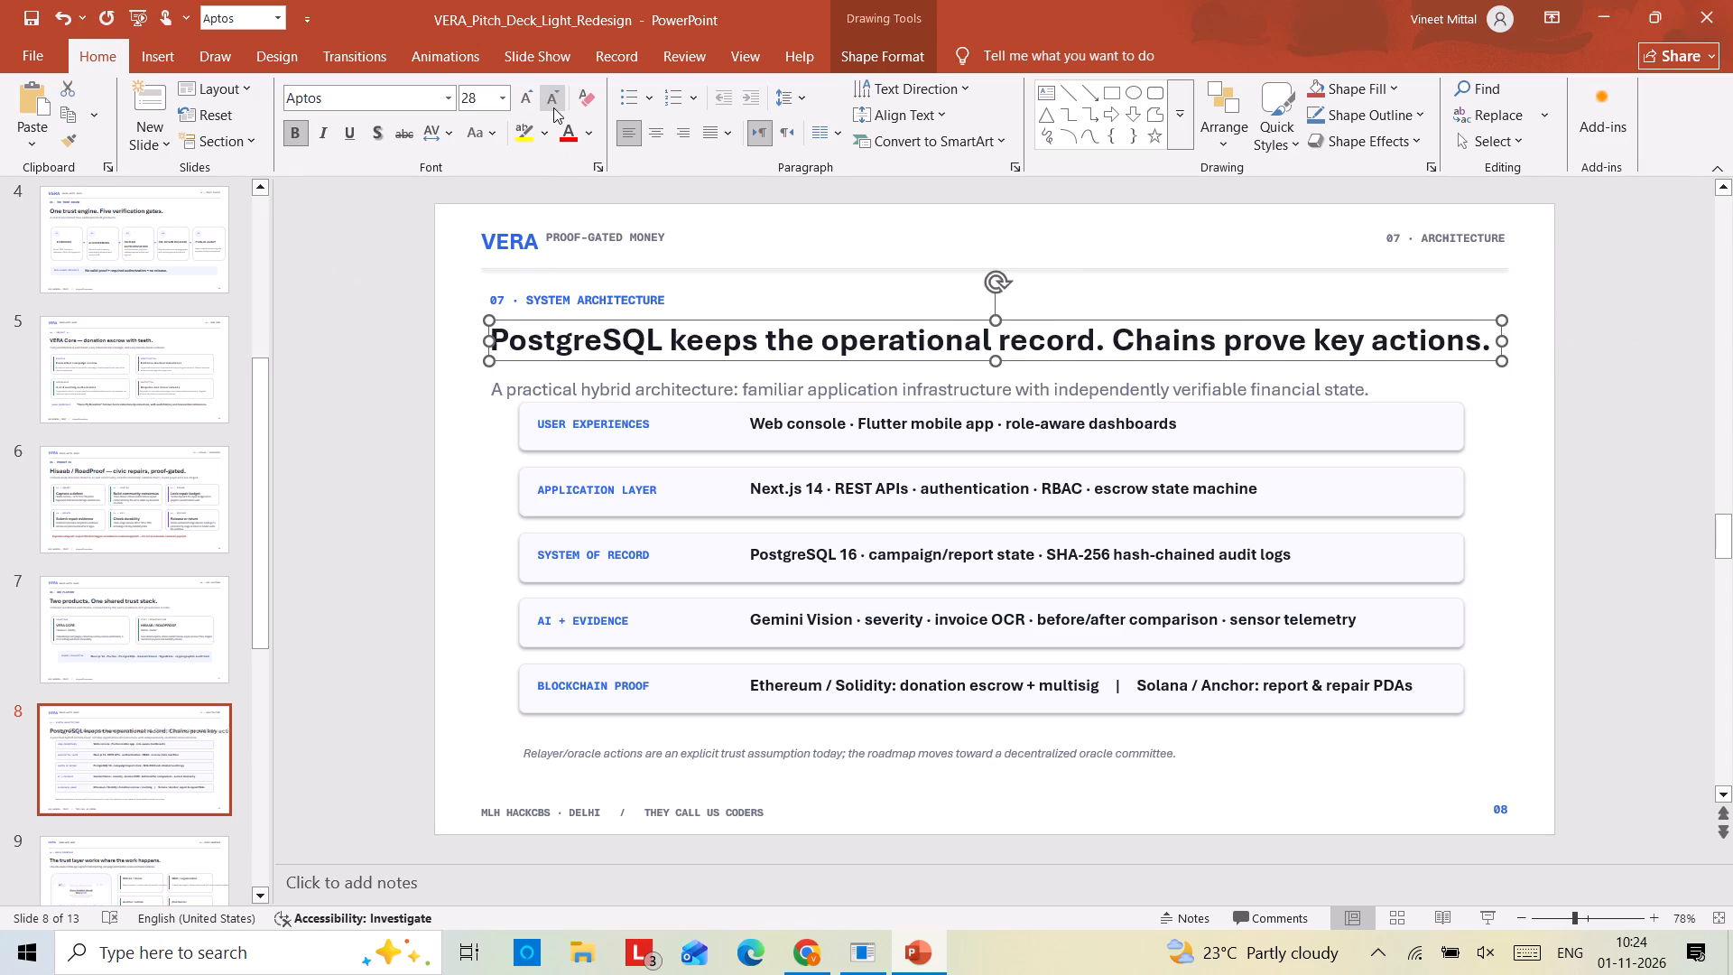
left_click(469, 105)
type("30")
key("Return")
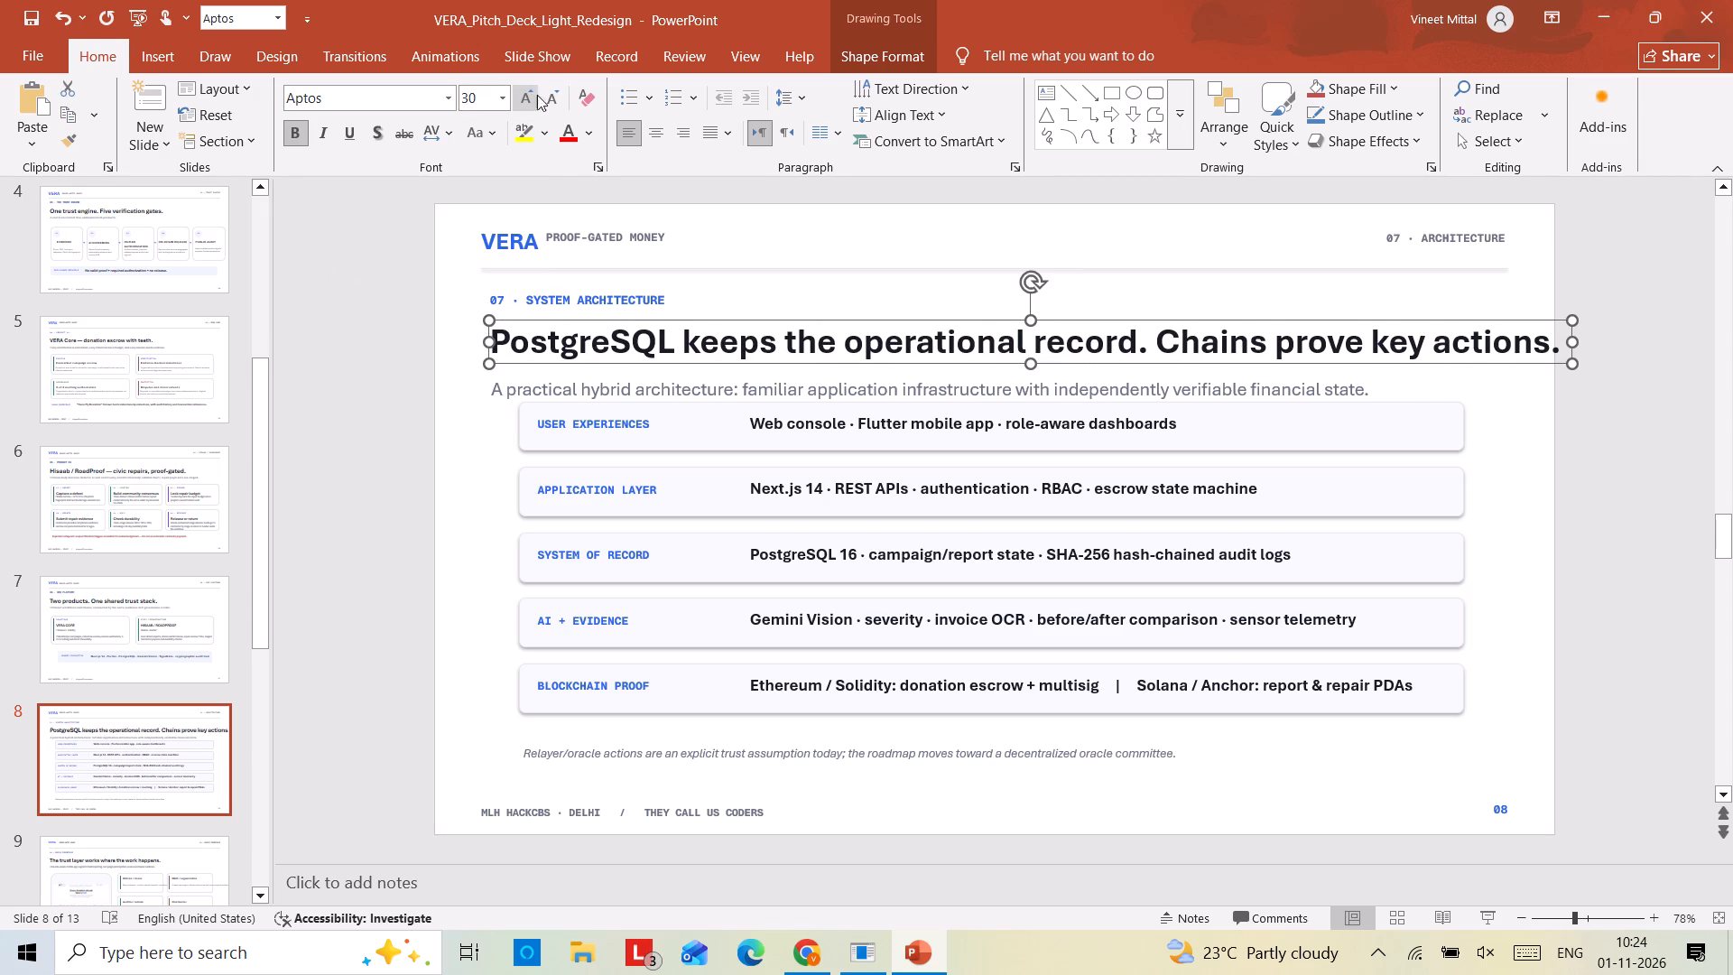
left_click(542, 95)
left_click(413, 373)
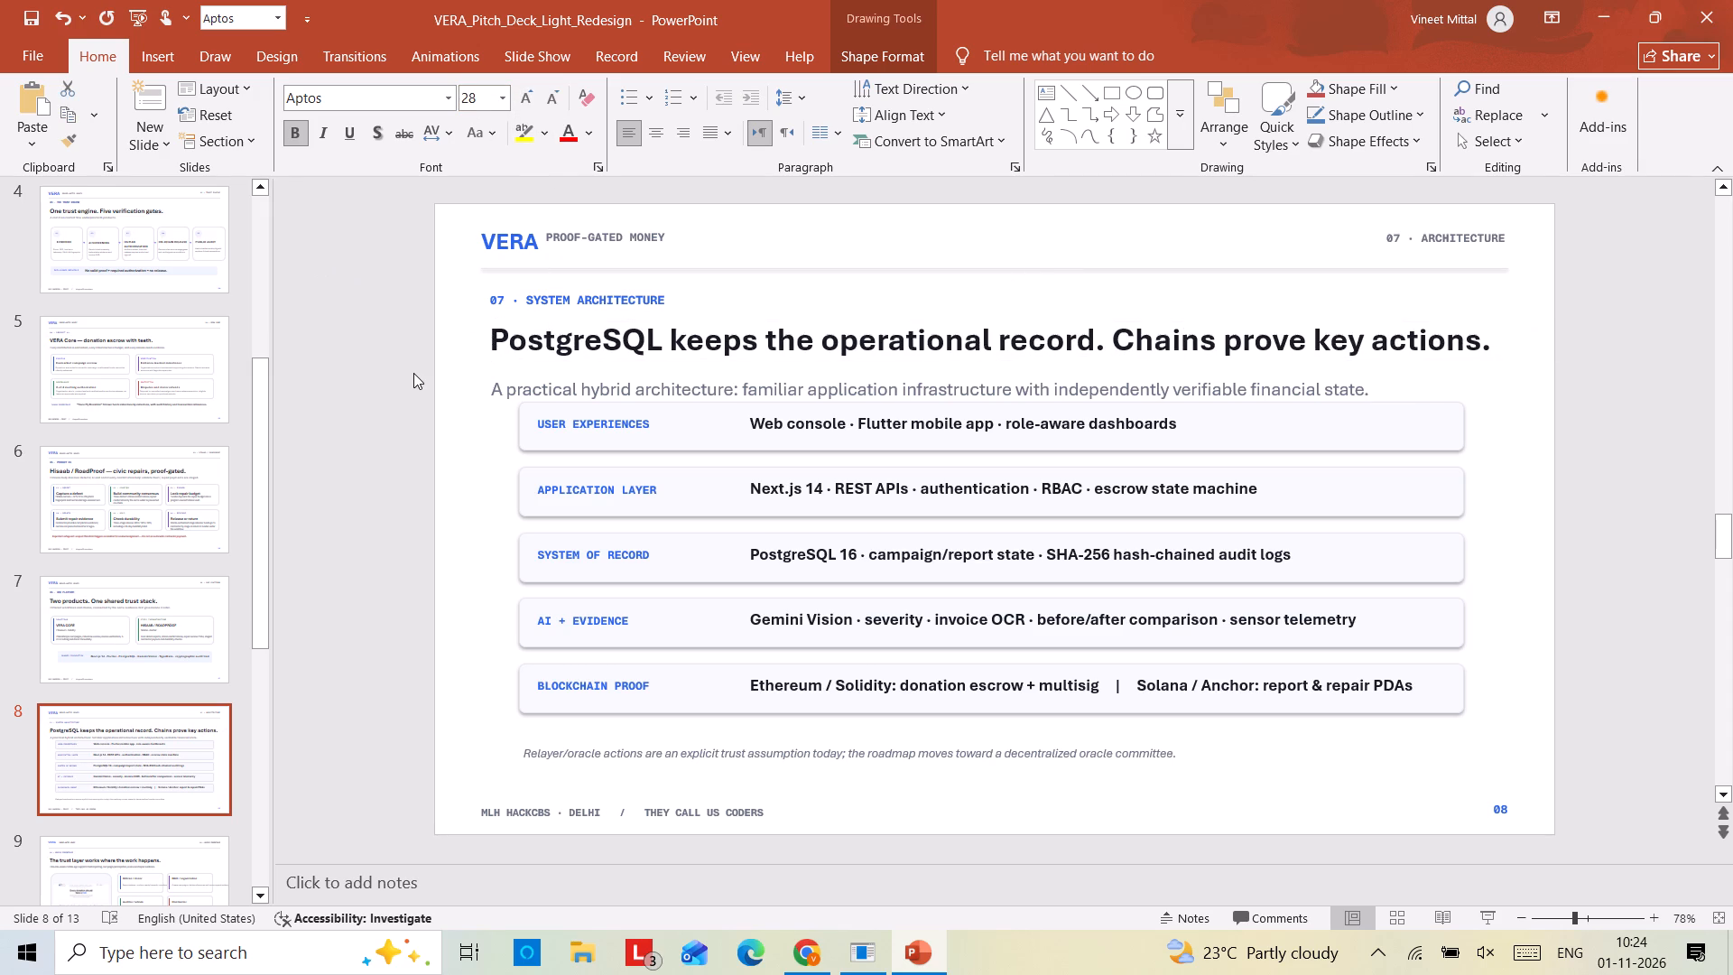
Nudge the PROOF-GATED MONEY tagline on slide 8 slightly down and away from the VERA logo to align them.
left_click(610, 228)
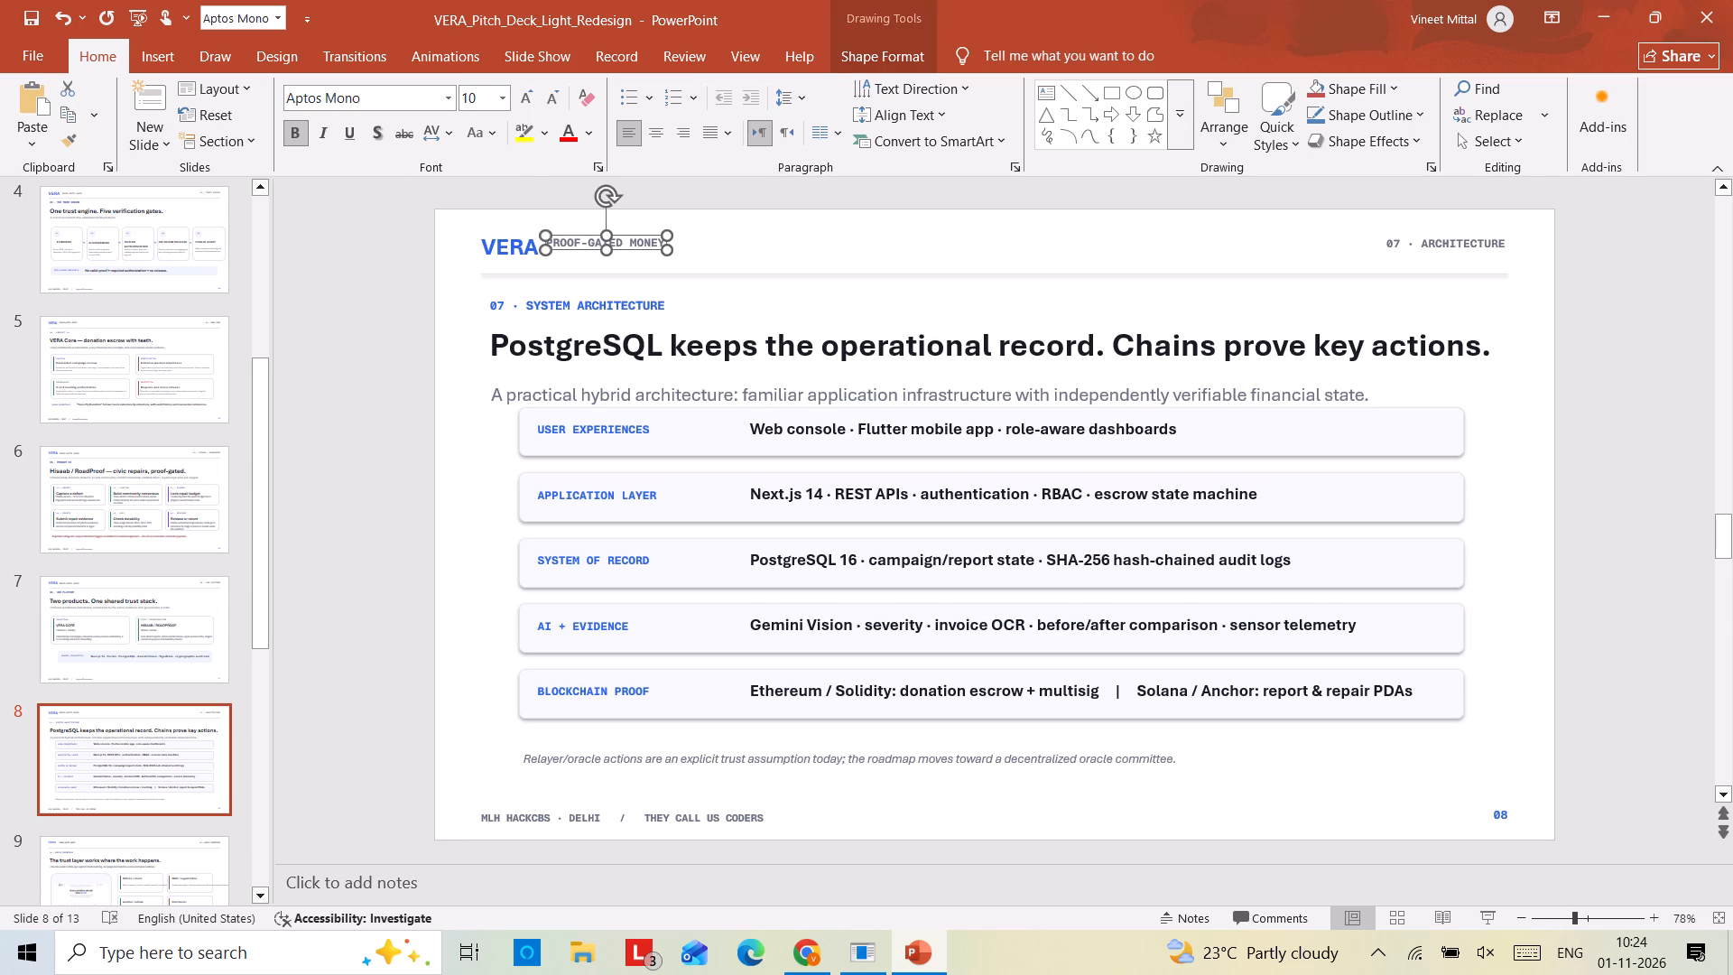
left_click(626, 233)
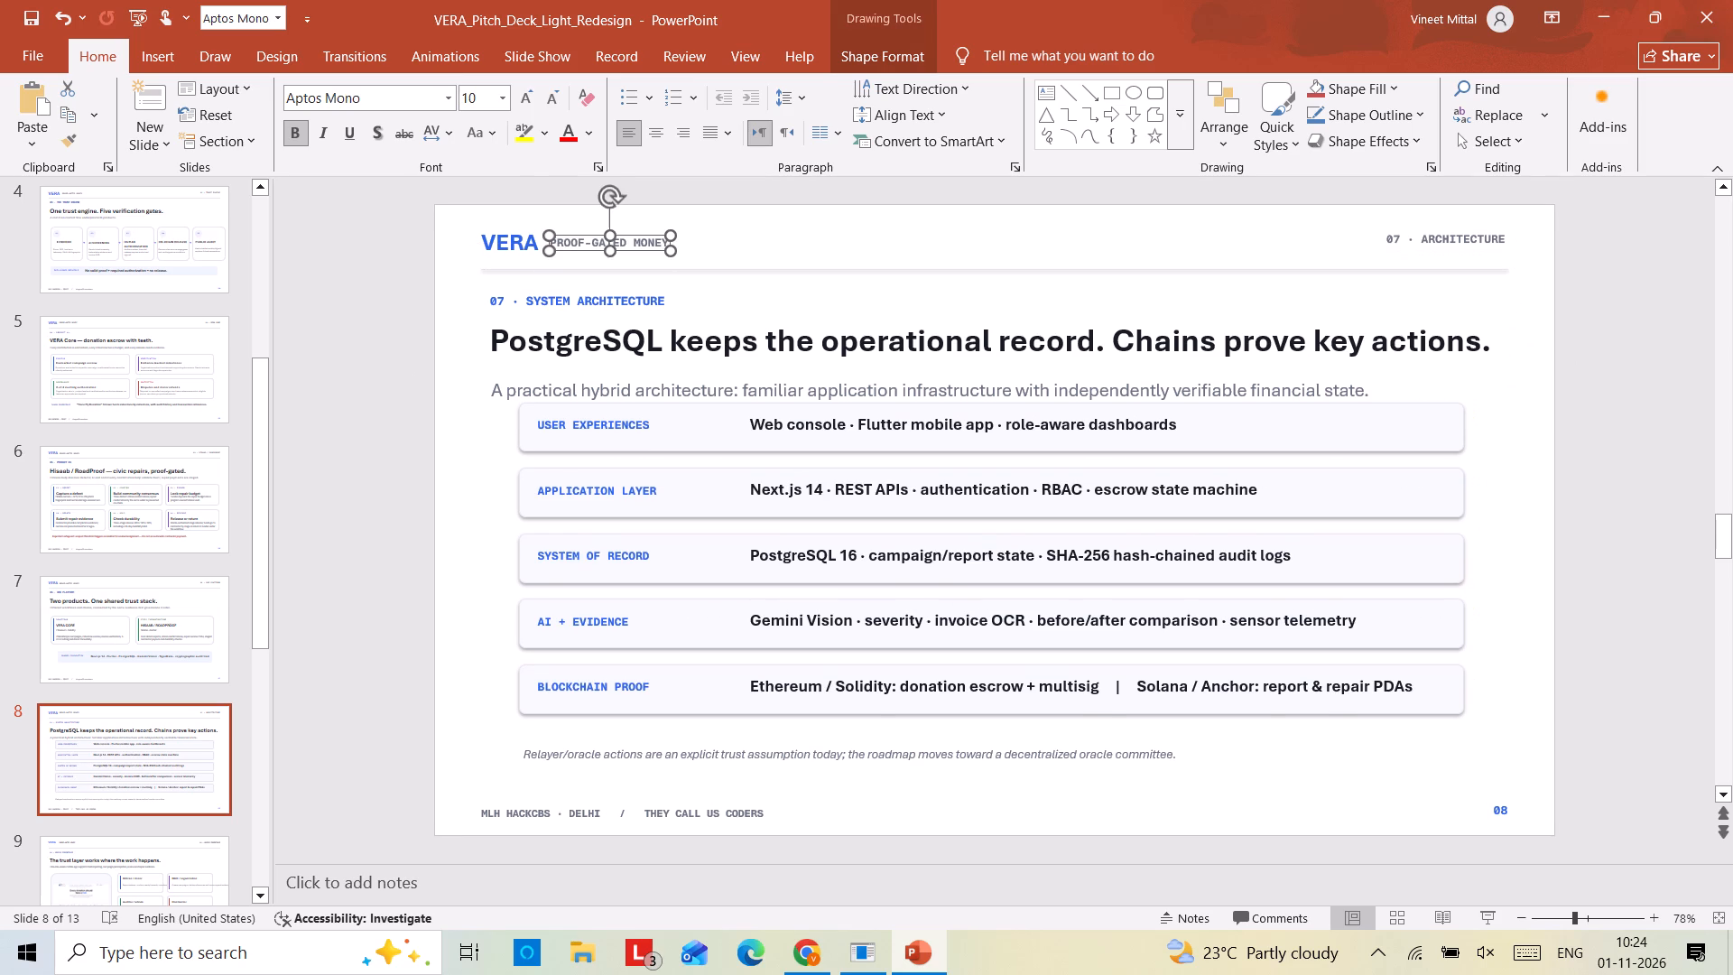
Enlarge the 07 · SYSTEM ARCHITECTURE label above slide 8's title by two font-size increments.
triple_click(574, 293)
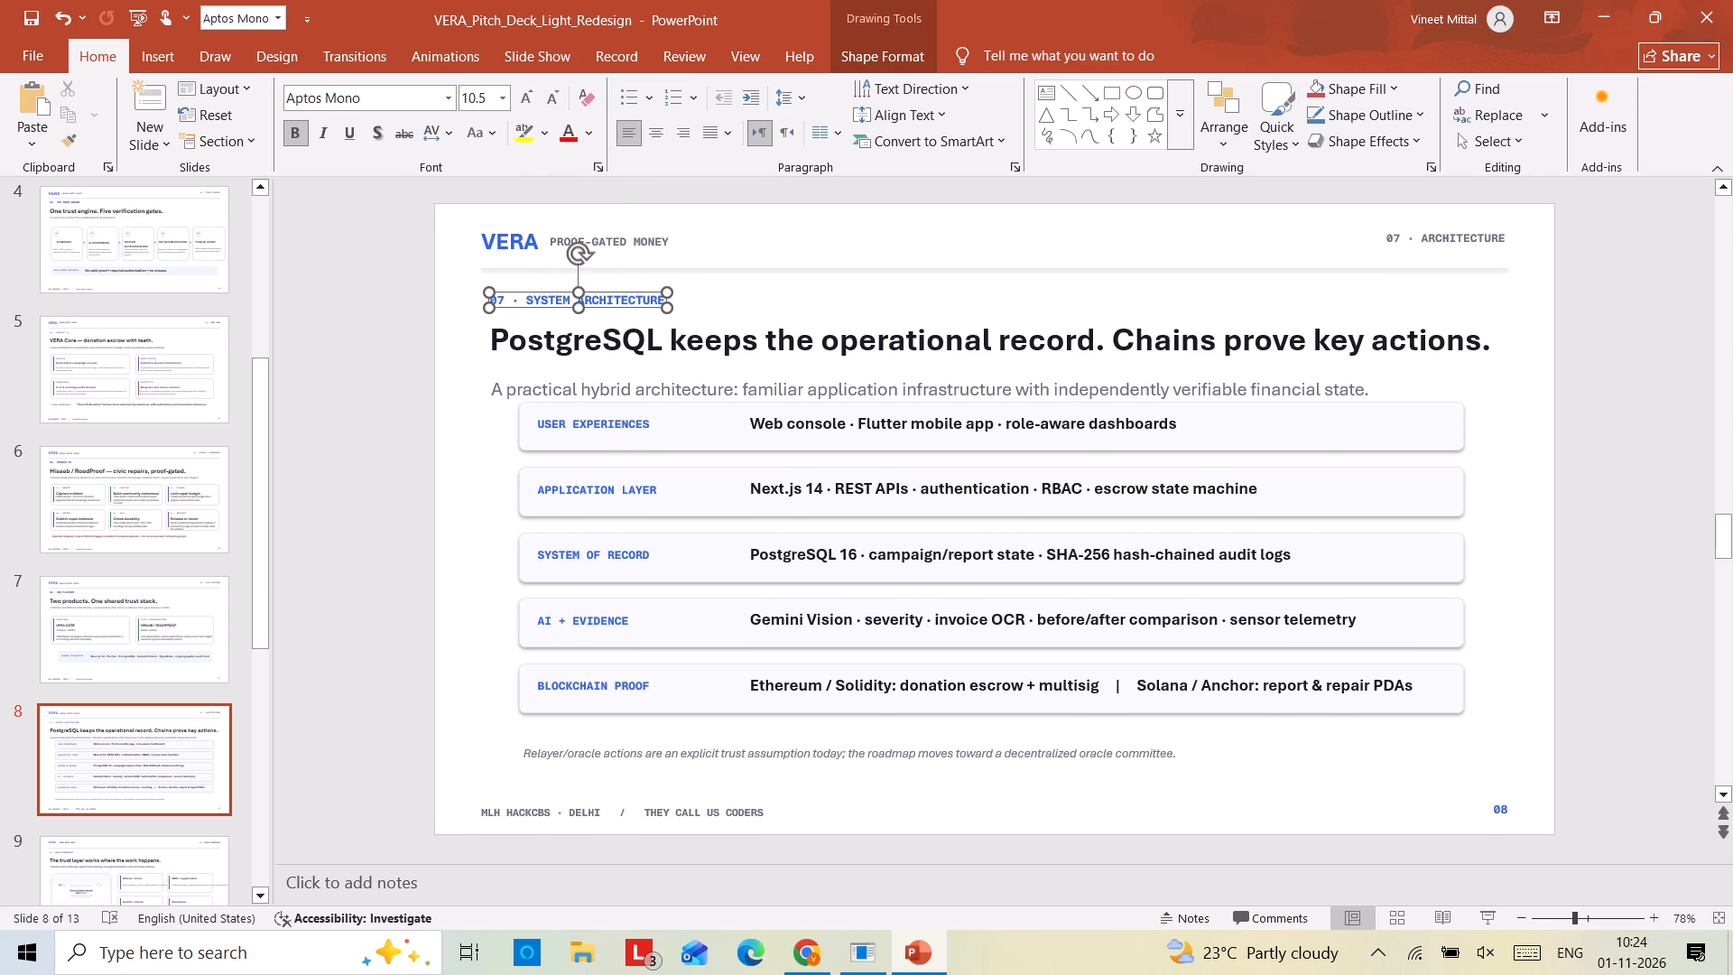
left_click(562, 293)
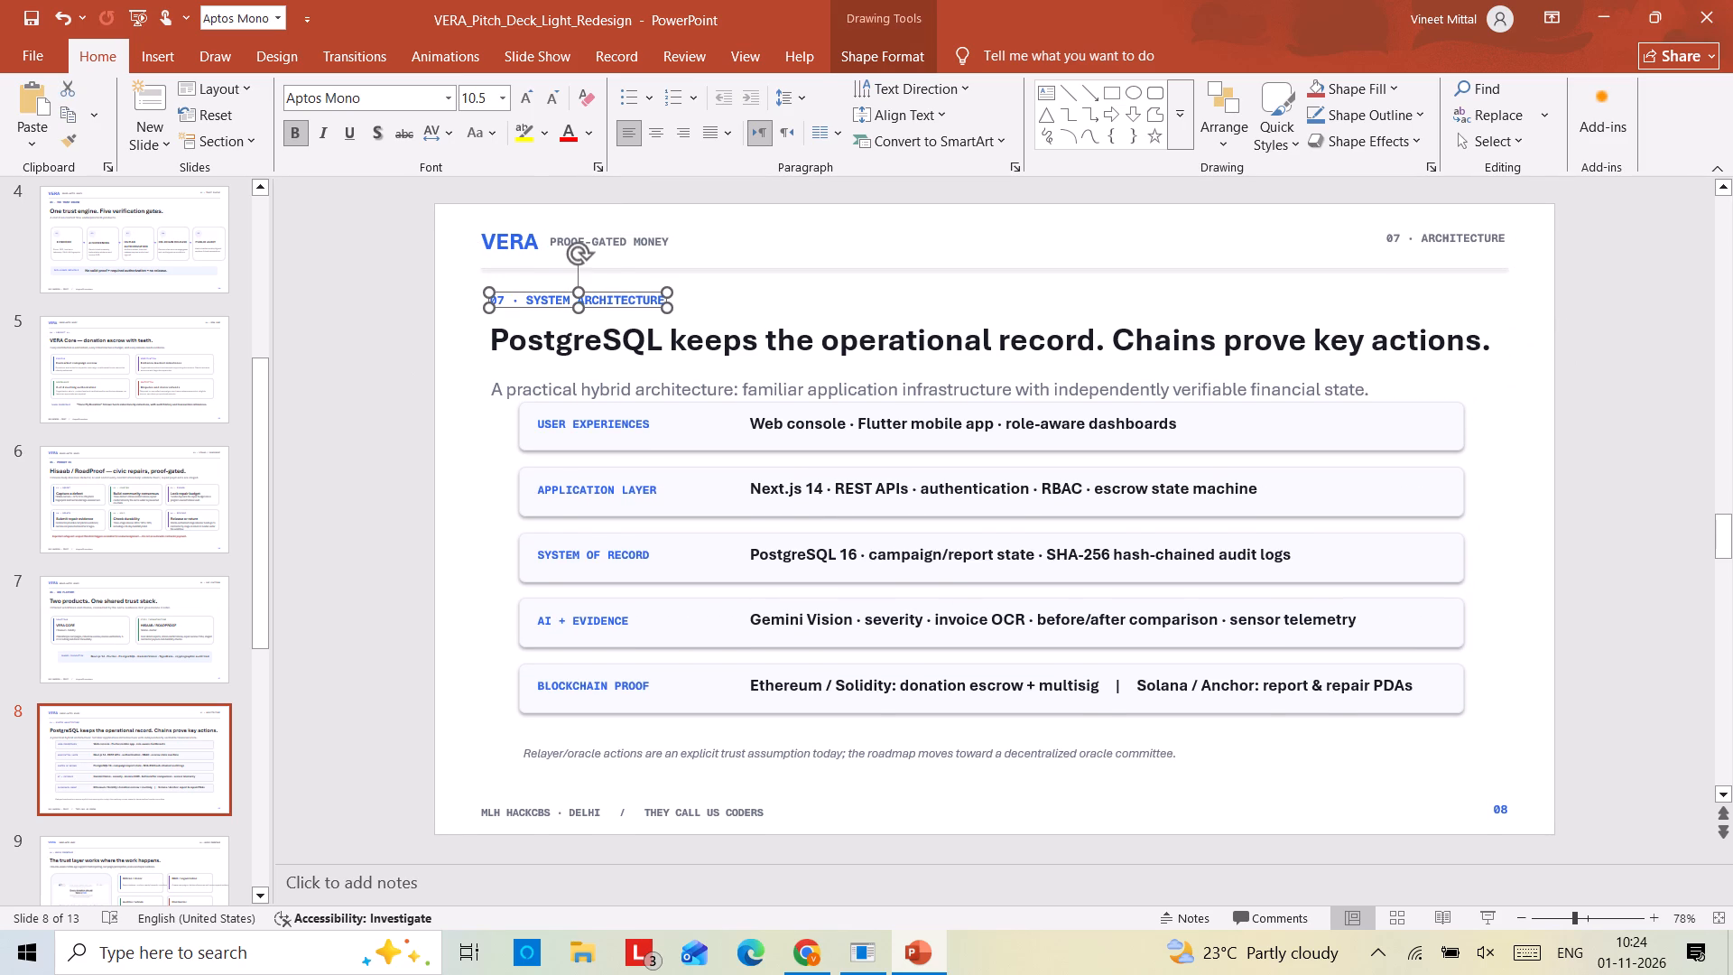
triple_click(558, 301)
double_click(529, 102)
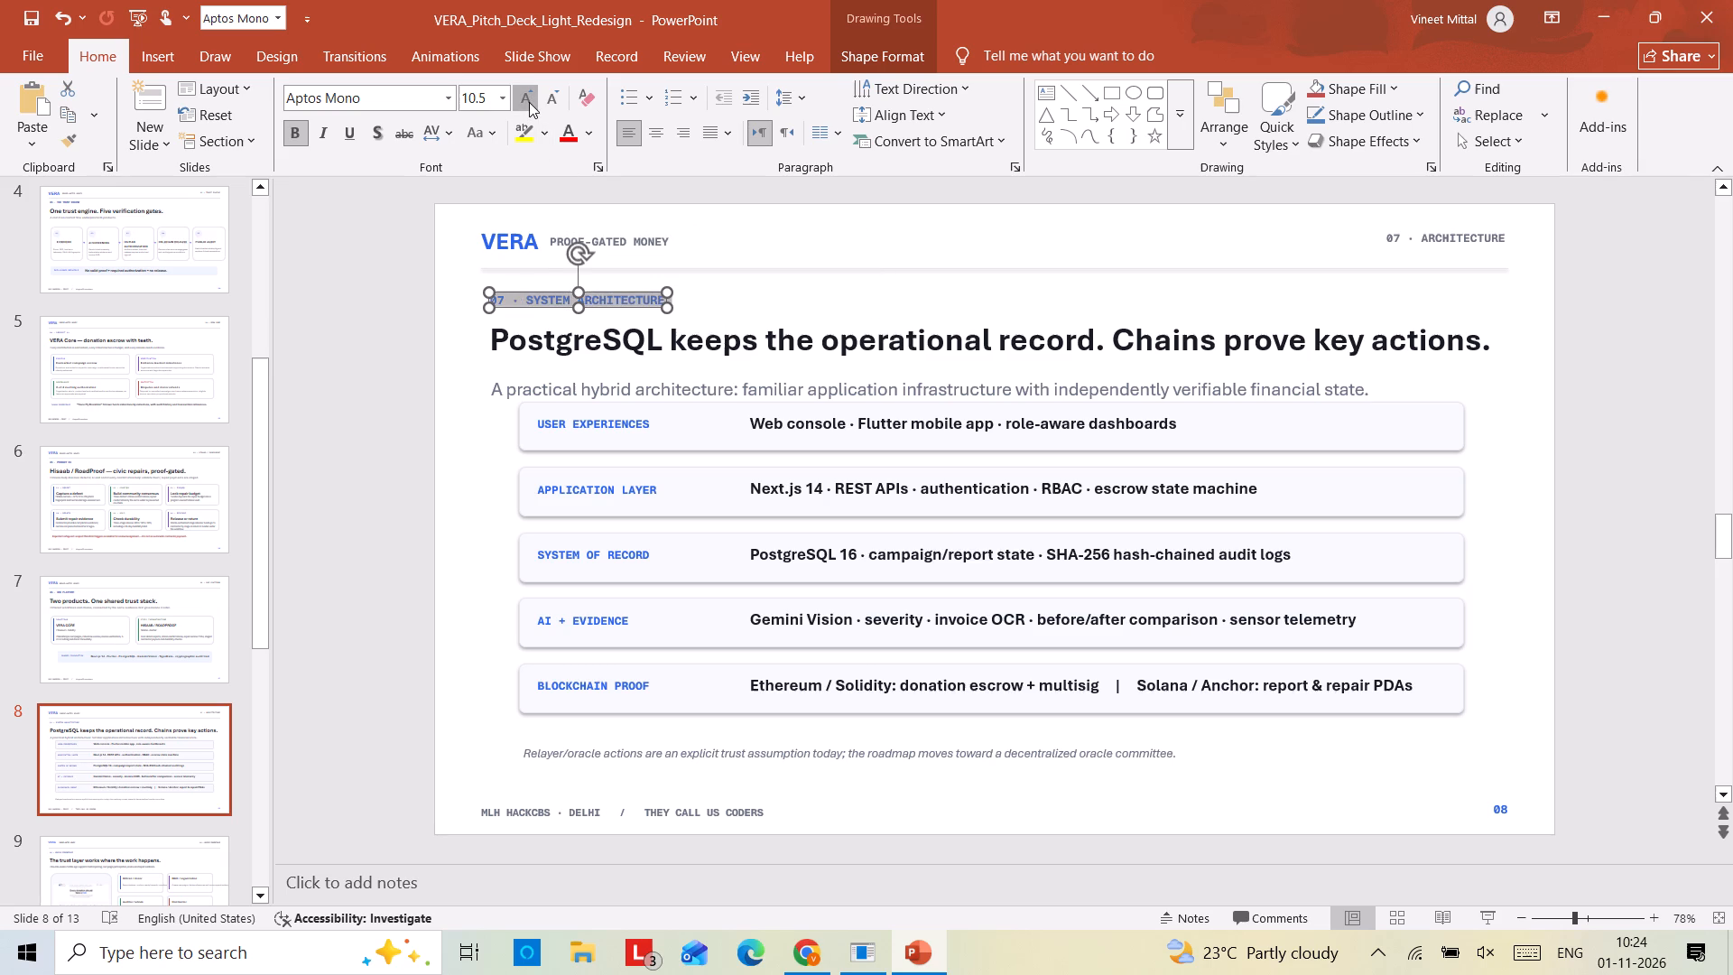
Move slide 8's subtitle line up closer to the title so it clears the USER EXPERIENCES row.
left_click_drag(563, 391, 568, 380)
left_click_drag(568, 380, 568, 372)
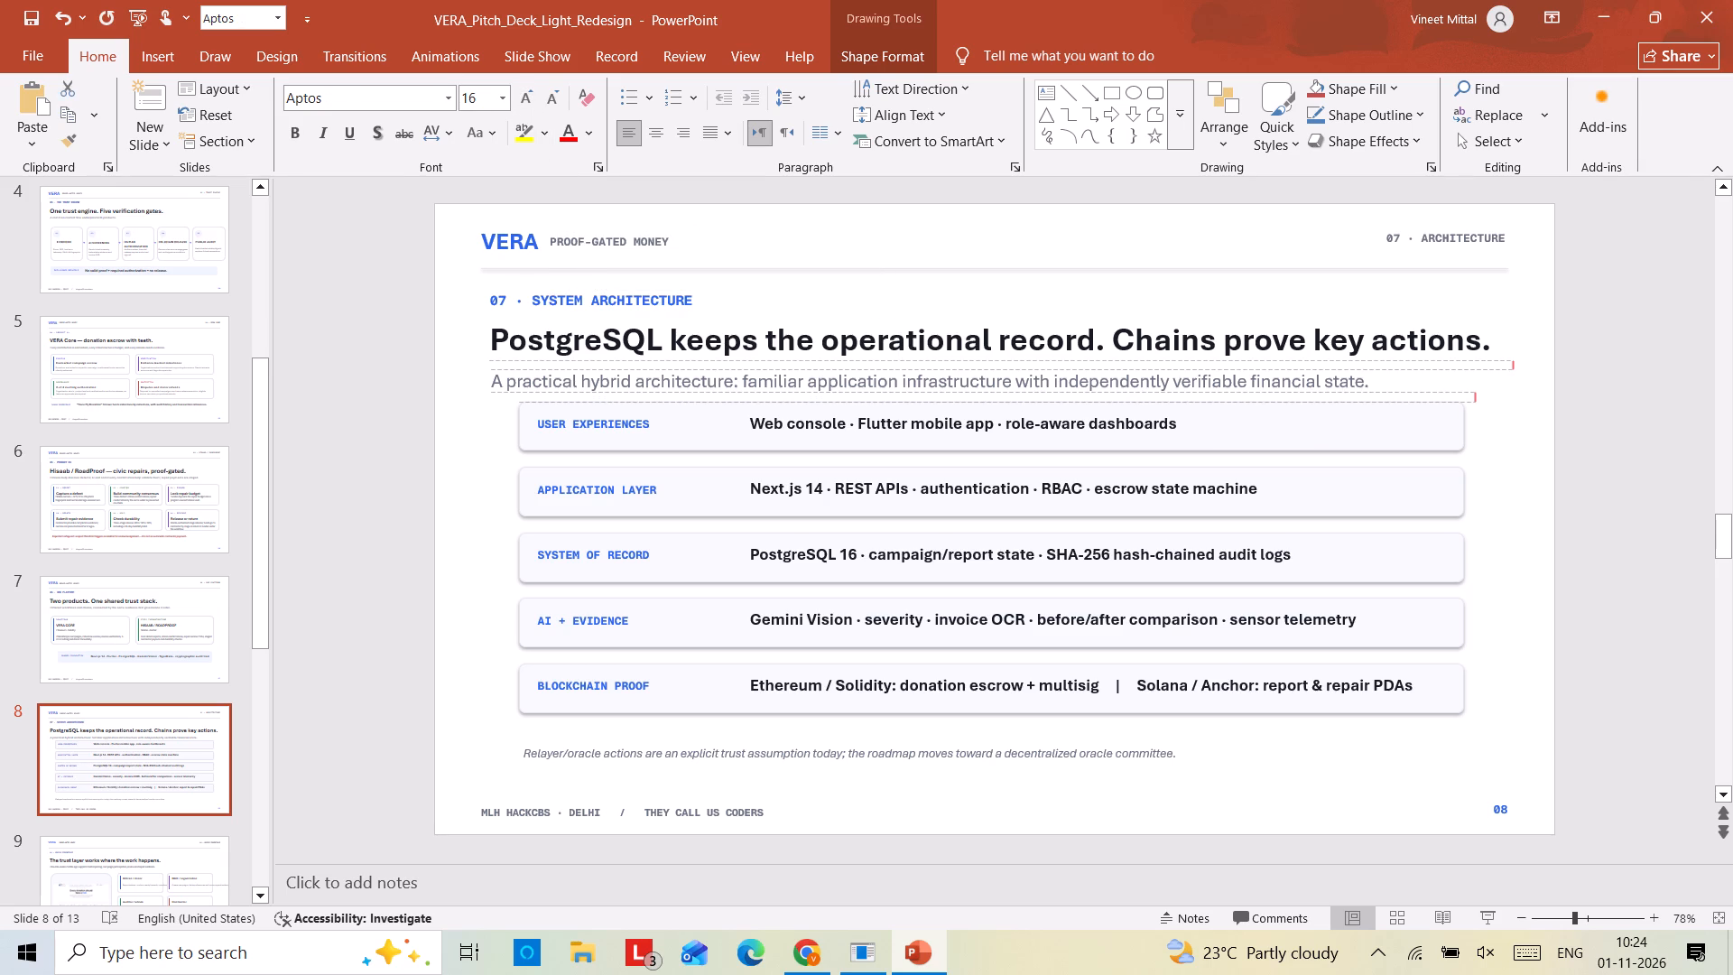
left_click_drag(568, 372, 568, 371)
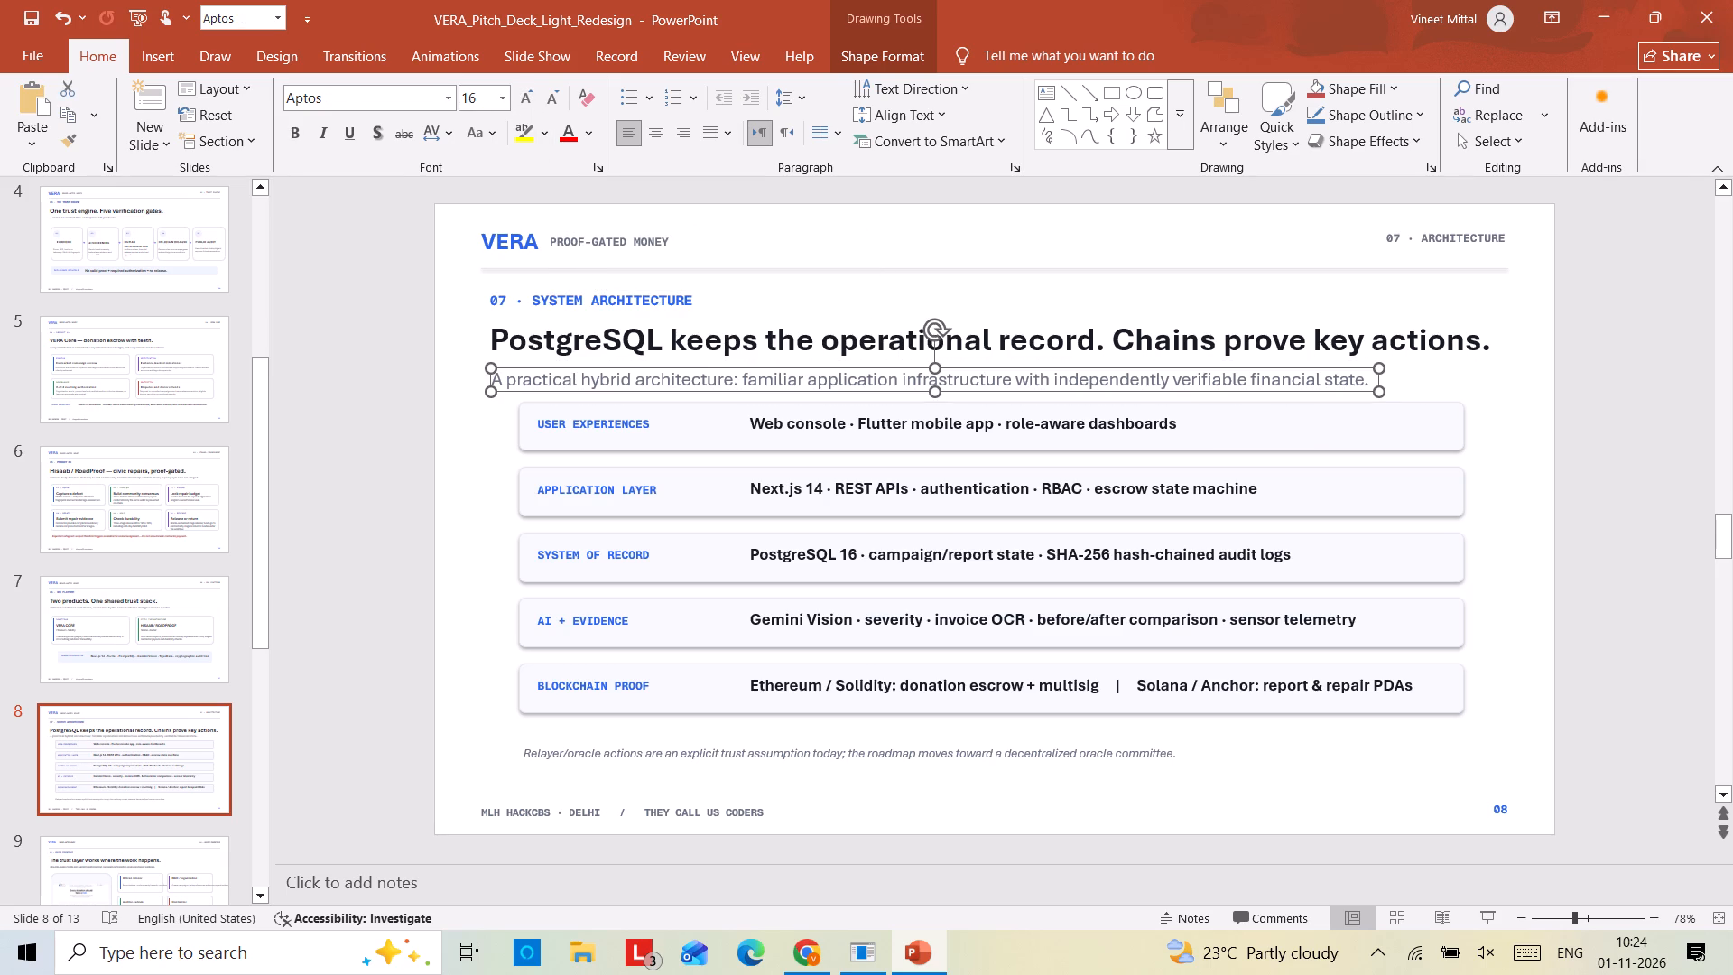
Increase the five blue row labels on slide 8, from USER EXPERIENCES to BLOCKCHAIN PROOF, to 11 pt.
double_click(587, 422)
triple_click(587, 422)
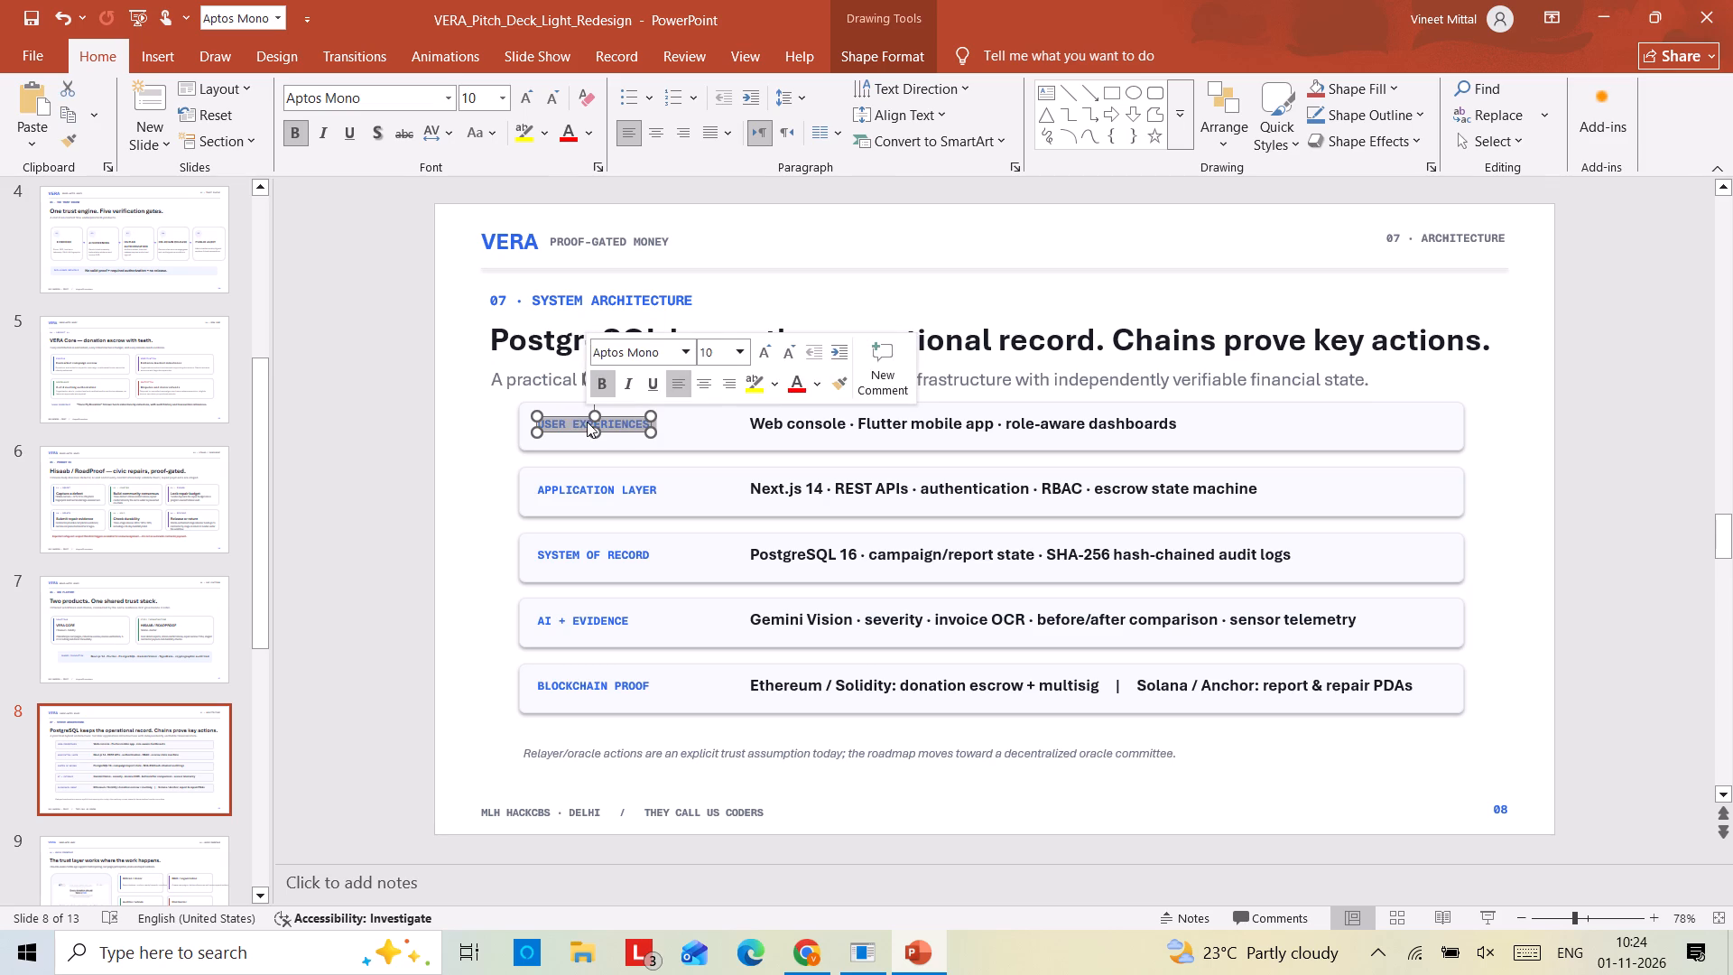
left_click(528, 106)
left_click(528, 106)
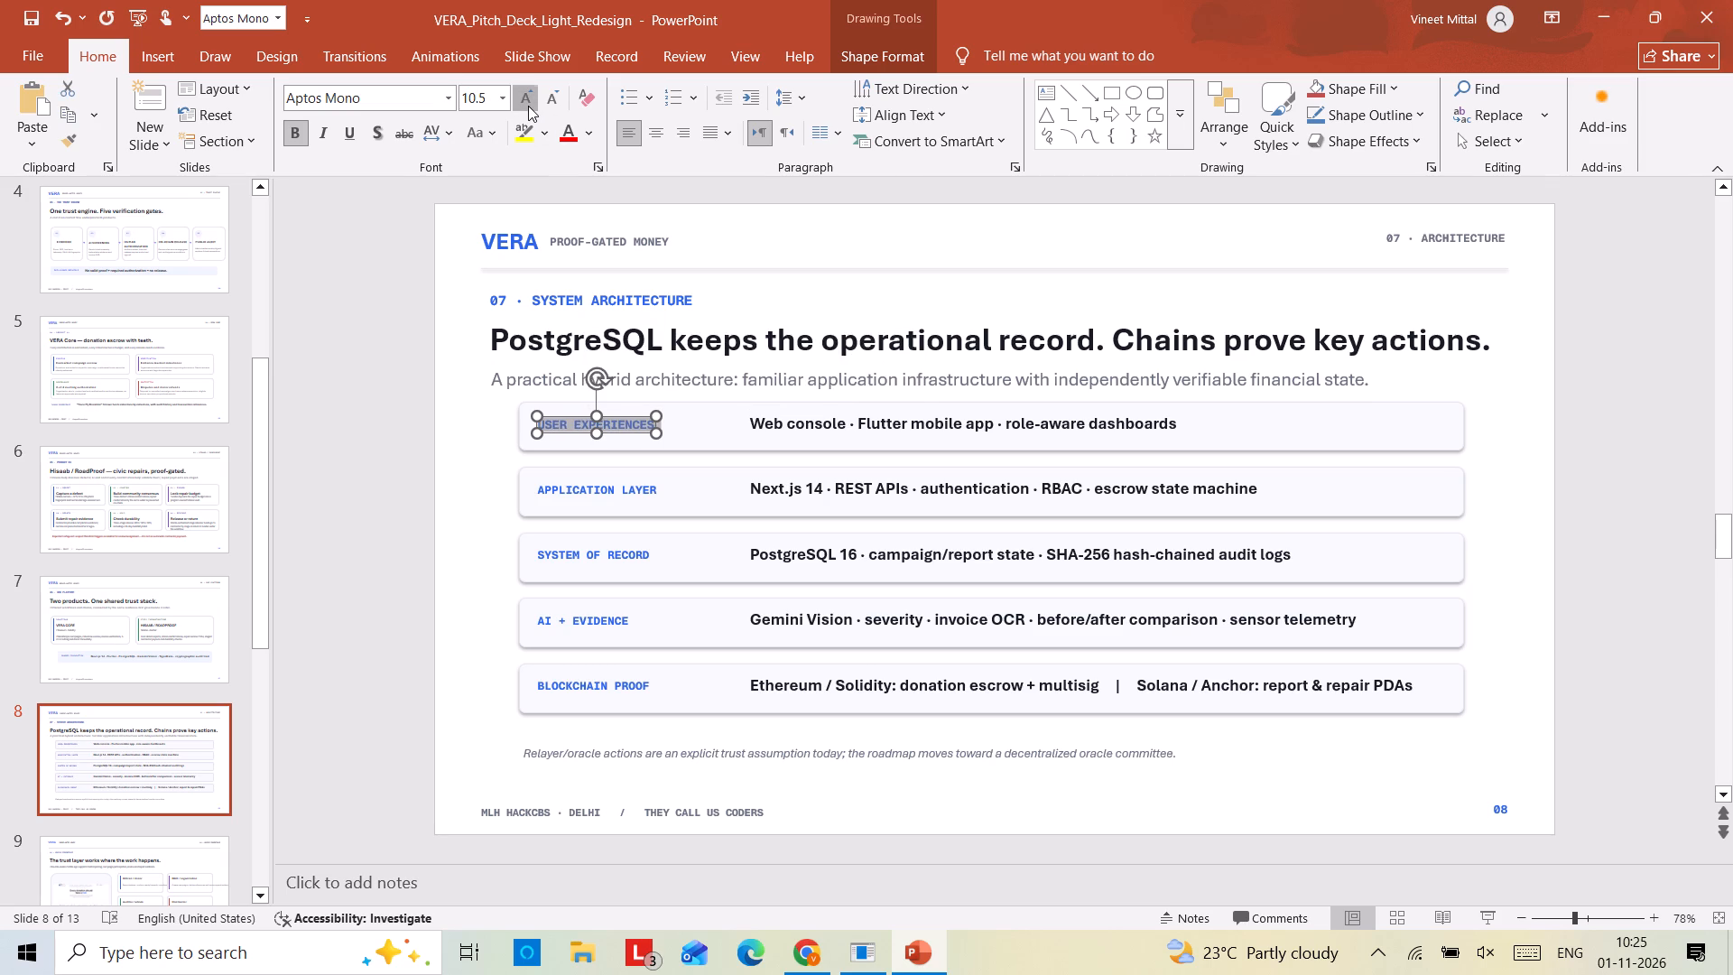
triple_click(569, 487)
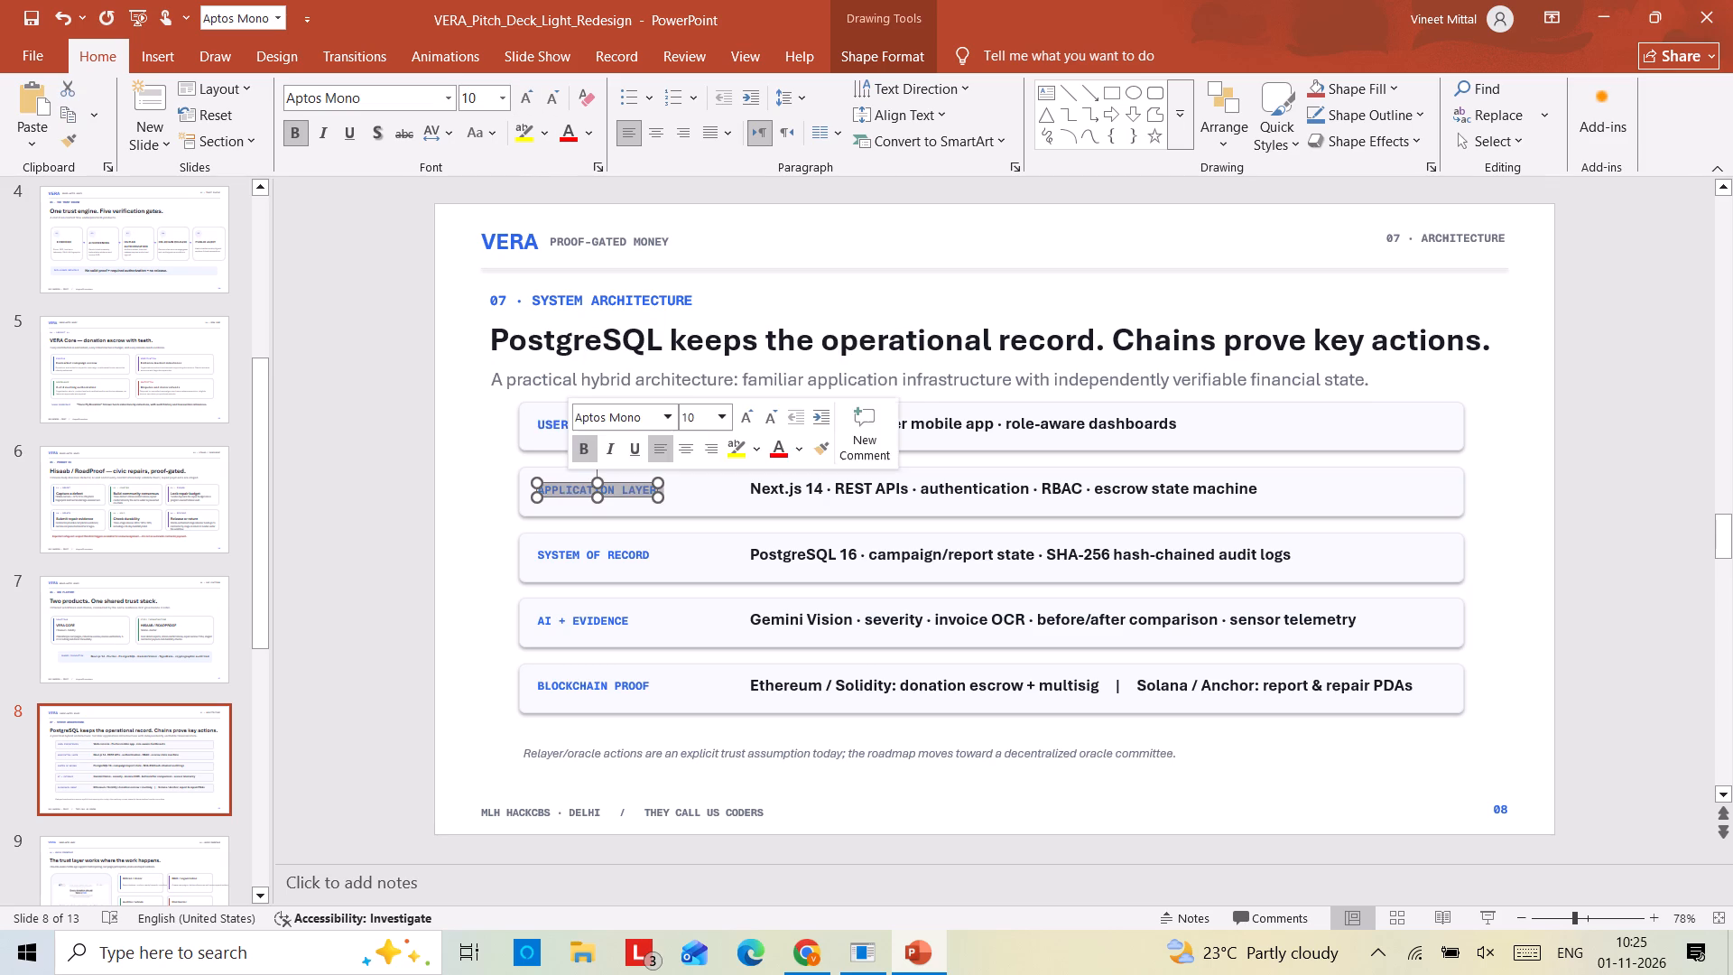
double_click(525, 97)
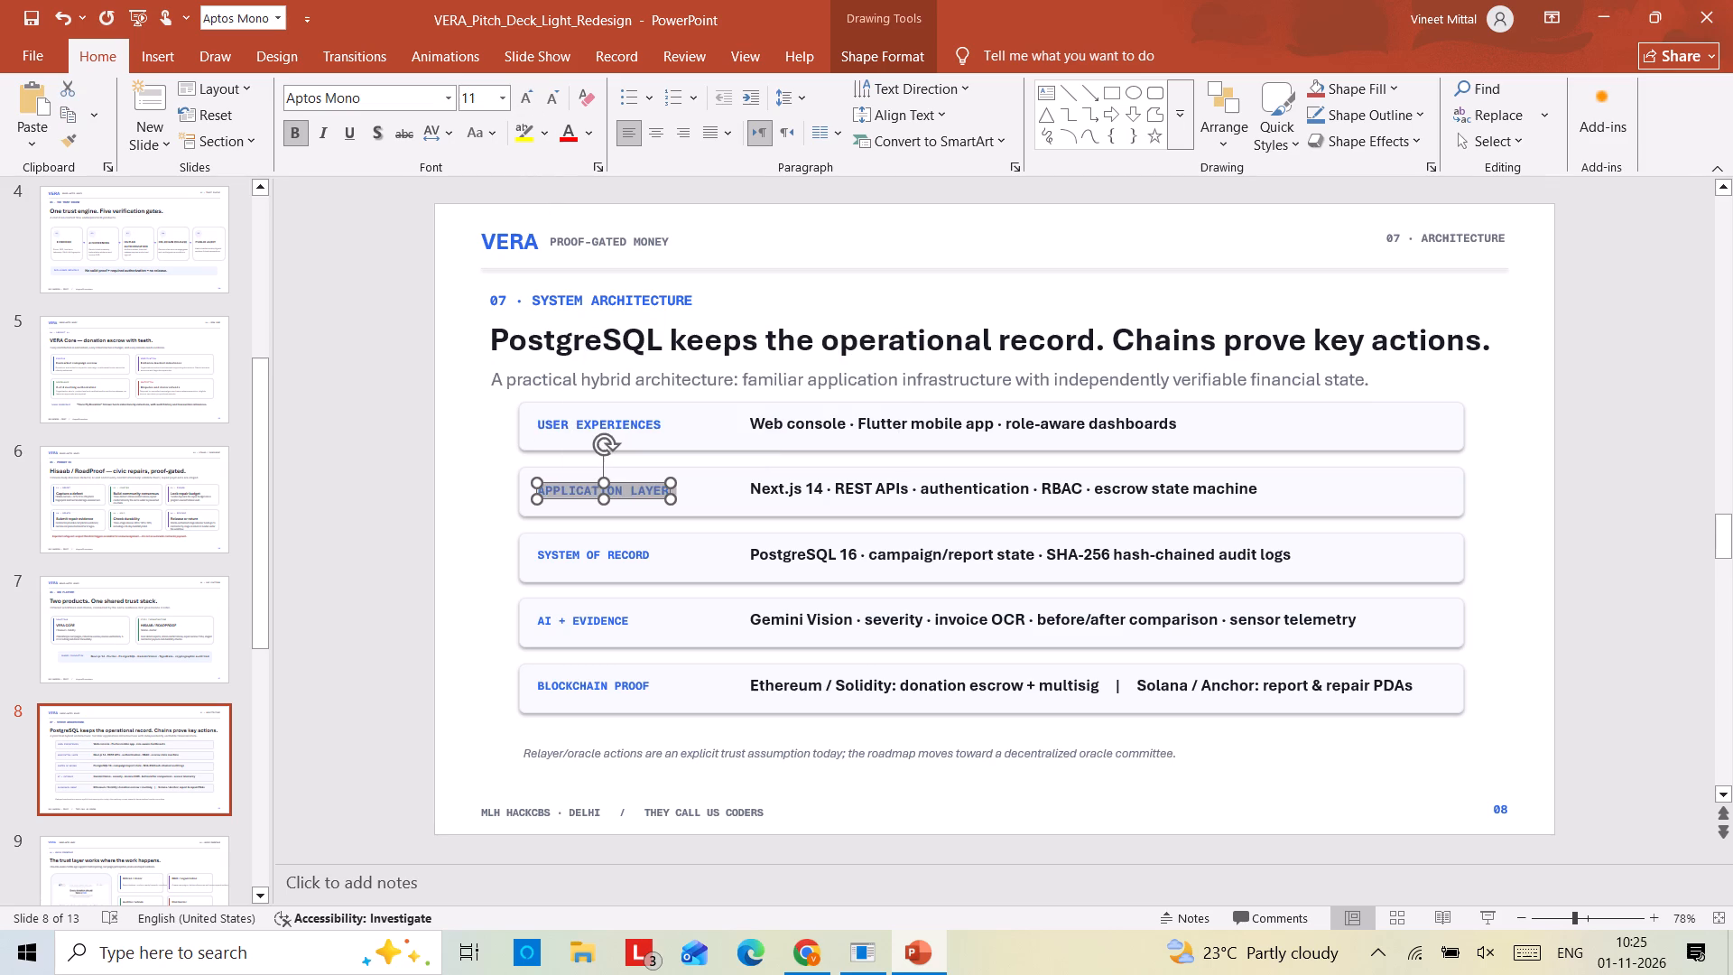
triple_click(589, 554)
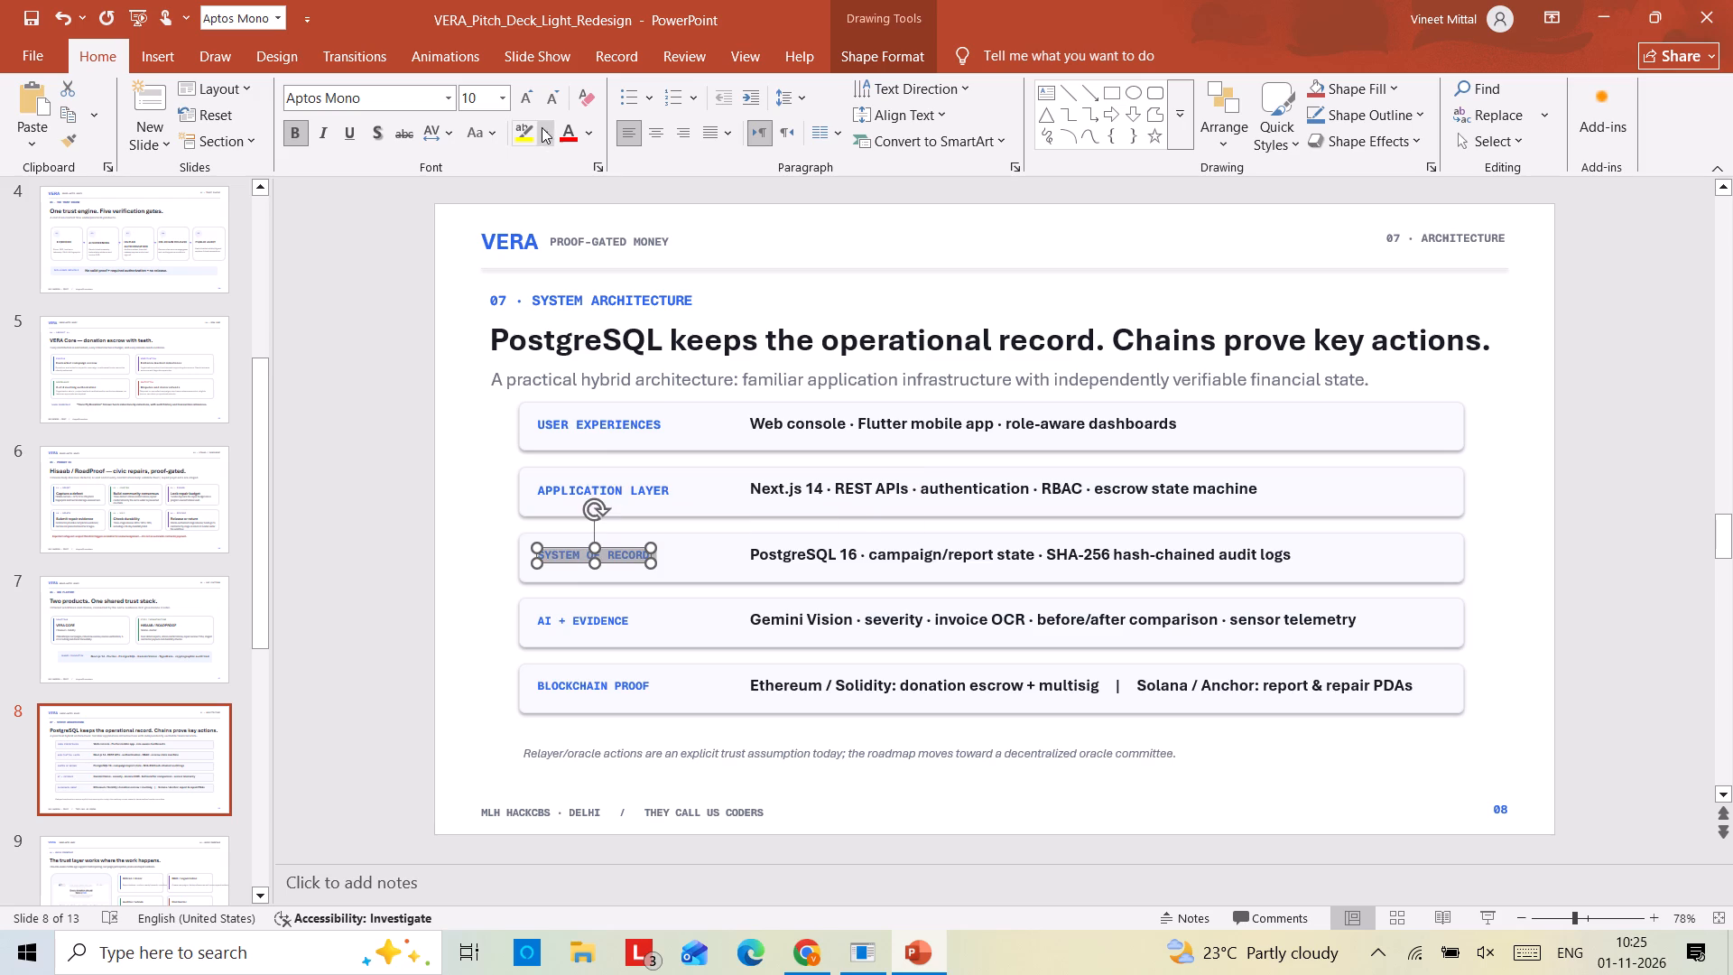
double_click(514, 92)
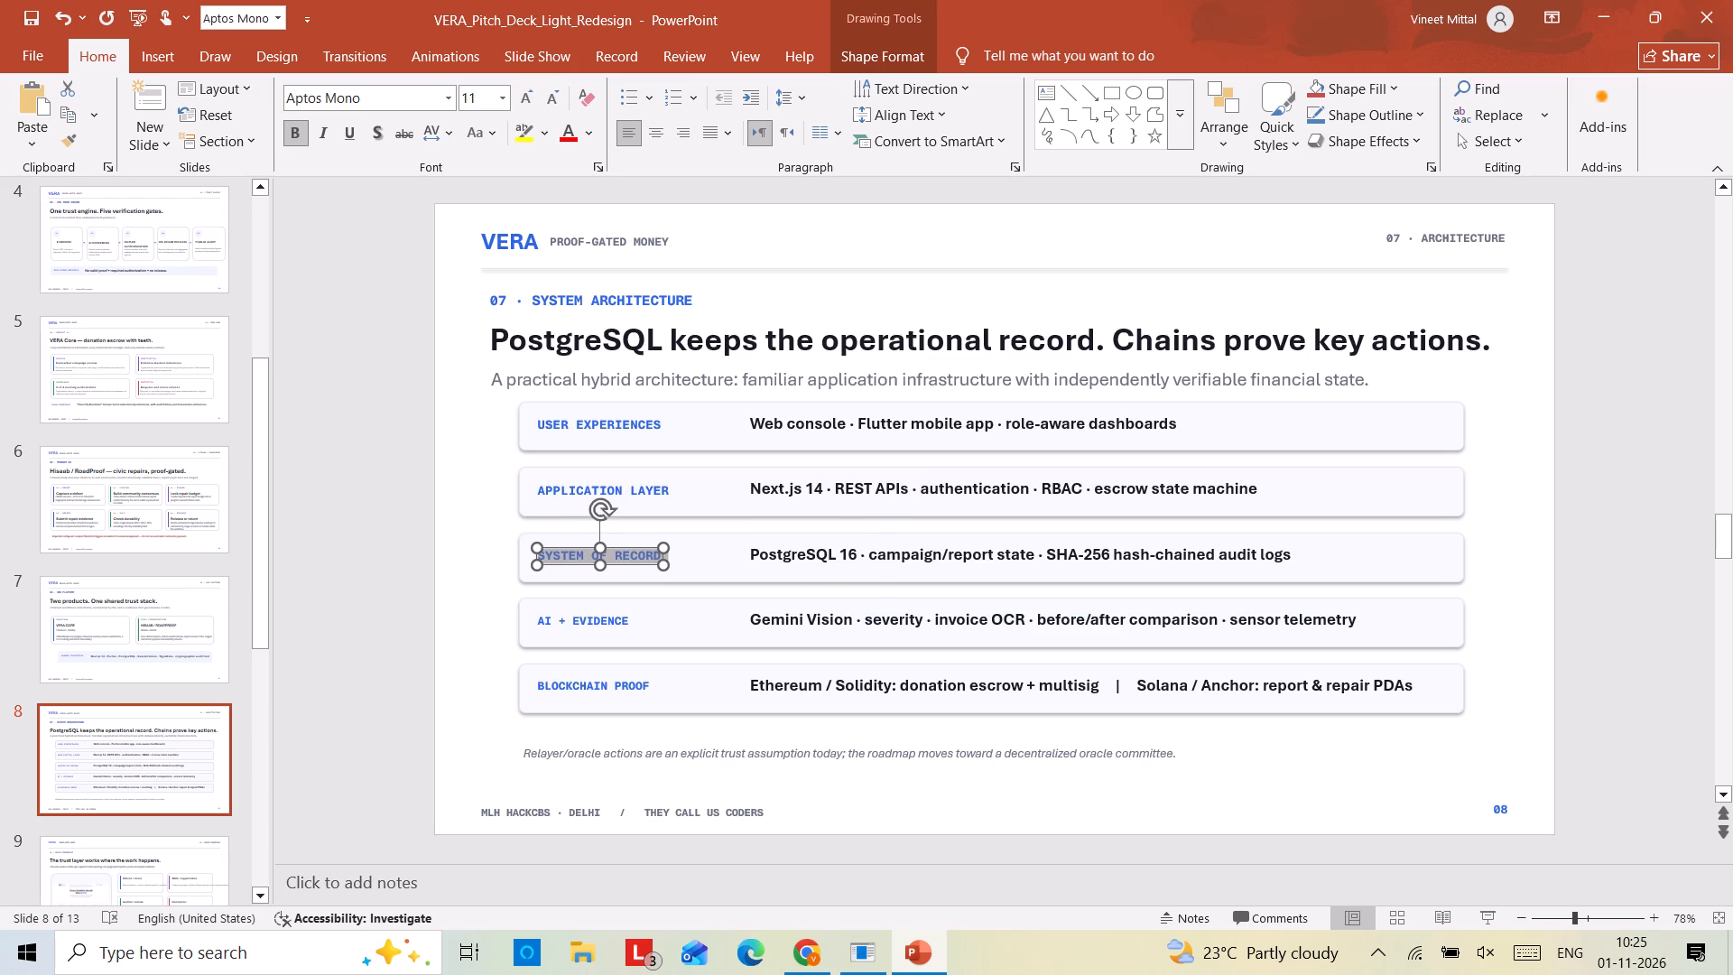
triple_click(550, 617)
double_click(528, 107)
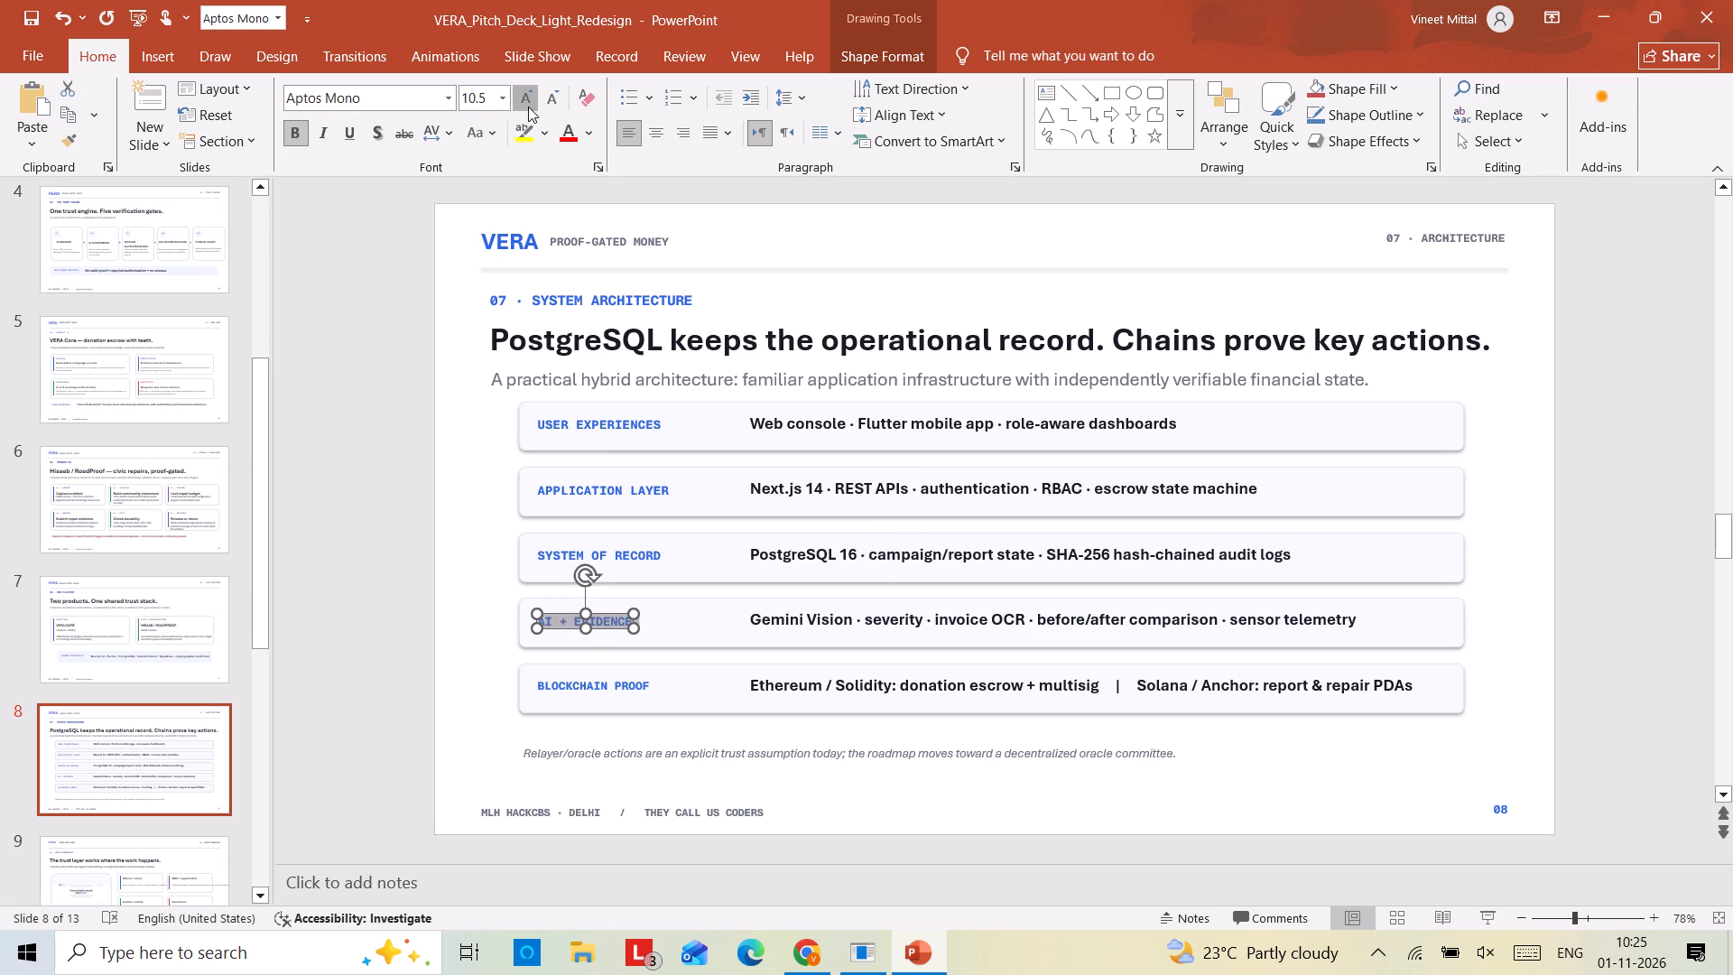
double_click(577, 679)
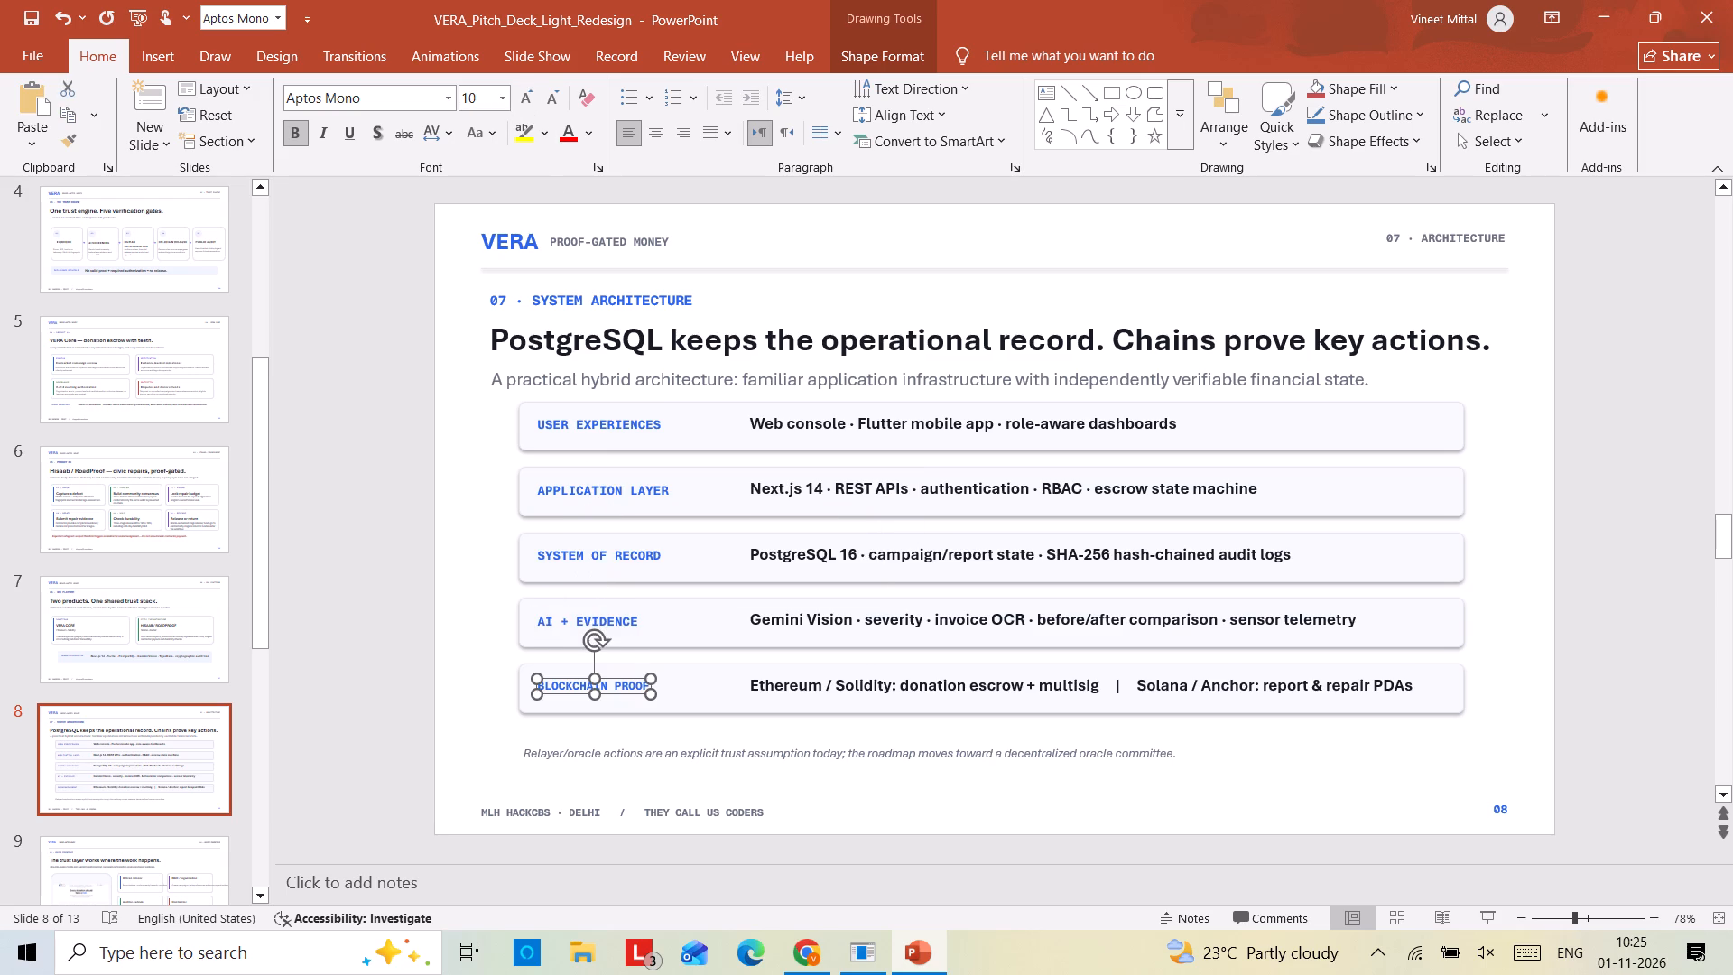
triple_click(571, 689)
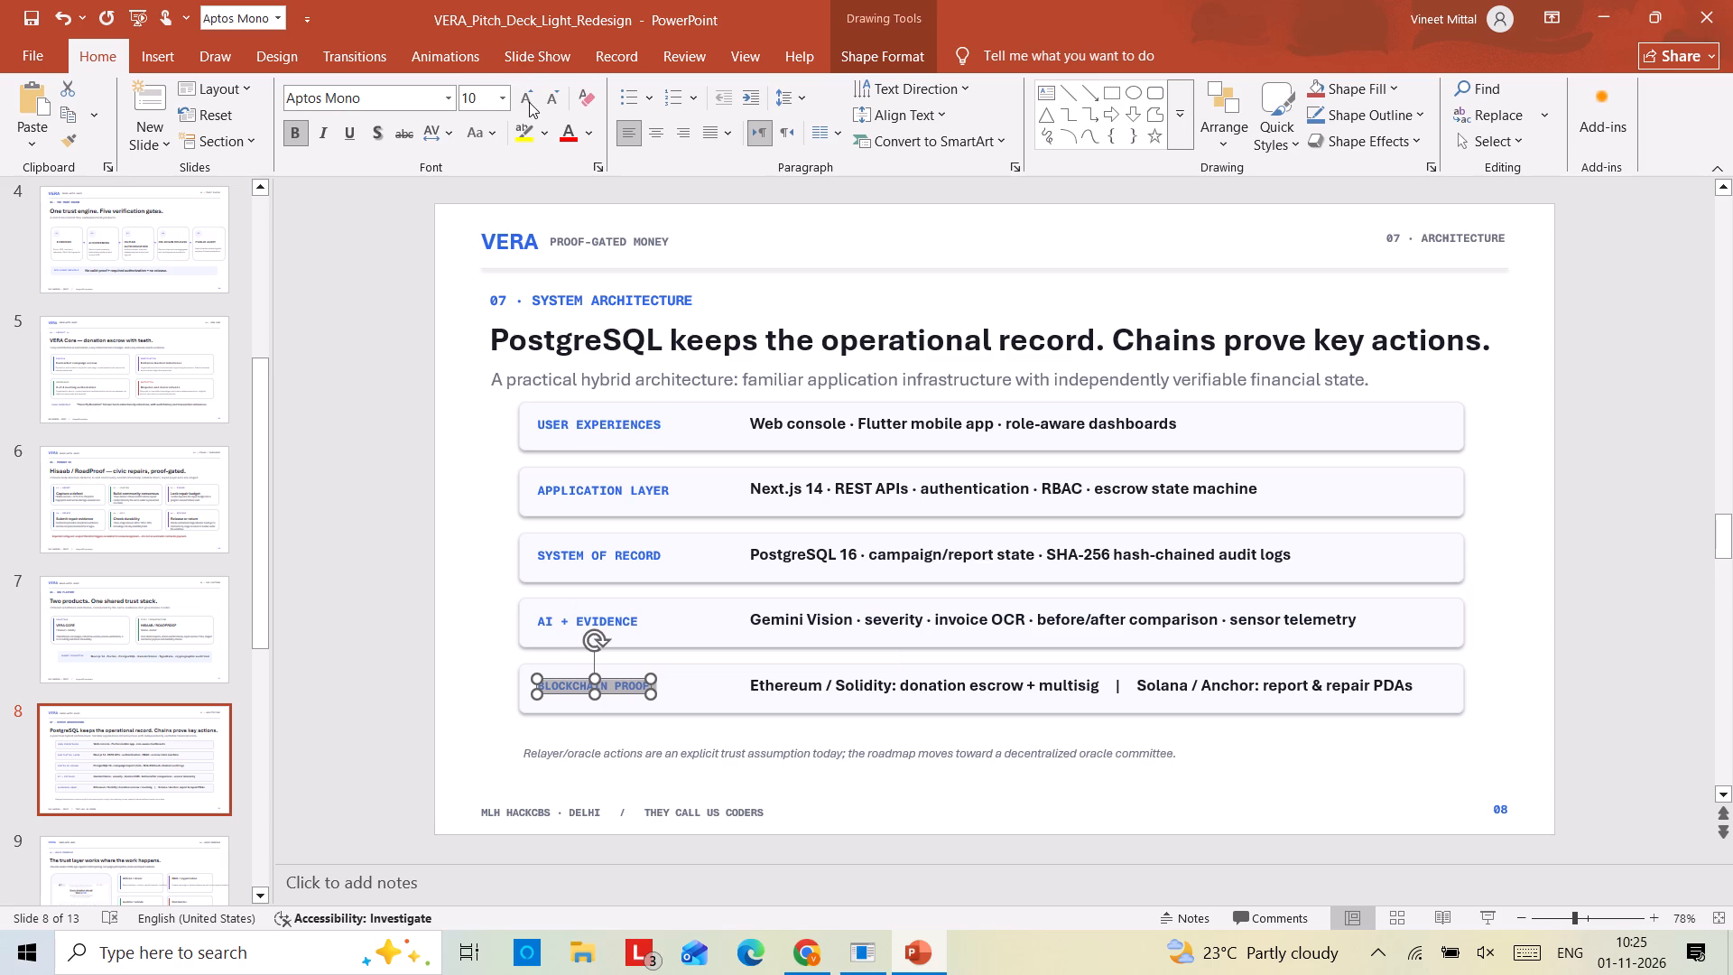
double_click(529, 102)
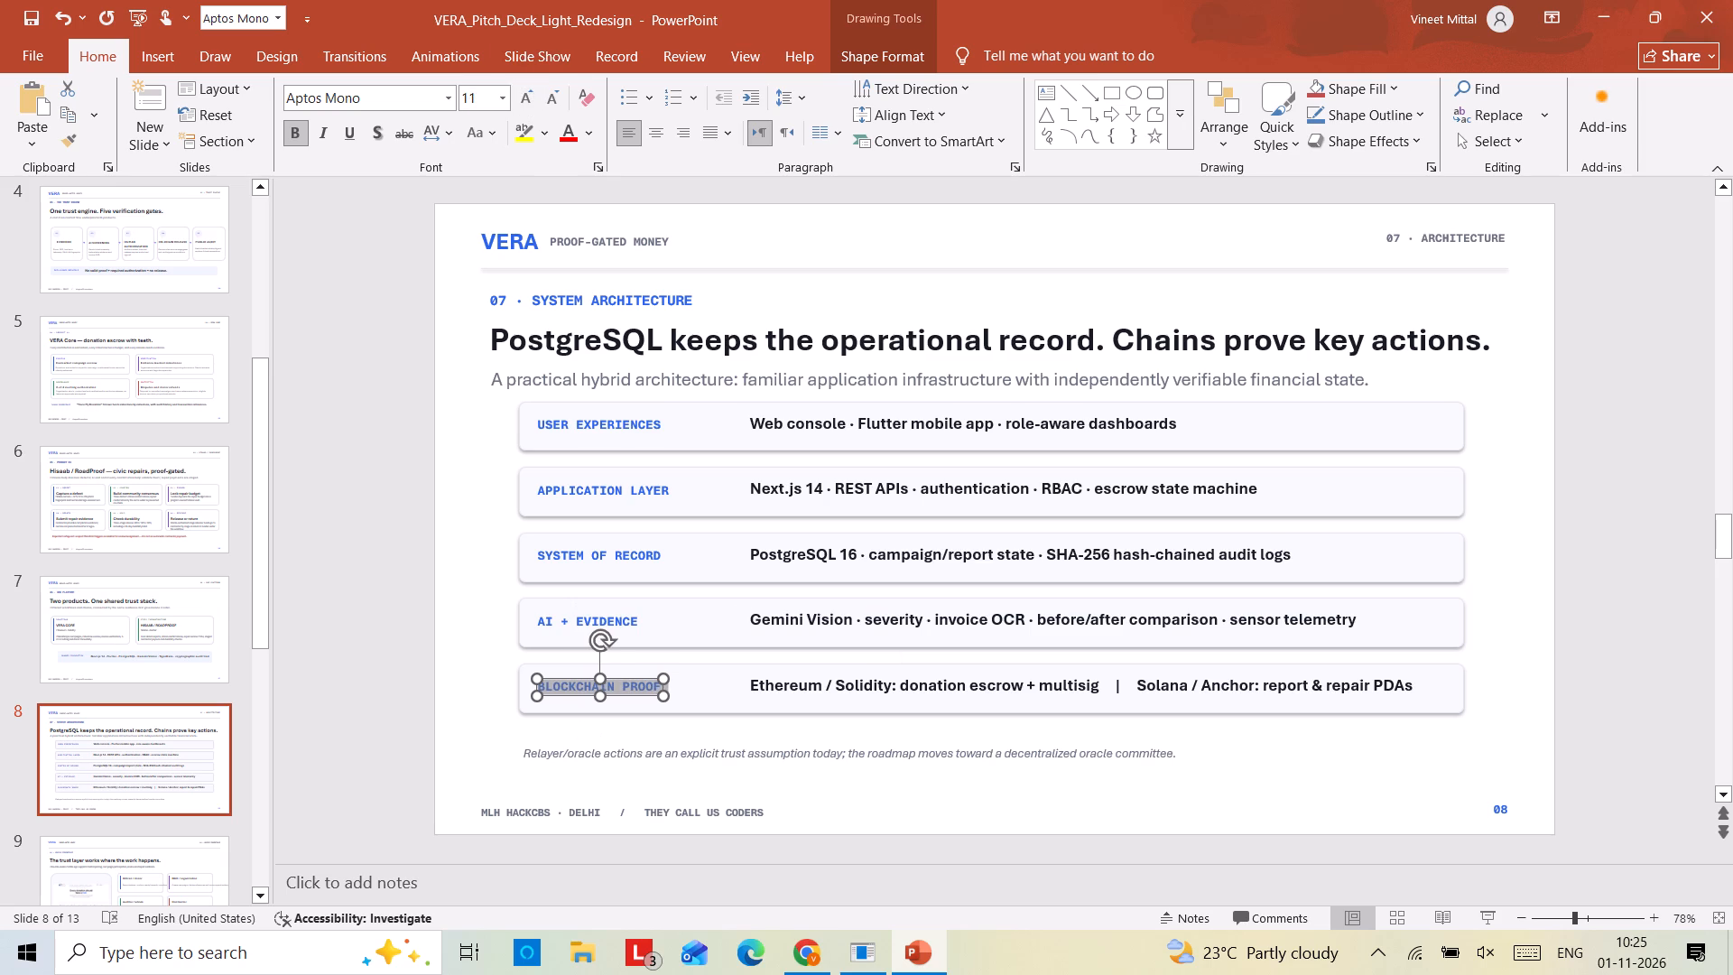
Replace THEY CALL US CODERS in slide 8's footer with theycalluscoders and save the presentation.
left_click_drag(645, 812, 690, 808)
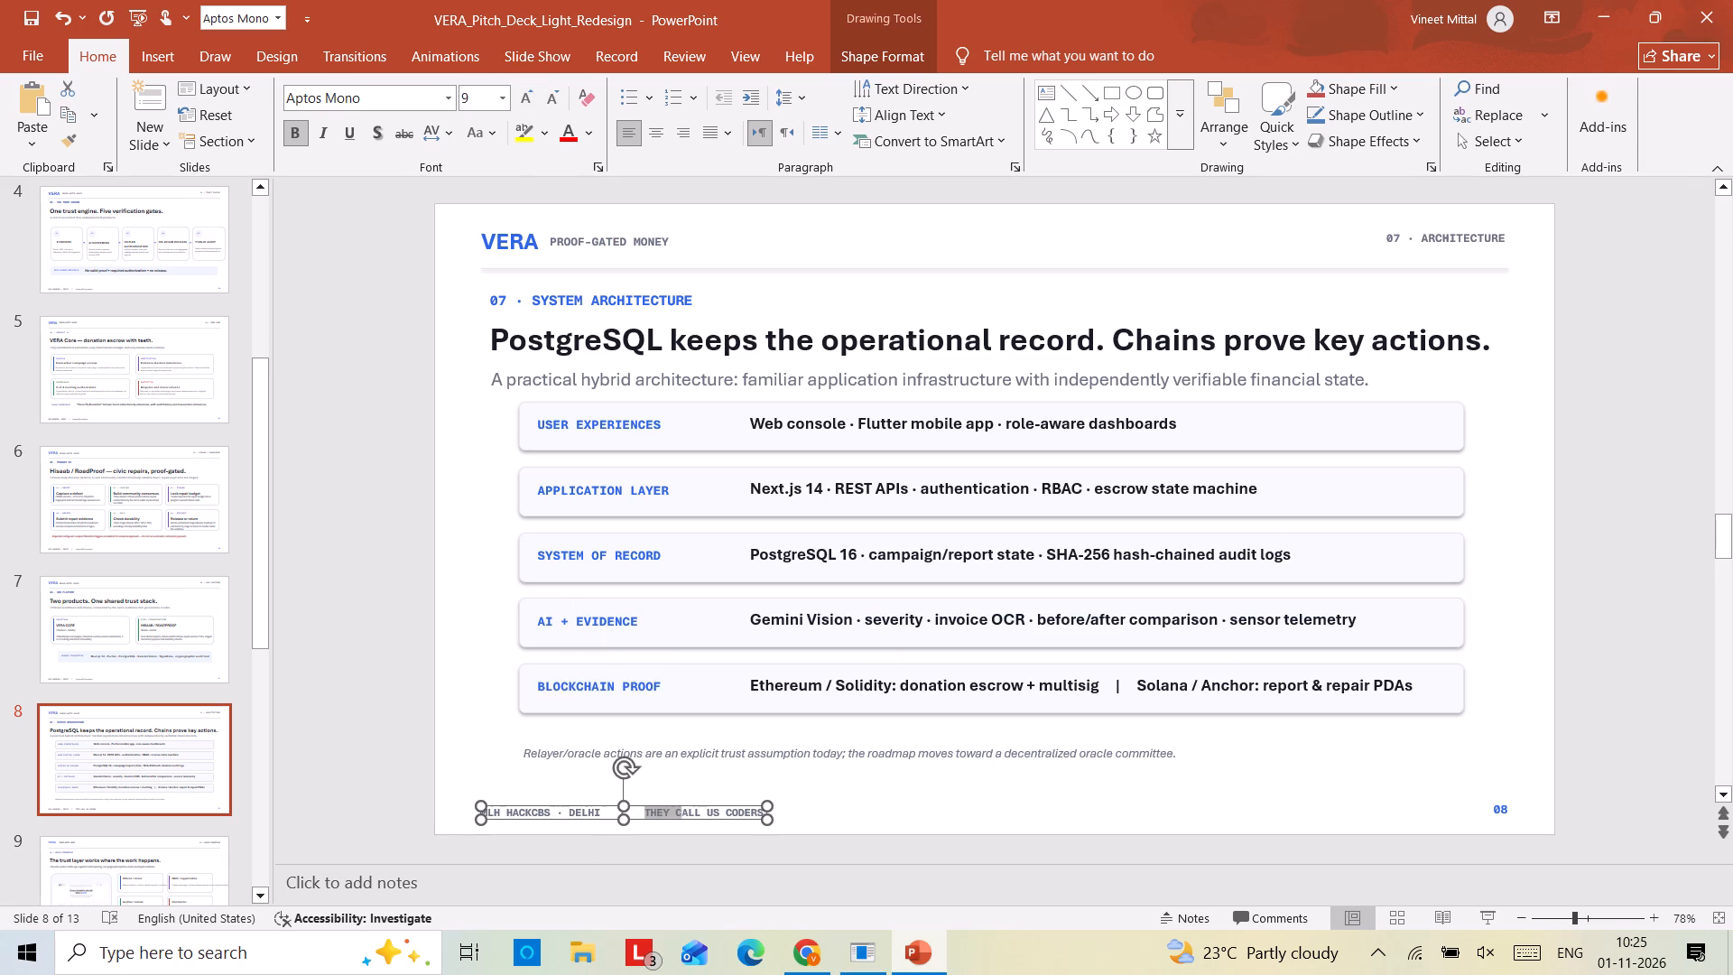
left_click_drag(690, 808, 759, 823)
type("theycalluscoders")
key("ctrl+s")
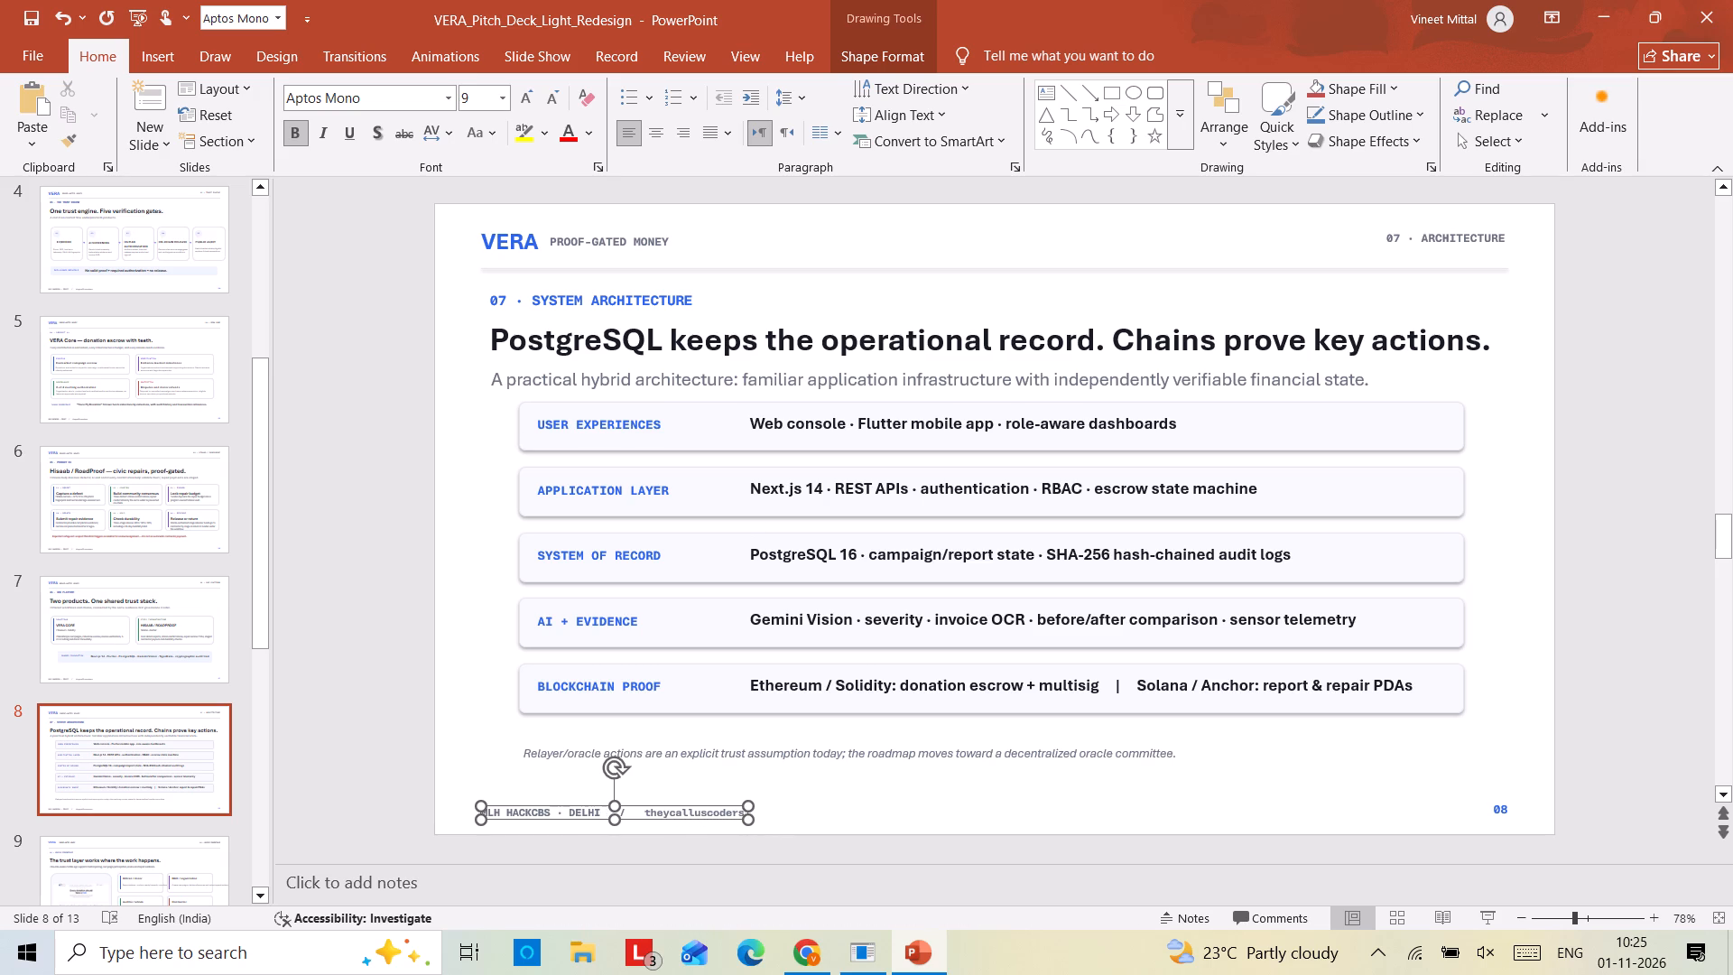
left_click(995, 324)
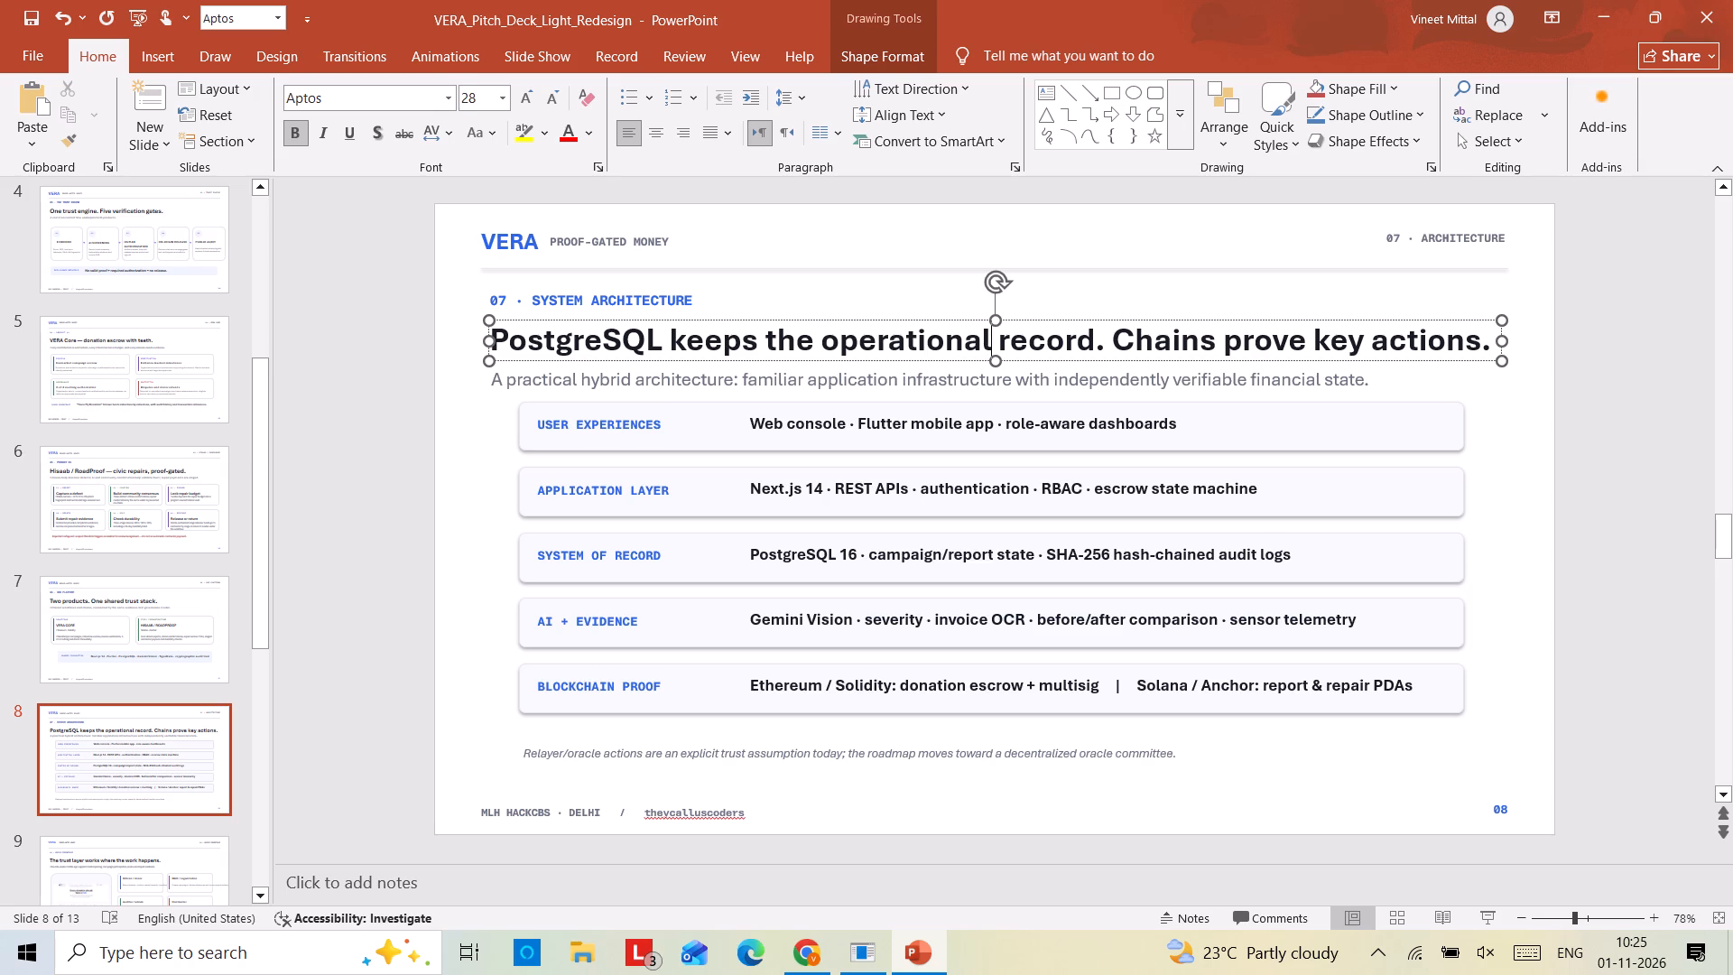
Delete the website screenshot from the large rounded frame on slide 9, keeping the frame.
scroll(125, 803, "down", 1)
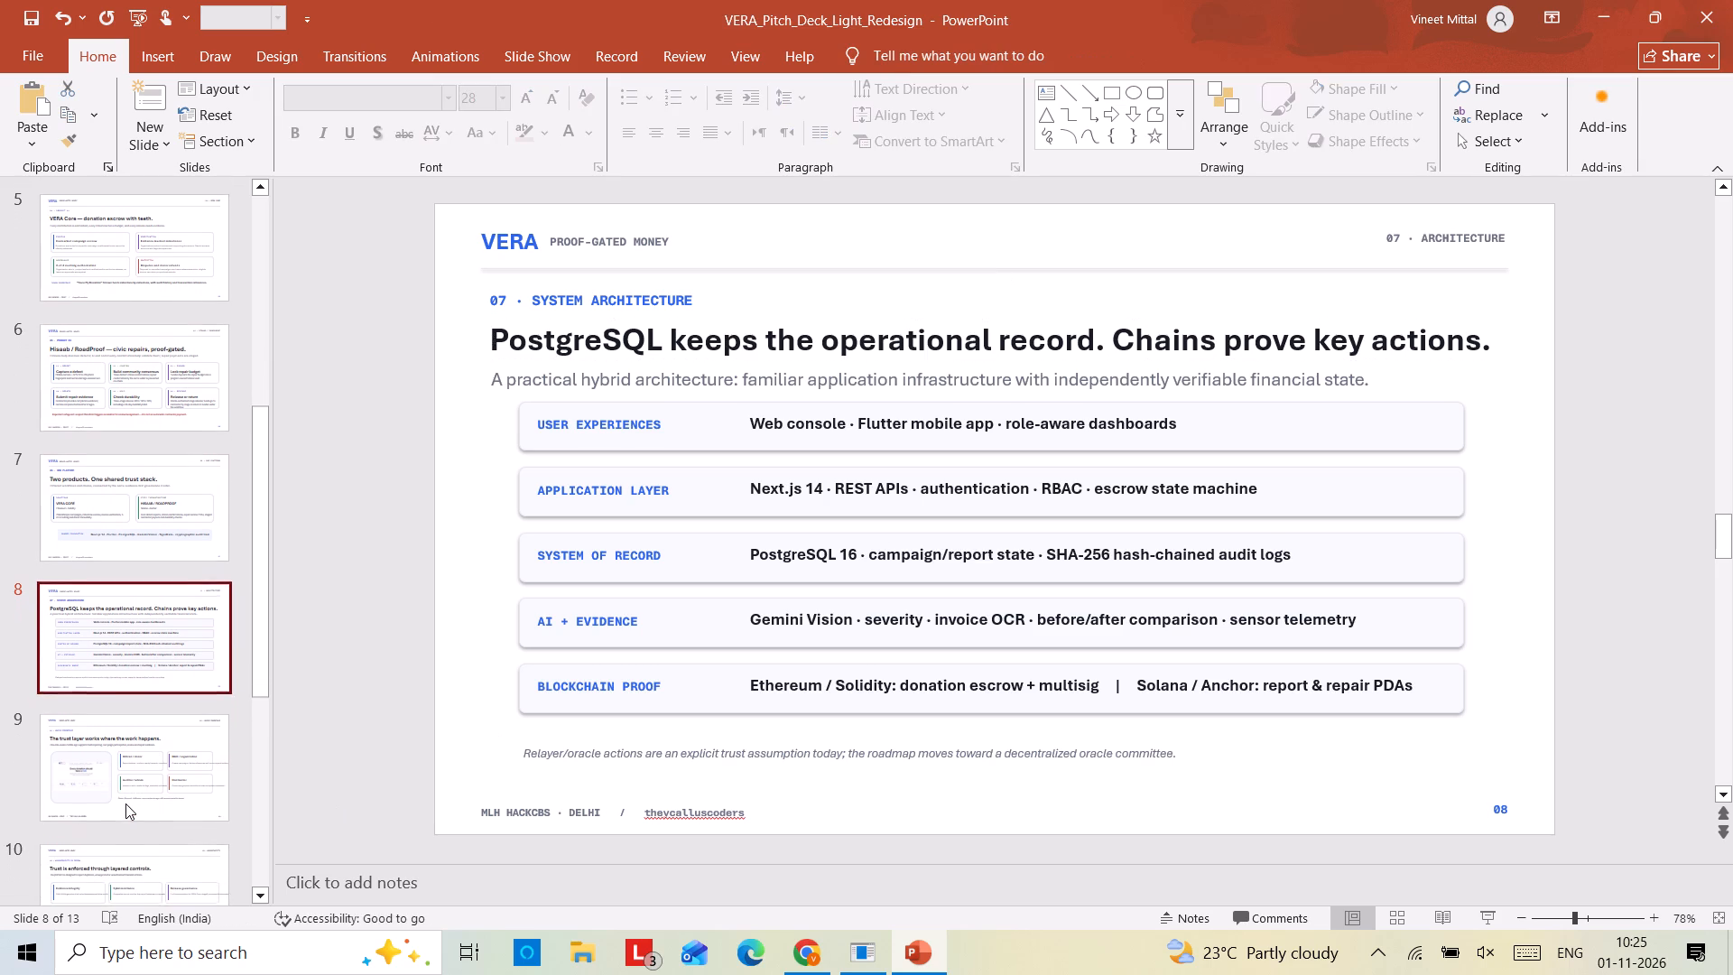
scroll(125, 803, "down", 1)
left_click(162, 764)
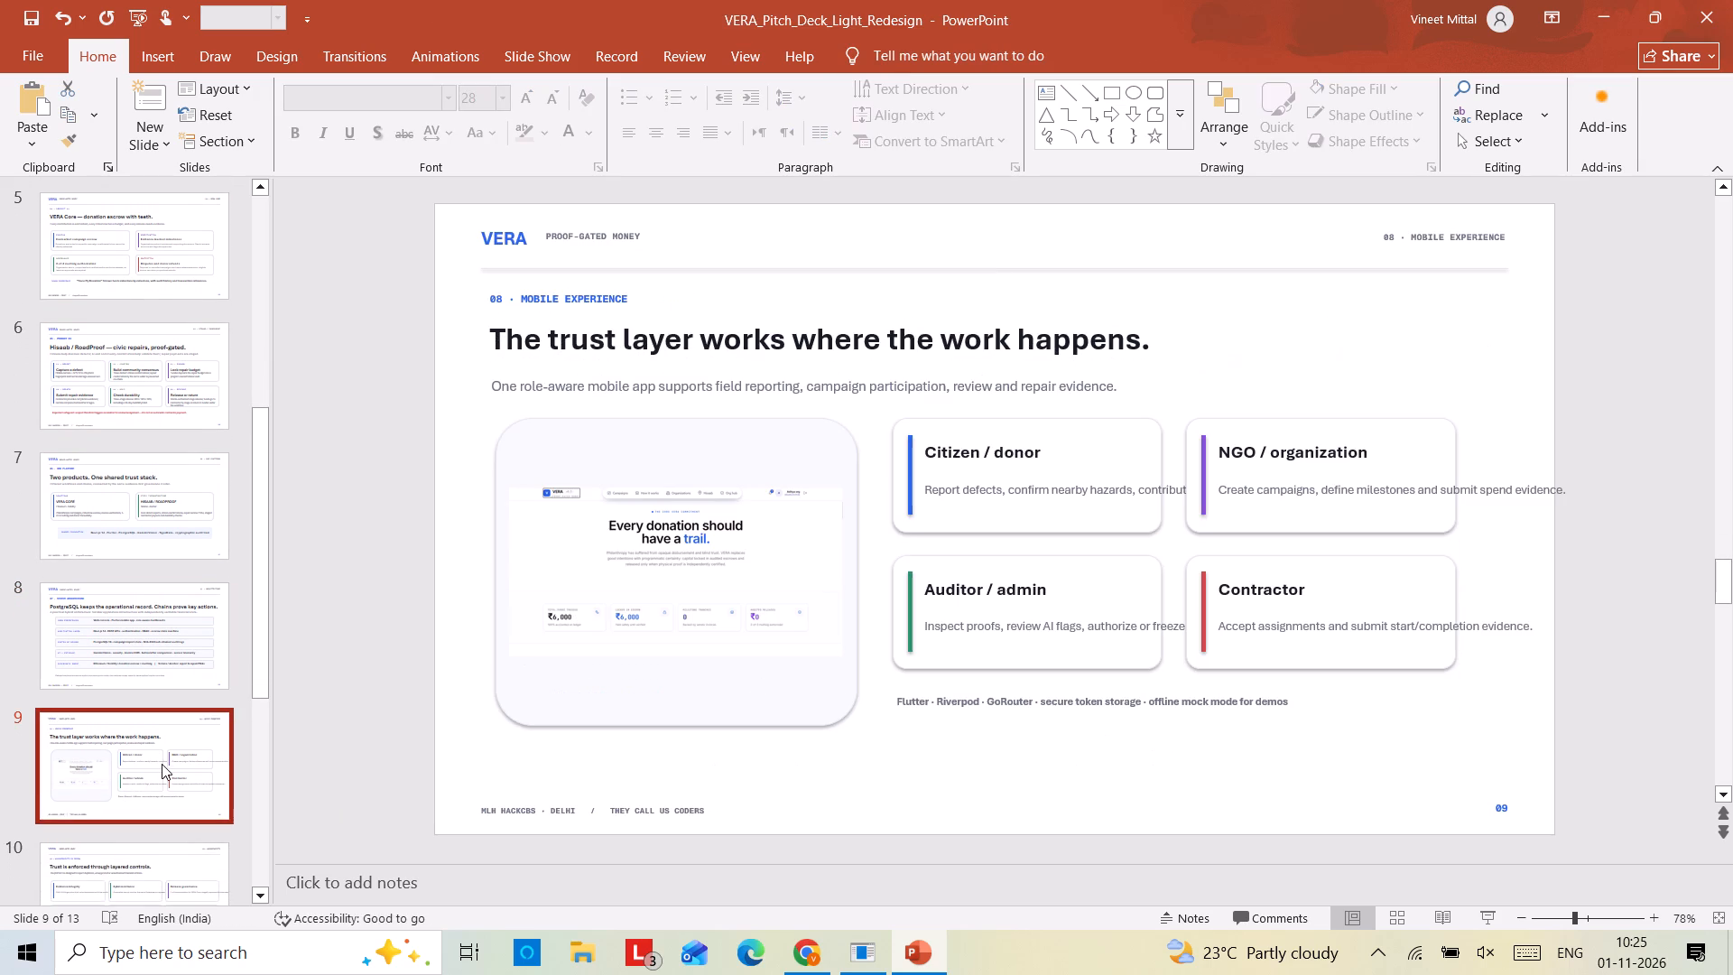
left_click(667, 572)
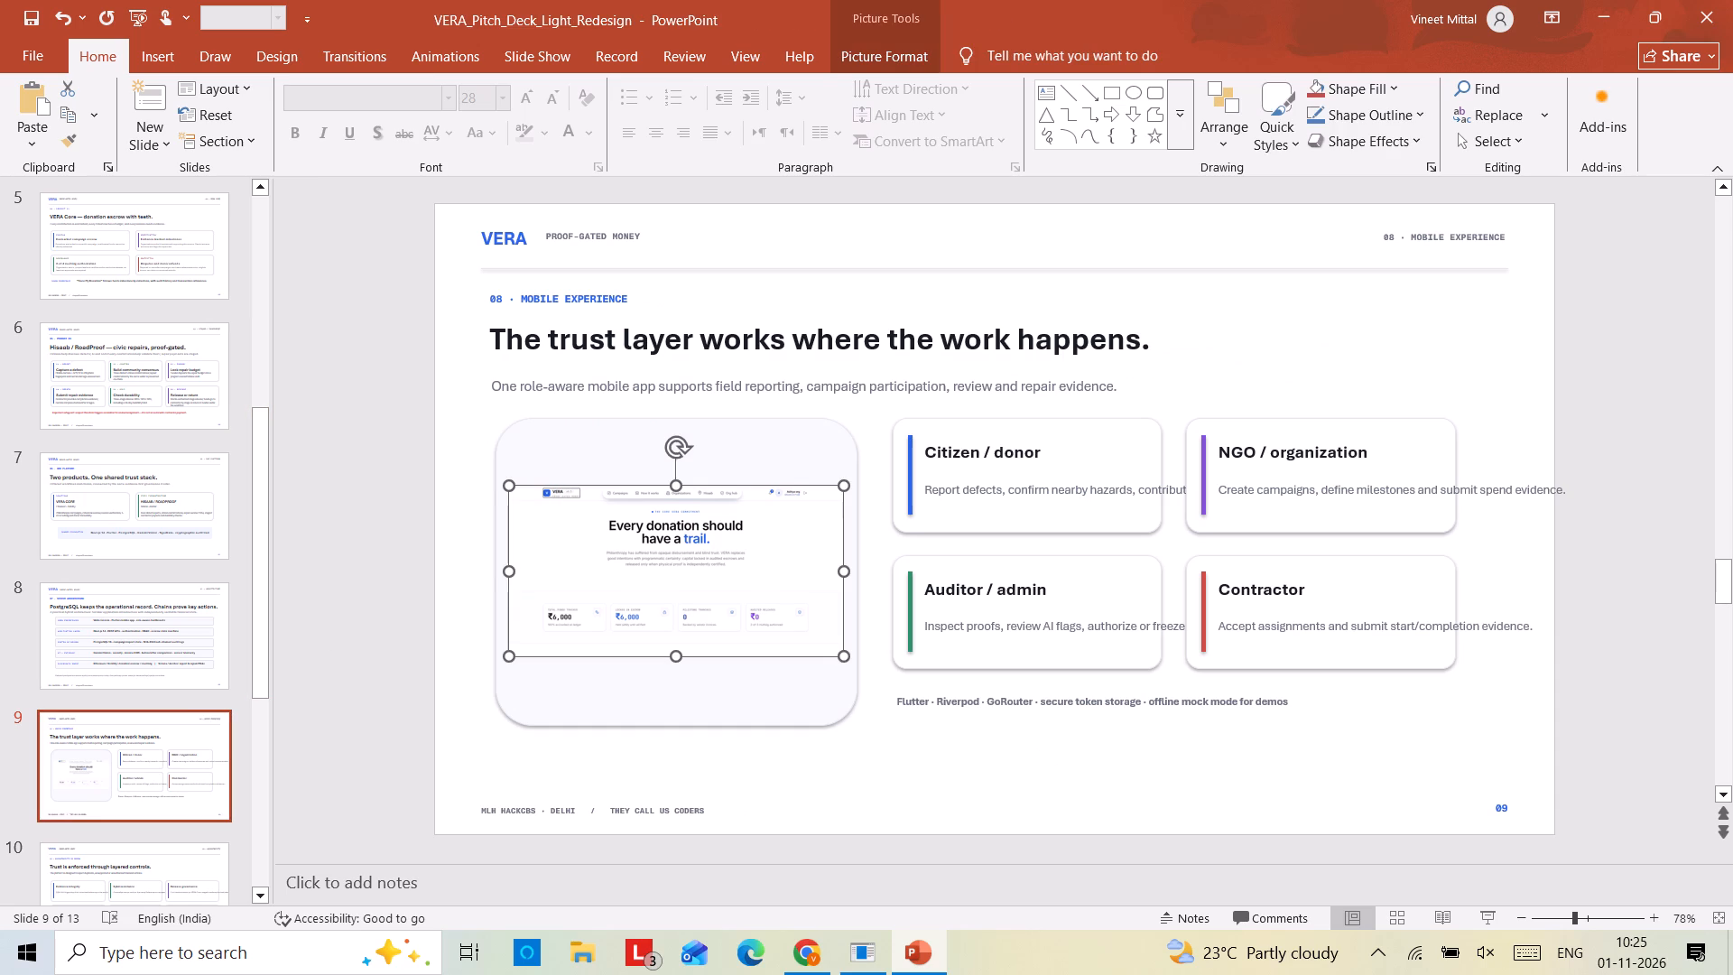
key("Delete")
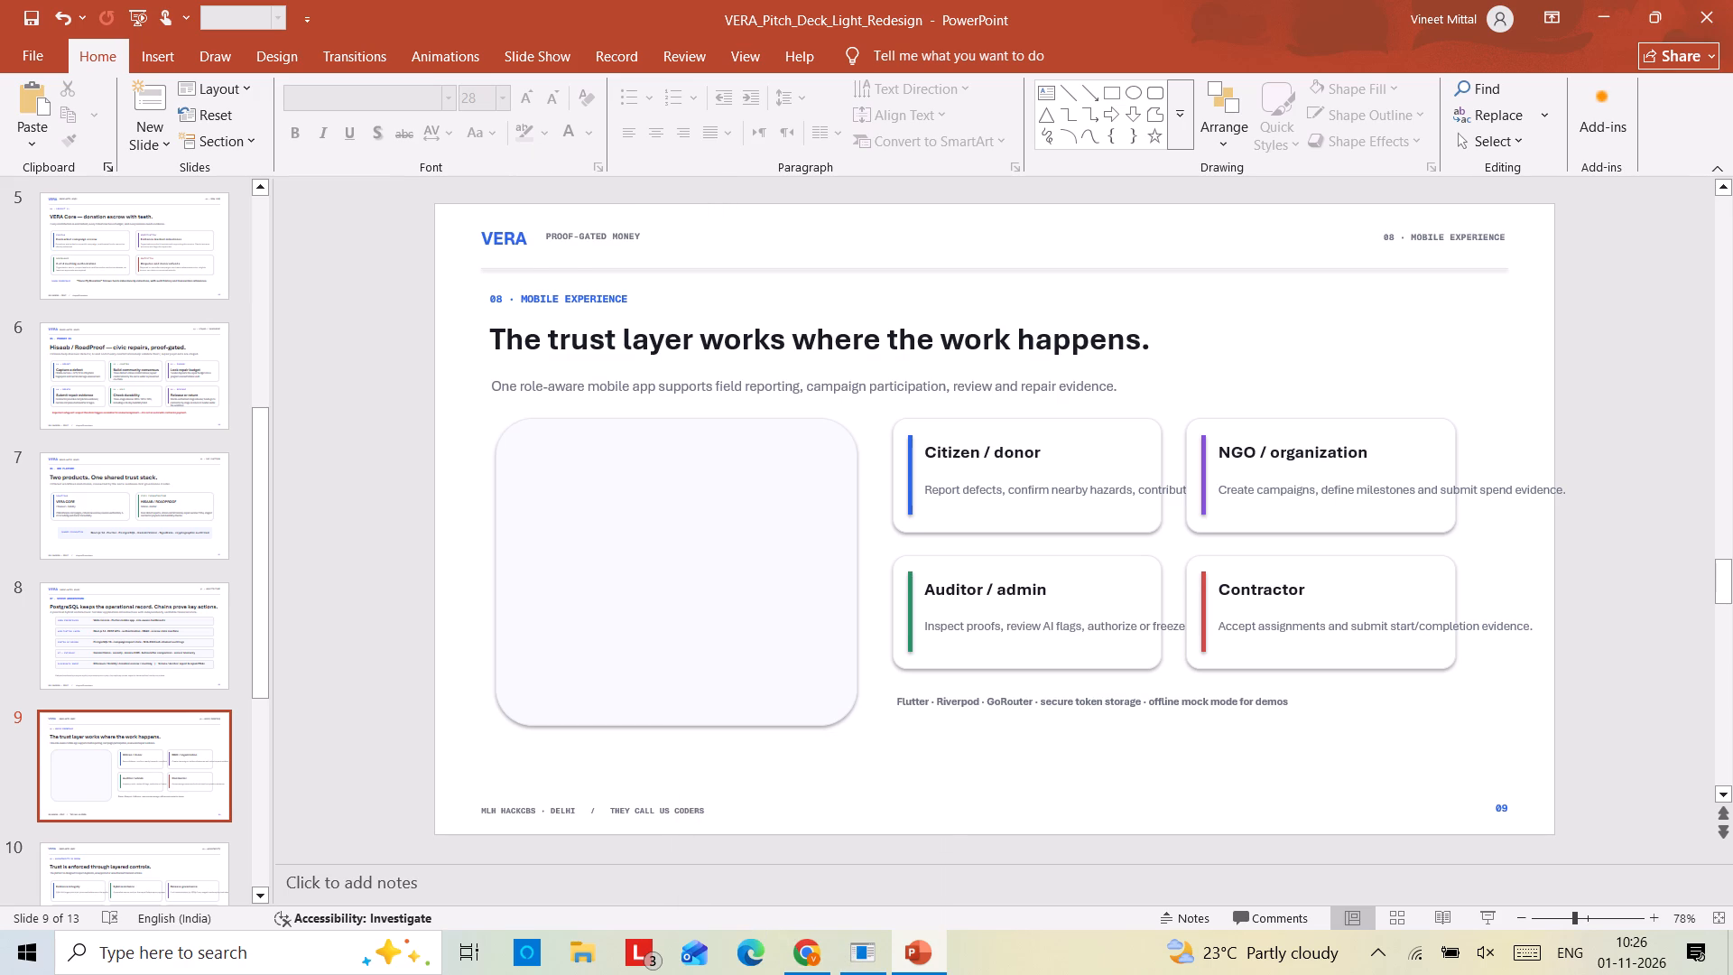
Enlarge all text on slide 9 by one font-size increment.
left_click(581, 233)
left_click(585, 236)
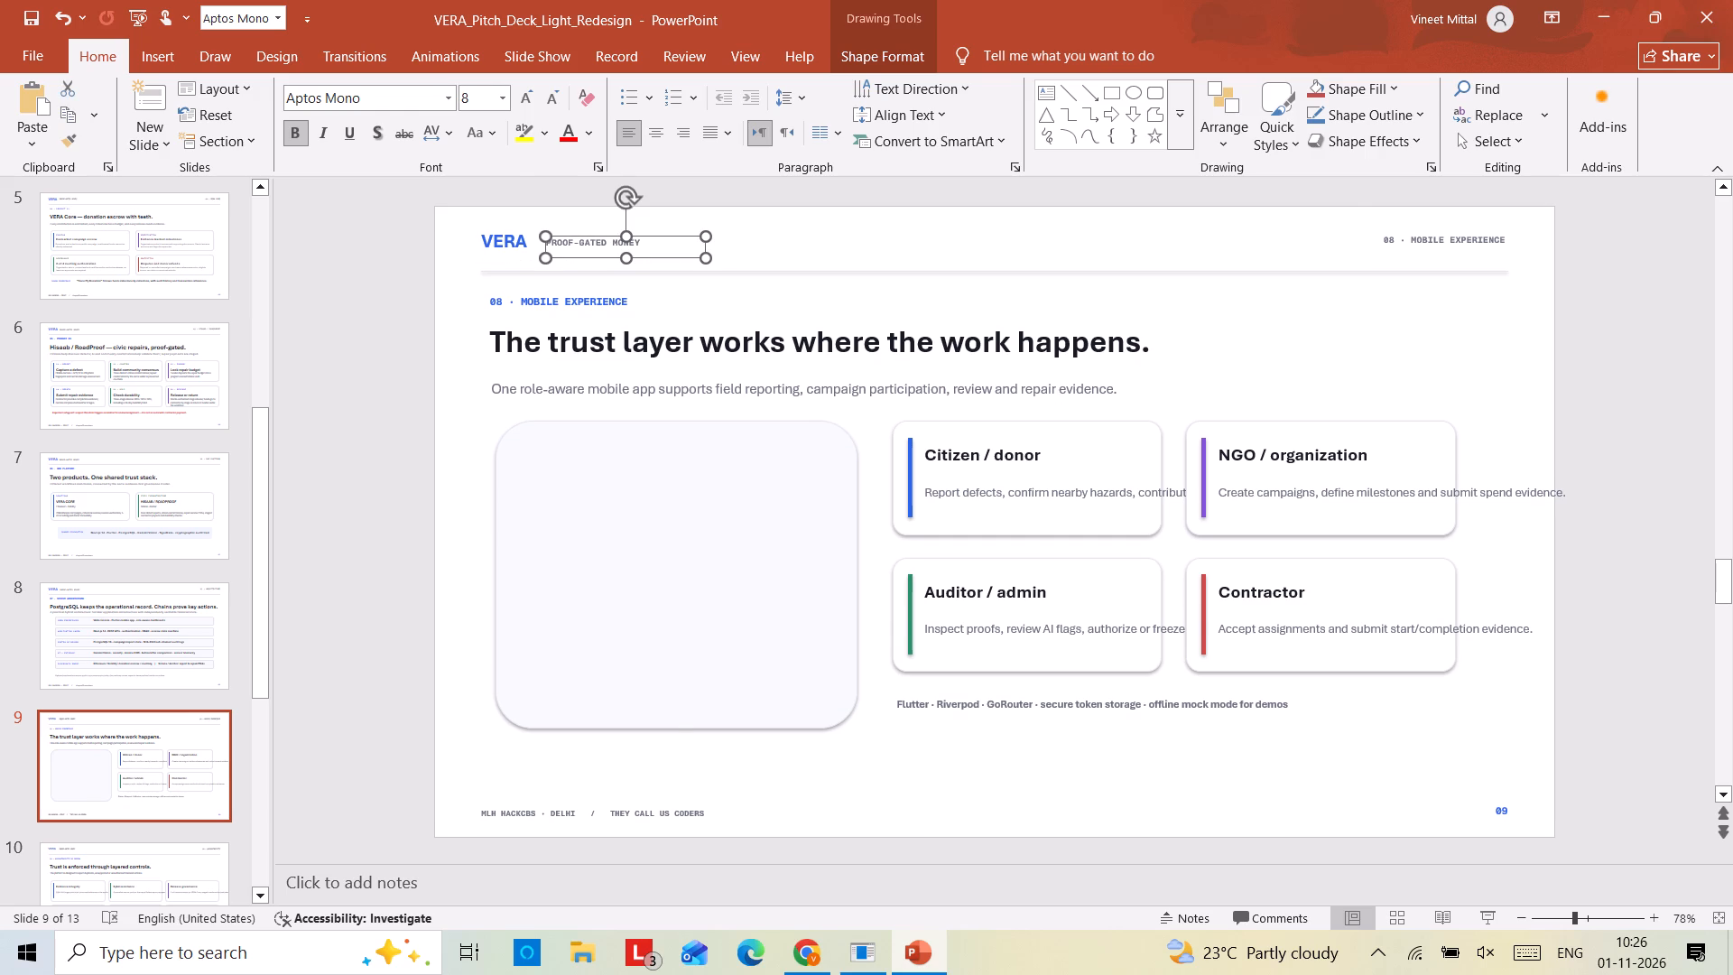
key("ctrl+a")
left_click(522, 93)
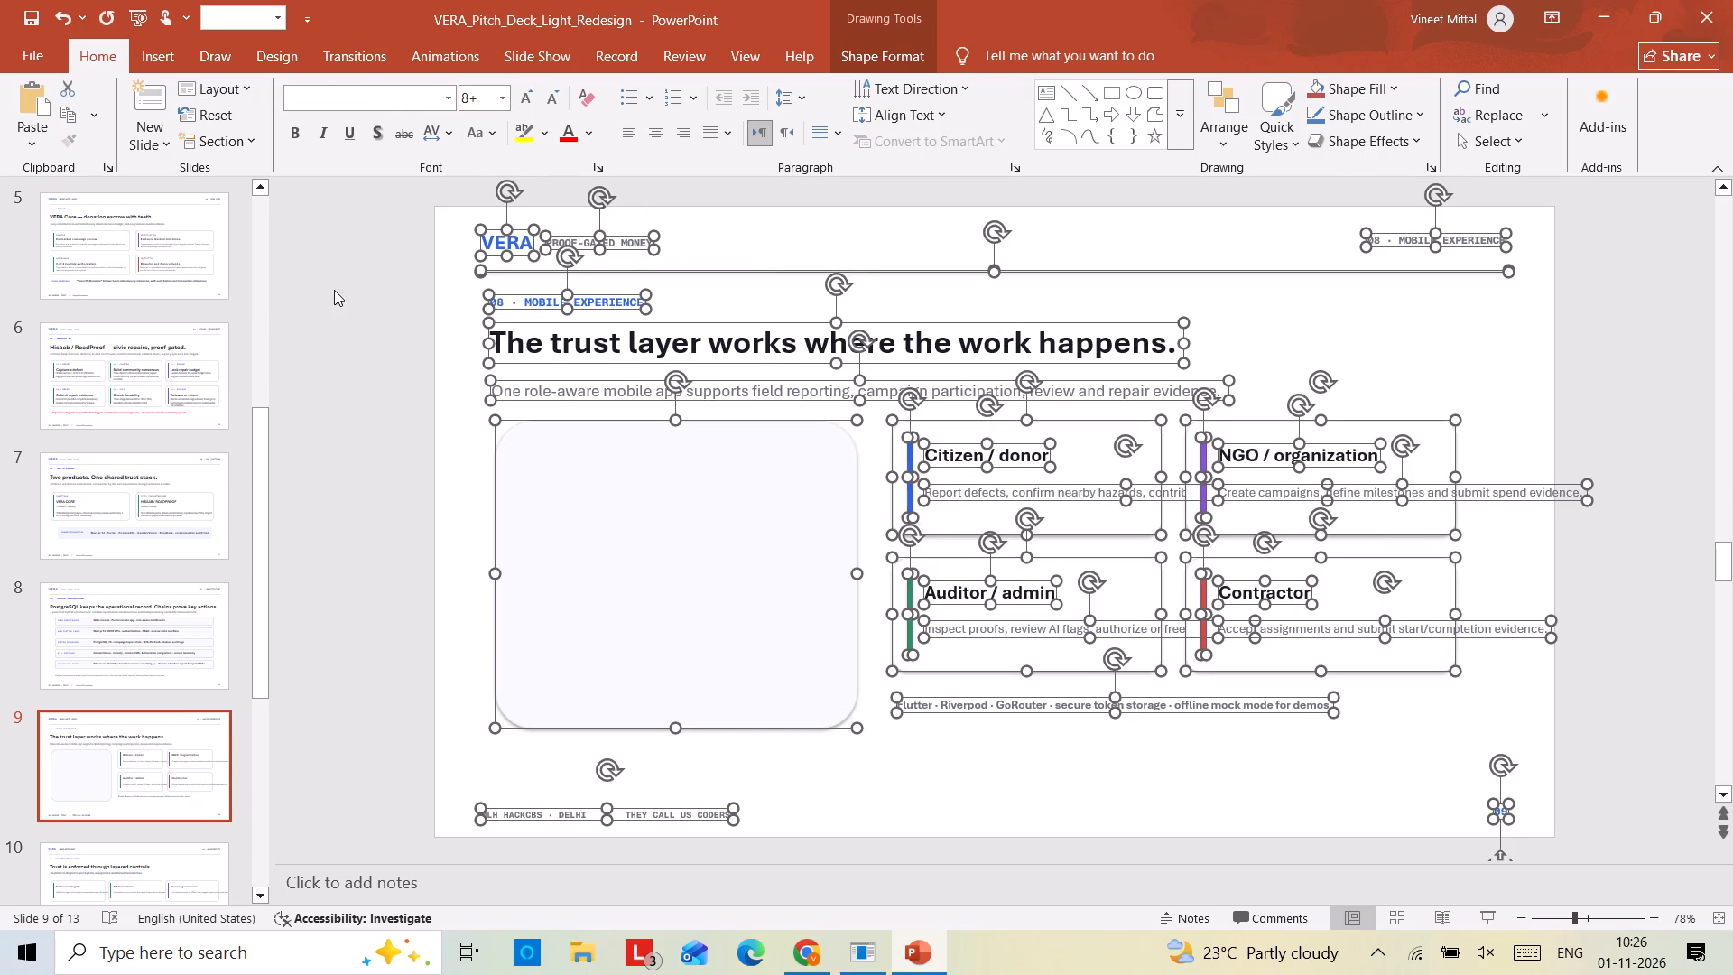
left_click(383, 392)
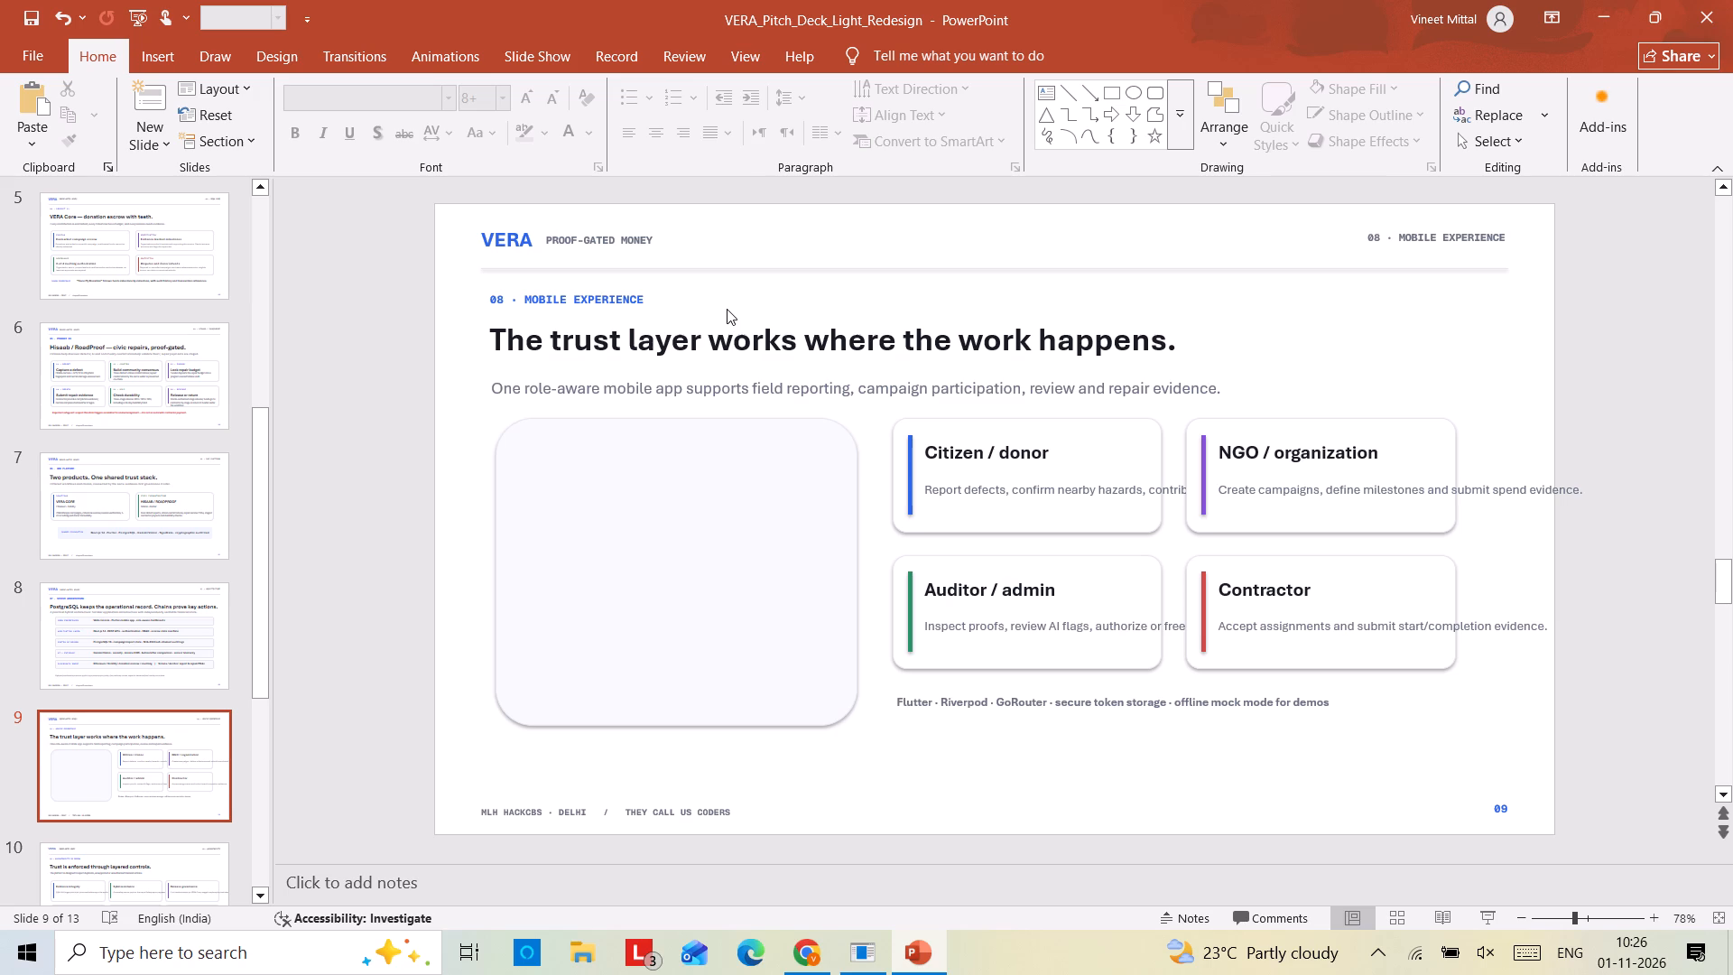
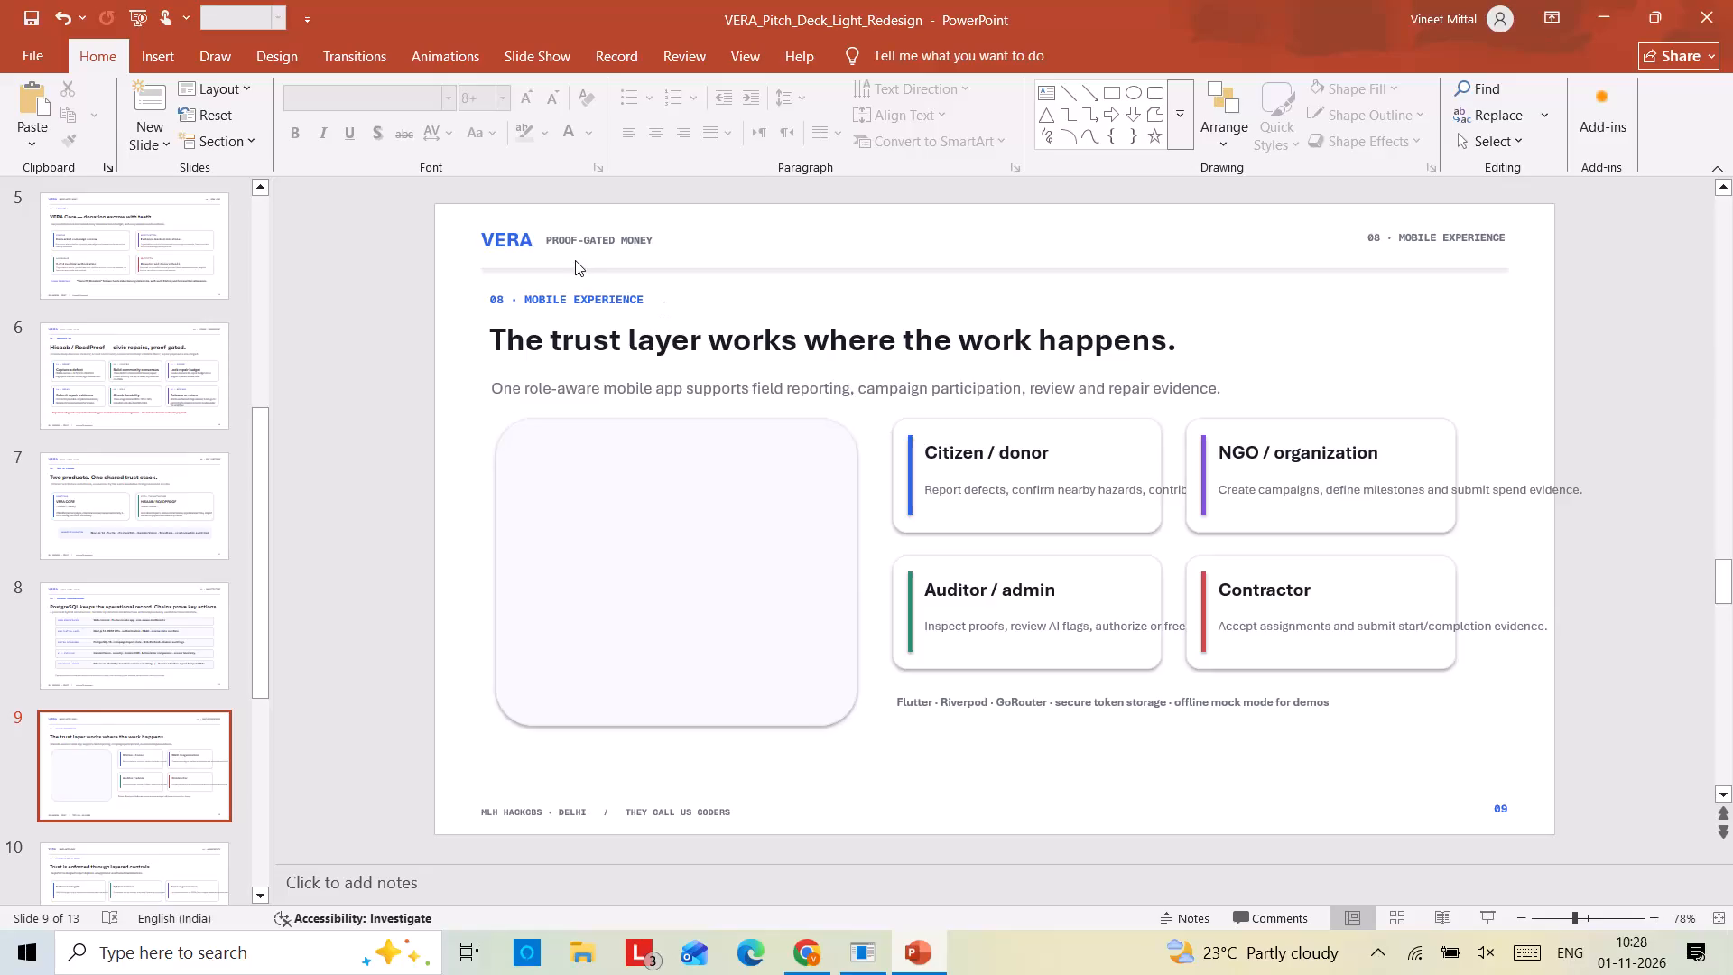
Increase the blue 08 · MOBILE EXPERIENCE section label above slide 9's title to 11 pt.
triple_click(632, 302)
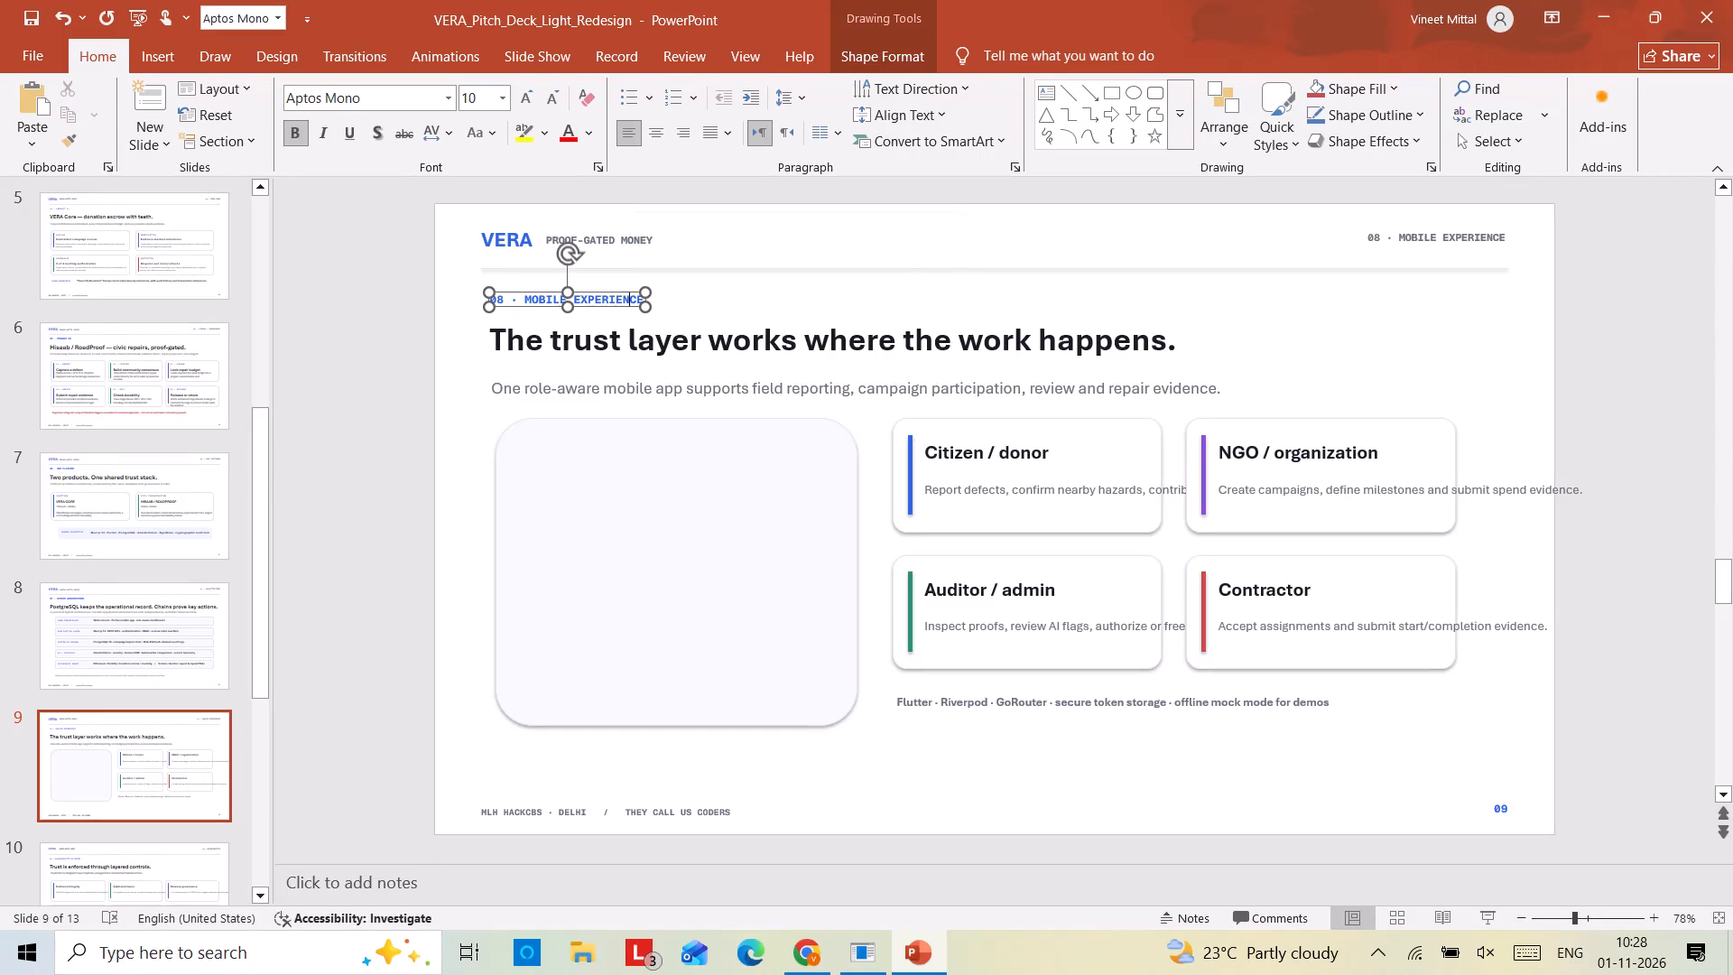
double_click(526, 91)
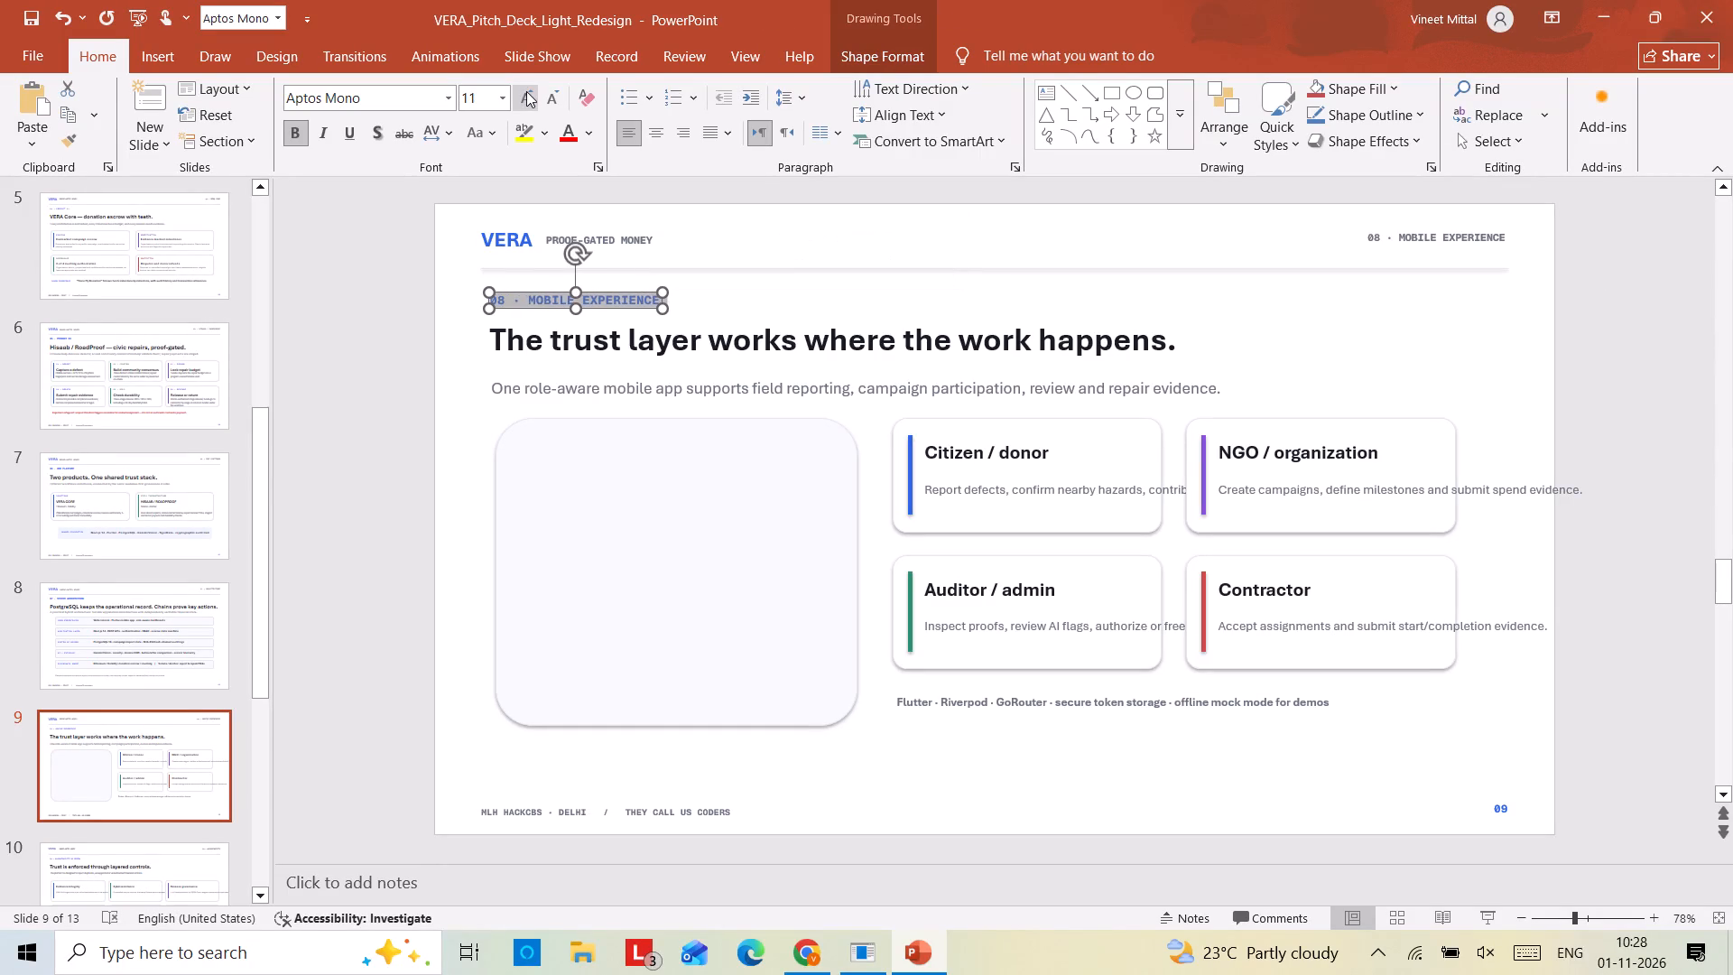
Narrow the Citizen / donor description so it wraps inside its card, and move it up closer to the heading.
left_click(1088, 487)
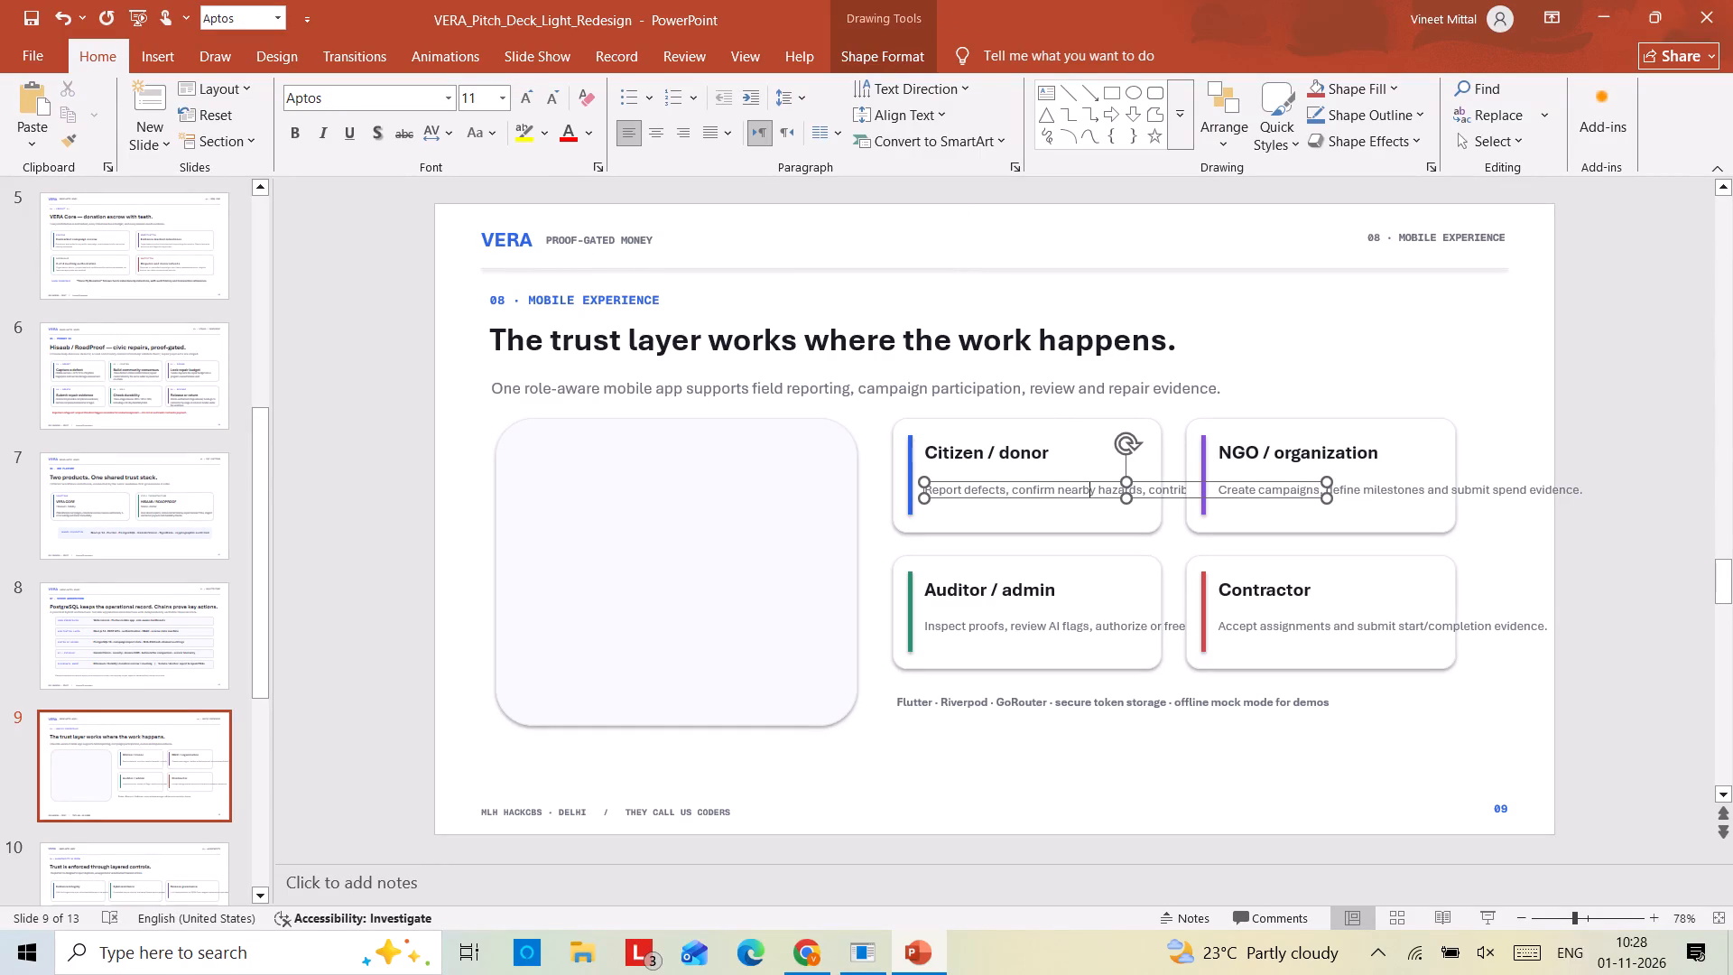
left_click_drag(1328, 499, 1147, 501)
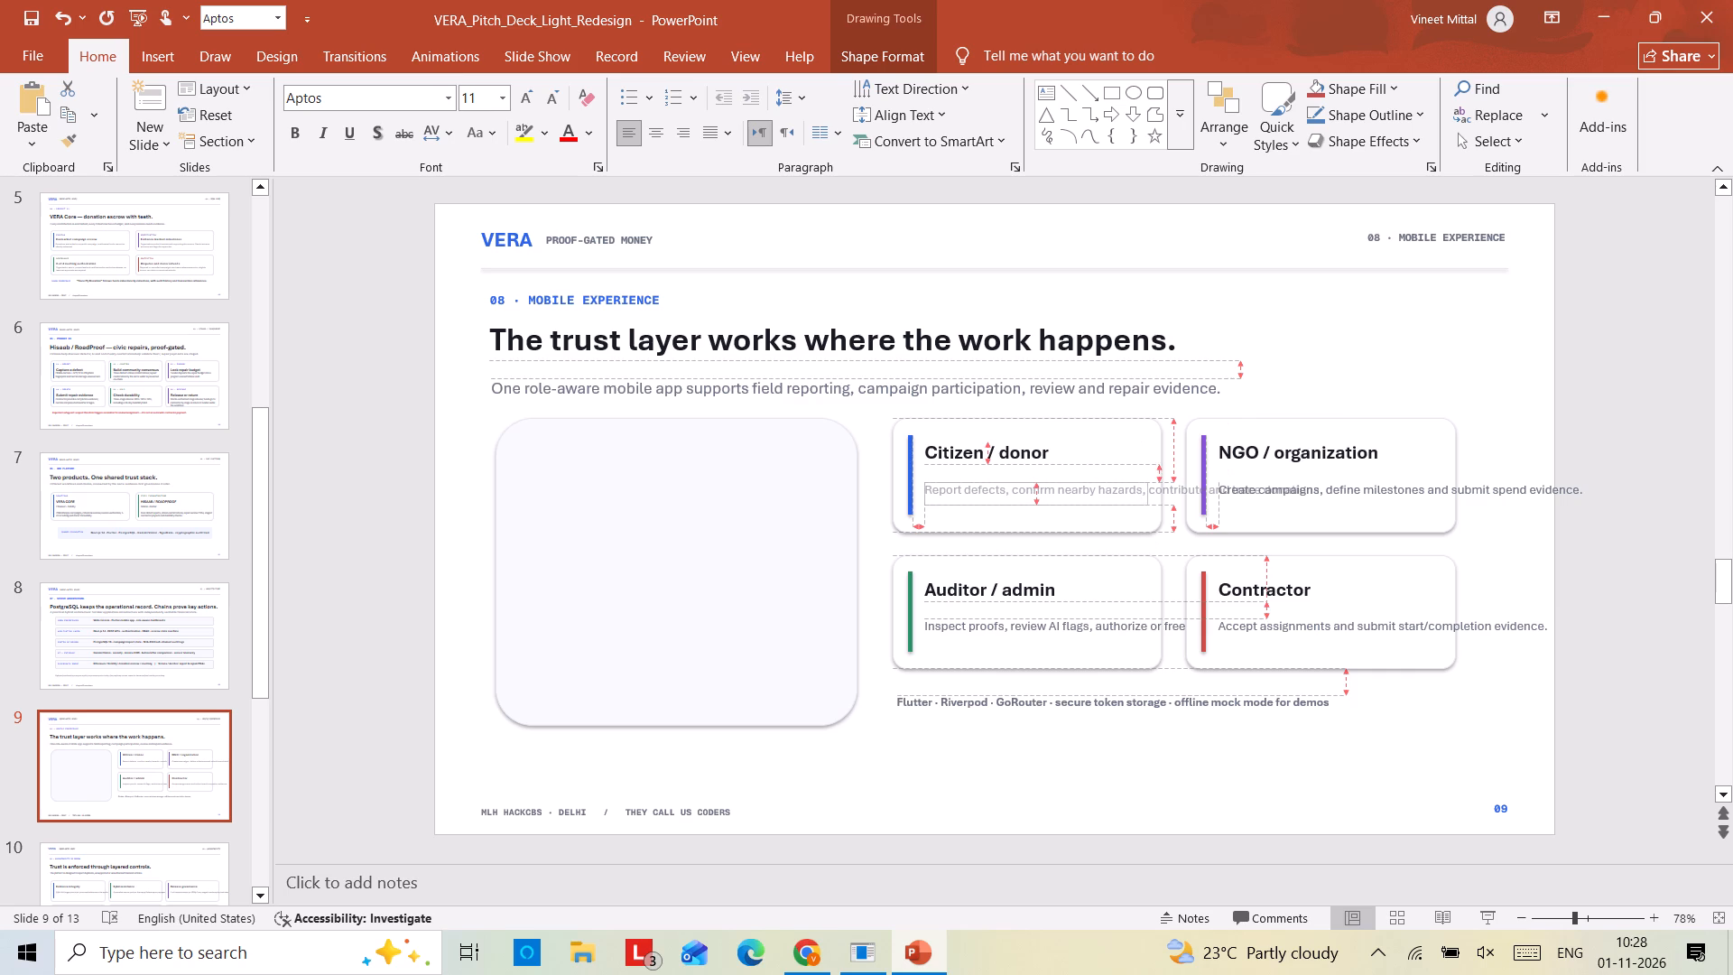
left_click_drag(1147, 501, 1148, 501)
left_click_drag(1084, 481, 1084, 478)
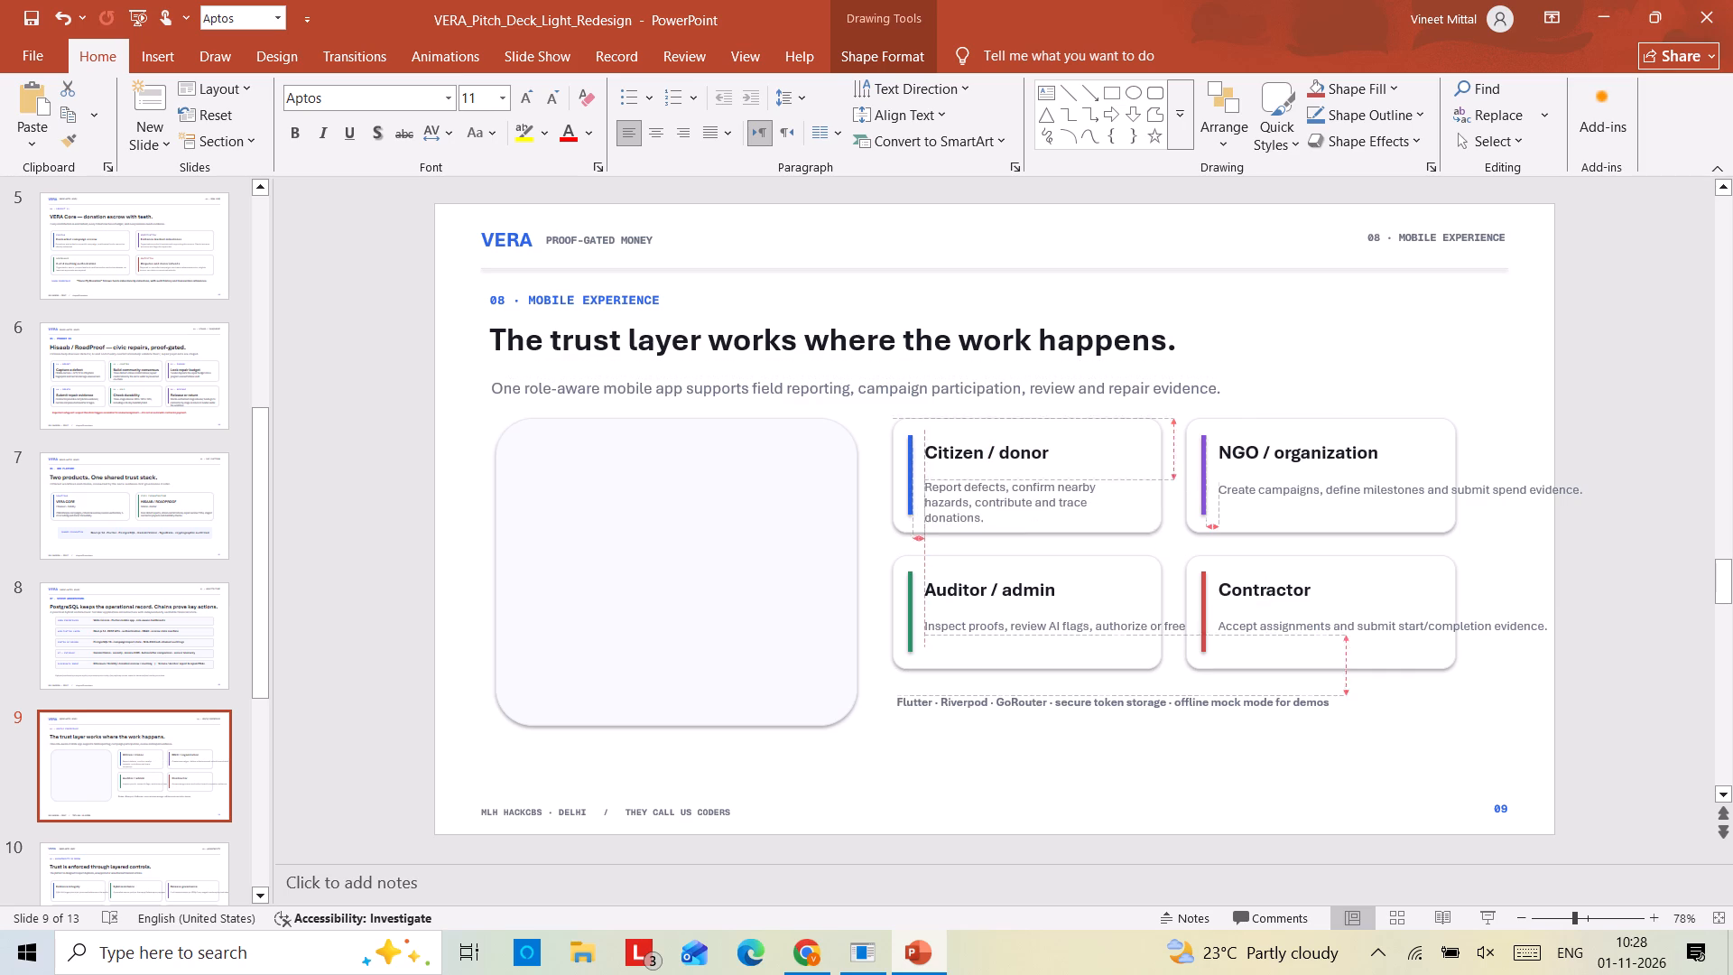
left_click_drag(1084, 478, 1084, 469)
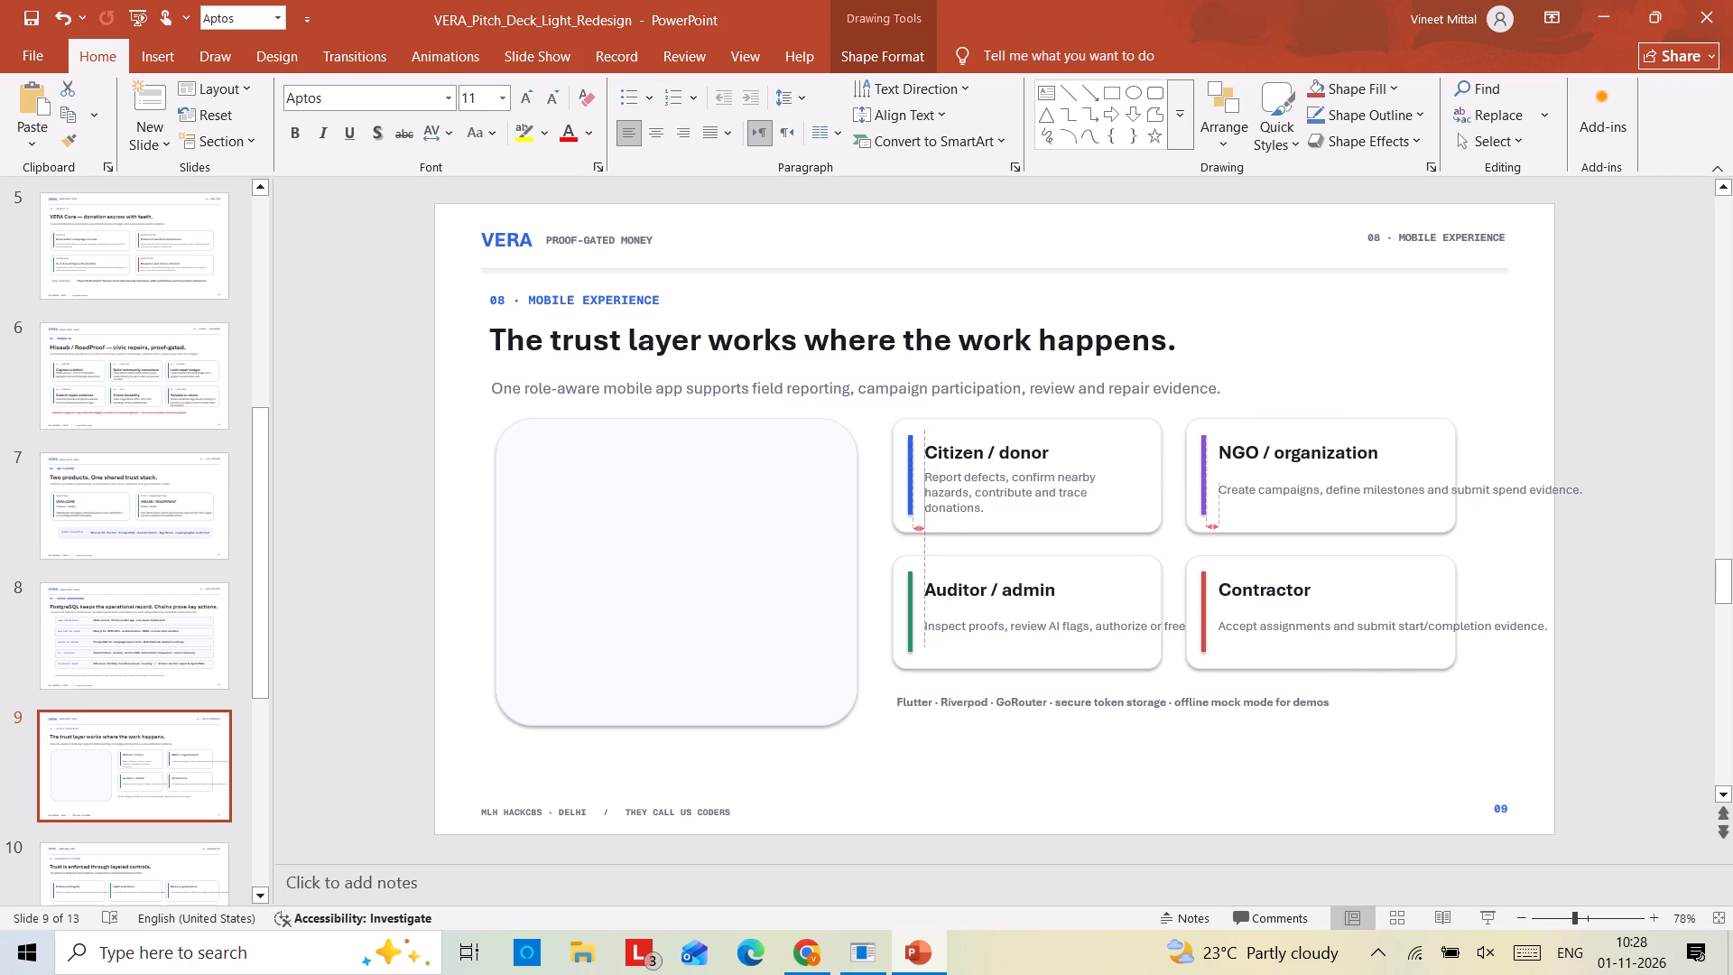
left_click_drag(1084, 469, 1083, 469)
Narrow the NGO / organization description to wrap within its card, and raise it level with the Citizen / donor description.
left_click(1321, 493)
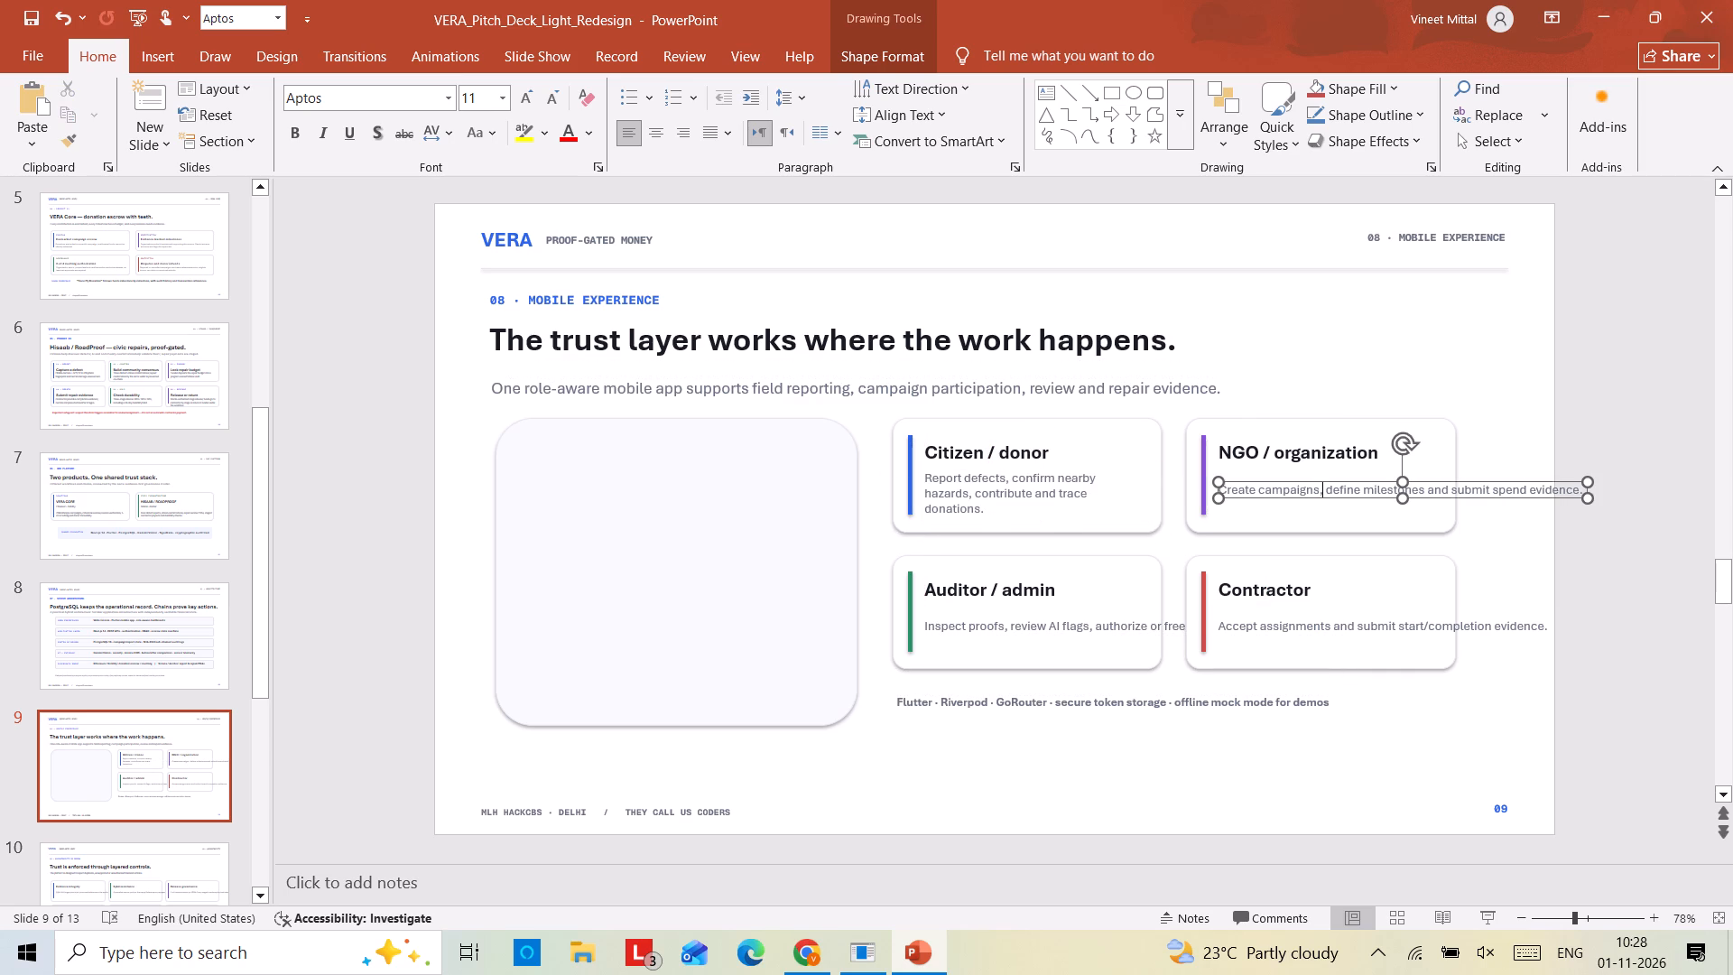
left_click_drag(1591, 496, 1457, 495)
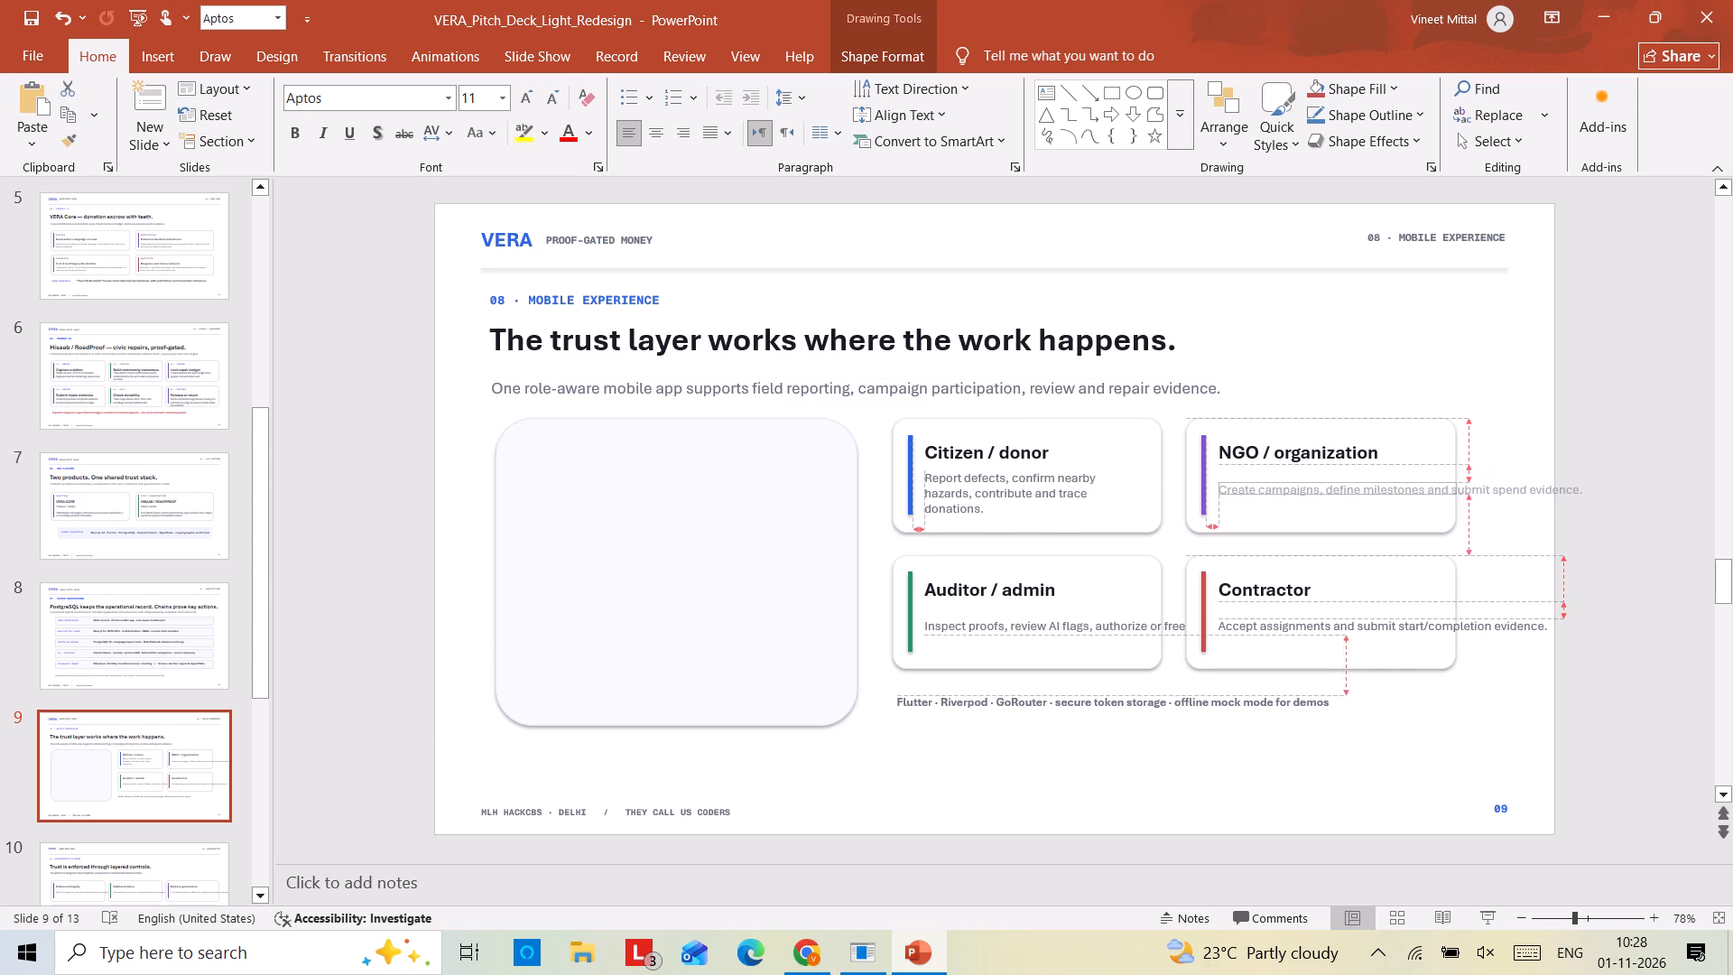
left_click_drag(1457, 495, 1443, 503)
left_click_drag(1398, 484, 1397, 473)
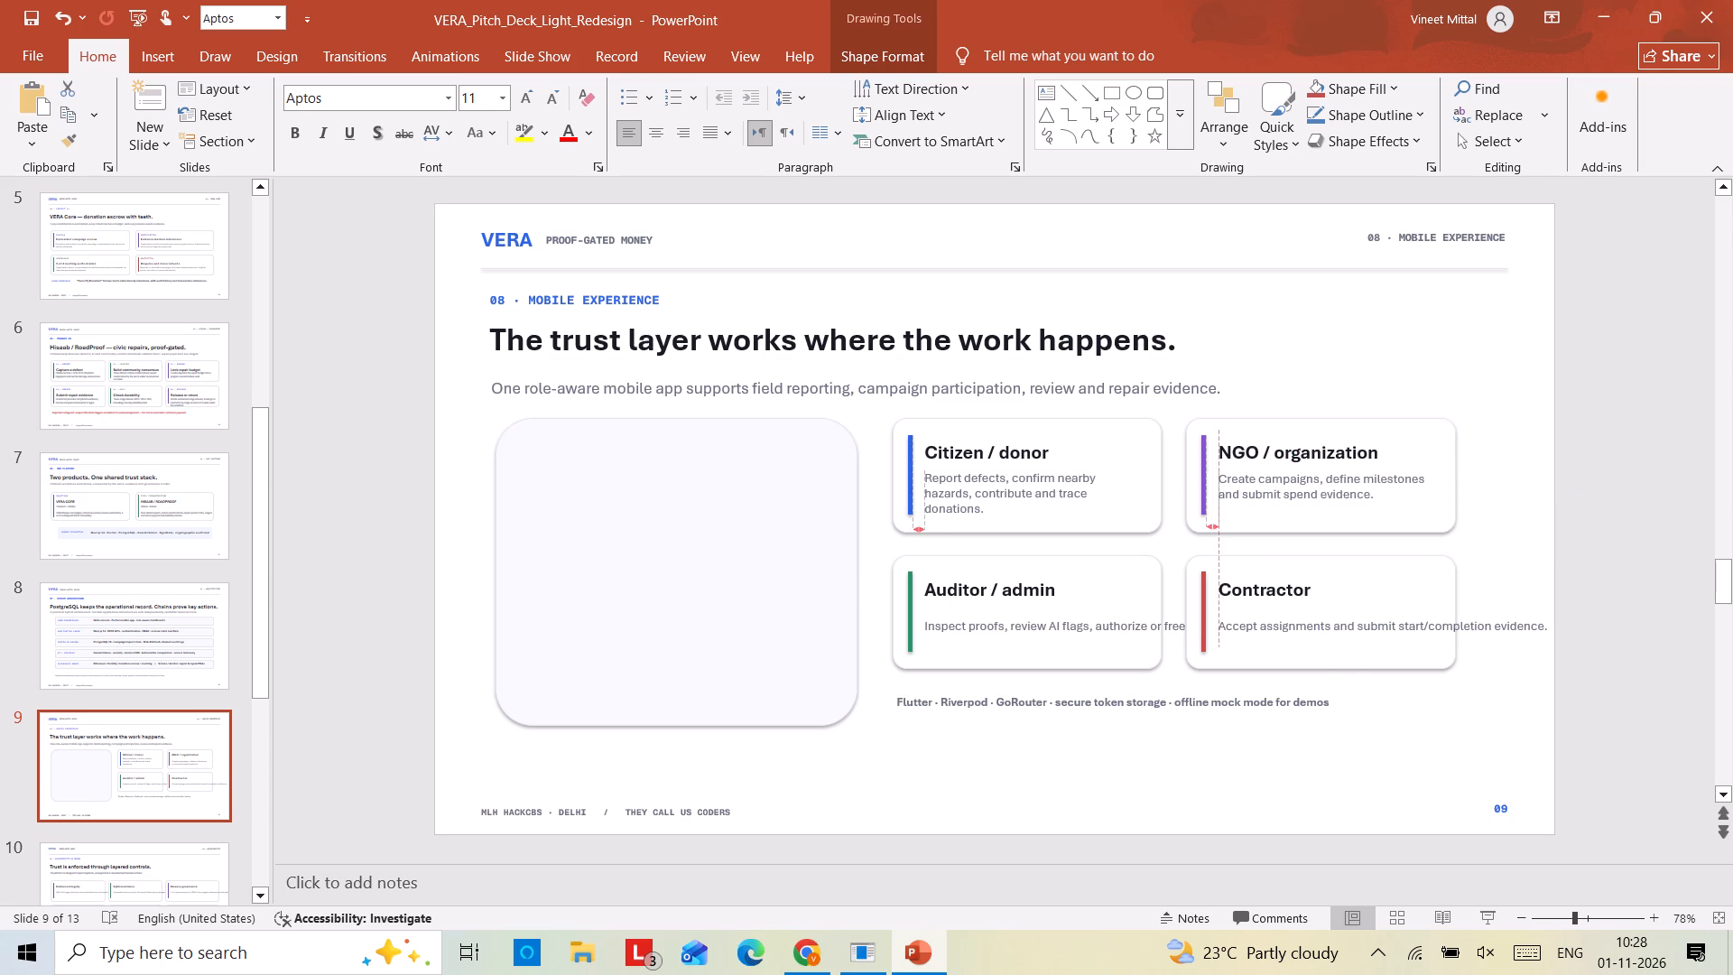
left_click_drag(1397, 473, 1397, 472)
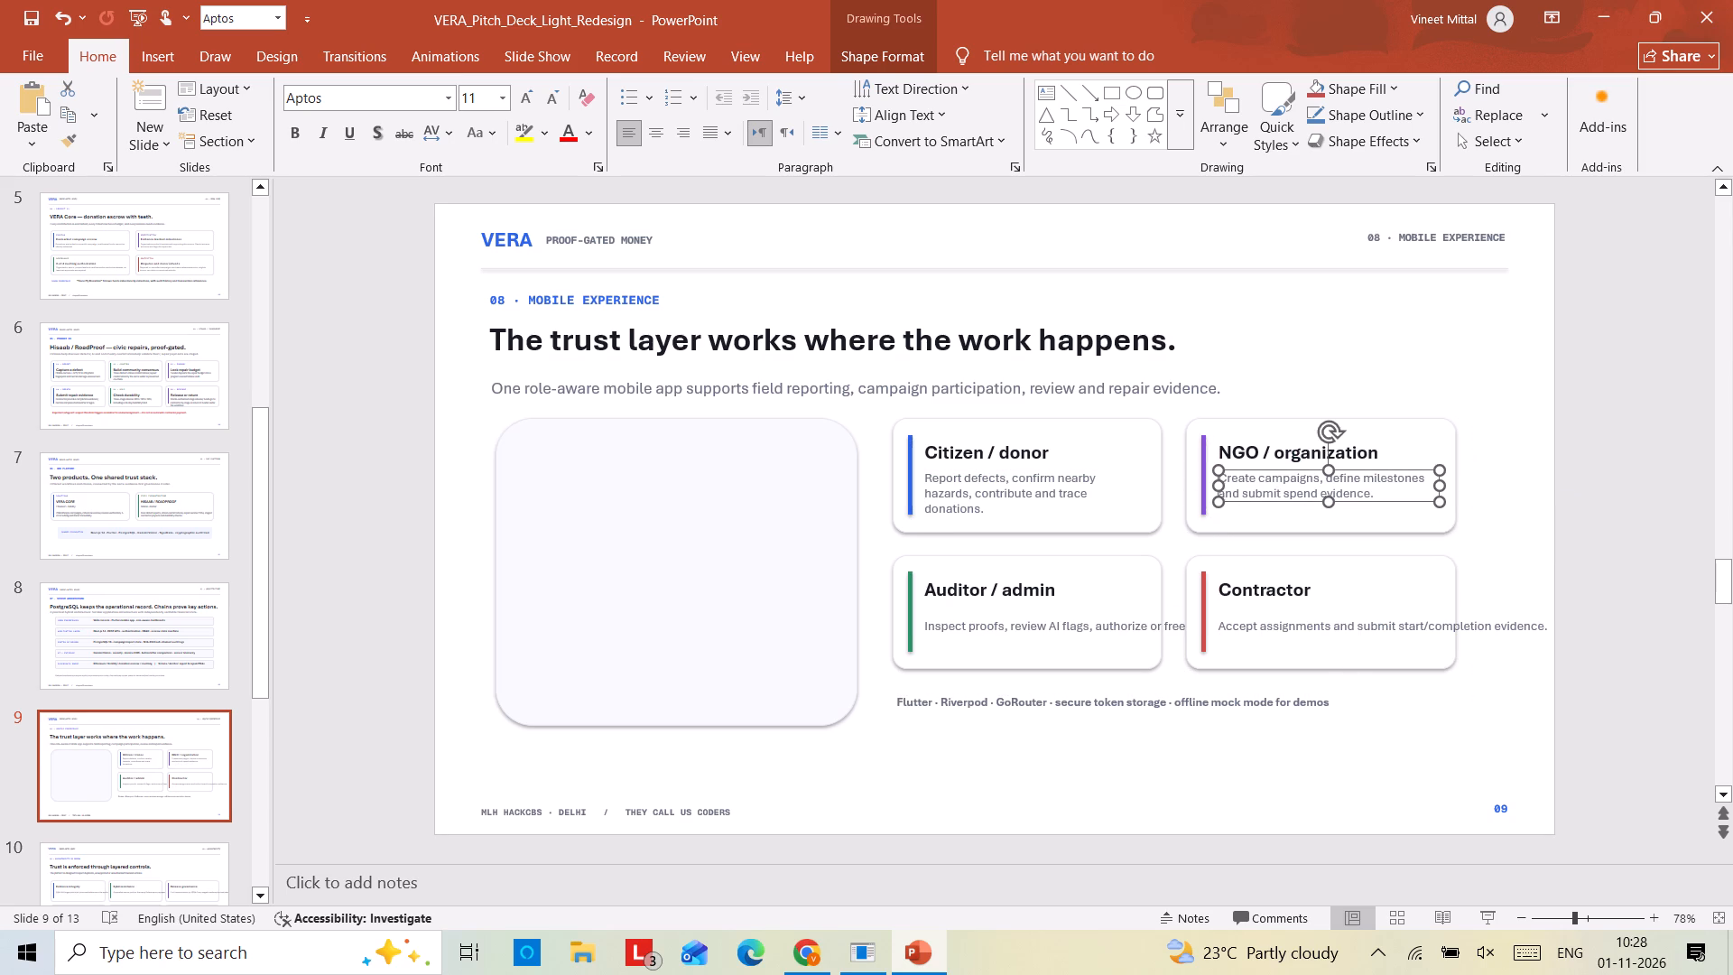
Narrow the Auditor / admin description to wrap onto two lines inside its card, and nudge it up toward the heading.
left_click(1068, 623)
left_click_drag(1252, 633, 1170, 640)
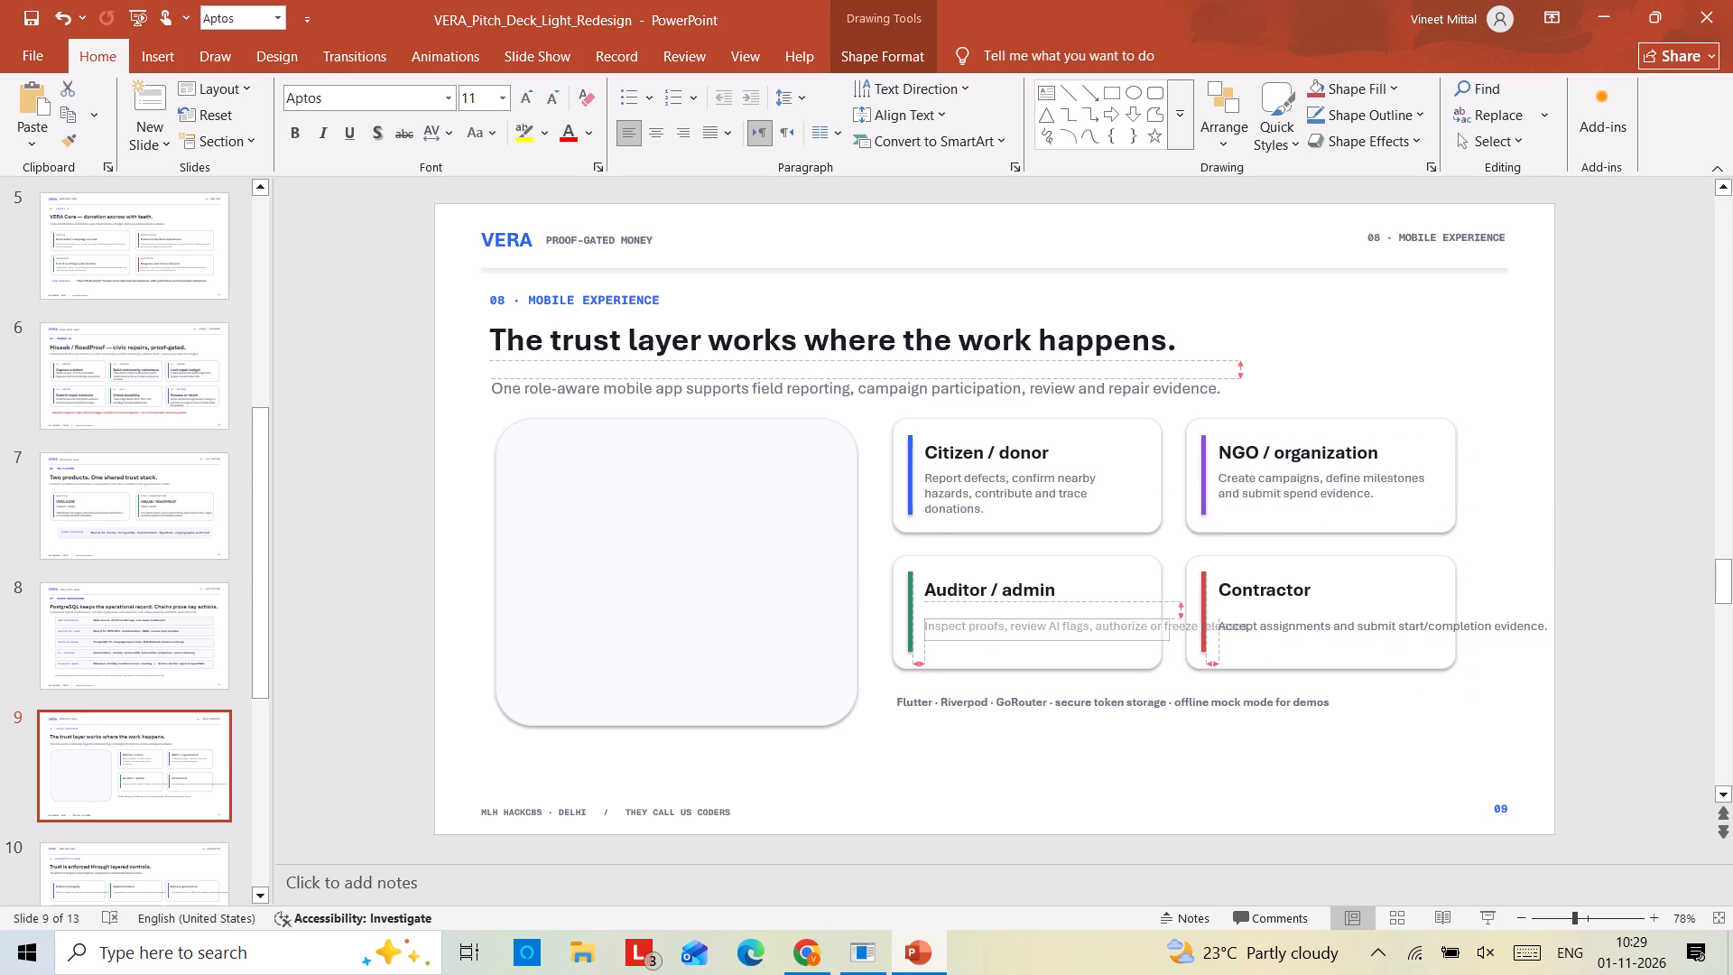
left_click_drag(1170, 640, 1151, 640)
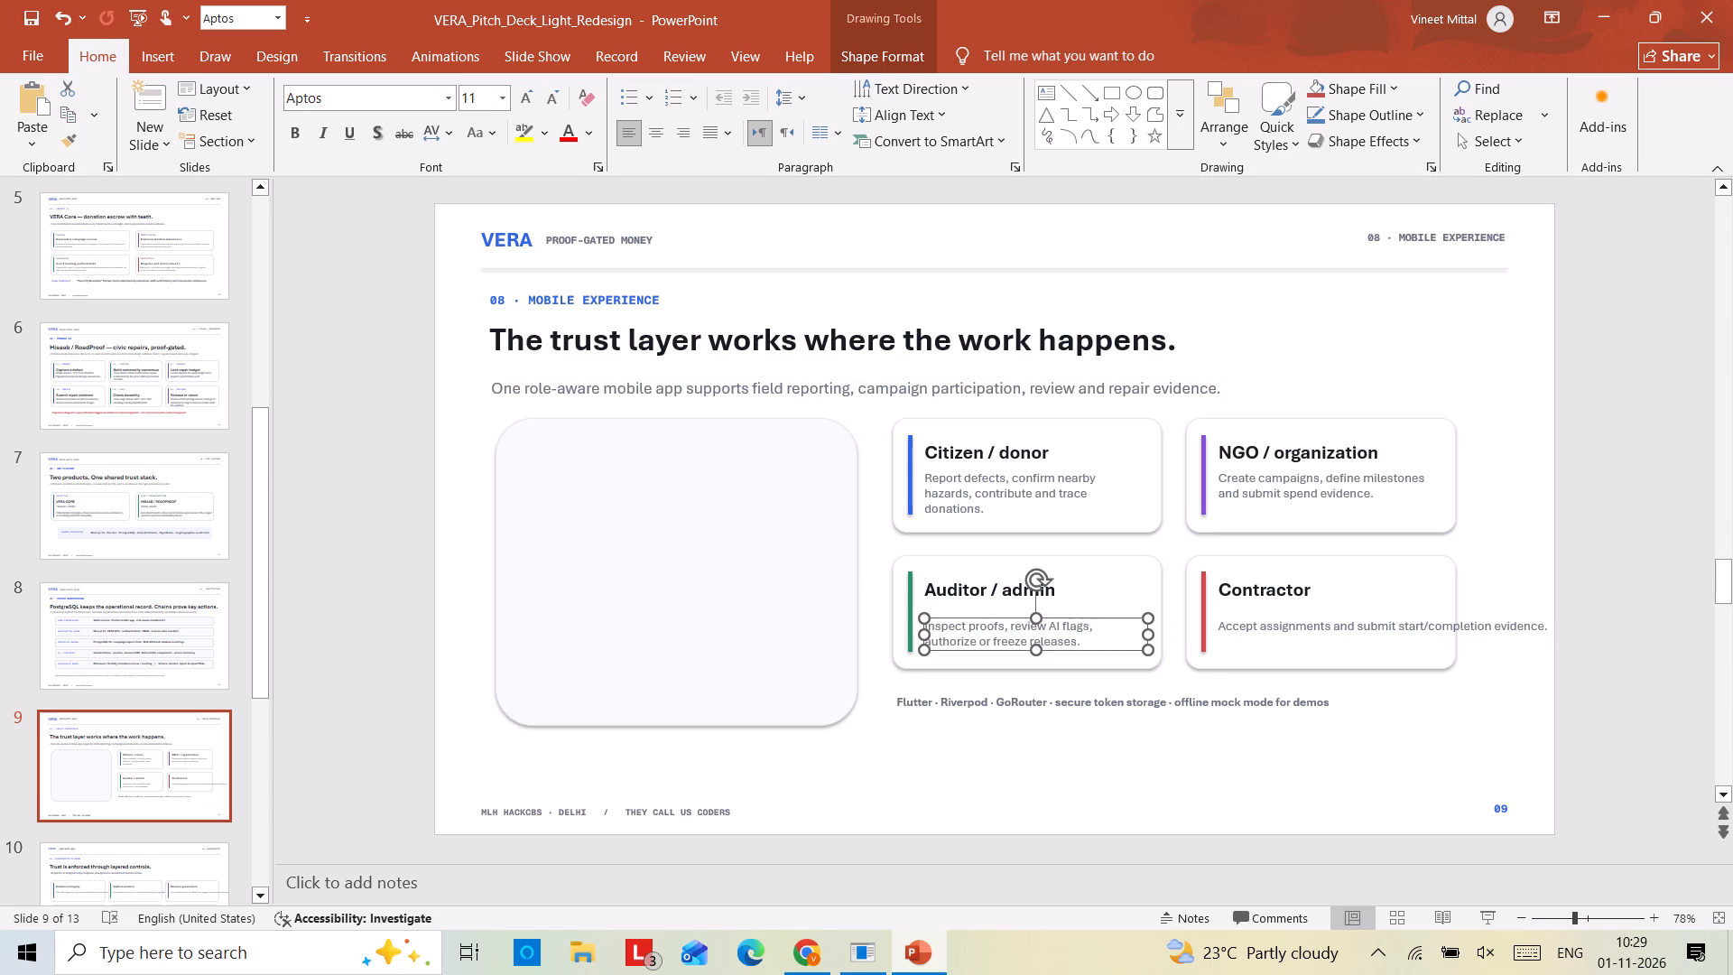
left_click(1102, 620)
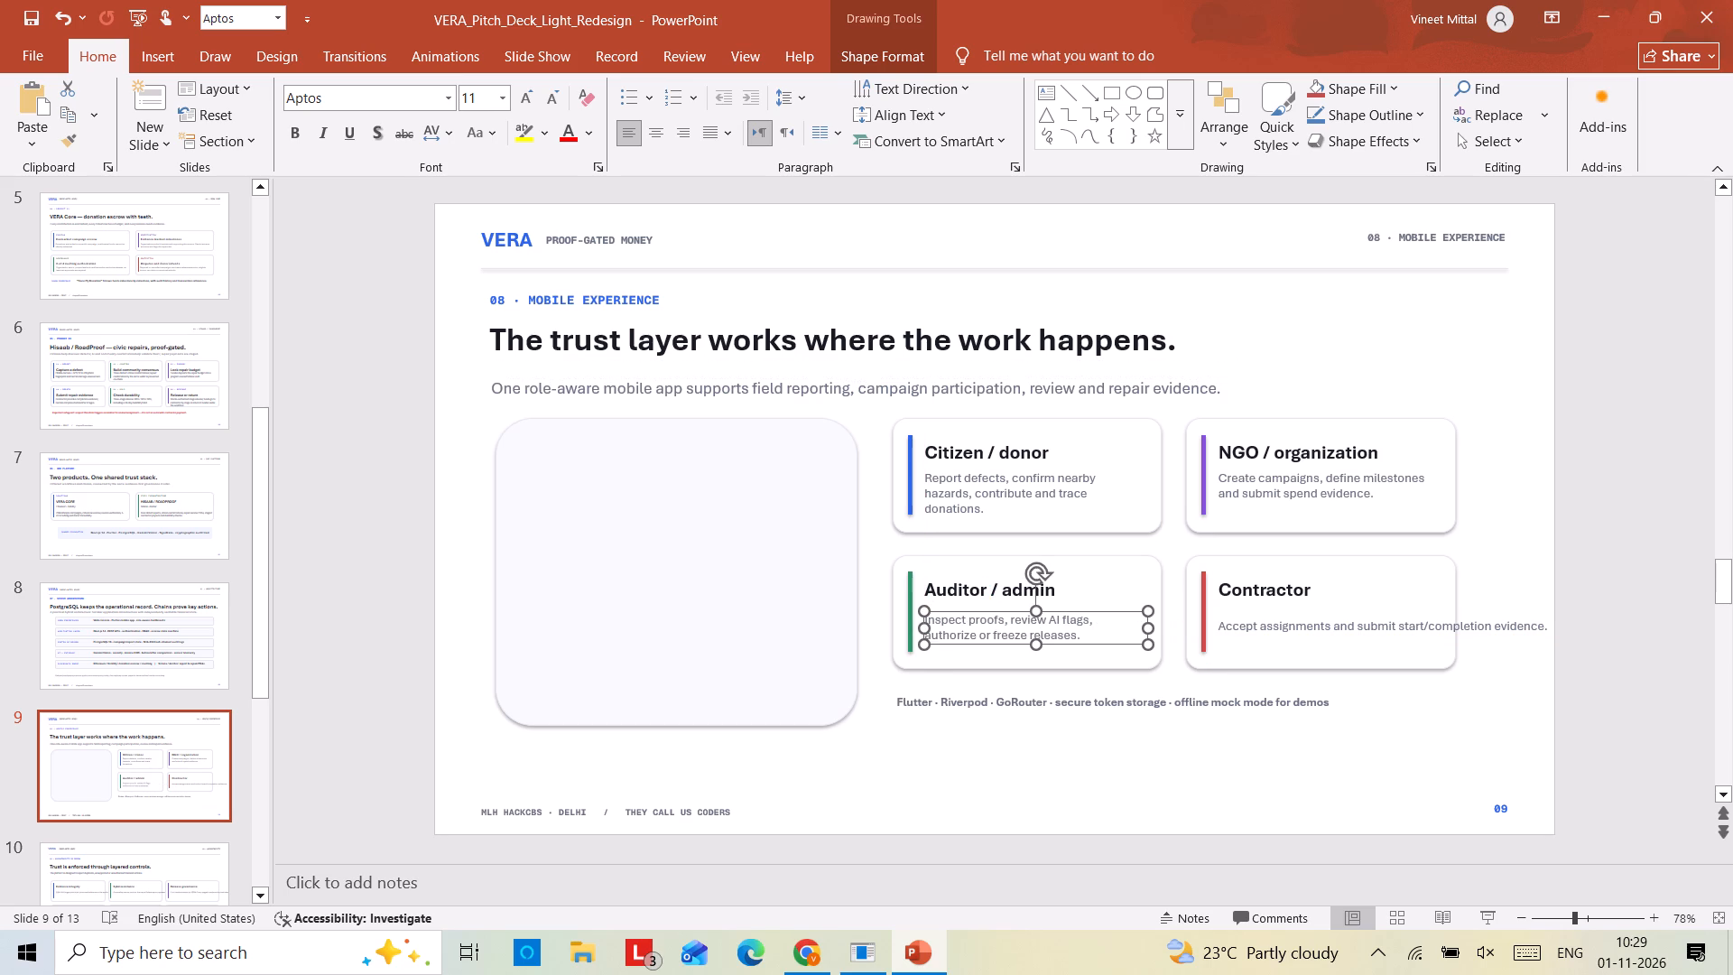
Narrow the Contractor description to wrap inside its card, and nudge it up level with the Auditor / admin description.
left_click(1291, 631)
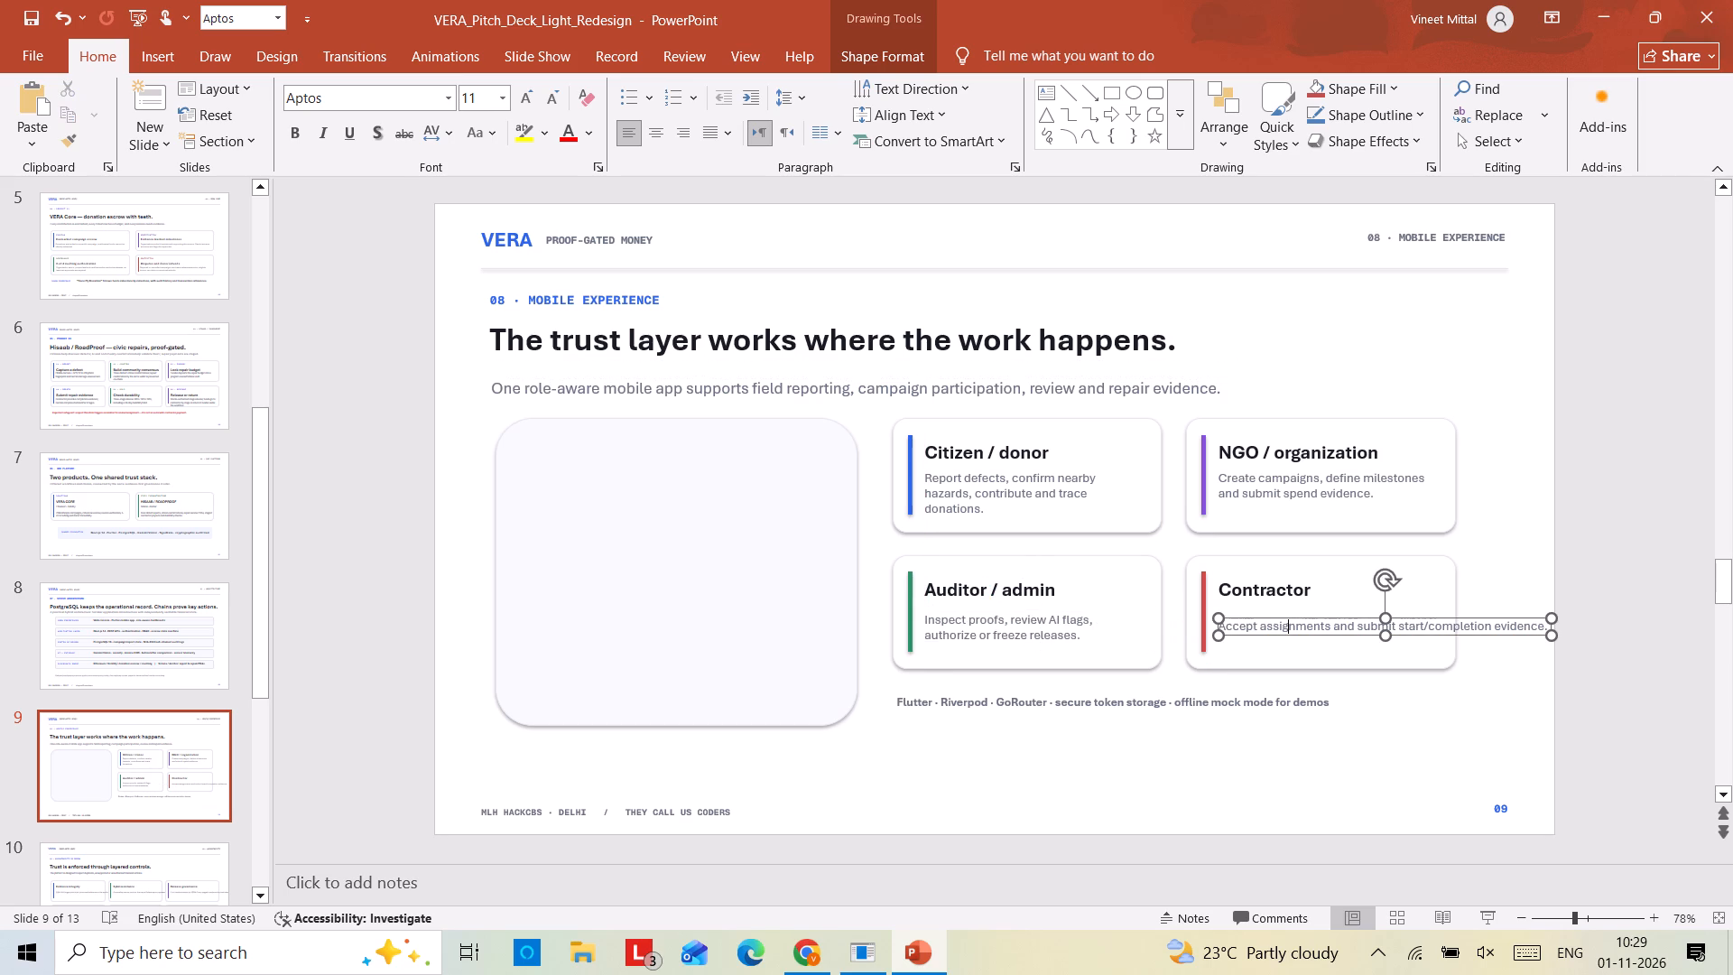
left_click_drag(1550, 635, 1447, 639)
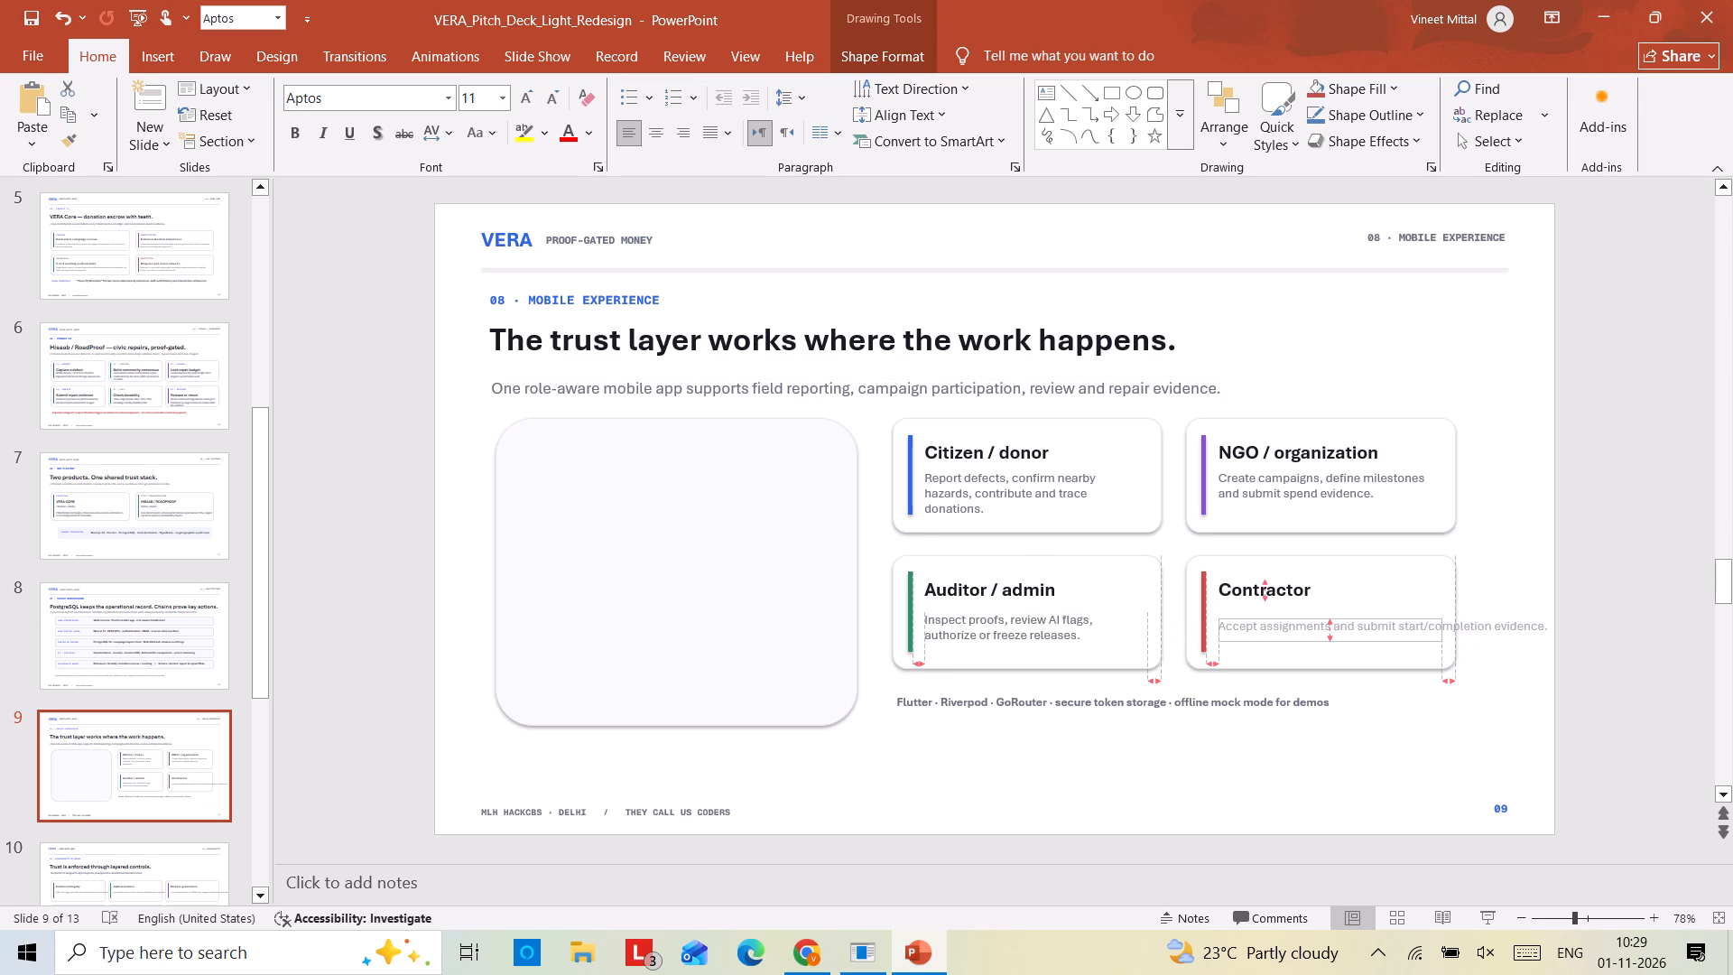
left_click_drag(1447, 639, 1446, 639)
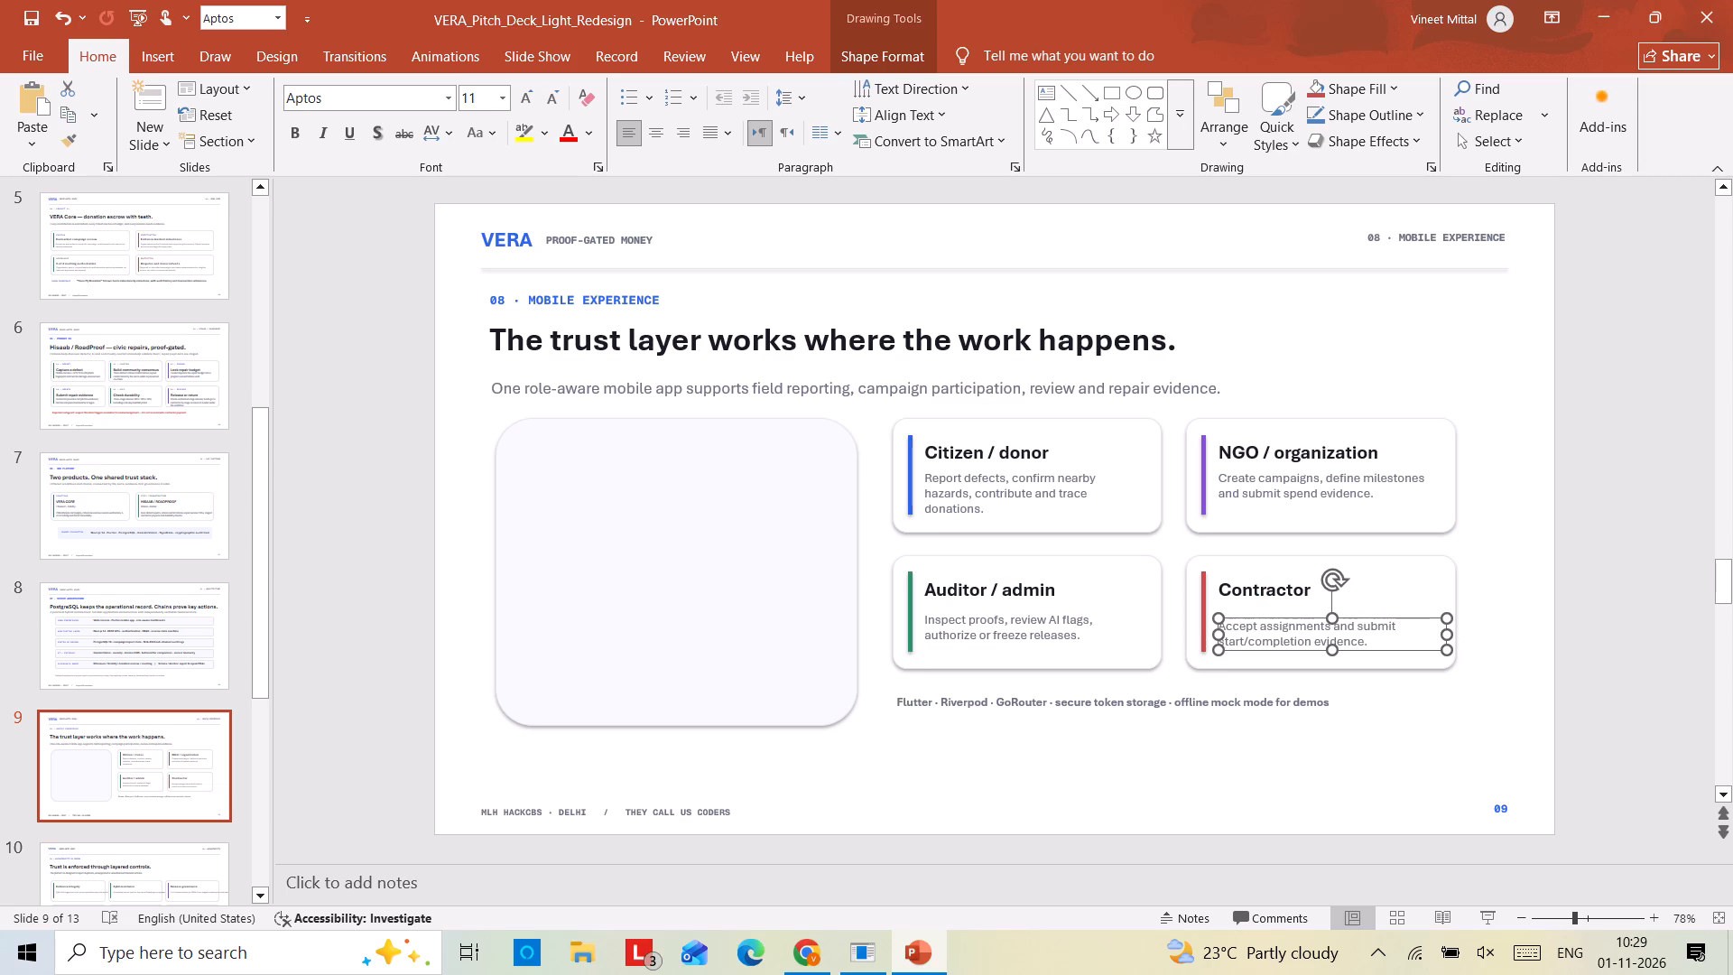
left_click(1389, 615)
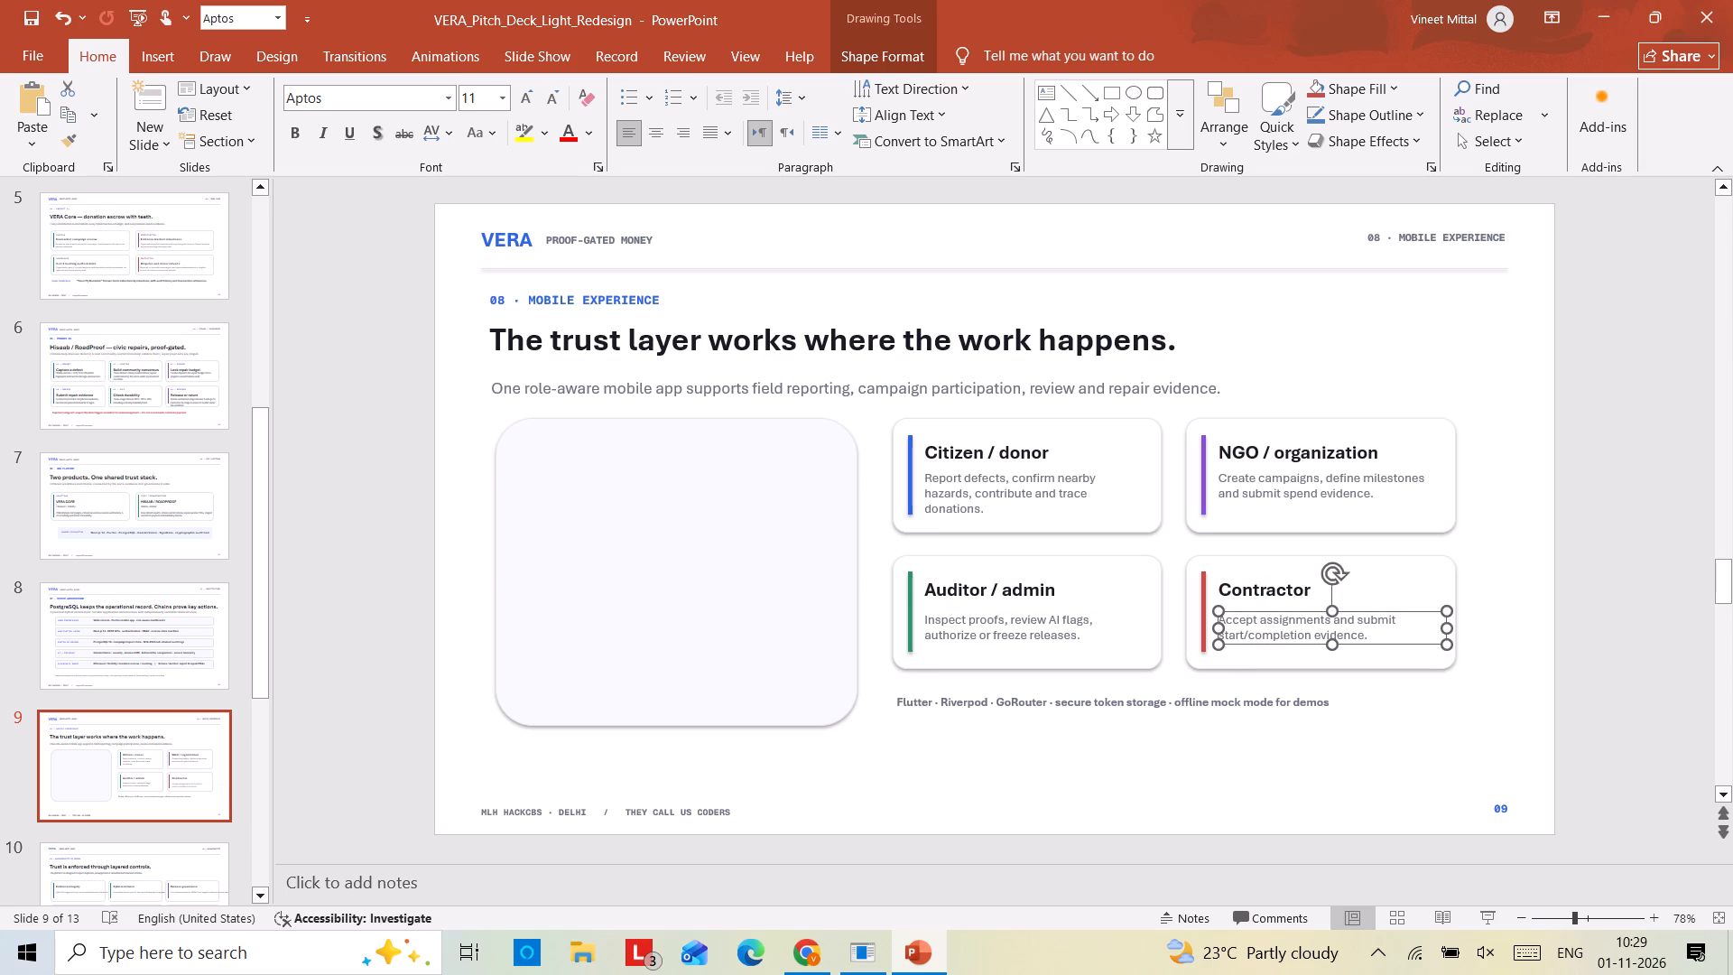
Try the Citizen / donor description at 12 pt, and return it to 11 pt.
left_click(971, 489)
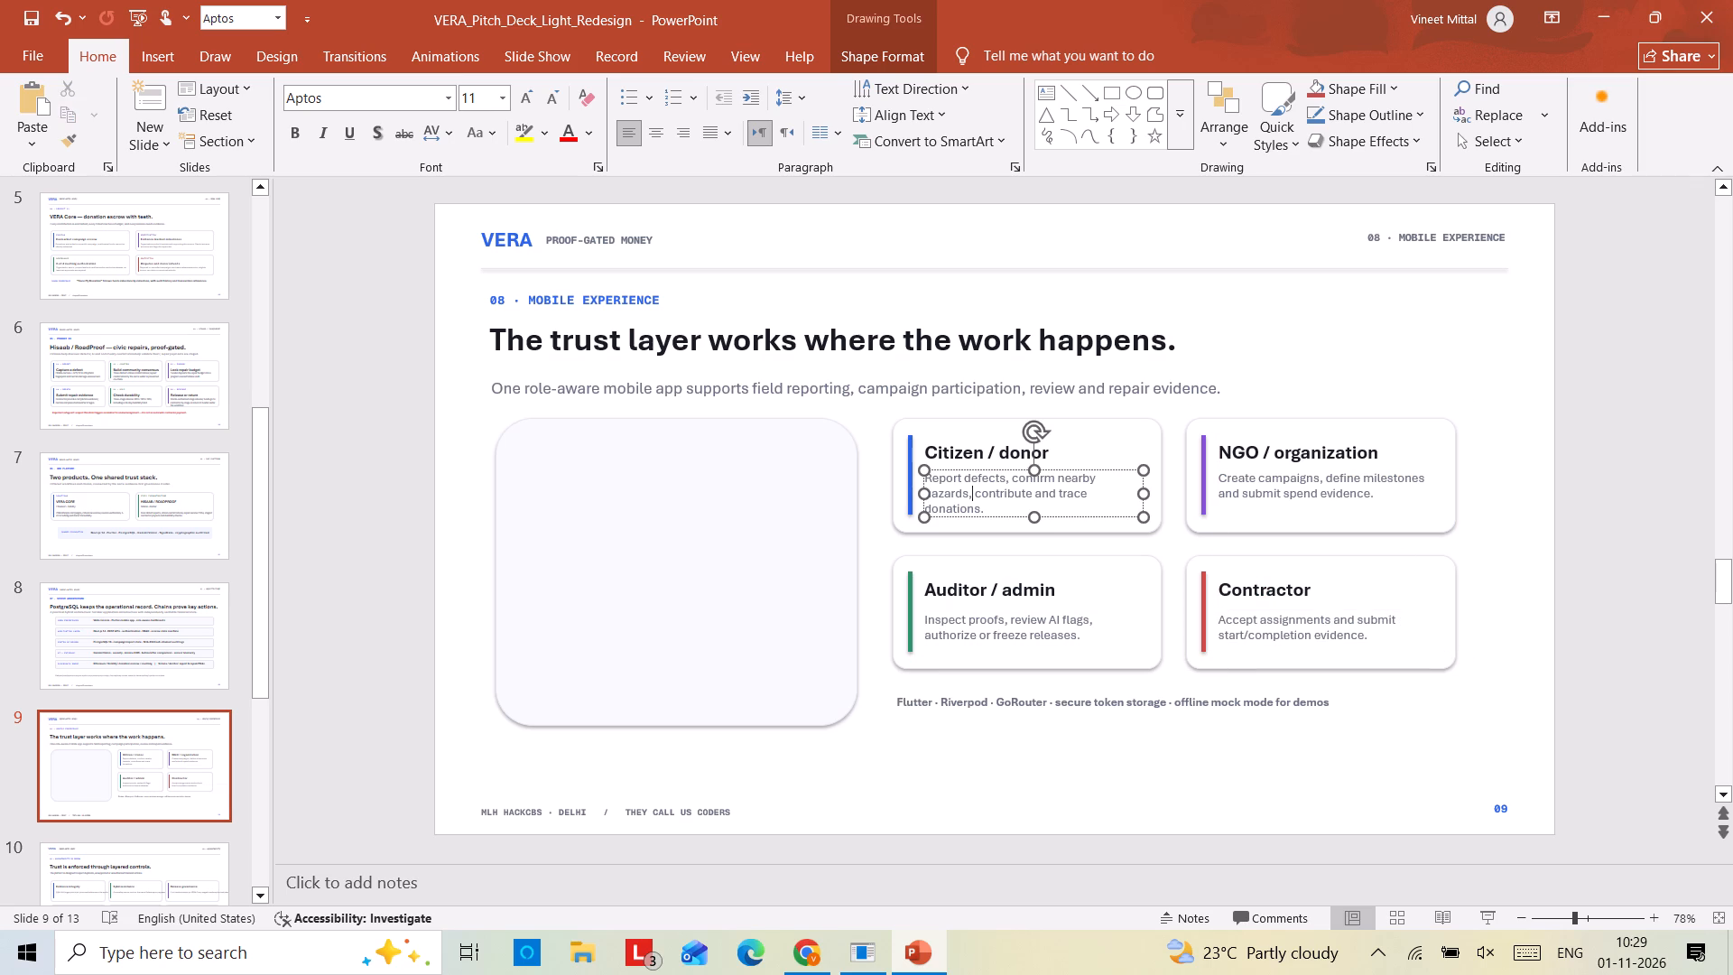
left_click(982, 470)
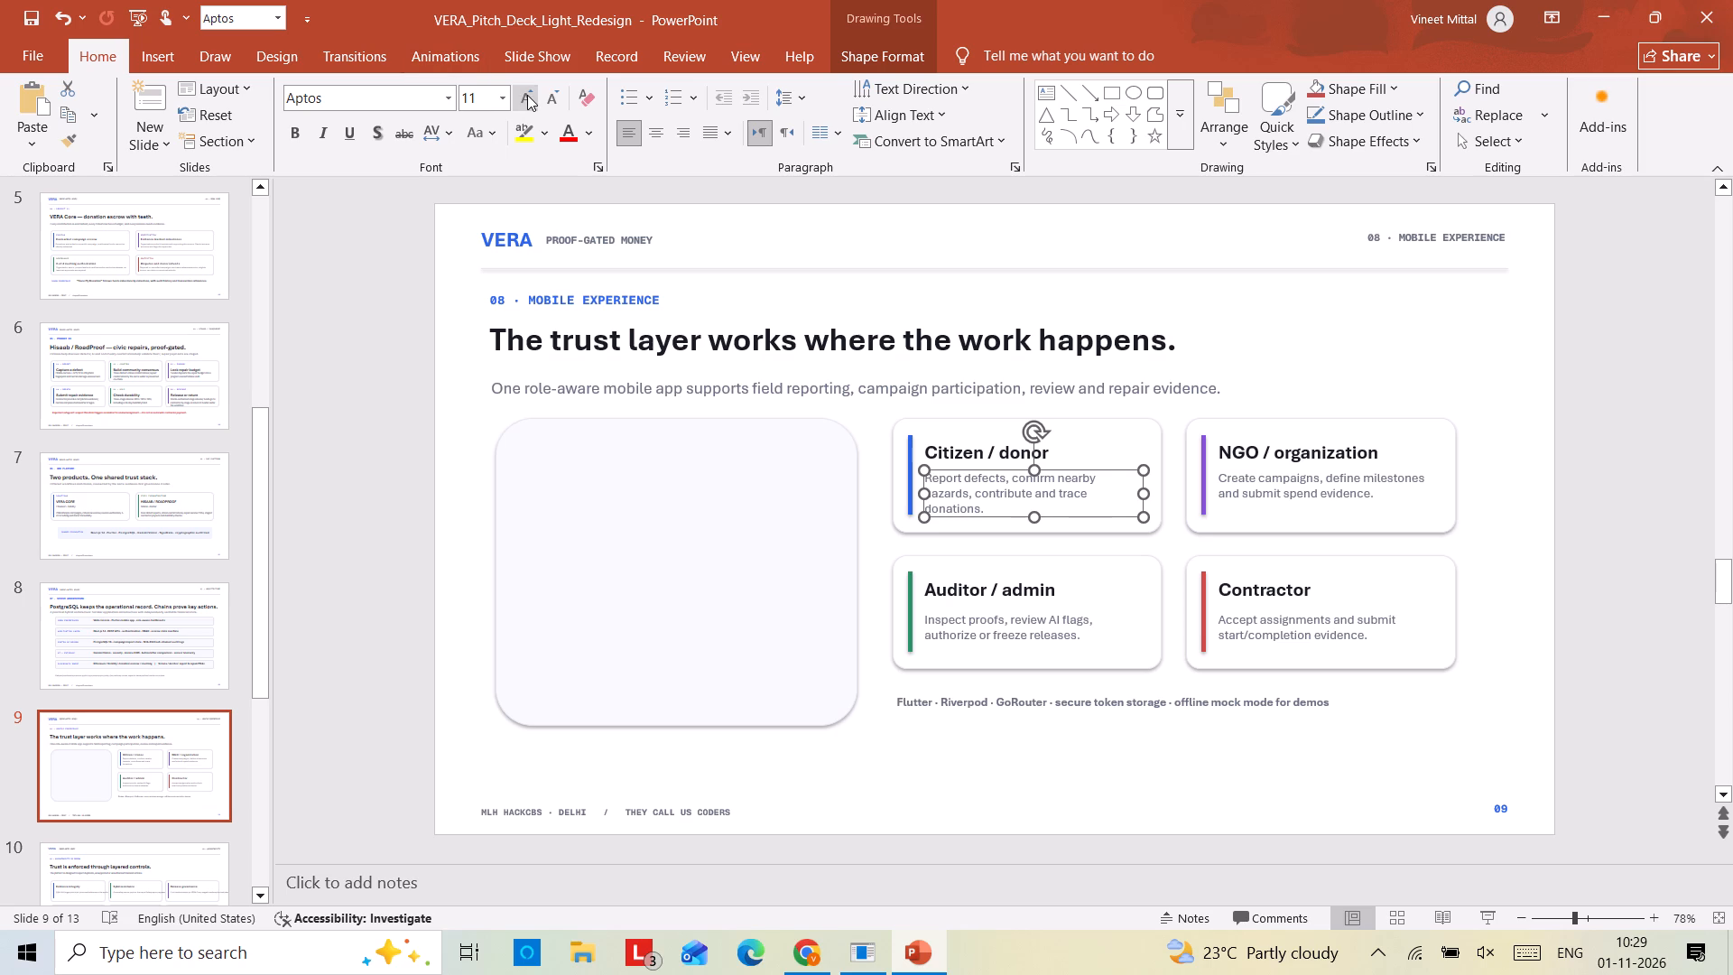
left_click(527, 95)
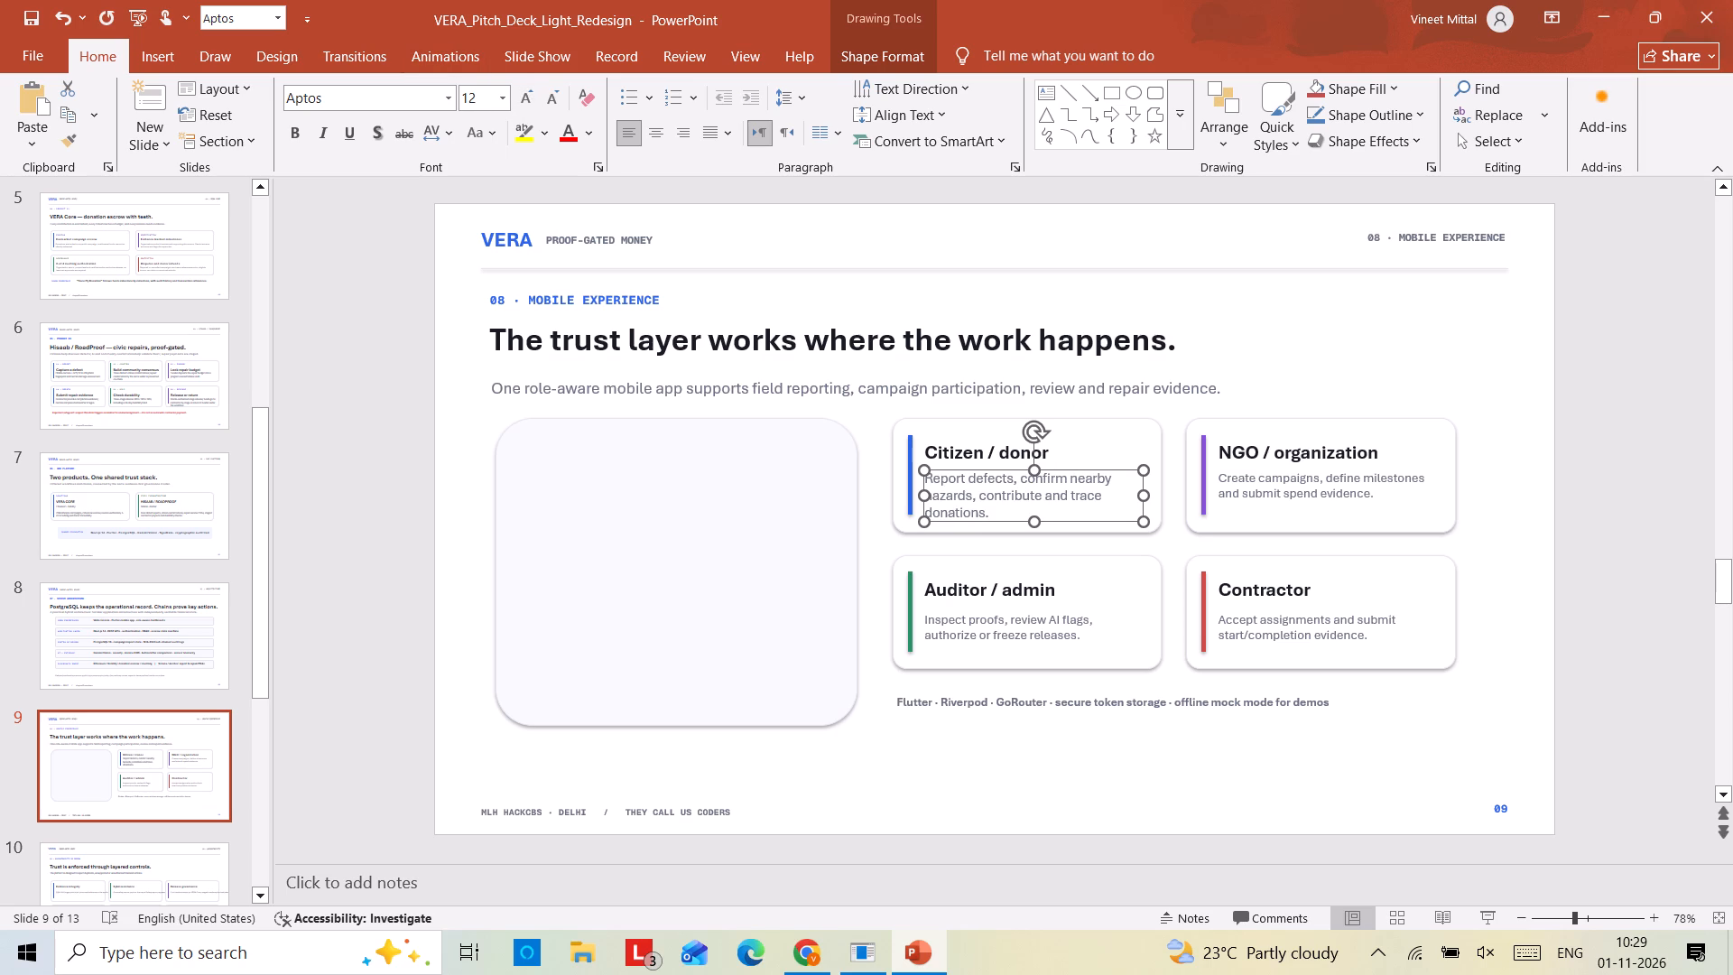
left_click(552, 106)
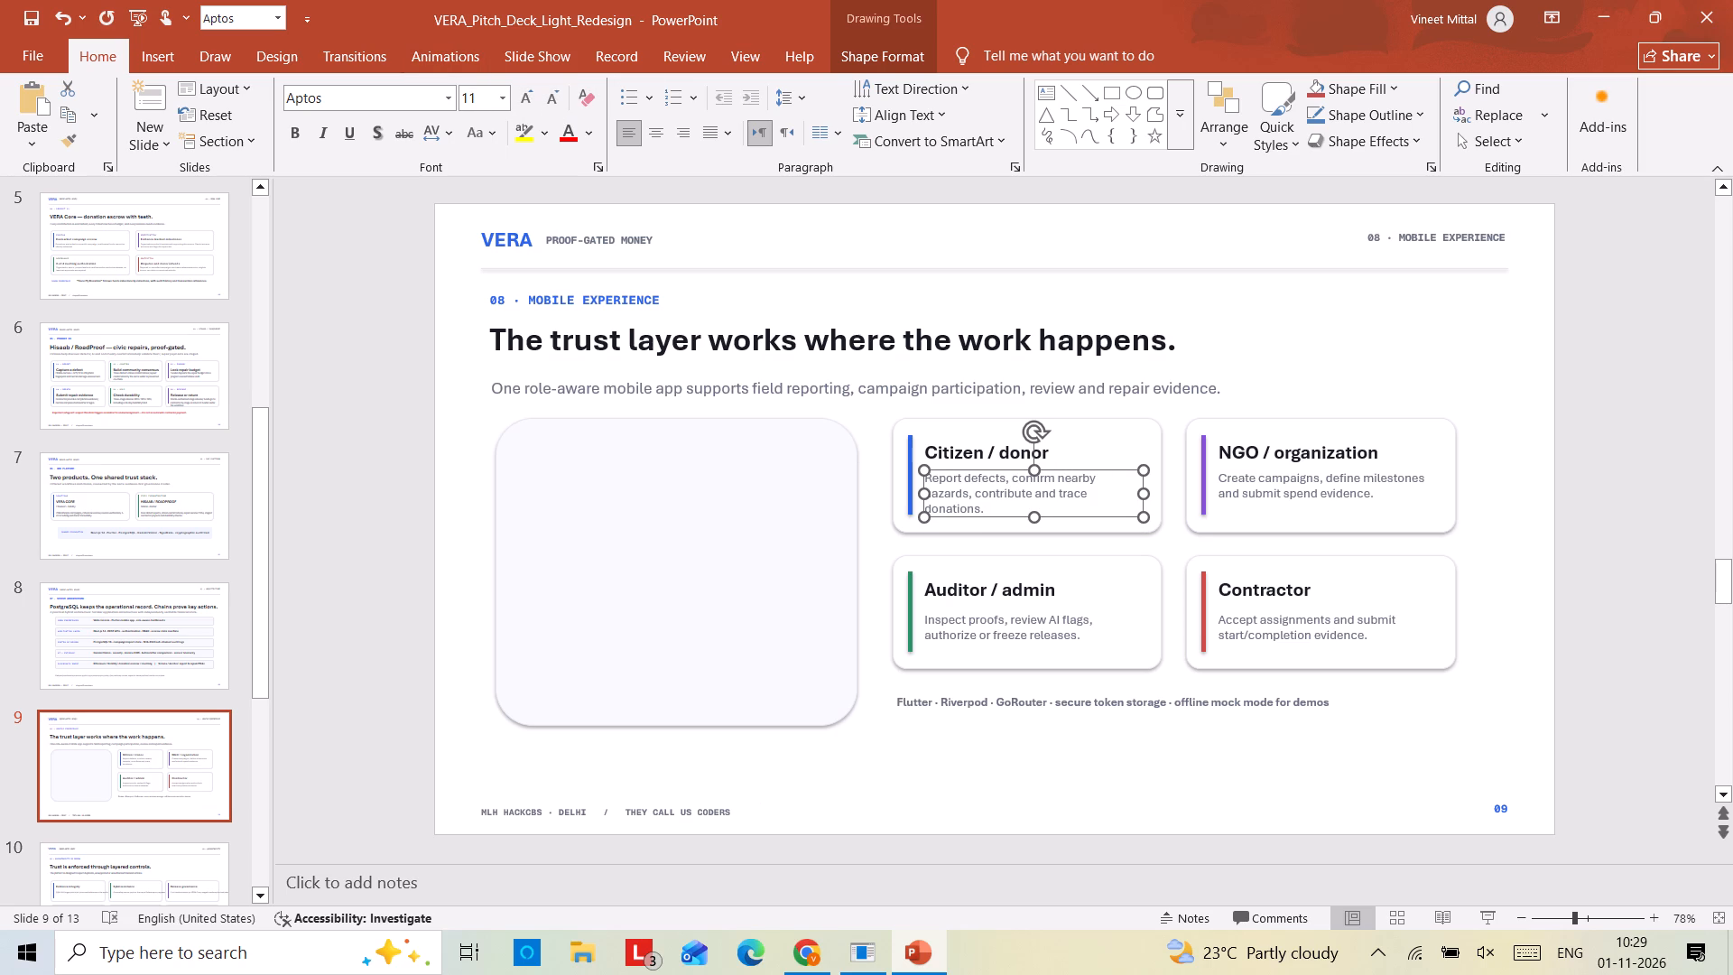
Delete the Flutter, Riverpod and GoRouter technology line below the four role cards on slide 9.
triple_click(931, 703)
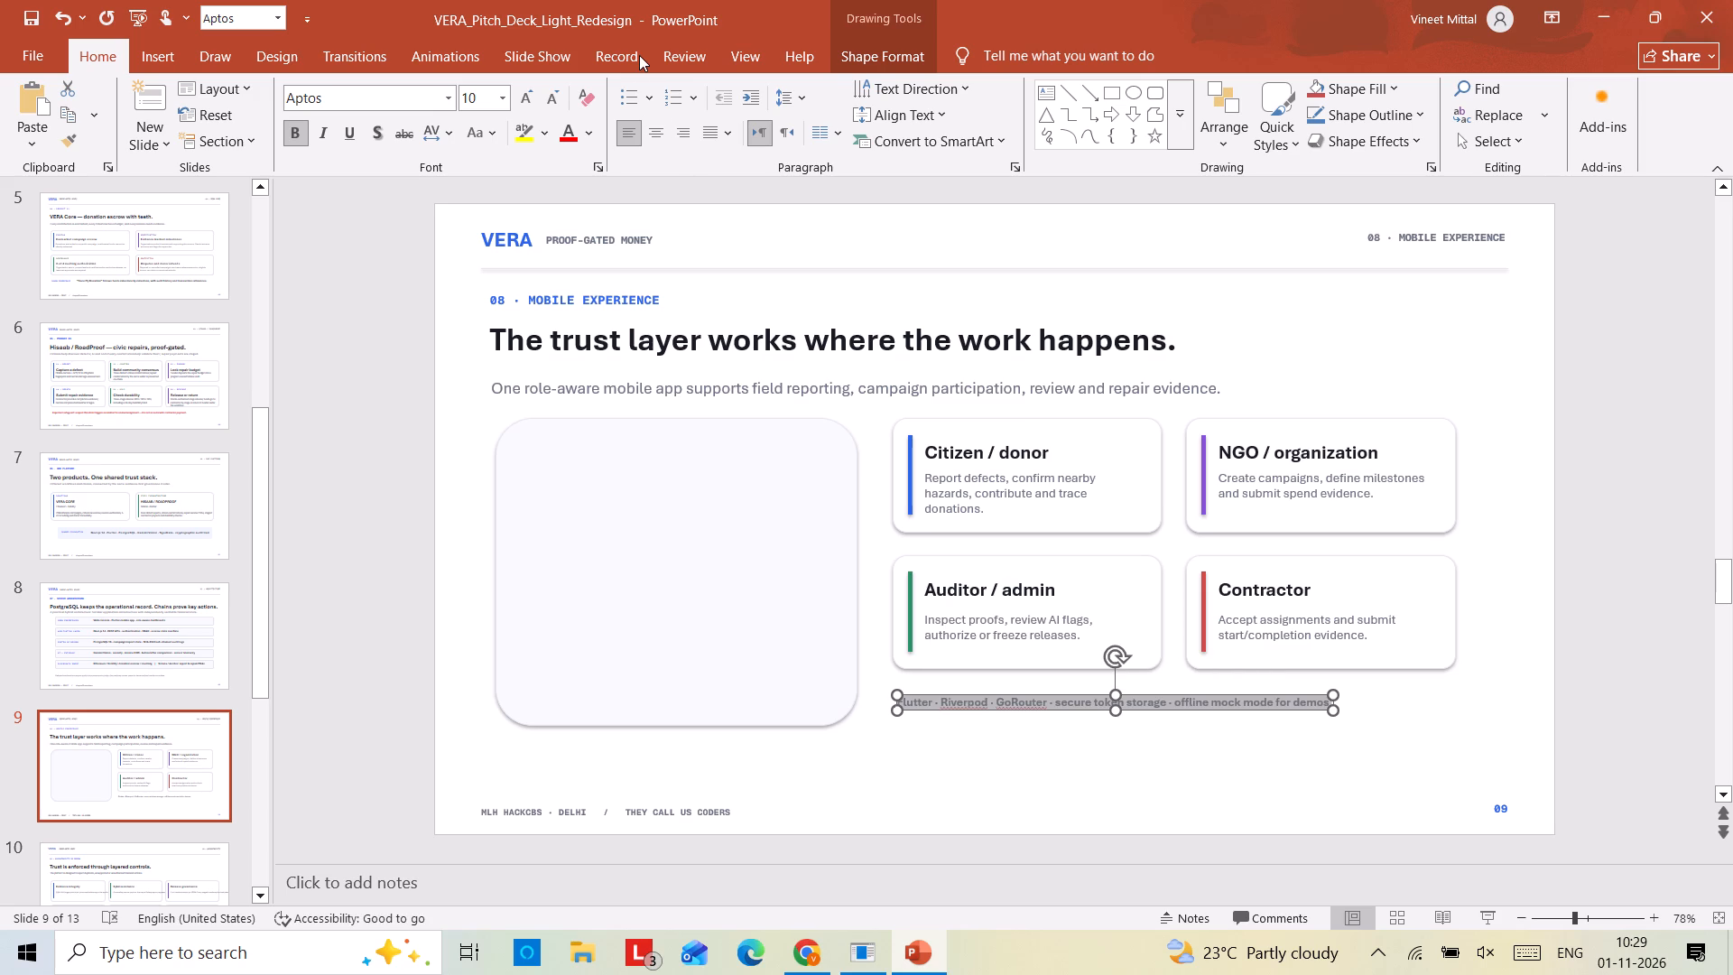
key("BackSpace")
left_click(745, 767)
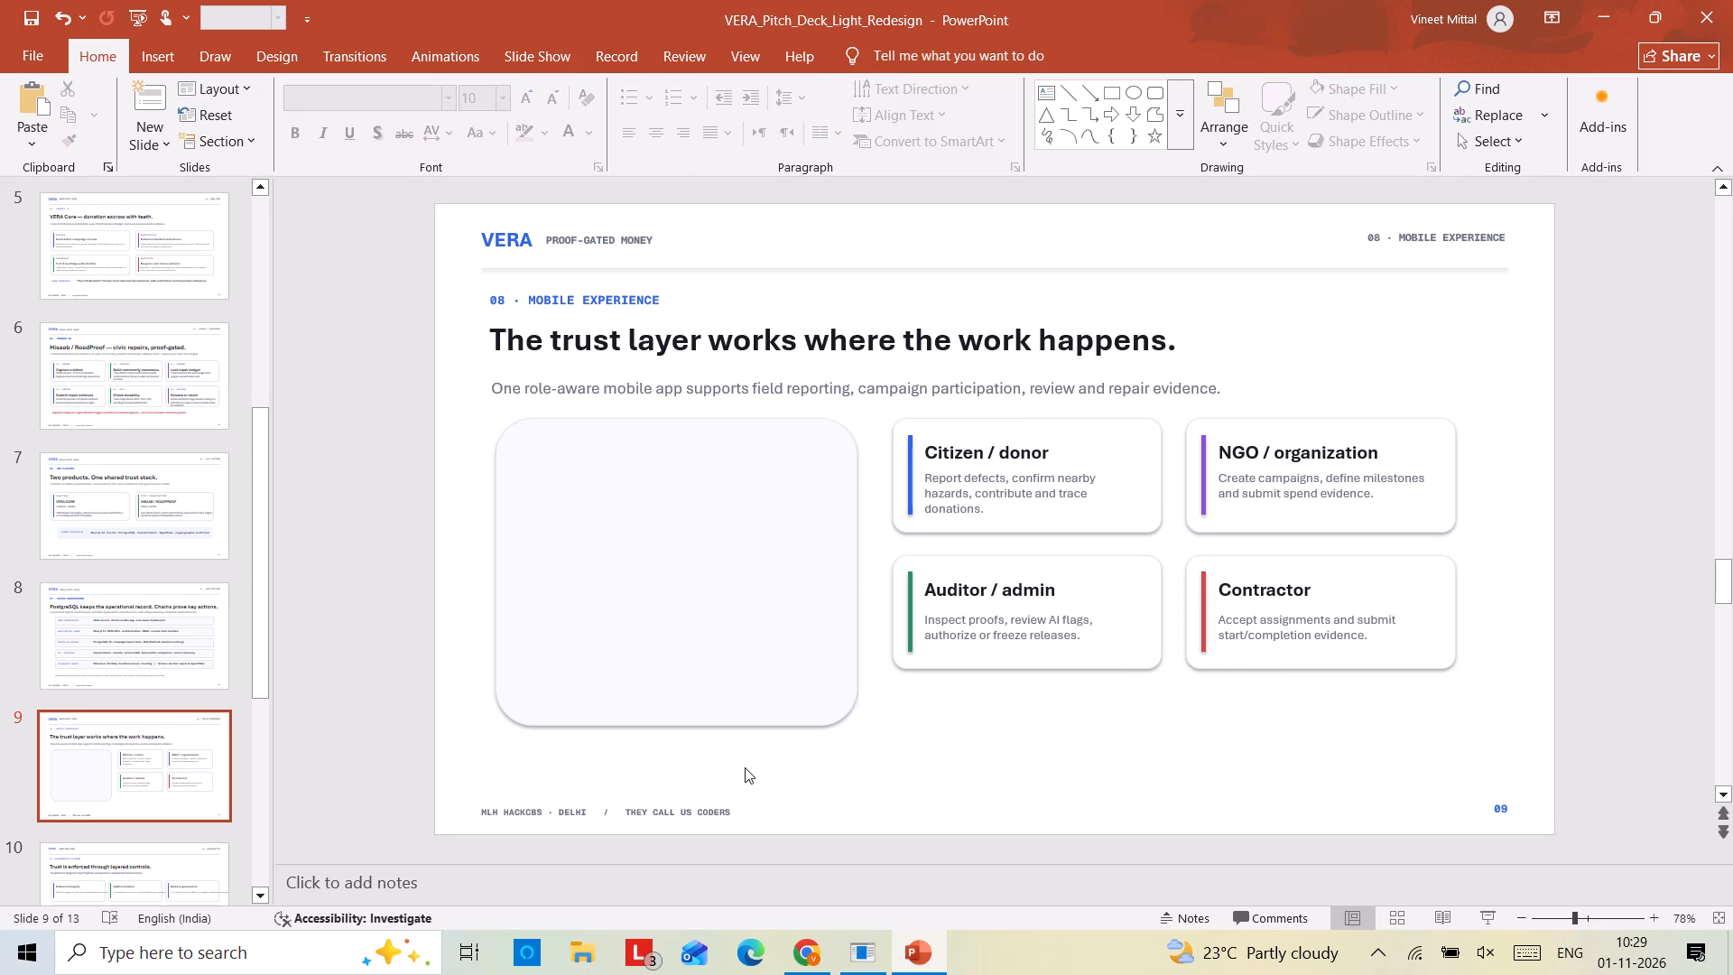
Replace THEY CALL US CODERS in slide 9's footer with theycalluscoders and save the presentation.
double_click(694, 815)
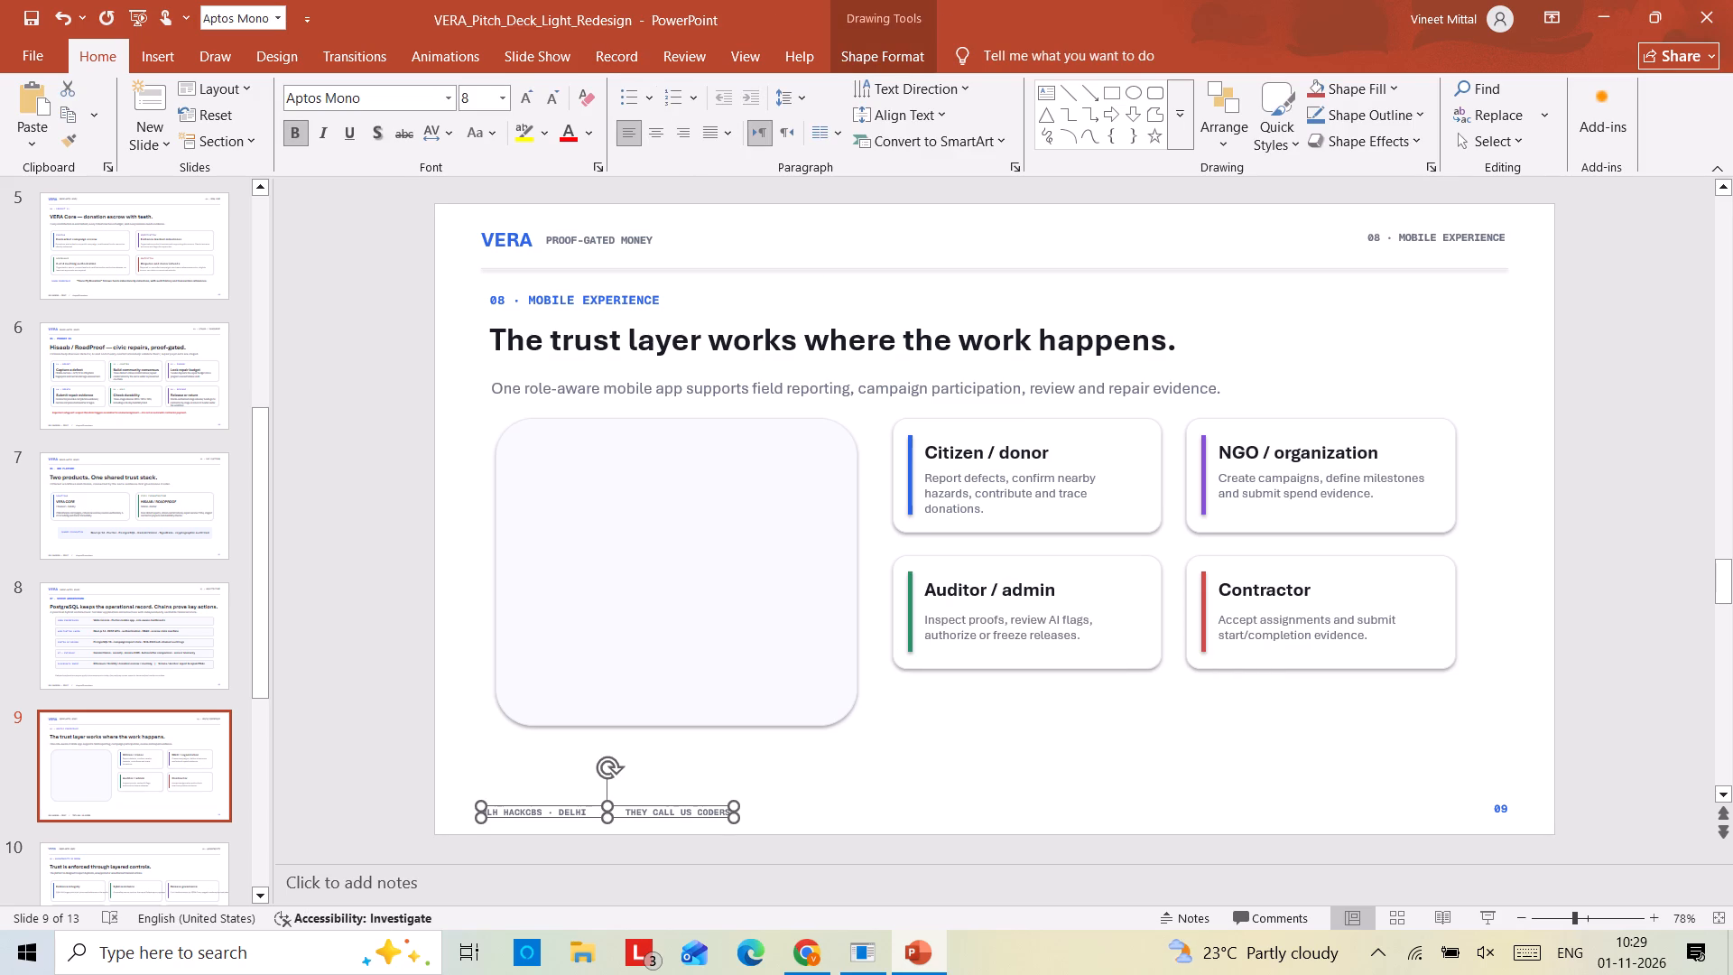
left_click_drag(626, 811, 722, 818)
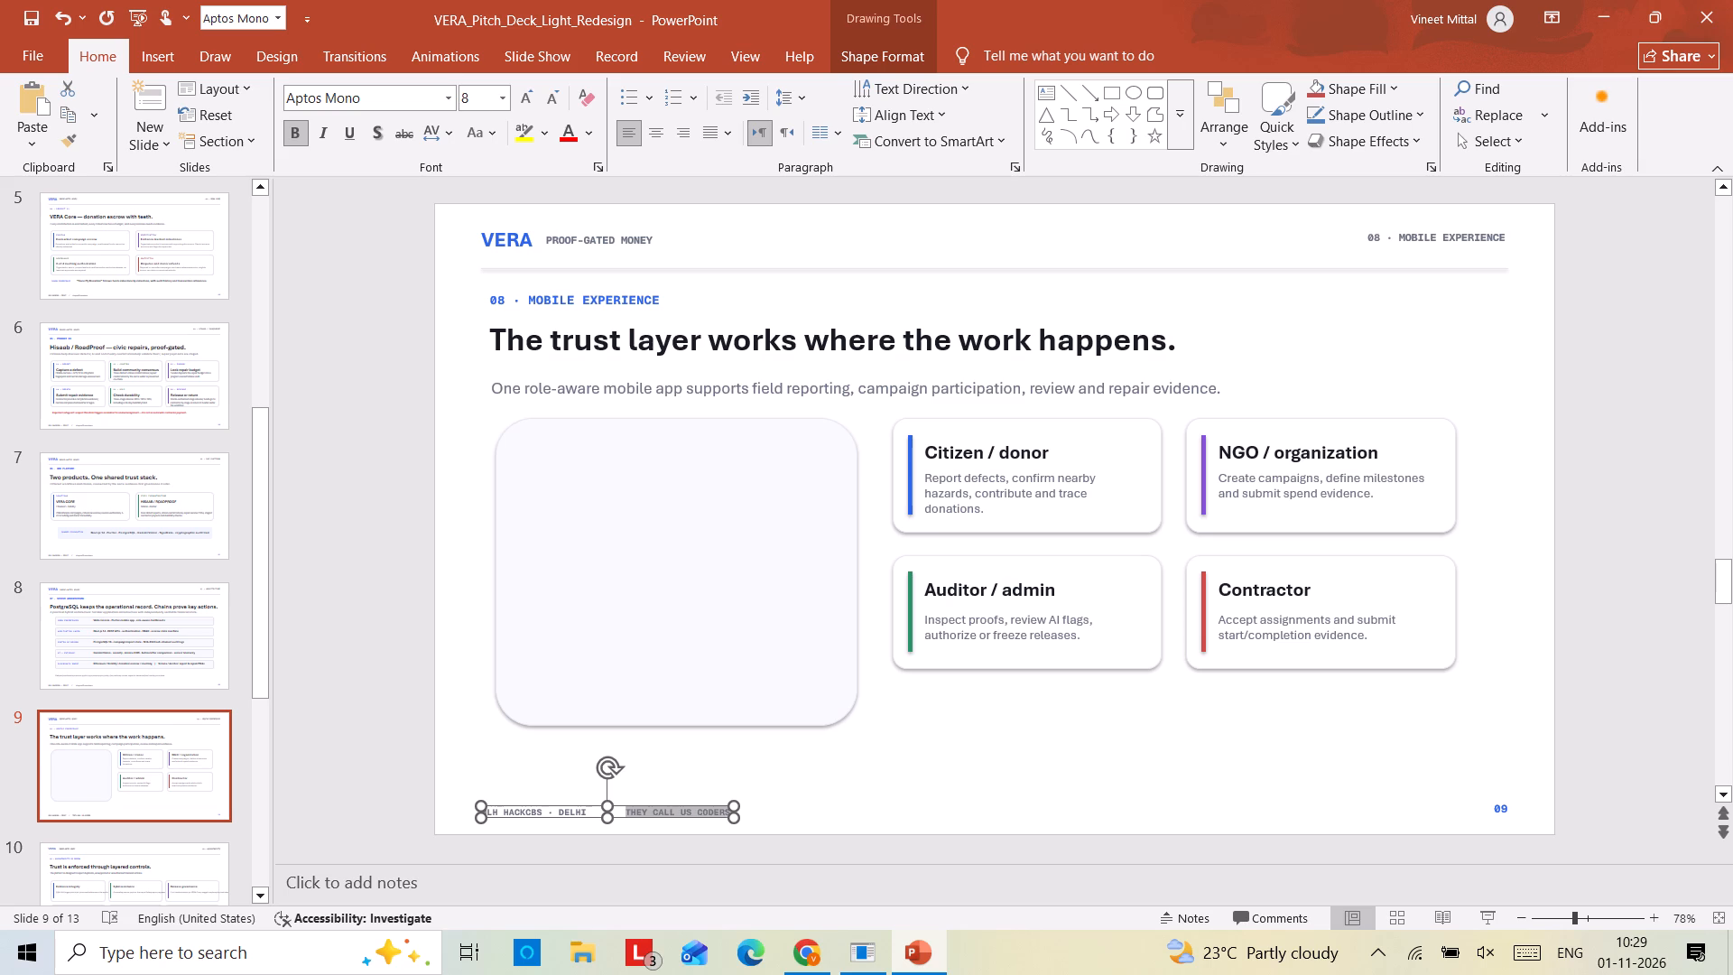
left_click_drag(722, 818, 725, 820)
type("theycalluscodets")
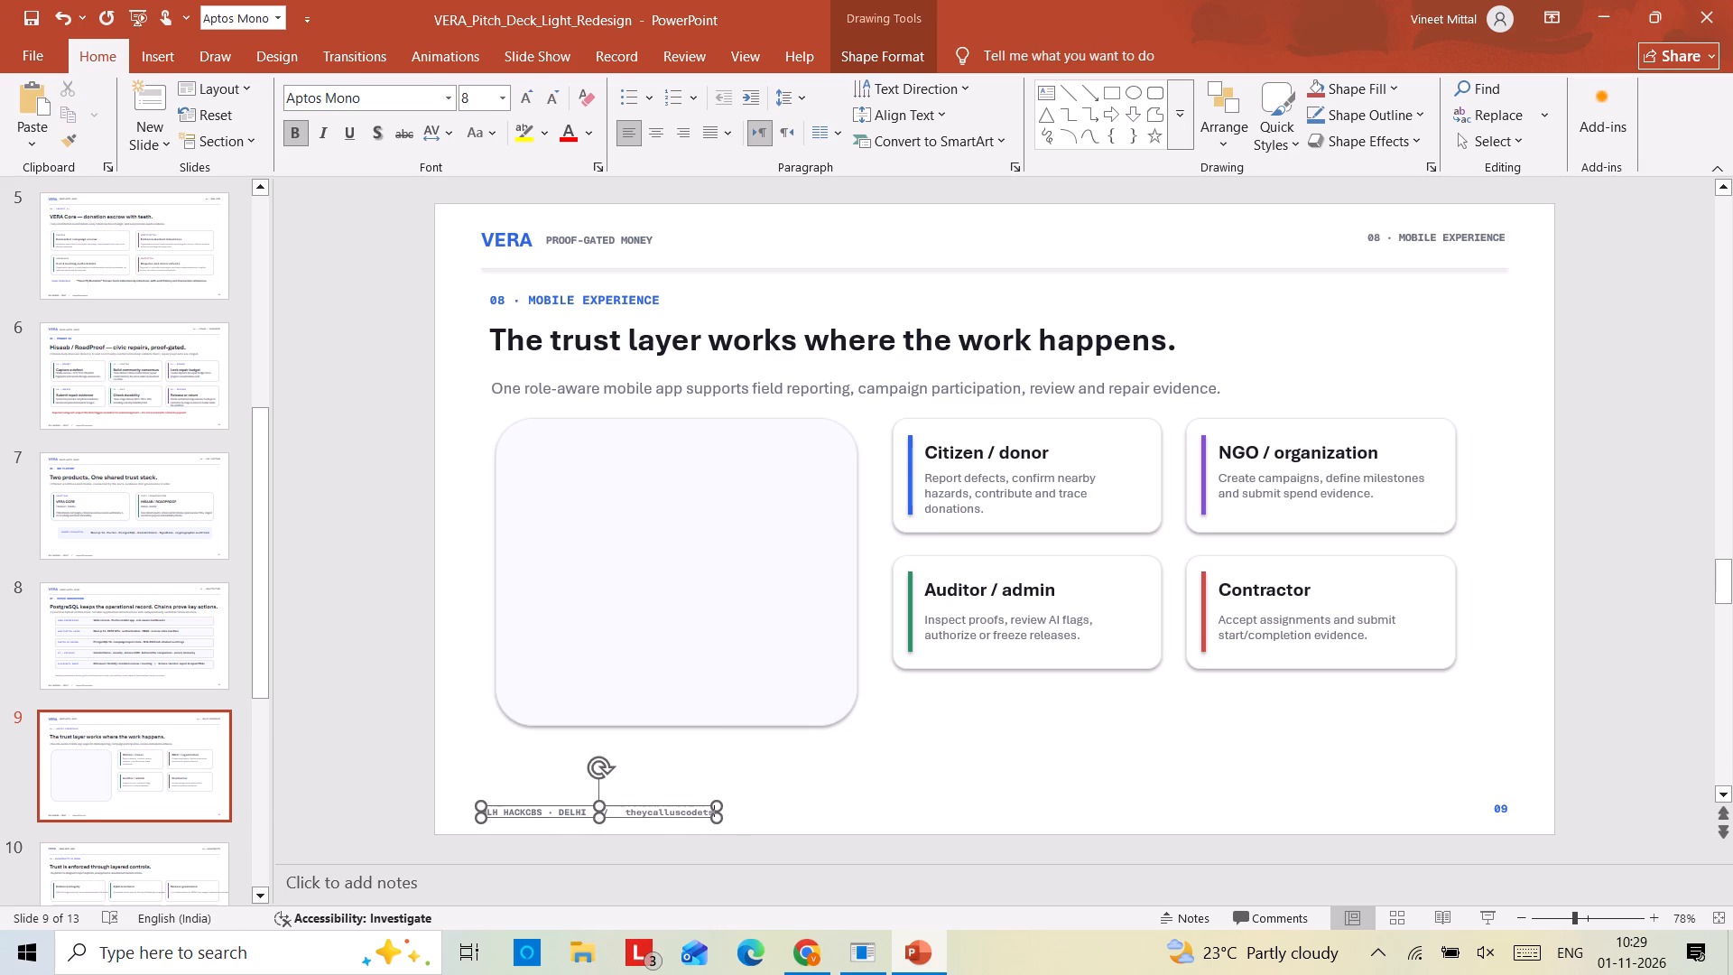
key("BackSpace")
key("BackSpace")
type("es")
key("BackSpace")
key("BackSpace")
type("rs")
left_click(898, 780)
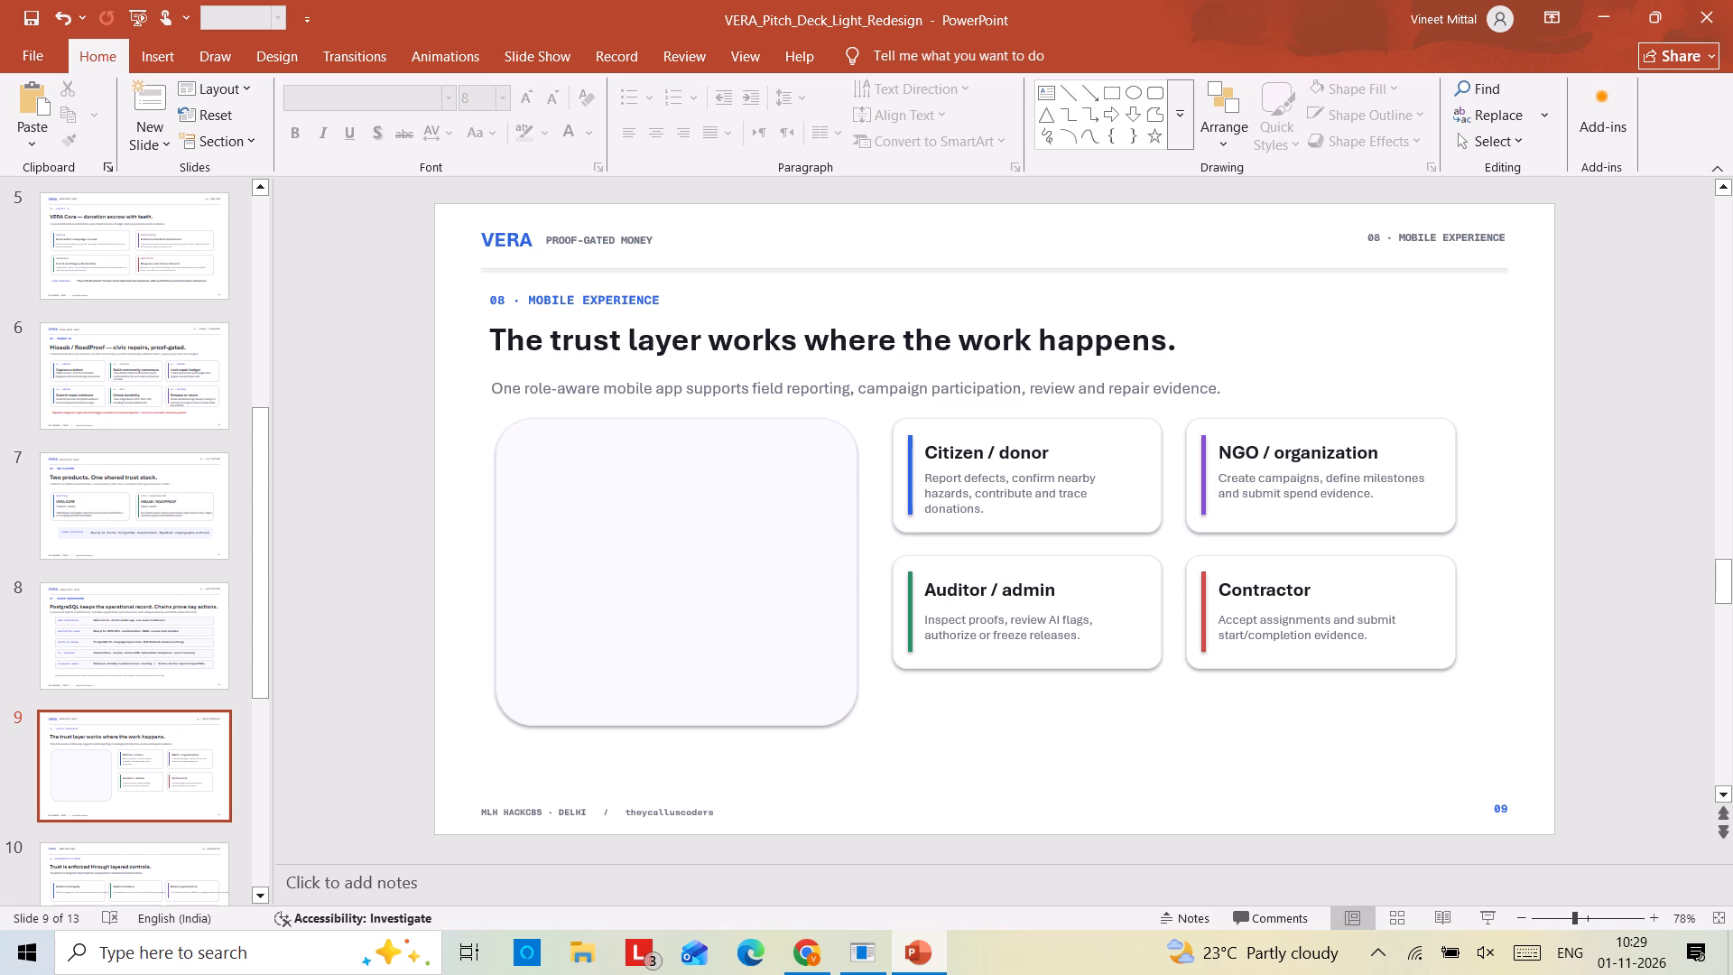
key("ctrl+s")
Increase the blue 09 · ACCOUNTABILITY BY DESIGN section label on slide 10 to 10.5 pt.
scroll(259, 618, "down", 1)
left_click(134, 627)
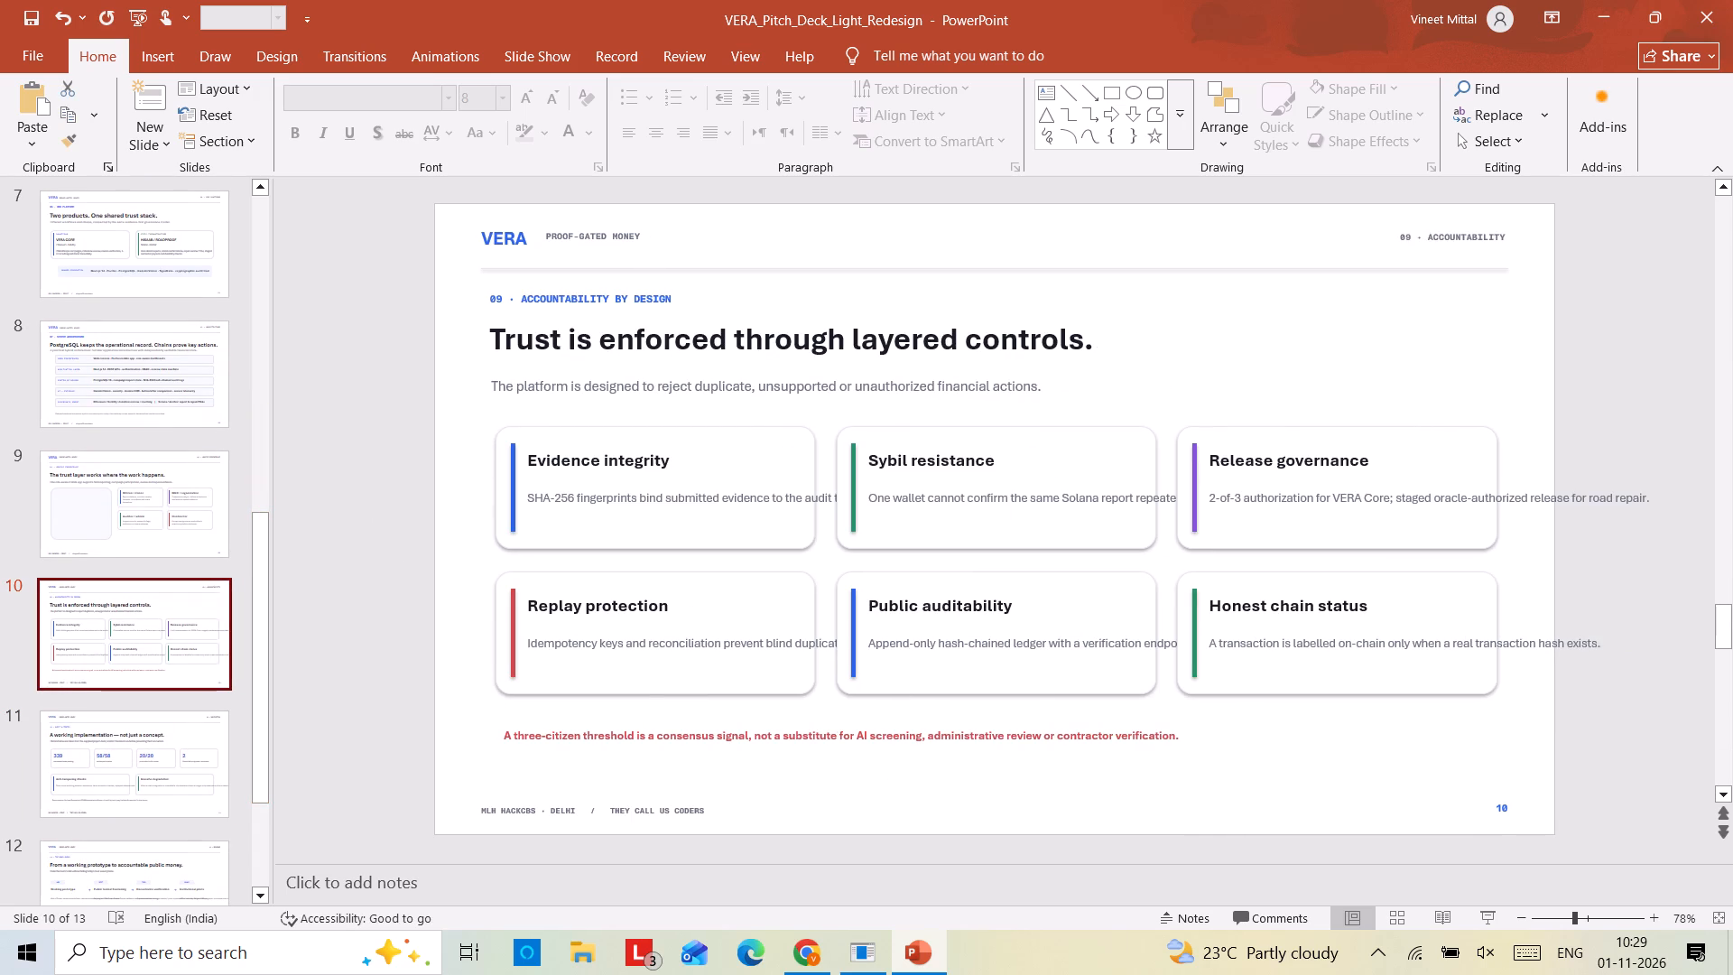
triple_click(561, 297)
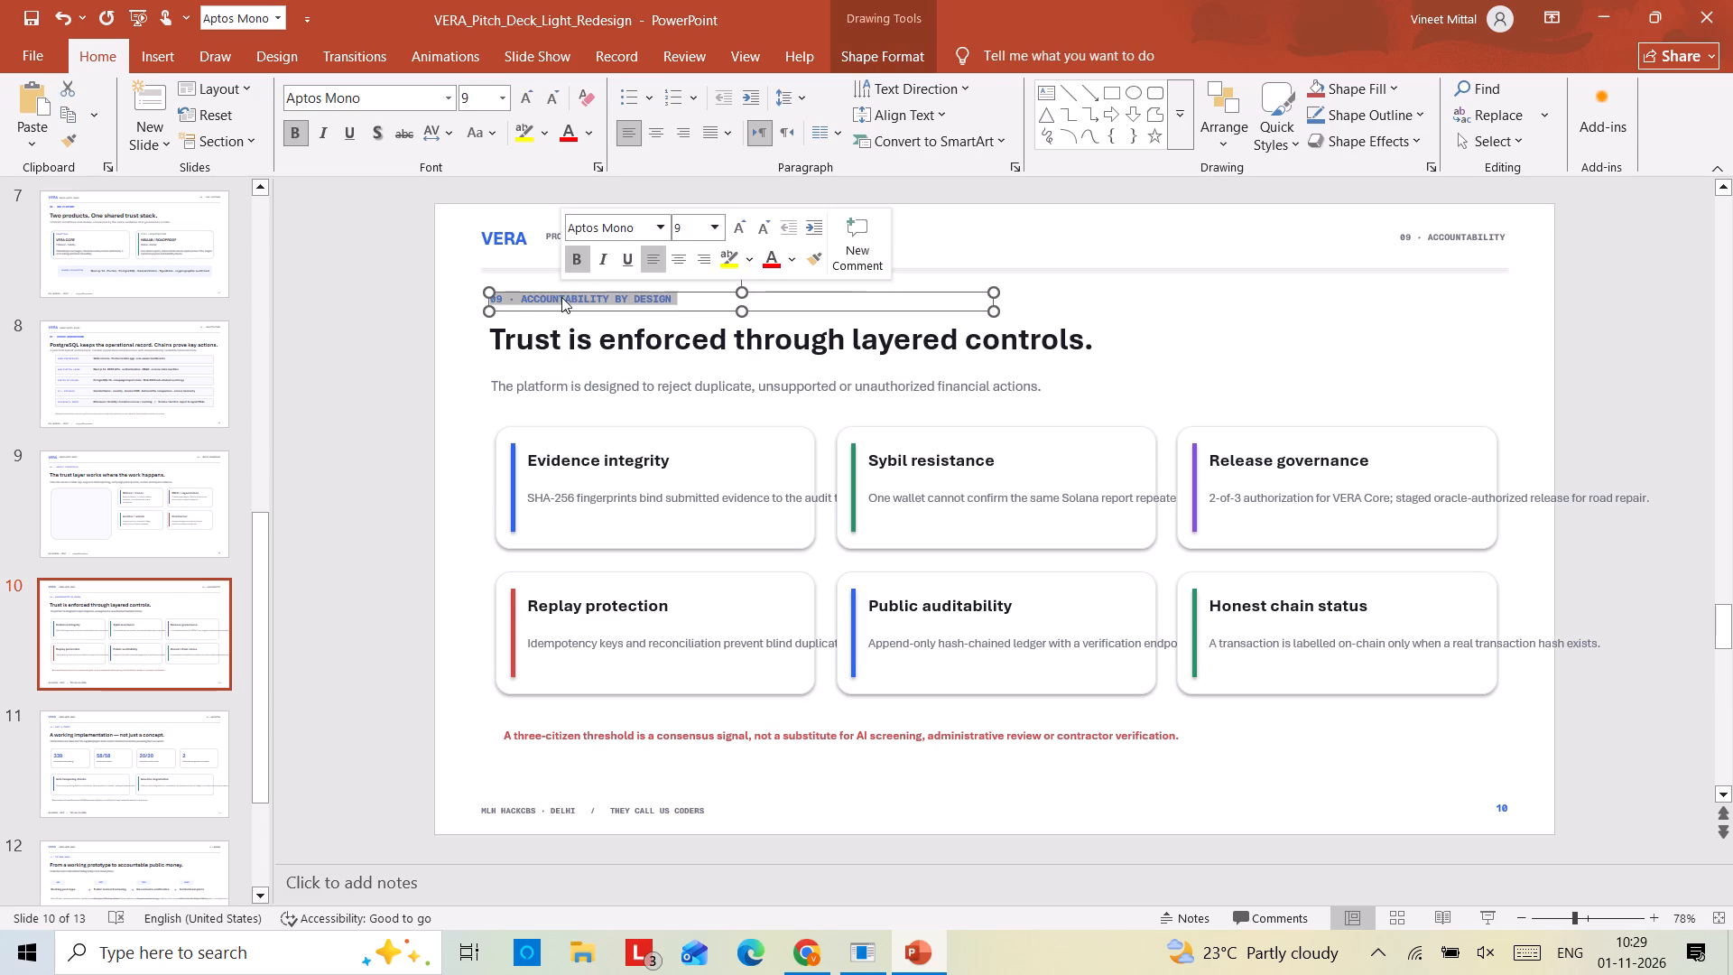
double_click(529, 104)
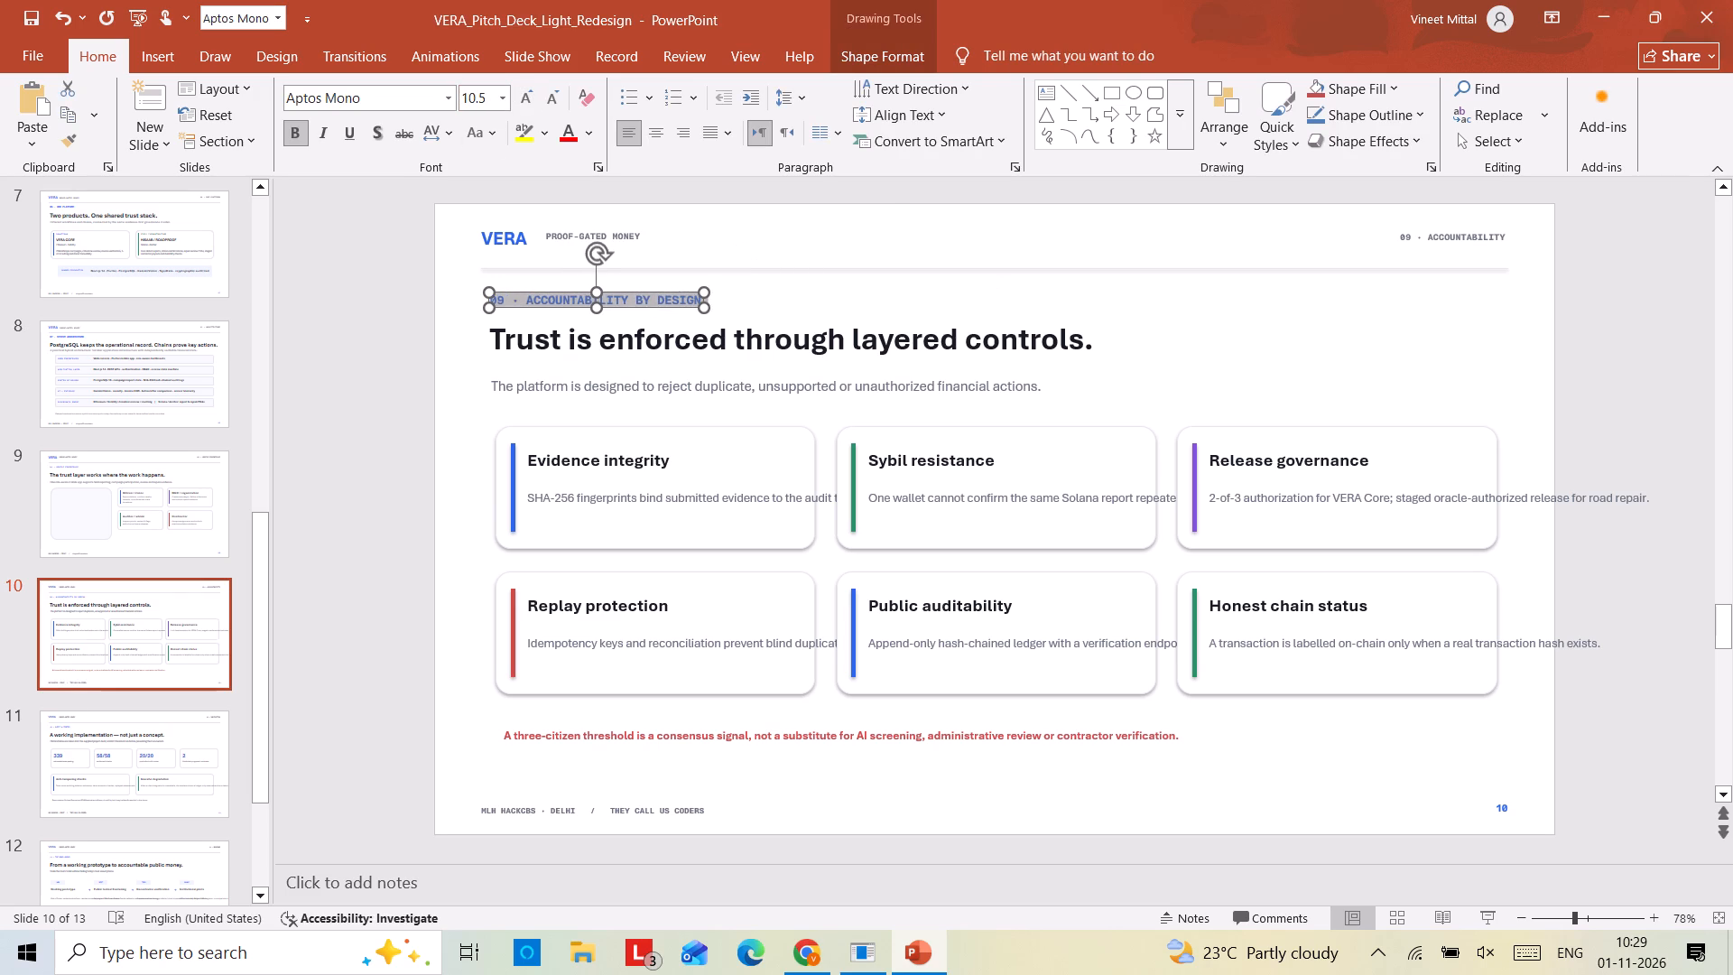
Enlarge all text on slide 10 together by two font-size increments.
left_click(671, 496)
key("ctrl+a")
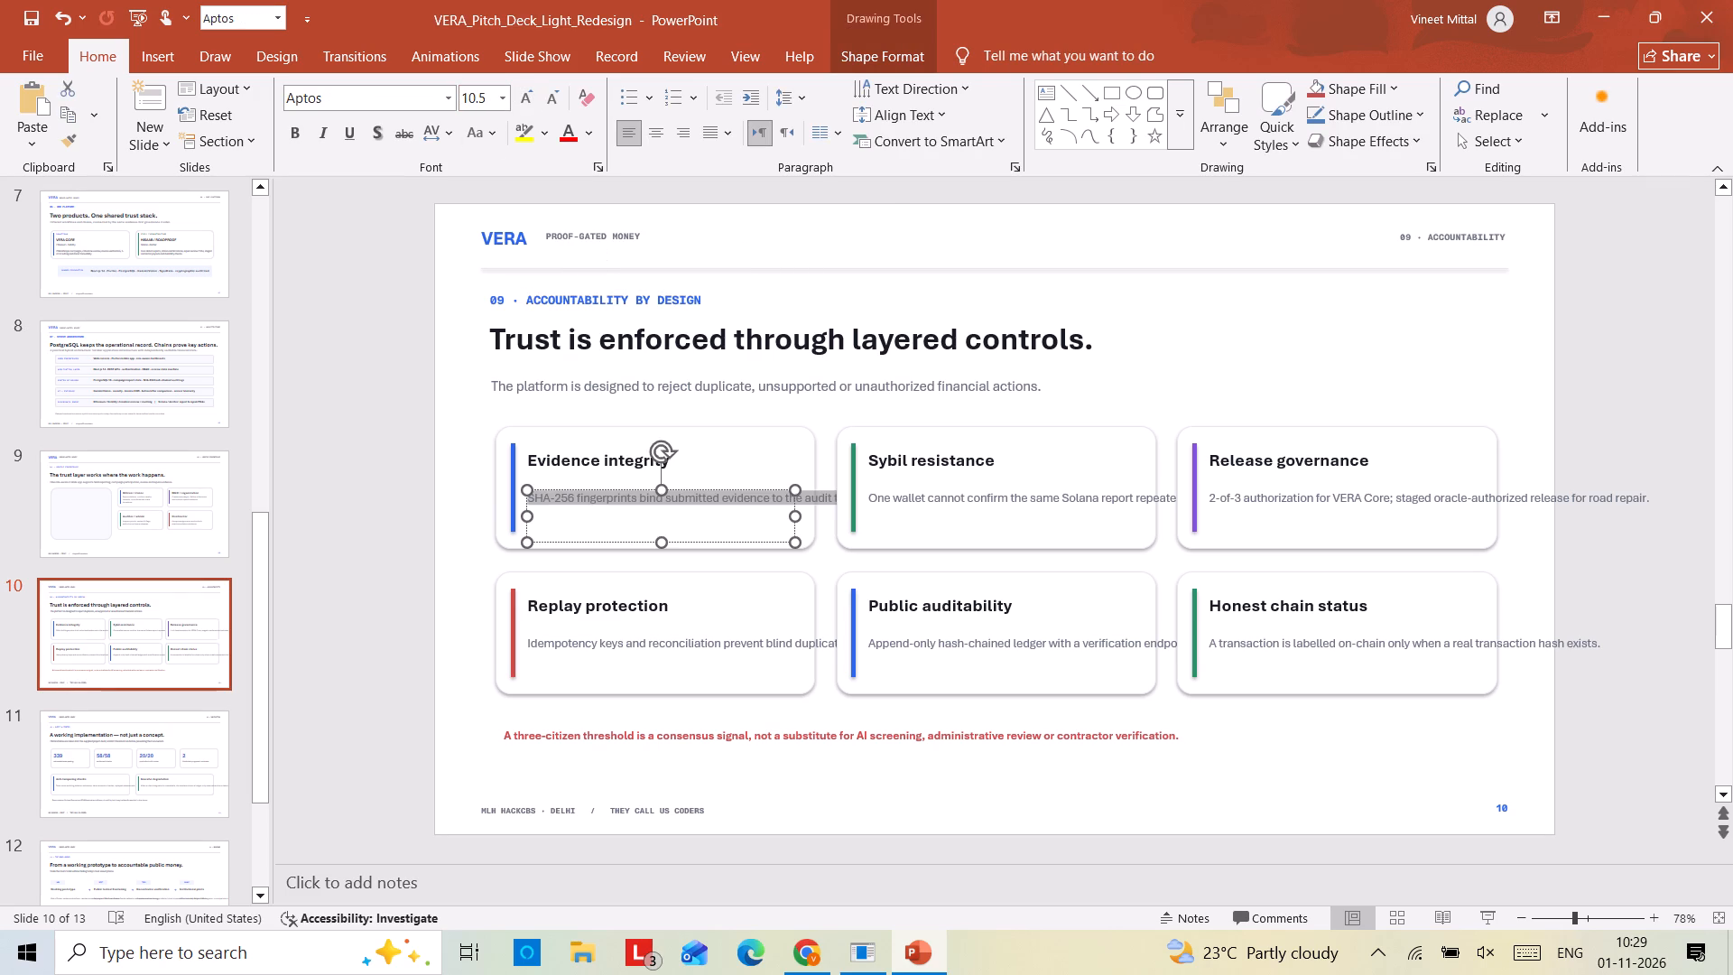
left_click(724, 427)
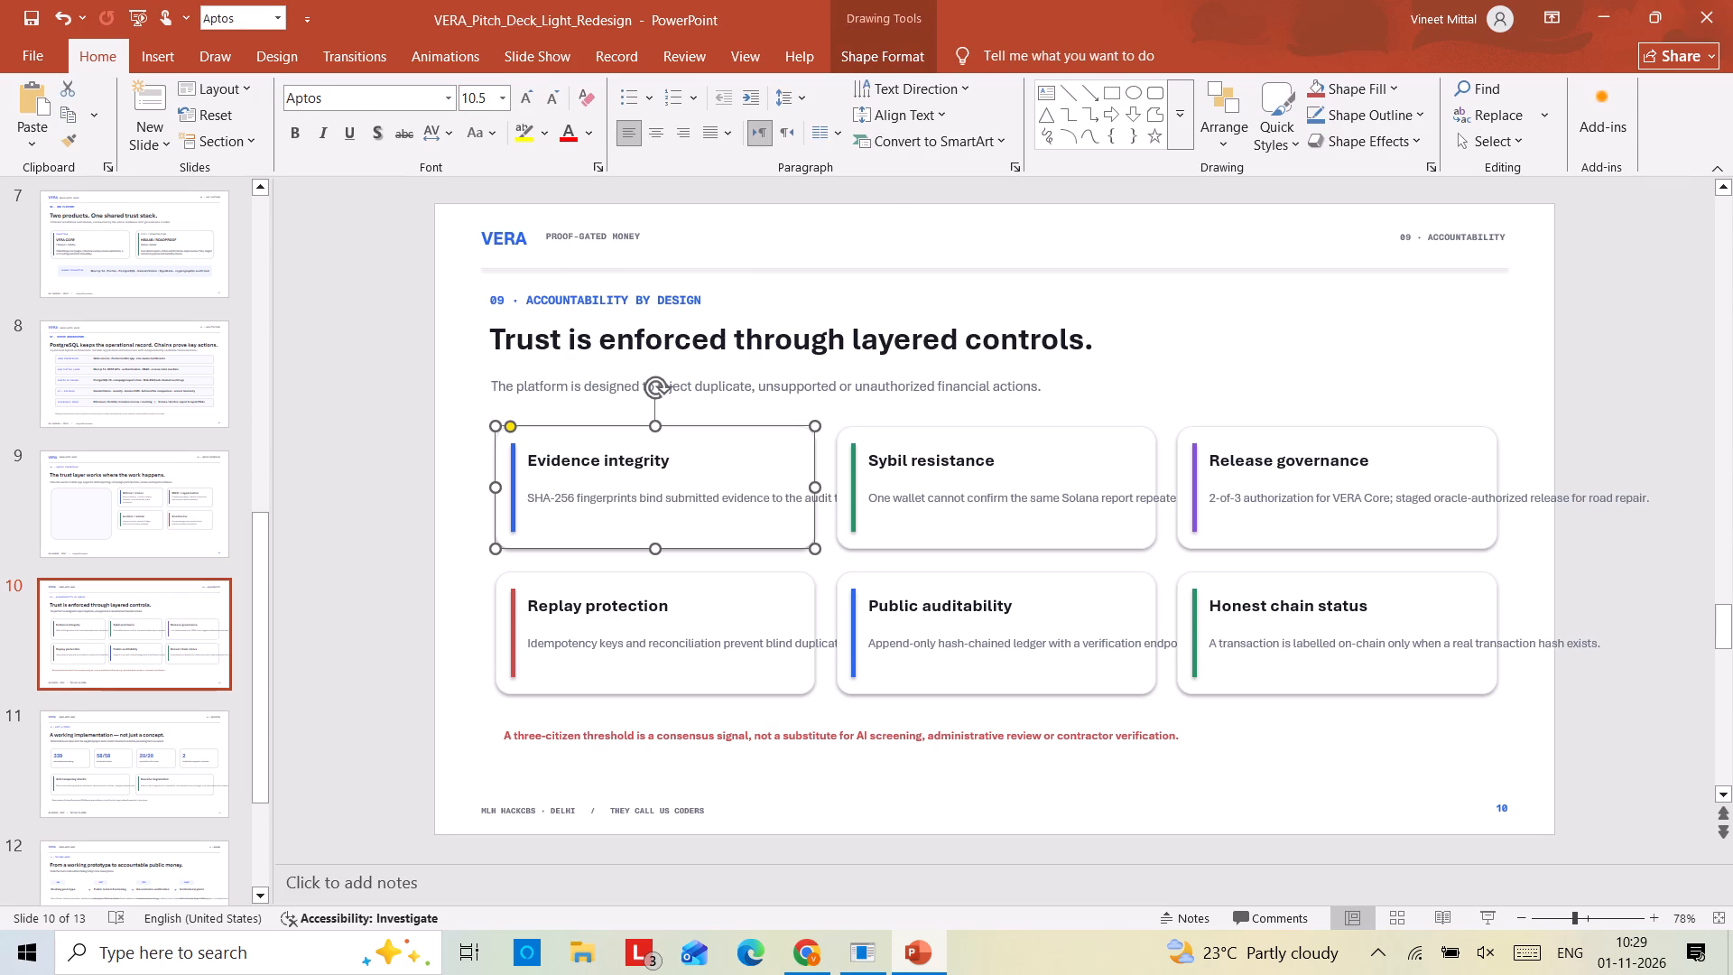
left_click(724, 413)
key("ctrl+a")
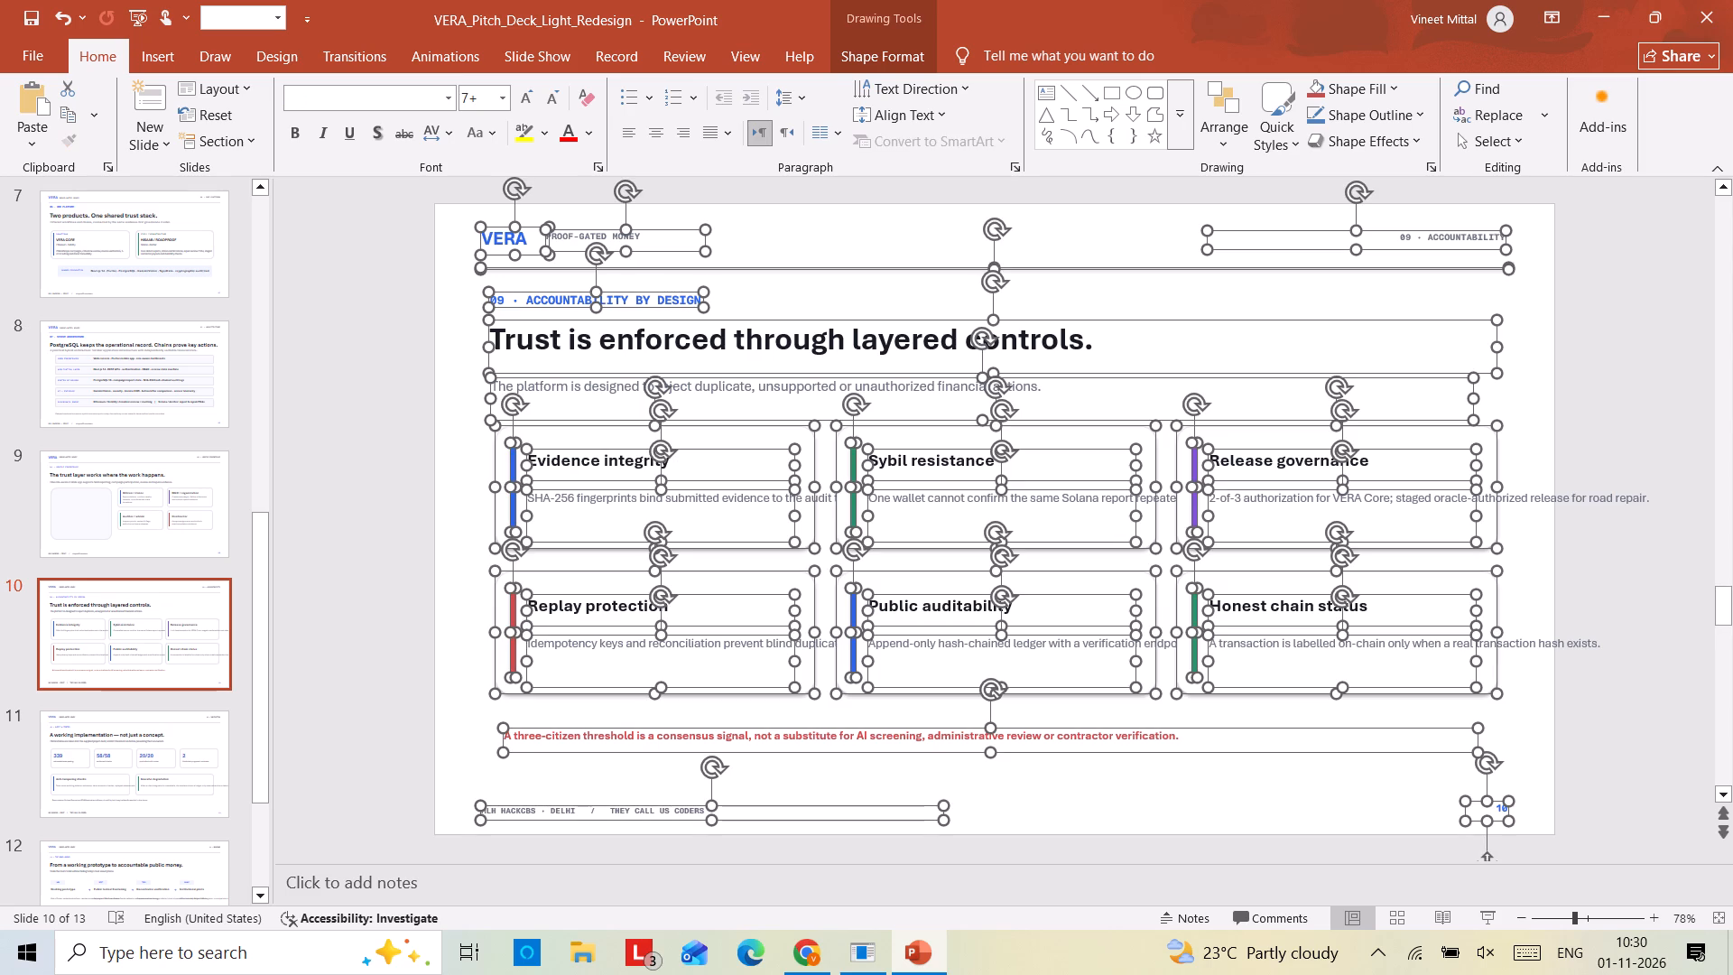
double_click(529, 101)
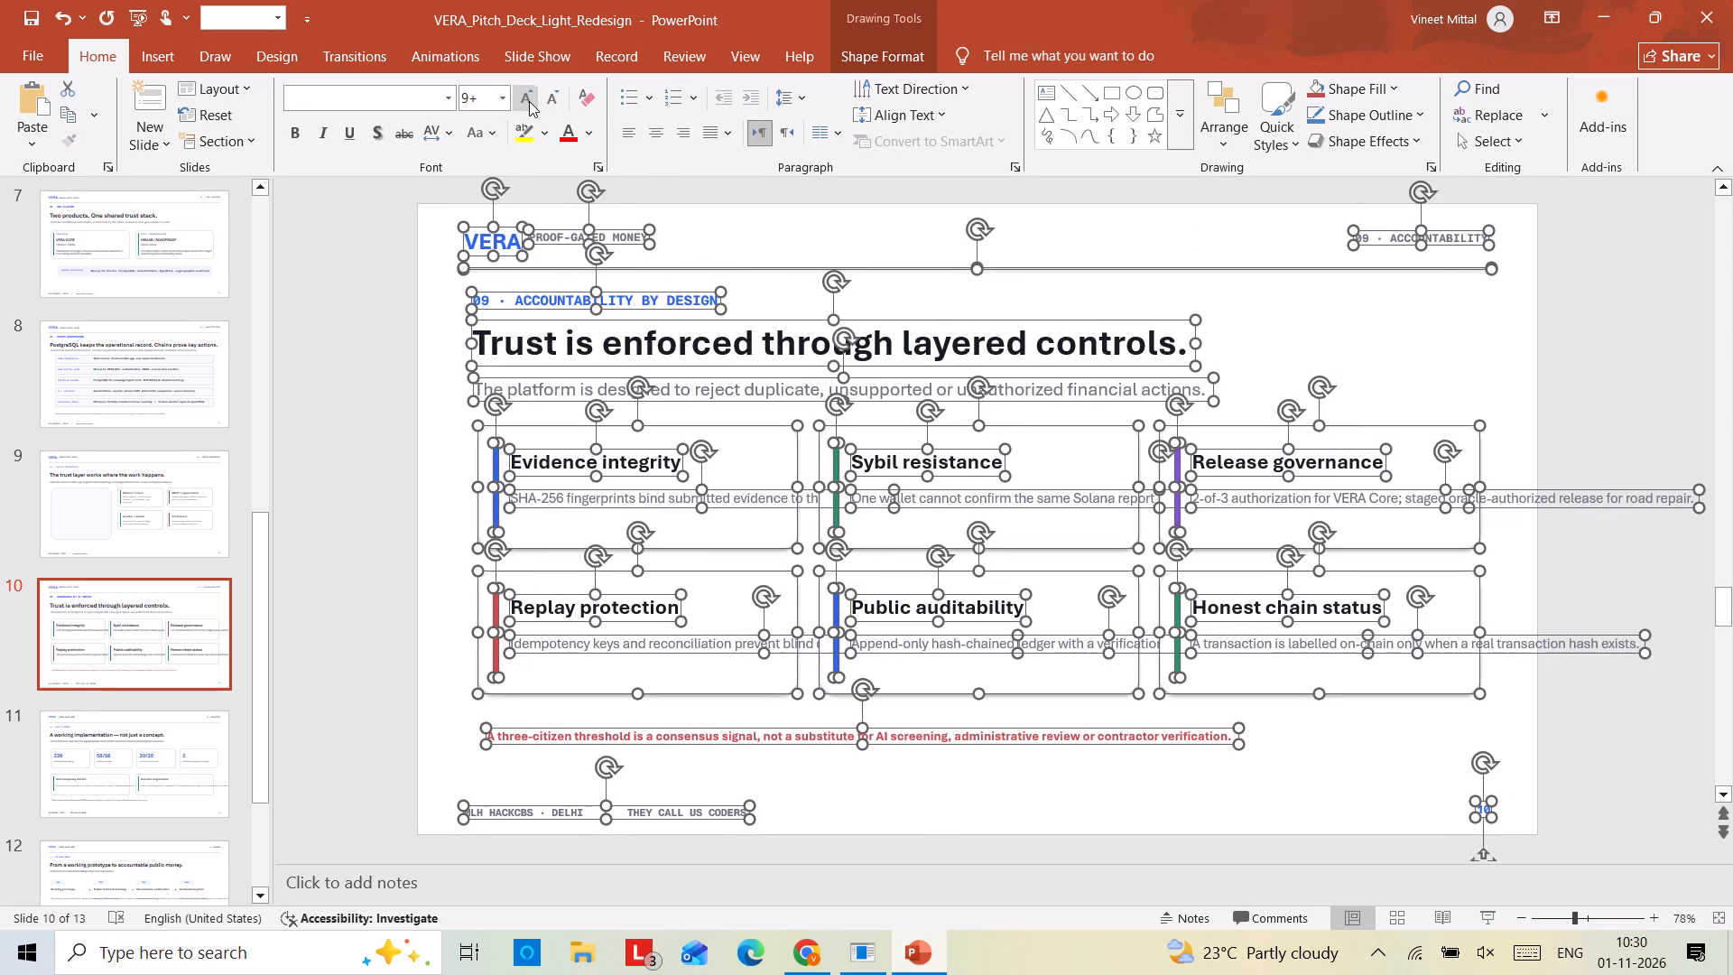
Reduce the blue 09 · ACCOUNTABILITY BY DESIGN section label to 11 pt.
triple_click(665, 298)
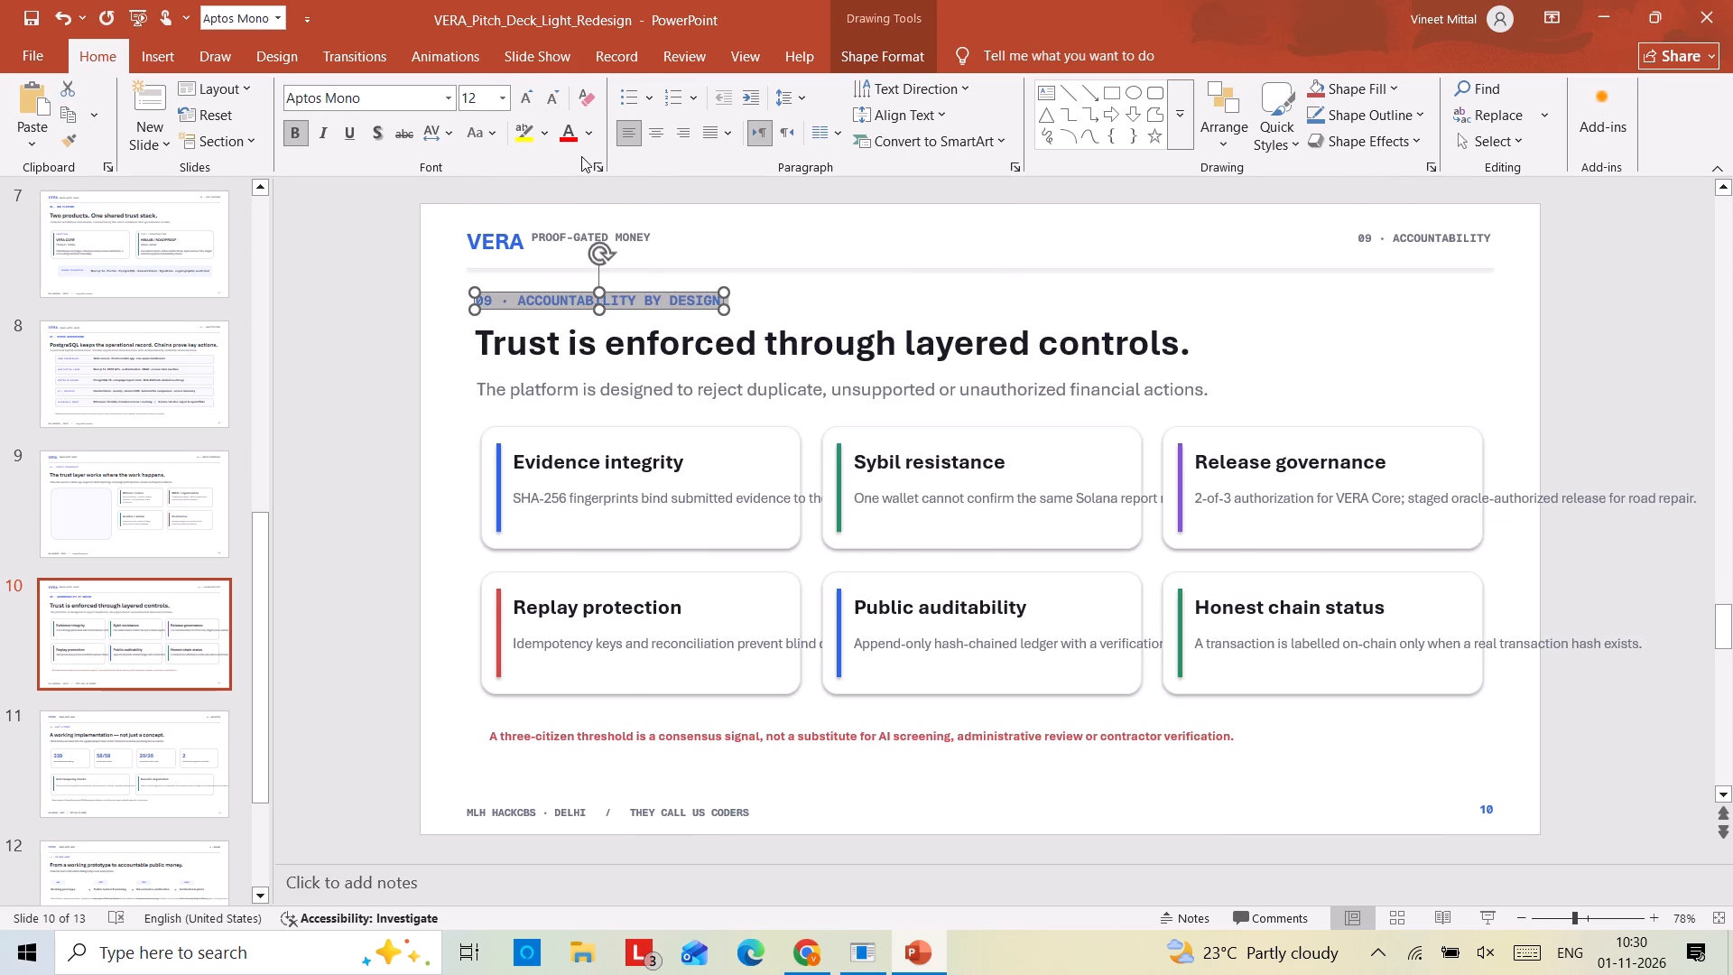
left_click(564, 105)
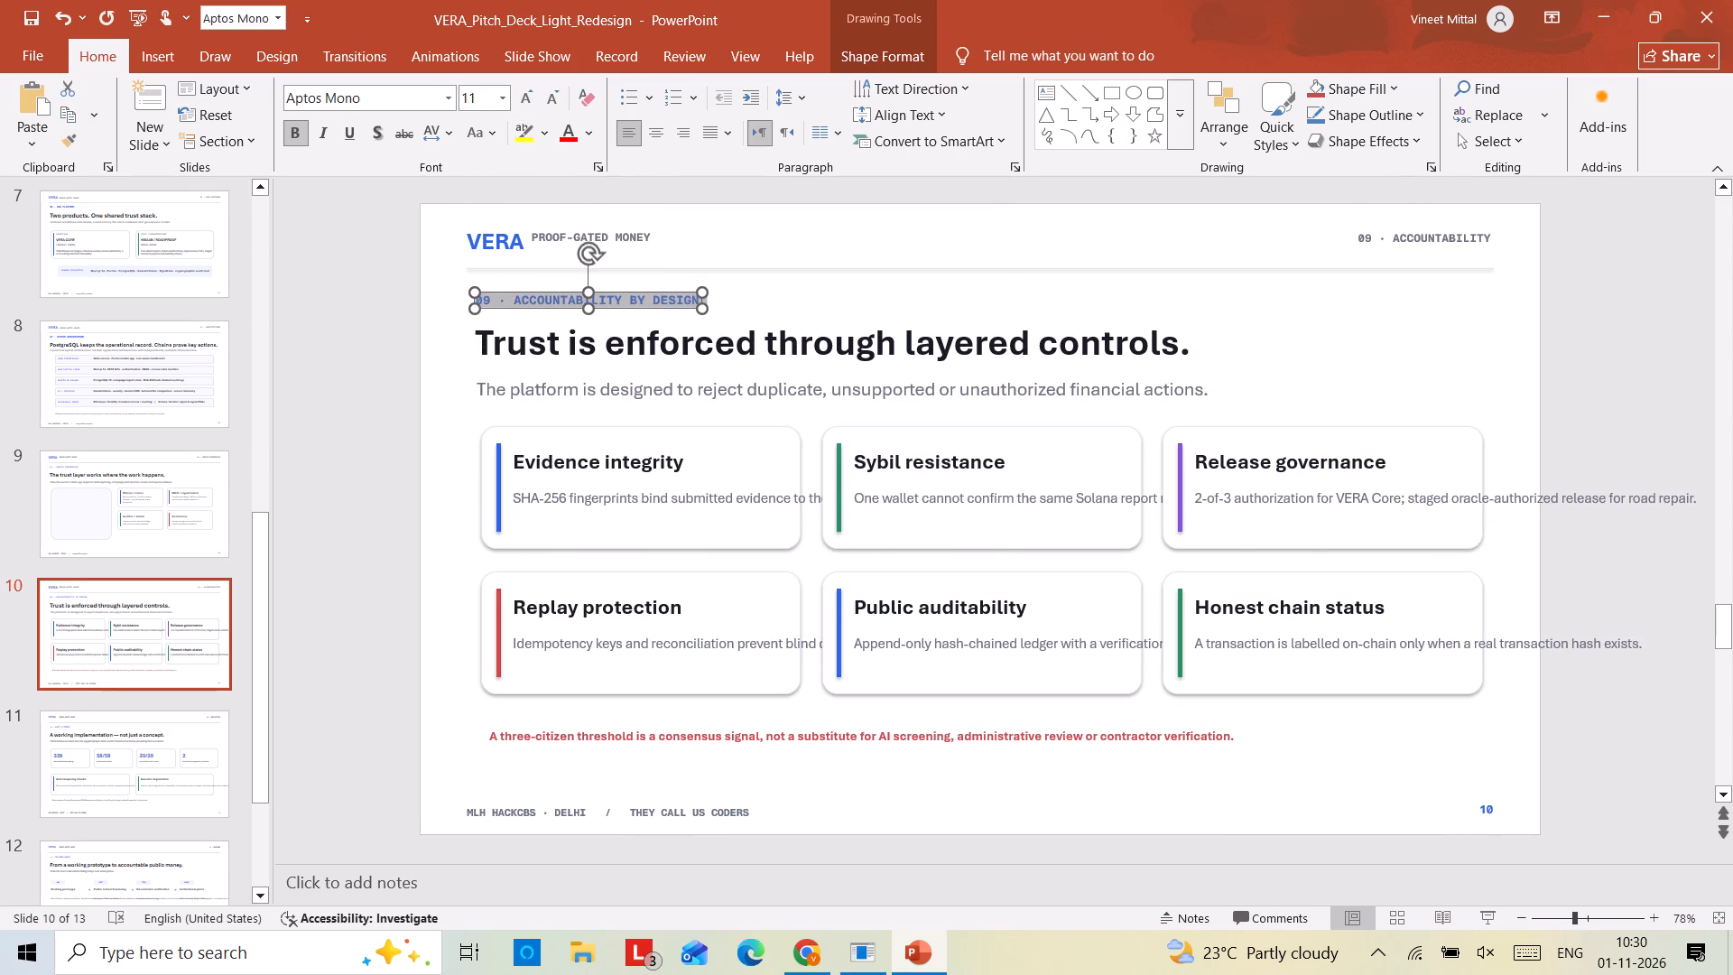
Narrow the Evidence integrity, Sybil resistance and Release governance description boxes so their text wraps inside the cards.
left_click(736, 497)
left_click_drag(899, 506, 832, 510)
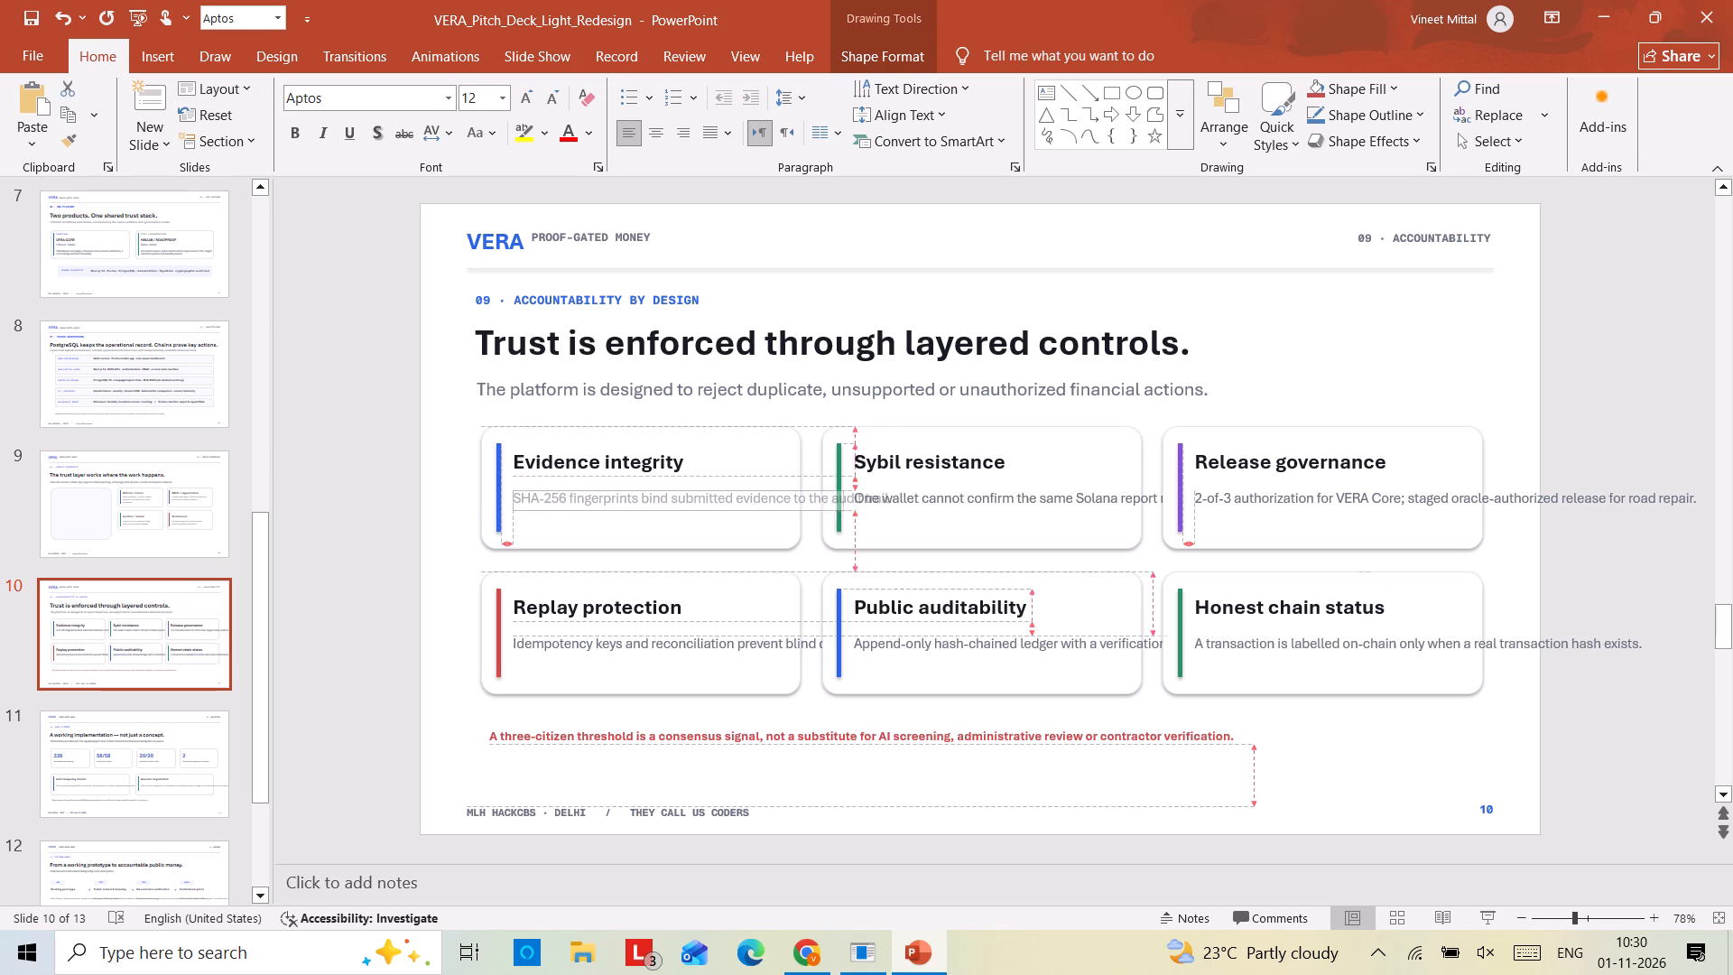
left_click_drag(832, 510, 789, 511)
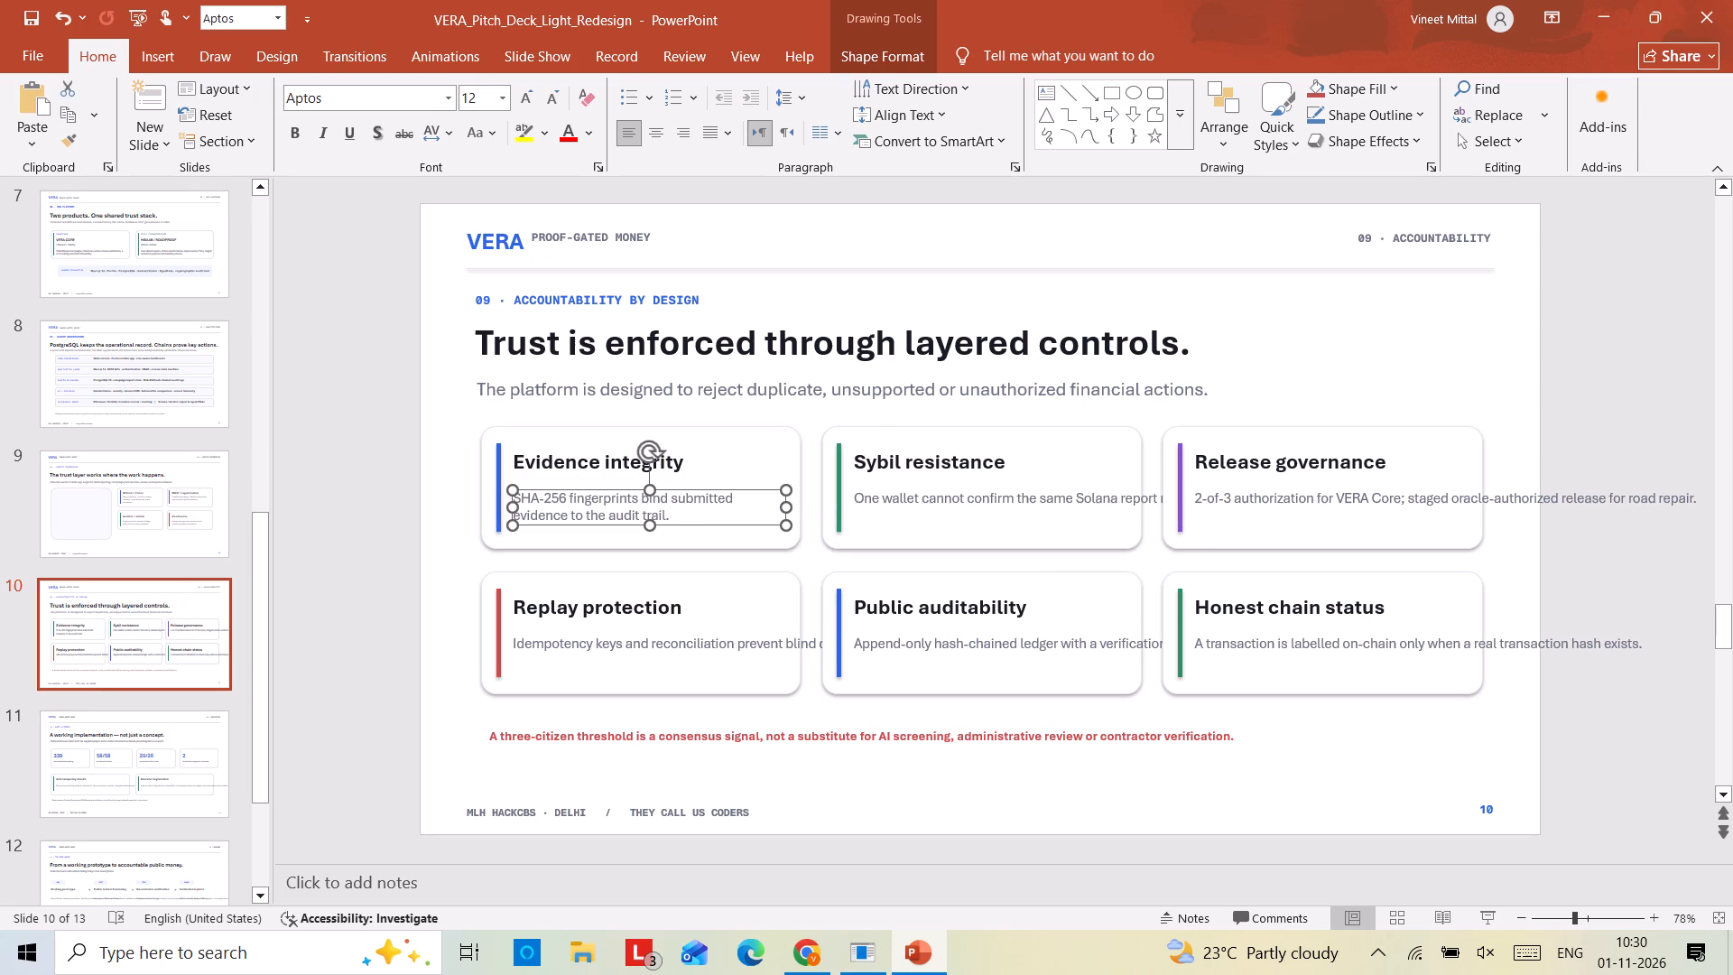
left_click(1027, 501)
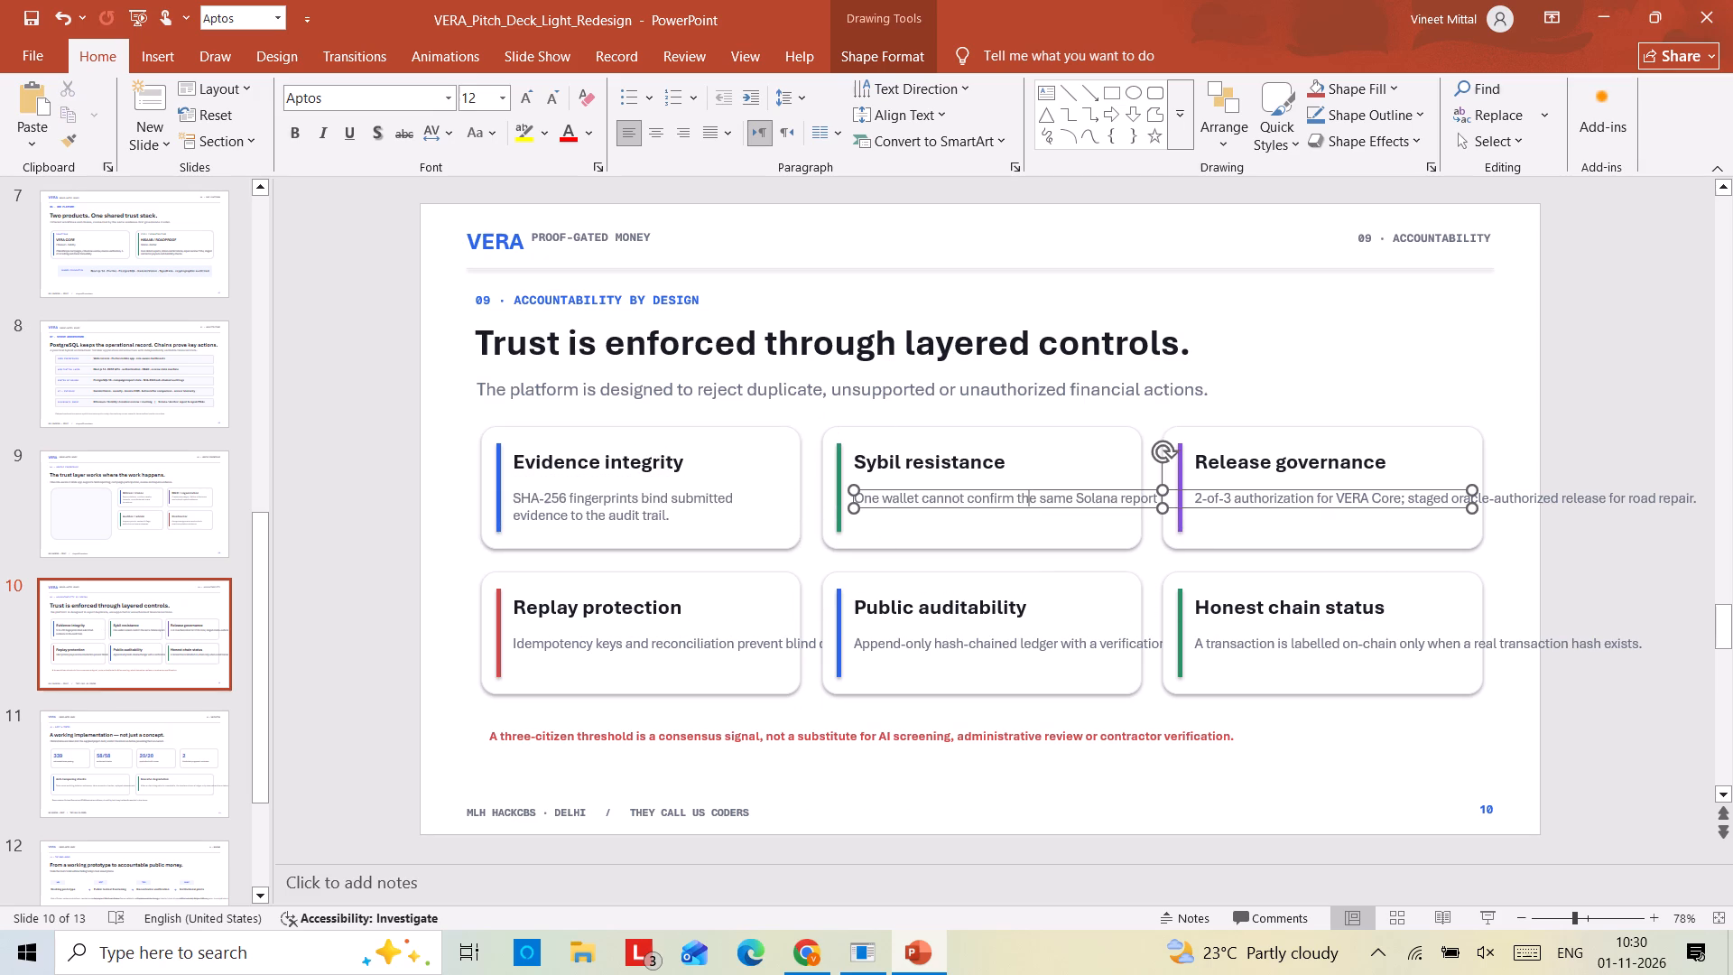
left_click_drag(1473, 509, 1181, 512)
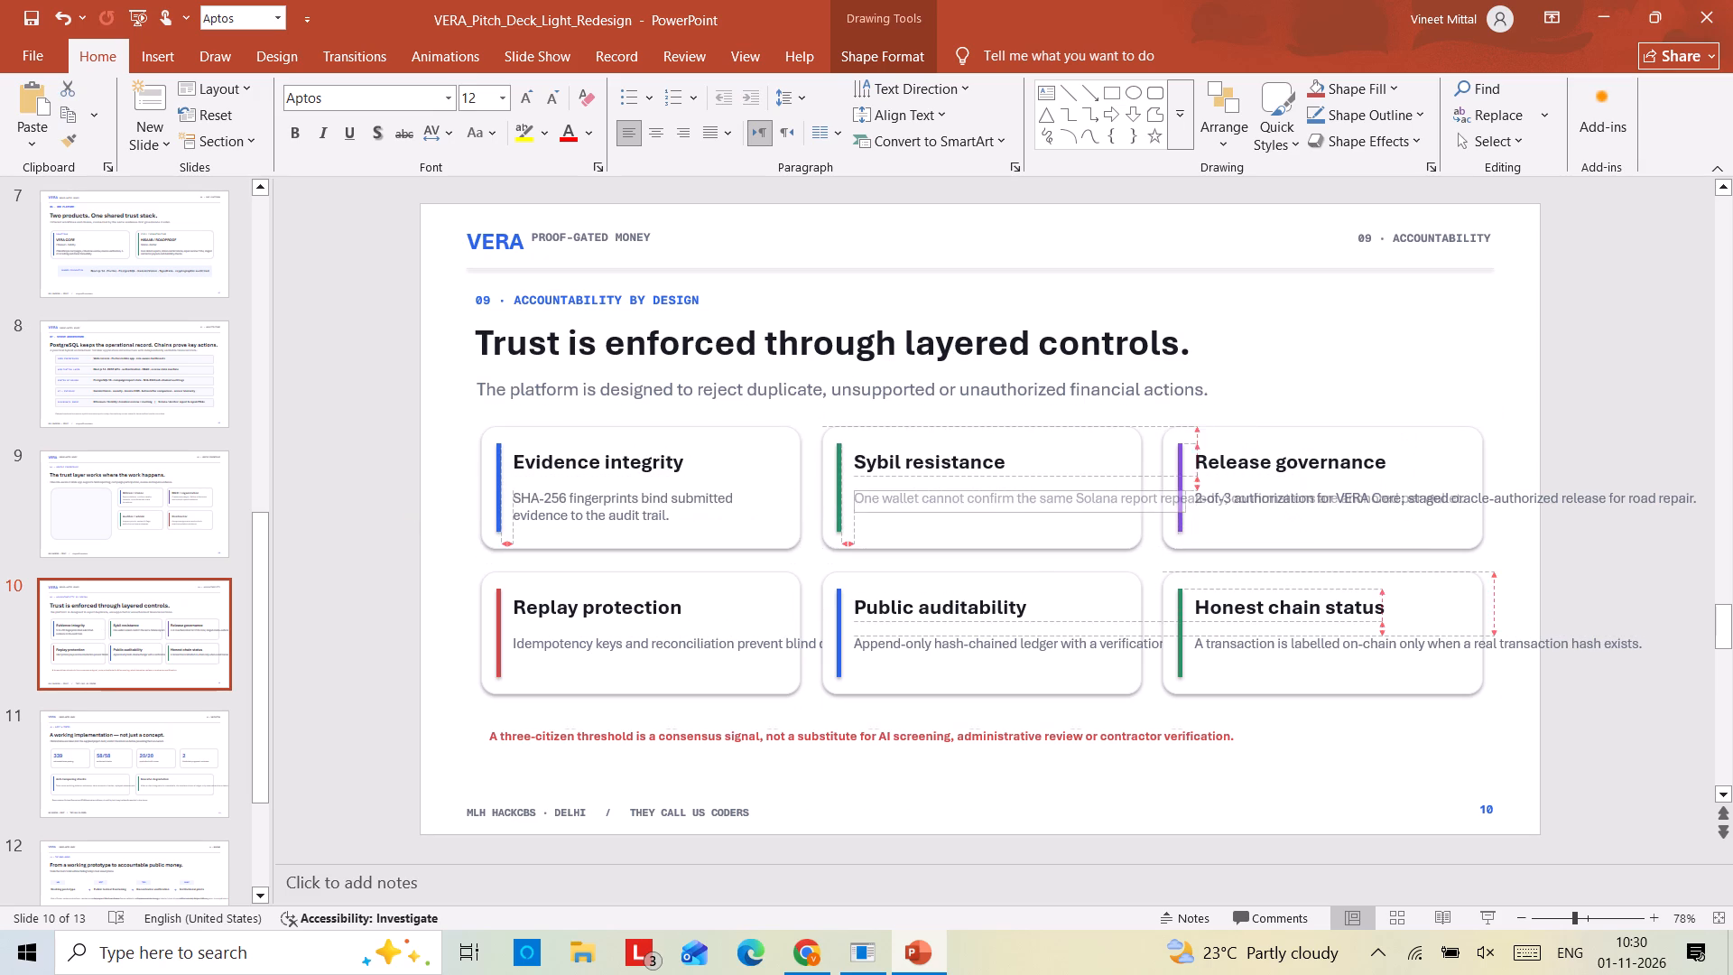
left_click_drag(1181, 512, 1129, 522)
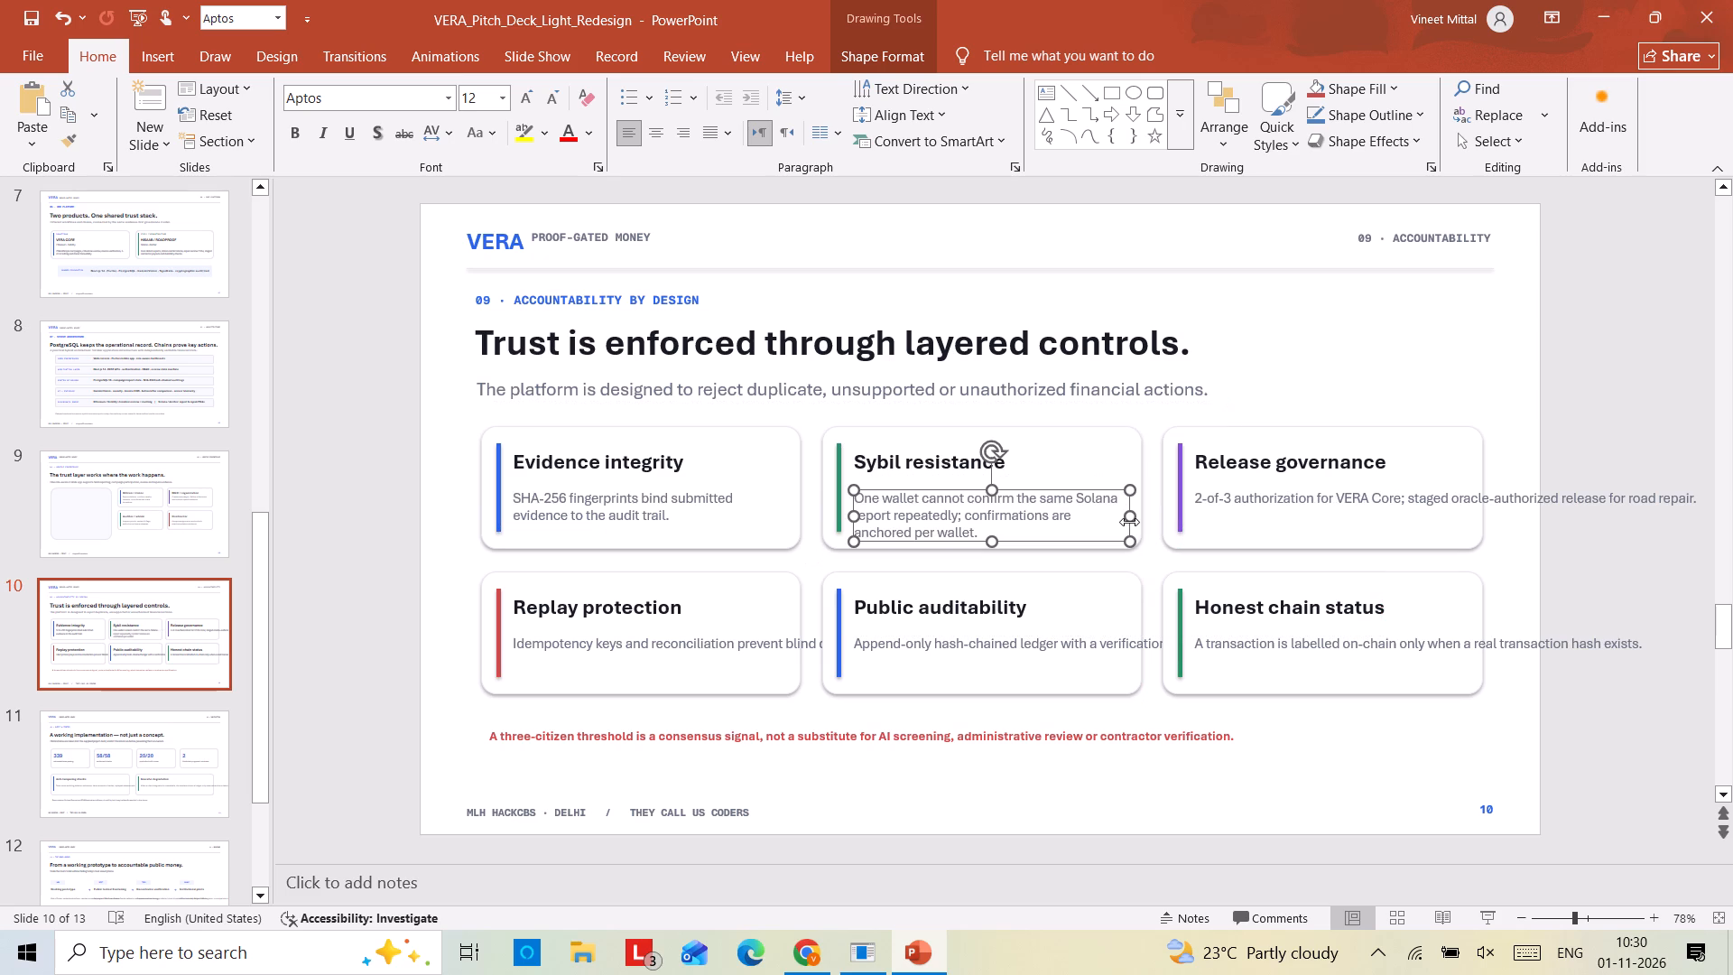
left_click(1090, 489)
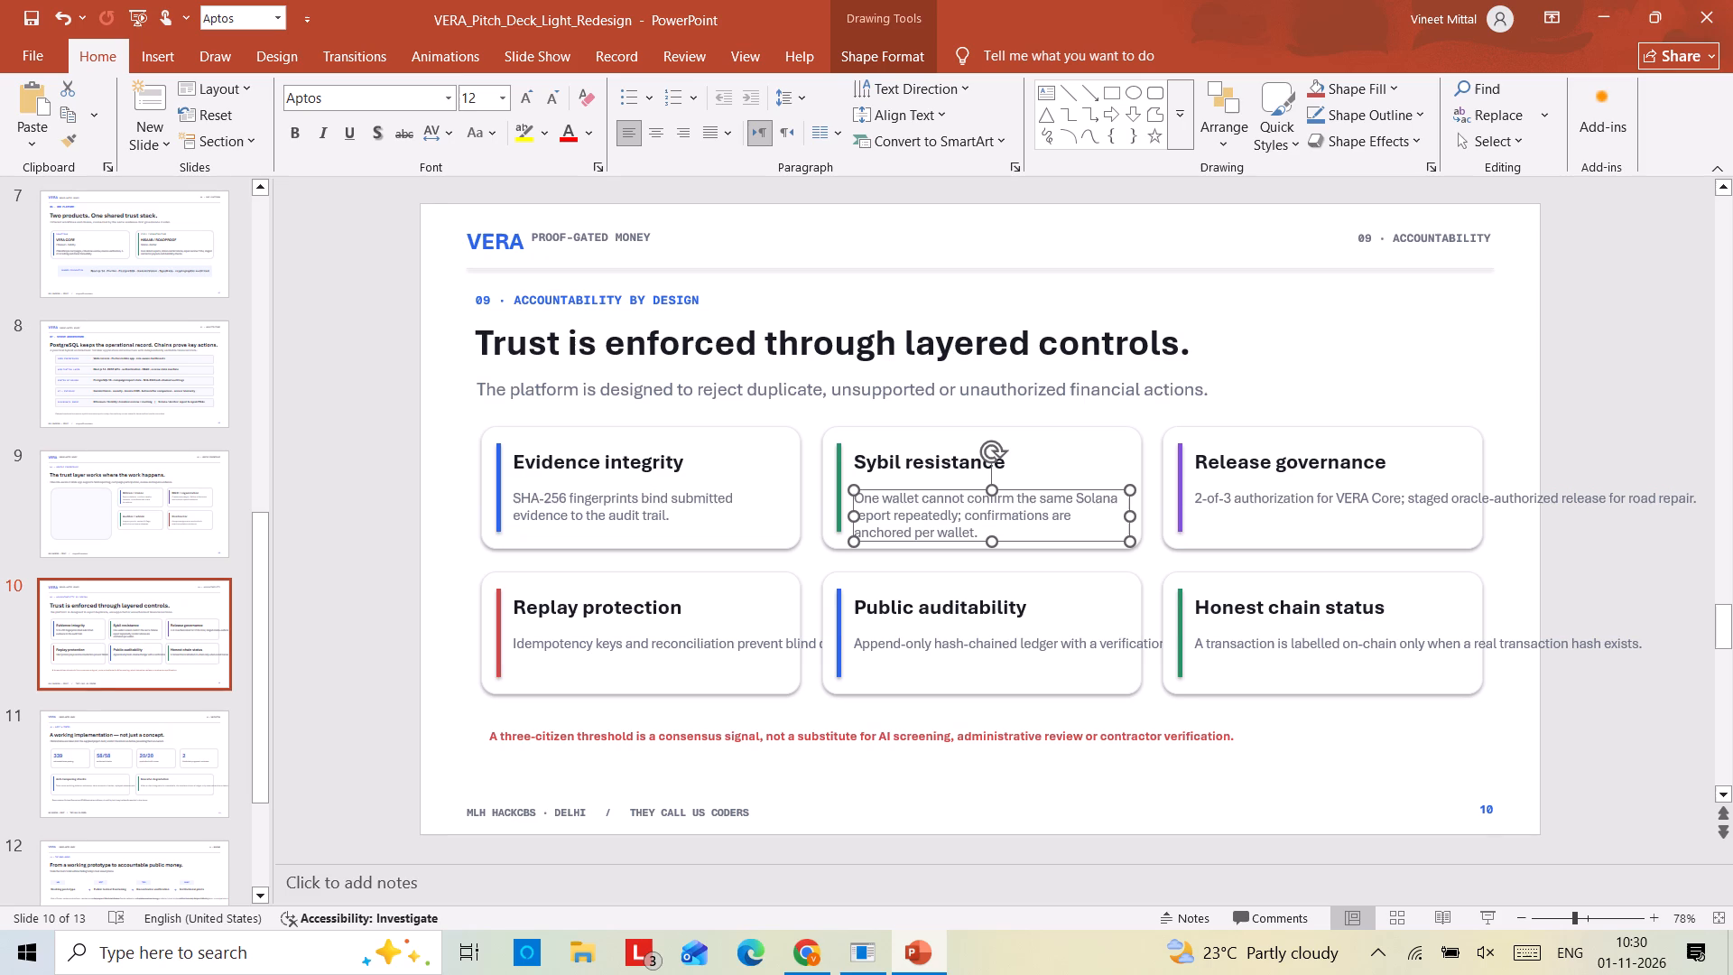
triple_click(1378, 494)
left_click_drag(1707, 511, 1703, 513)
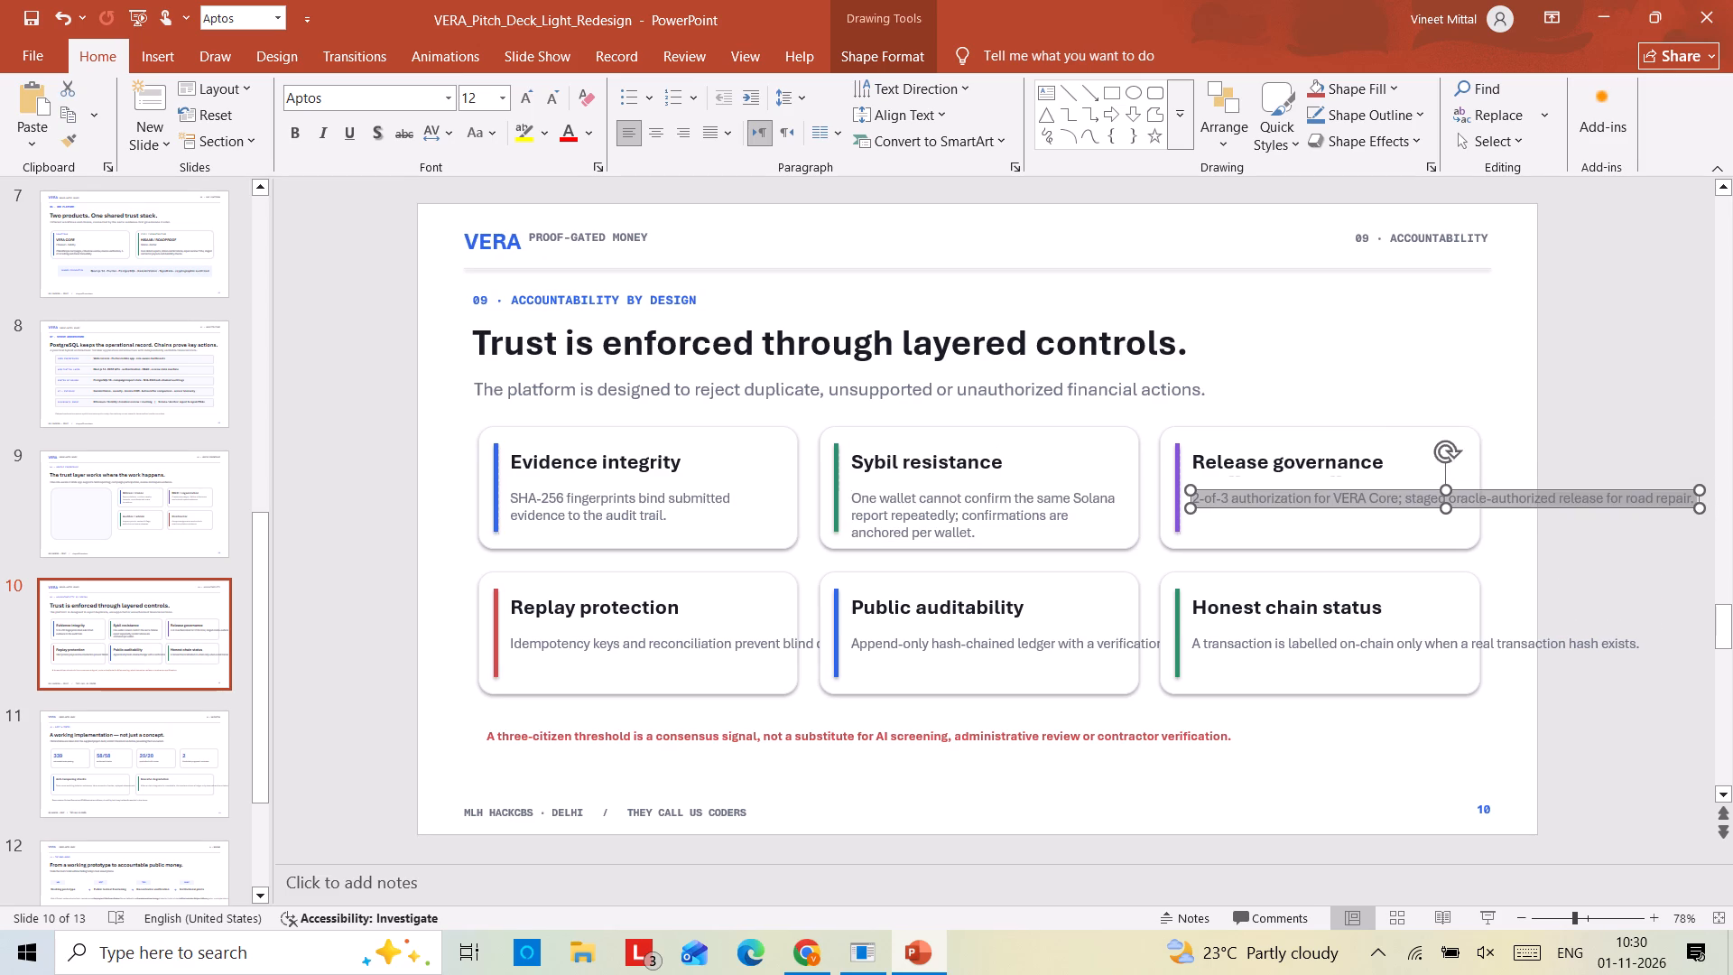
left_click_drag(1703, 513, 1467, 532)
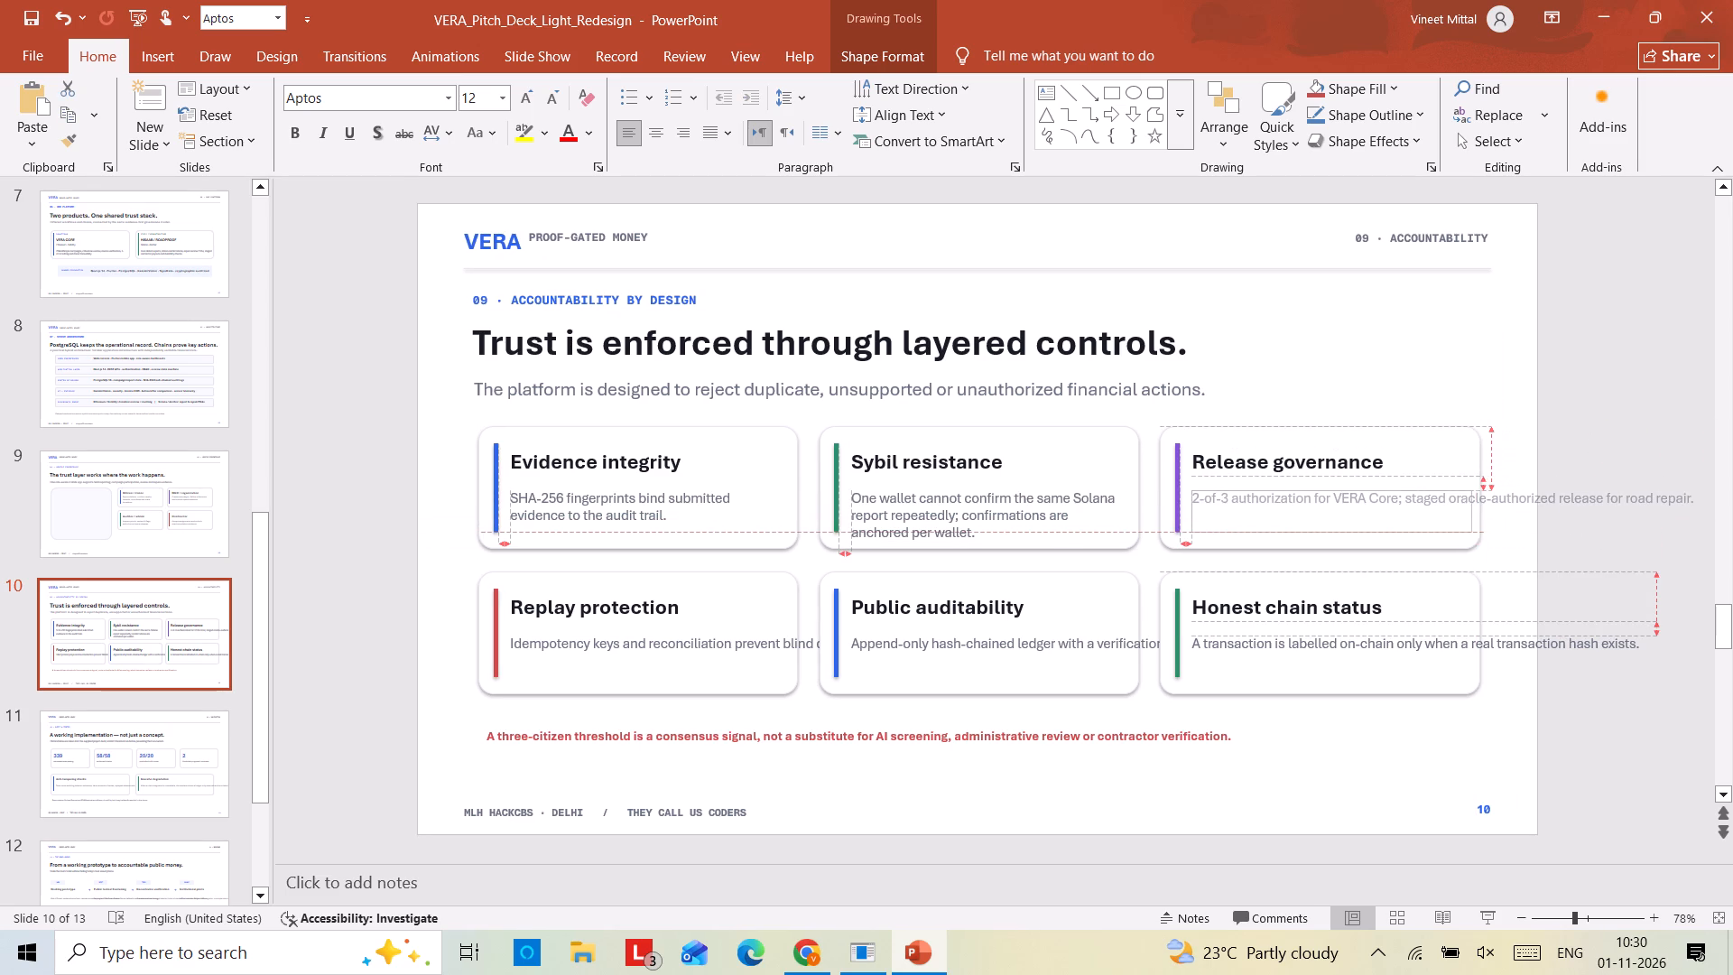
left_click_drag(1467, 532, 1469, 524)
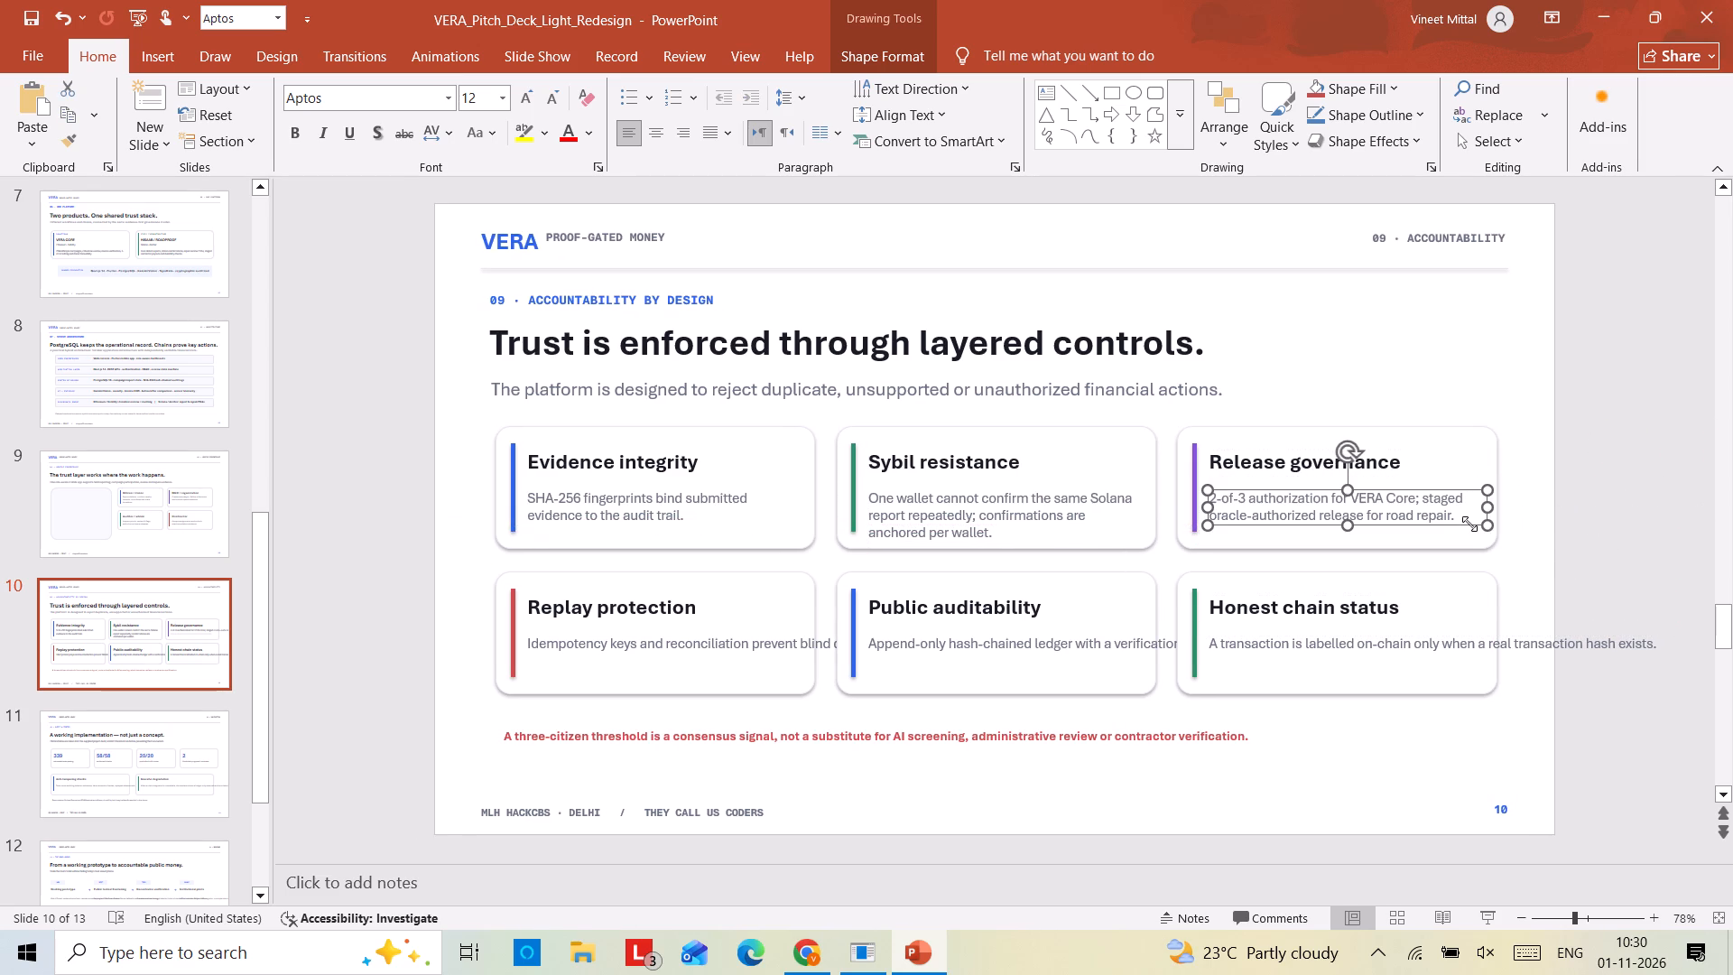
left_click(1545, 543)
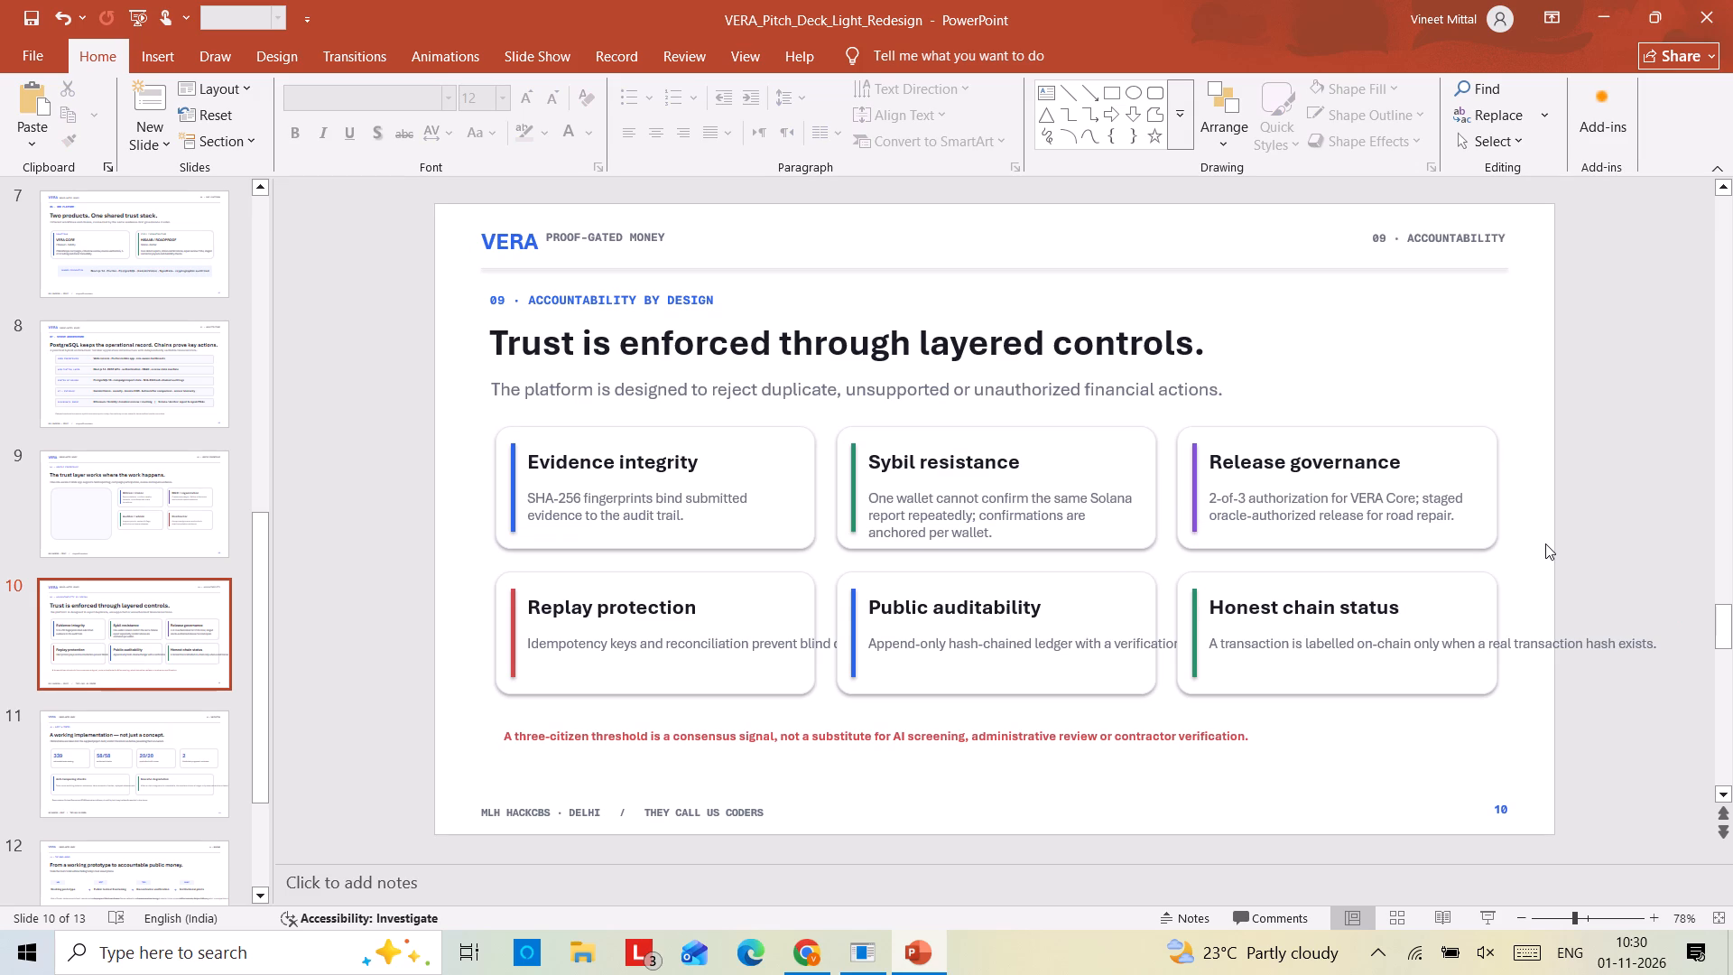
Narrow the Replay protection, Public auditability and Honest chain status description boxes so their text wraps inside the cards.
triple_click(669, 645)
left_click_drag(1037, 652, 804, 662)
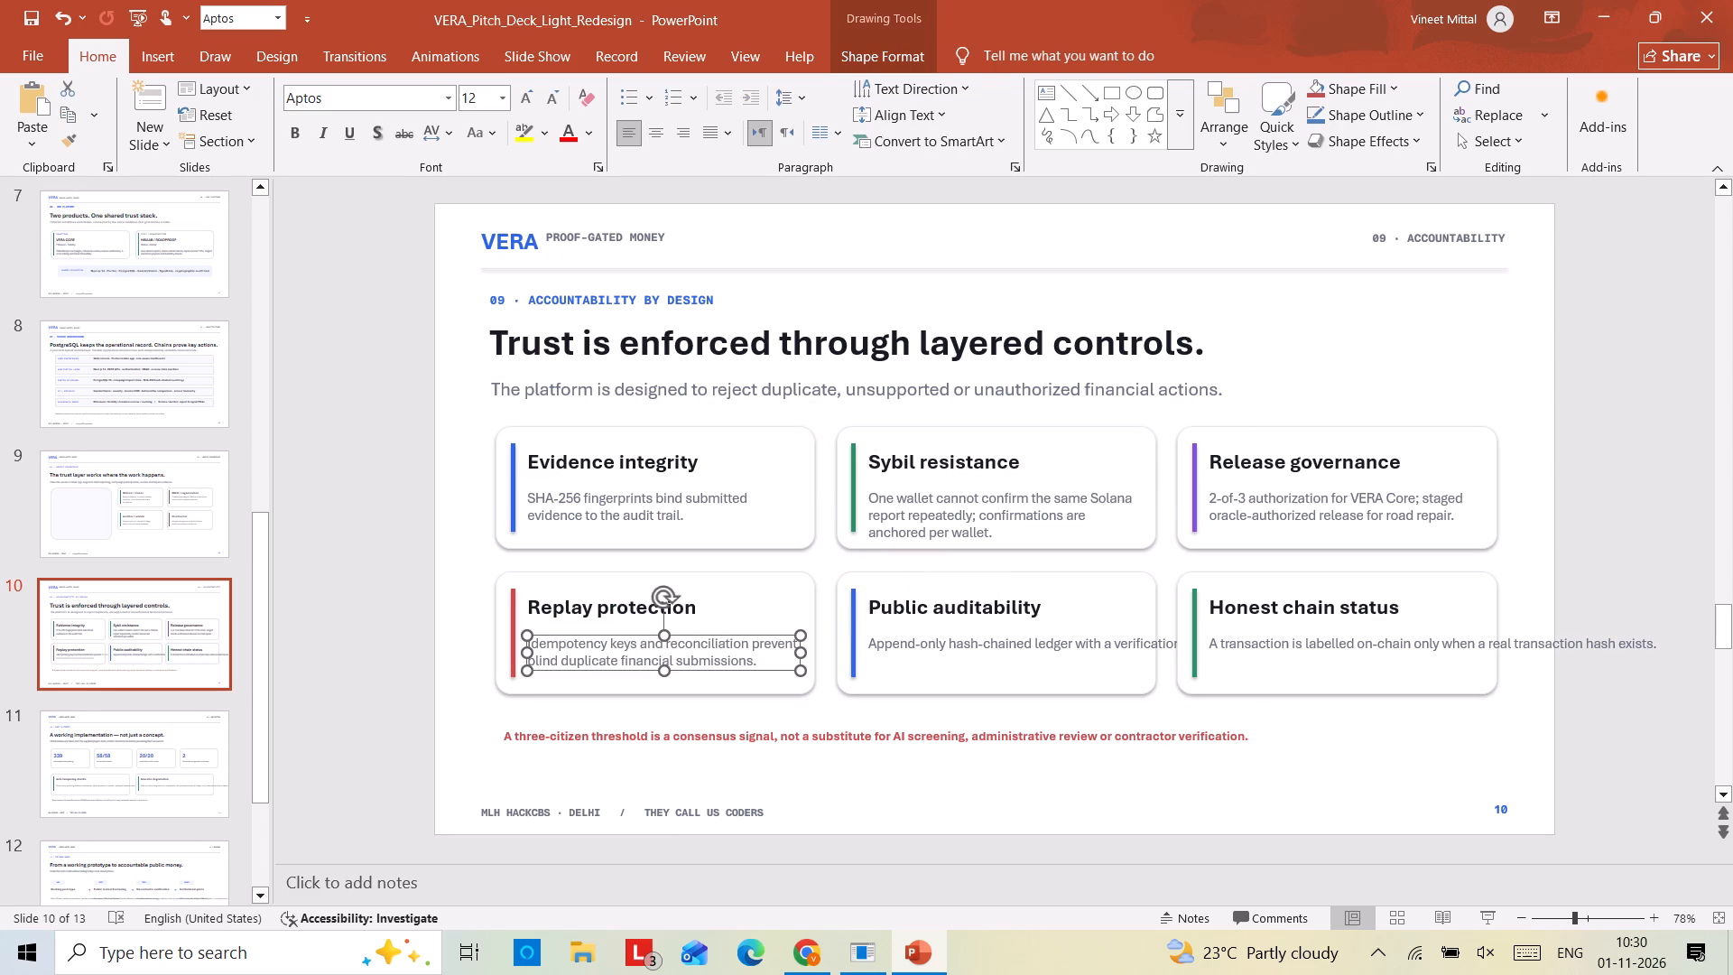
triple_click(980, 649)
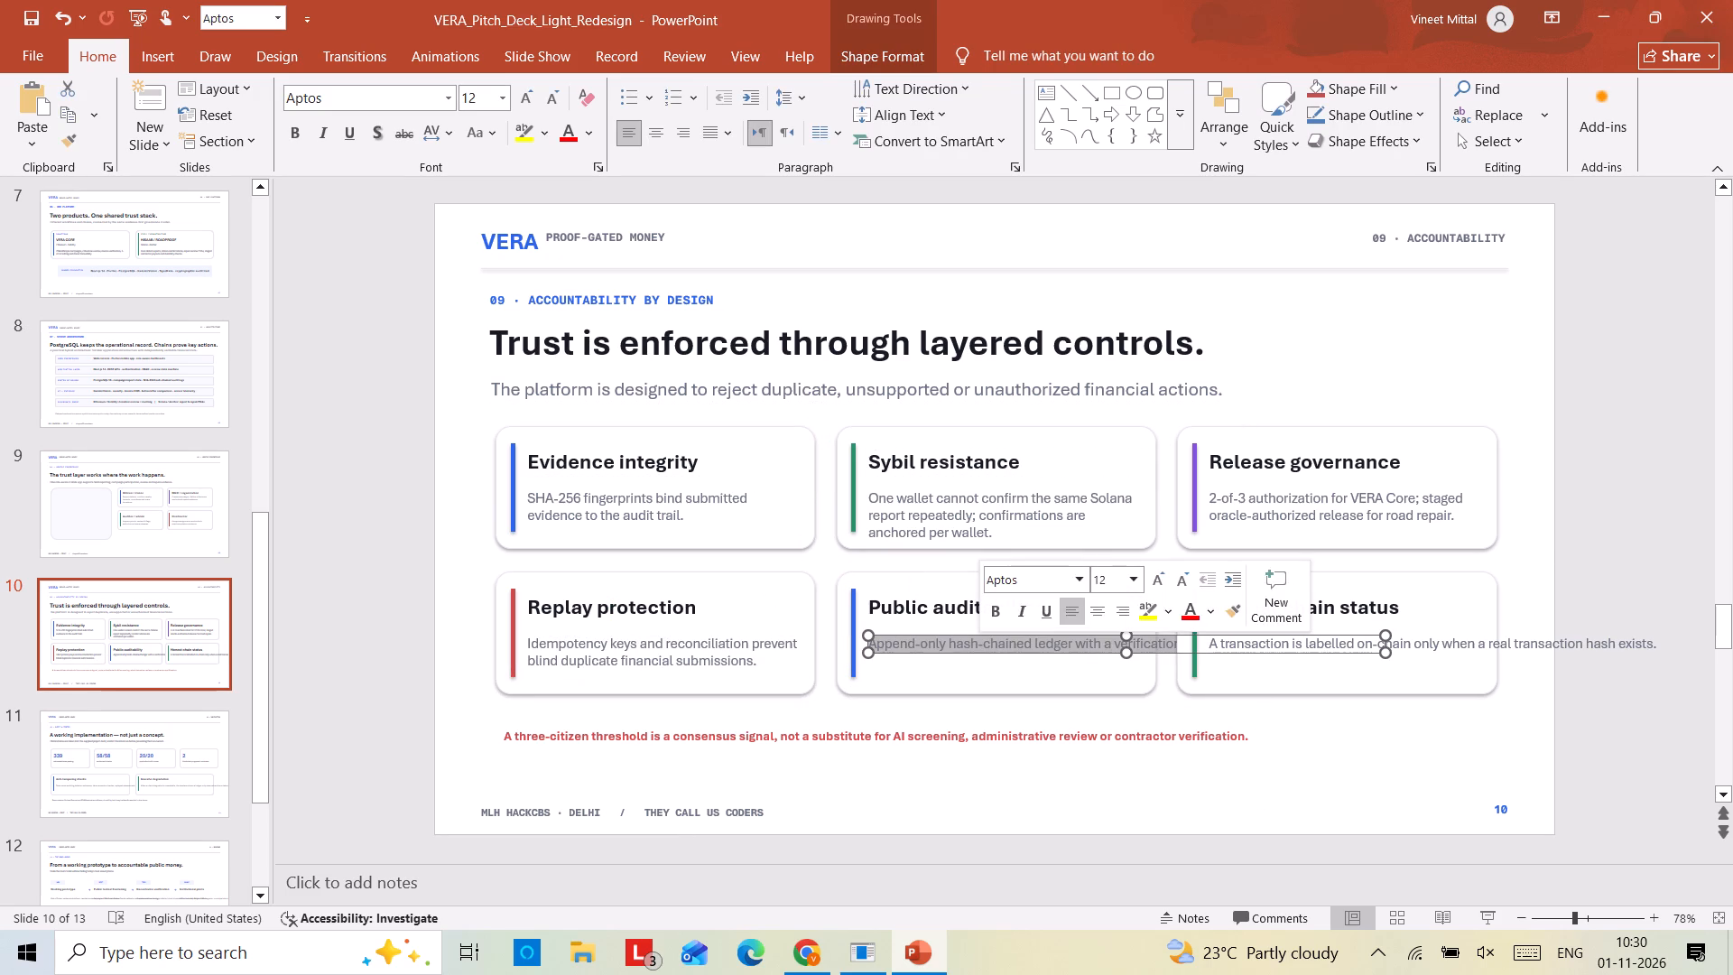
left_click_drag(1380, 648, 1142, 663)
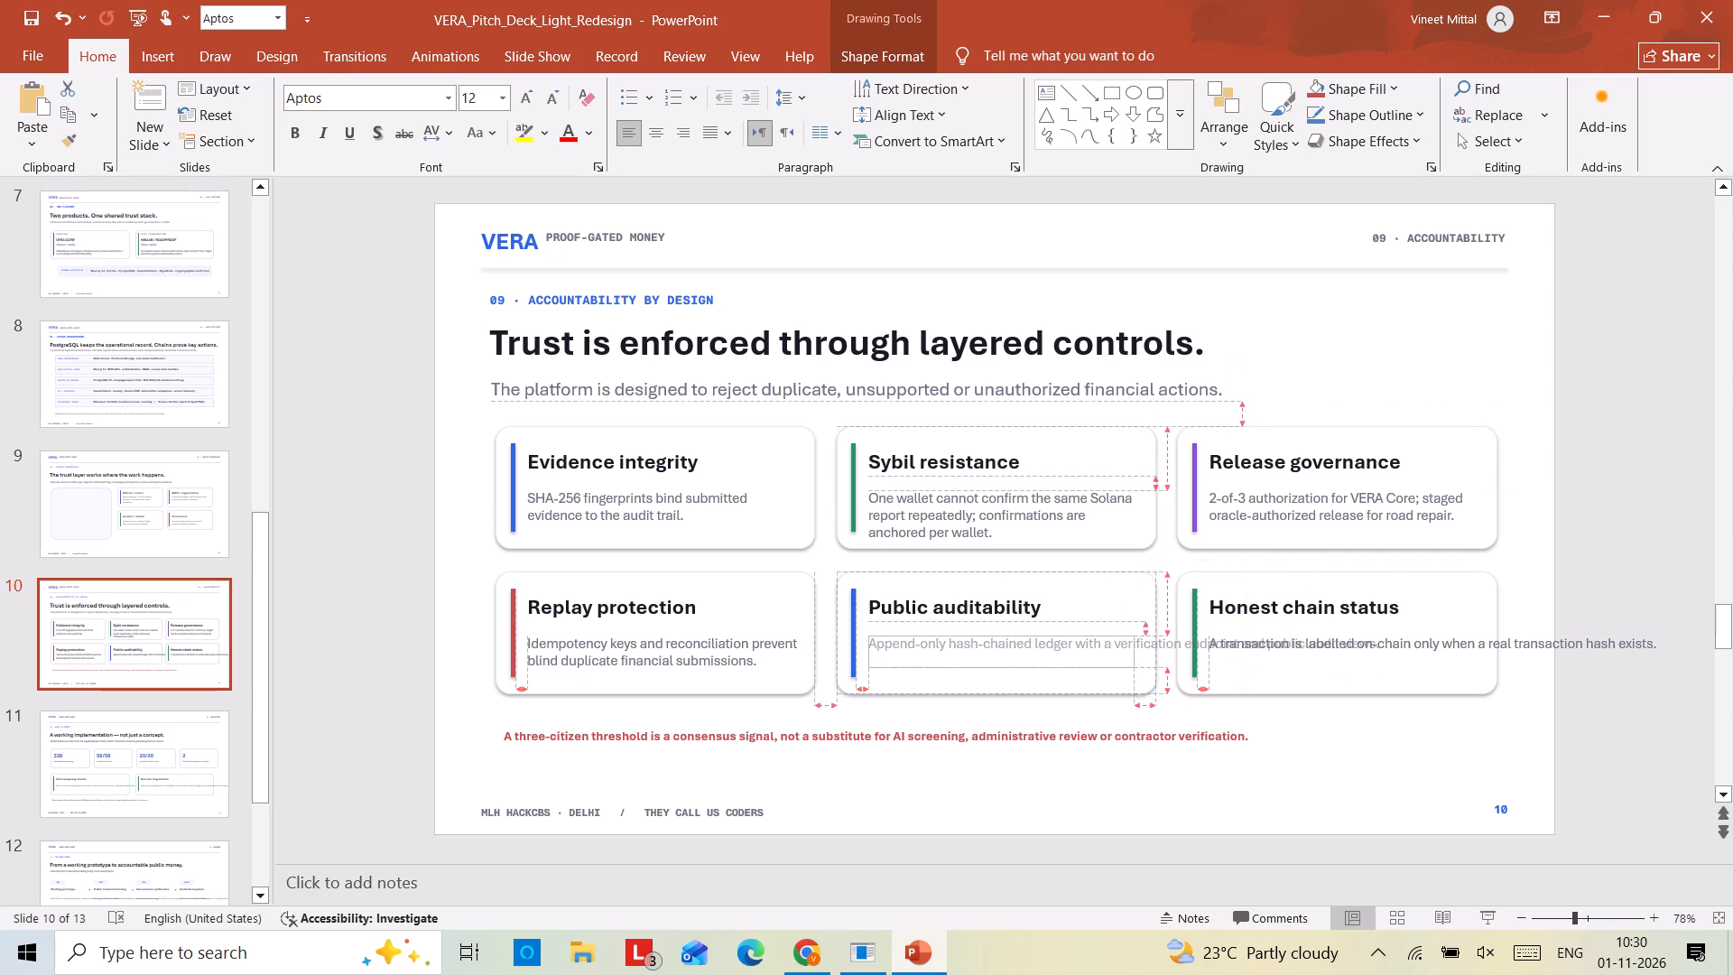
left_click_drag(1142, 663, 1145, 663)
triple_click(1403, 641)
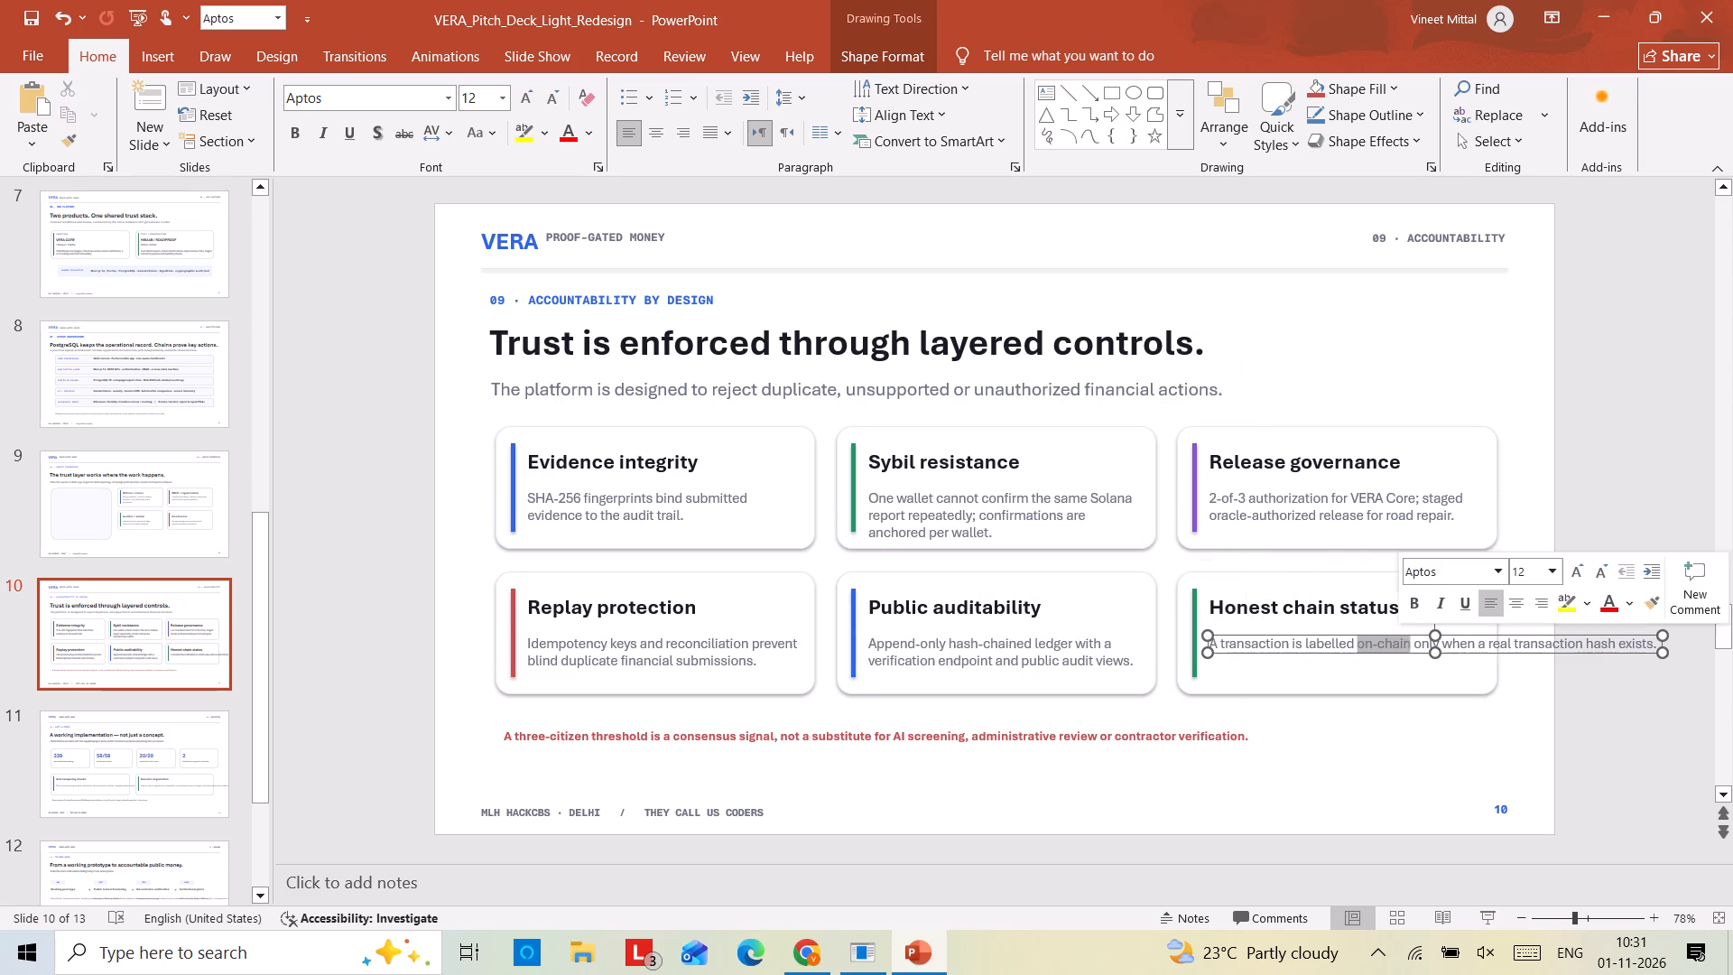
left_click_drag(1660, 649, 1486, 659)
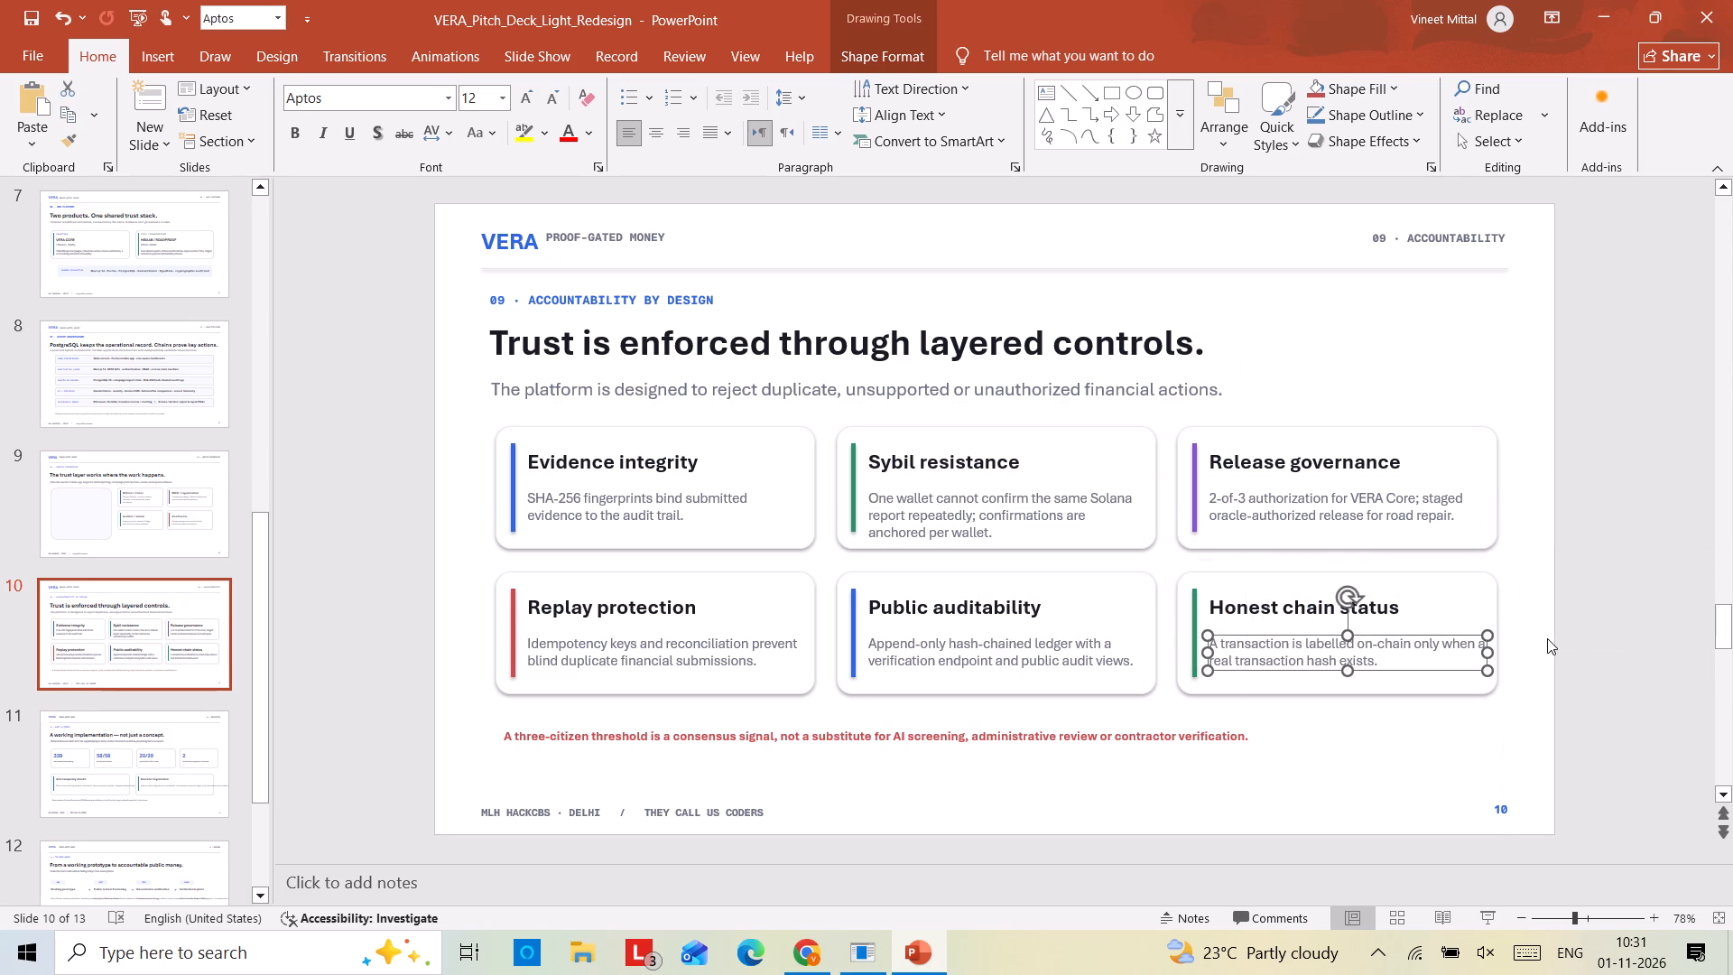
left_click(1547, 638)
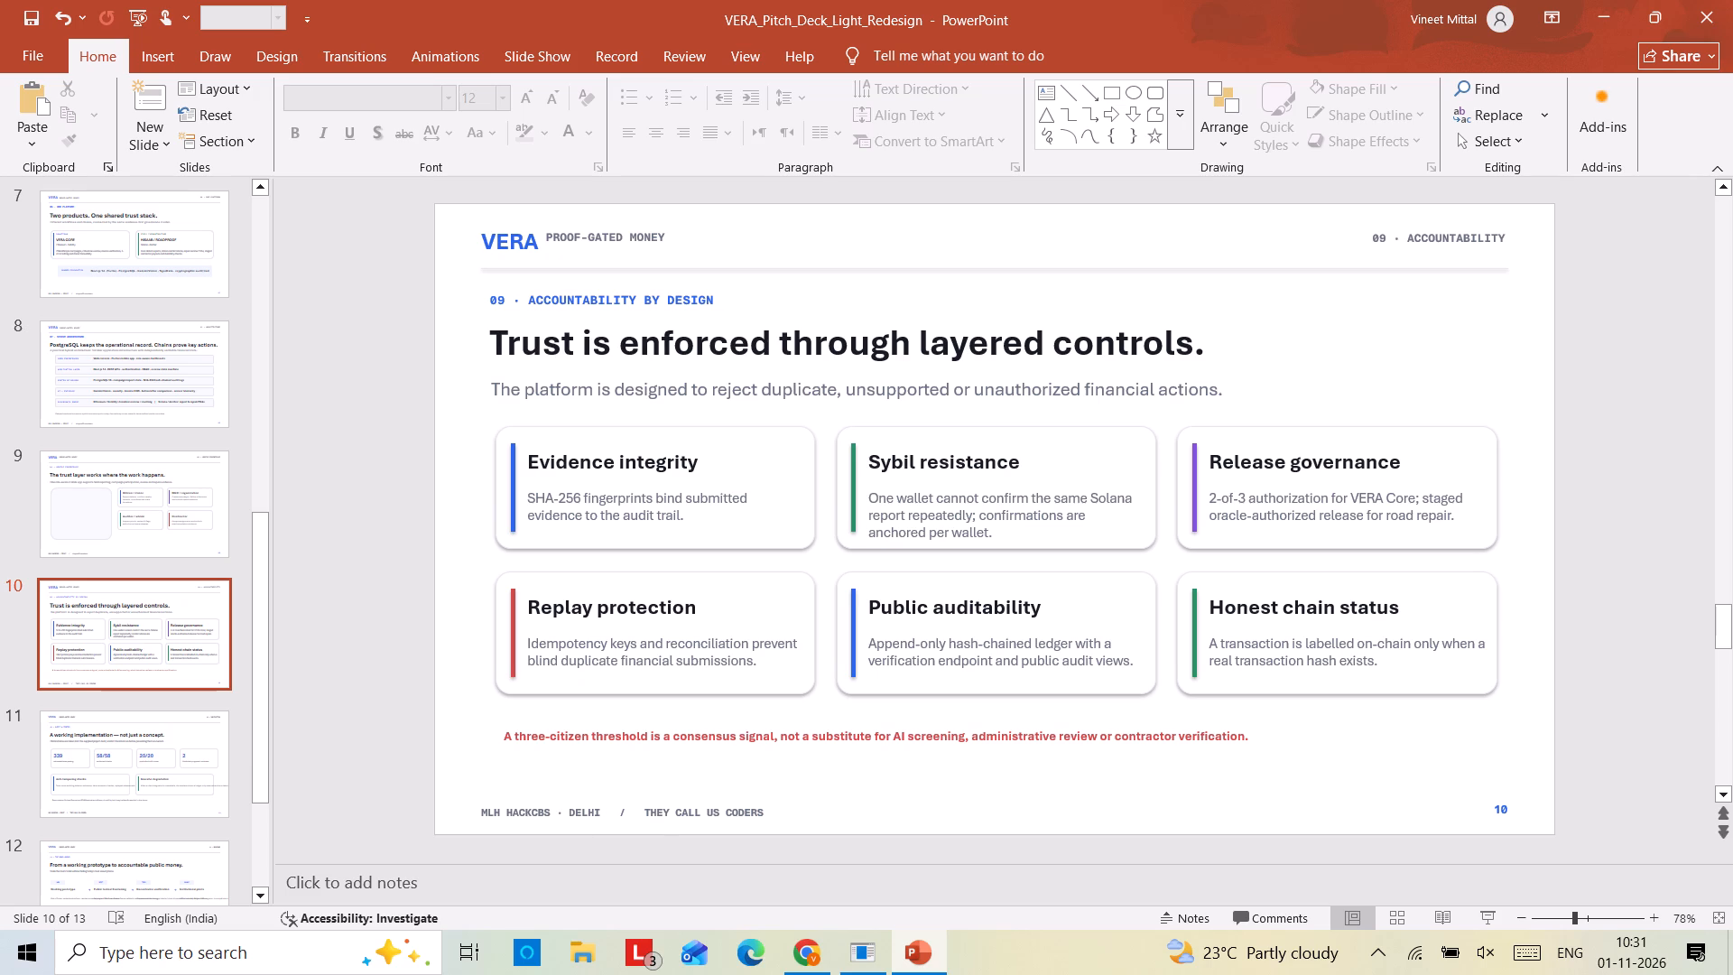
Replace THEY CALL US CODERS in slide 10's footer with theycalluscoders and save the presentation.
left_click_drag(644, 808, 752, 812)
type("theyclal")
key("BackSpace")
key("BackSpace")
key("BackSpace")
type("alluscodde")
key("BackSpace")
key("BackSpace")
type("ers")
left_click(804, 794)
key("ctrl+s")
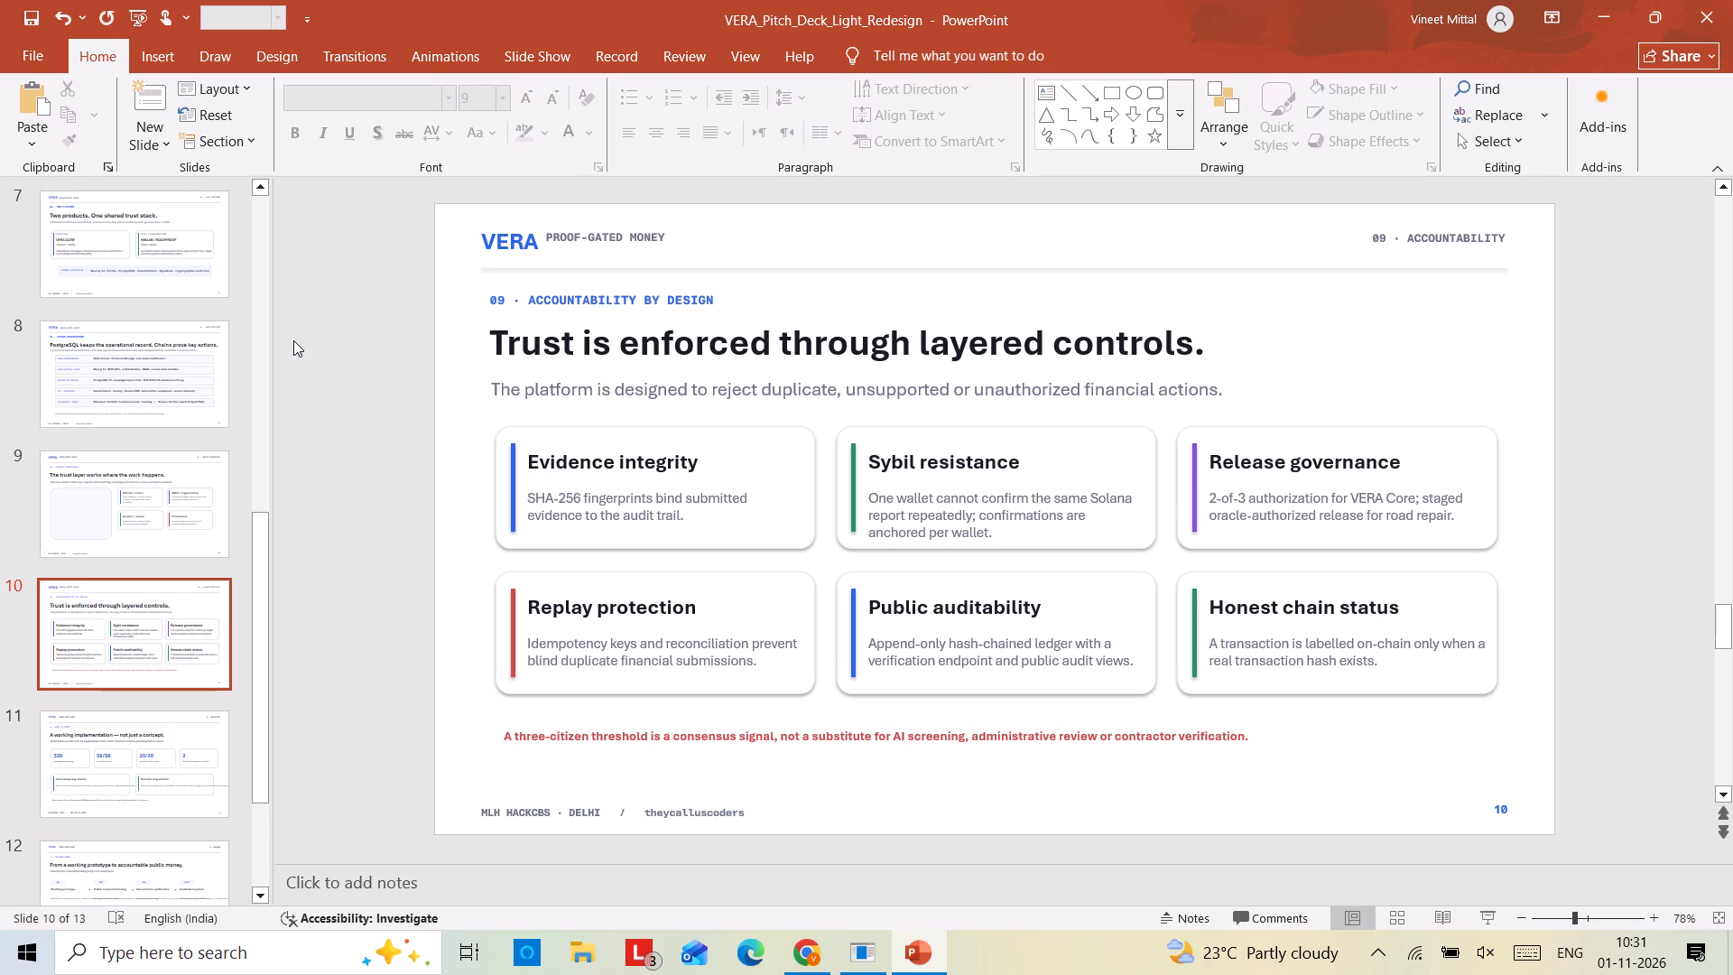
Enlarge all text on slide 11 together by two font-size increments.
left_click(95, 767)
scroll(95, 767, "down", 7)
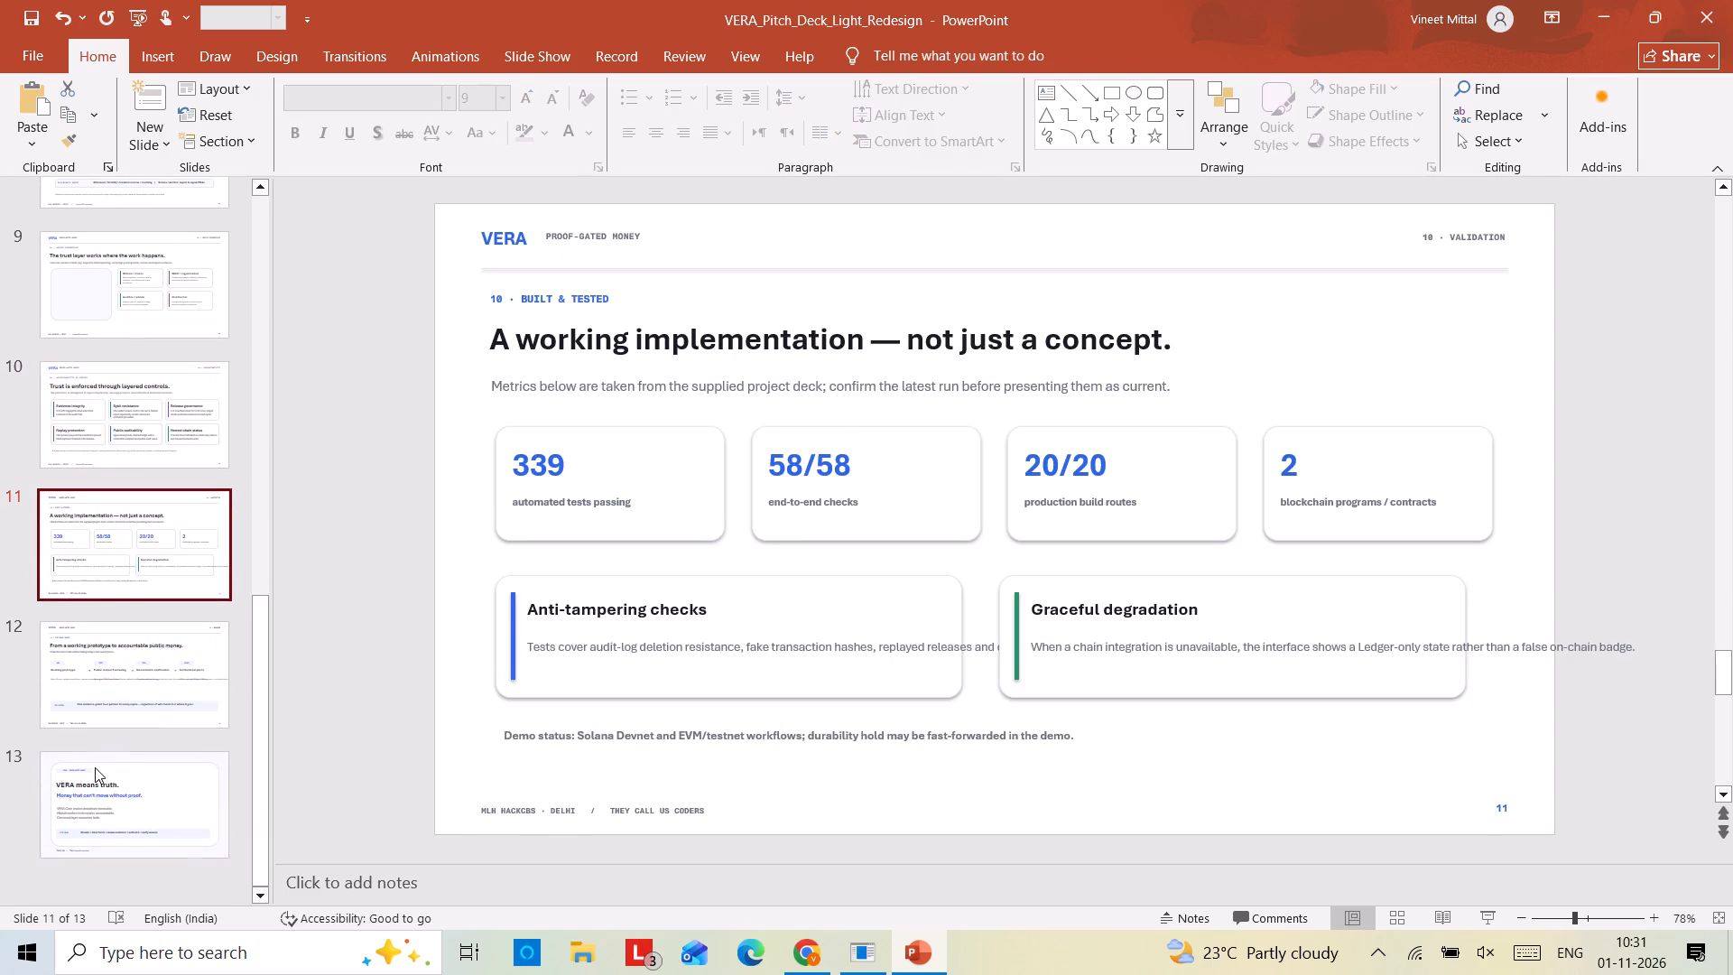
left_click(617, 420)
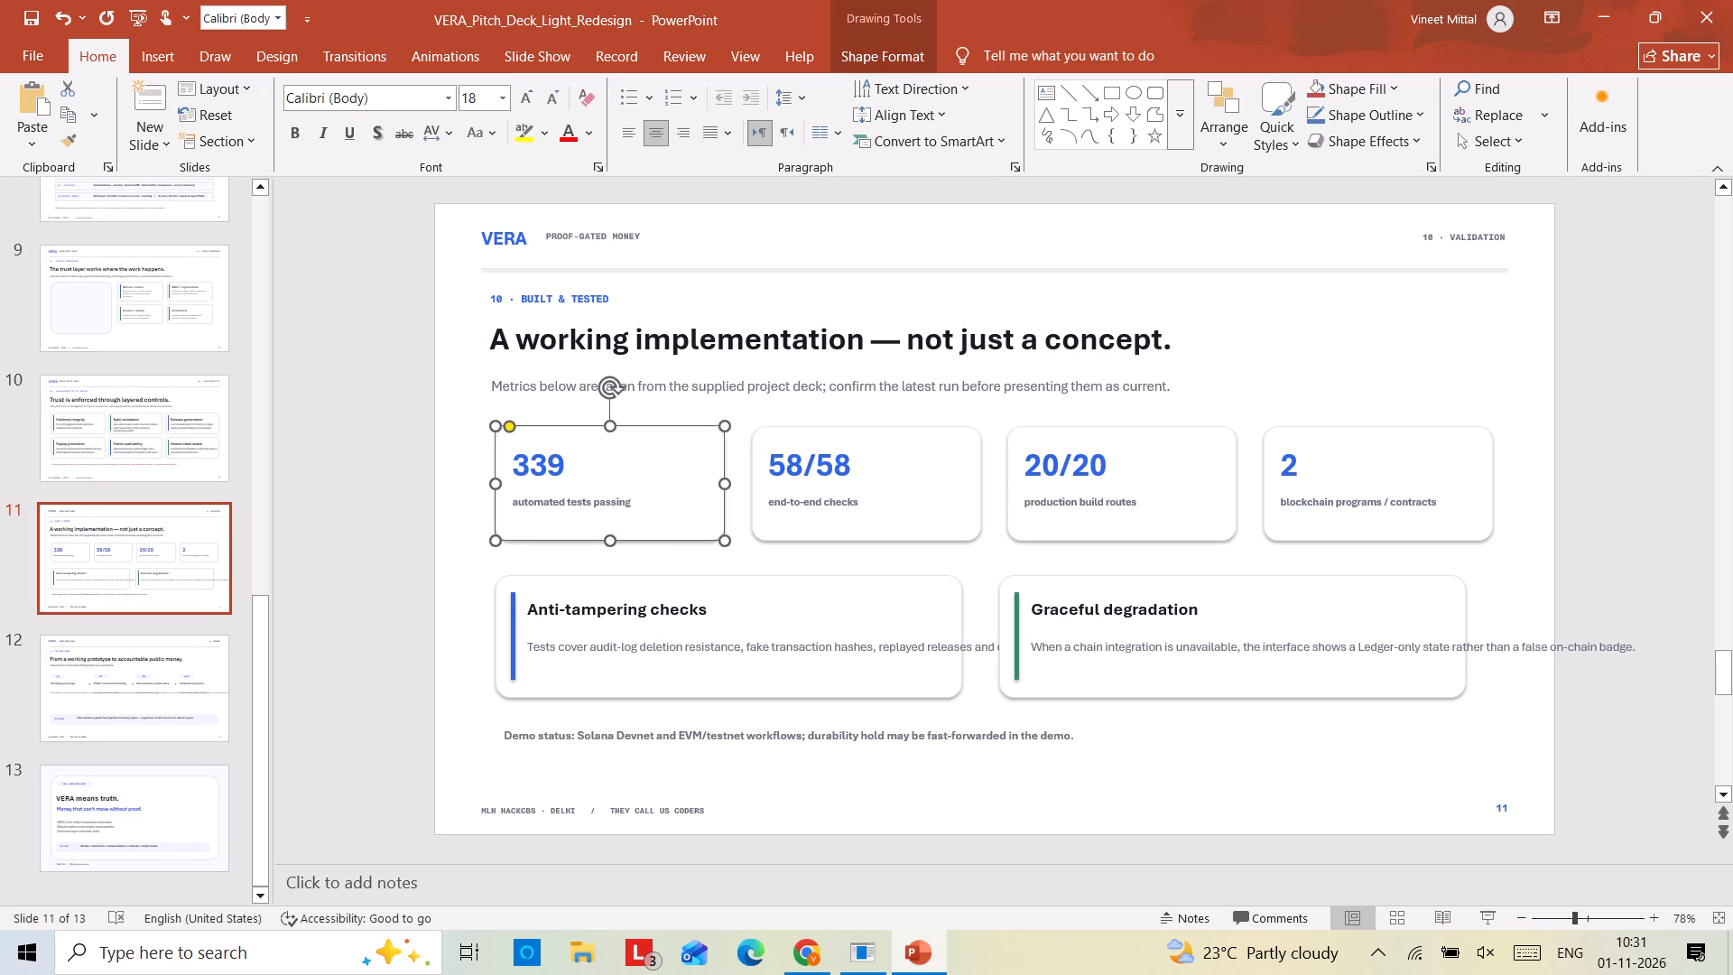
key("ctrl+a")
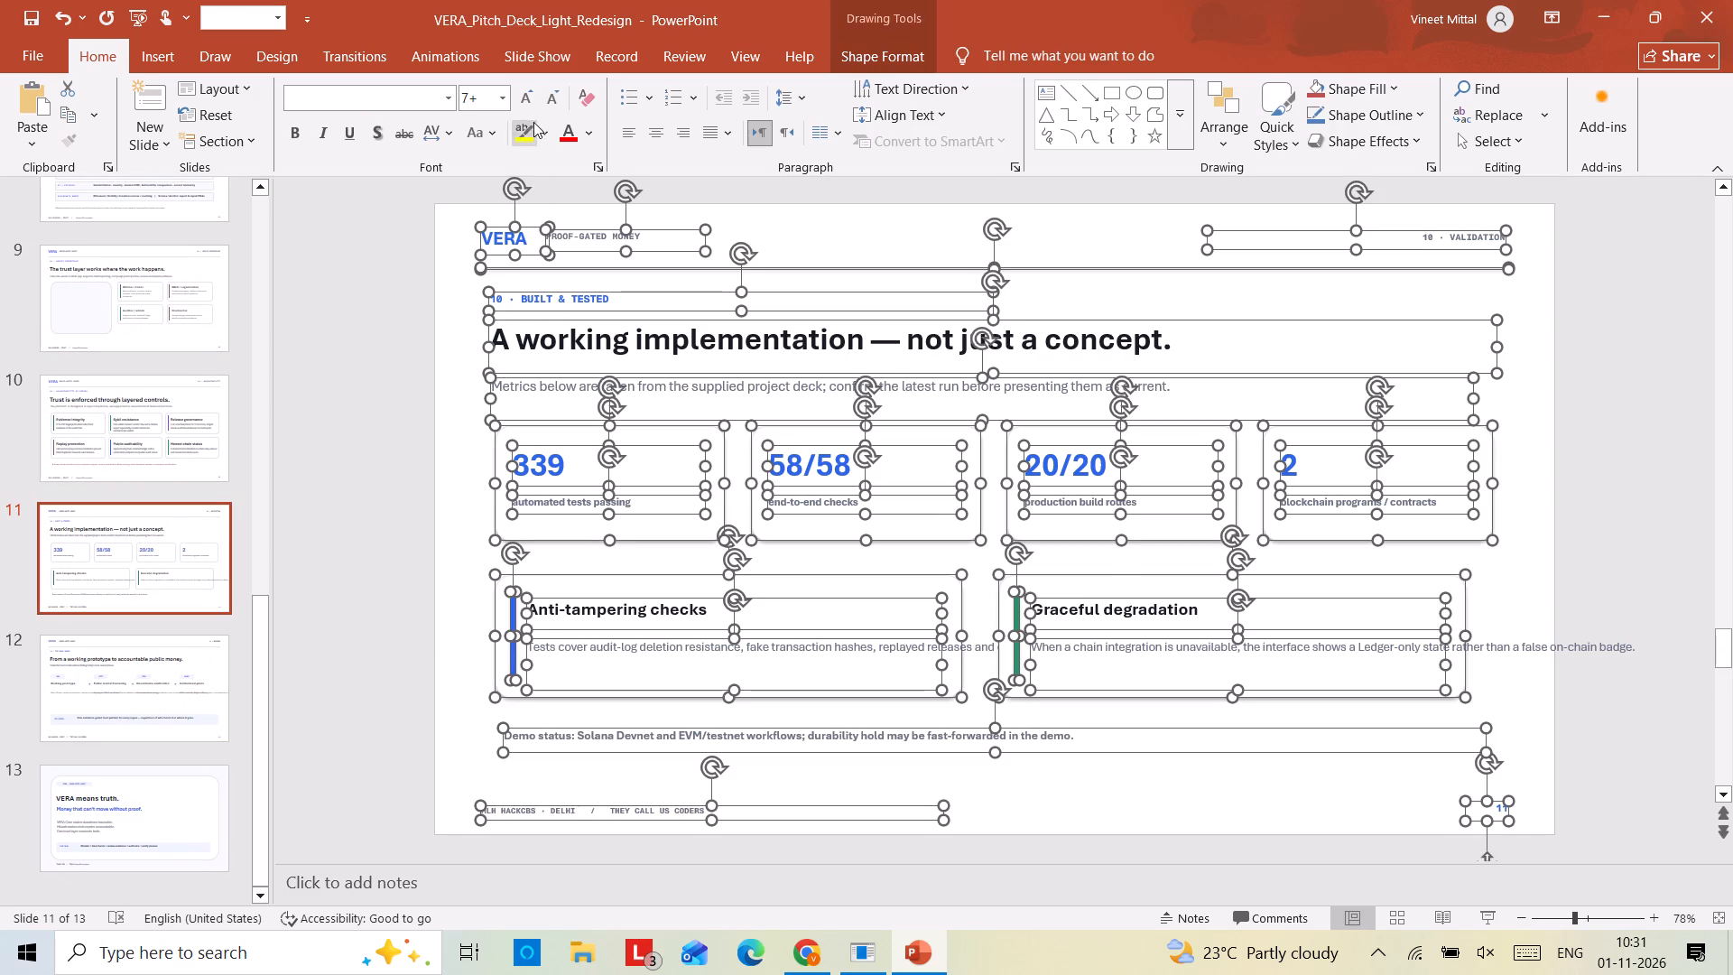
double_click(526, 103)
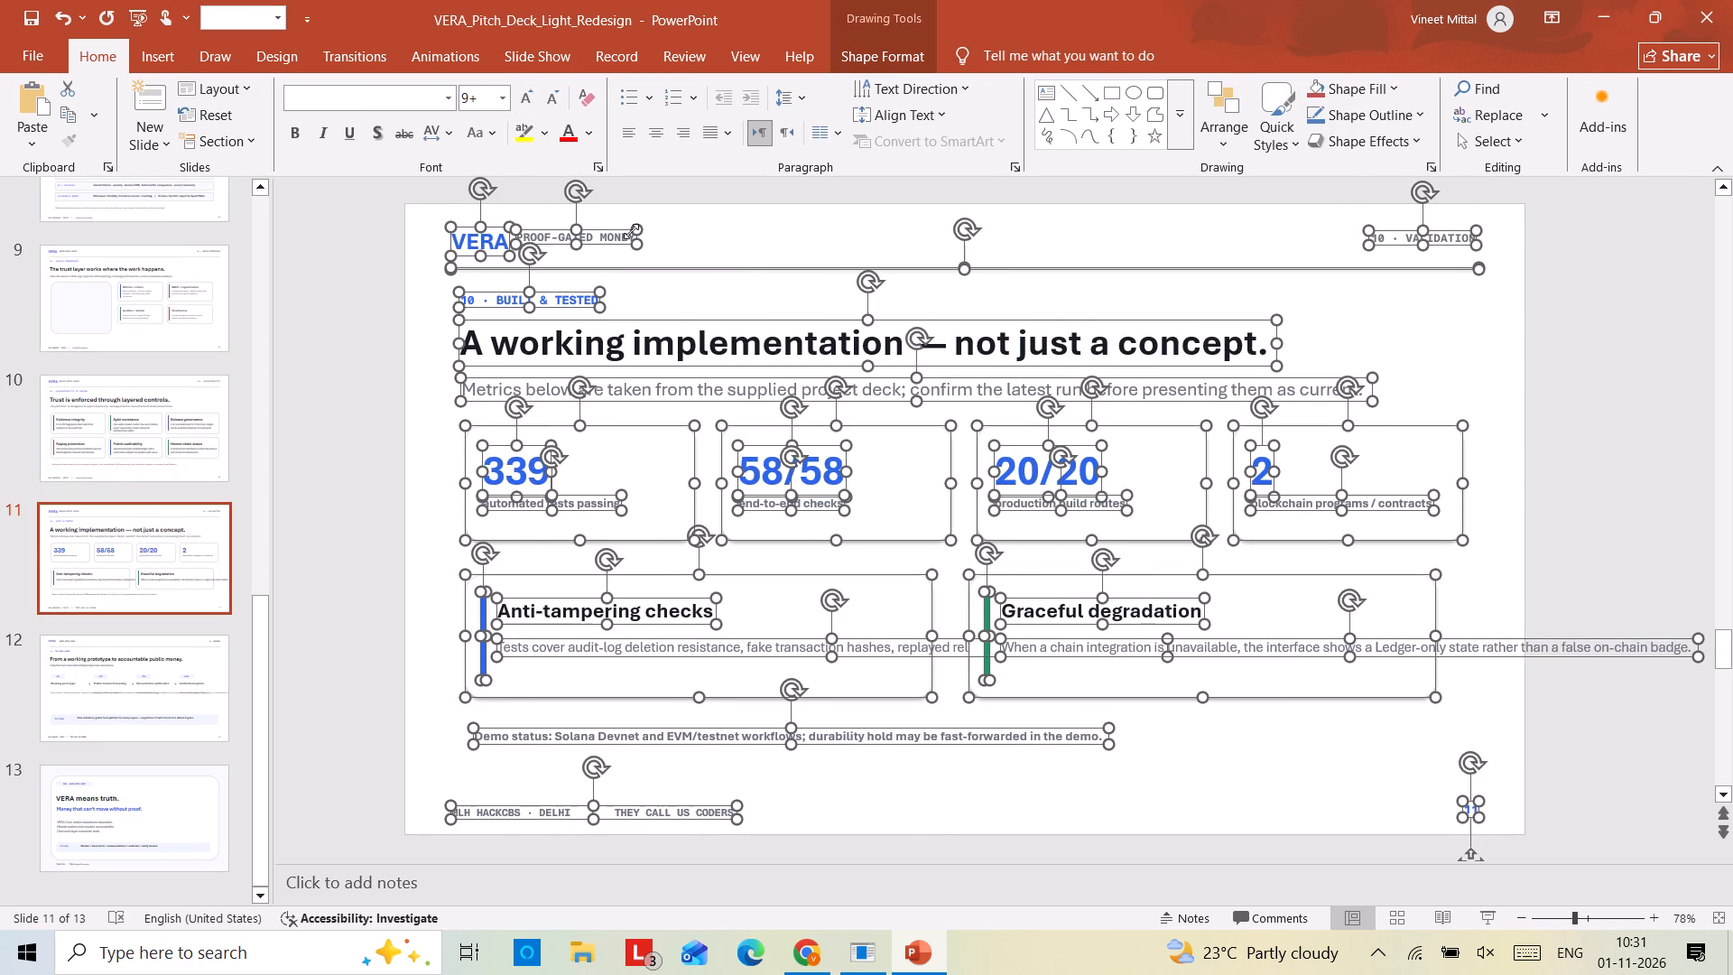
Nudge the PROOF-GATED MONEY tagline in slide 11's header slightly down and away from the VERA logo.
left_click(676, 219)
left_click(587, 234)
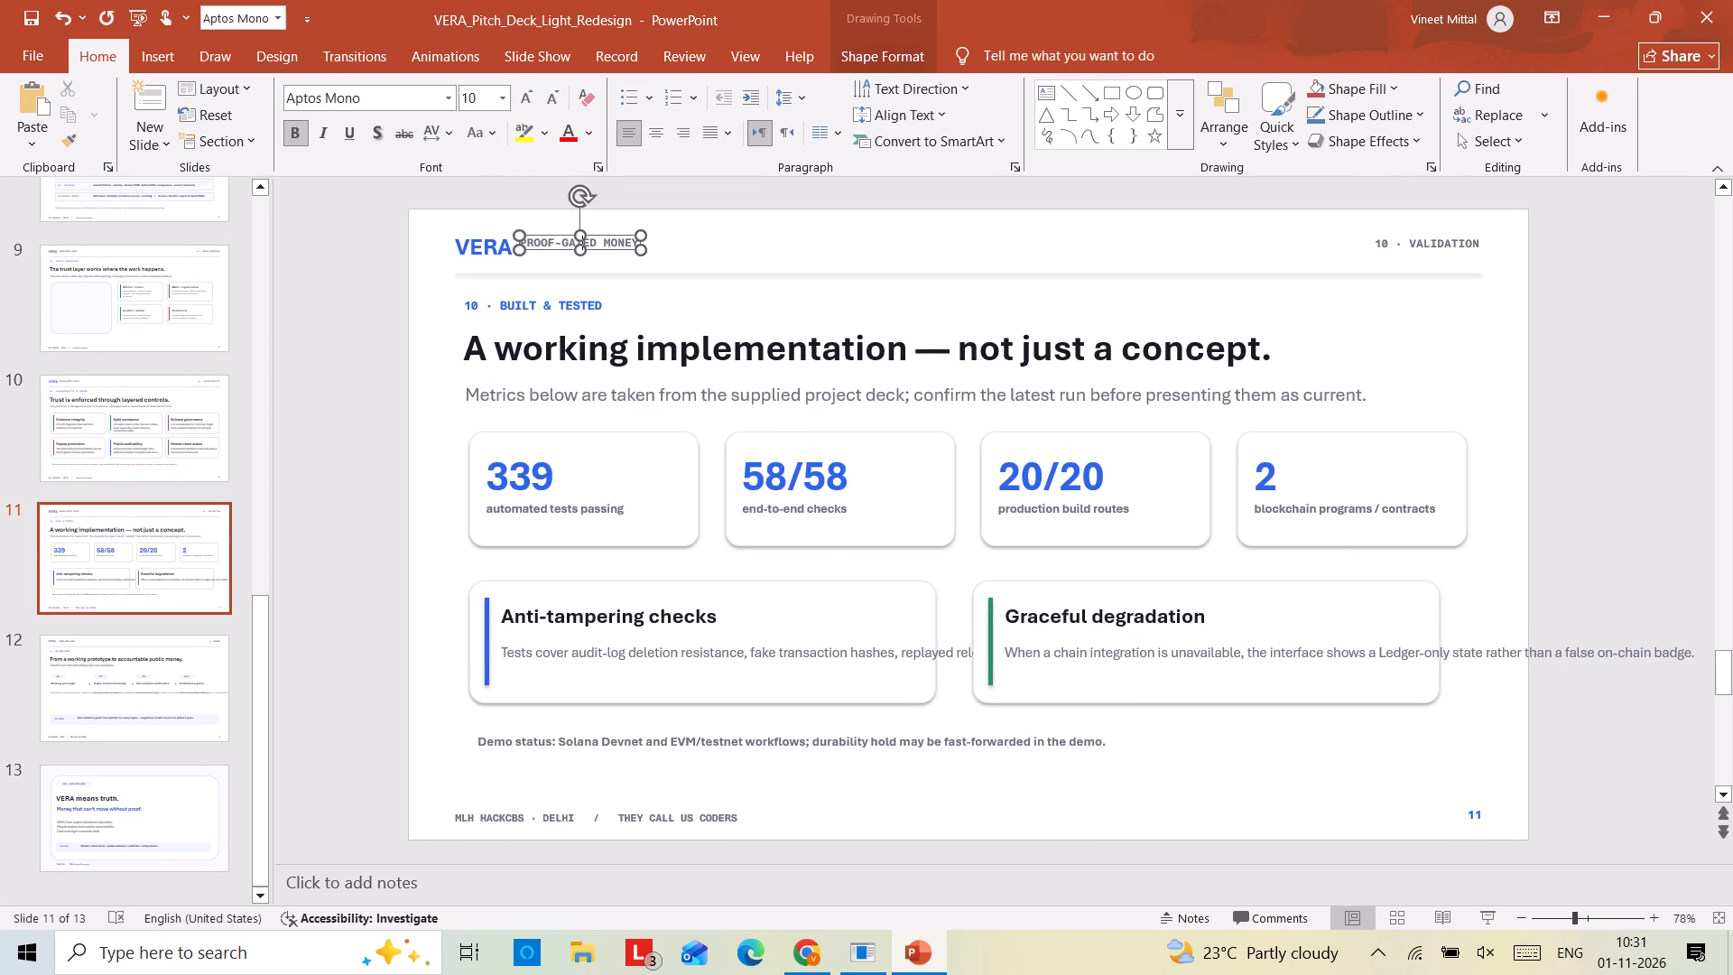
left_click(596, 232)
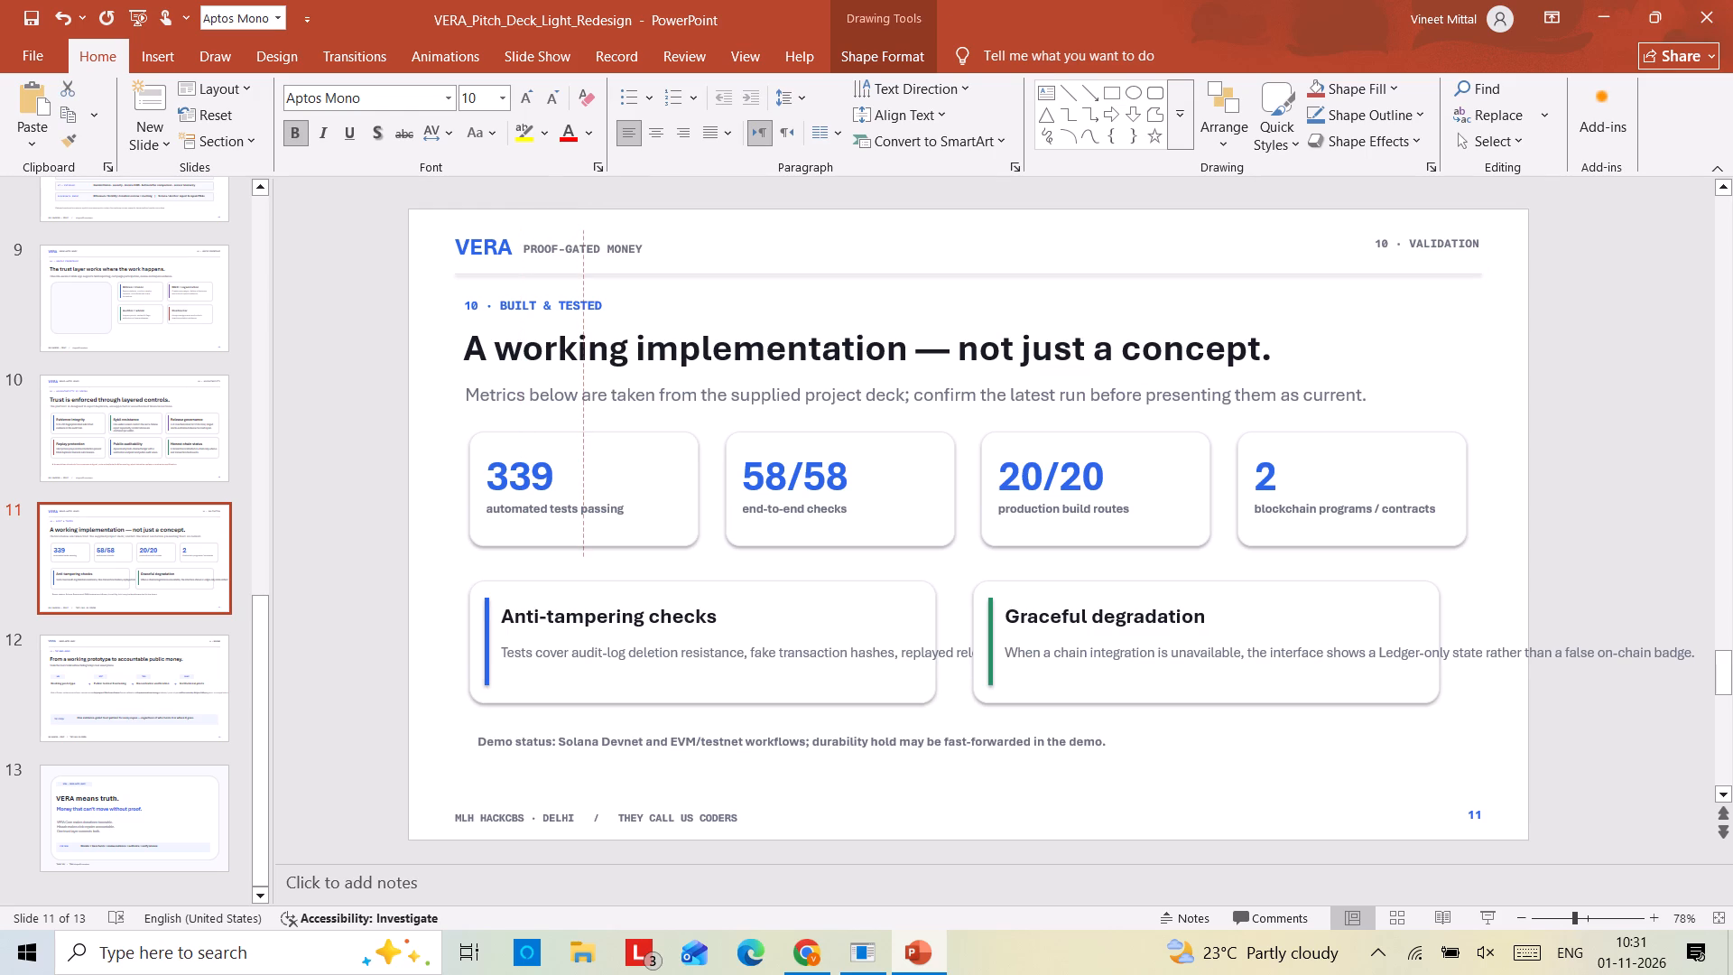
Narrow the Anti-tampering checks and Graceful degradation description boxes on slide 11 so their text wraps inside the cards.
left_click(811, 640)
left_click_drag(1171, 660, 922, 663)
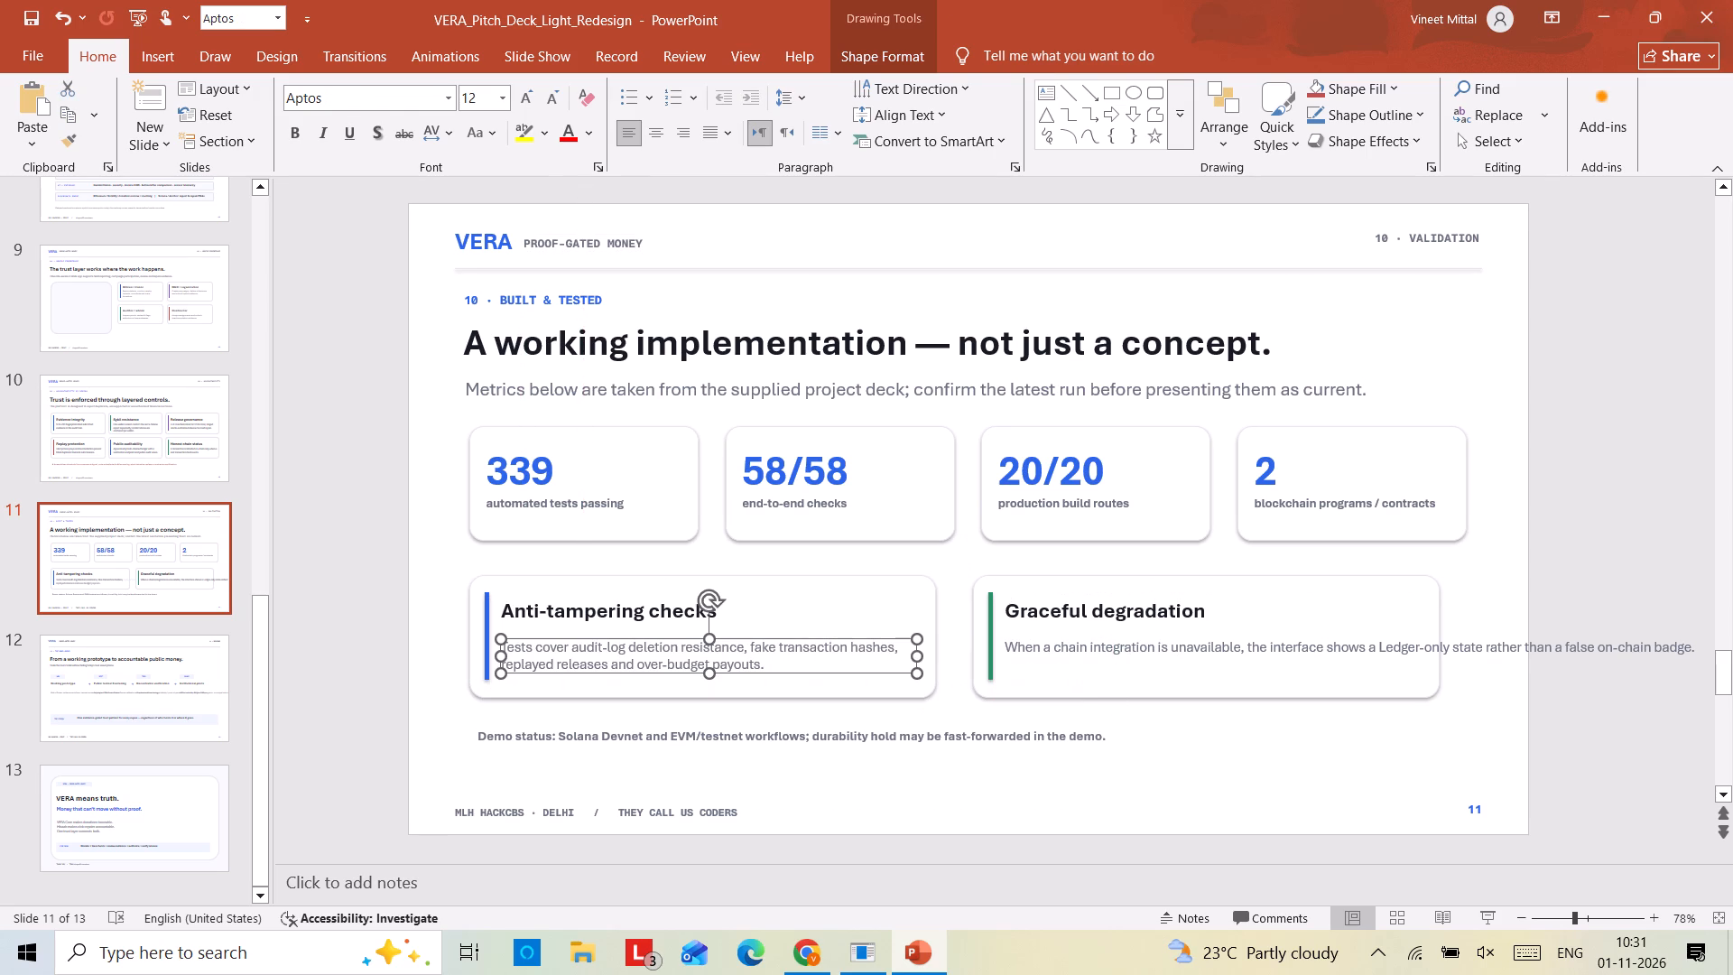
left_click(1392, 644)
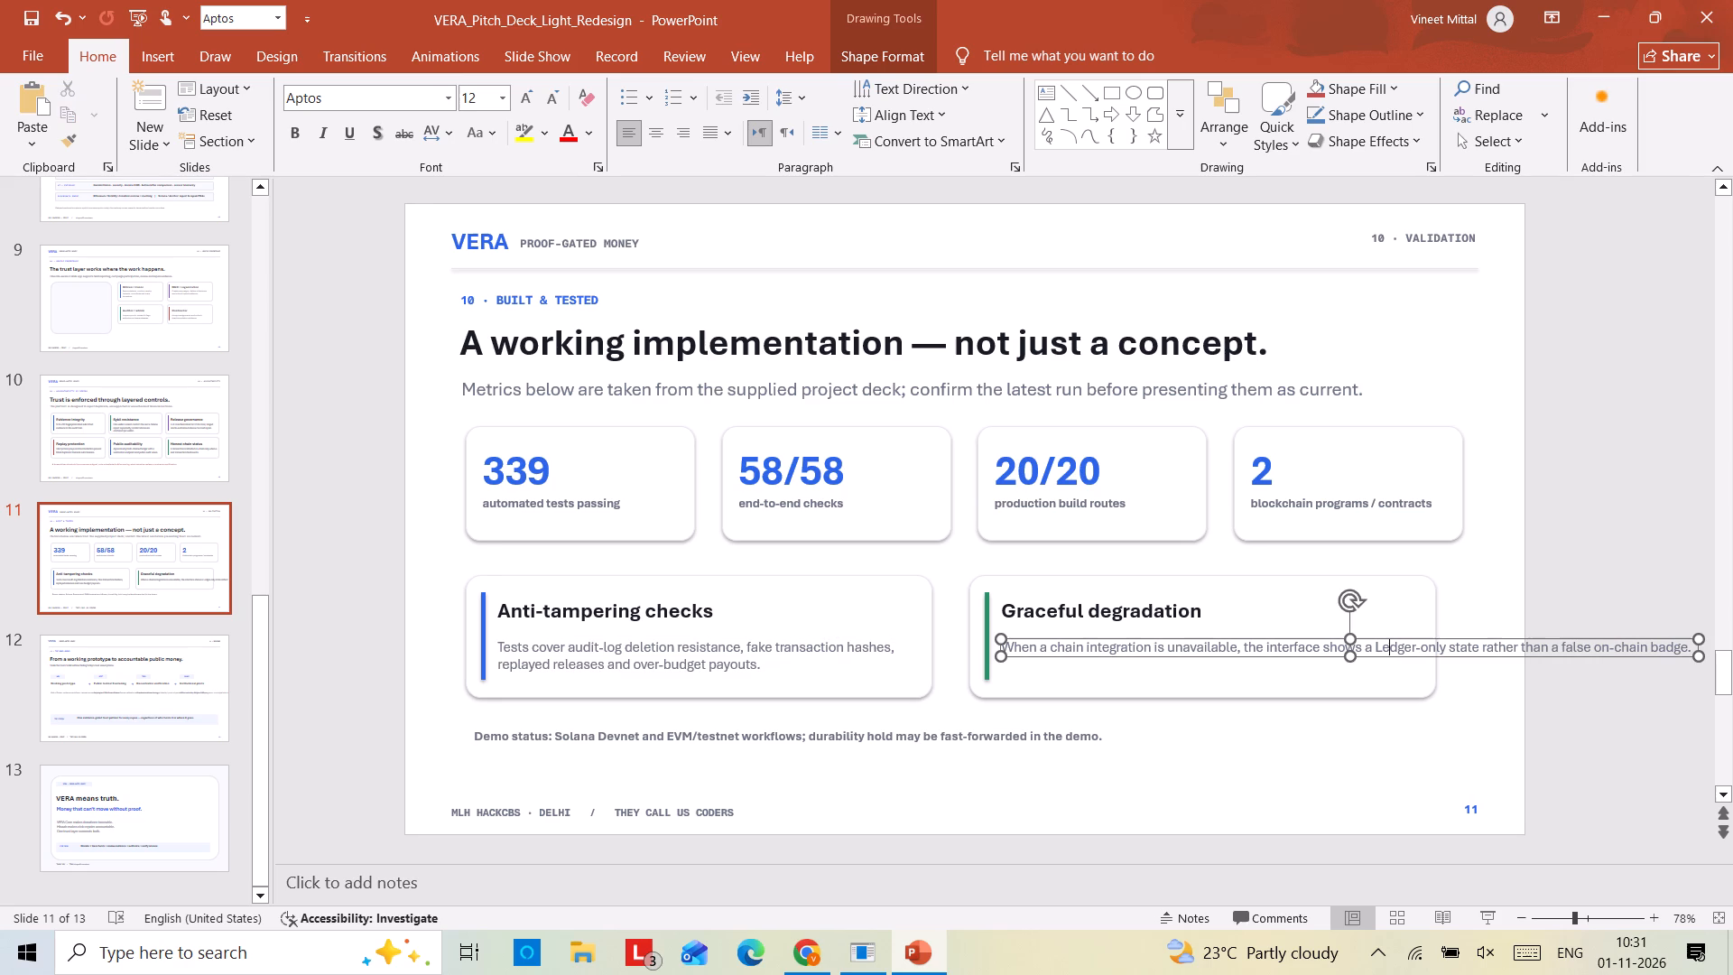
left_click_drag(1701, 654, 1446, 665)
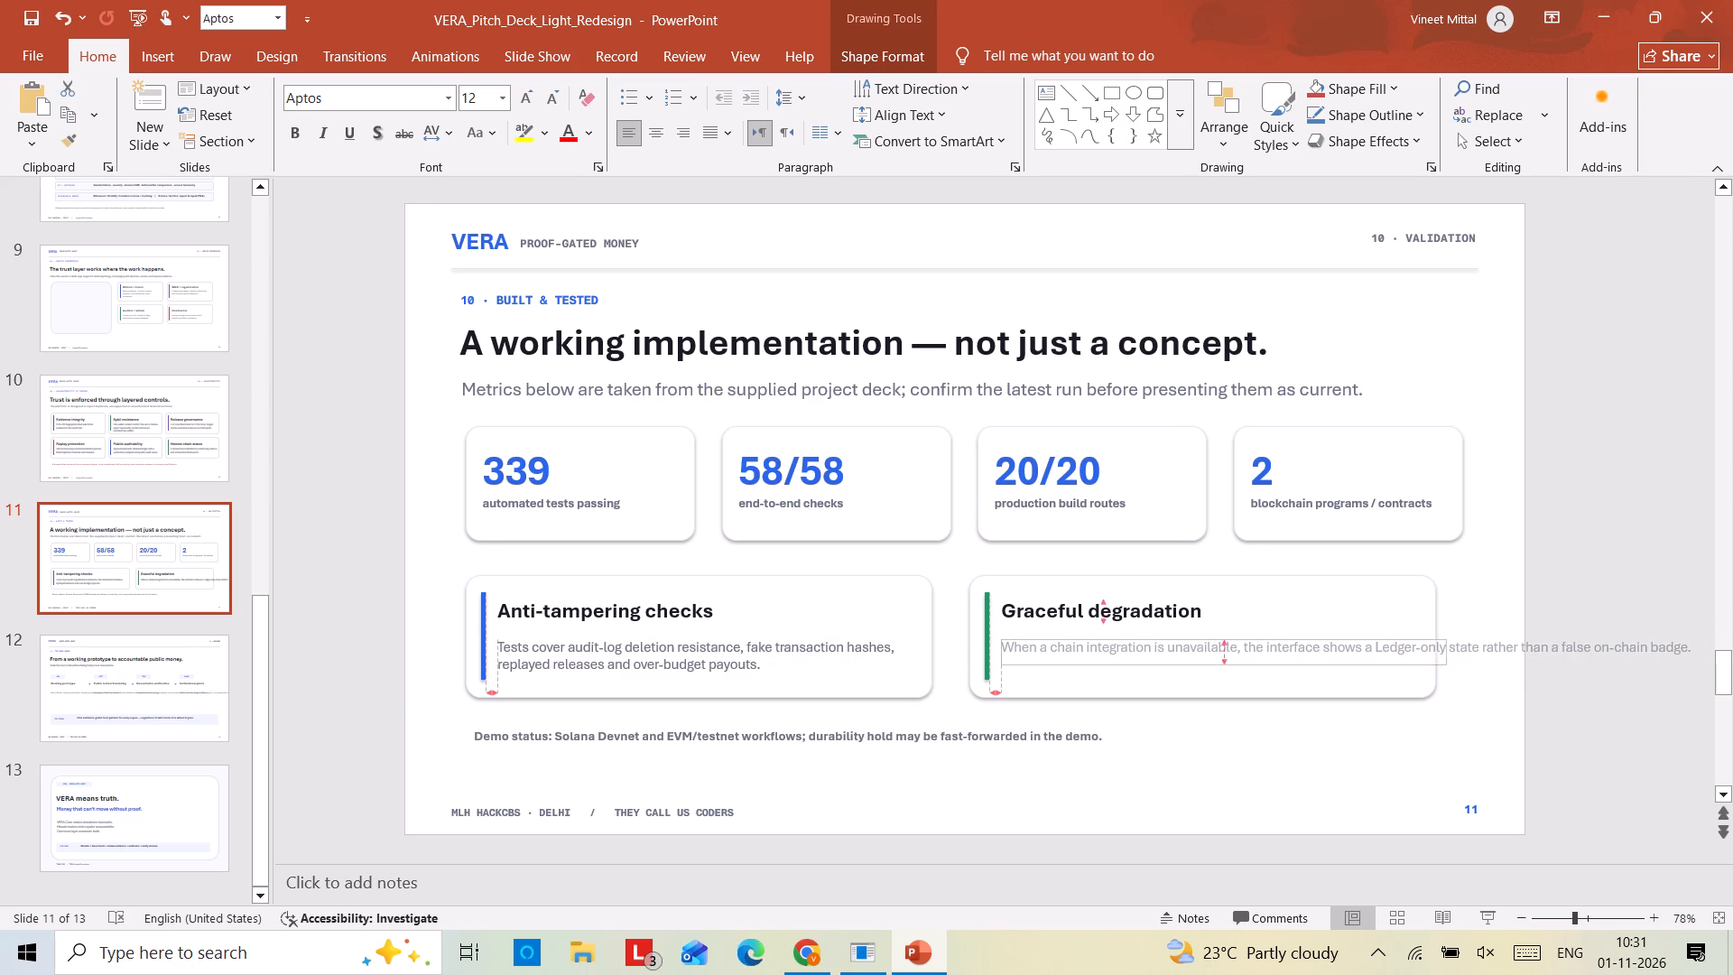
left_click_drag(1446, 665, 1423, 670)
left_click(1559, 617)
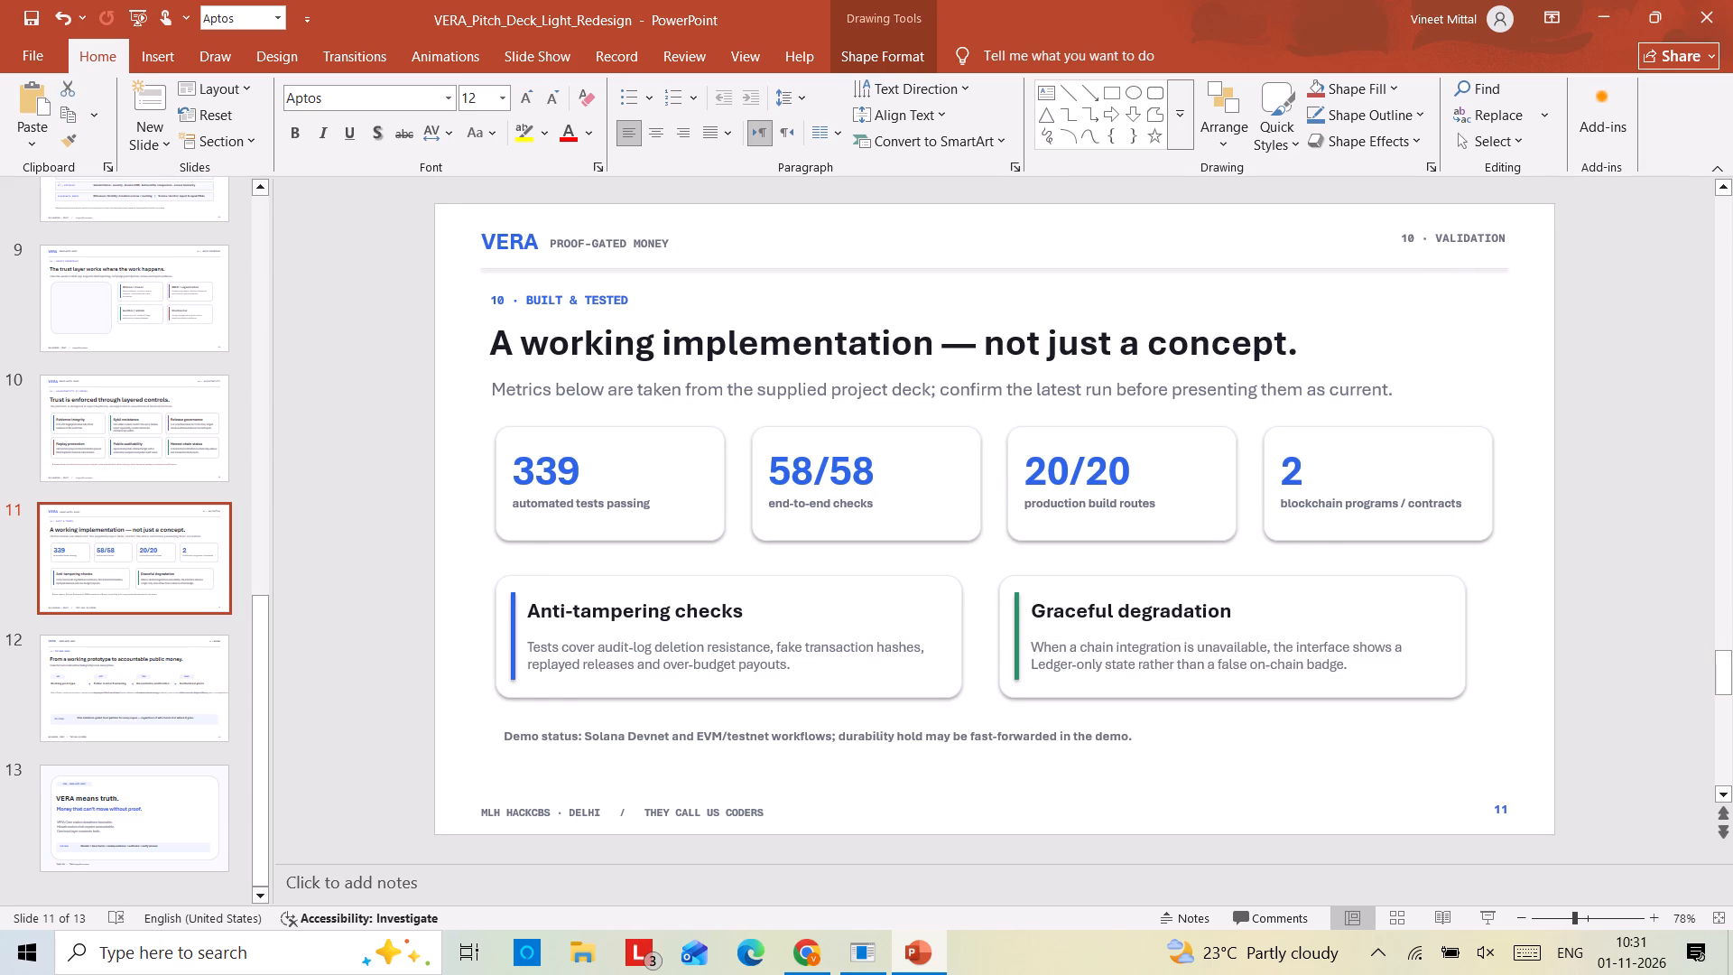
Replace THEY CALL US CODERS in slide 11's footer with theycalluscoders.
left_click_drag(645, 810, 753, 815)
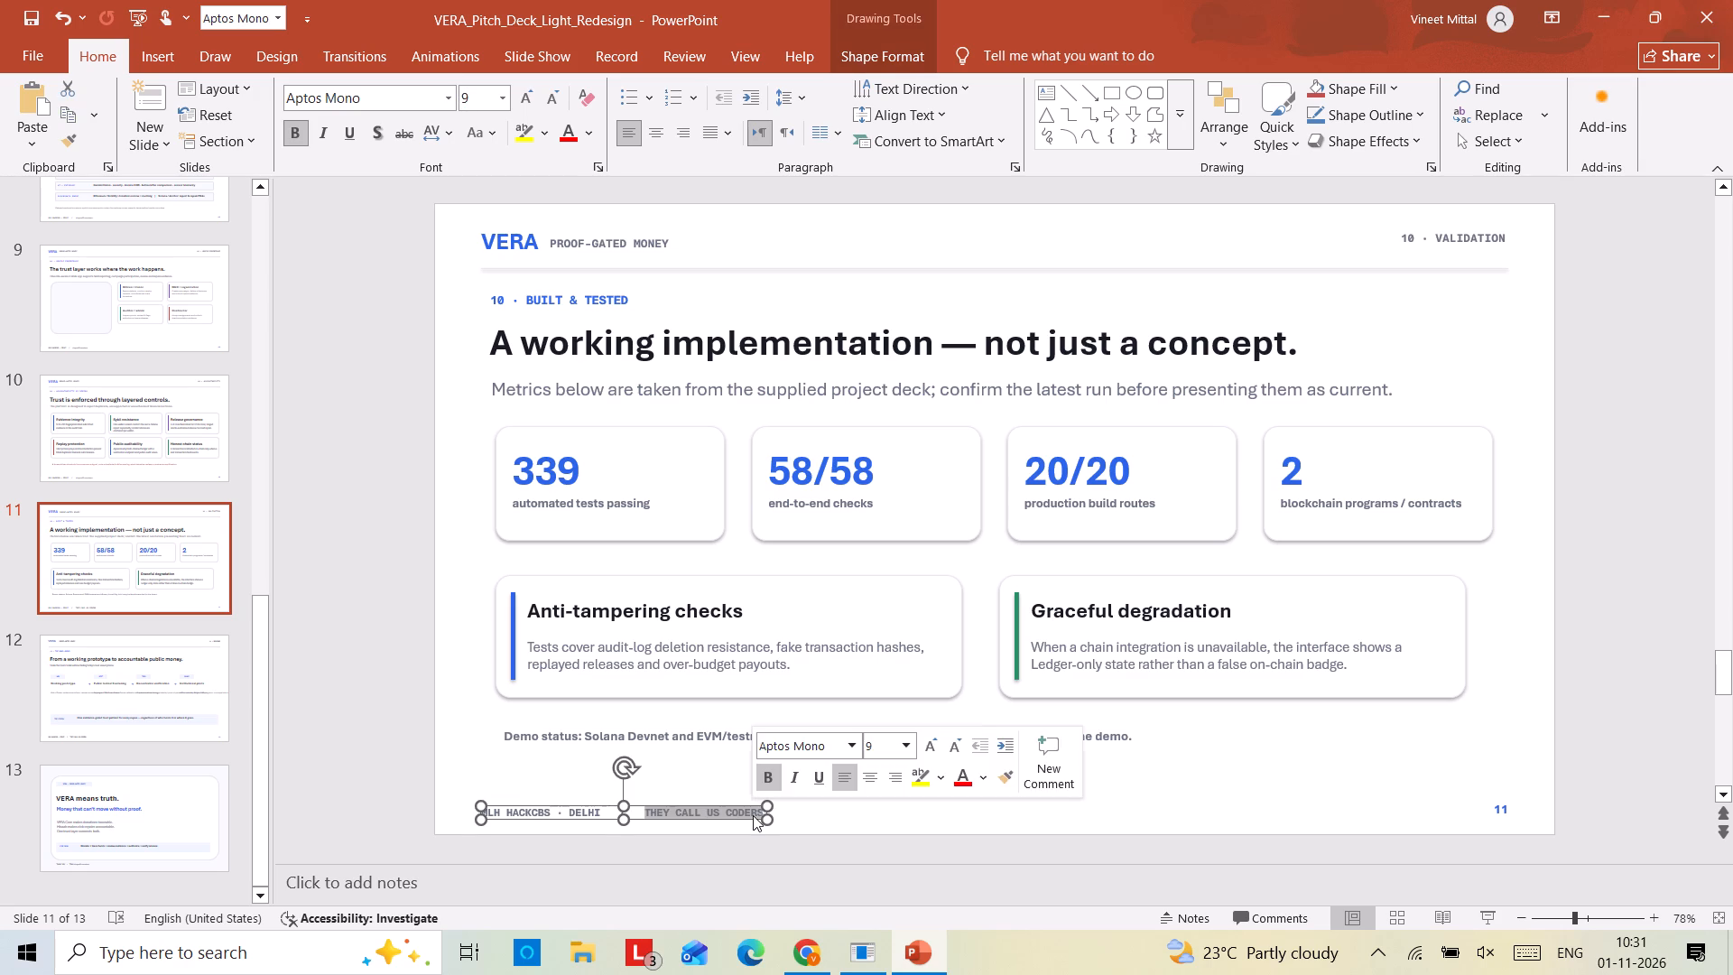
type("theycalluscodders")
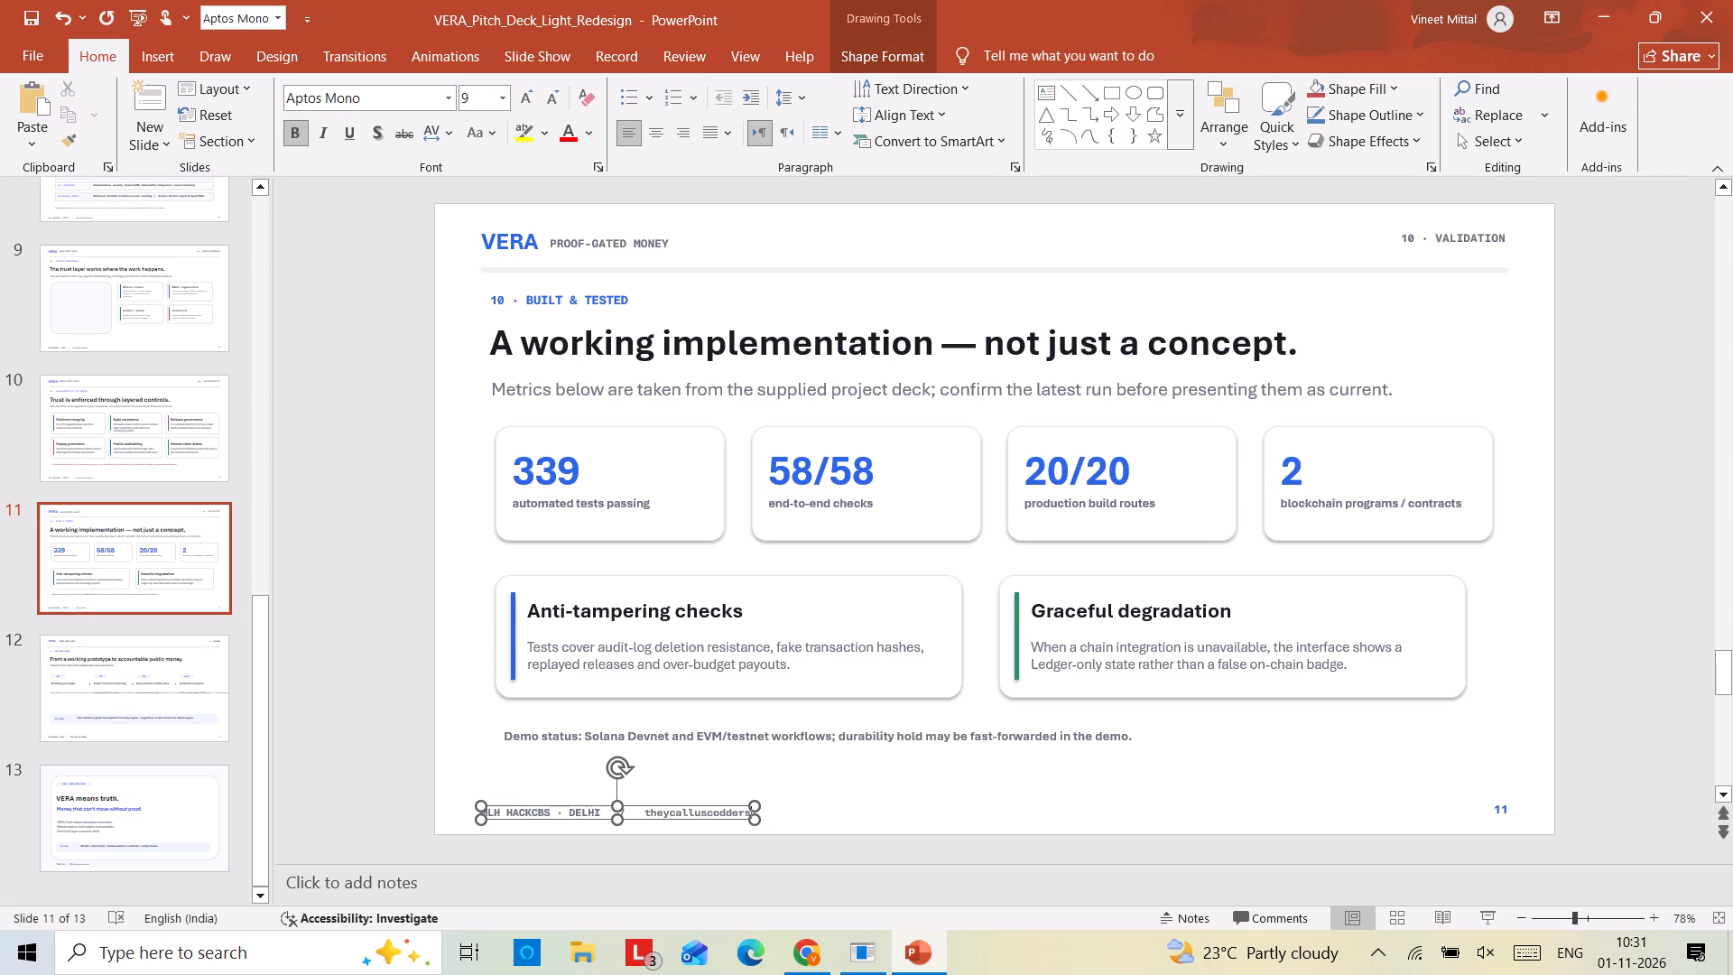
key("BackSpace")
key("BackSpace")
key("BackSpace")
key("BackSpace")
type("ers")
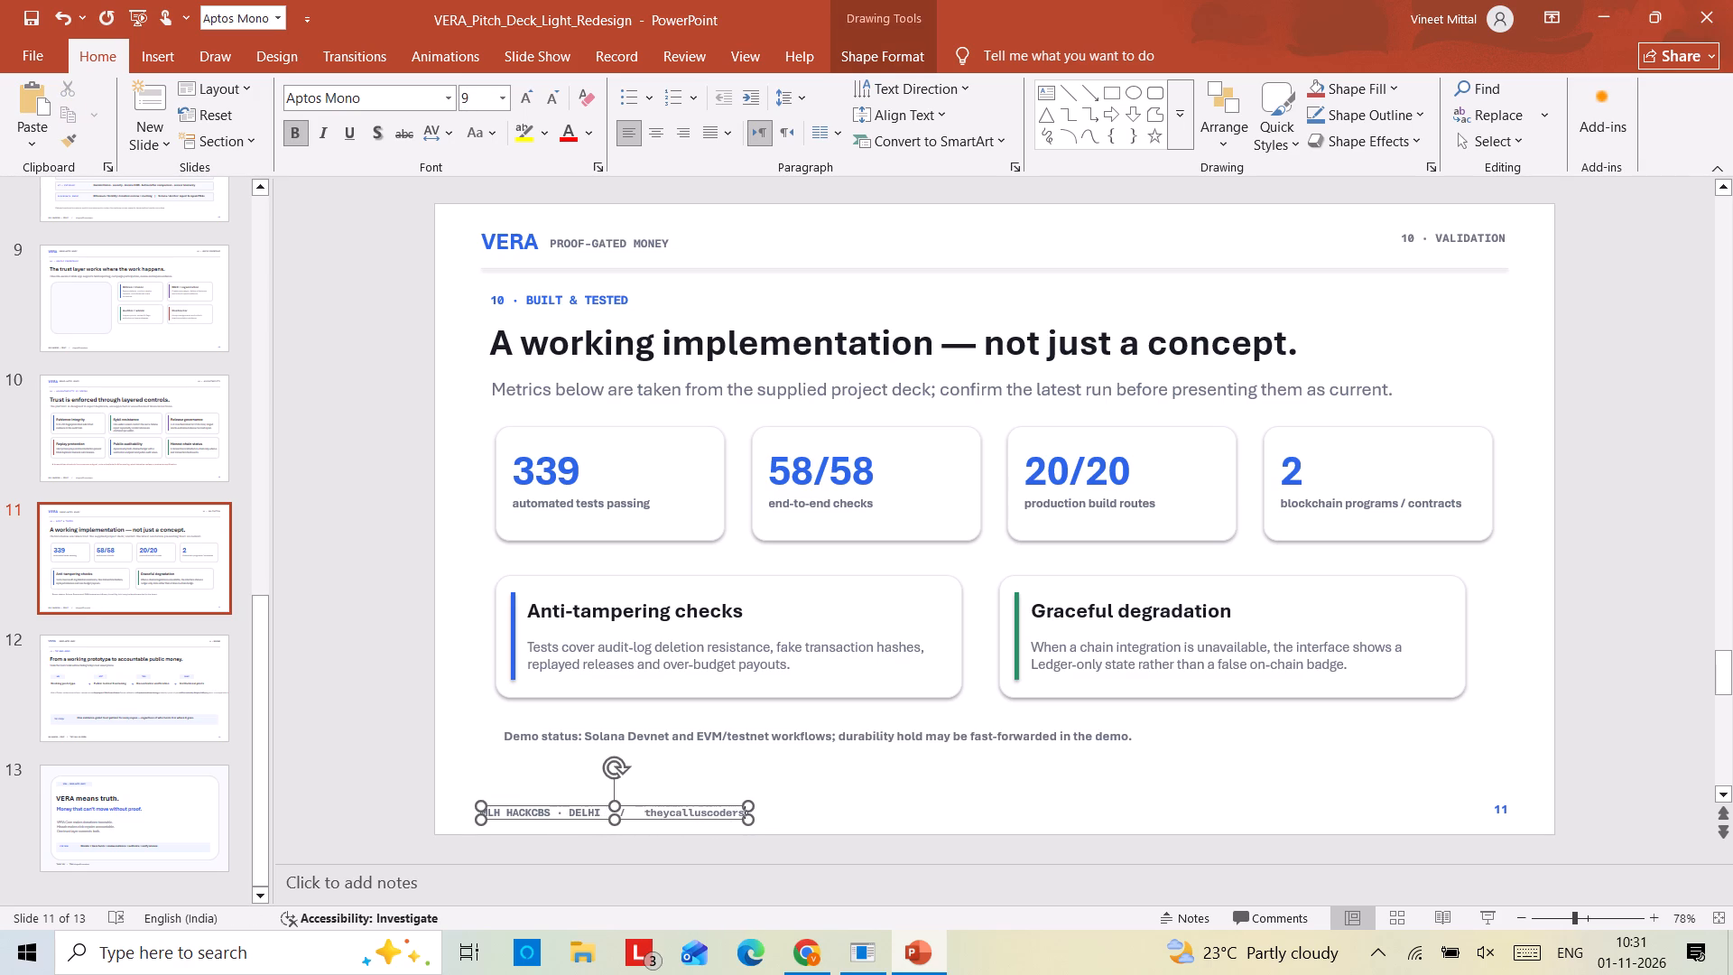
left_click(905, 777)
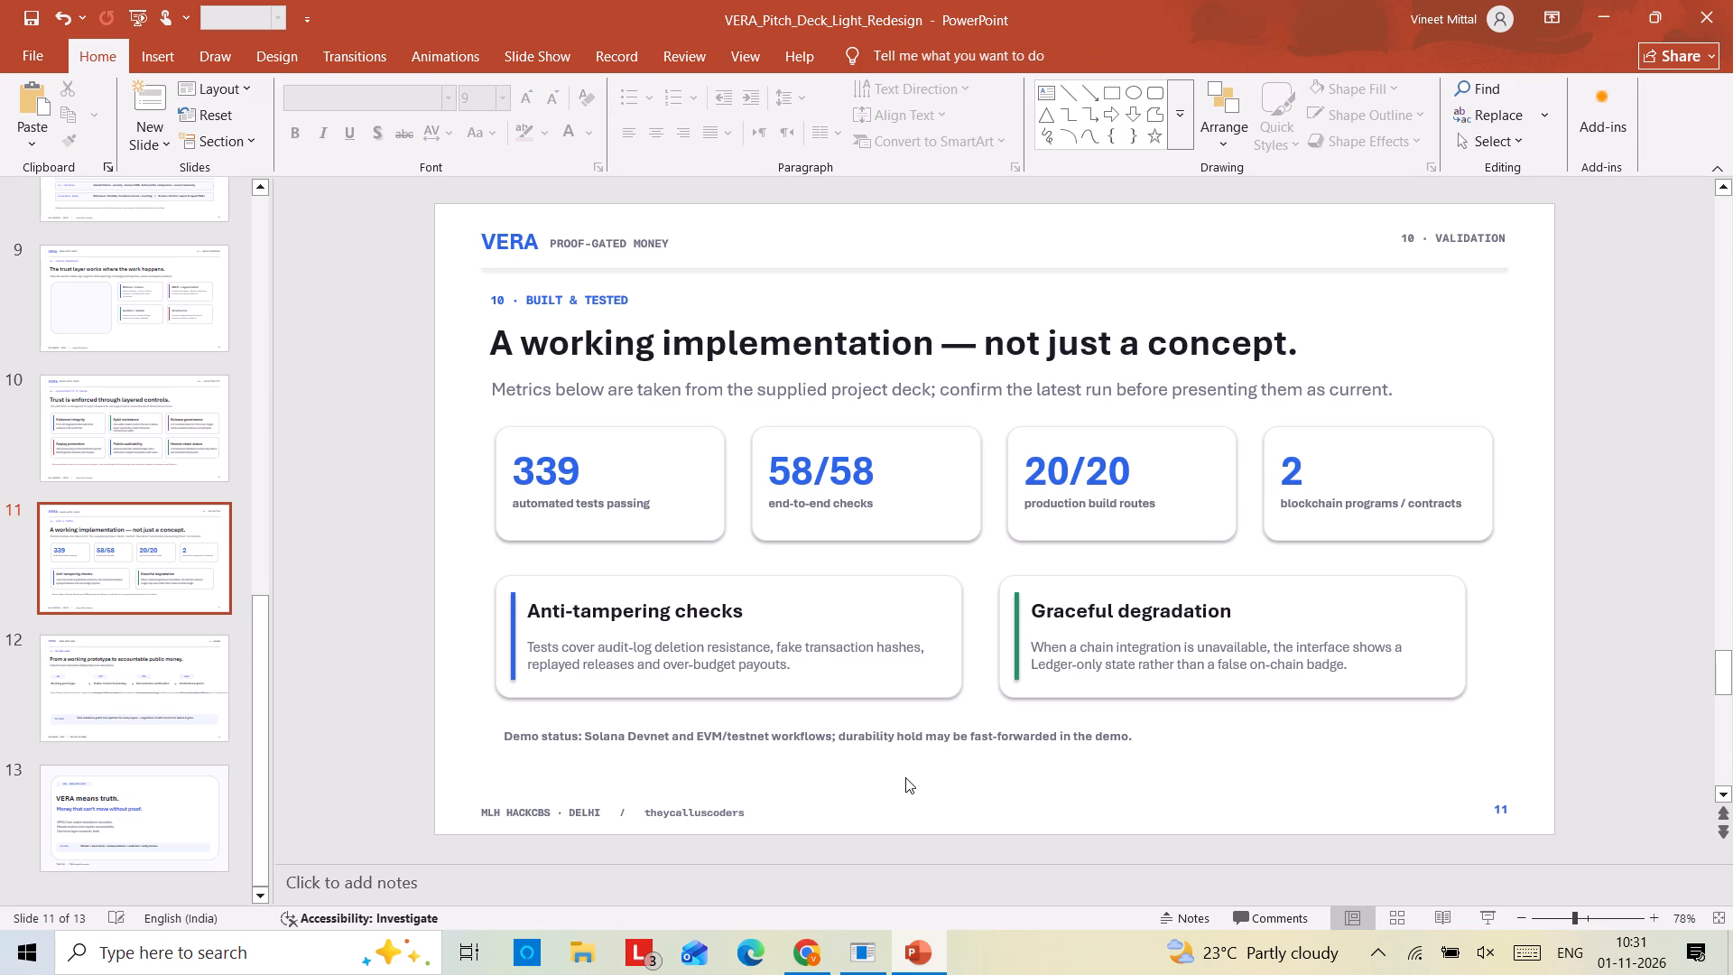
Set the 10 · BUILT & TESTED label on slide 11 to 11 pt and save the presentation.
triple_click(558, 294)
triple_click(544, 301)
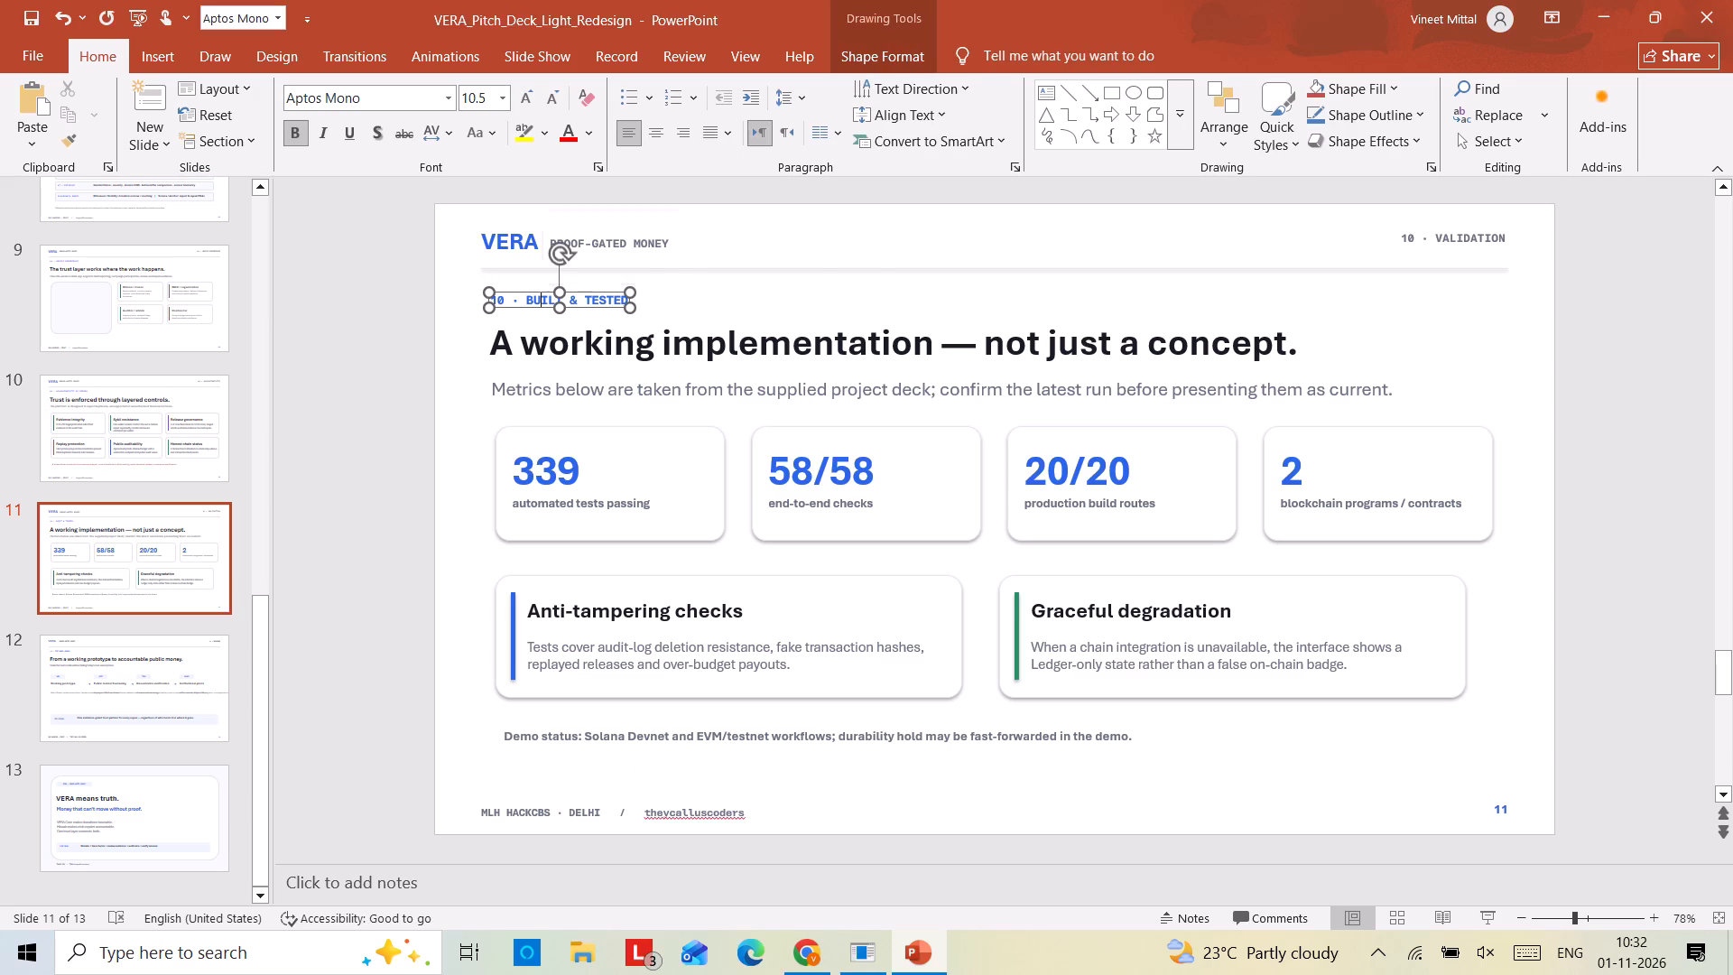
left_click(523, 88)
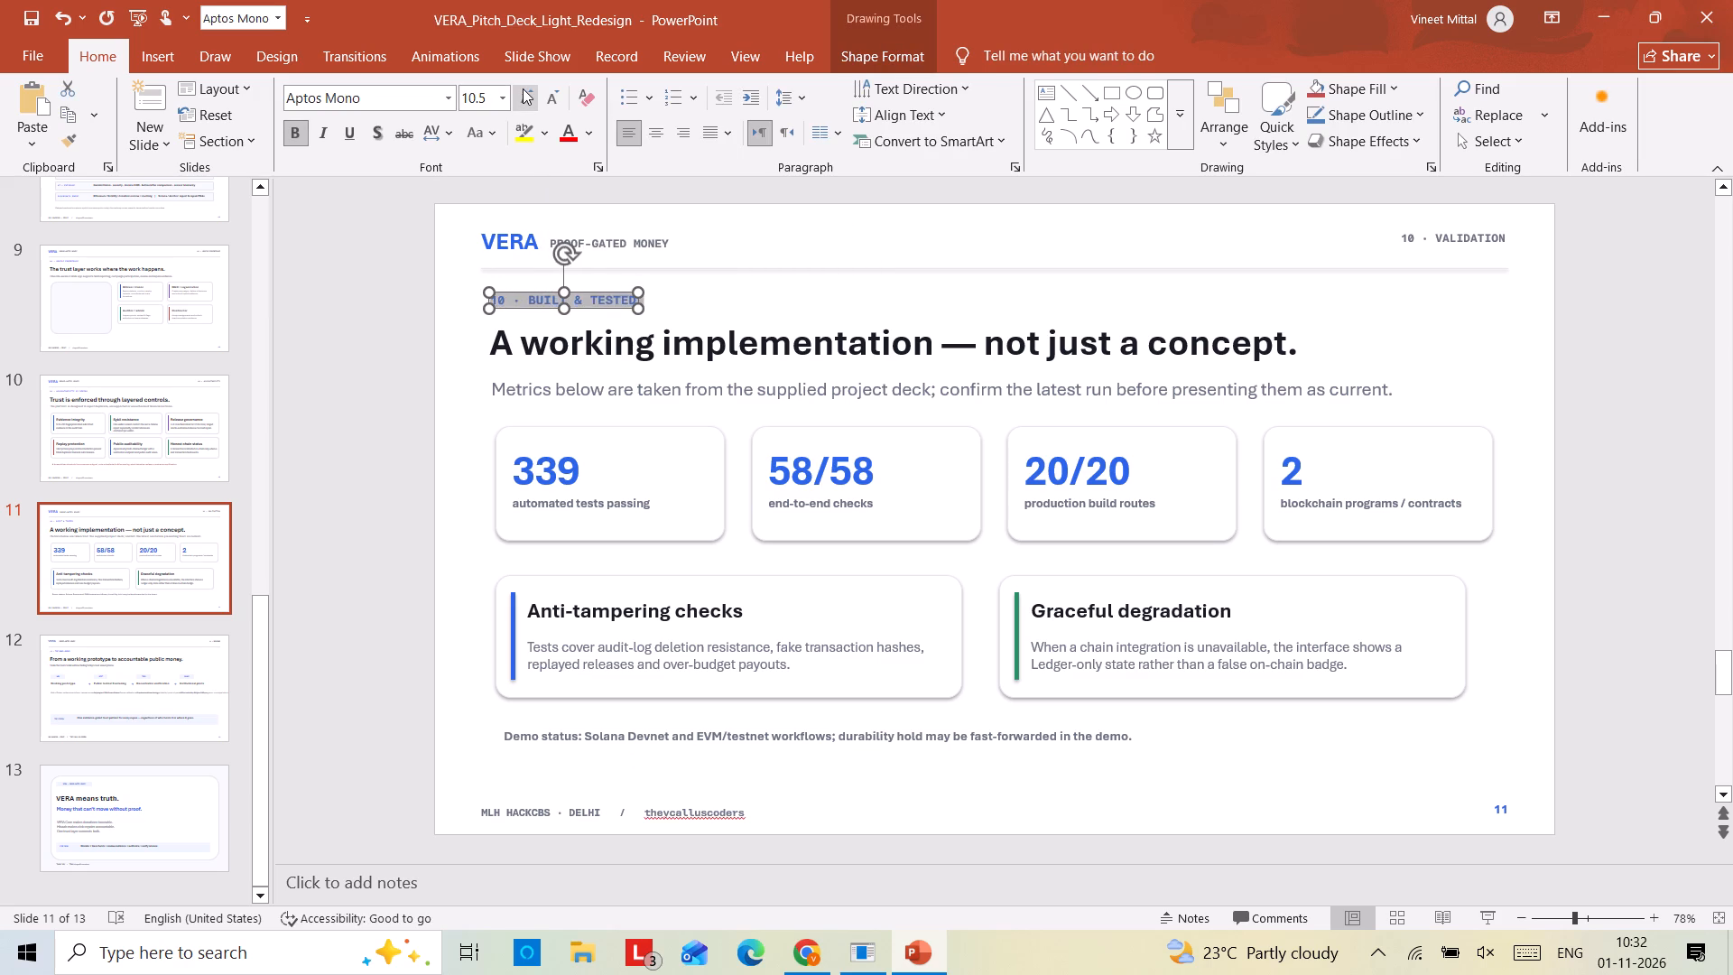
left_click(523, 88)
left_click(557, 94)
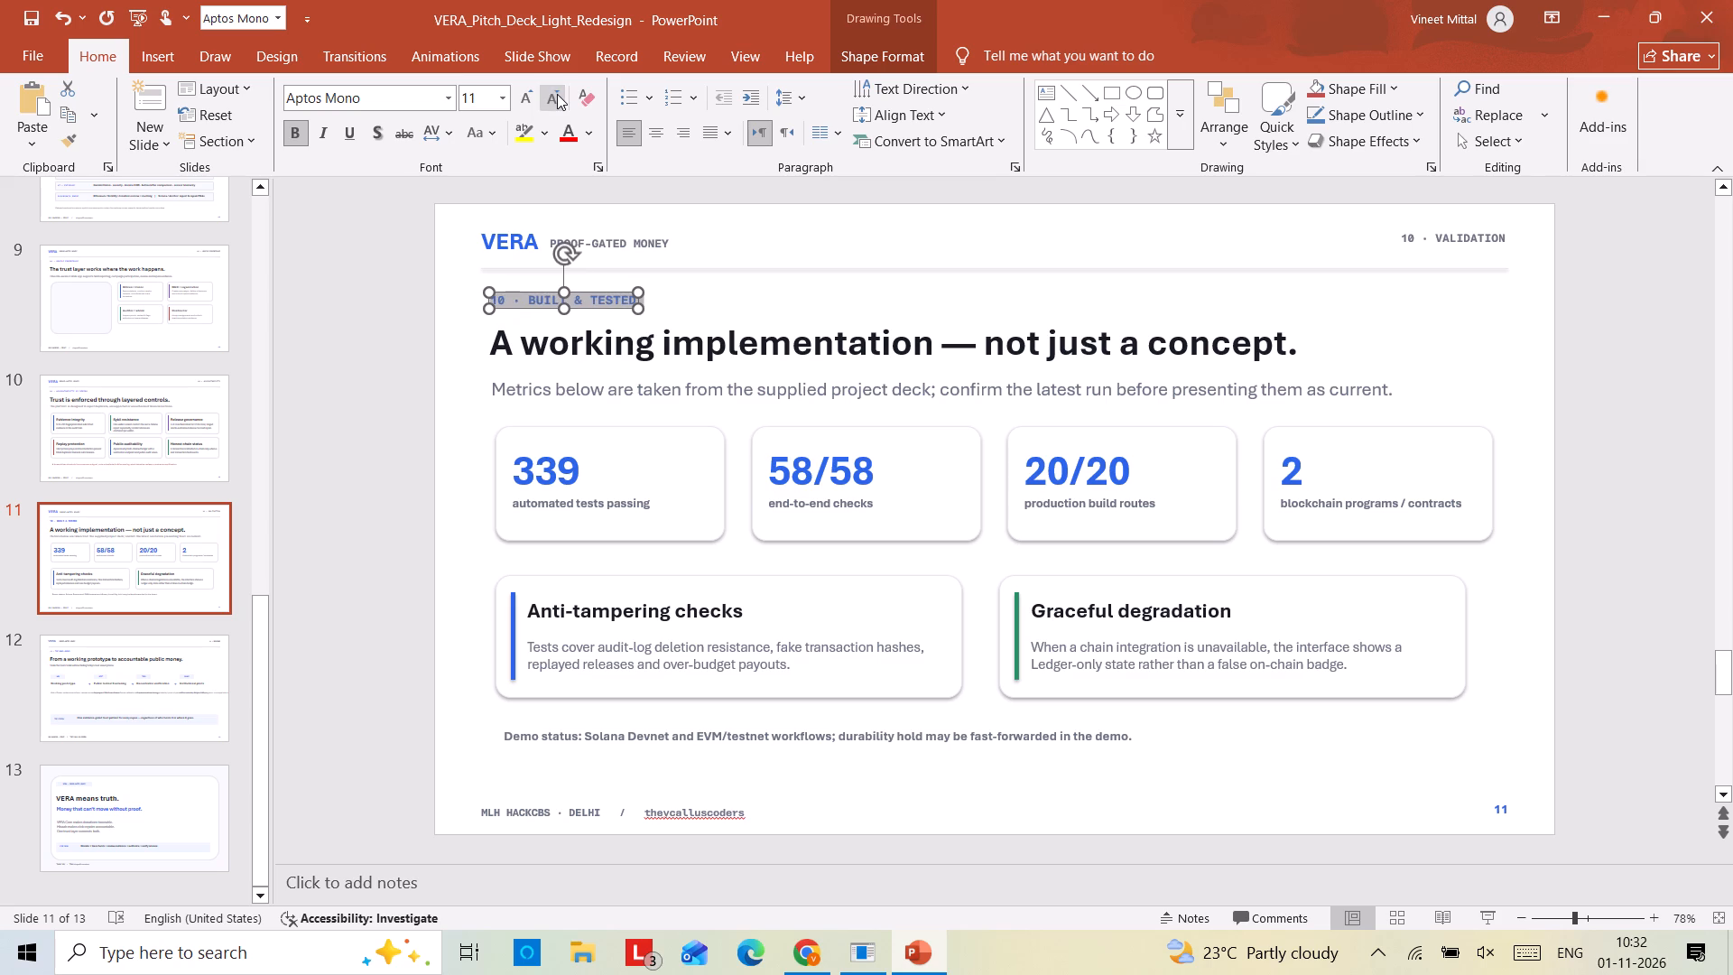
left_click(432, 367)
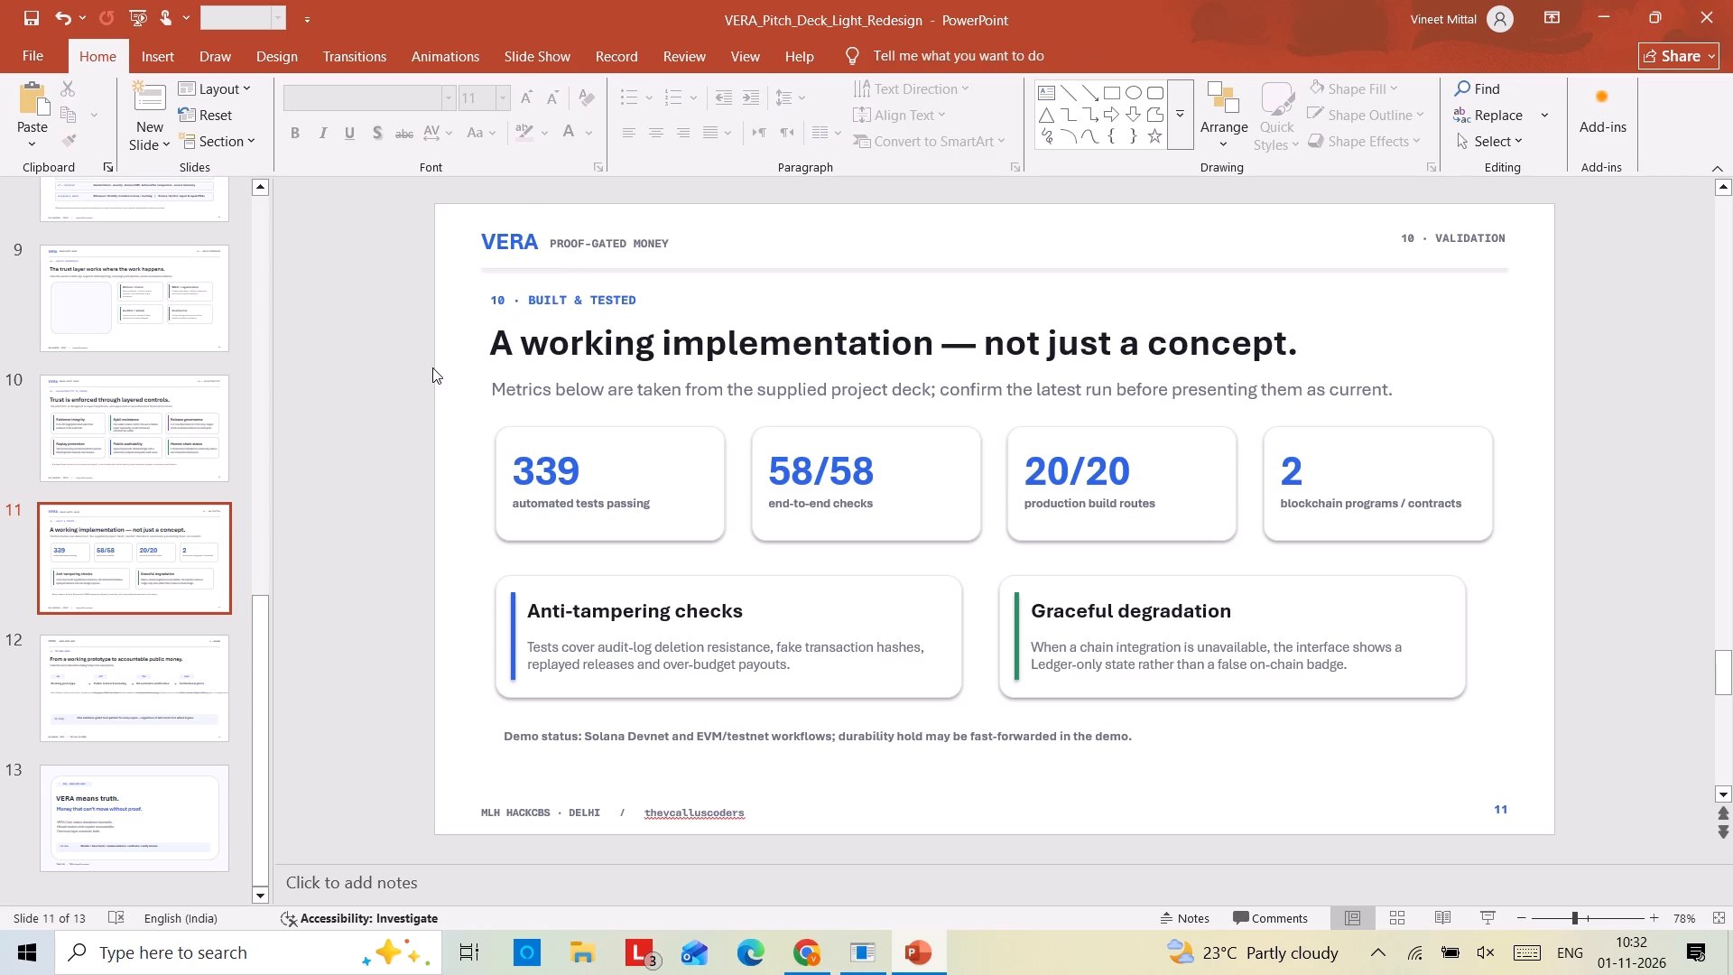
key("ctrl+s")
Enlarge all text on slide 12 together by two font-size increments.
left_click(125, 678)
left_click(153, 807)
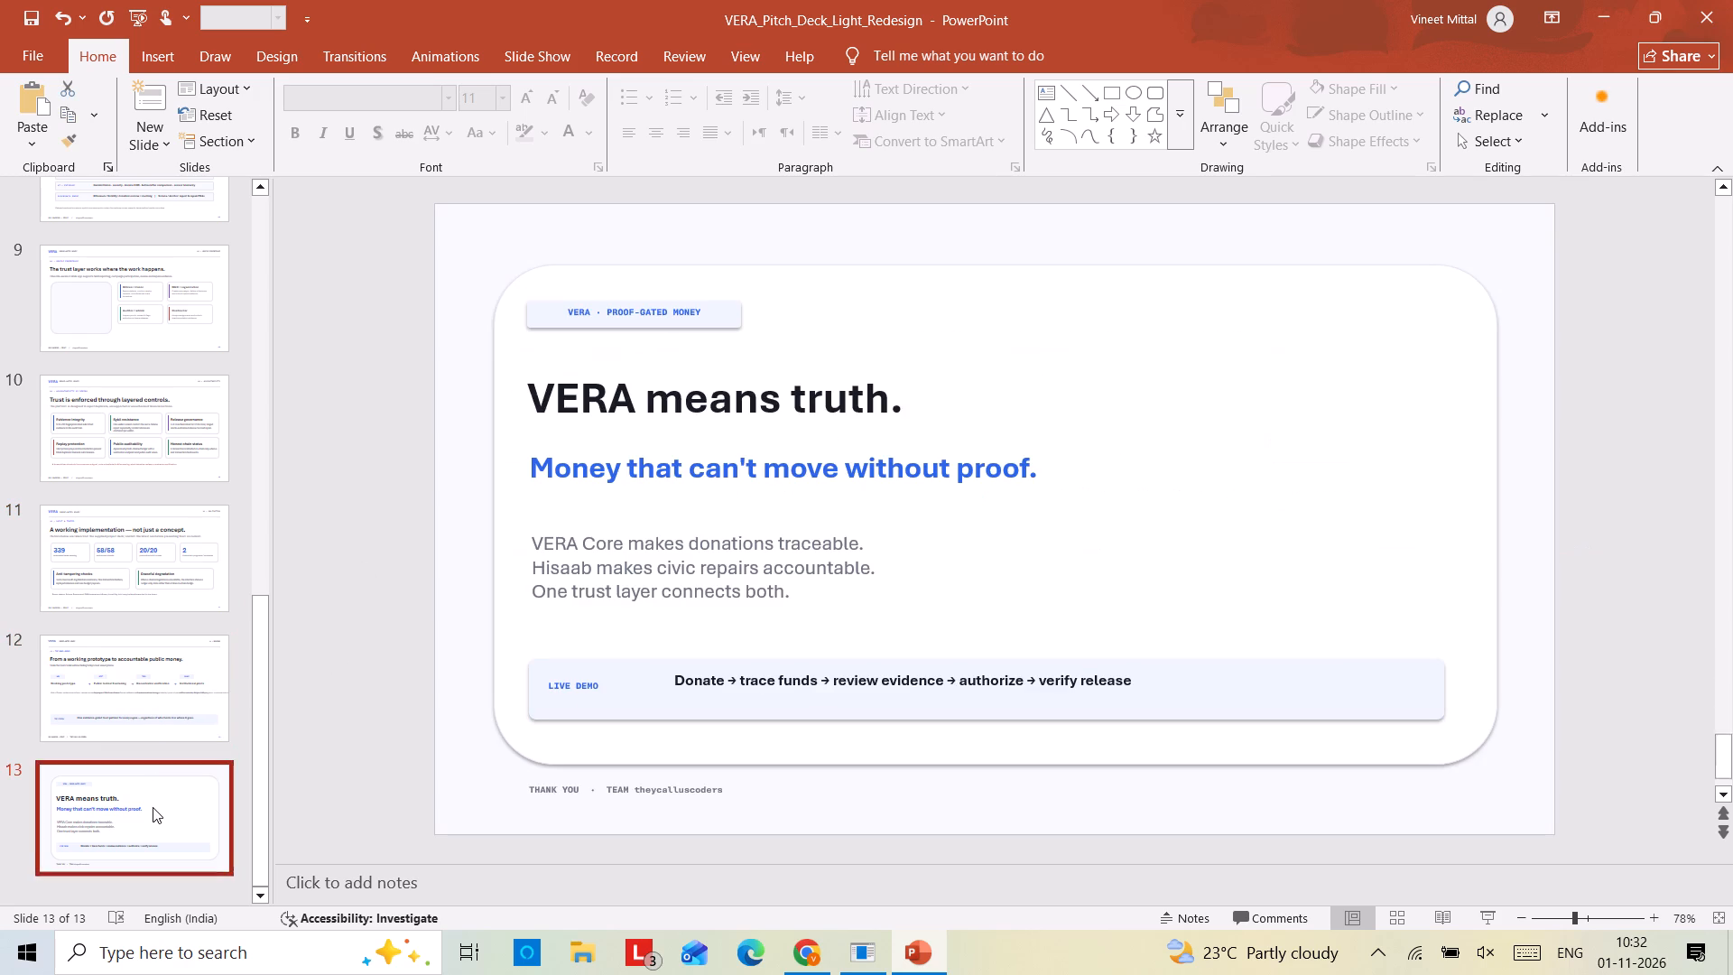
scroll(153, 807, "down", 1)
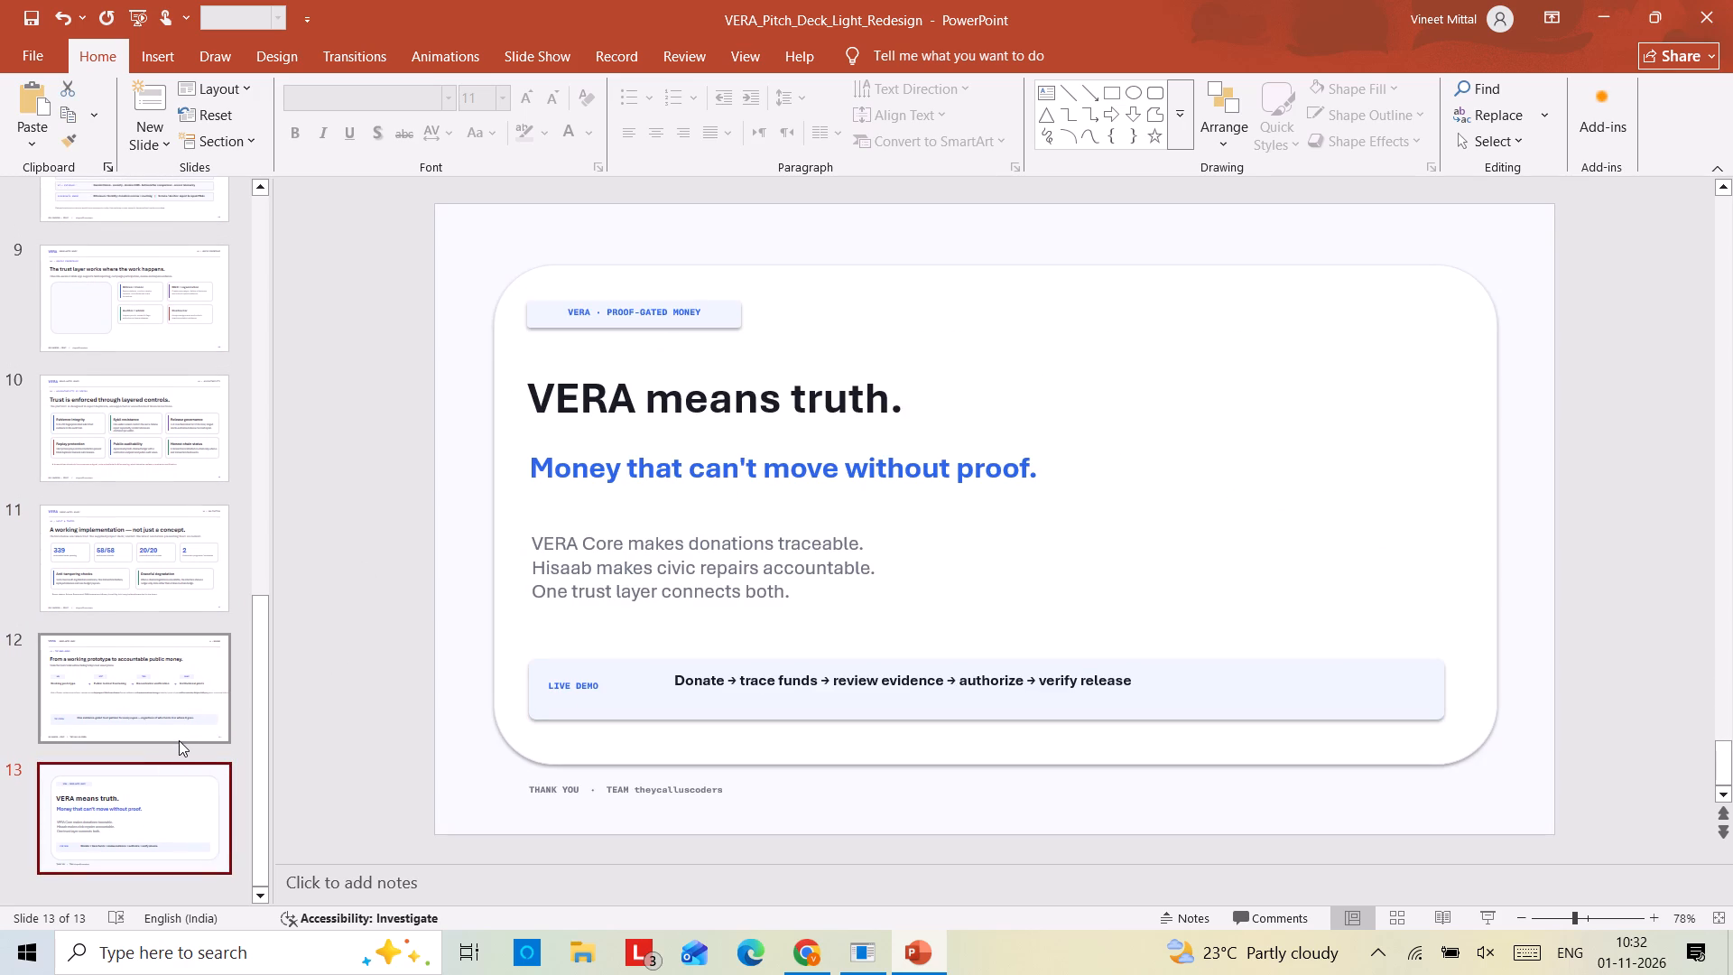
left_click(179, 740)
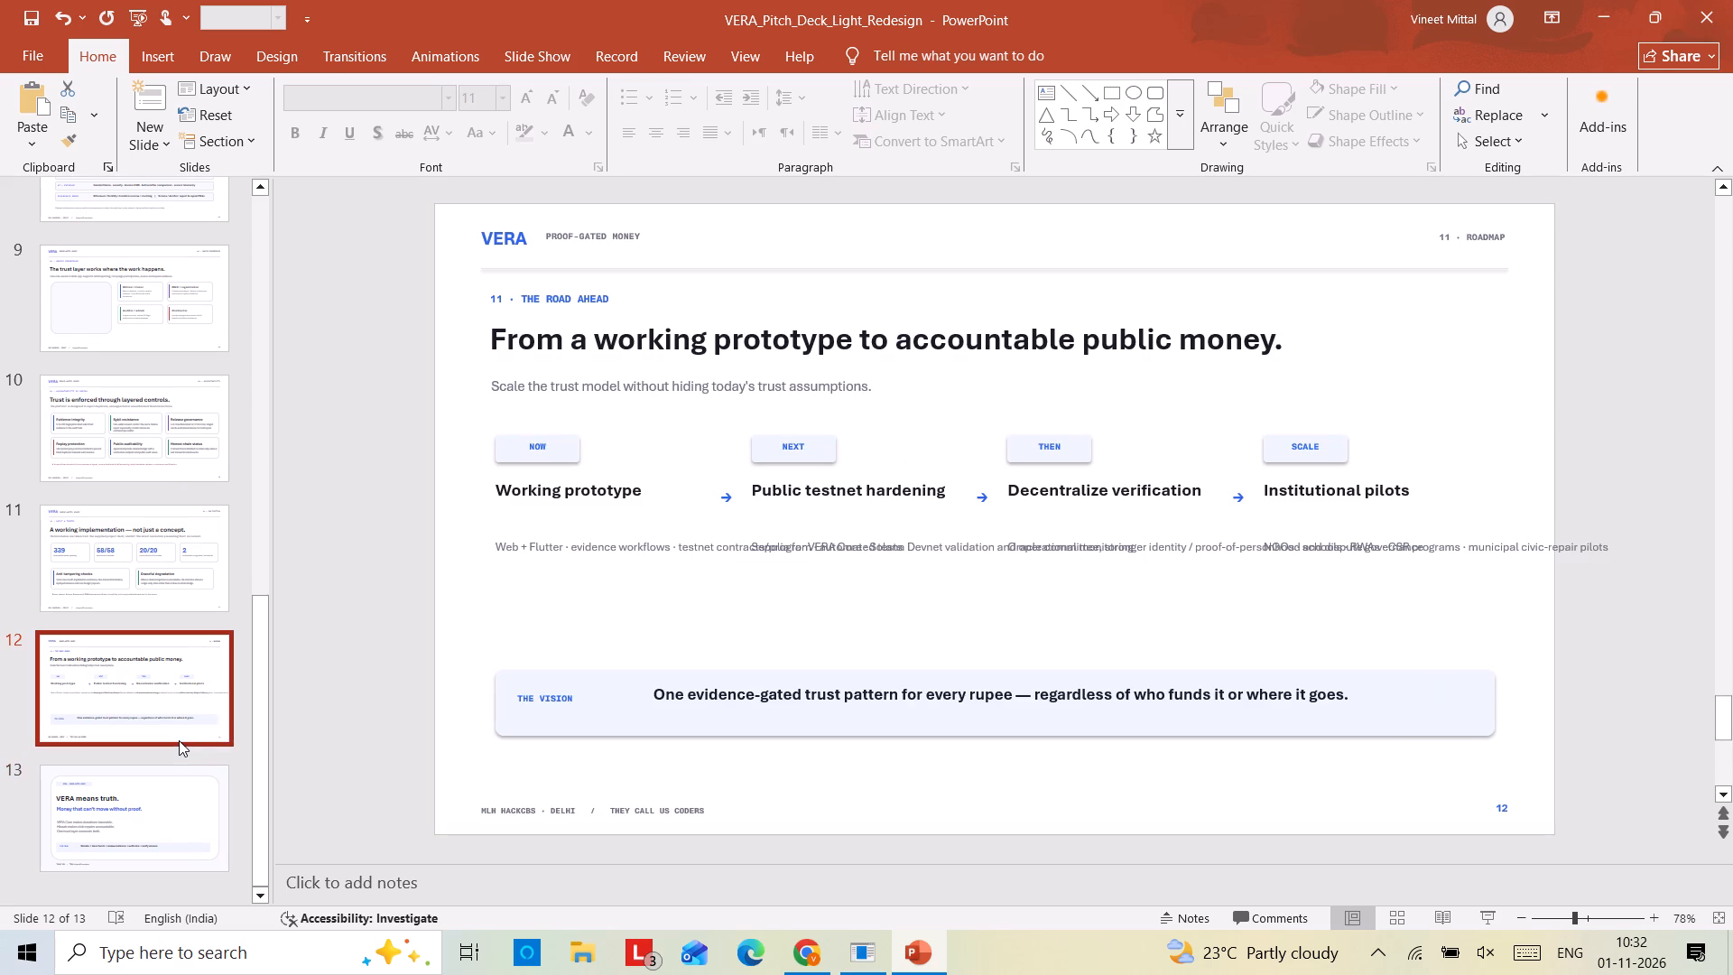
left_click(638, 647)
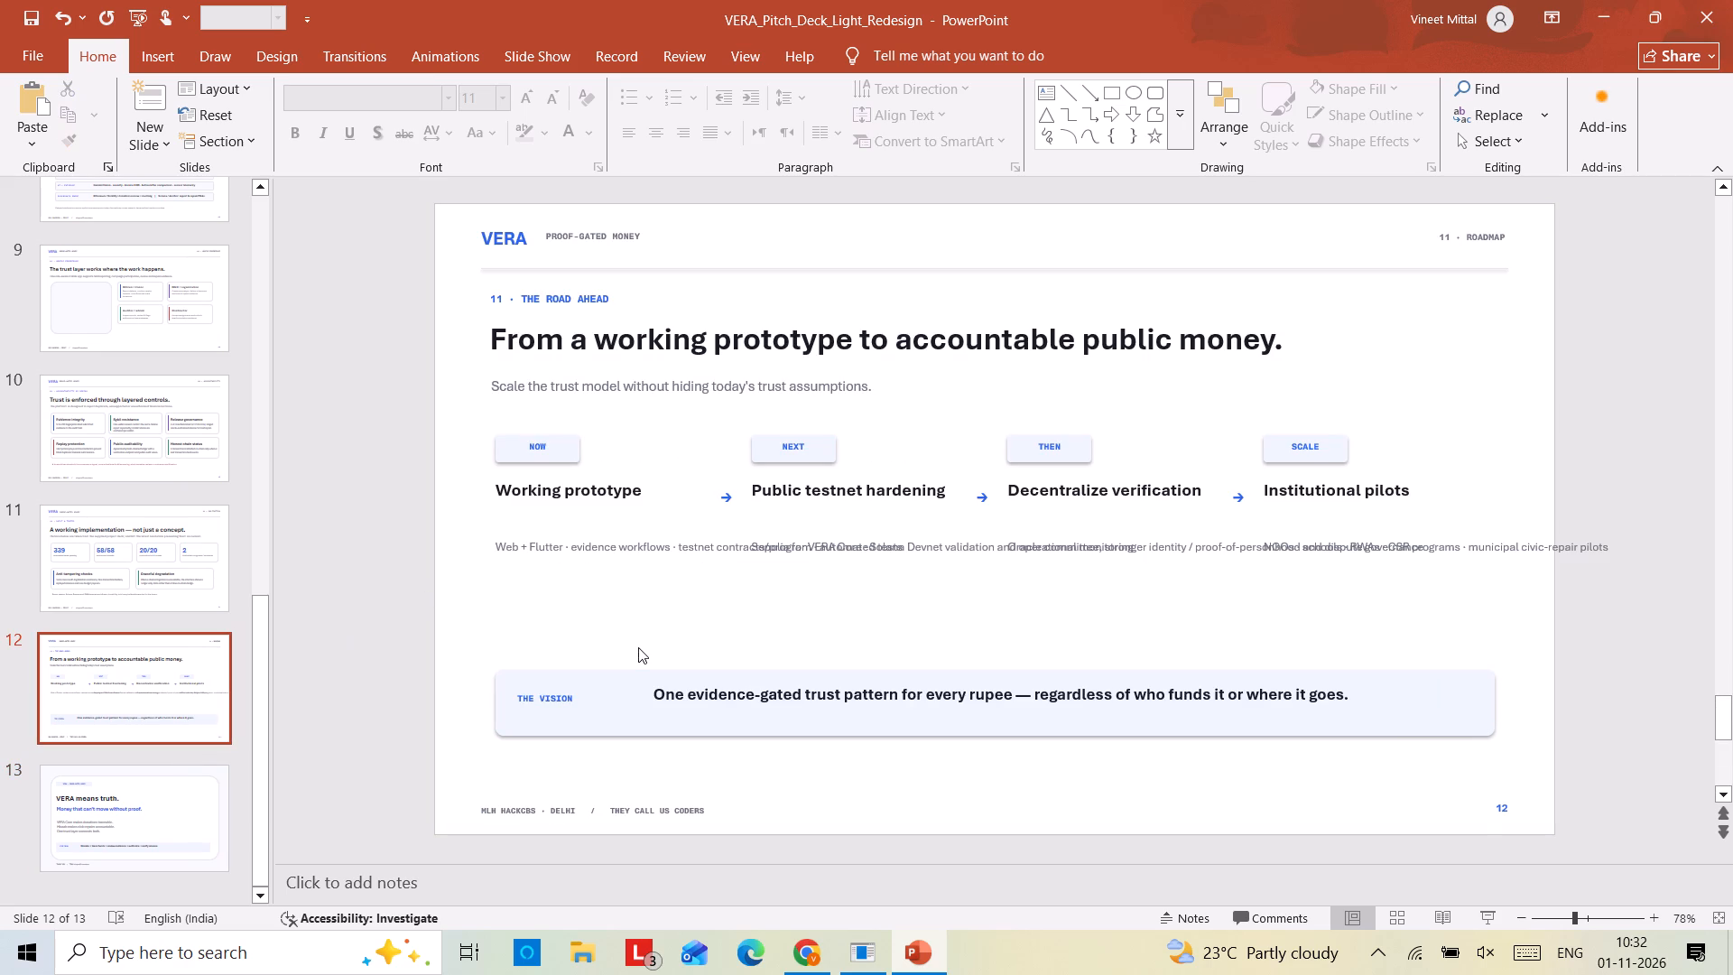
key("ctrl+a")
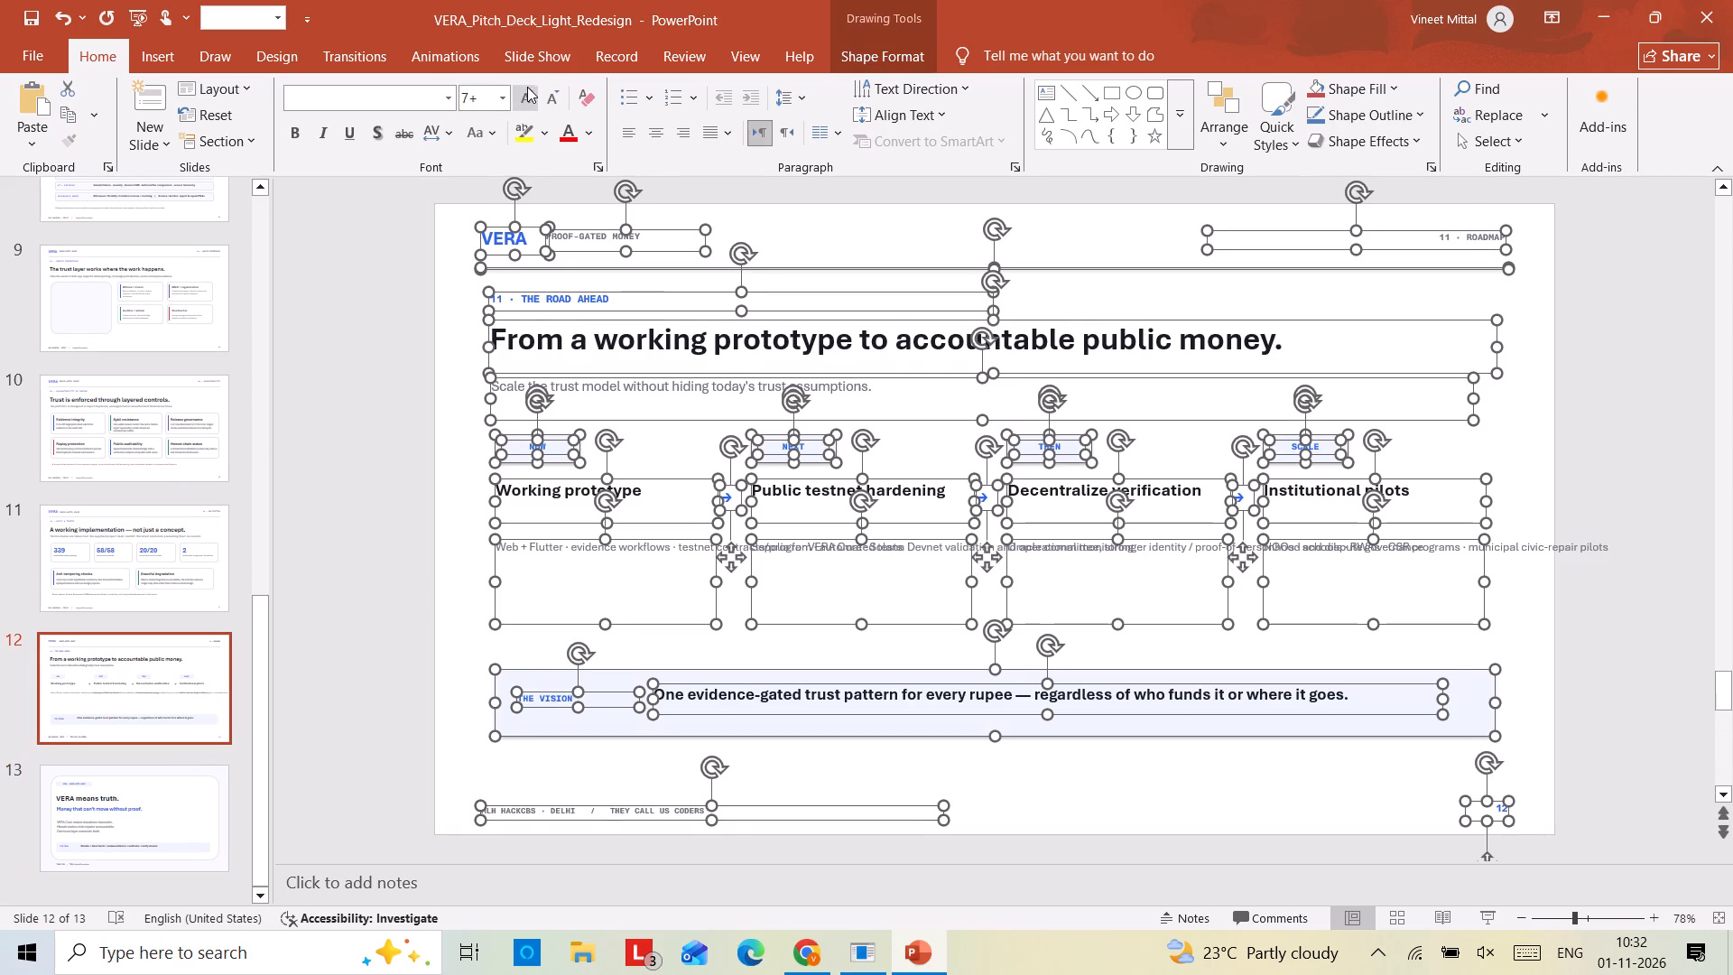
double_click(527, 88)
left_click(764, 236)
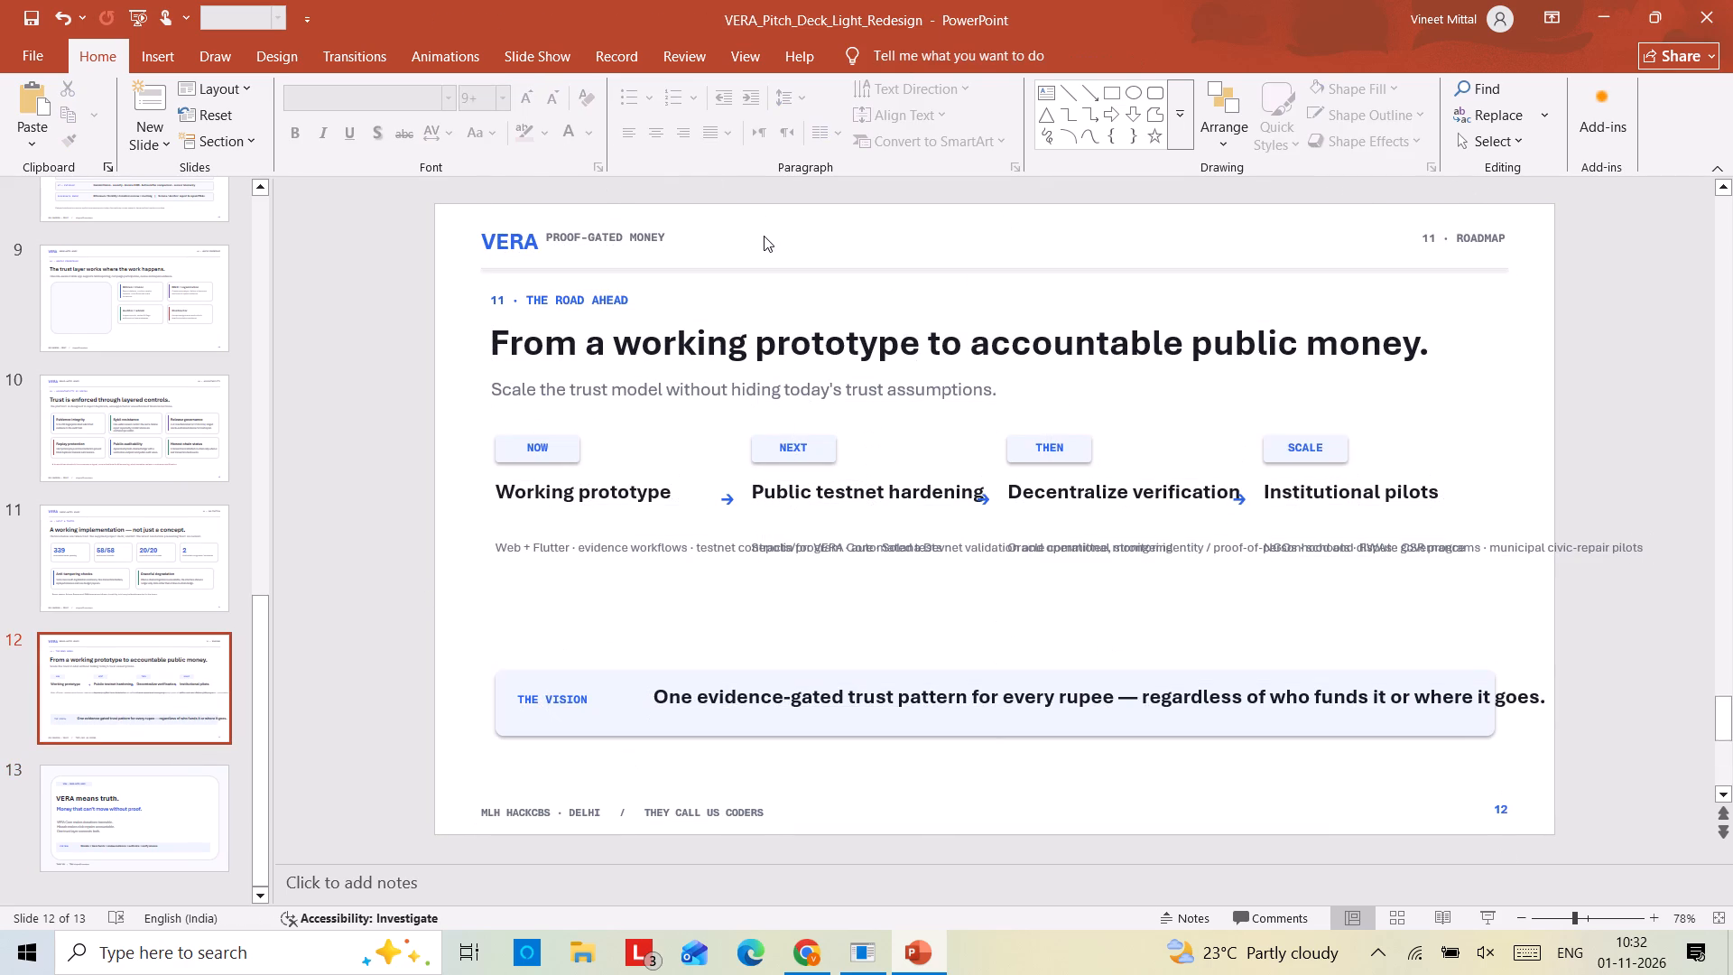
Nudge the PROOF-GATED MONEY tagline in slide 12's header slightly down and away from the VERA logo.
left_click(624, 241)
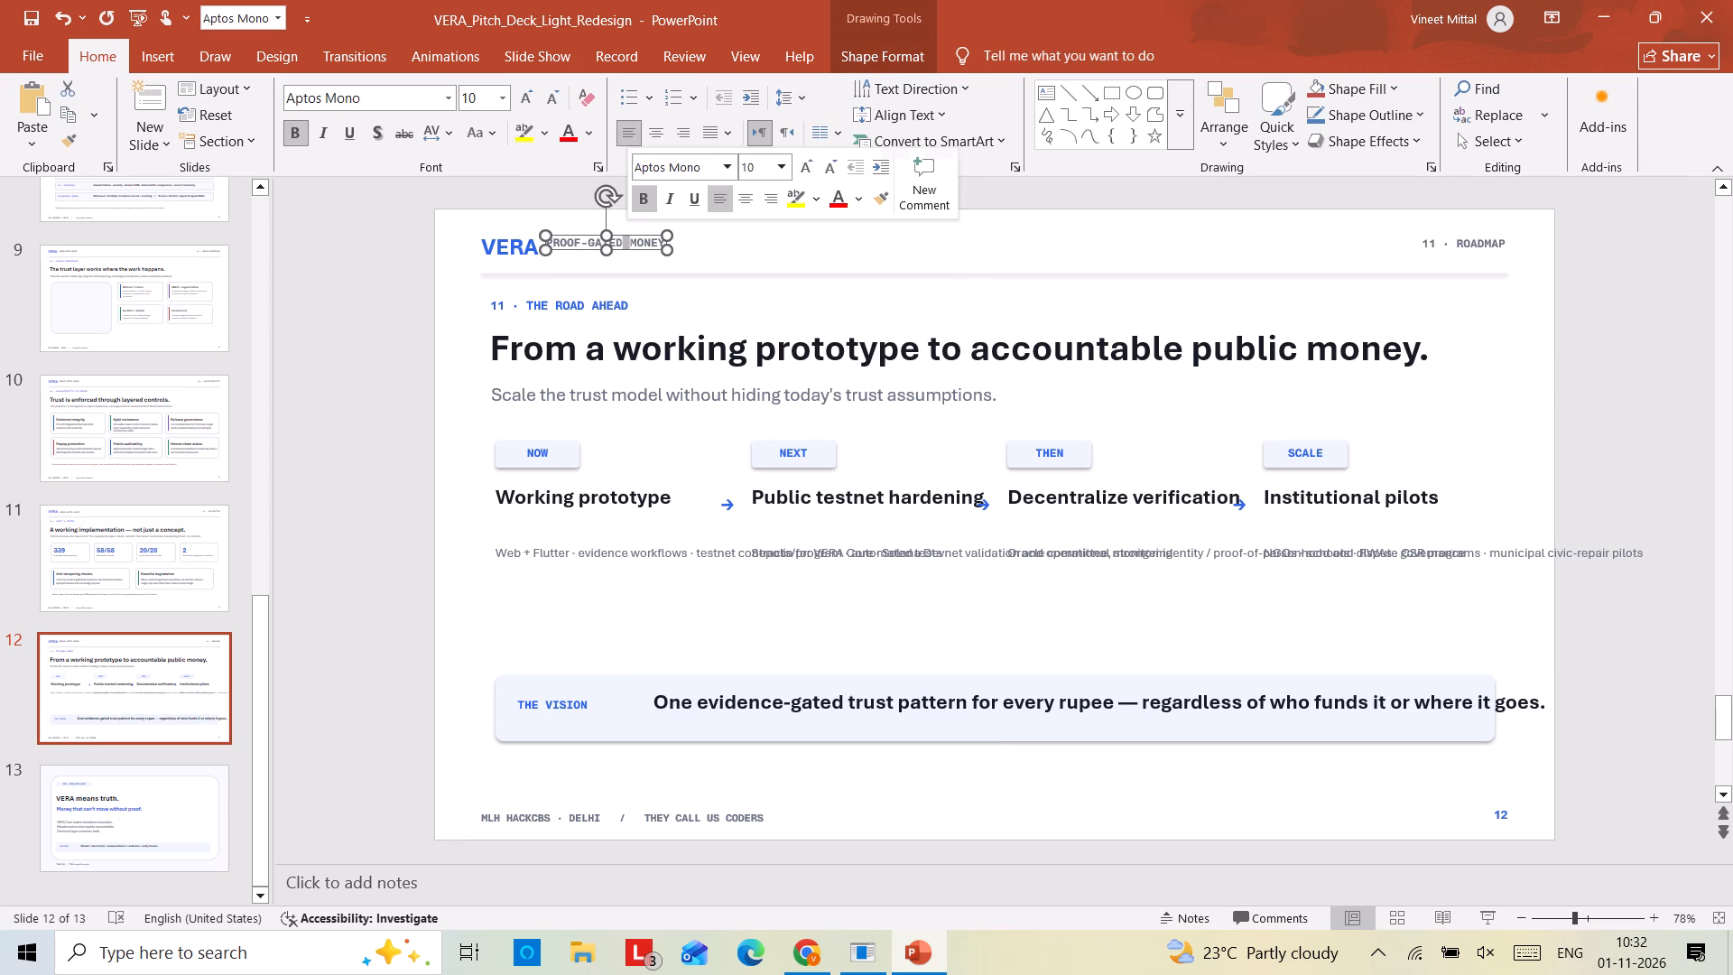
left_click(628, 237)
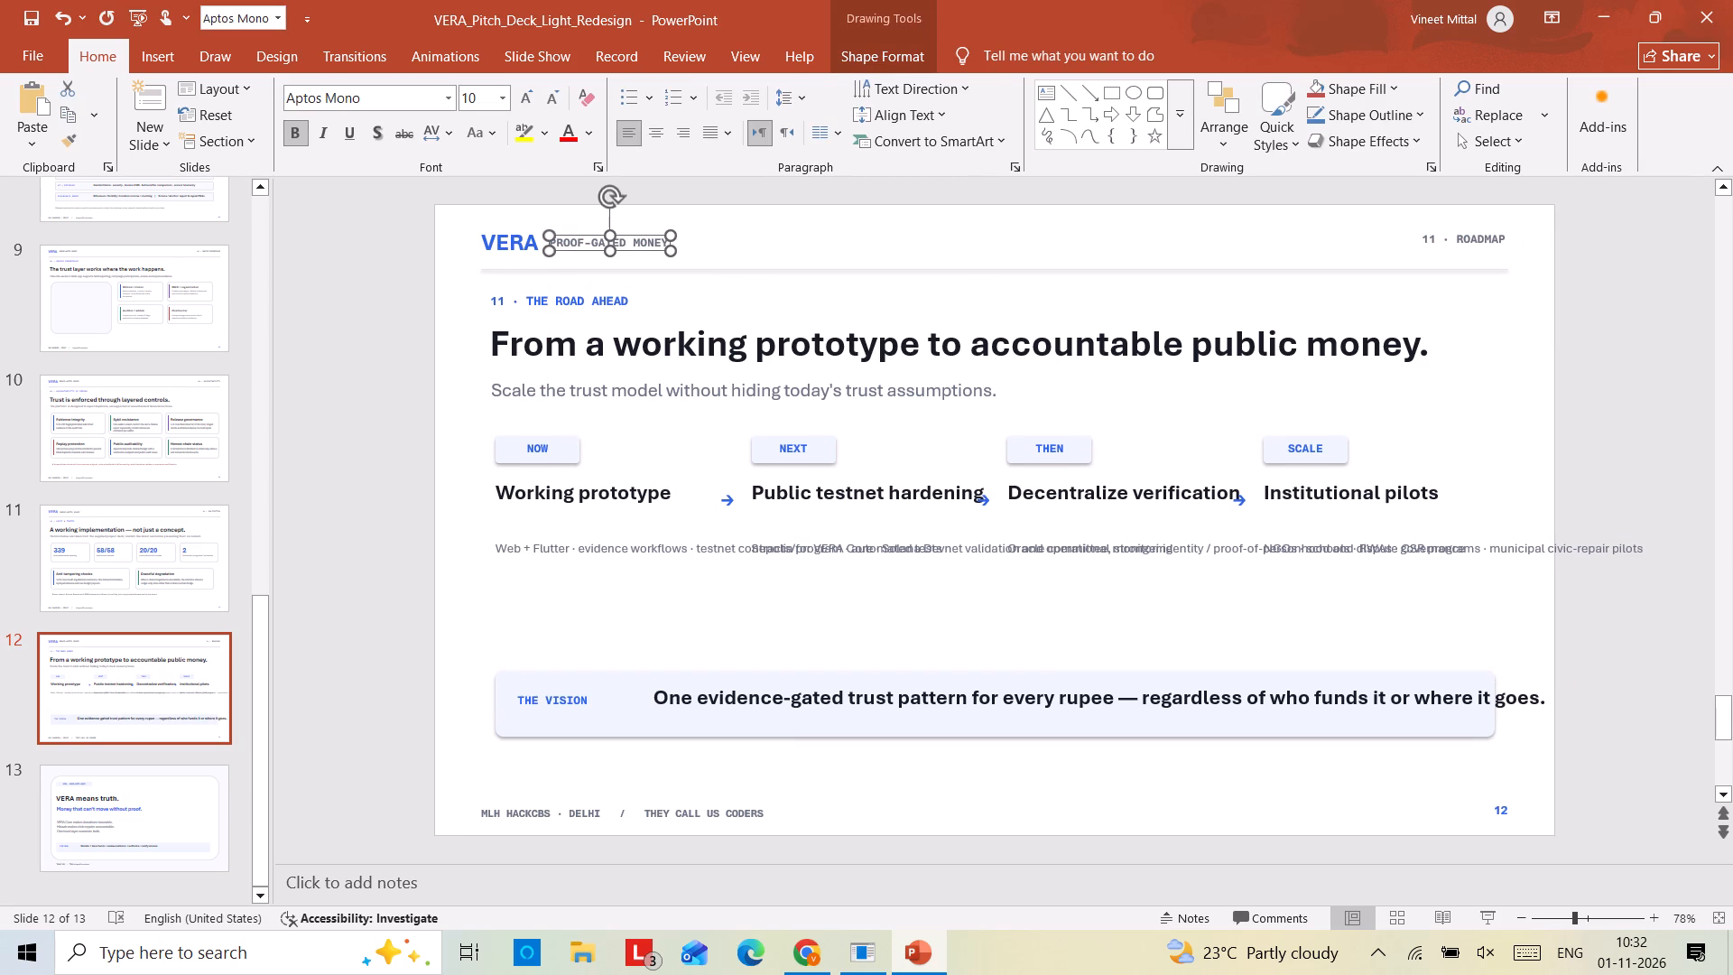
Set the 11 · THE ROAD AHEAD label on slide 12 to 11 pt.
triple_click(579, 306)
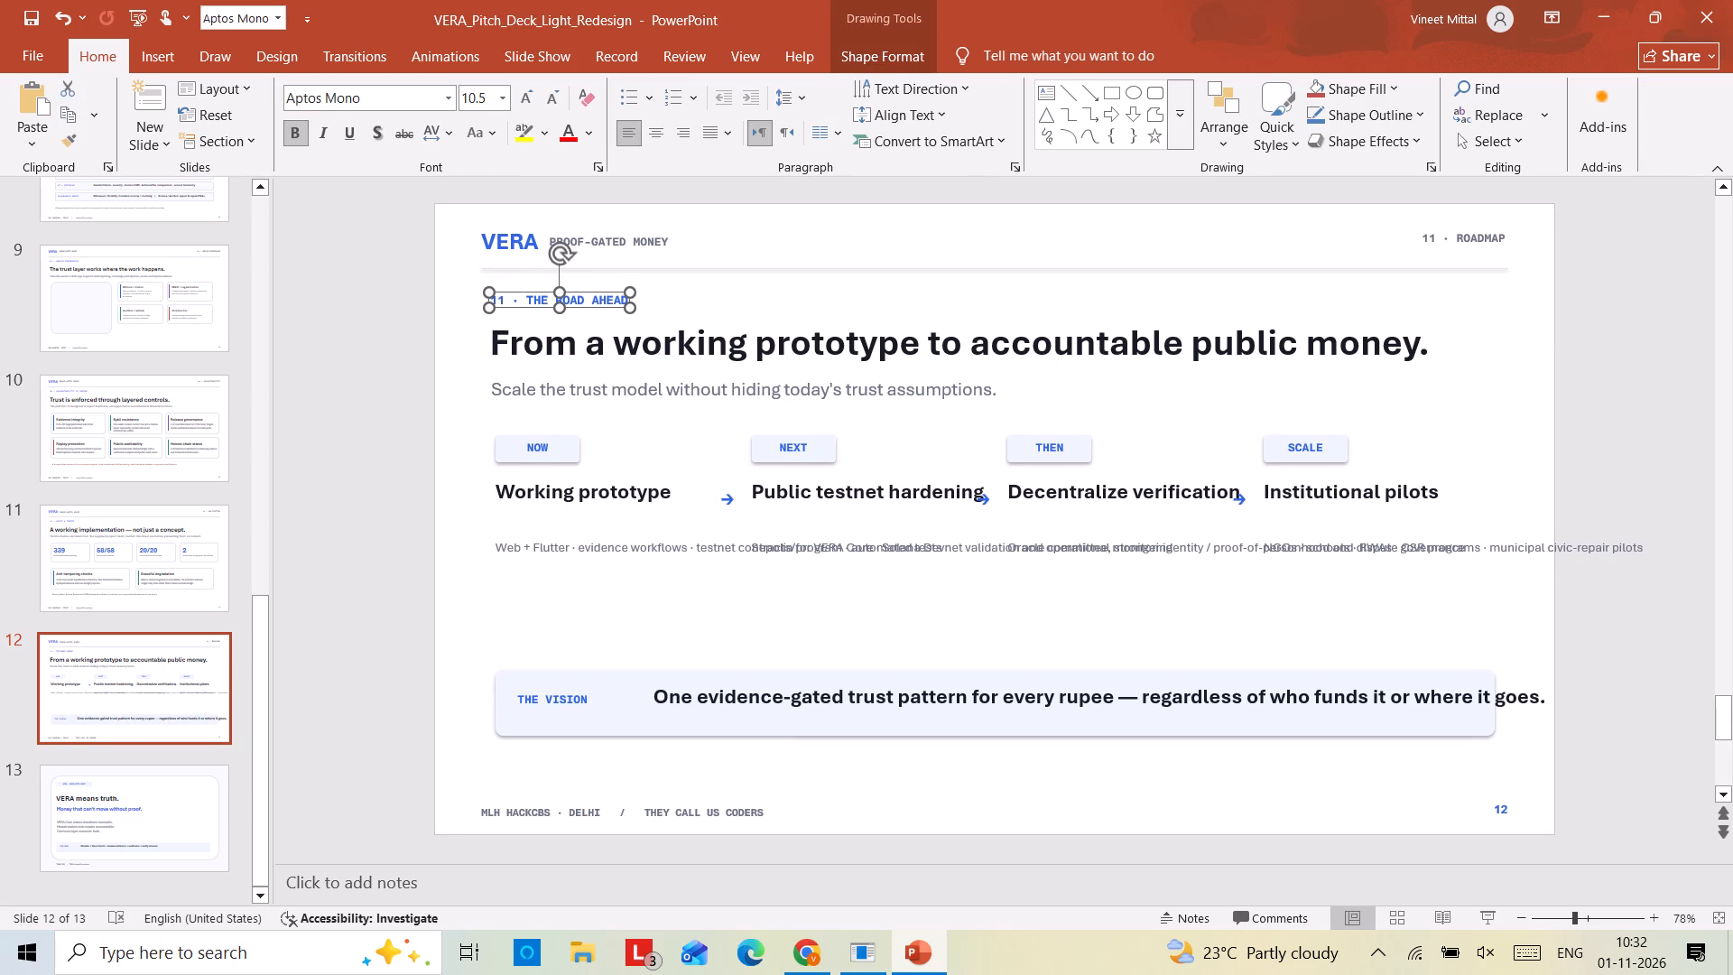
triple_click(579, 300)
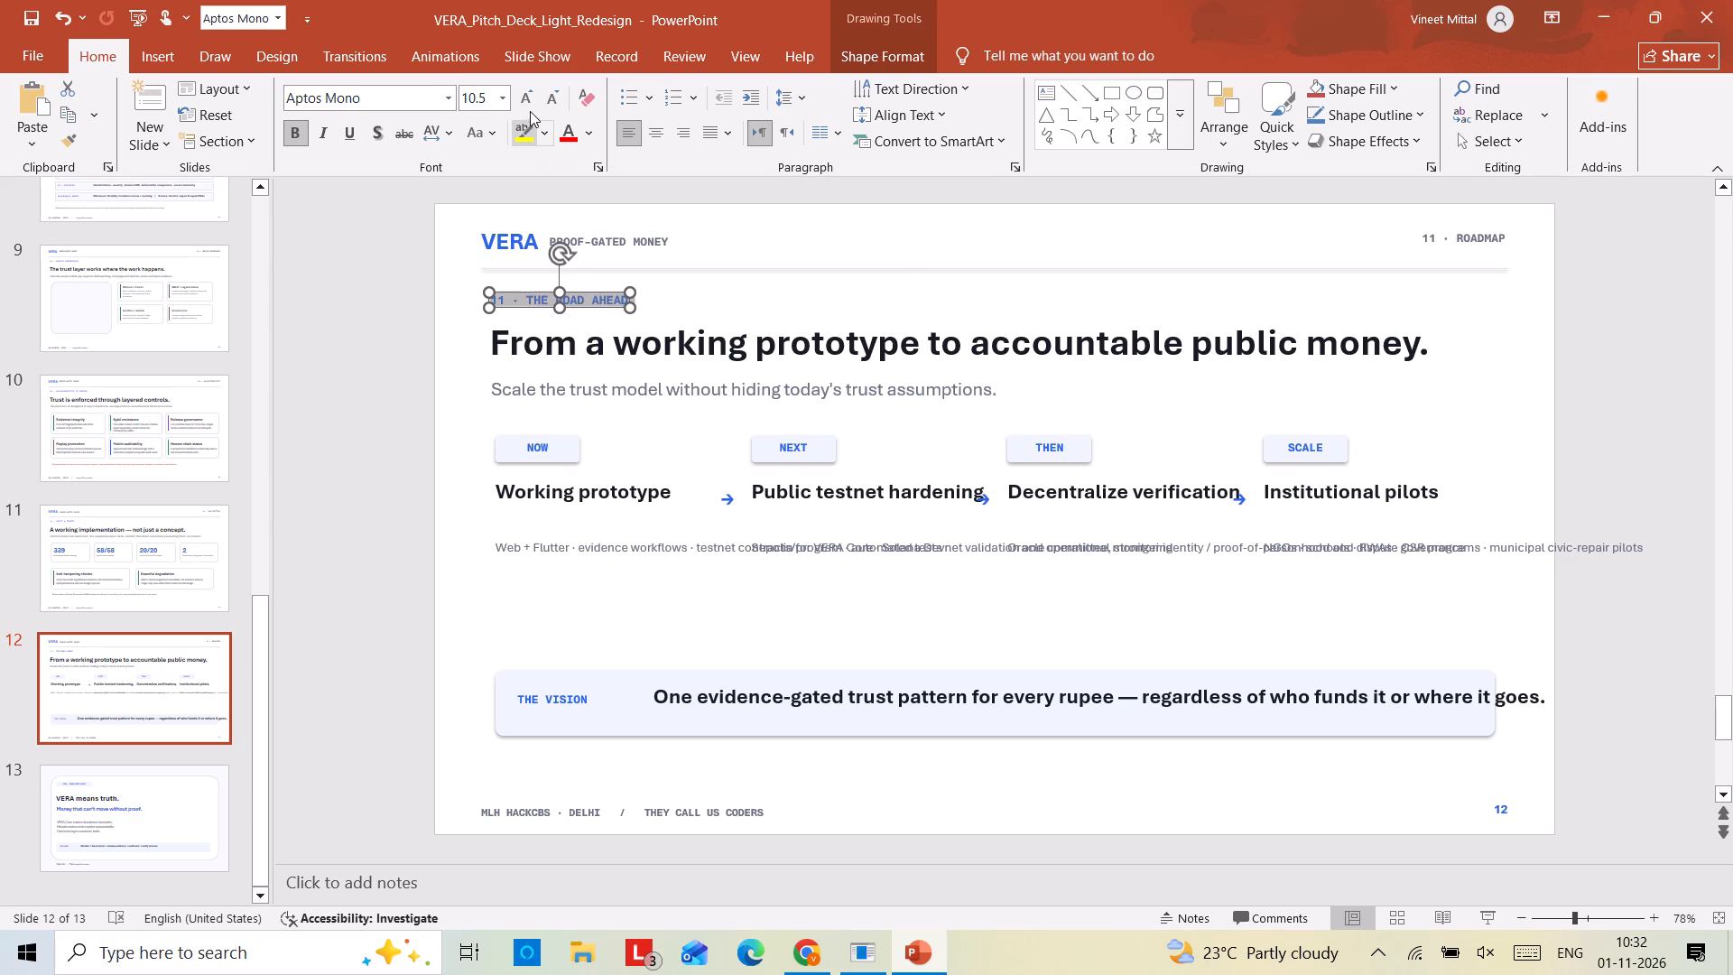
left_click(524, 105)
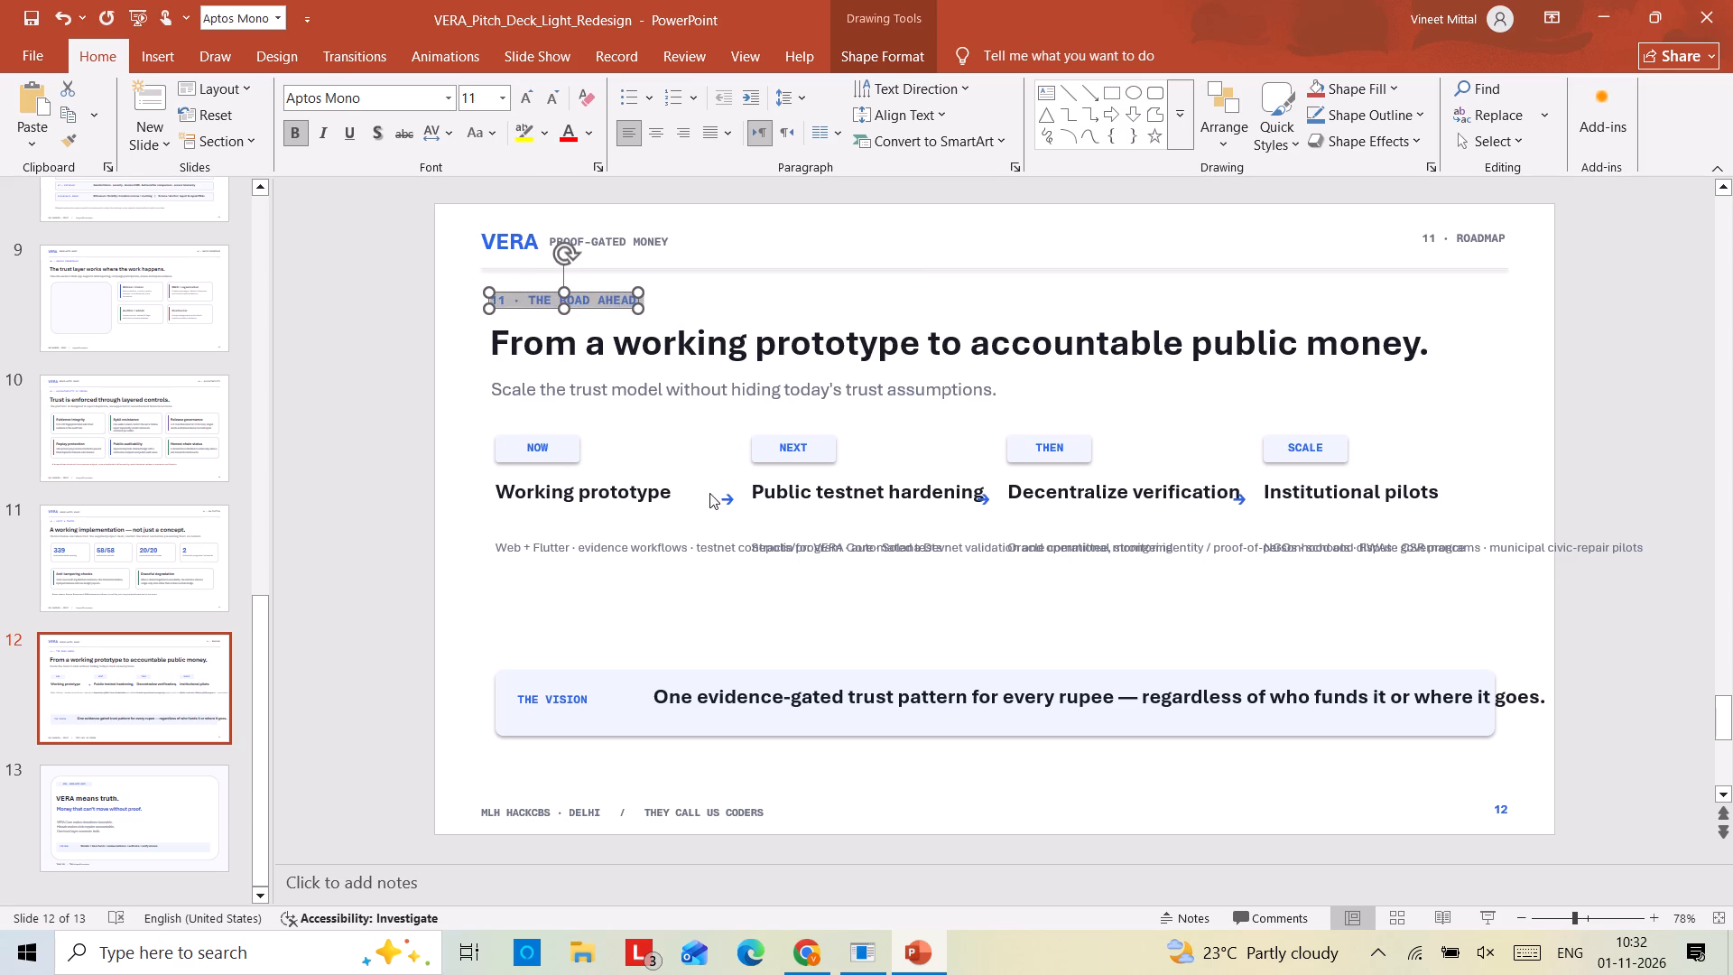
Shift slide 12's first roadmap arrow and the Public testnet hardening heading toward Working prototype, clearing the overlap with the second arrow.
left_click(724, 498)
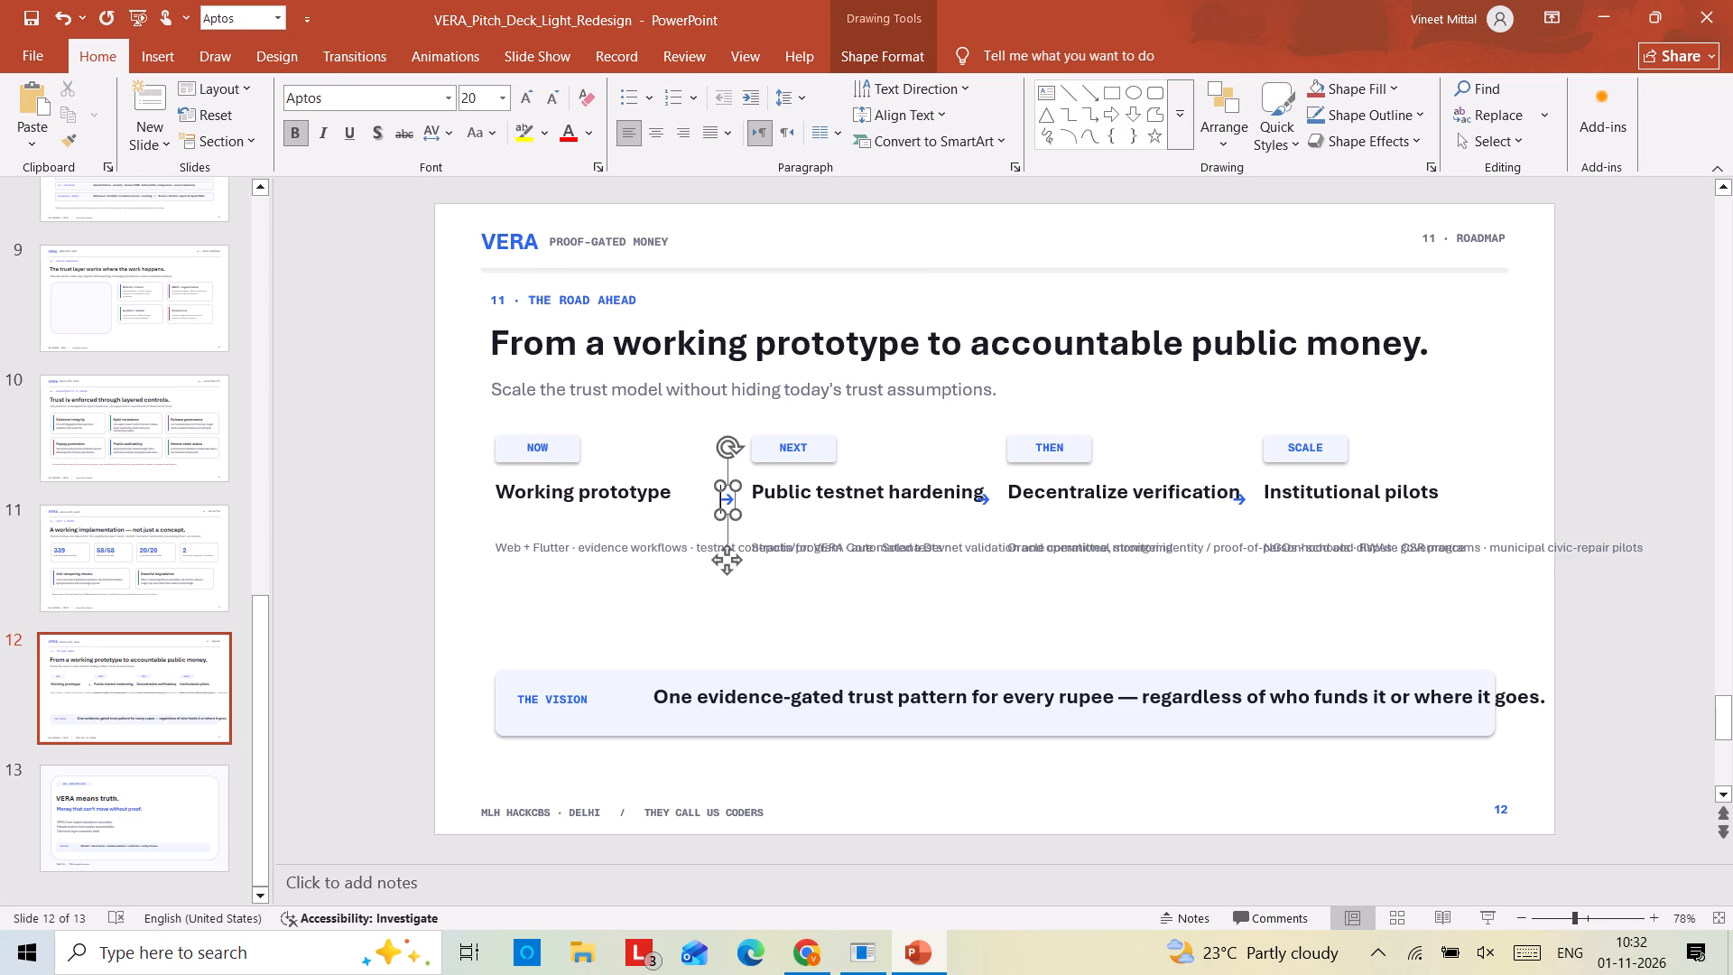
left_click_drag(727, 563, 714, 558)
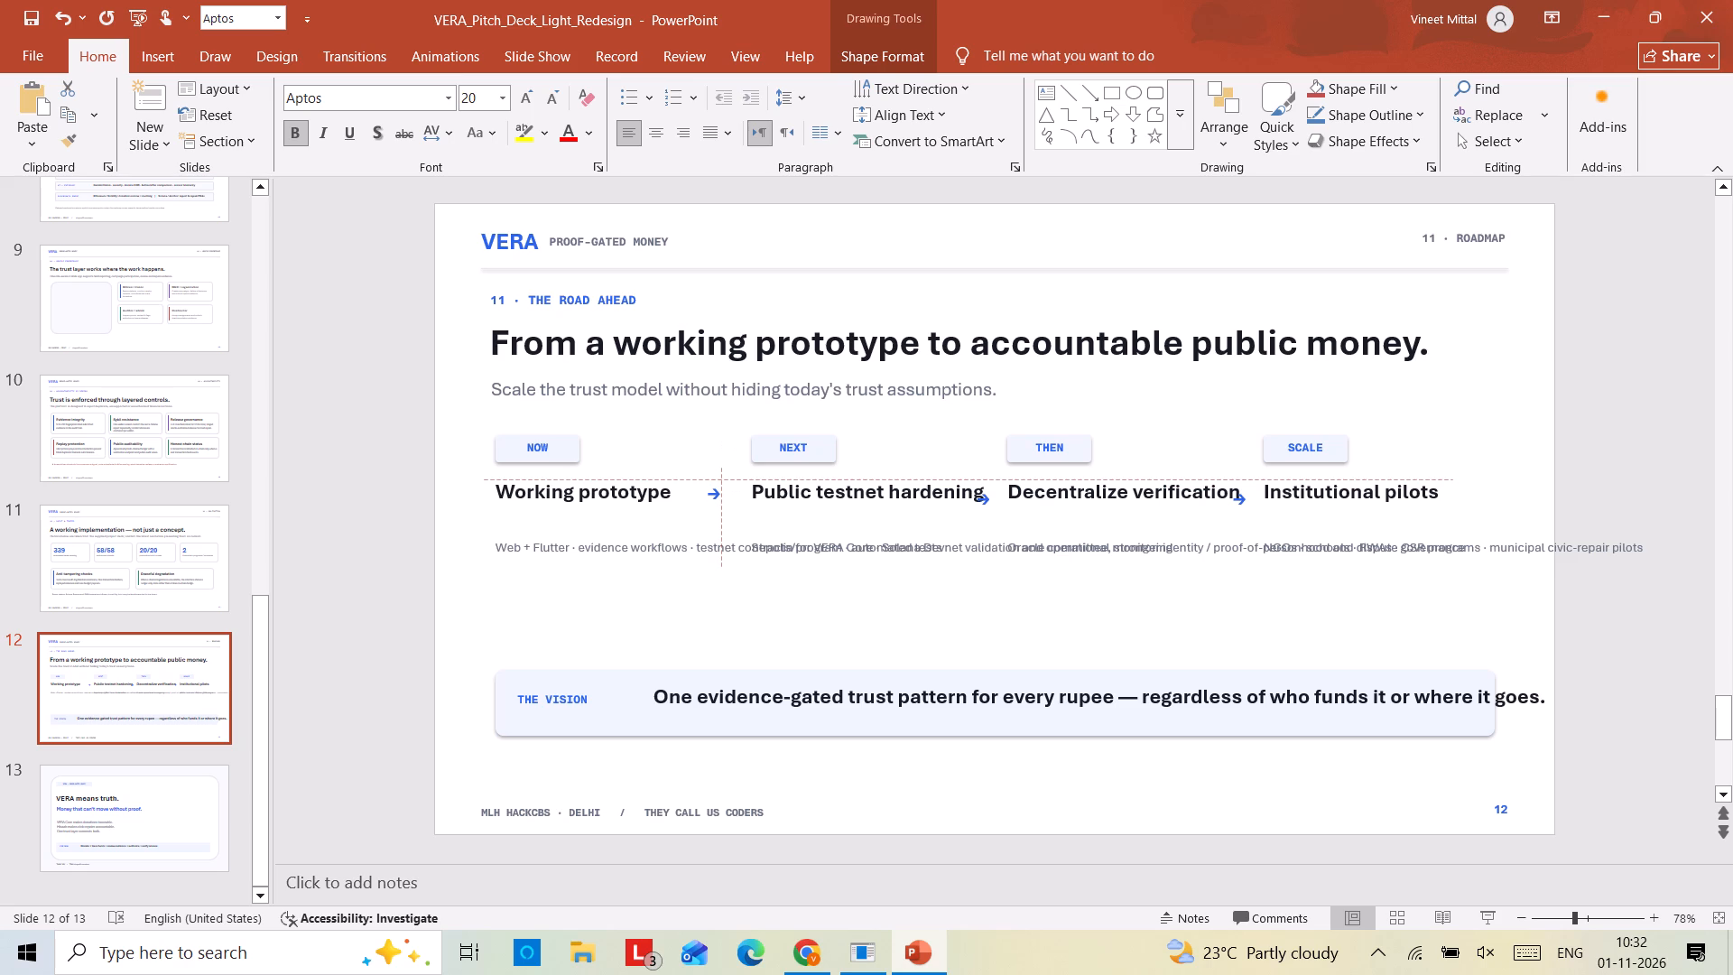
left_click_drag(714, 558, 714, 559)
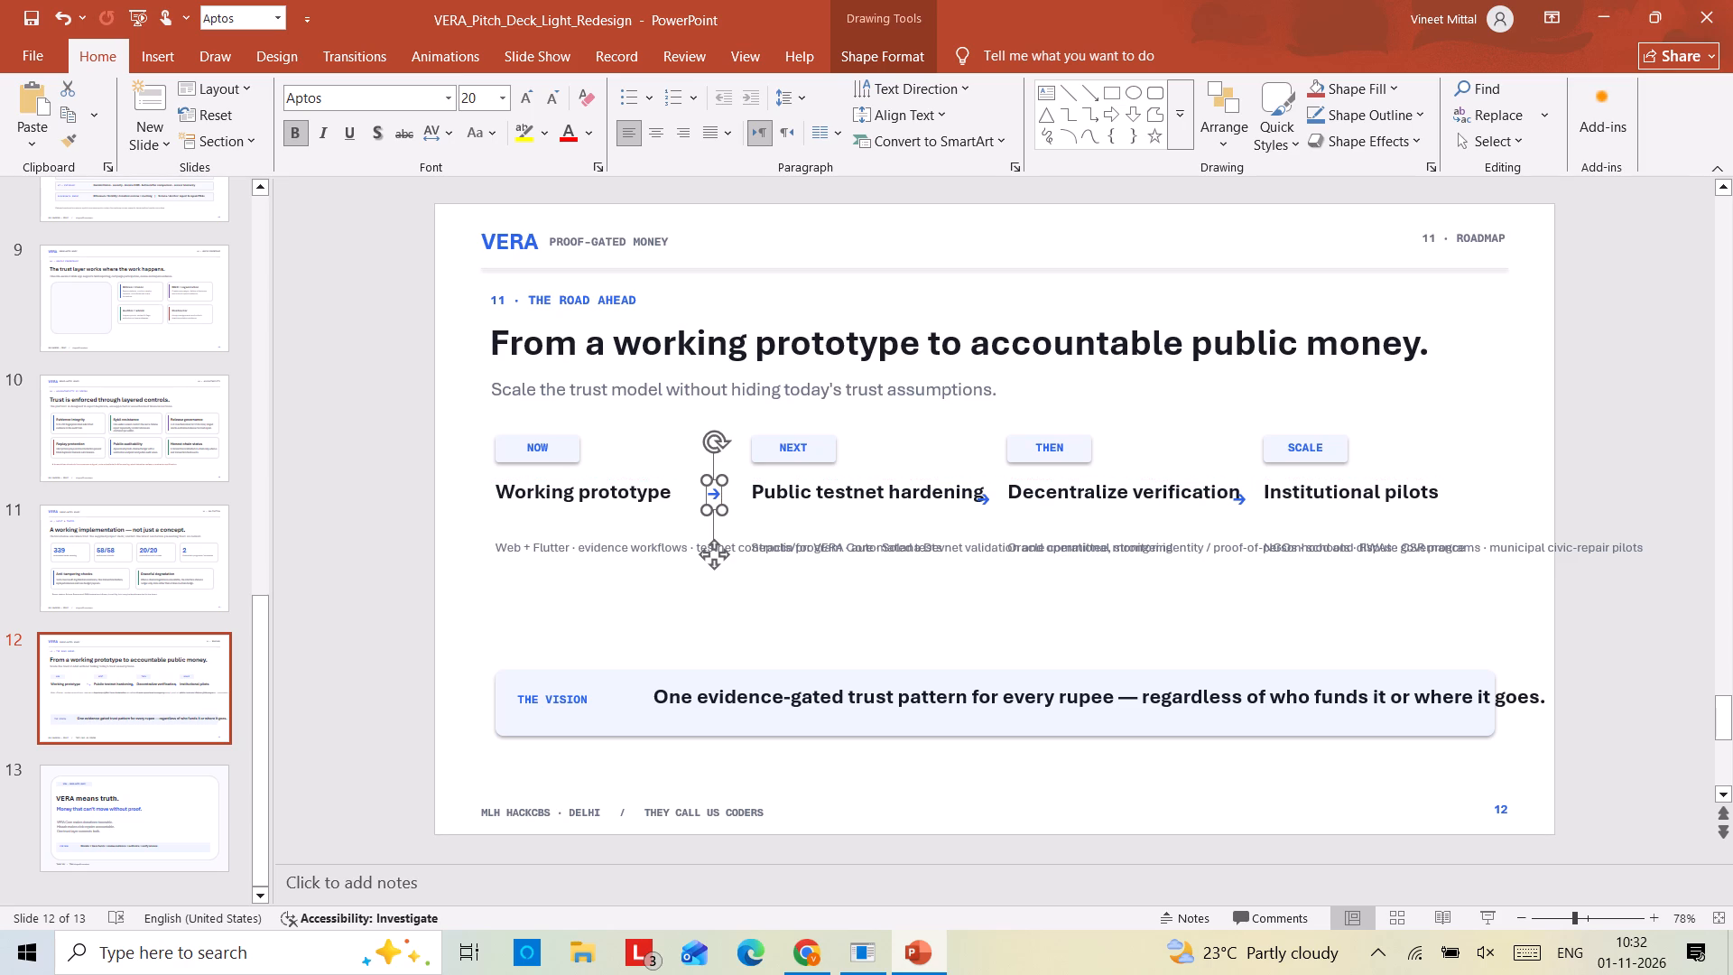
left_click(872, 497)
left_click_drag(886, 478, 879, 478)
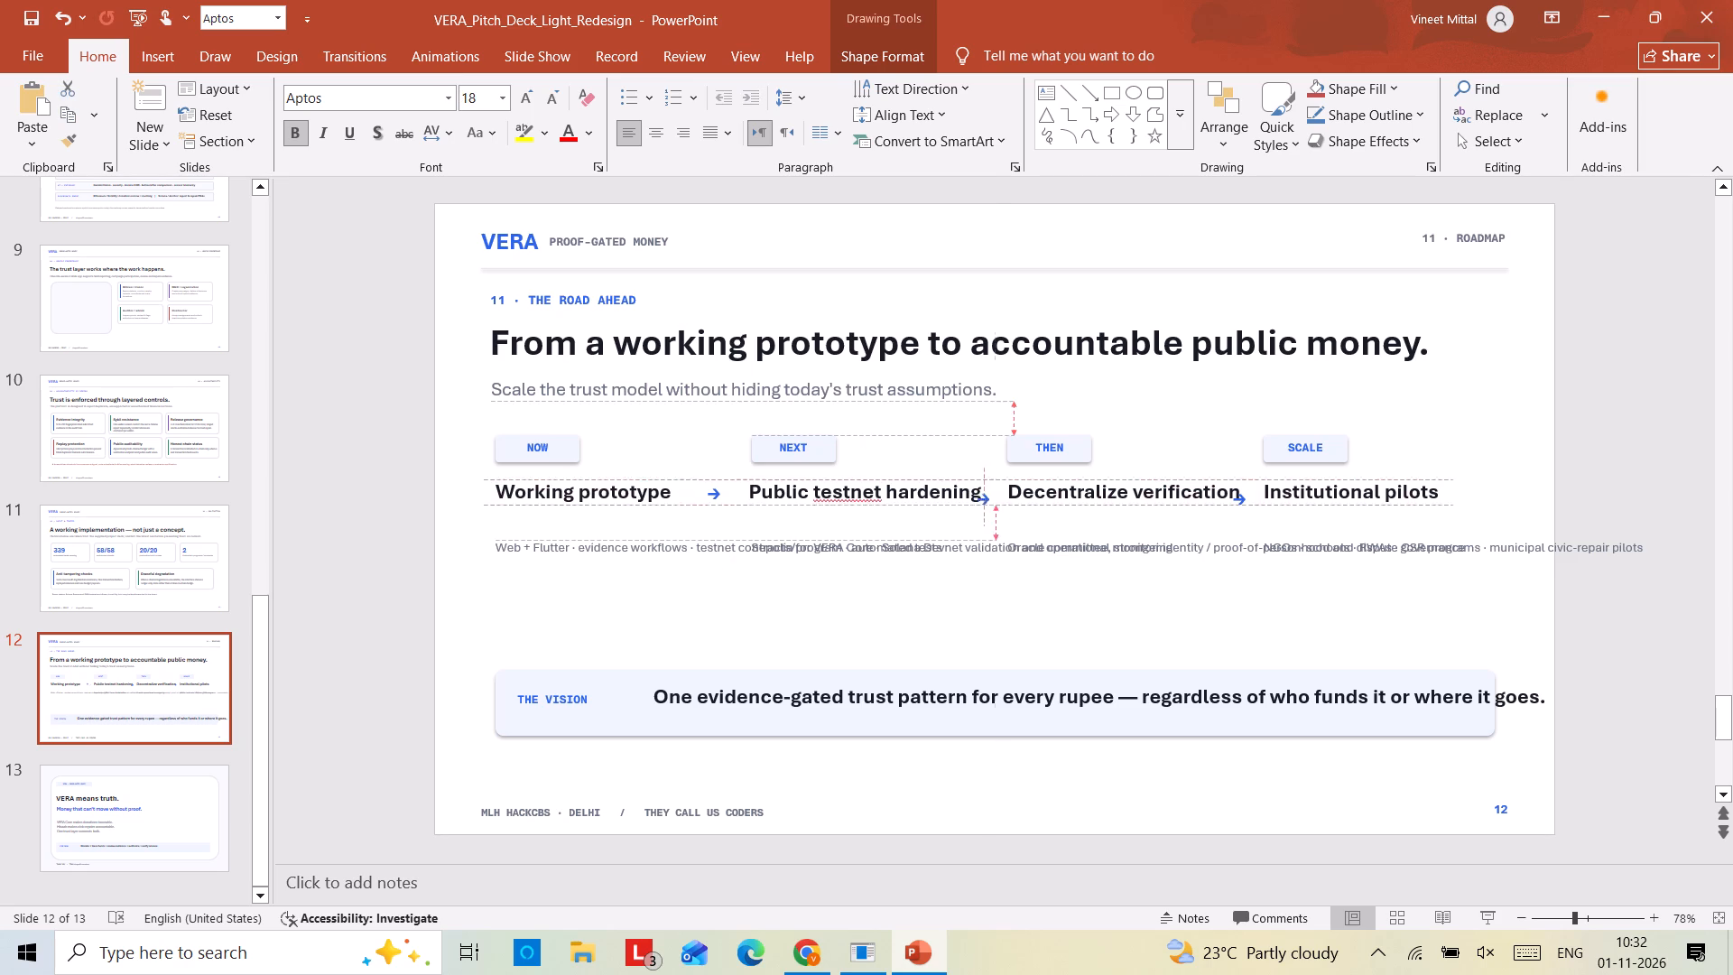
left_click_drag(879, 478, 866, 478)
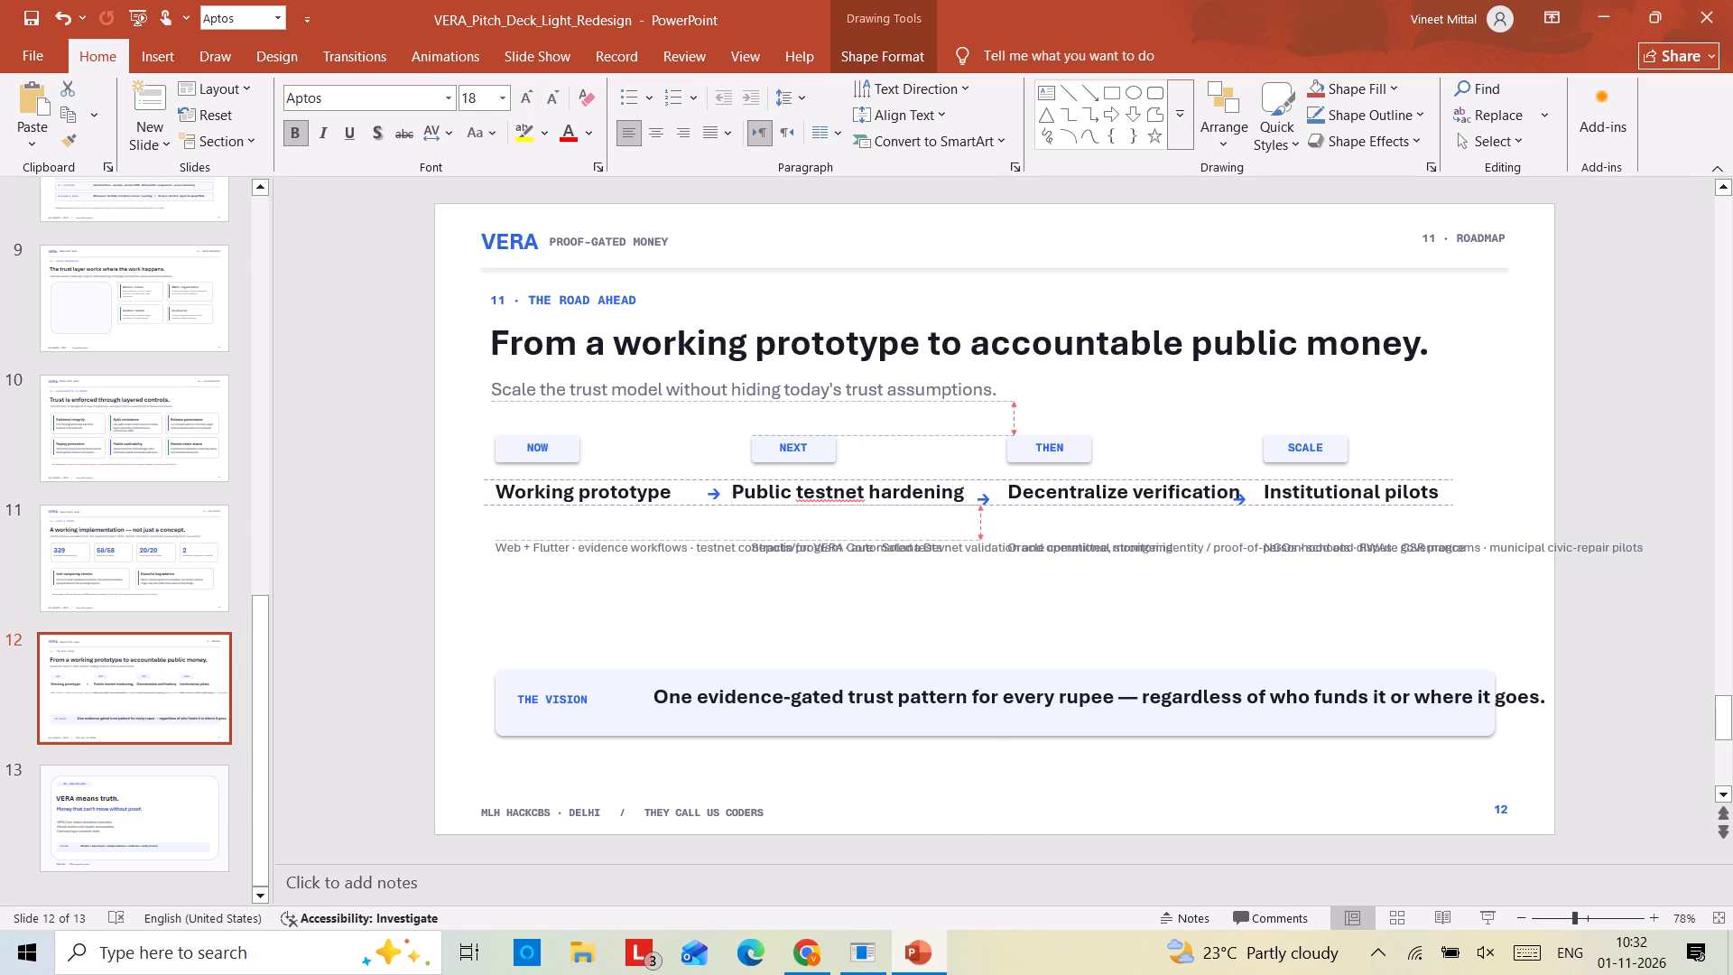
left_click_drag(866, 478, 866, 478)
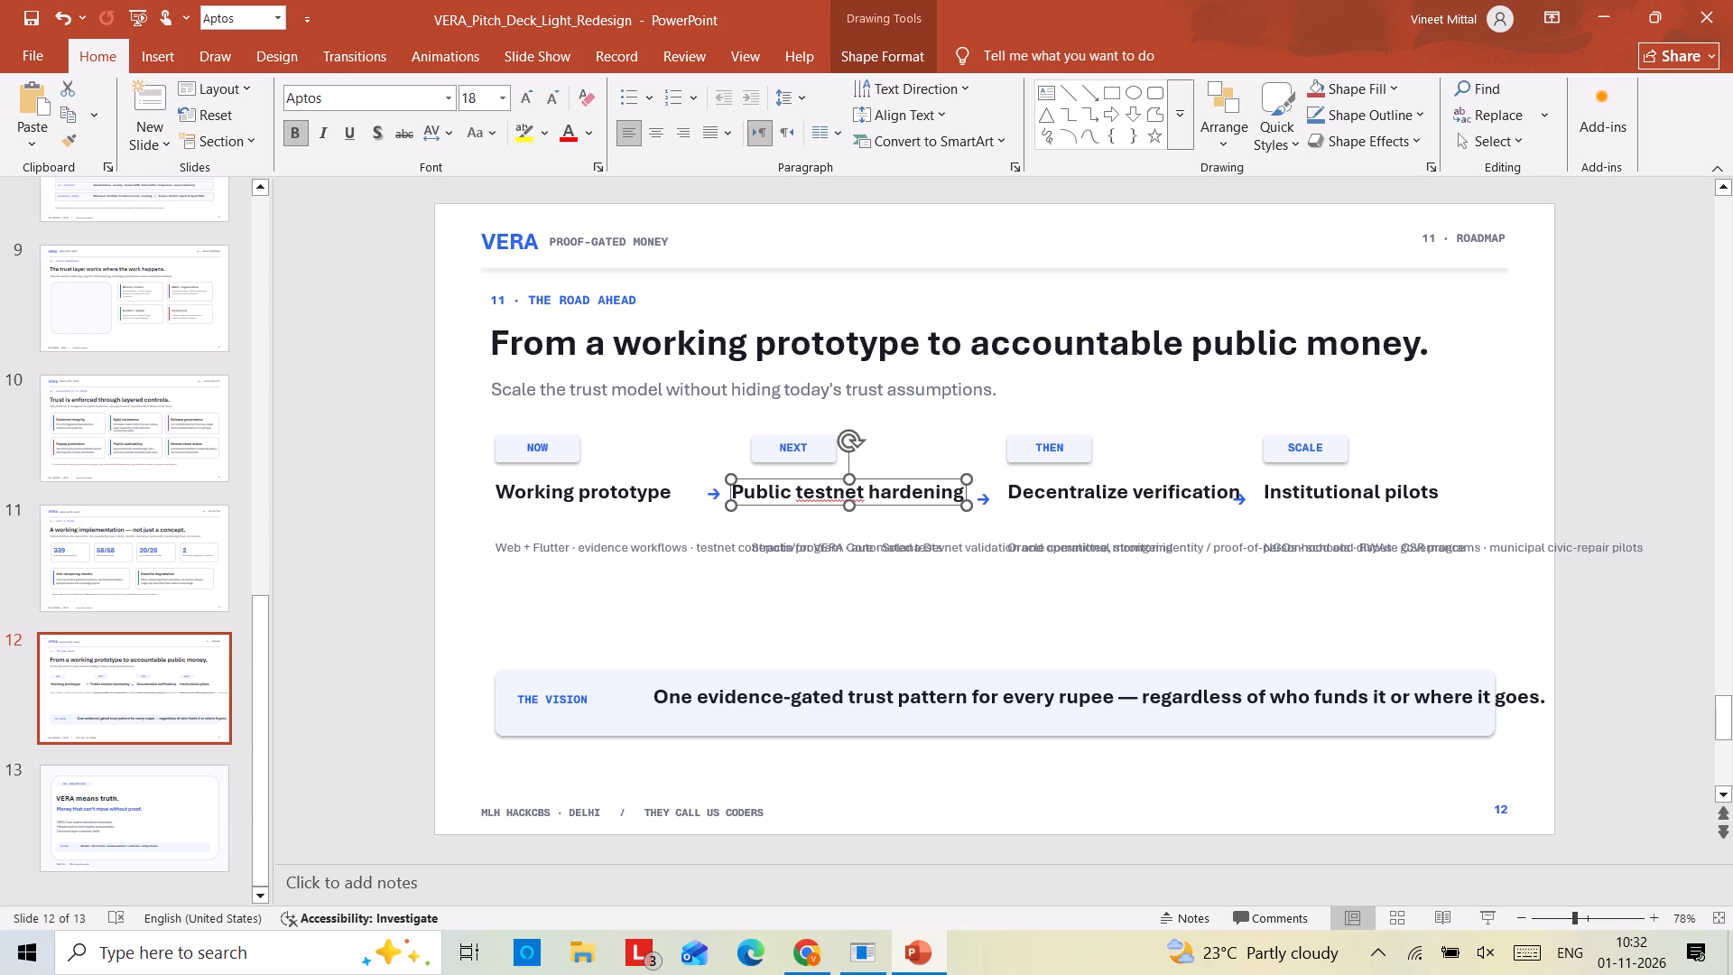
left_click(711, 488)
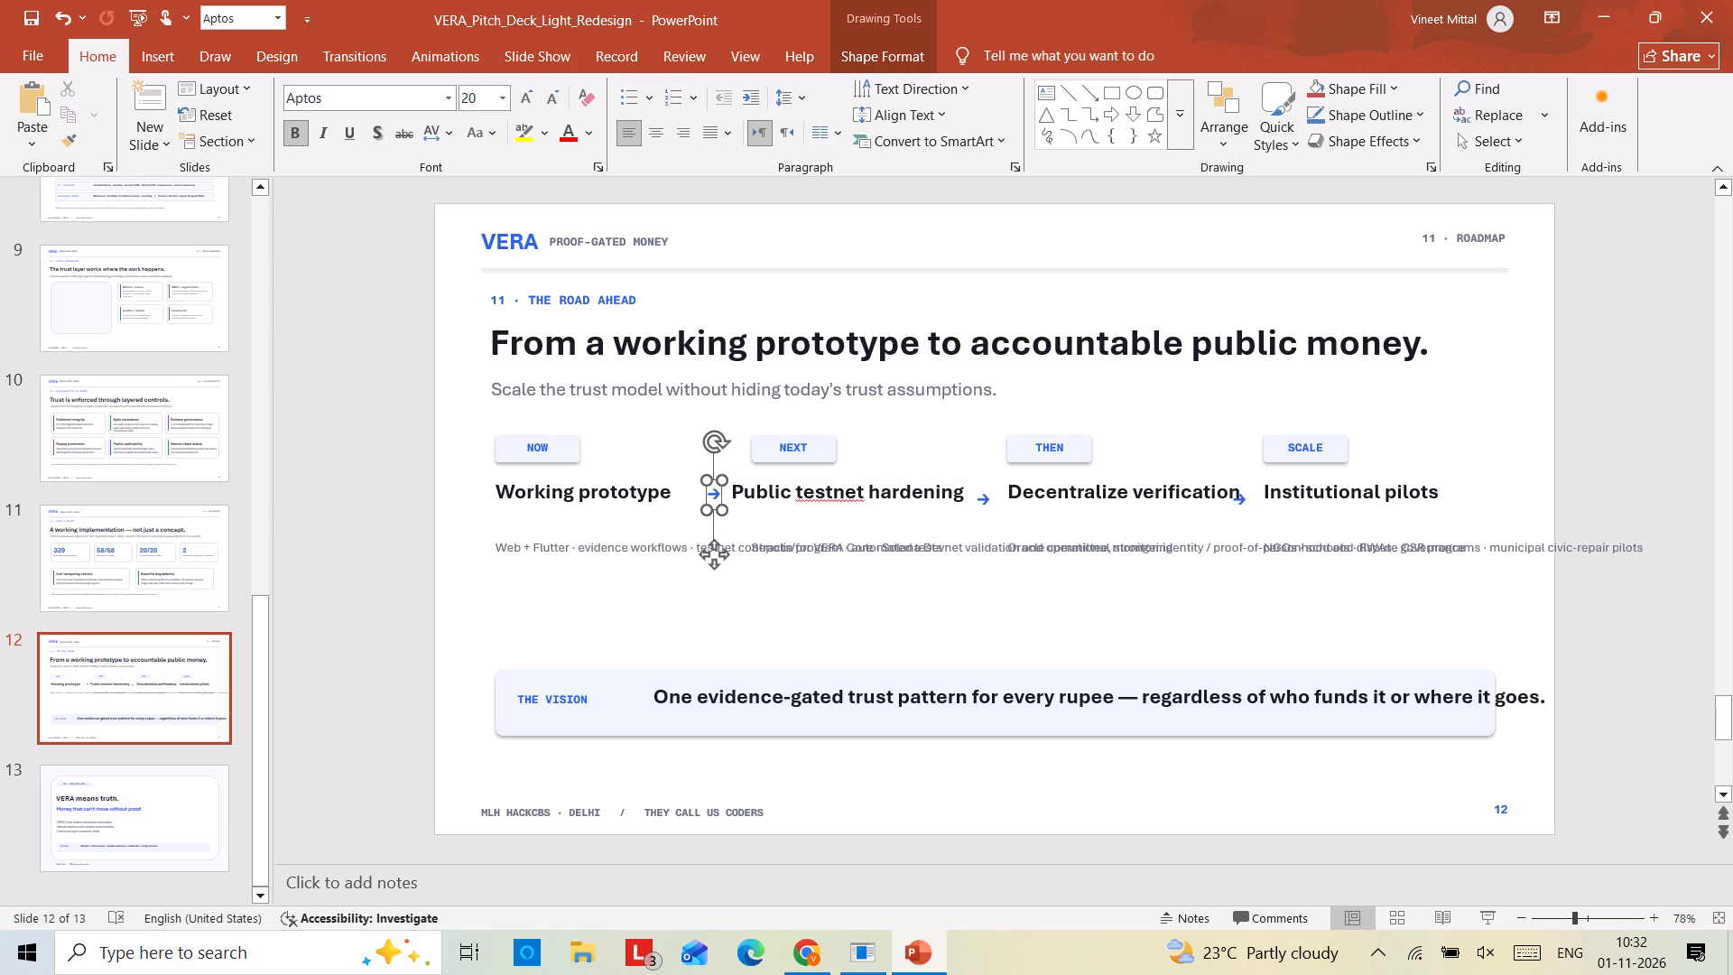
left_click_drag(712, 556, 696, 555)
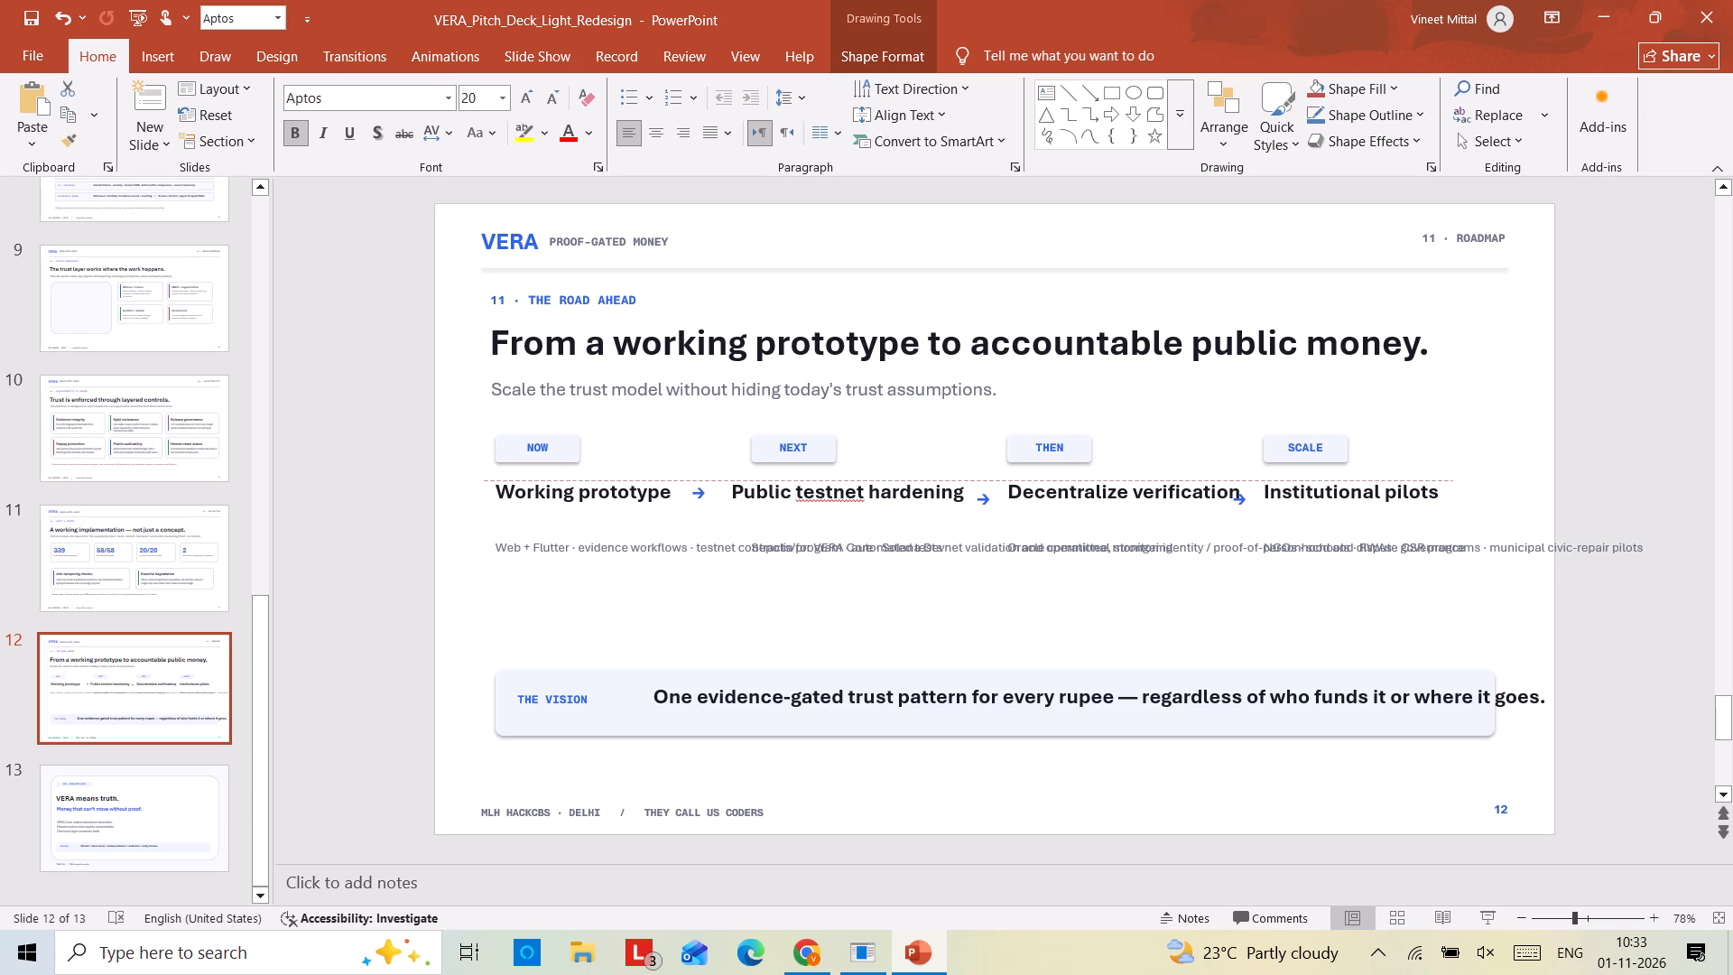
left_click_drag(696, 555, 695, 555)
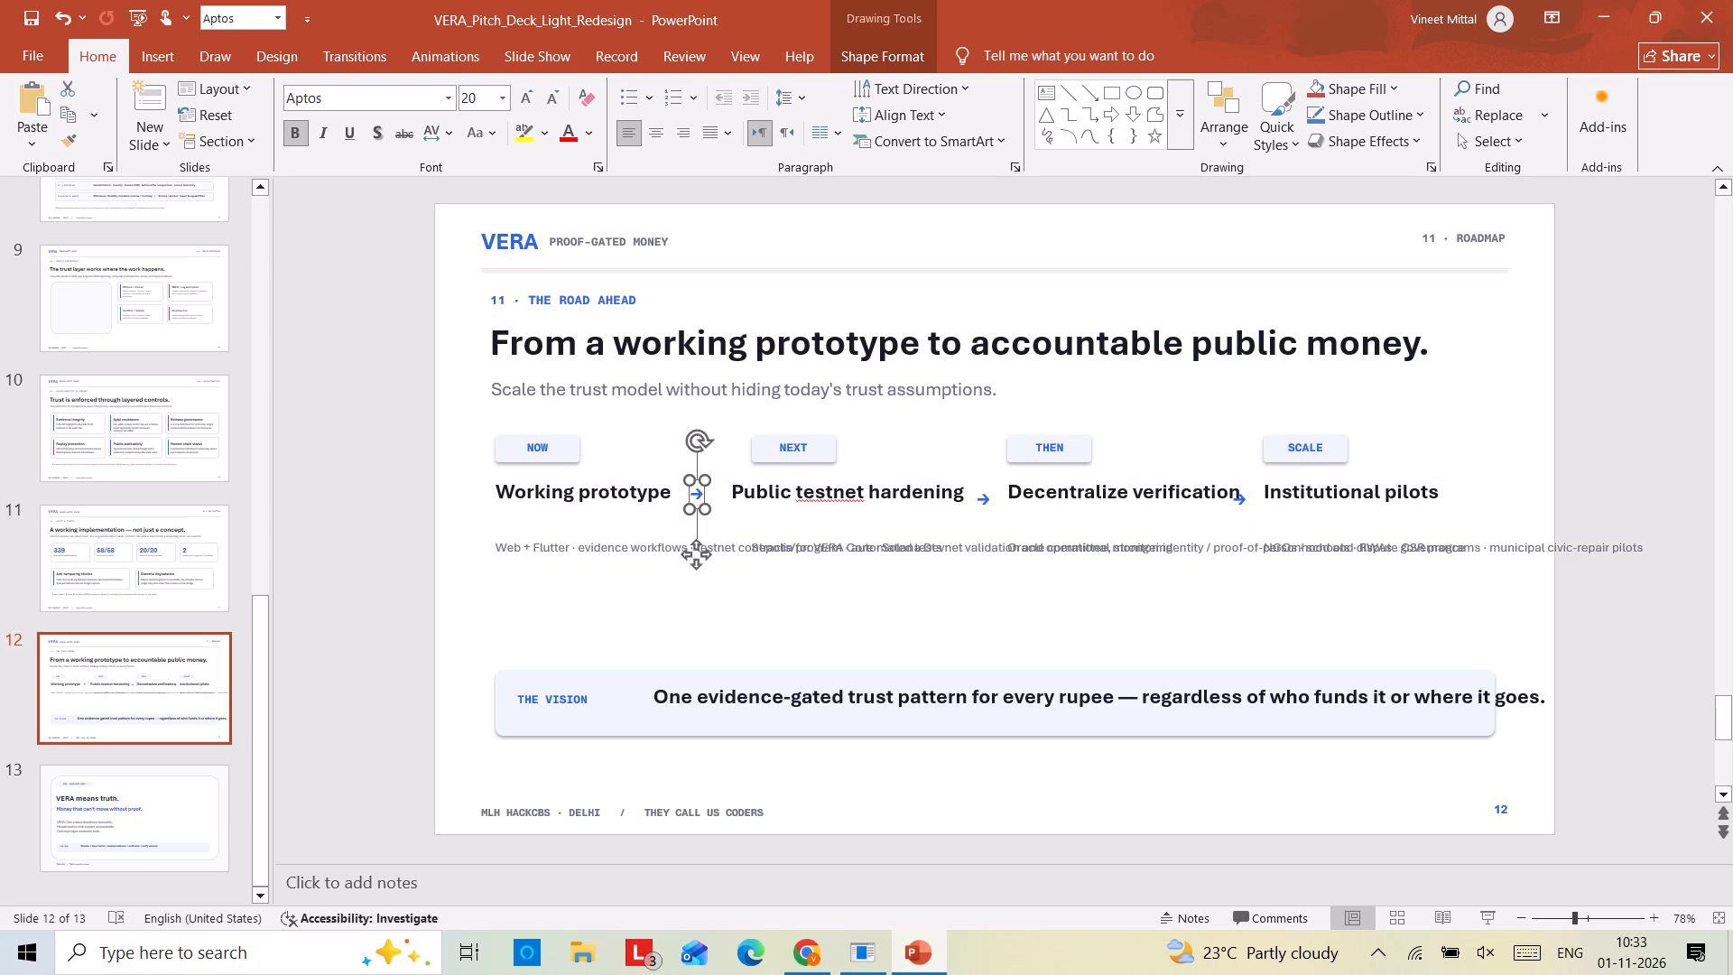
left_click(775, 503)
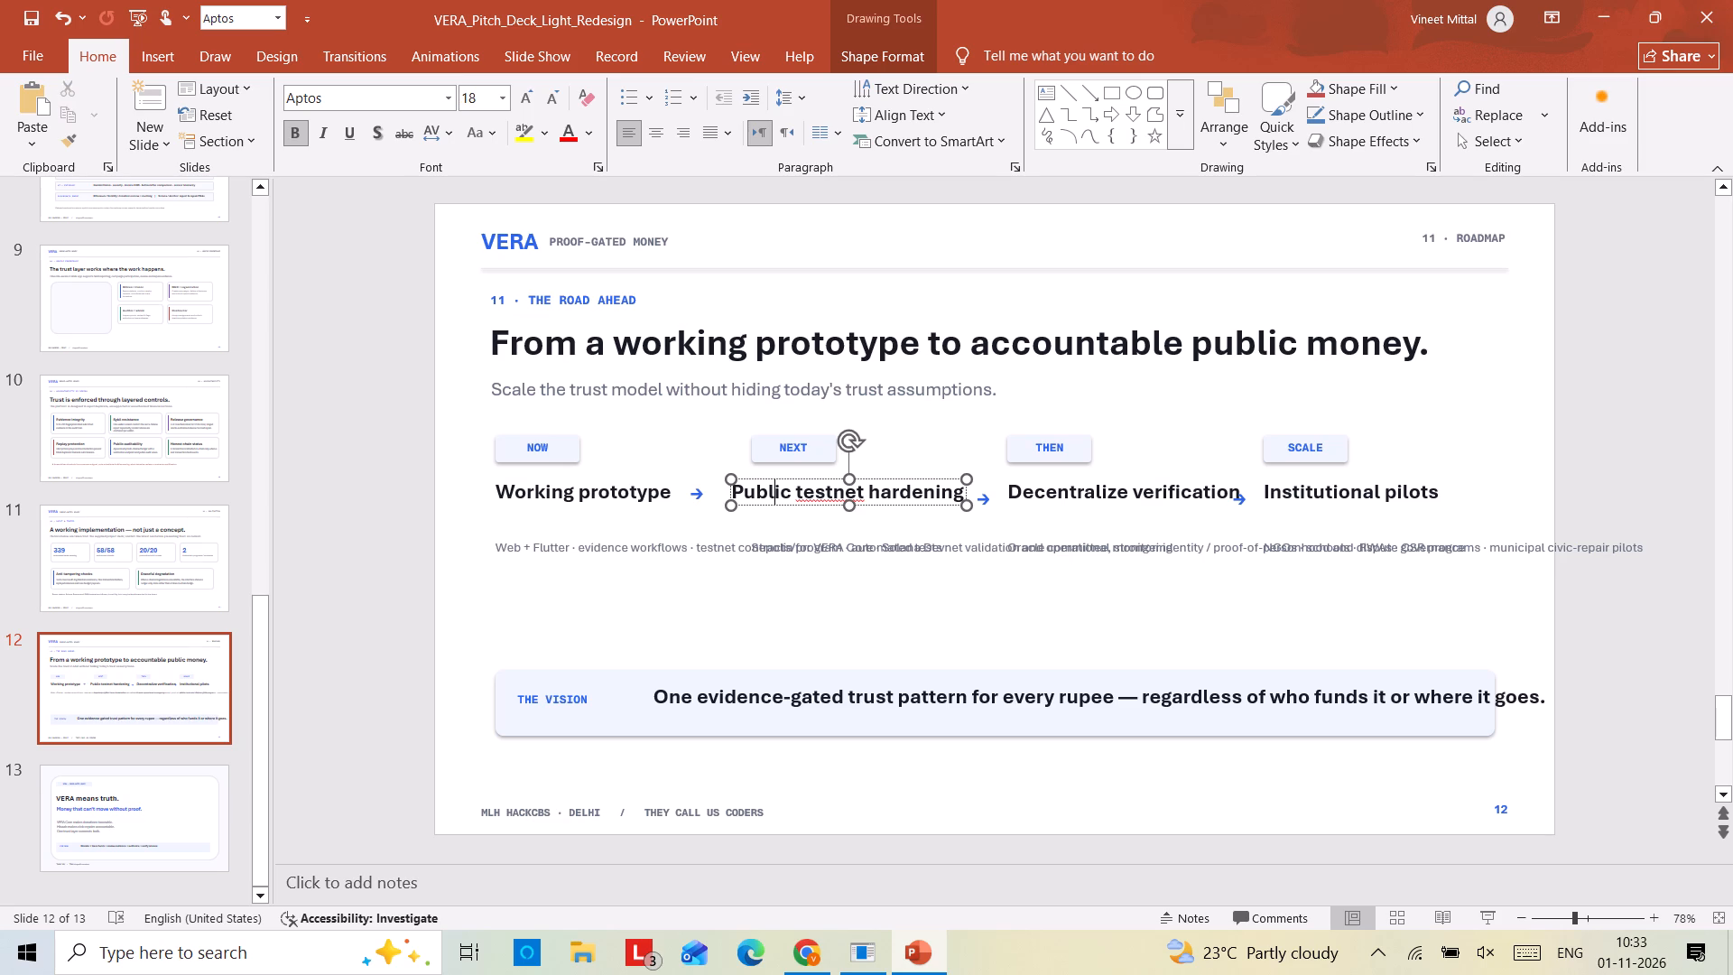
left_click_drag(807, 477, 800, 478)
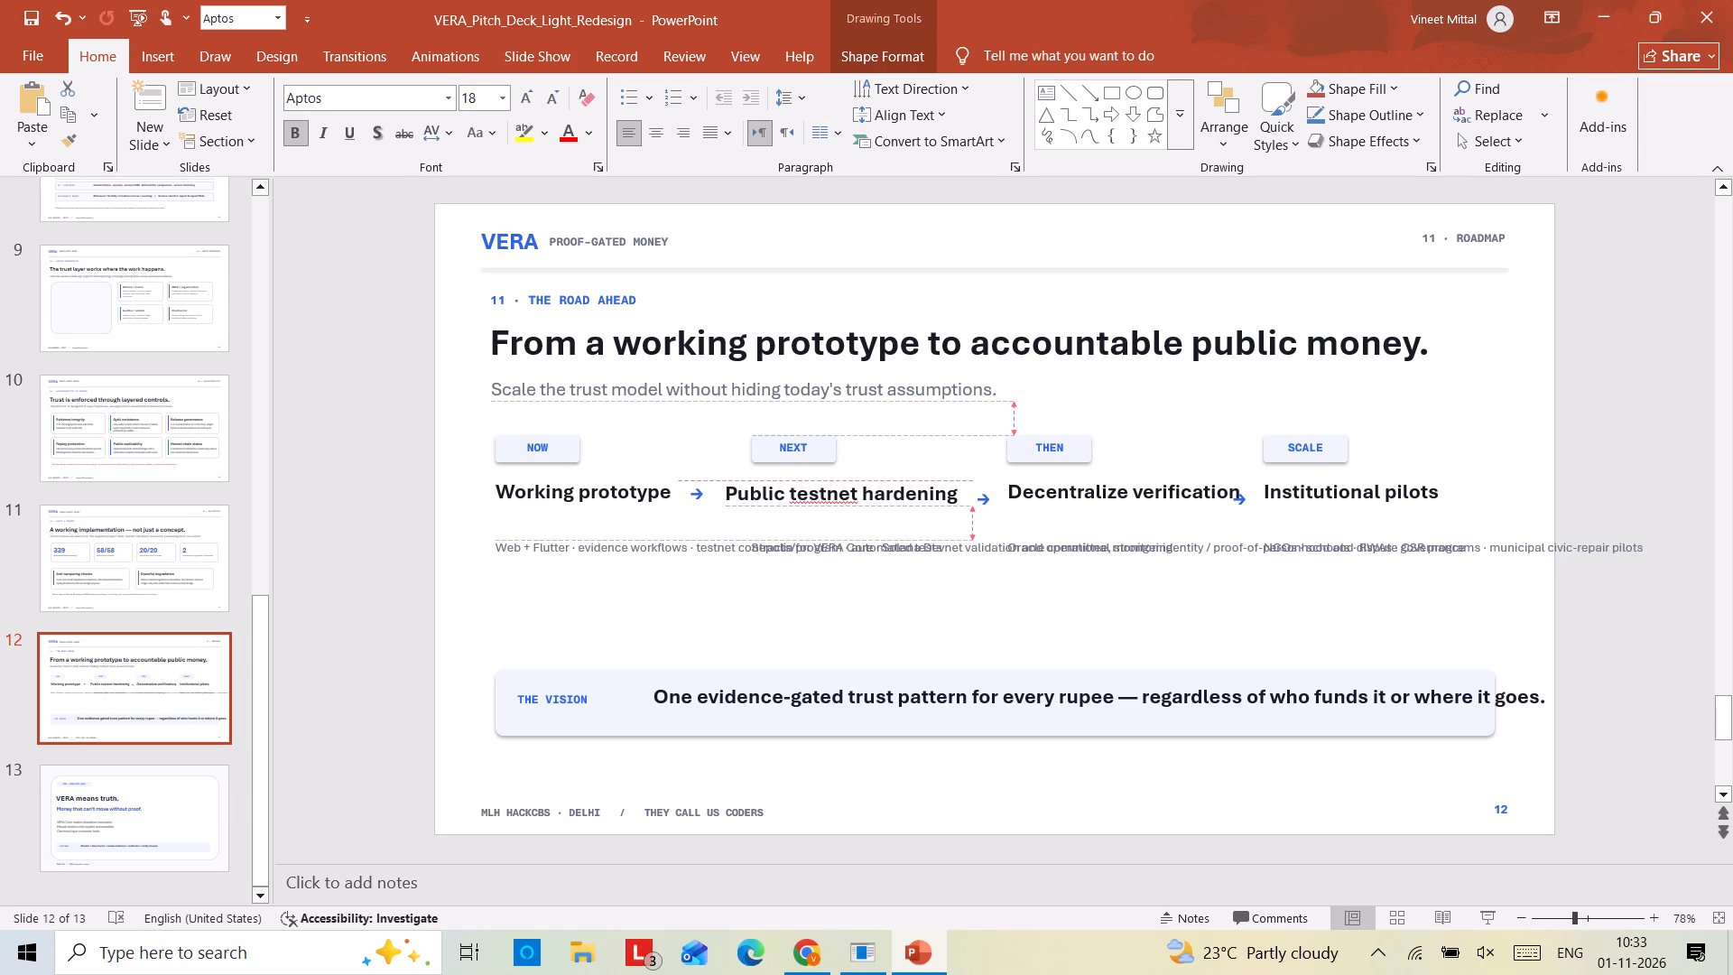
left_click_drag(800, 478, 791, 479)
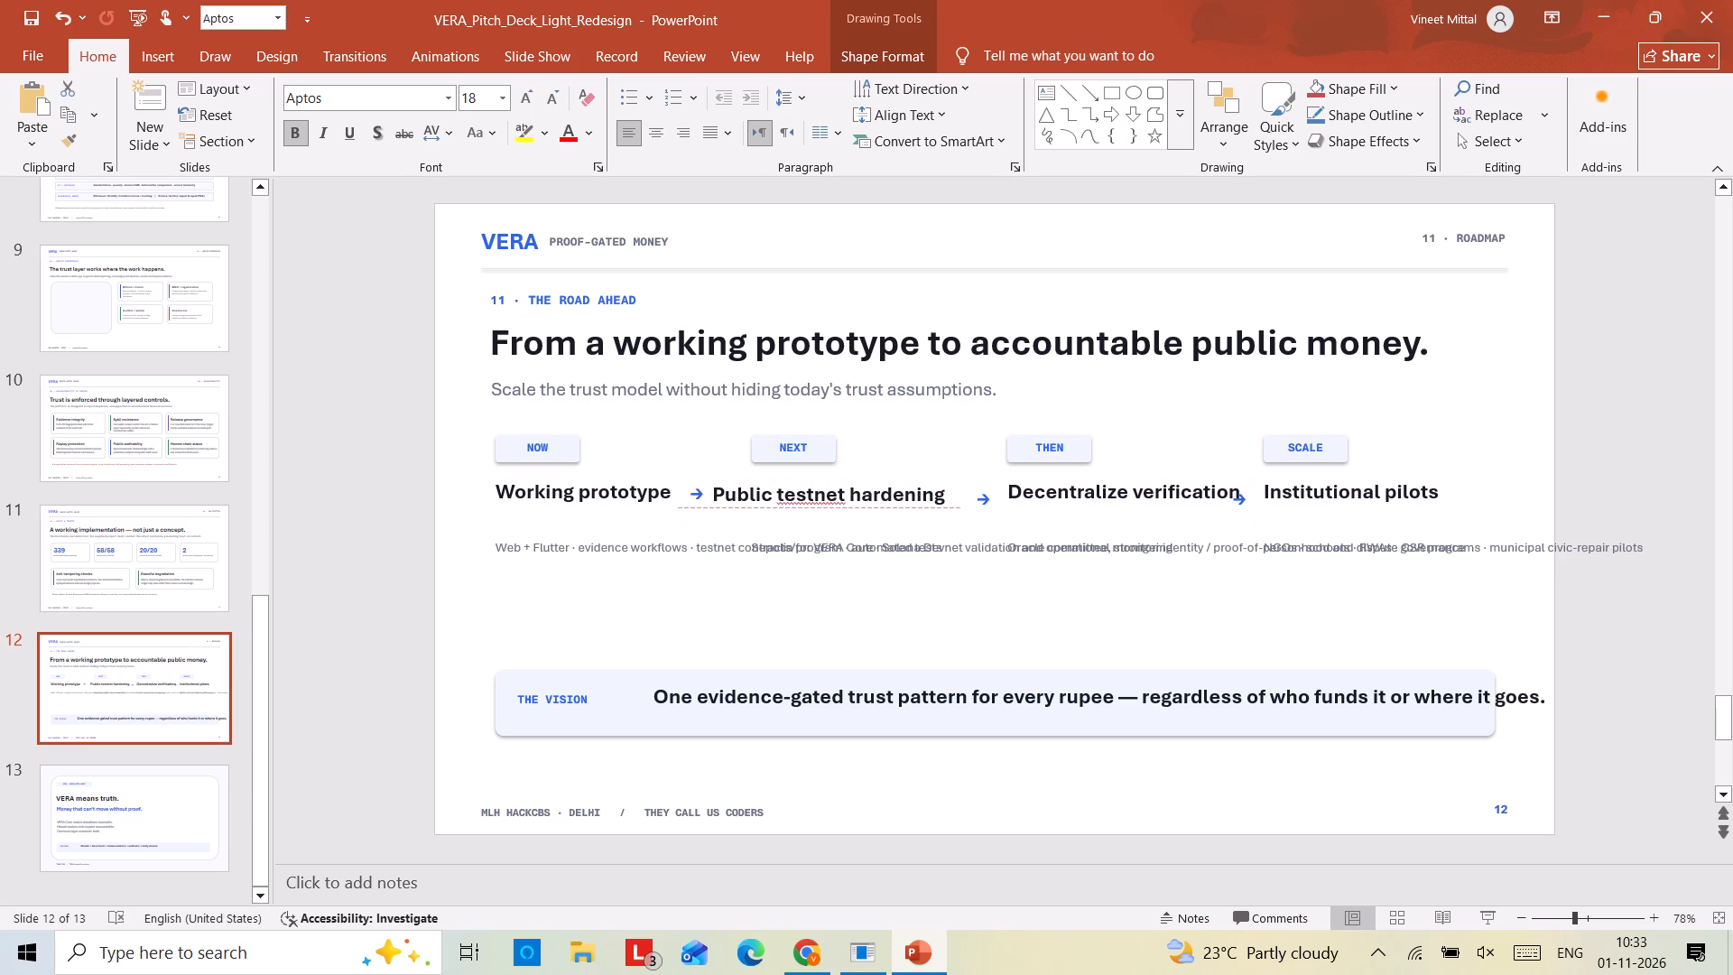
left_click_drag(791, 479, 793, 478)
Shift the second and third roadmap arrows and the Decentralize verification heading on slide 12 to even out the row and clear overlaps.
left_click(977, 497)
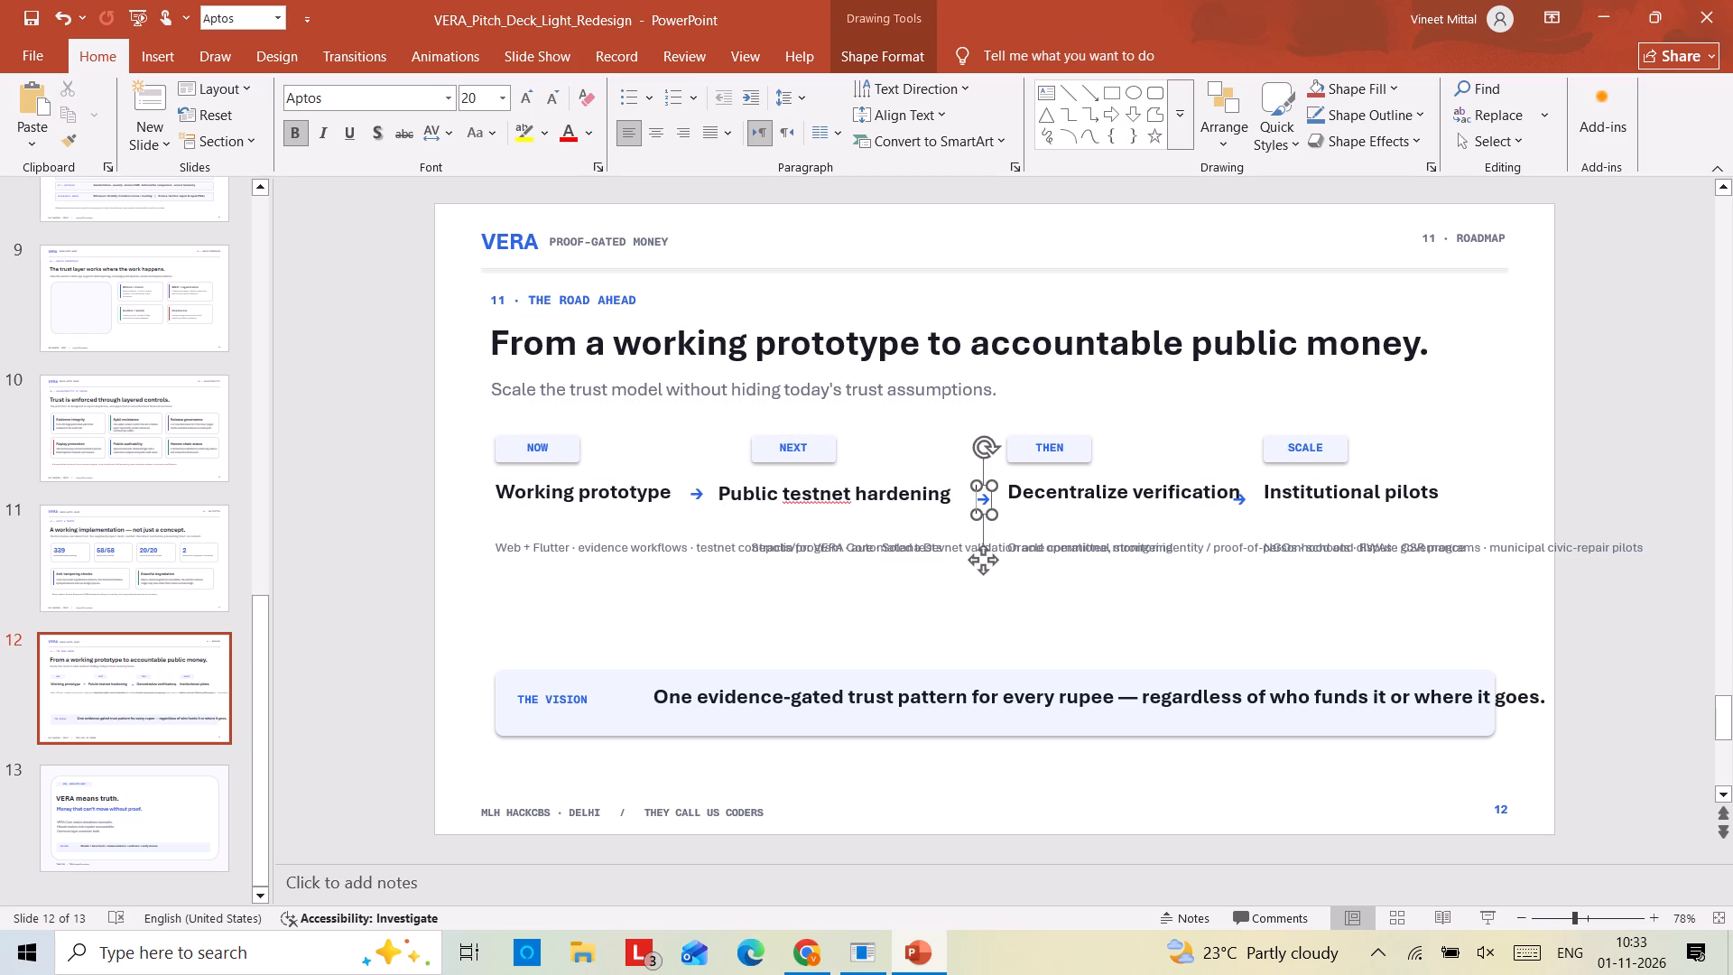
left_click(979, 562)
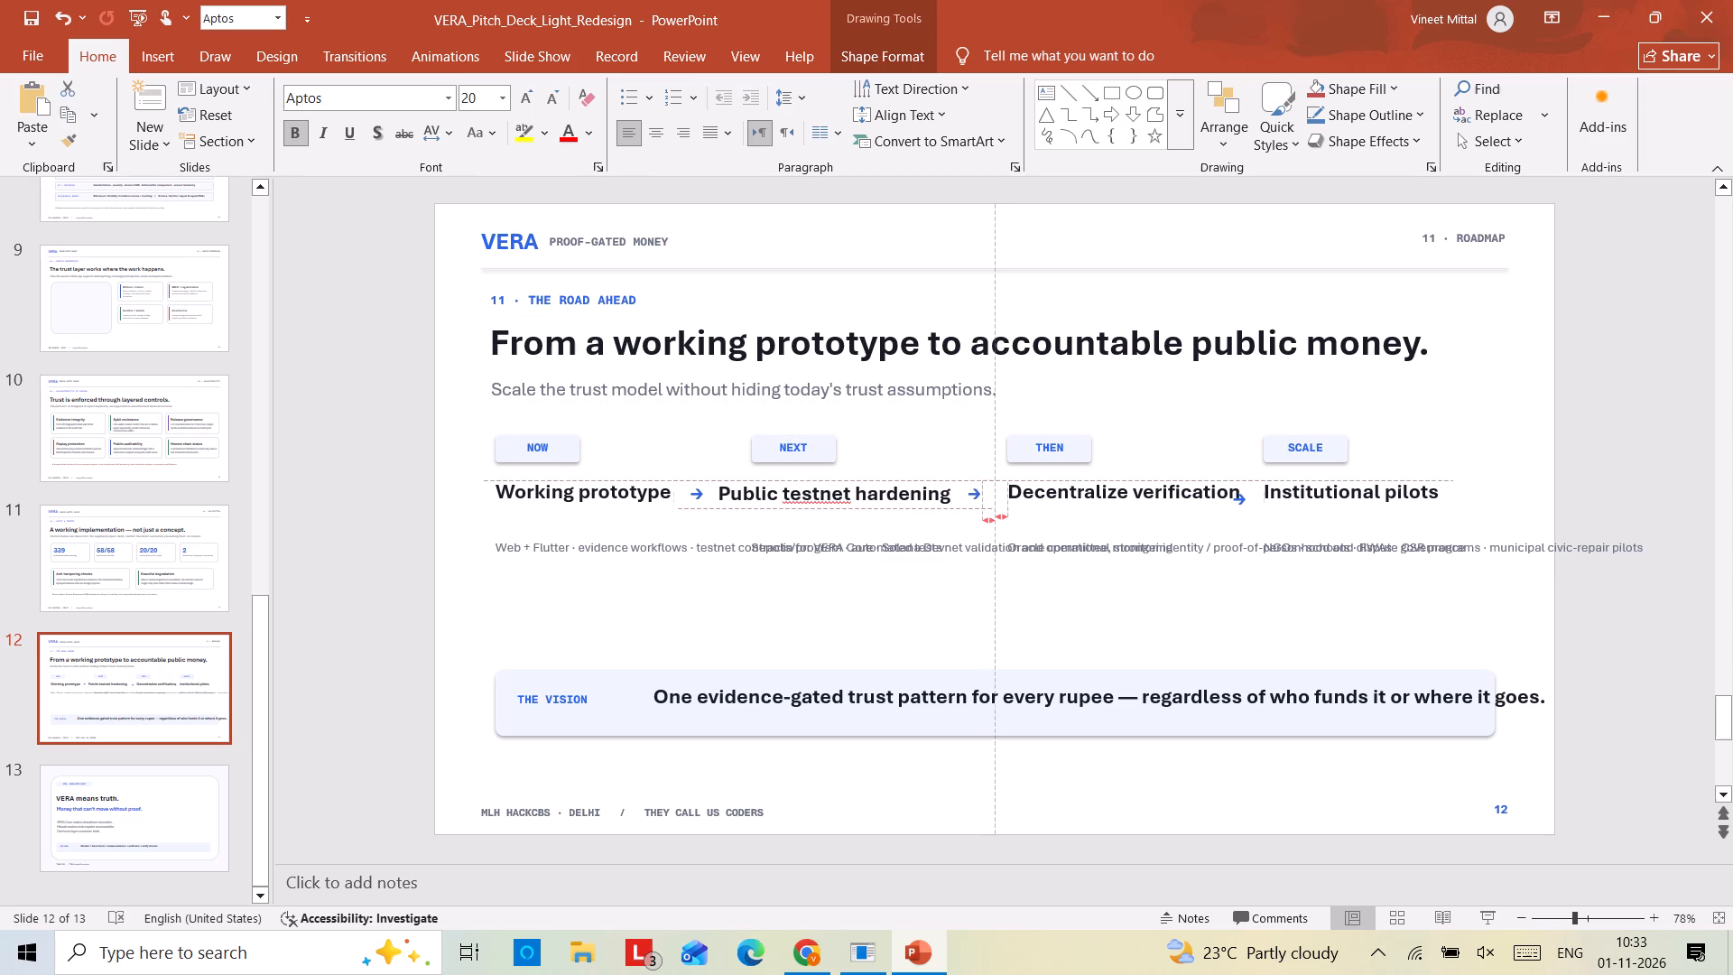
left_click(1112, 499)
left_click_drag(1145, 478, 1132, 479)
left_click(973, 497)
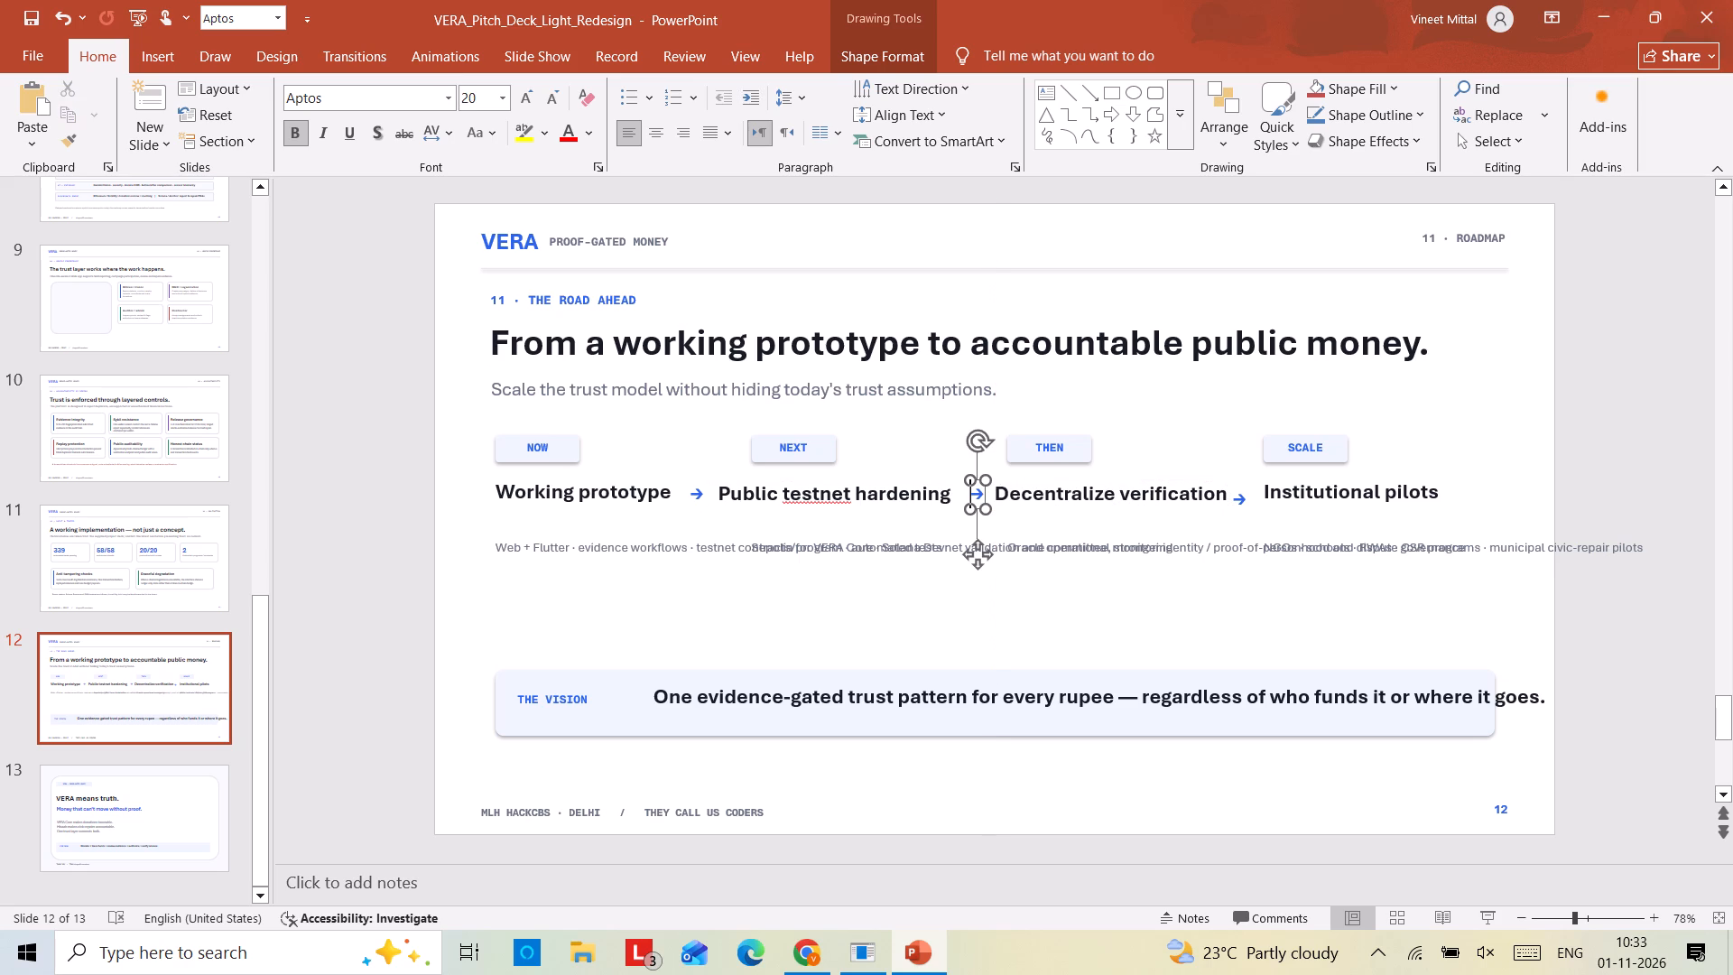
left_click(975, 550)
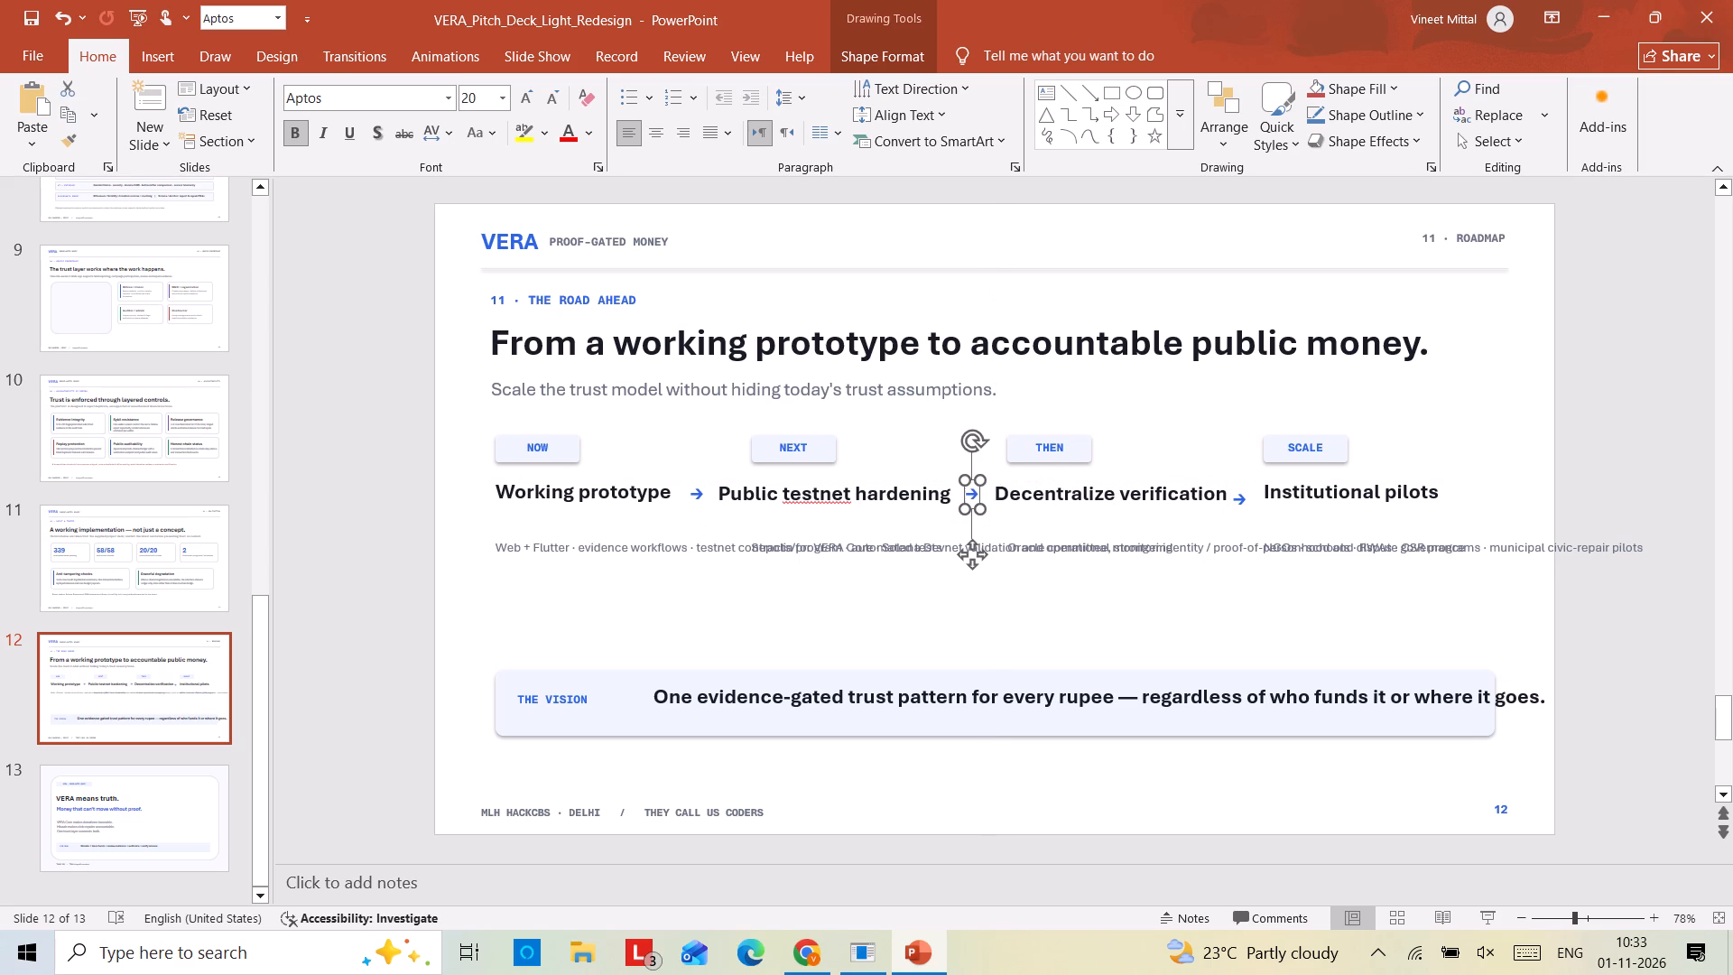
left_click(1061, 500)
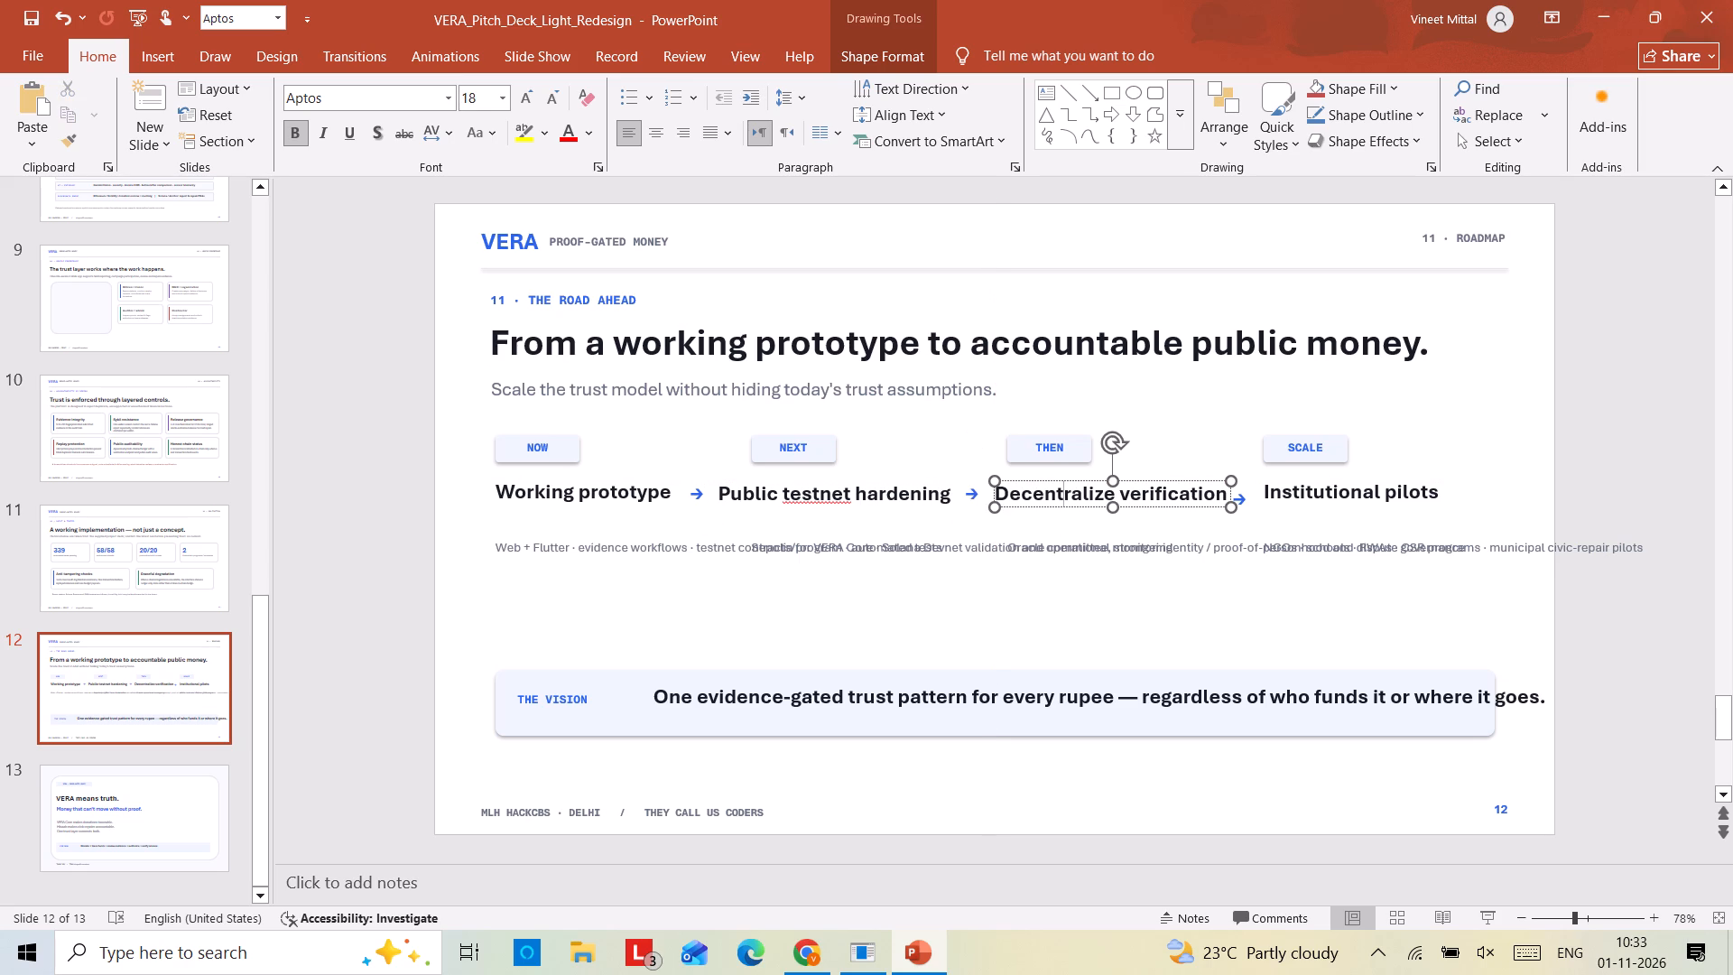
left_click(1078, 480)
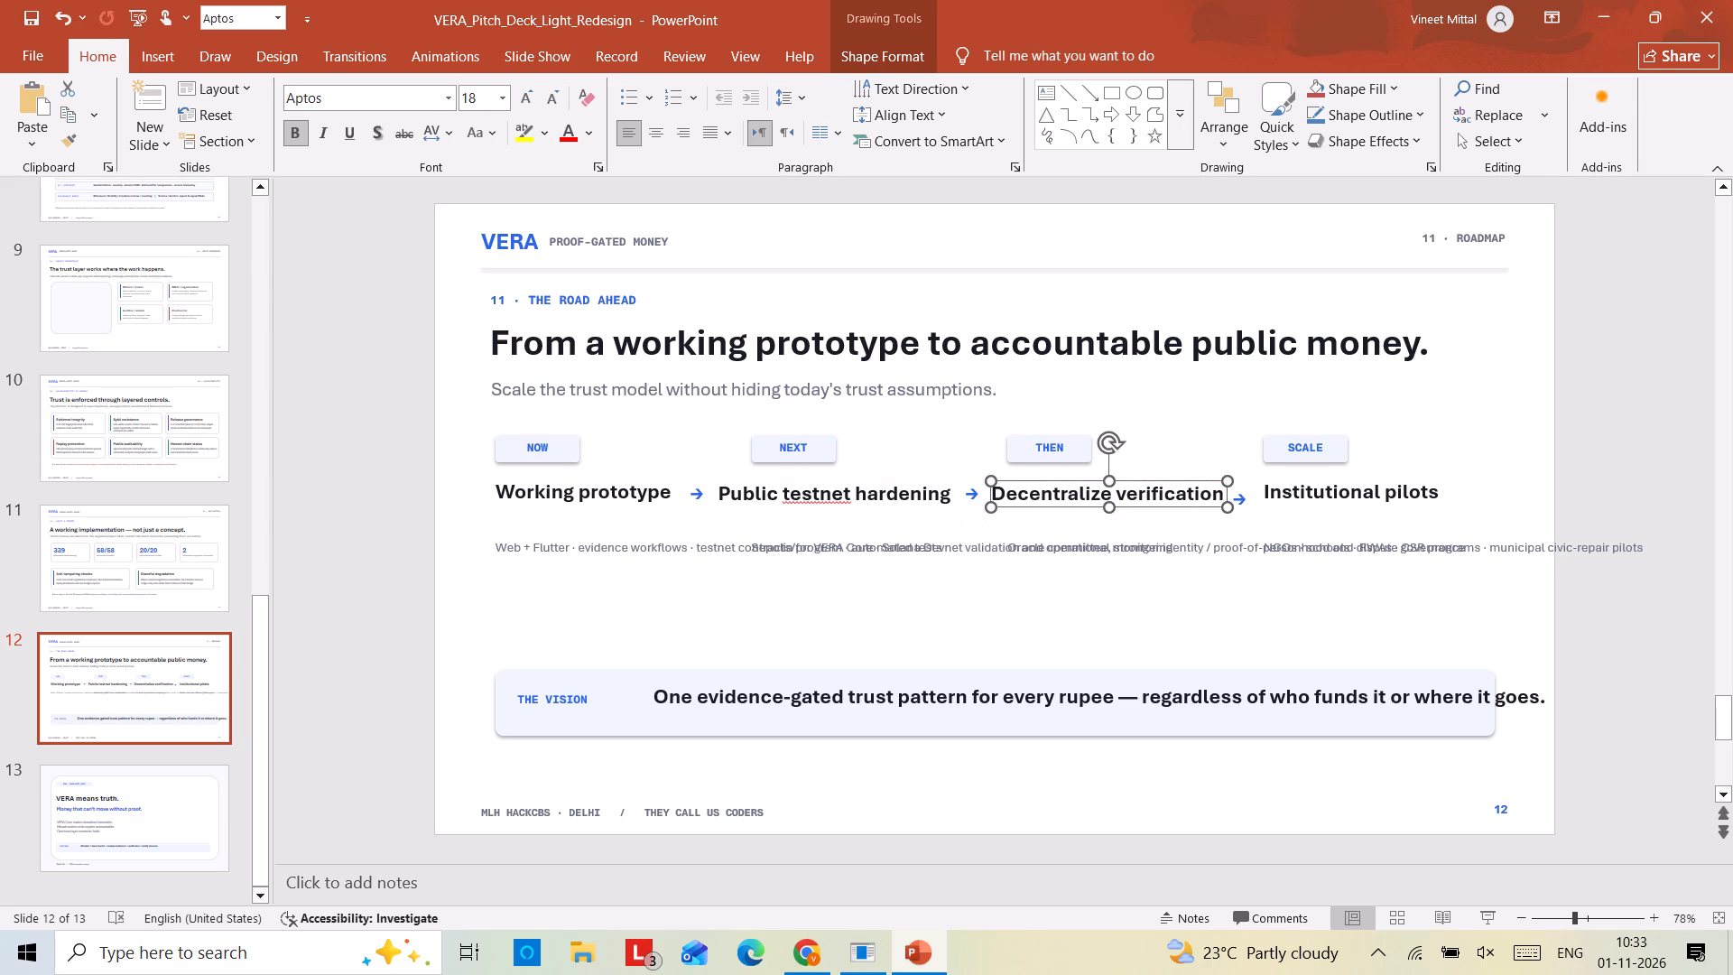
left_click(1240, 497)
left_click(1244, 562)
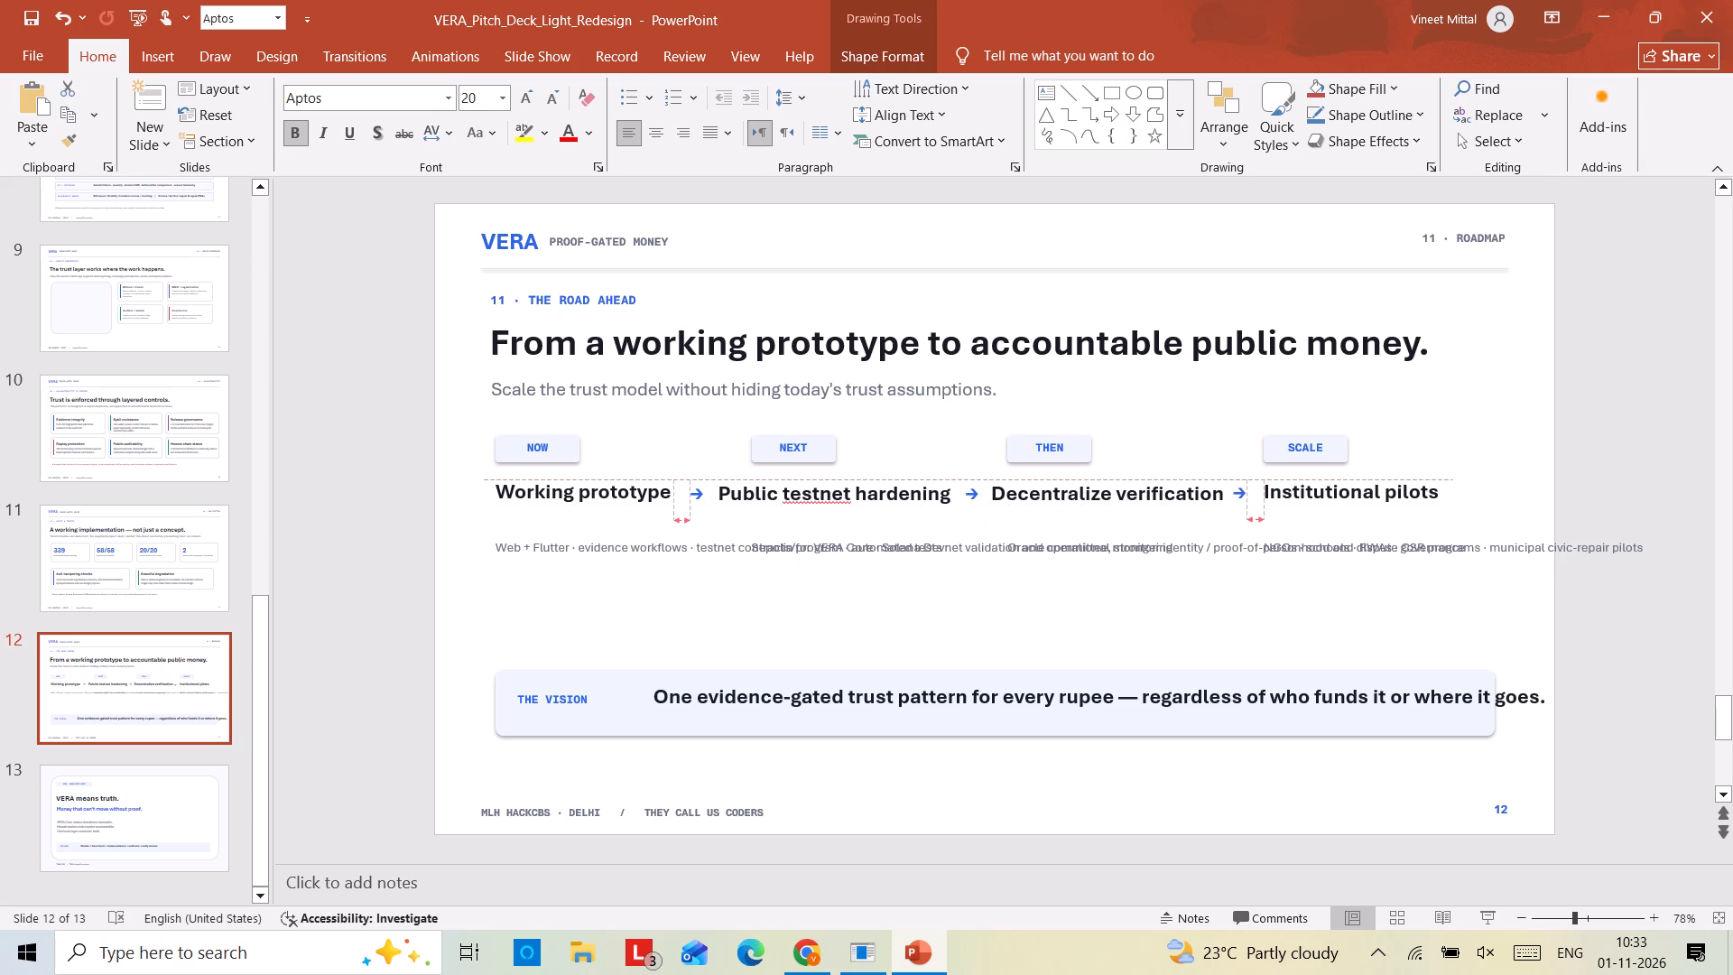
left_click(1327, 480)
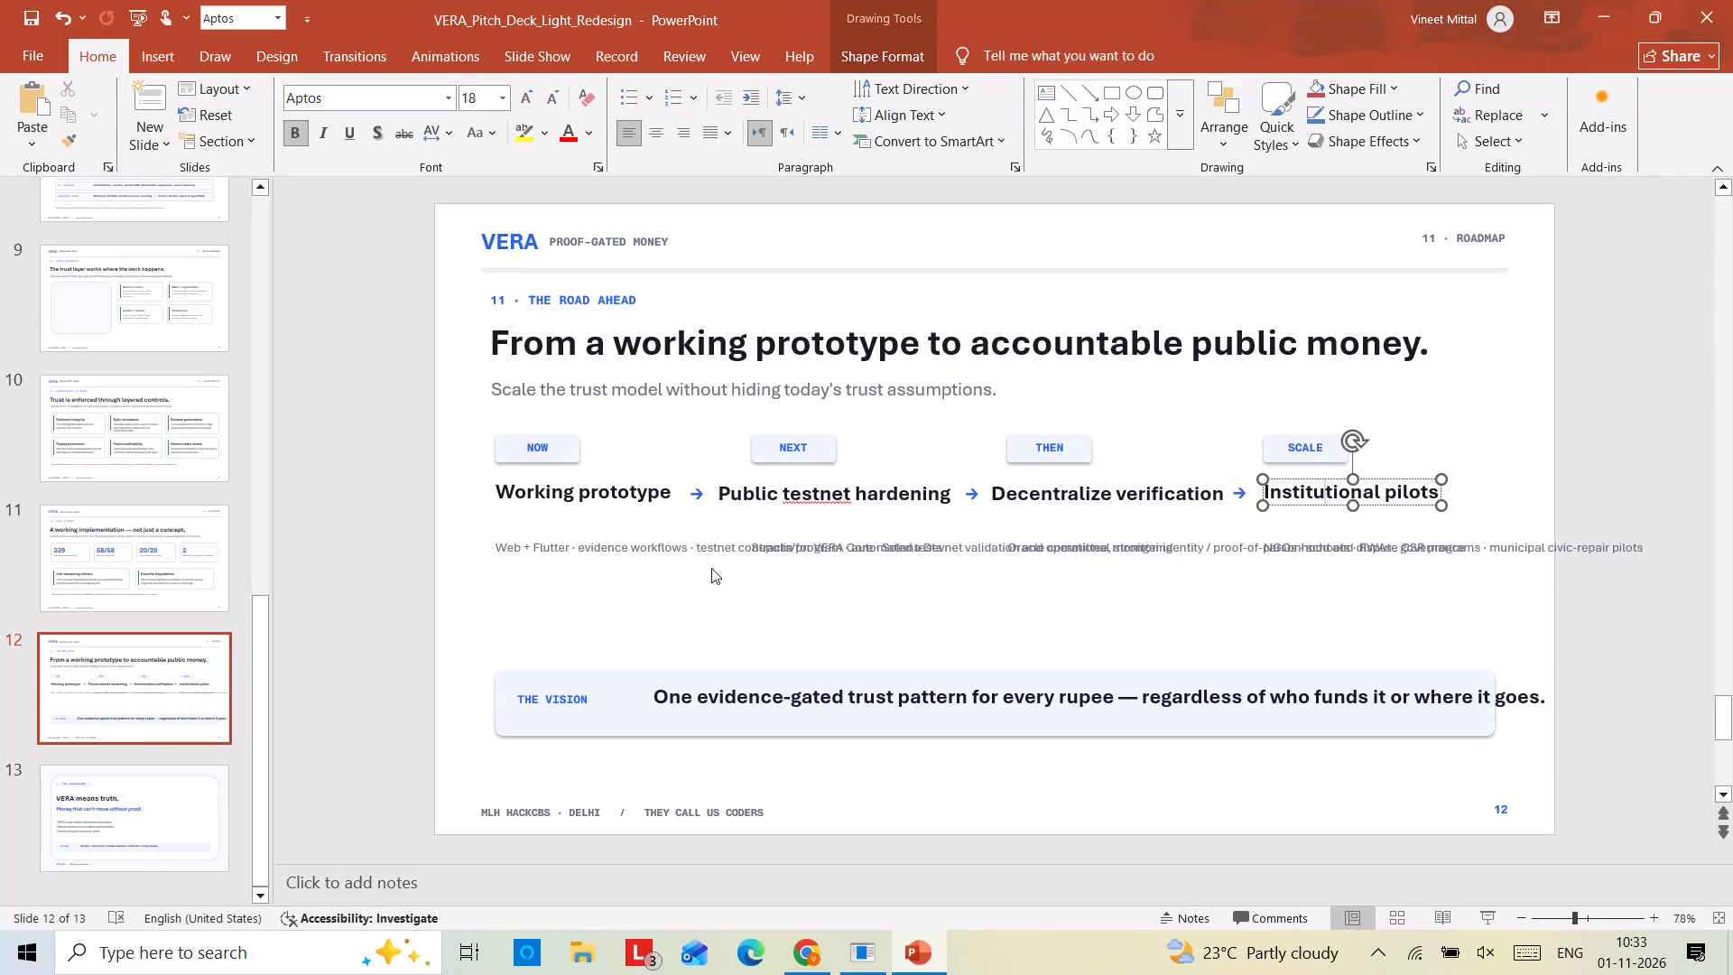
Narrow the four roadmap description text boxes on slide 12 so each wraps within its own column without overlapping its neighbours.
scroll(660, 567, "left", 1)
left_click(640, 545)
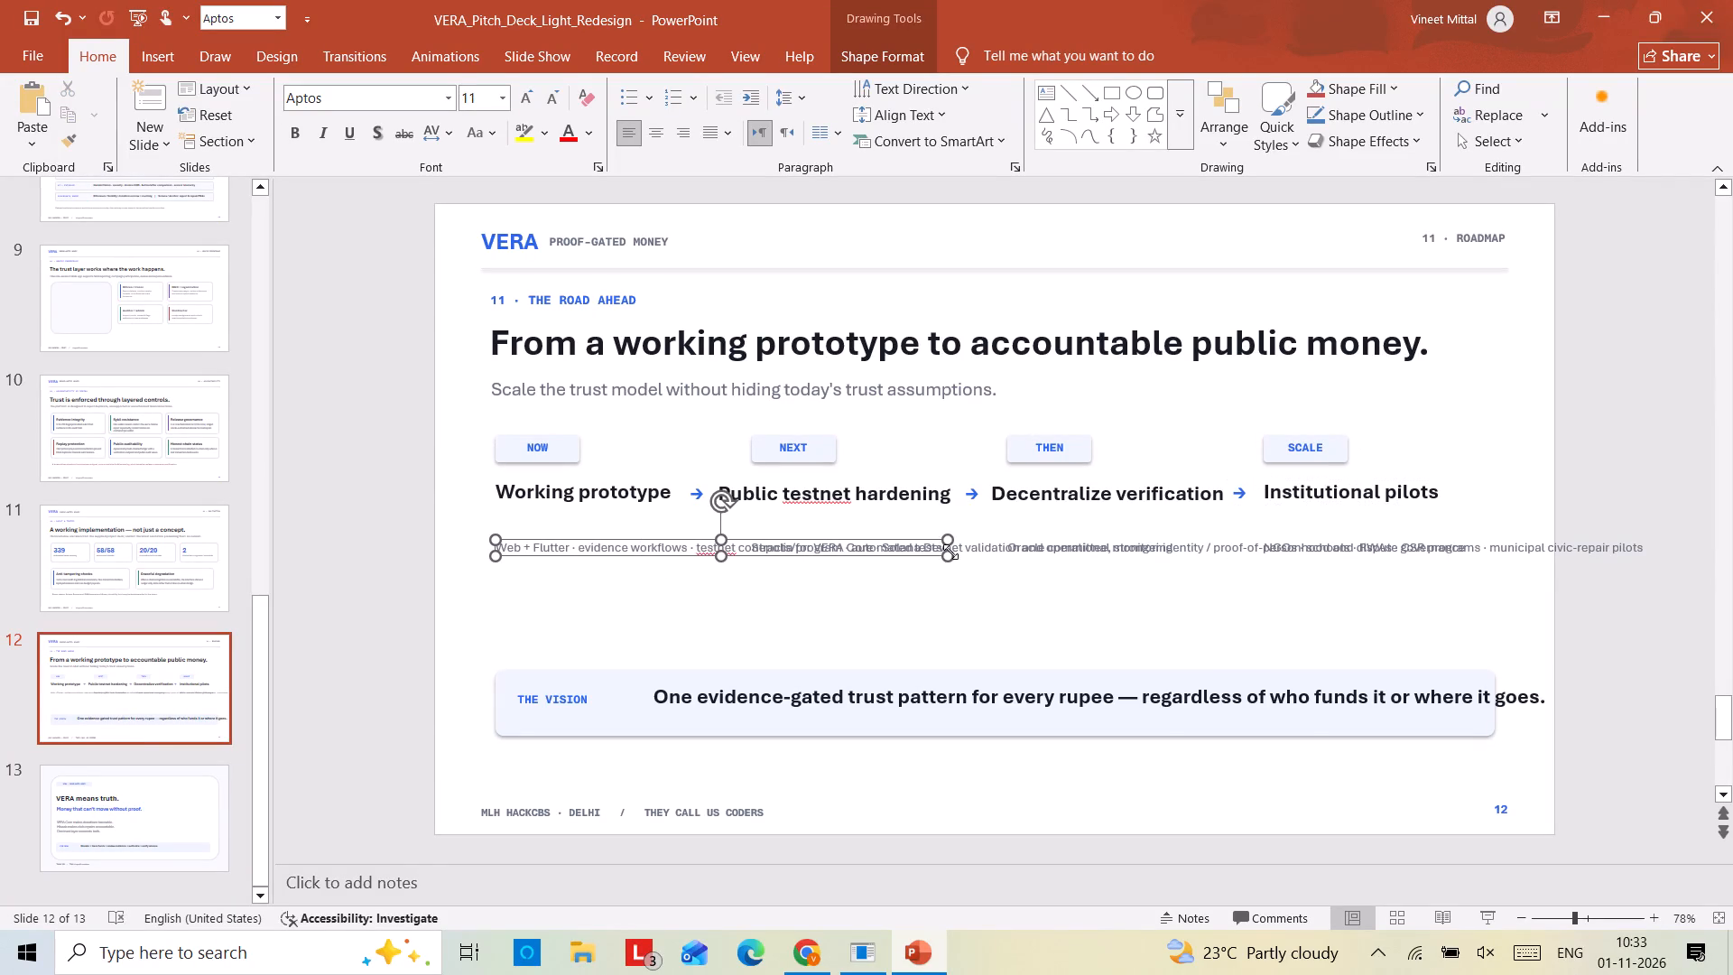
left_click_drag(953, 560, 734, 582)
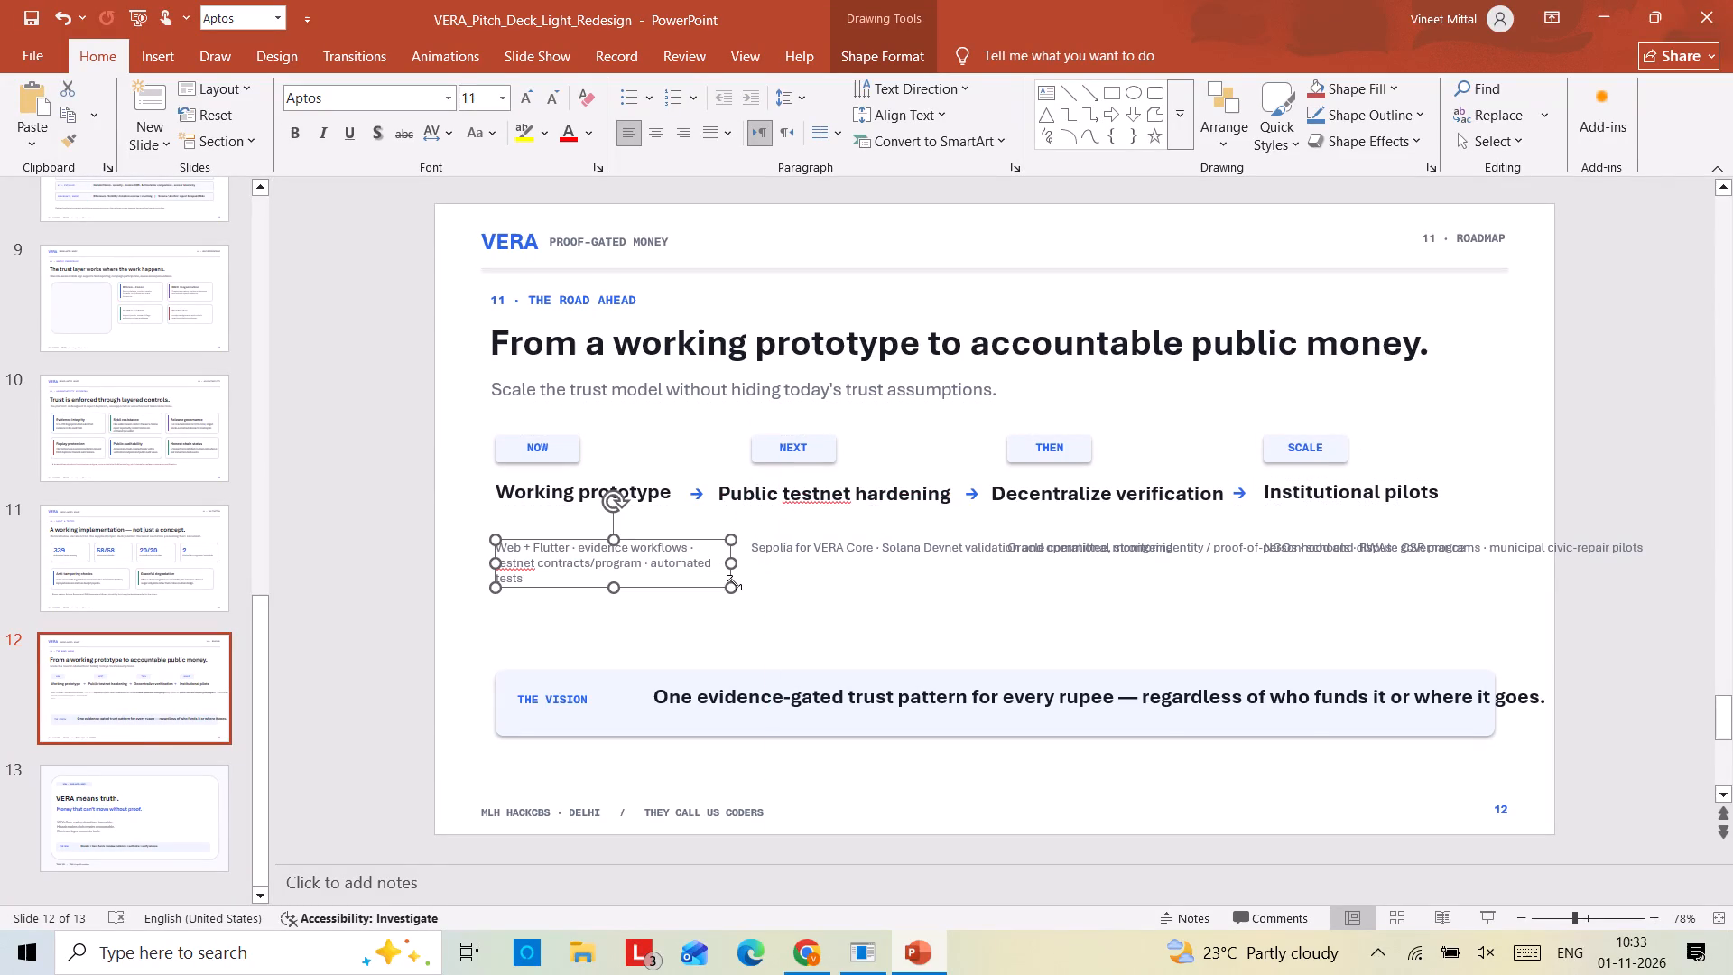
left_click(820, 551)
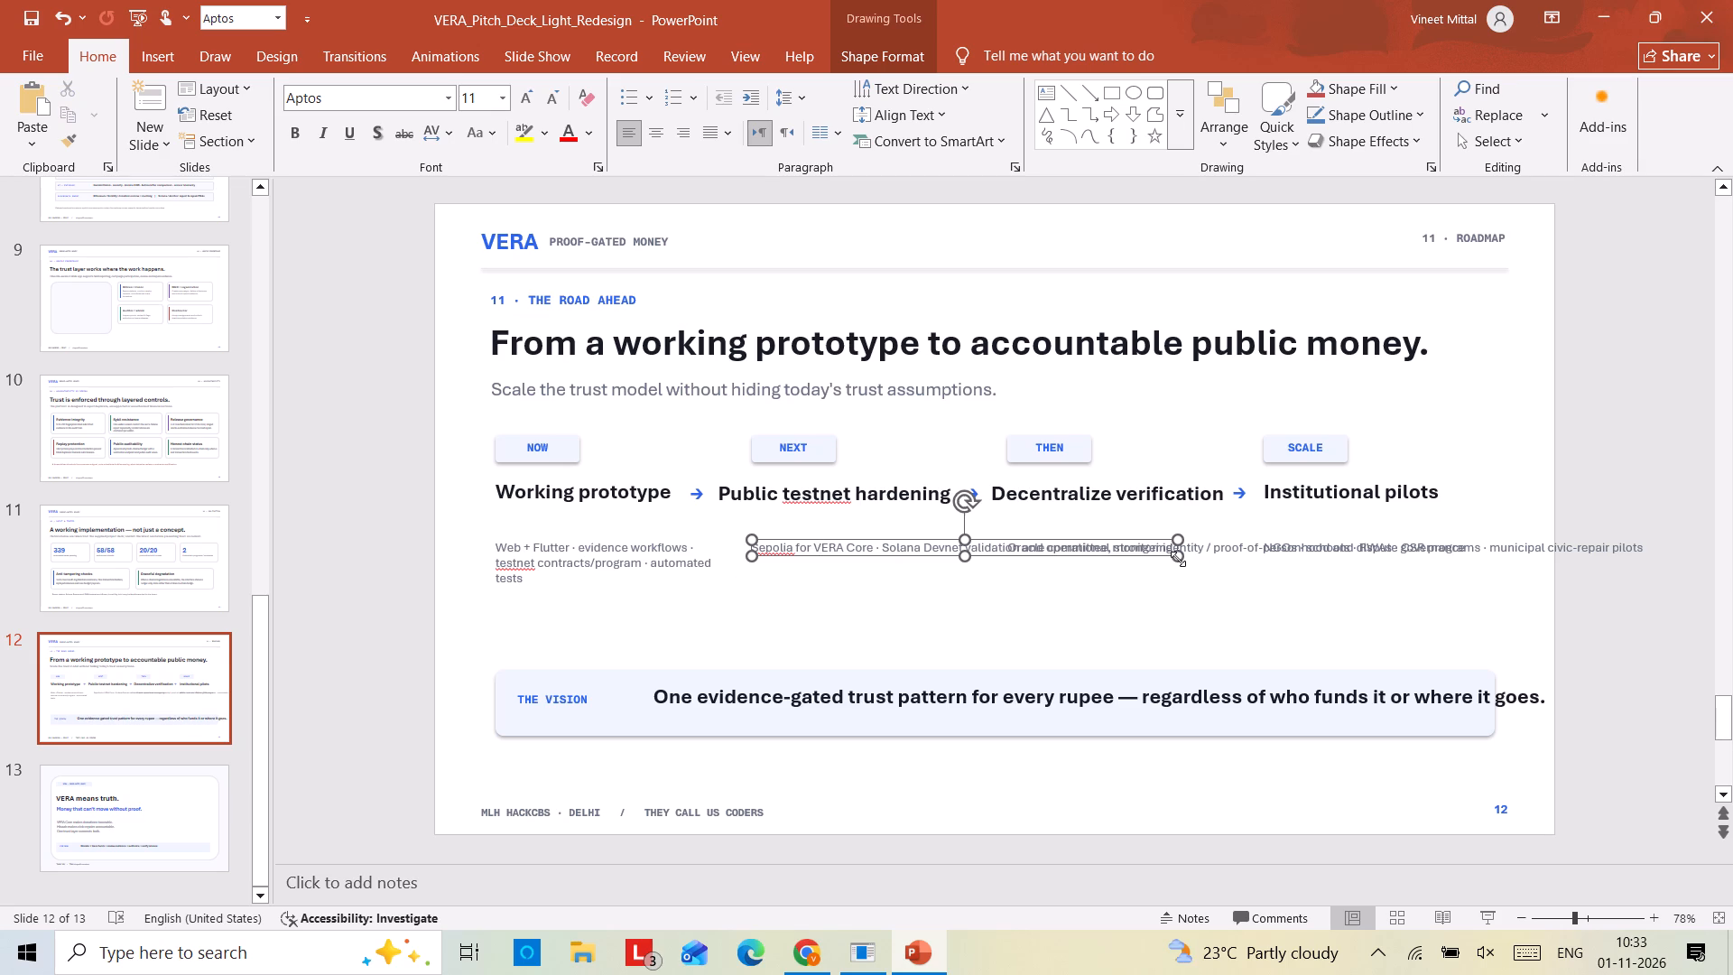
left_click_drag(1178, 559, 973, 585)
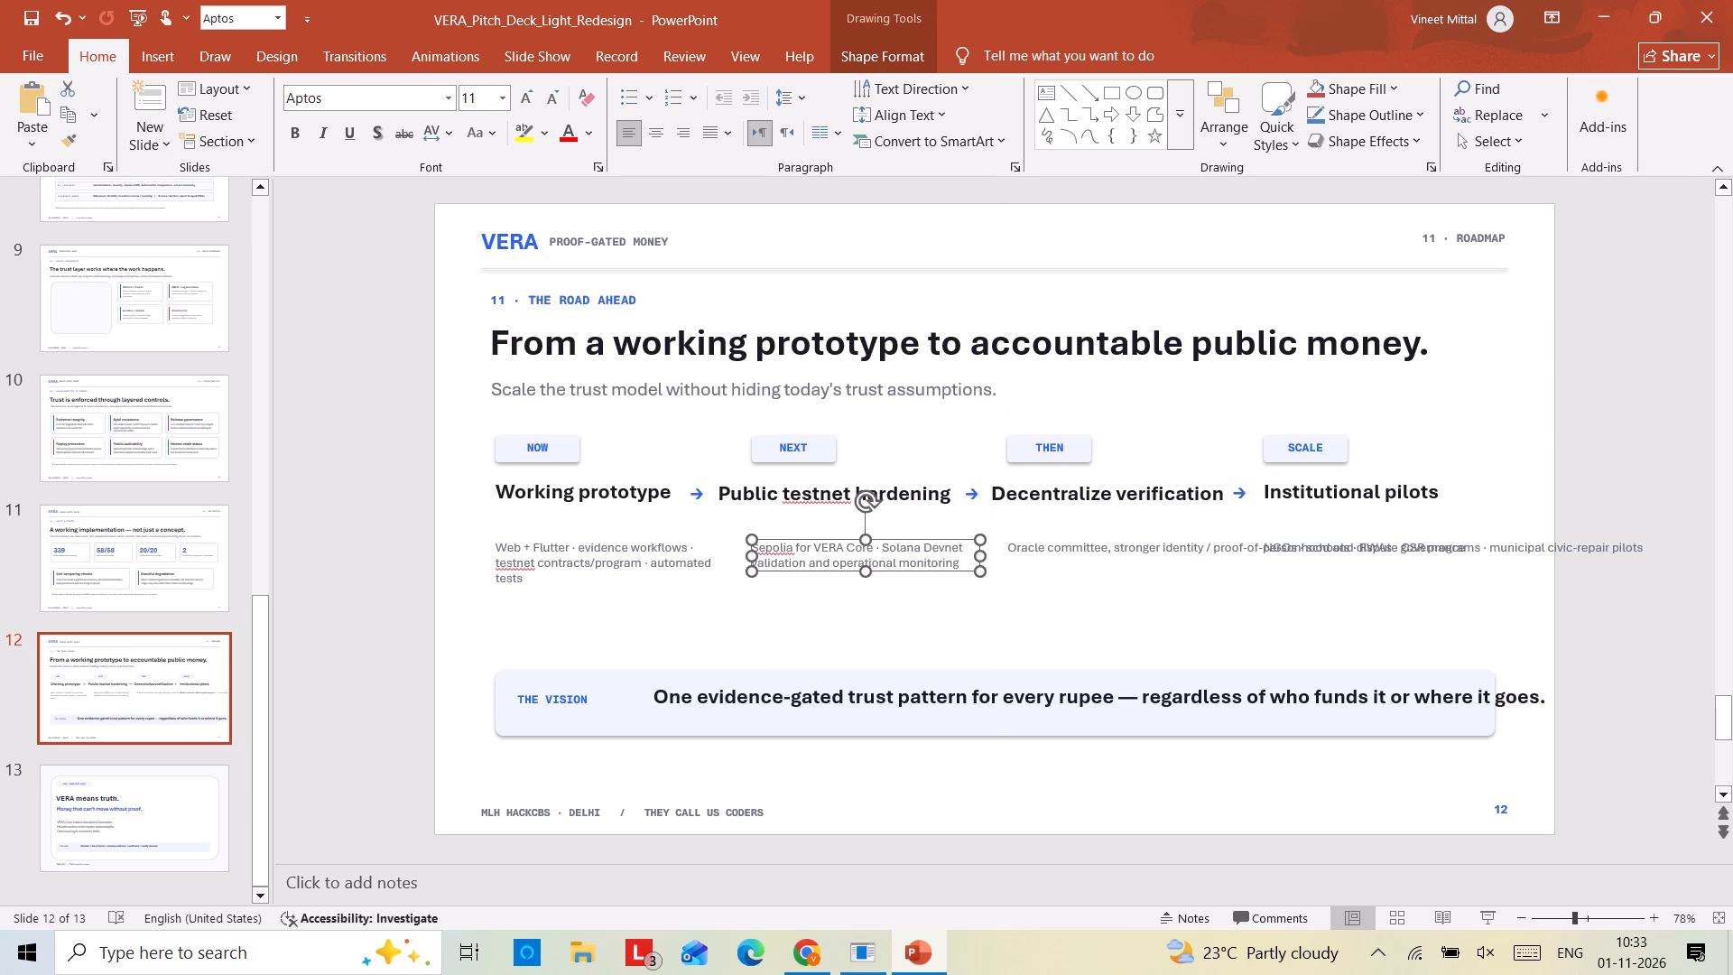
left_click(1095, 544)
left_click_drag(1467, 556, 1407, 557)
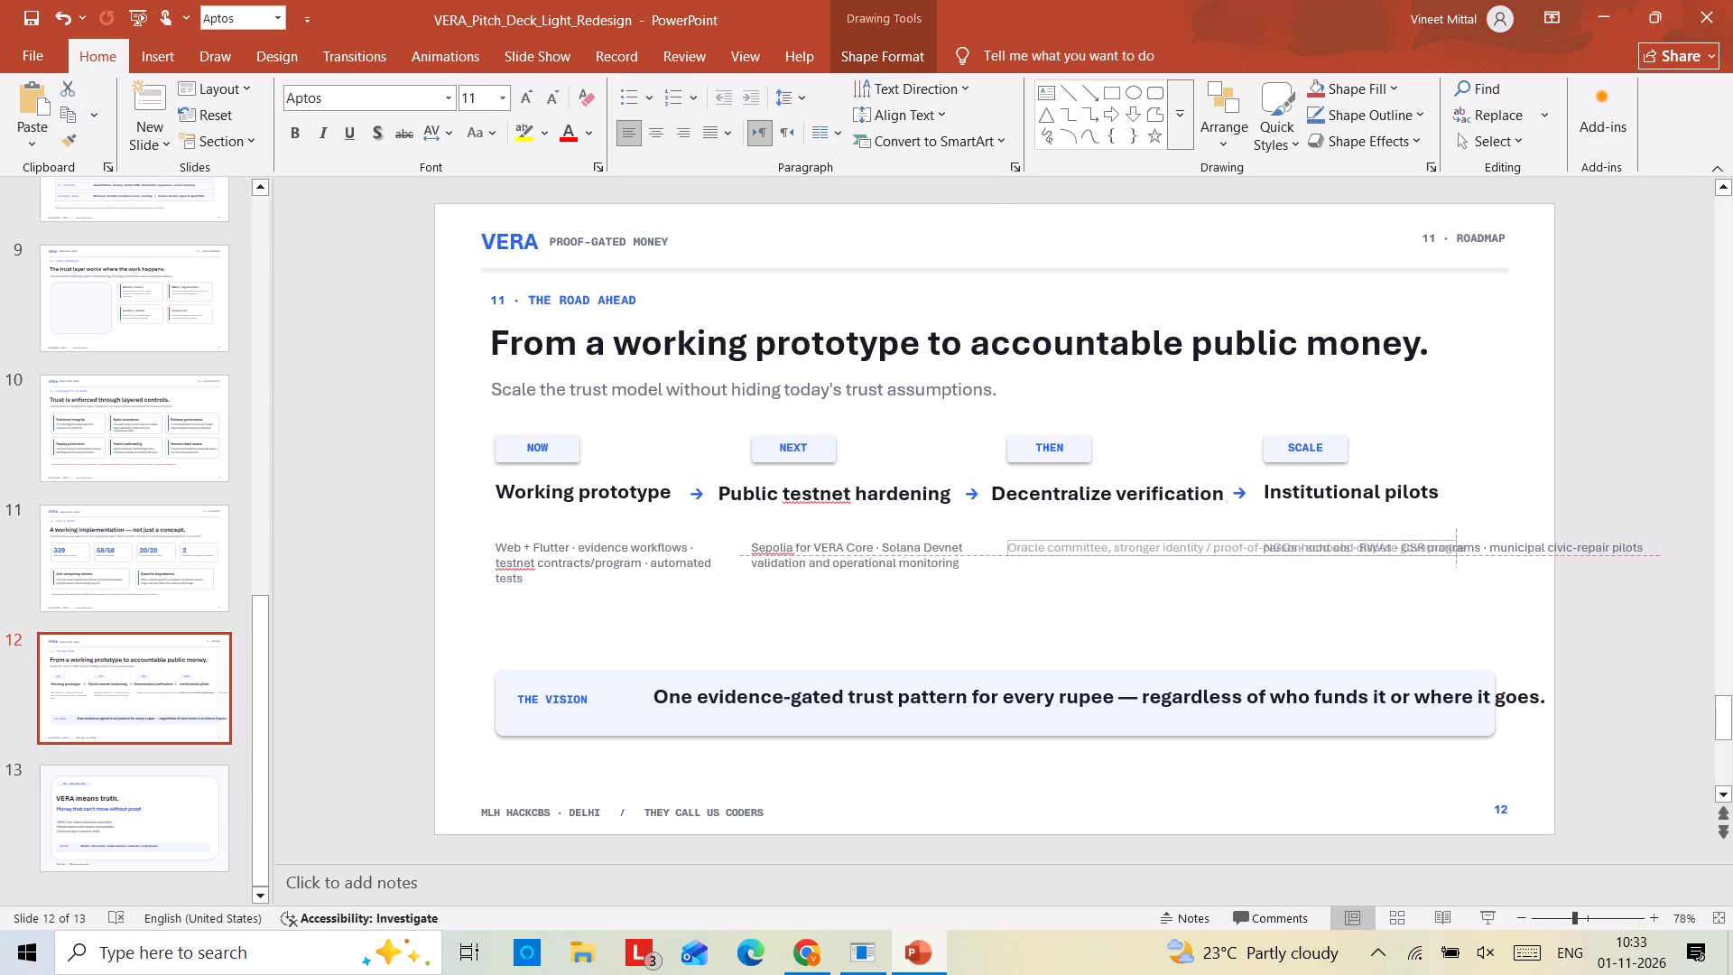
left_click_drag(1407, 557, 1218, 590)
left_click(1327, 545)
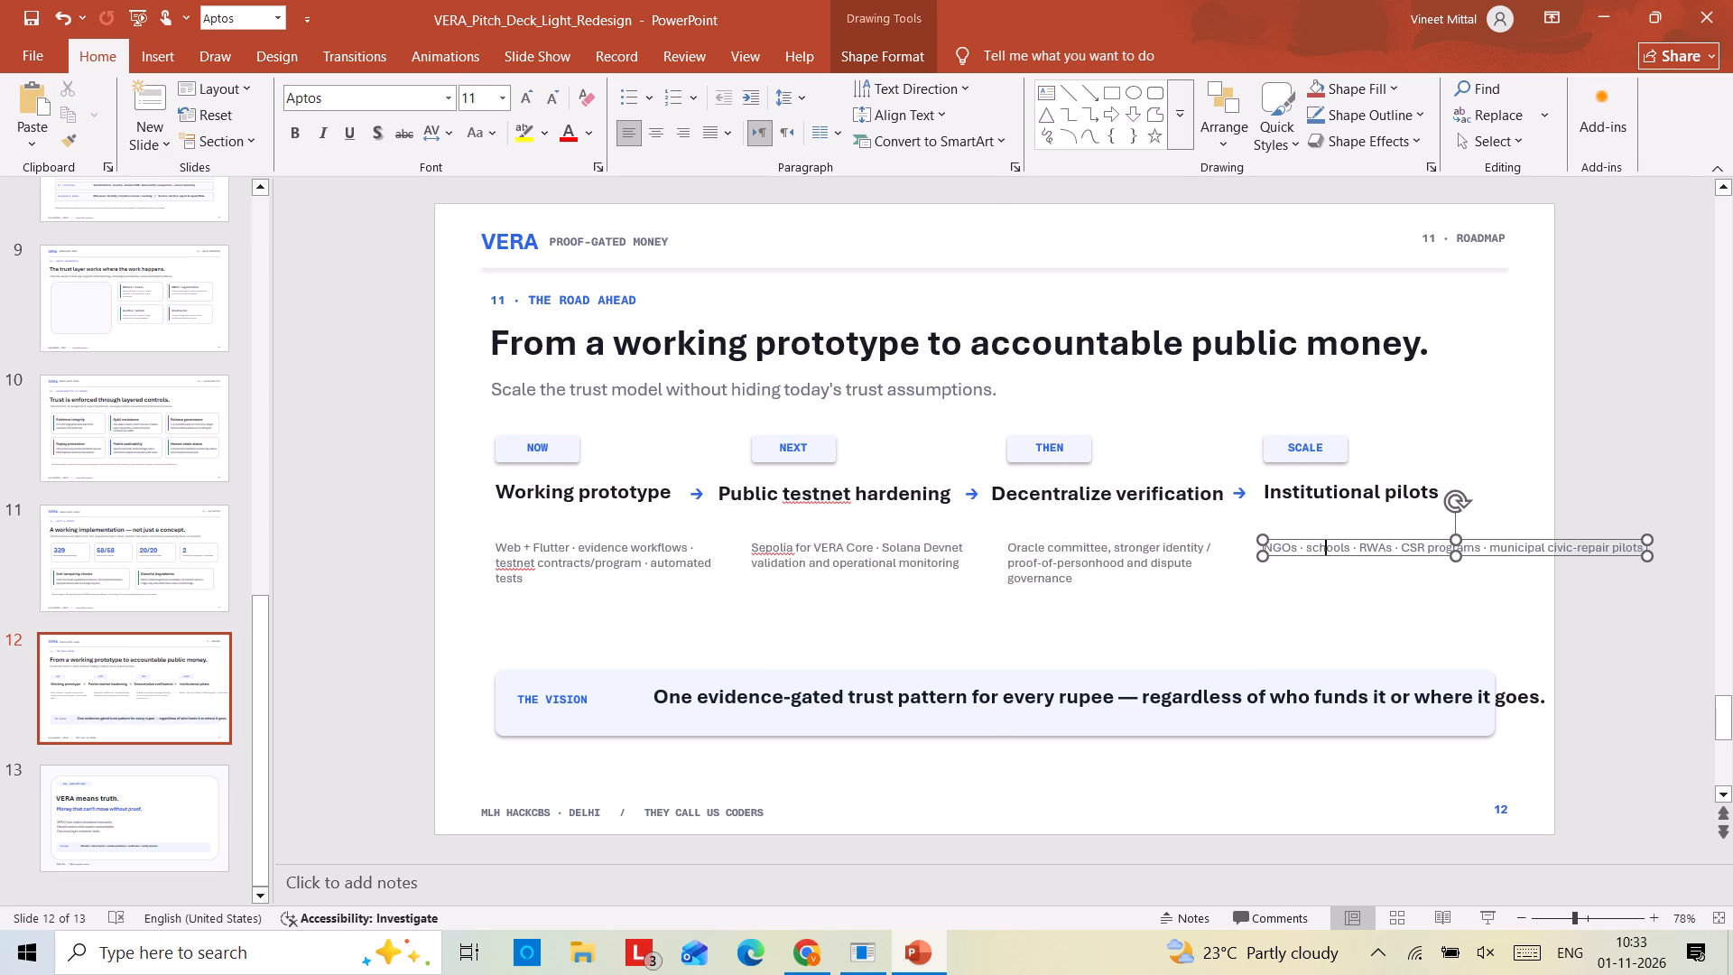
left_click_drag(1651, 559, 1524, 594)
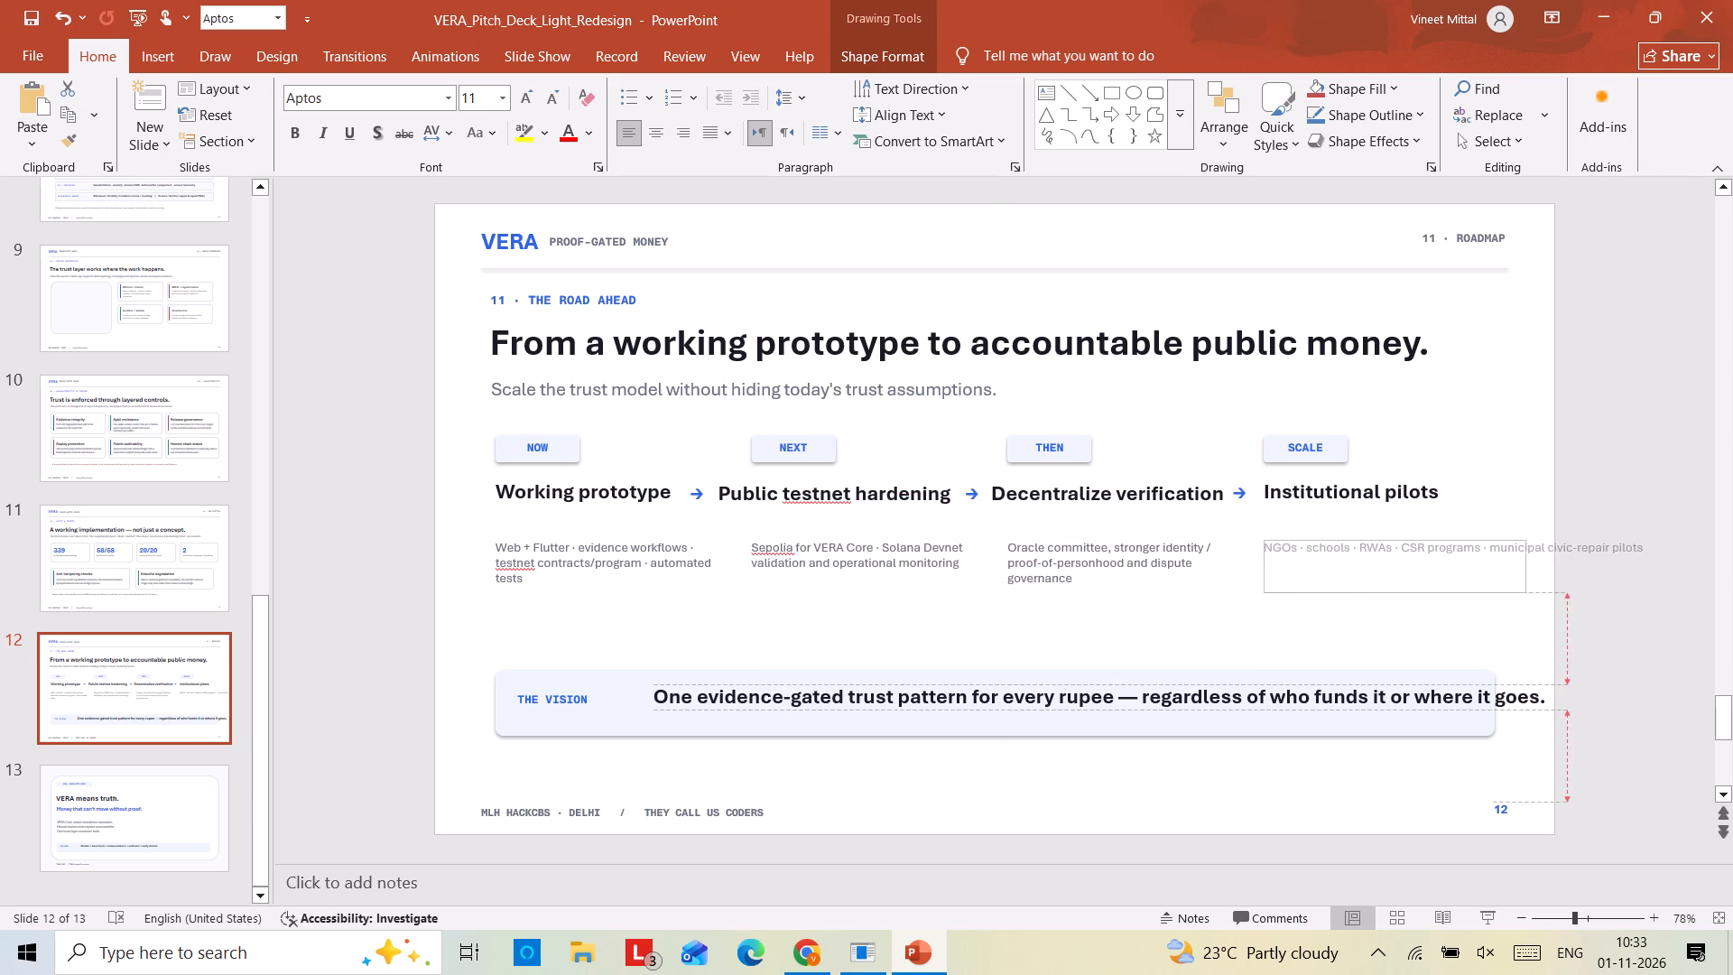
left_click_drag(1524, 594, 1510, 595)
left_click(1607, 420)
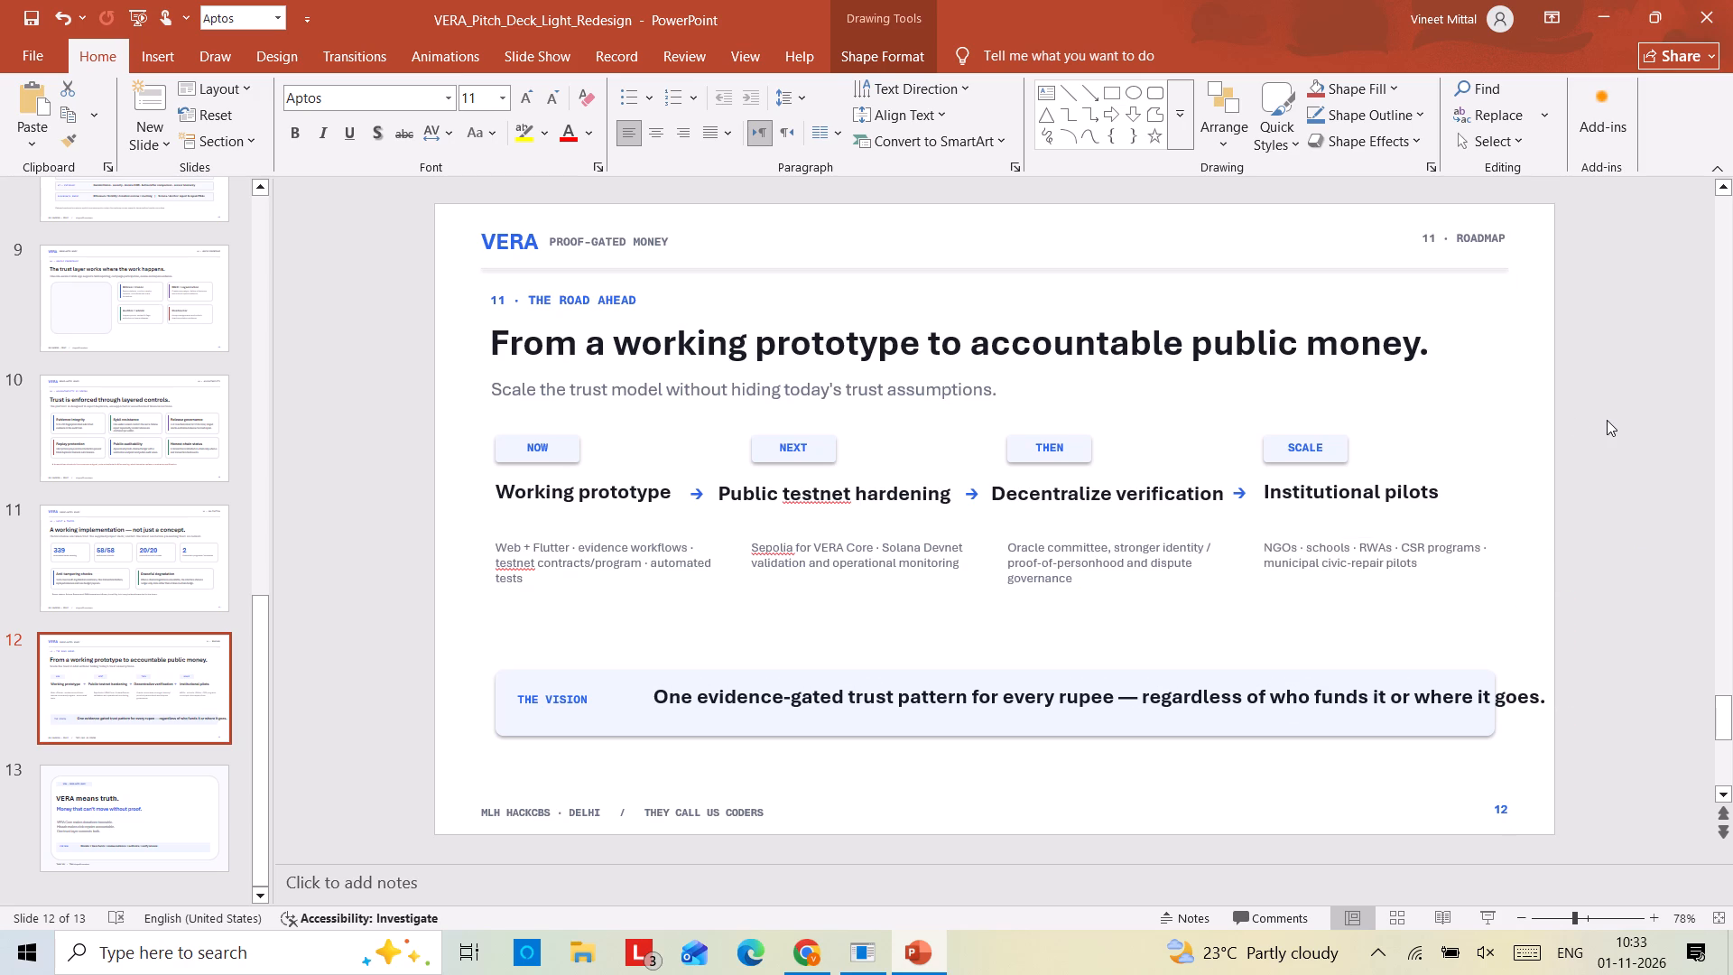
Shift the NOW, NEXT, THEN and SCALE badges and their labels together to the right, nearer the centres of their headings.
left_click_drag(484, 418, 1145, 453)
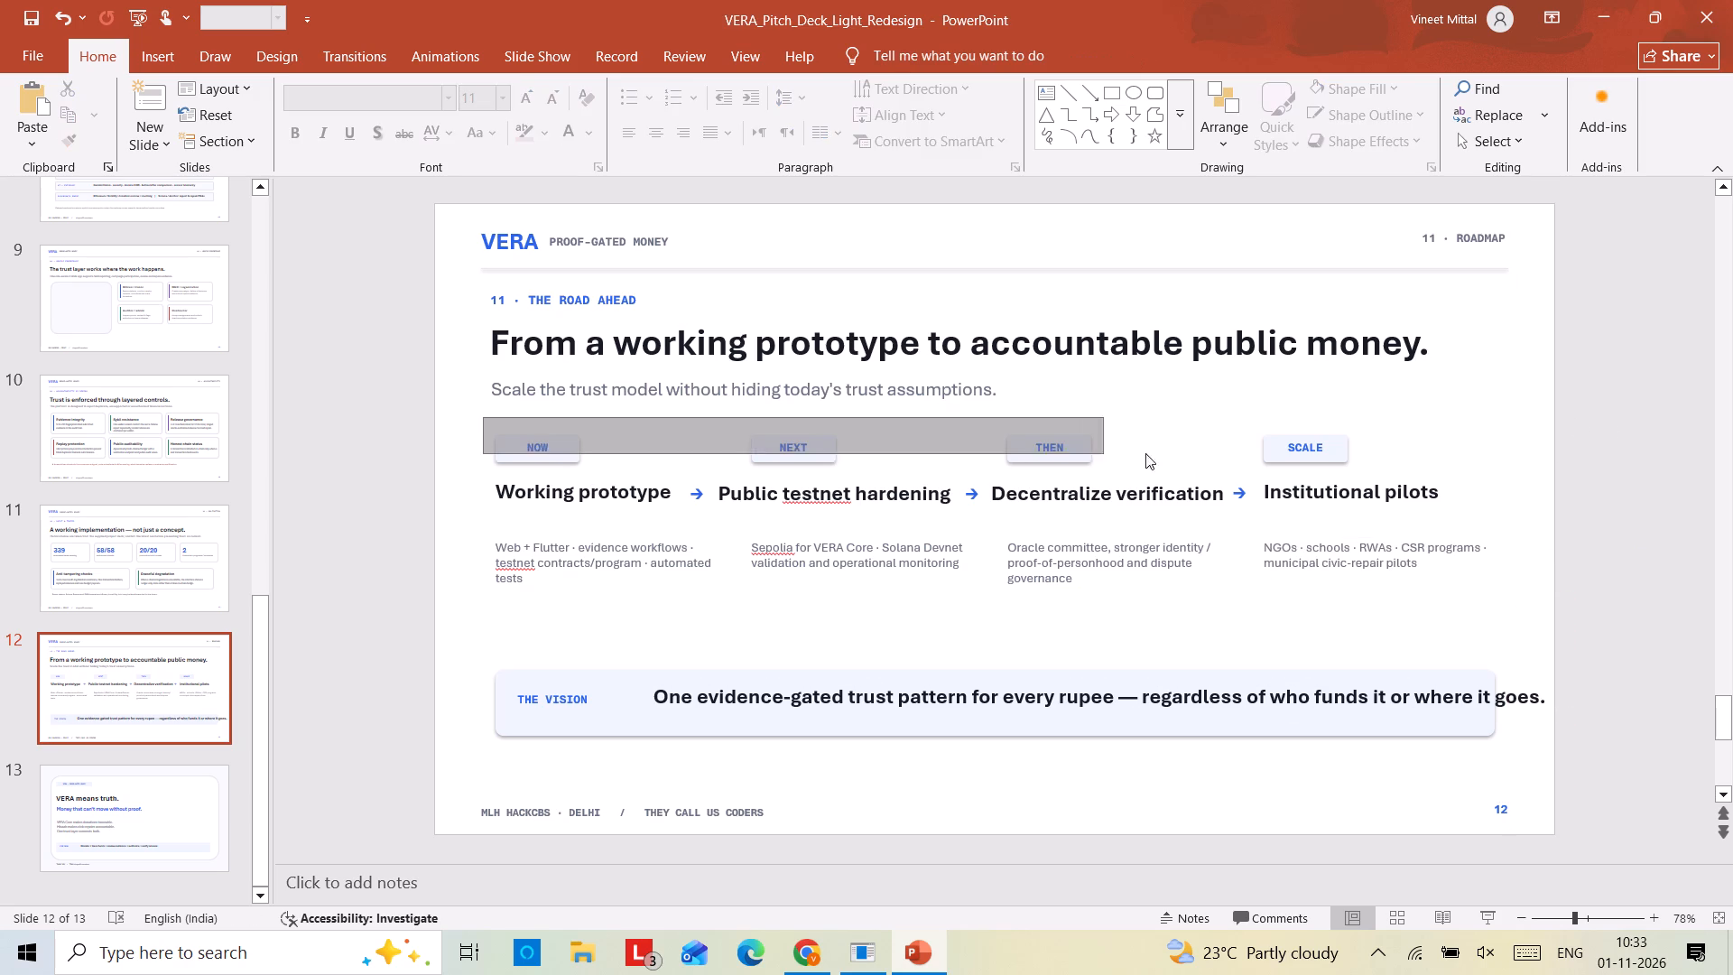
left_click_drag(1145, 453, 1379, 474)
key("Right")
key("Right")
key("Right")
key("Right")
key("Right")
key("Right")
key("Right")
key("Right")
key("Right")
key("Right")
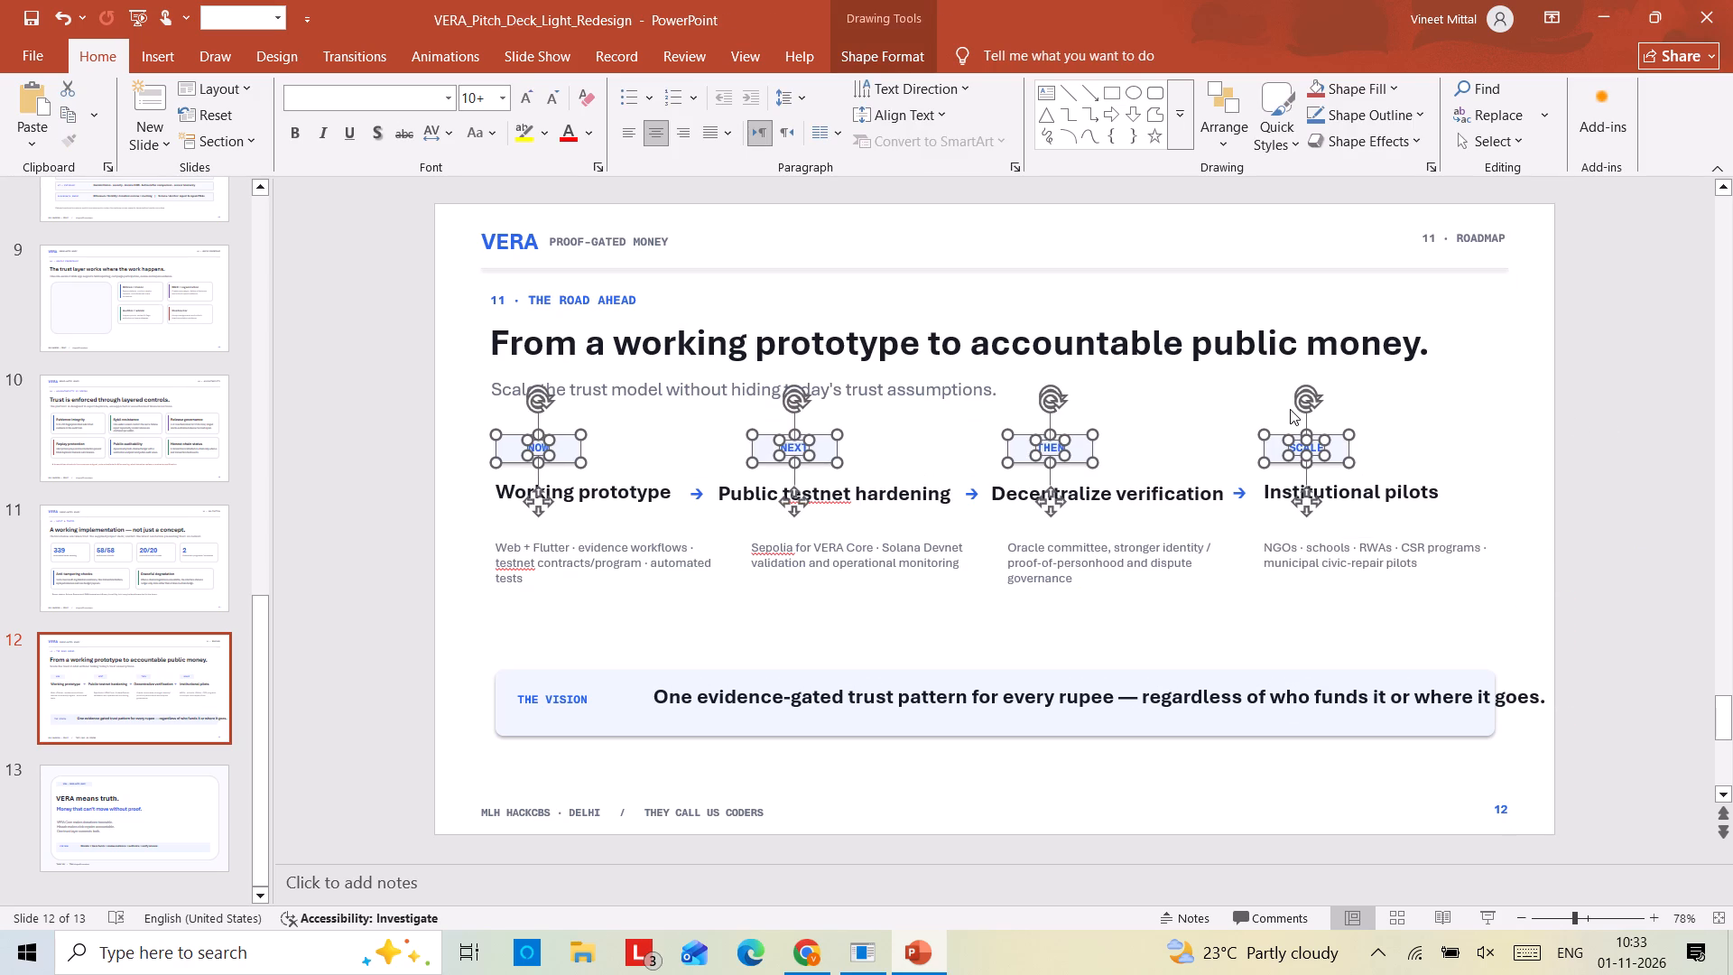
key("Right")
key("Right")
key("Right")
key("Right")
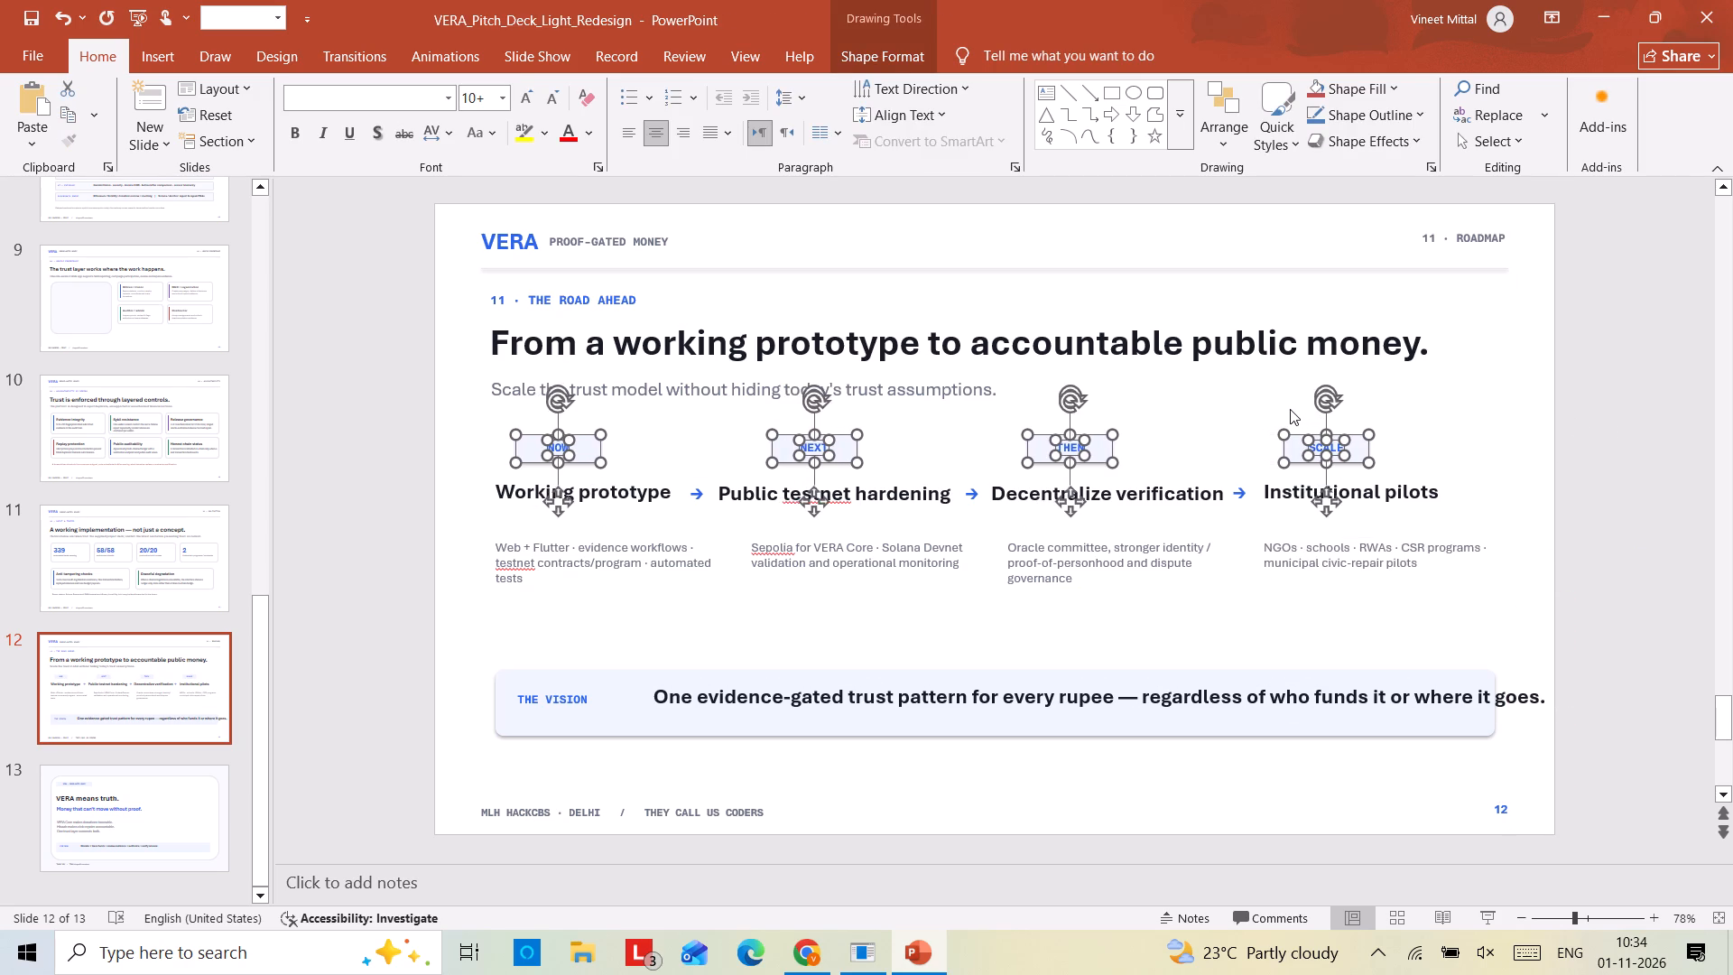
key("Right")
key("Right")
key("Right")
key("Right")
key("Right")
key("Right")
key("Right")
key("Right")
key("Right")
key("Right")
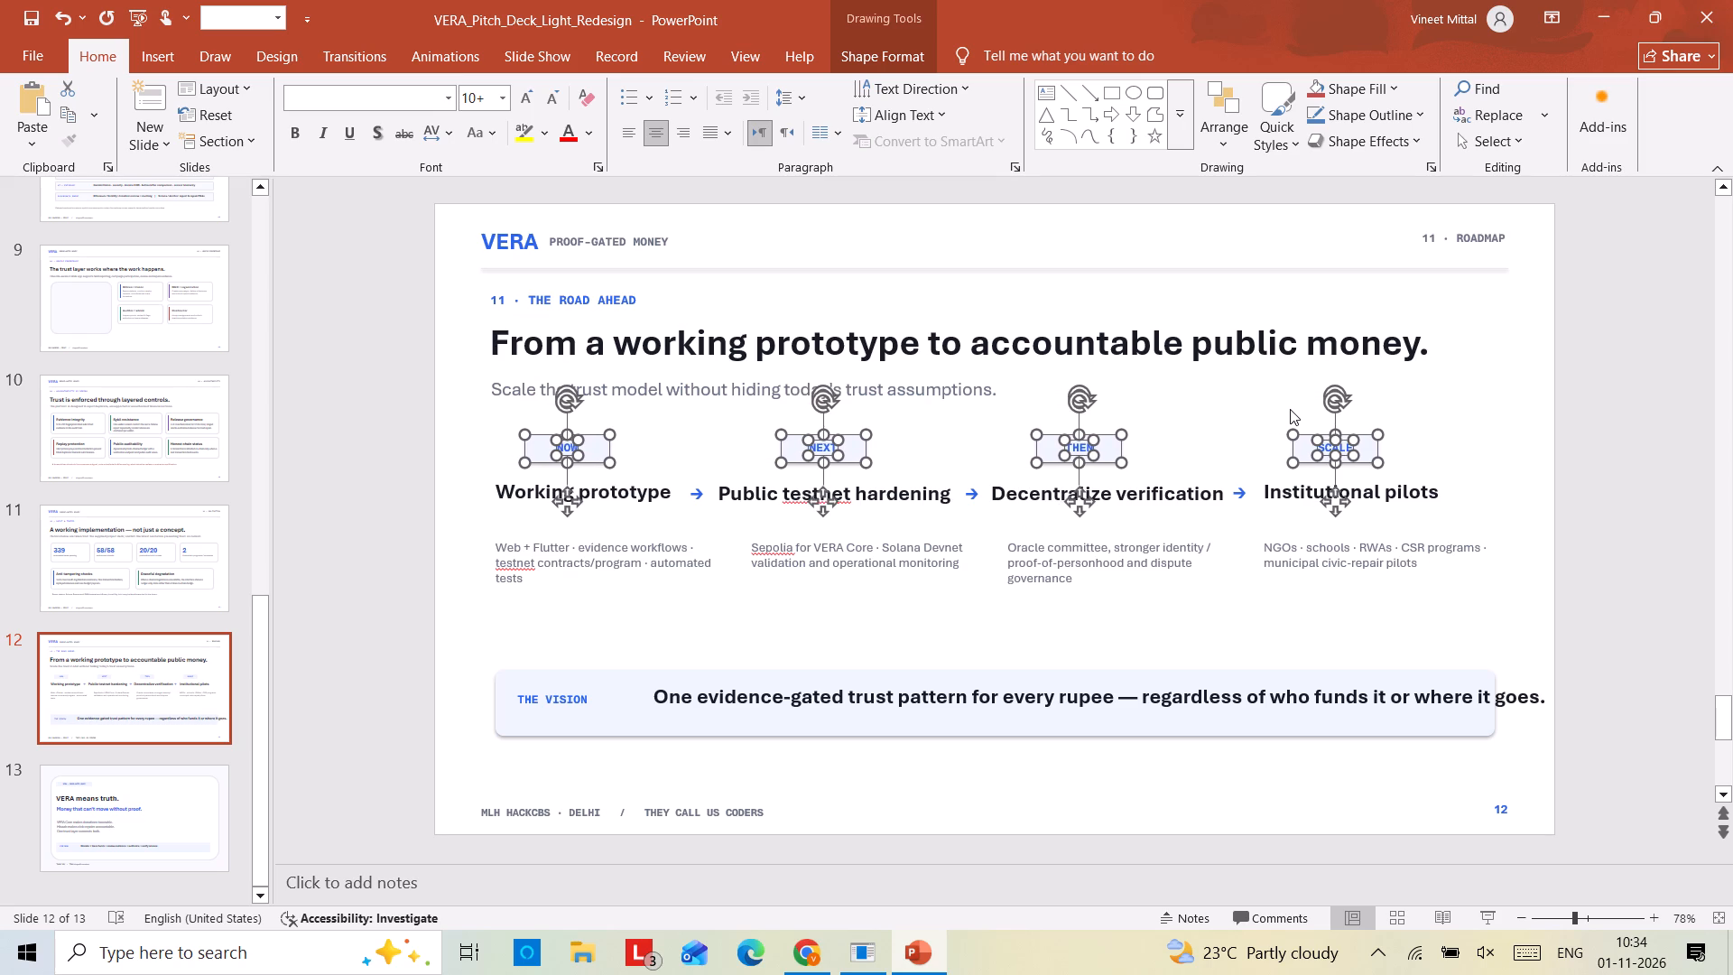
key("Right")
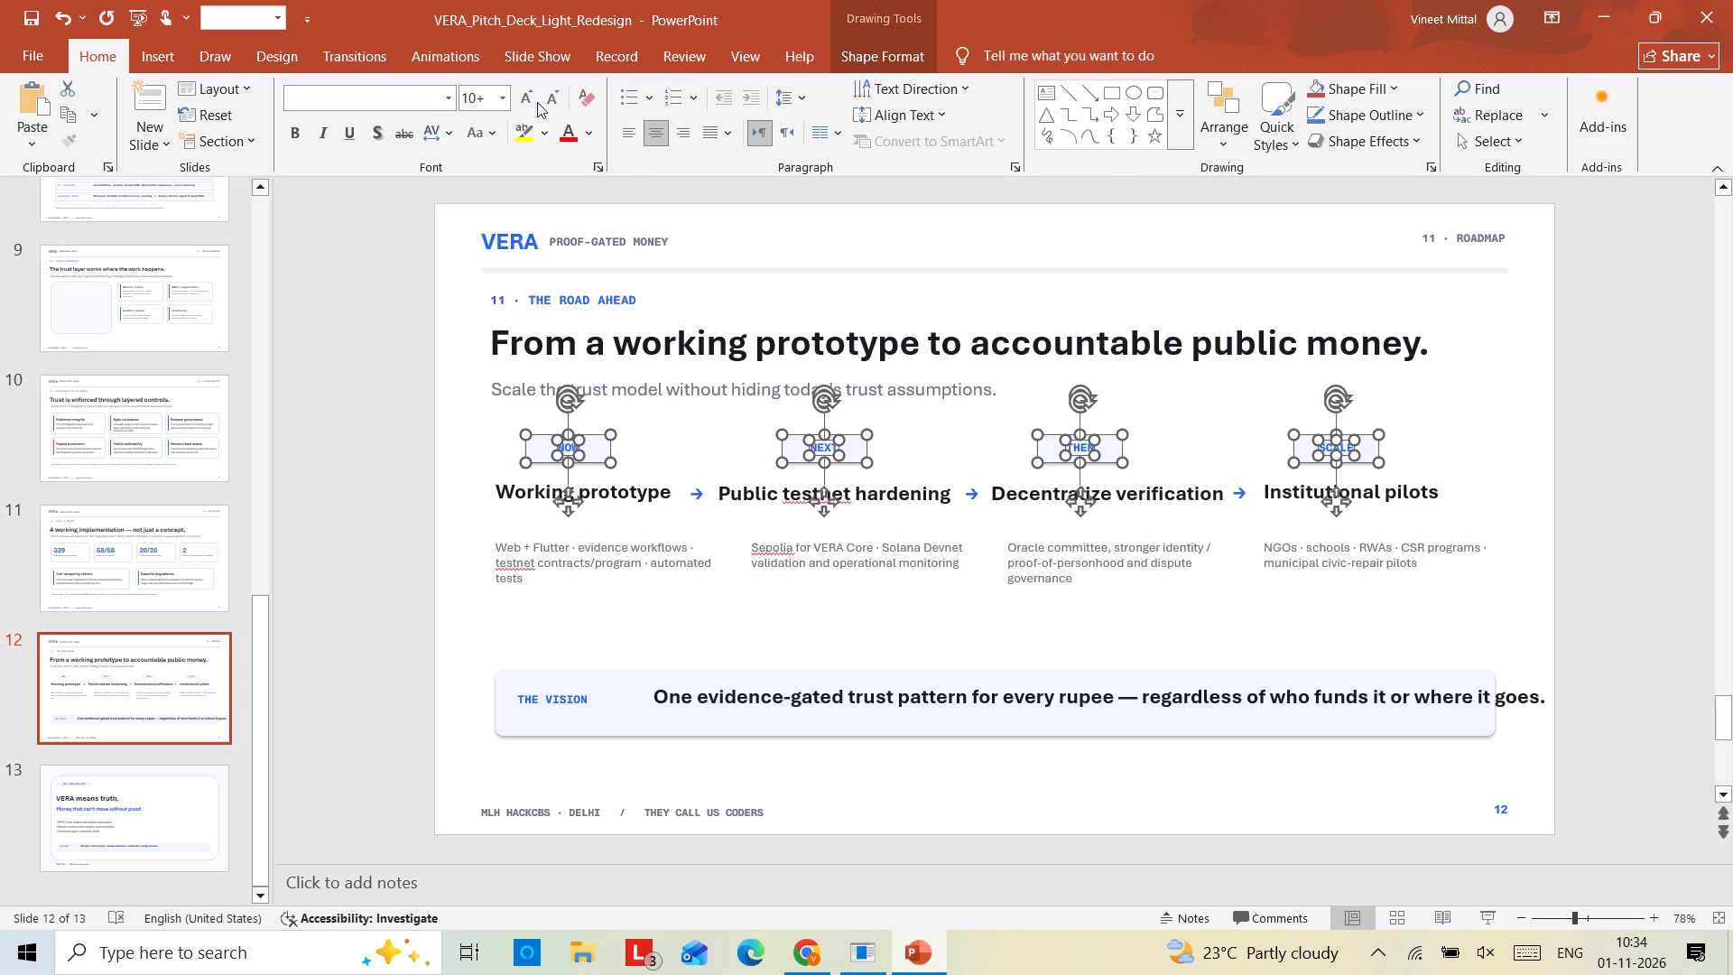
Enlarge the NOW, NEXT, THEN and SCALE badge labels to 11 pt.
left_click(533, 101)
left_click(533, 101)
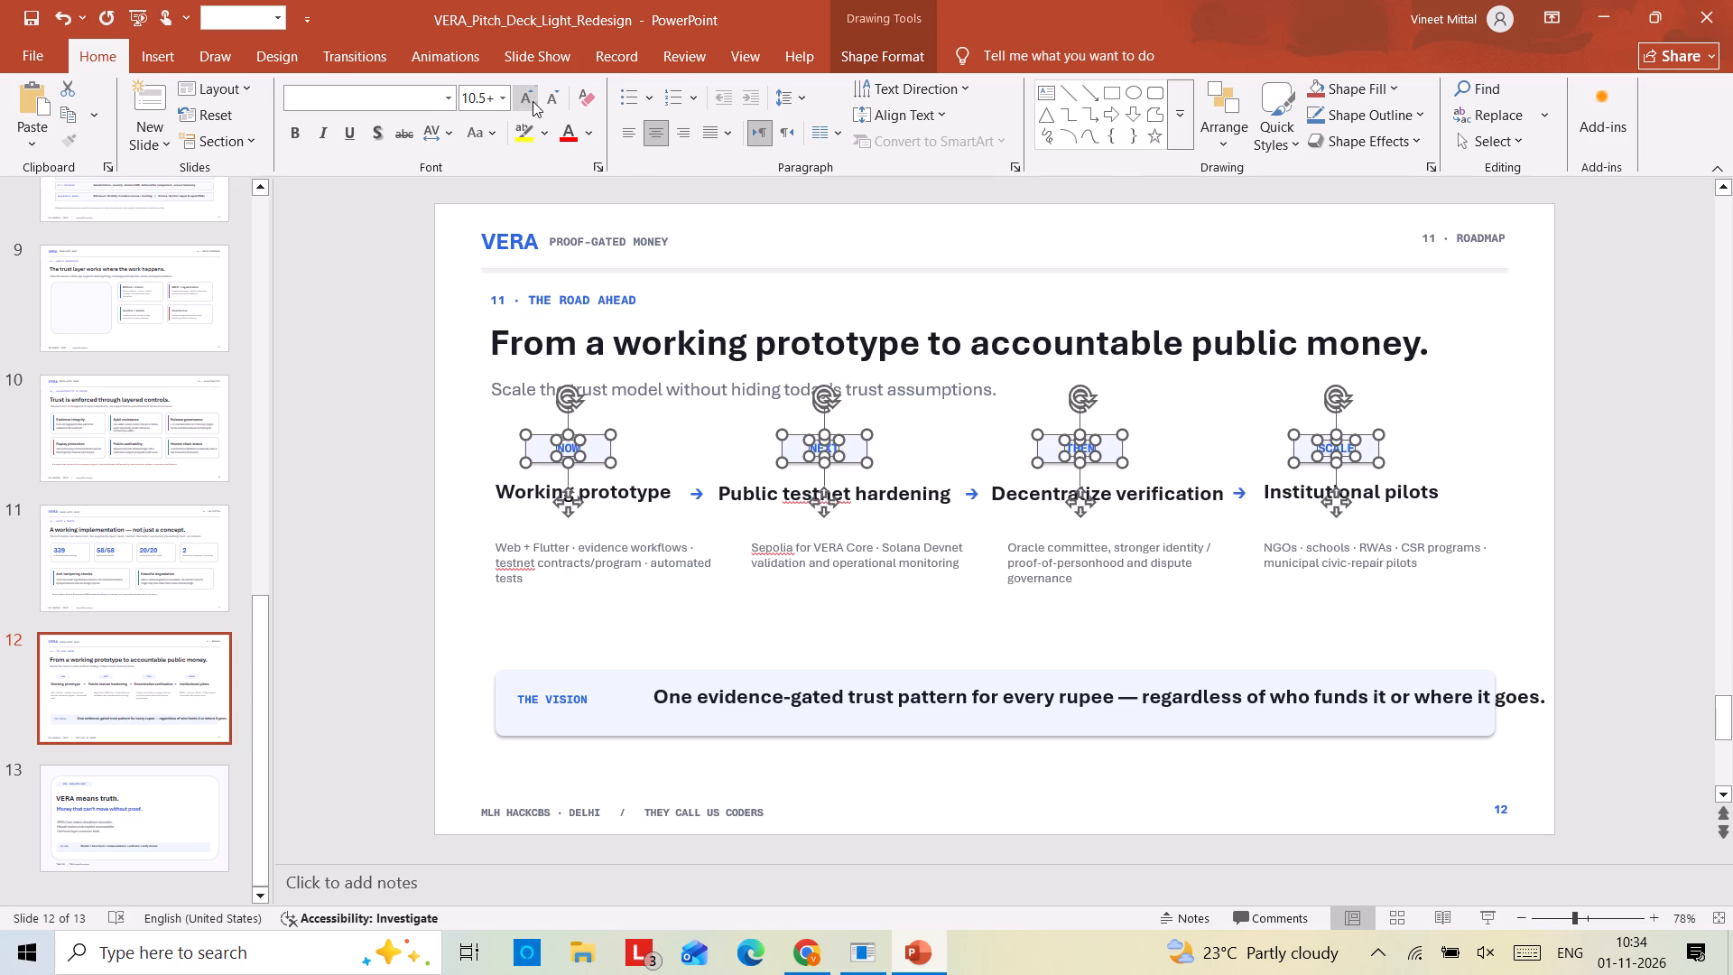
left_click(427, 417)
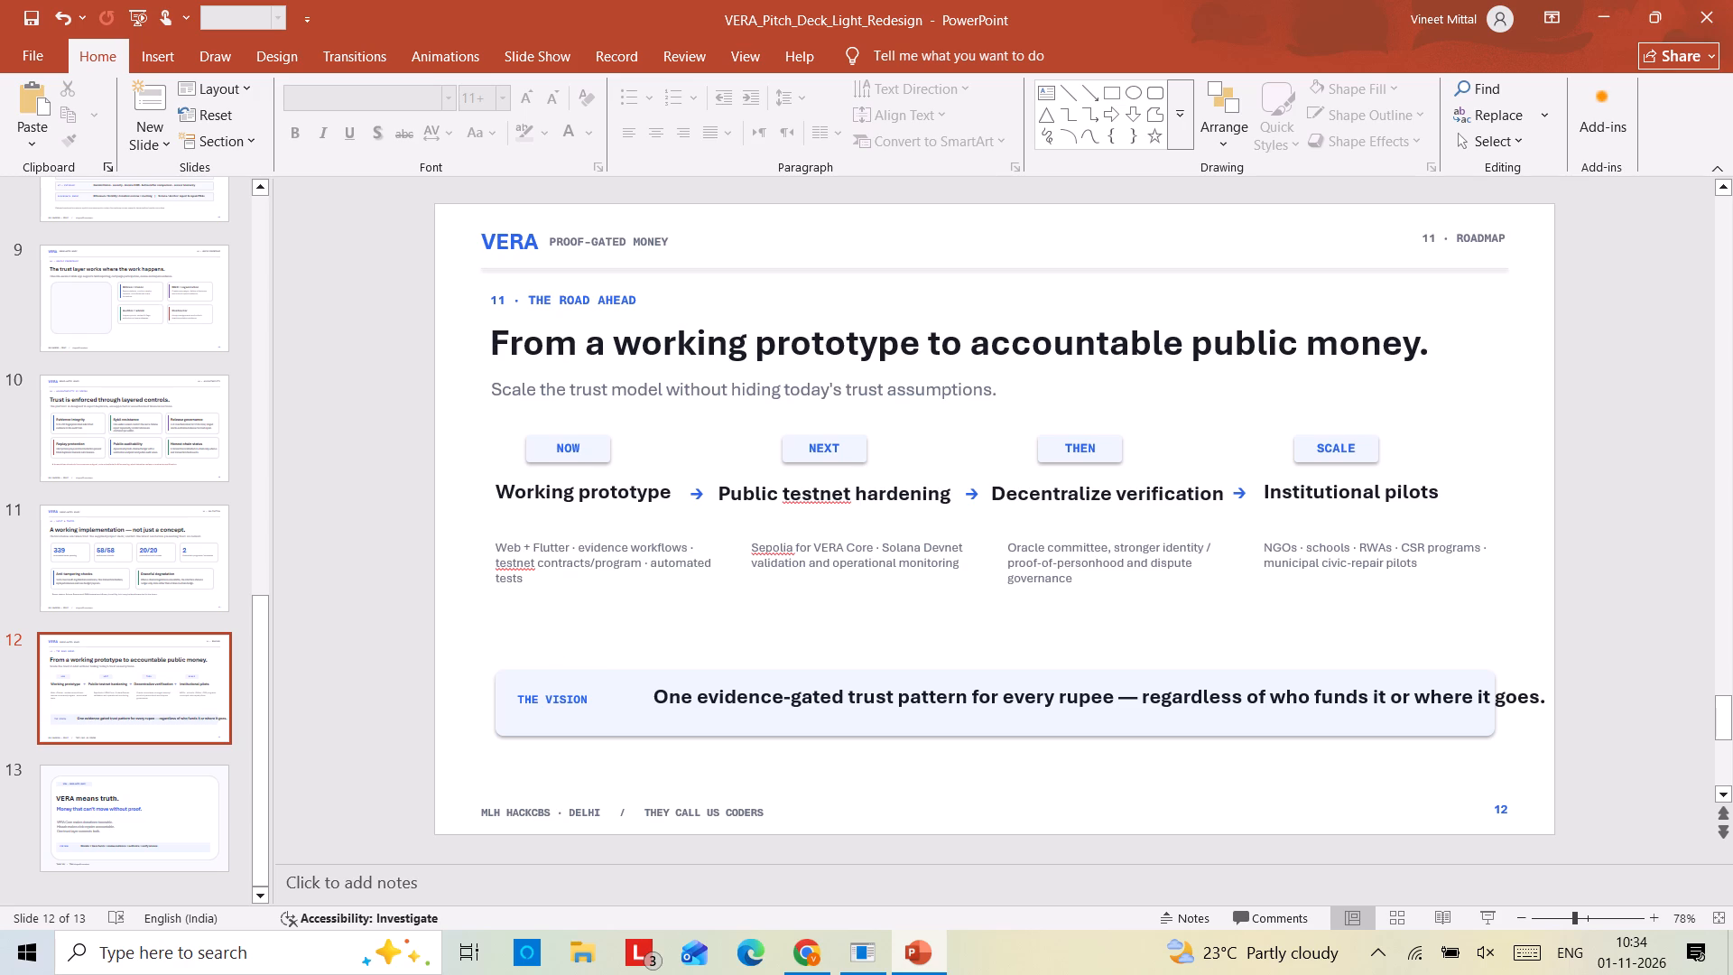
Move the Web + Flutter description up directly beneath Working prototype and narrow its box to about the heading's width.
left_click(533, 562)
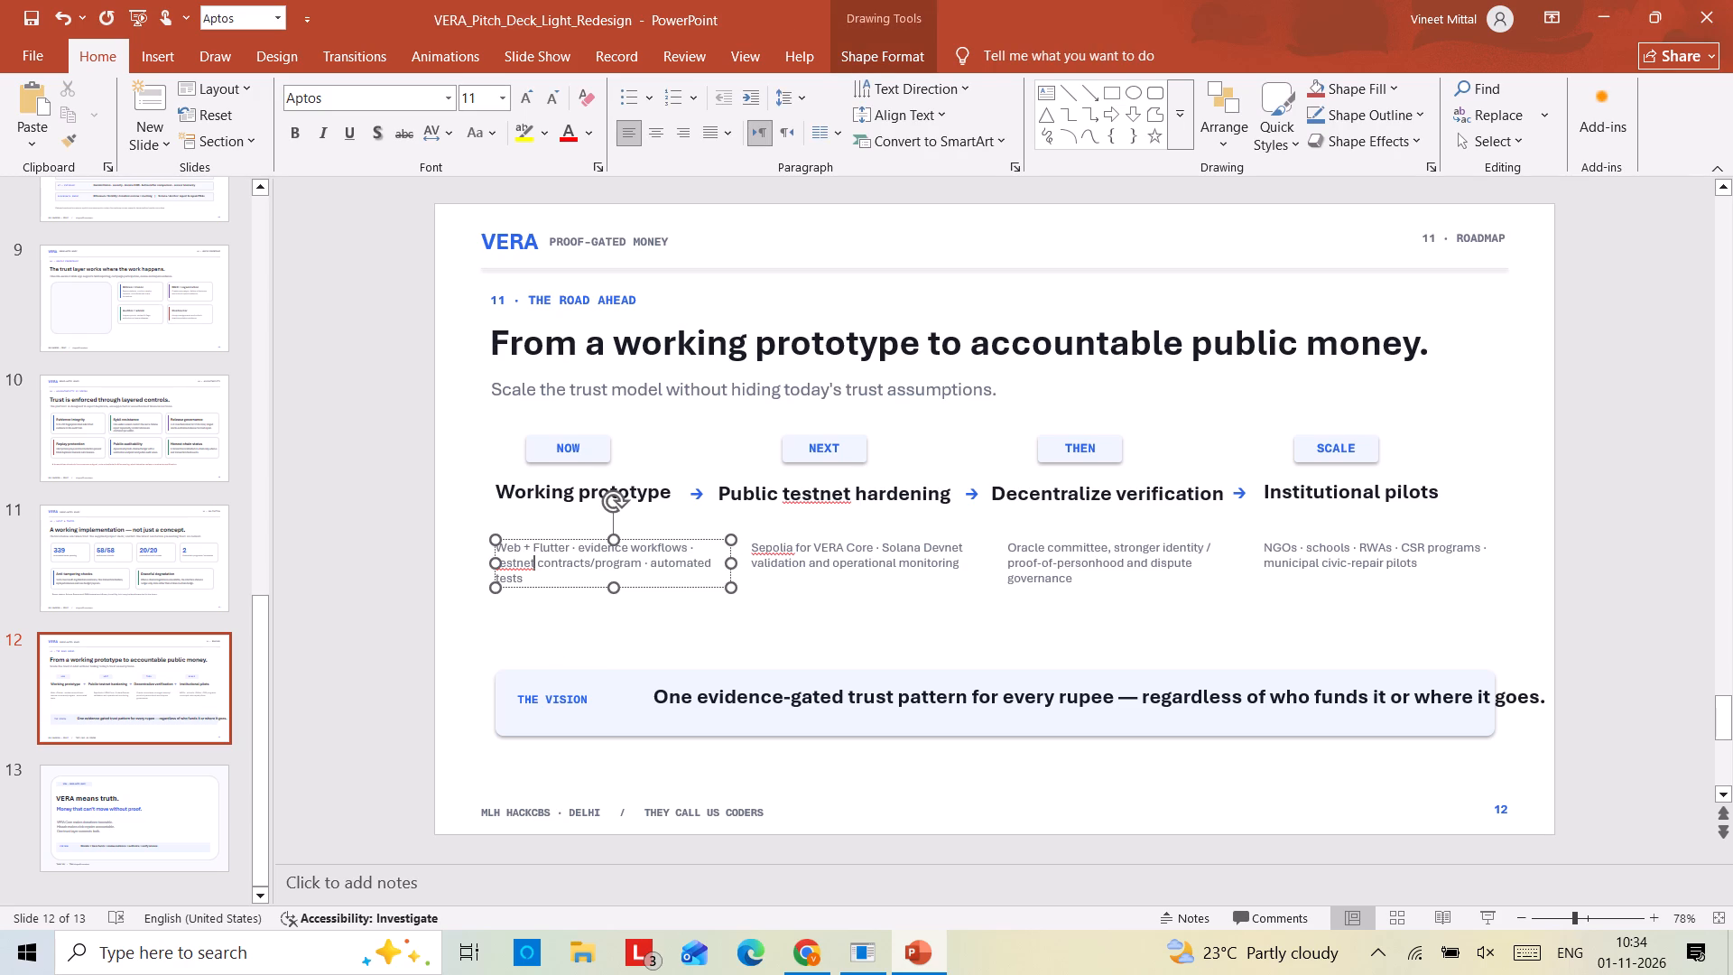
left_click_drag(650, 537, 651, 511)
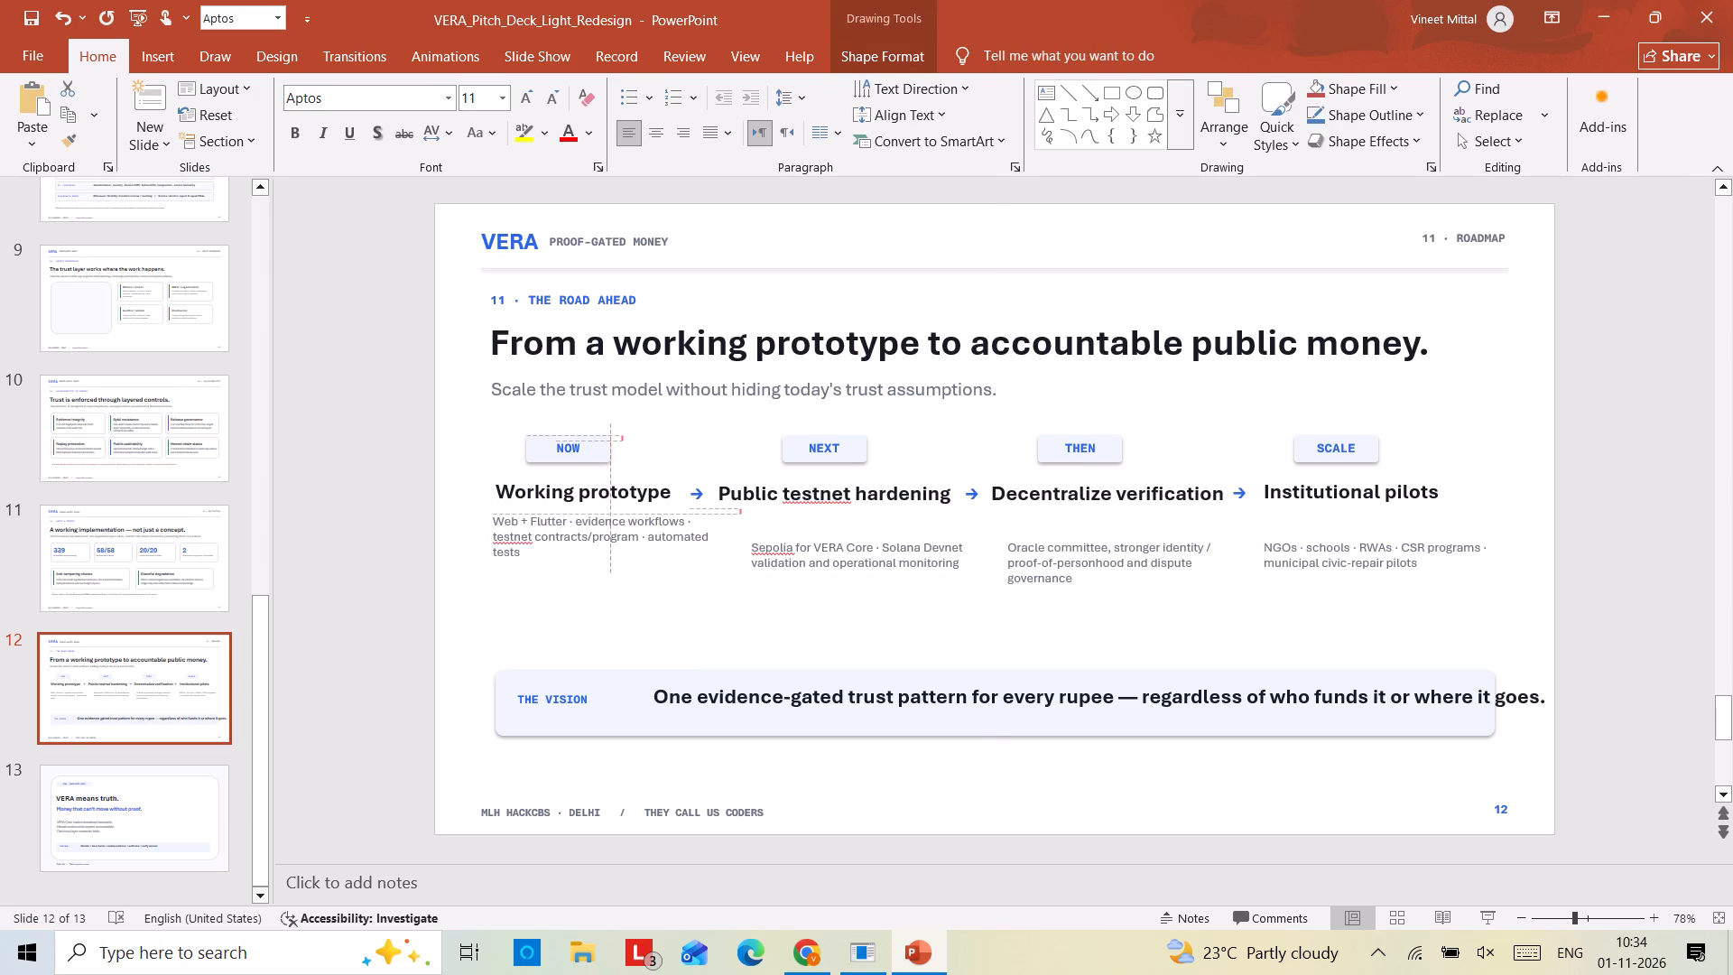
left_click_drag(651, 511, 649, 511)
left_click_drag(731, 537, 708, 542)
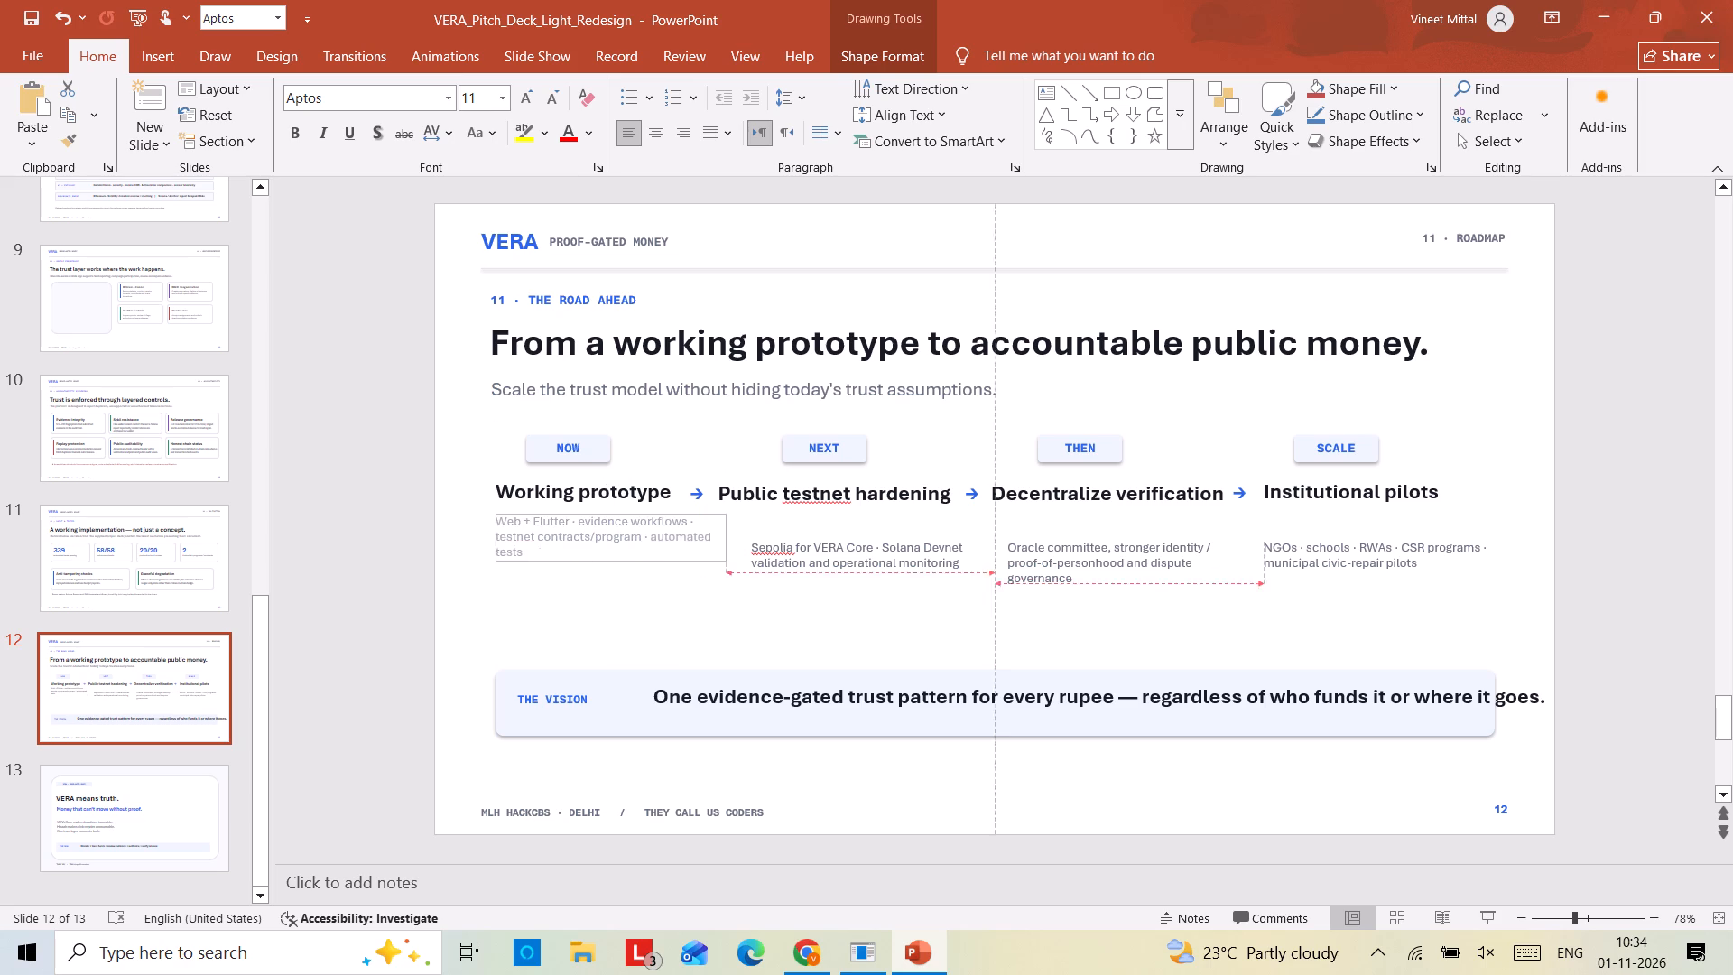
left_click_drag(708, 542, 676, 544)
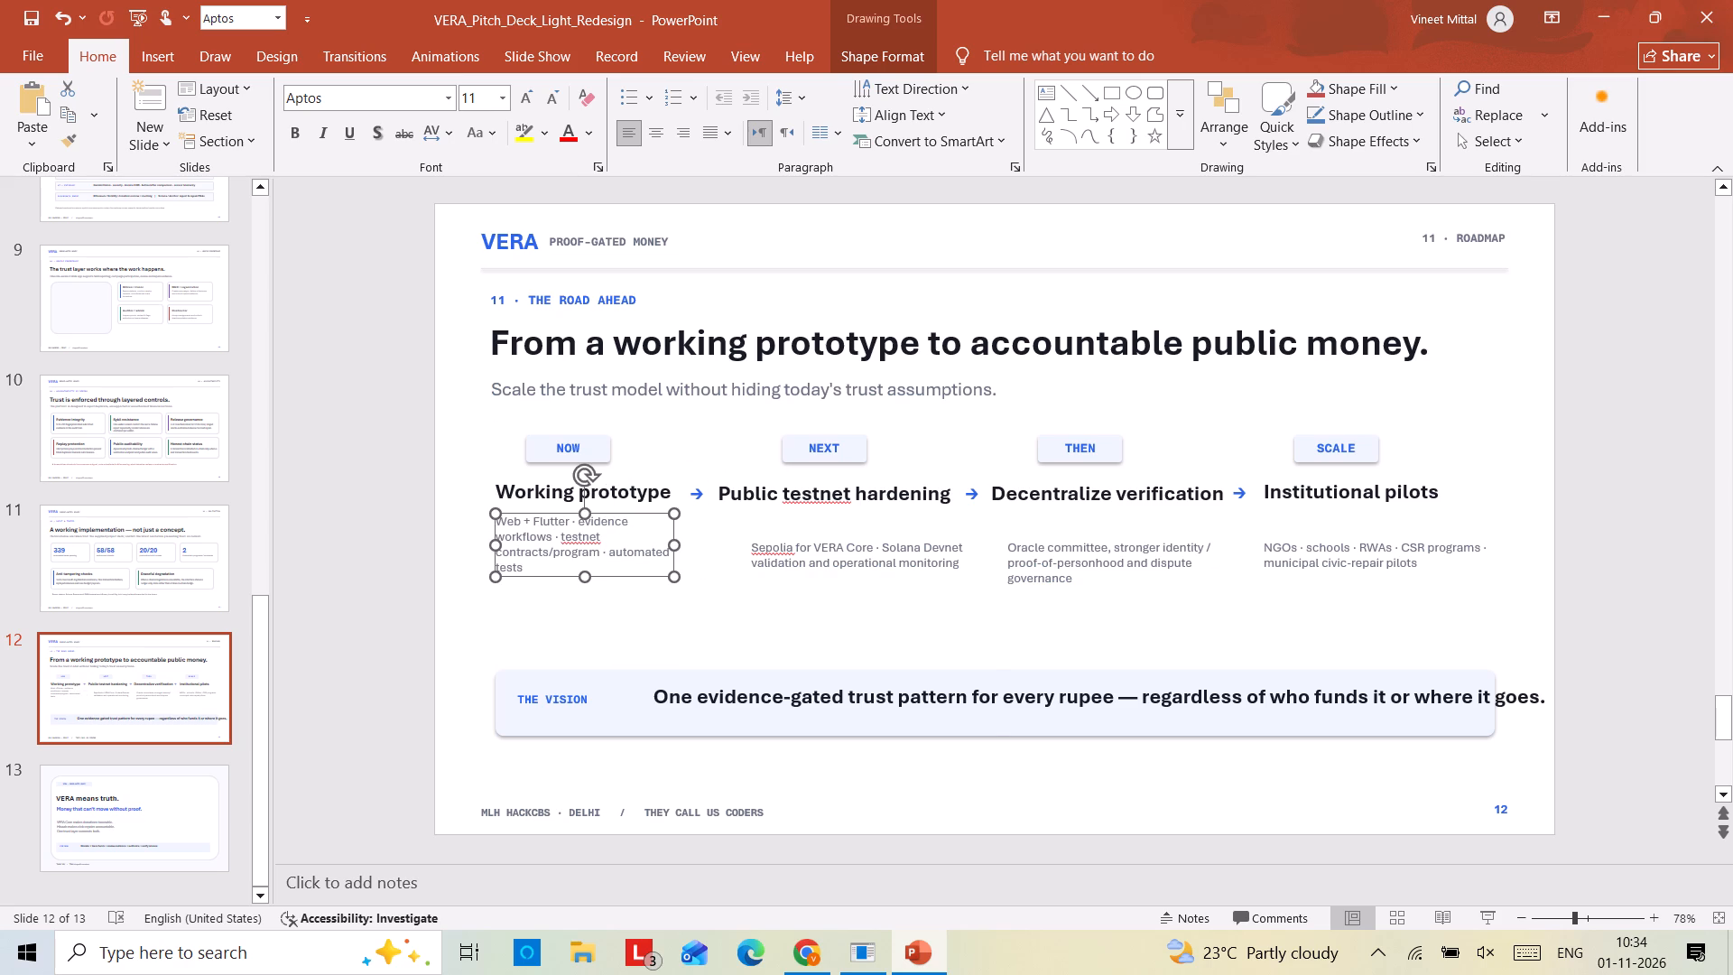
Set the Web + Flutter description under Working prototype to 12 pt.
left_click(526, 107)
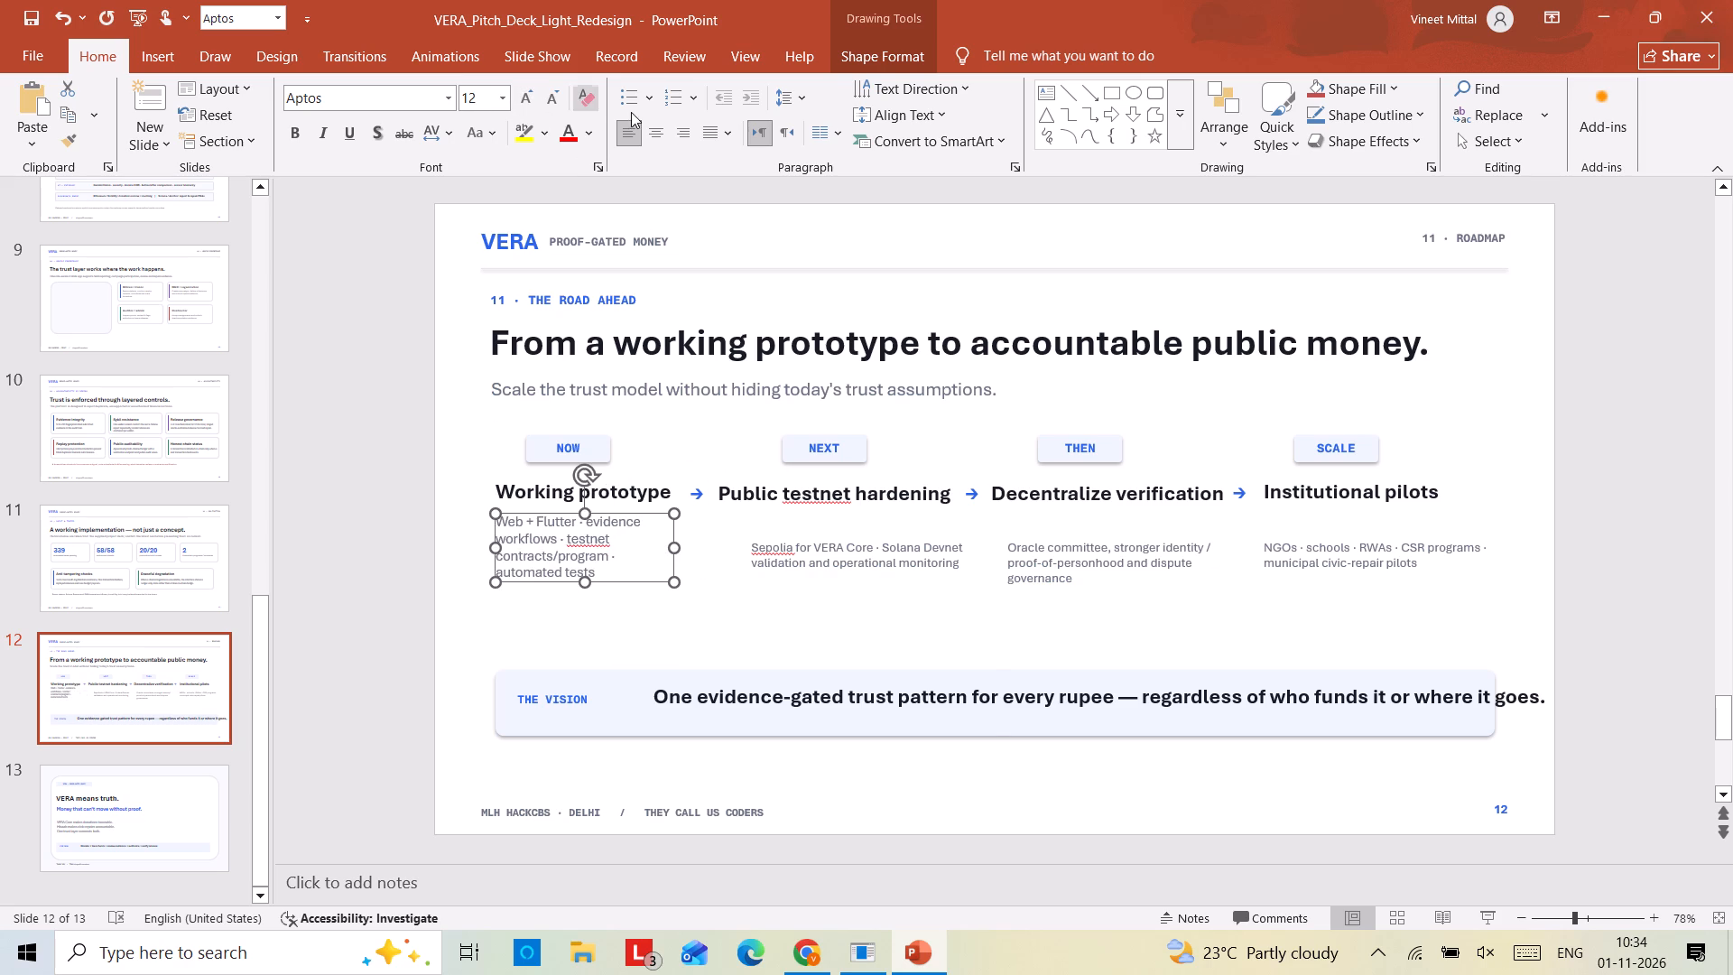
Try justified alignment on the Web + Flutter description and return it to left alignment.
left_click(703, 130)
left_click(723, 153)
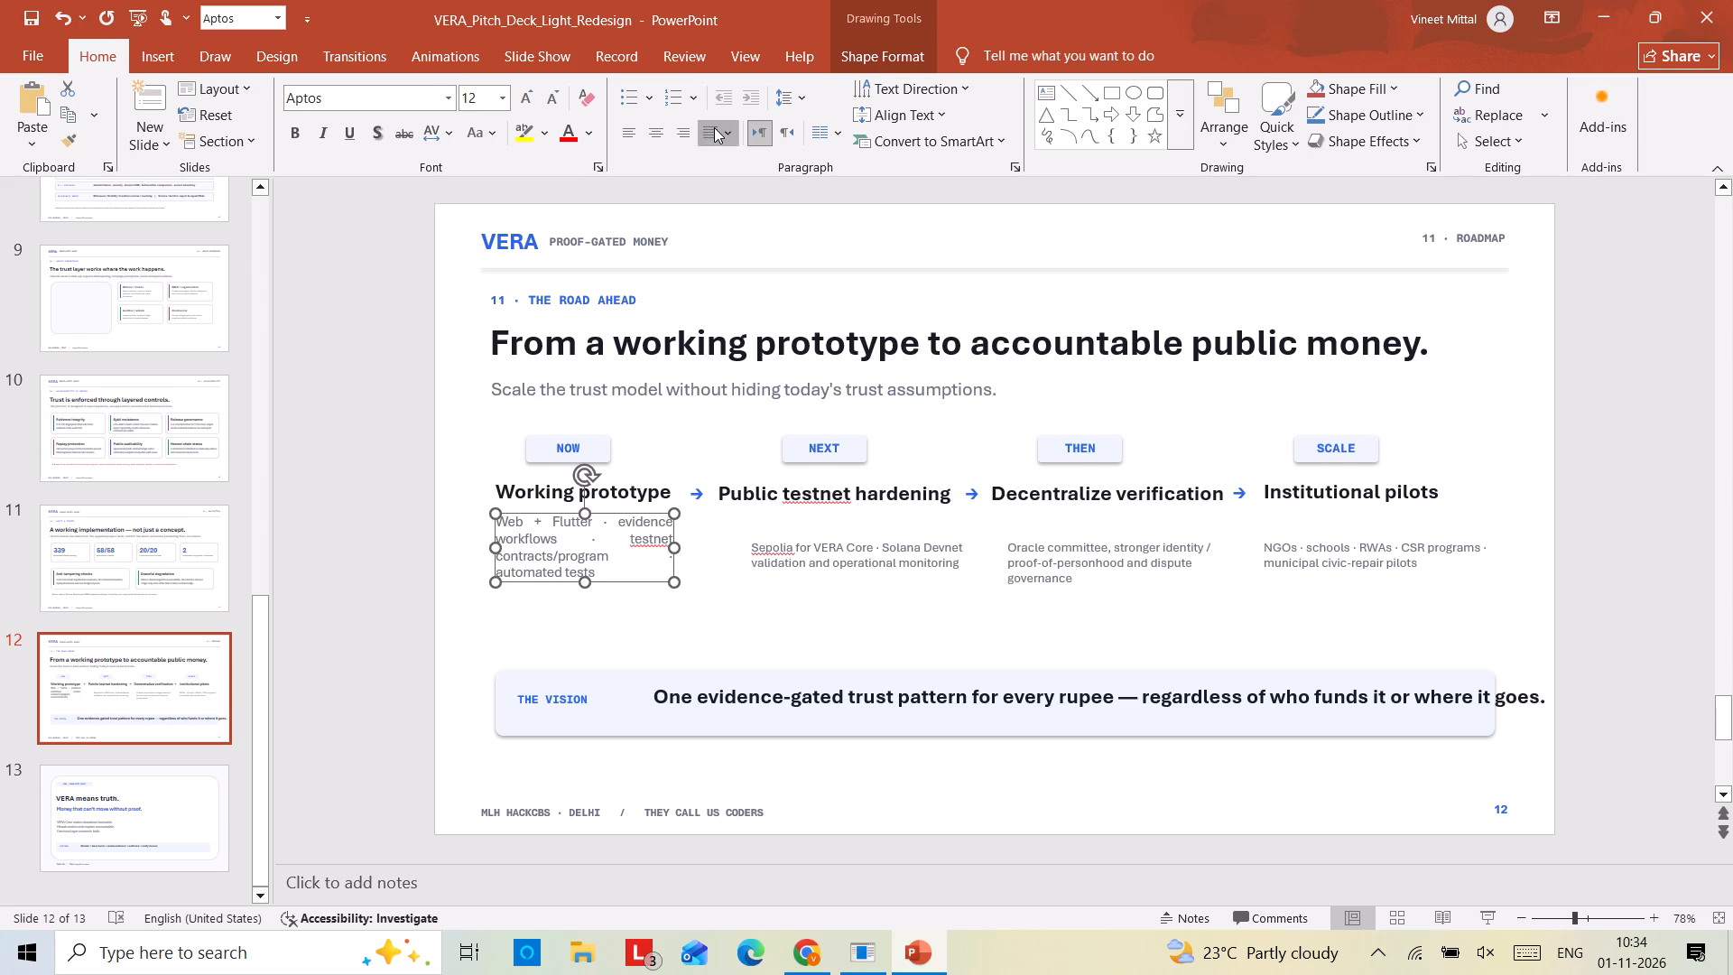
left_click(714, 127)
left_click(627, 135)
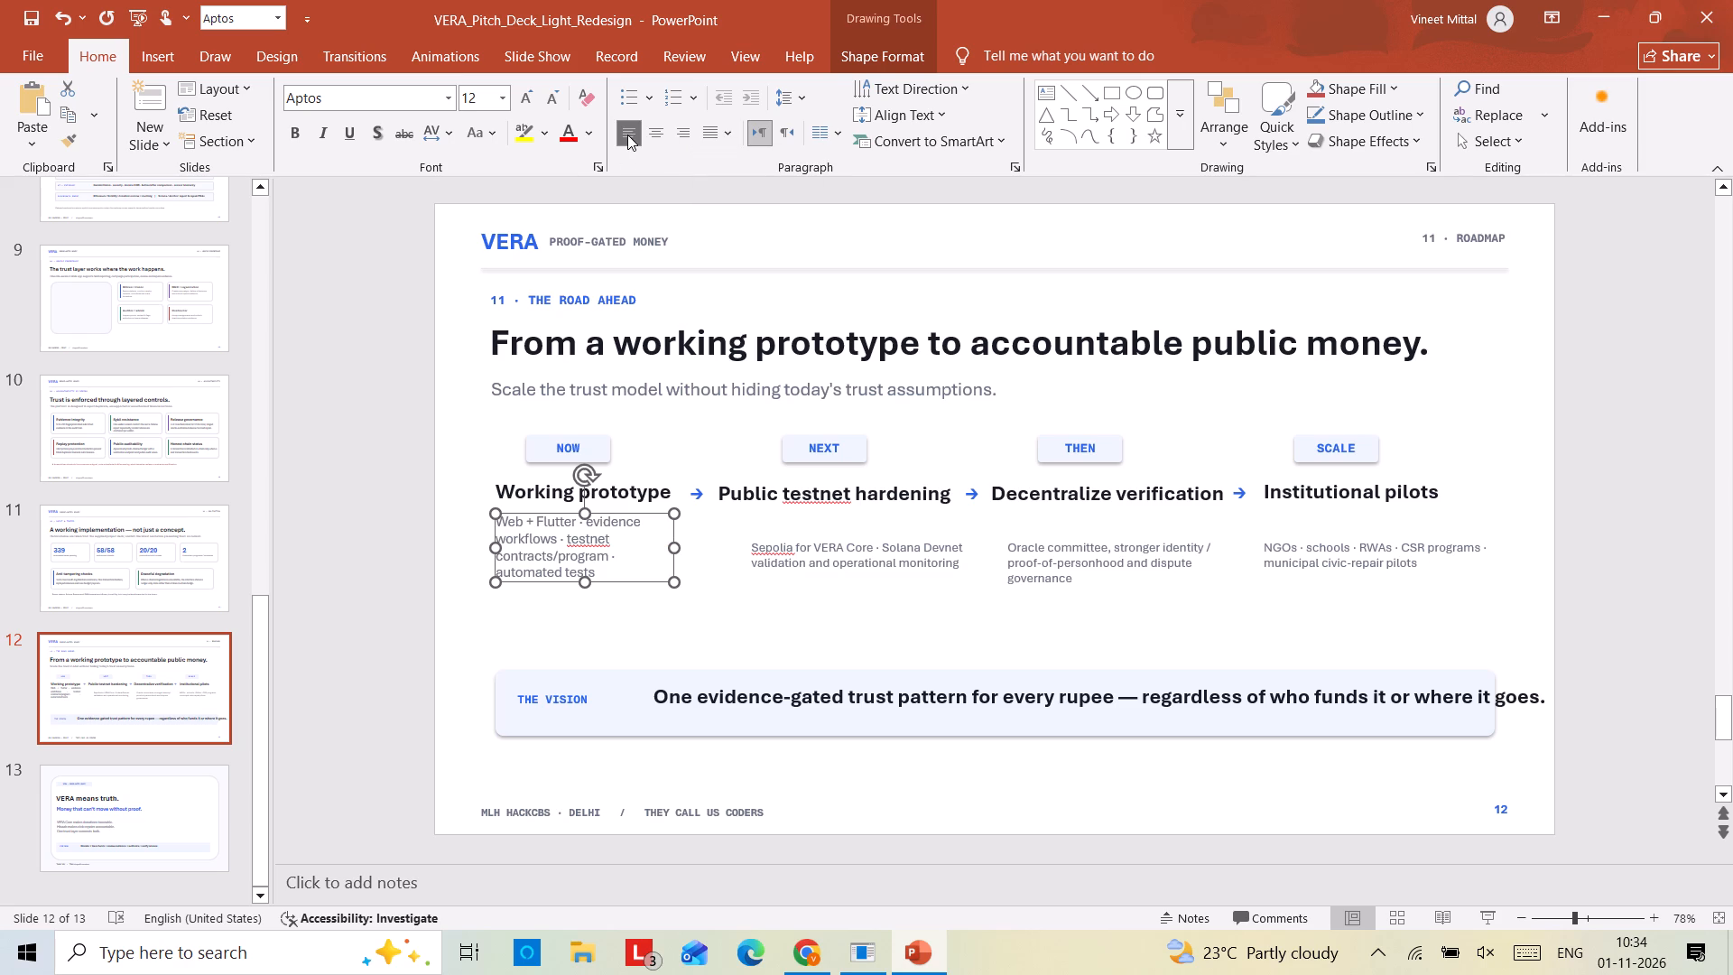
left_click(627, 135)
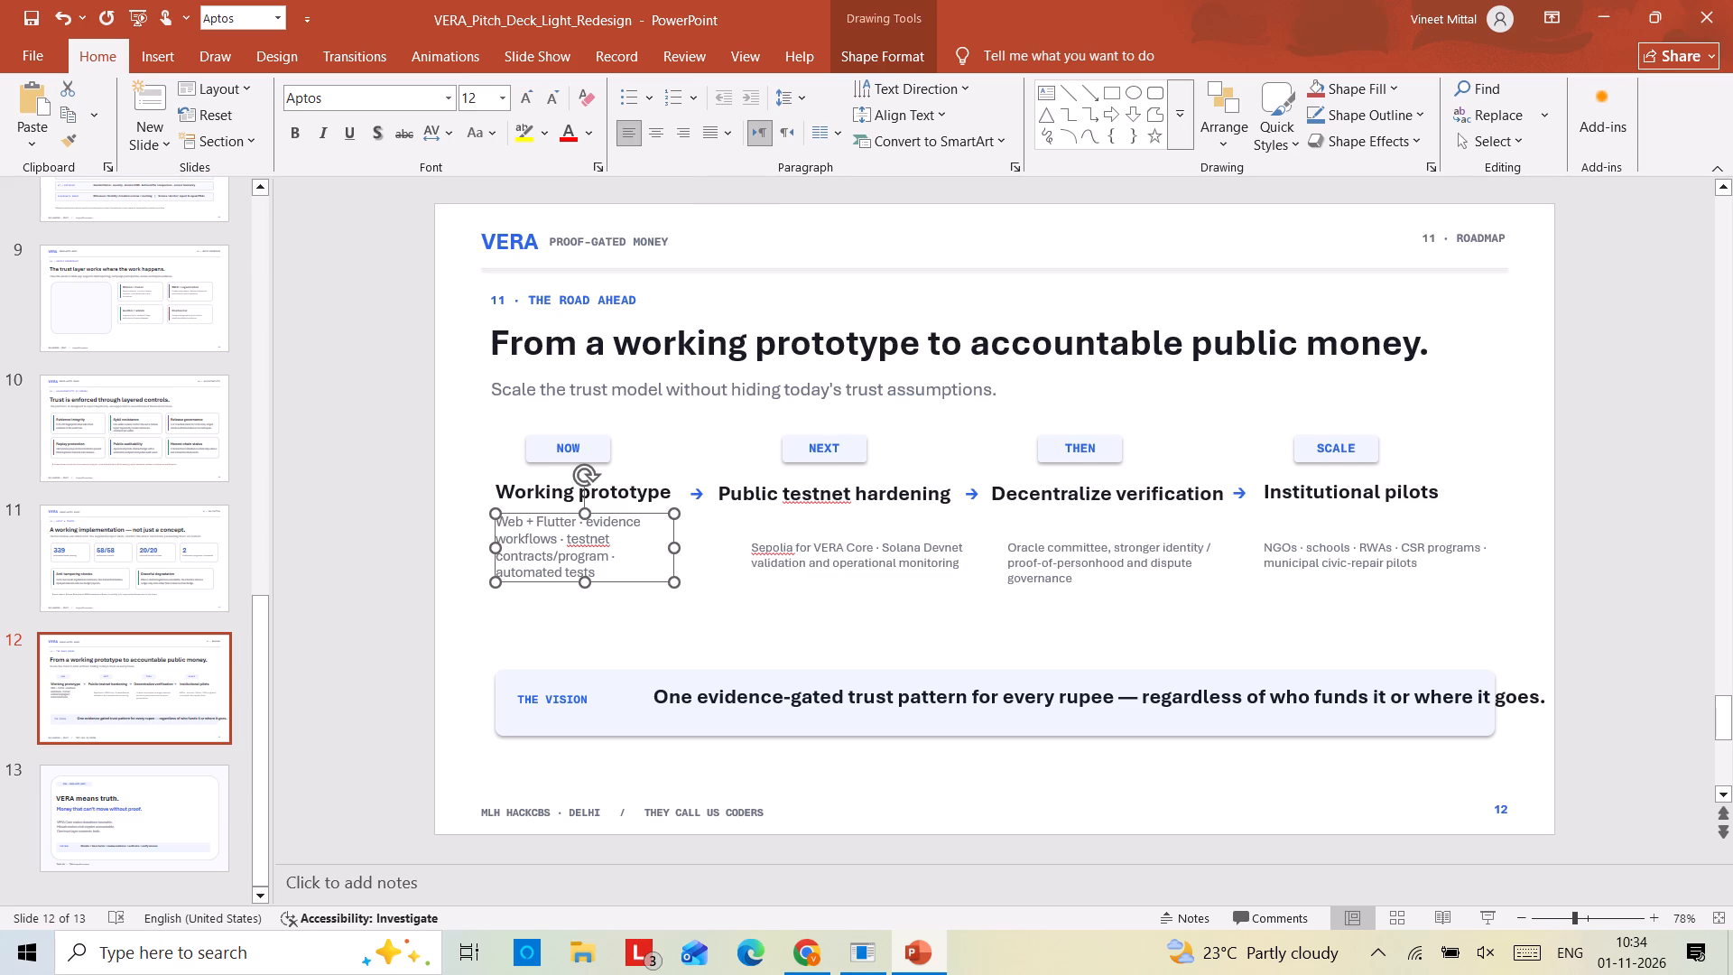
Move the Sepolia description up beneath Public testnet hardening, aligned with the heading's start and the top of the Web + Flutter description.
left_click(792, 546)
left_click_drag(794, 541, 766, 522)
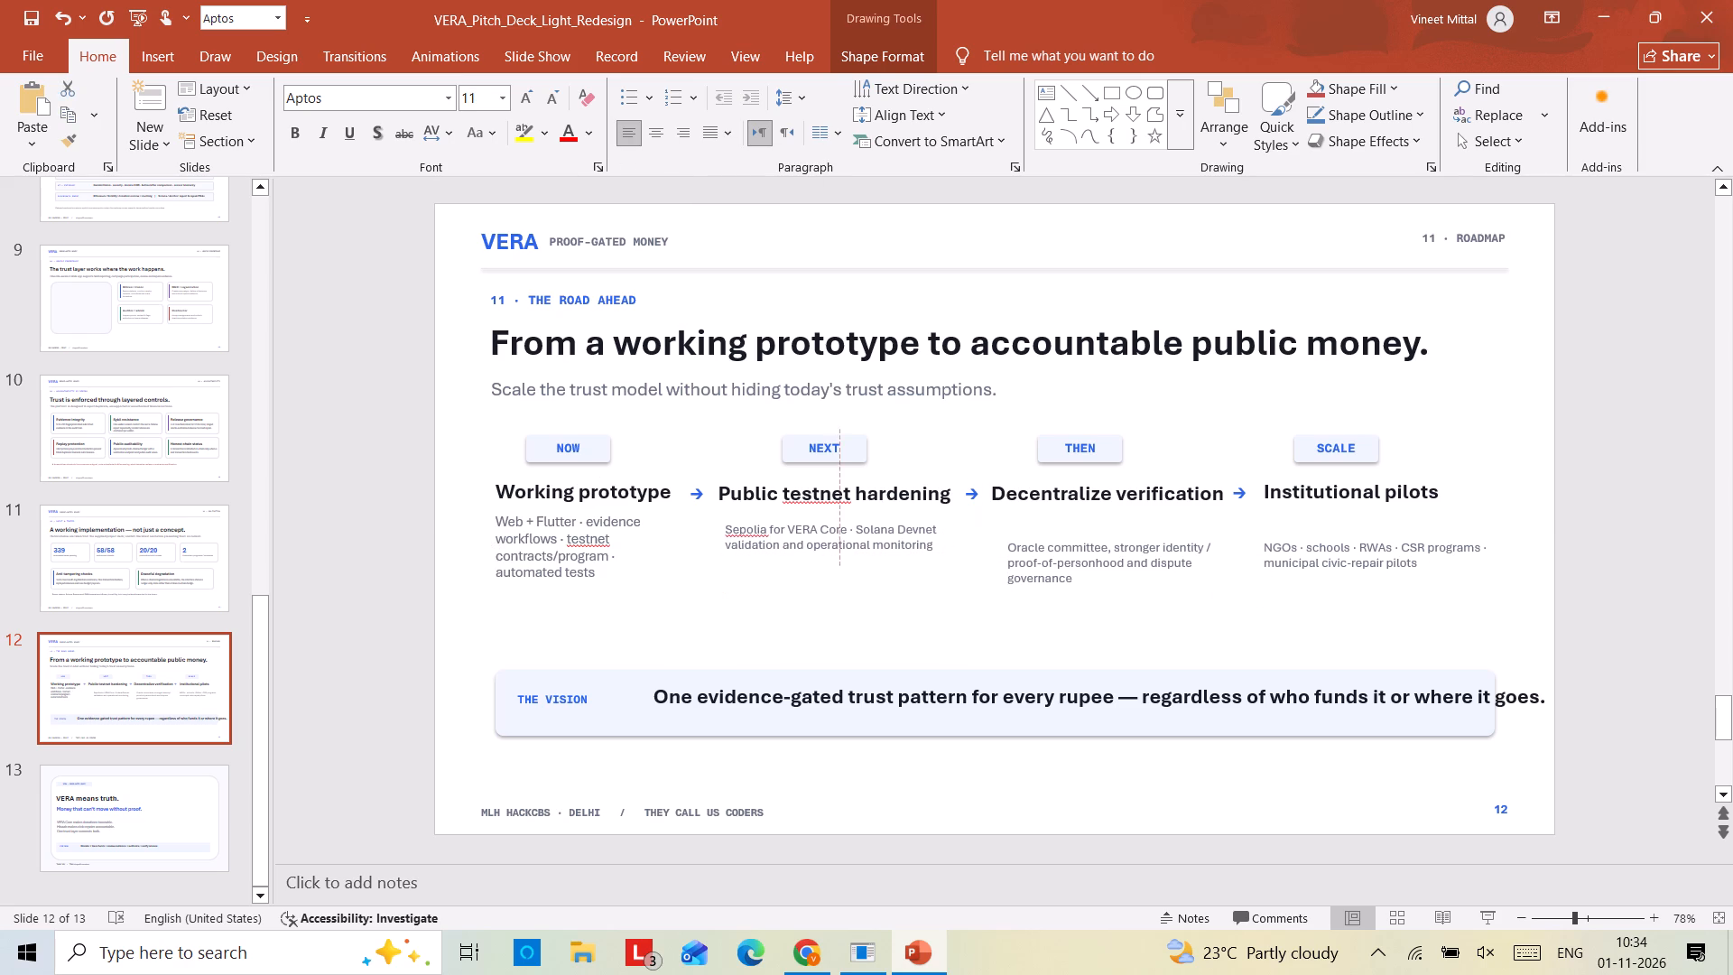
left_click_drag(766, 522, 759, 515)
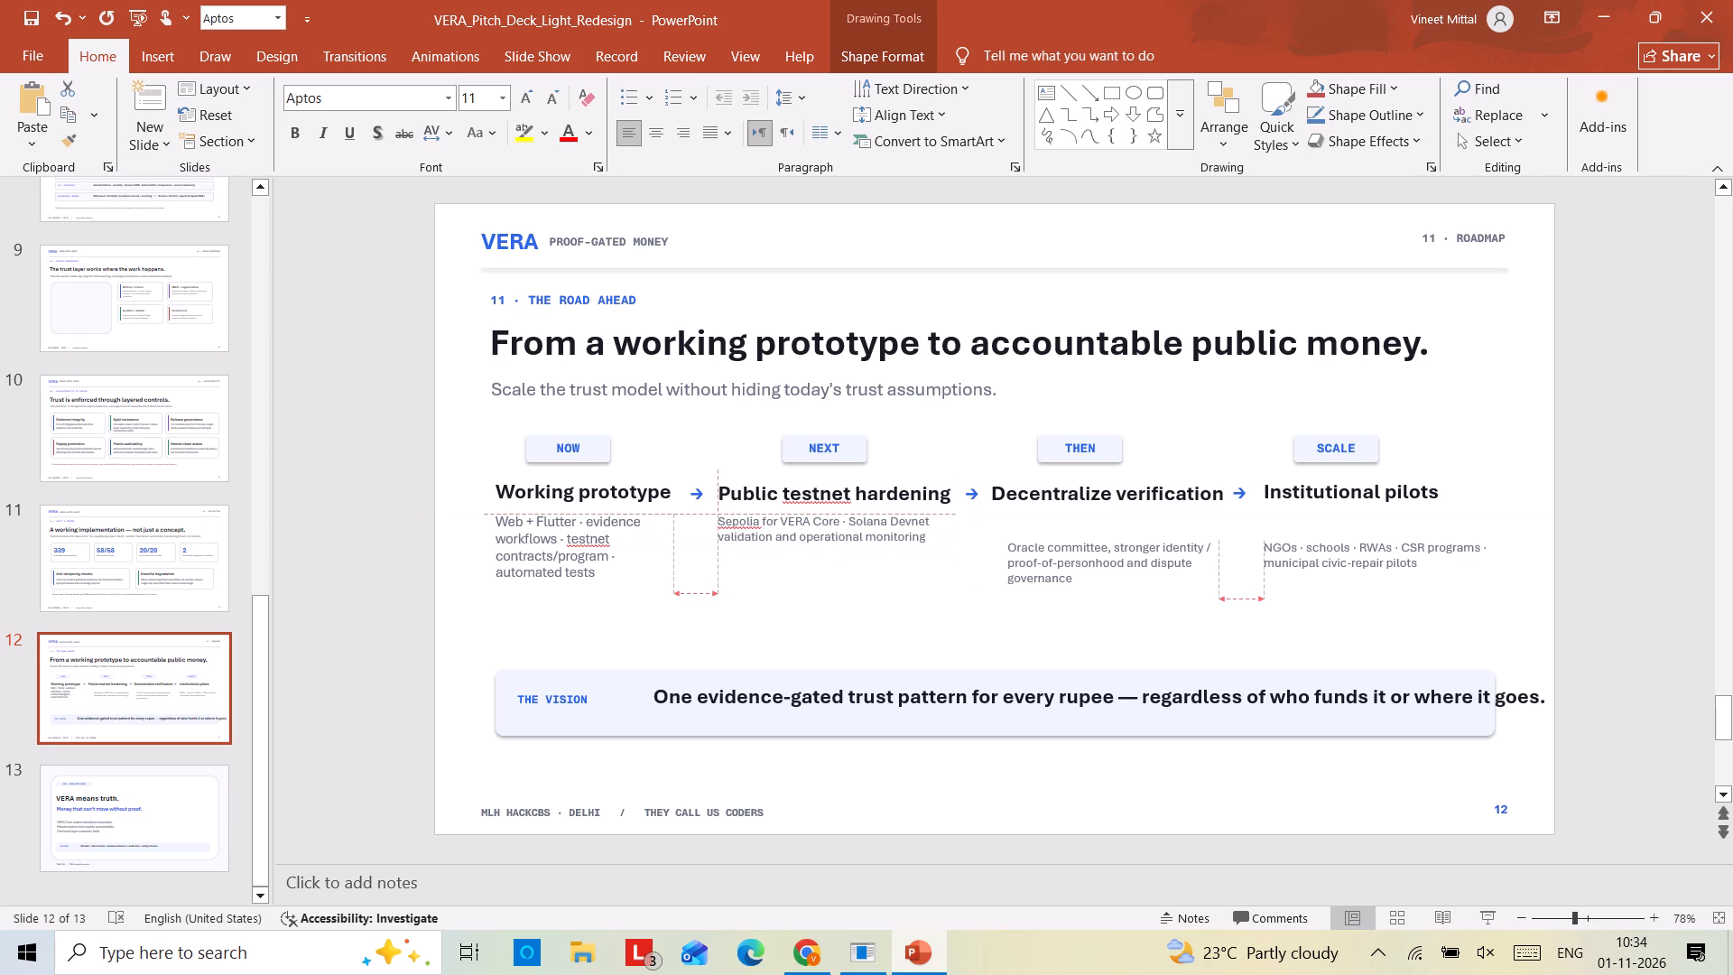
left_click_drag(759, 515, 759, 515)
left_click(948, 534)
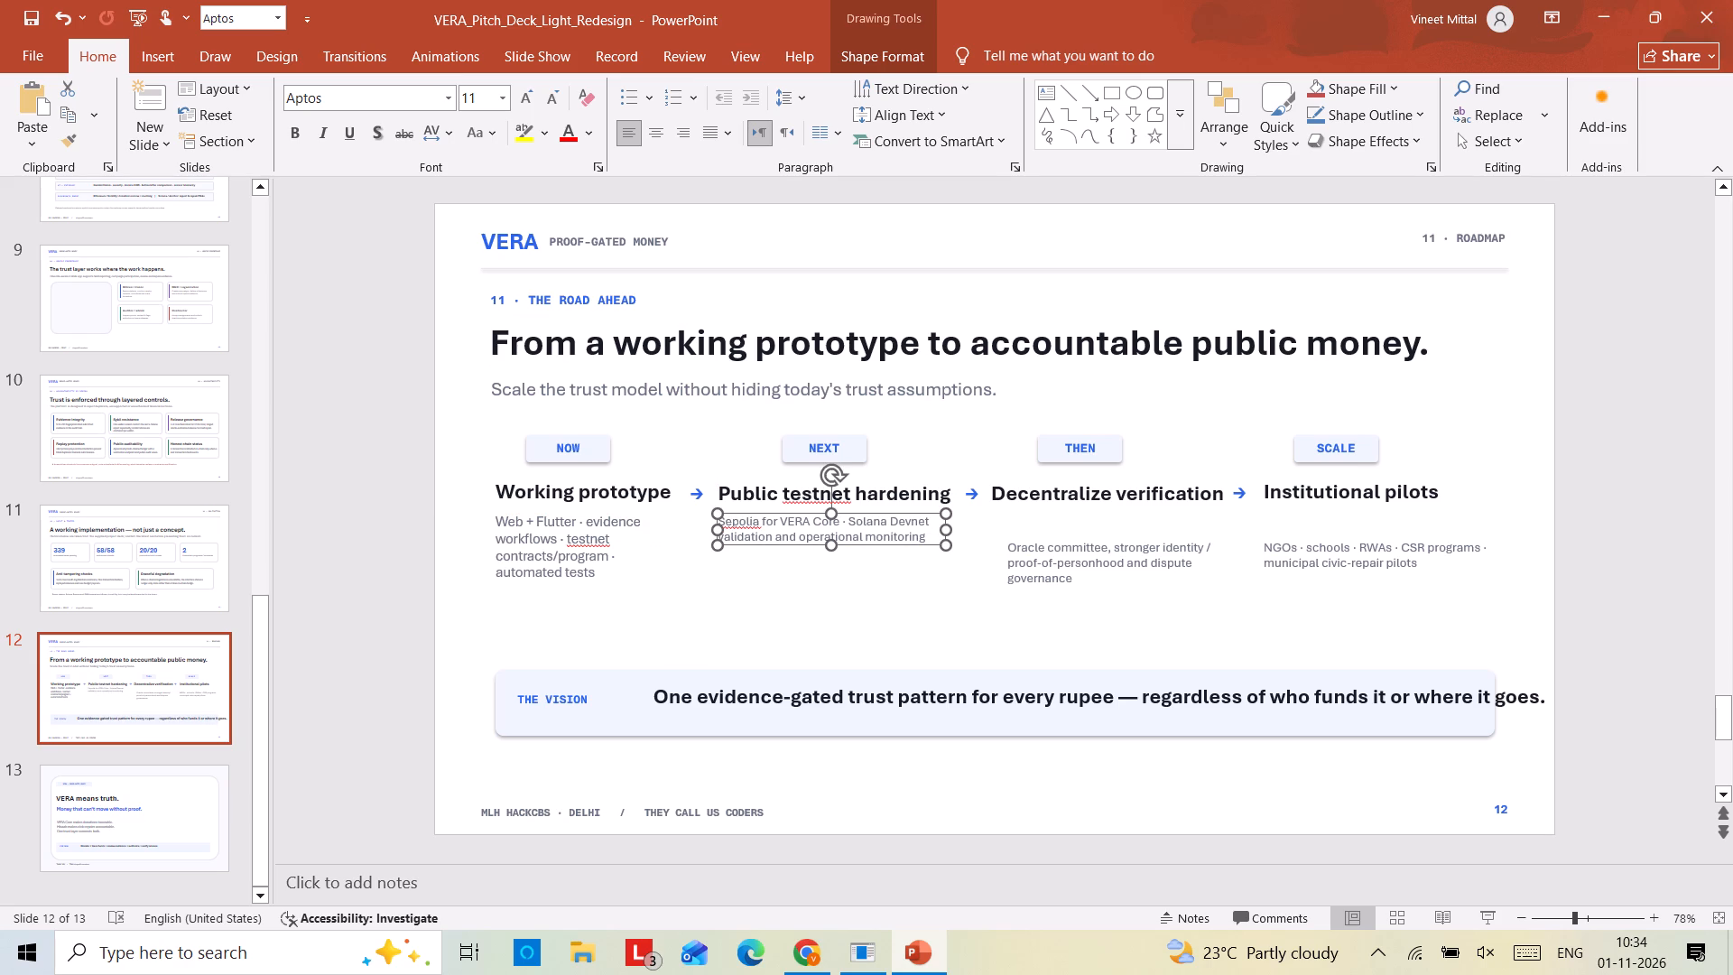
left_click(589, 543)
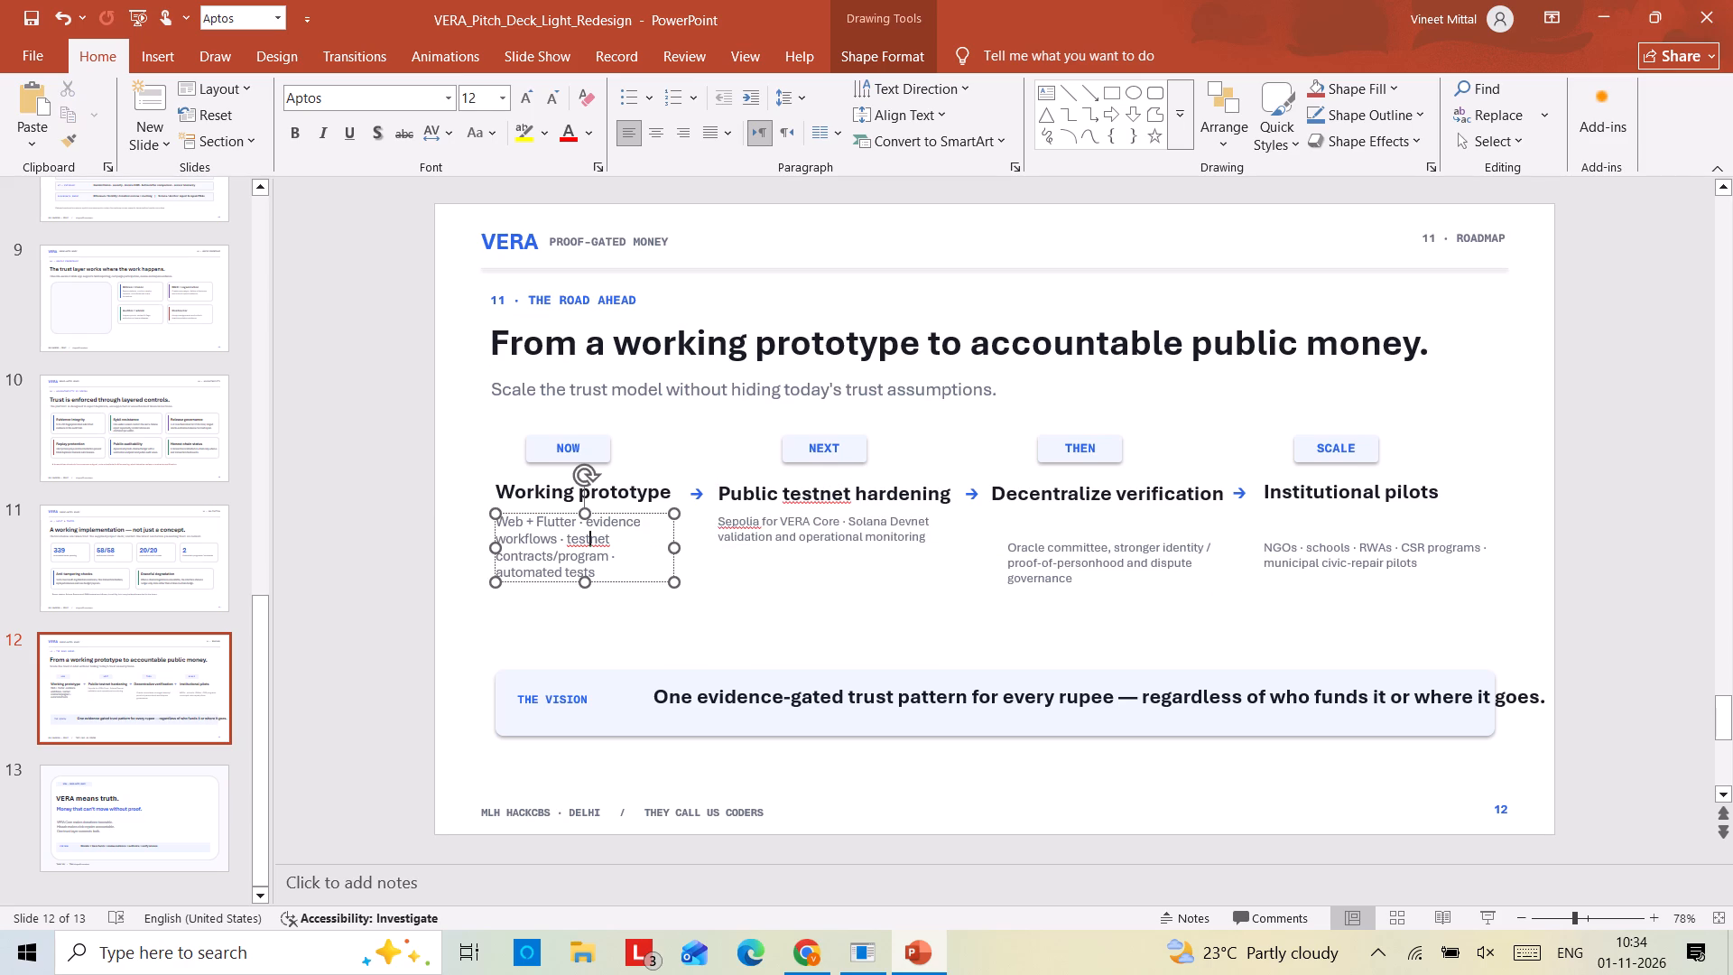
Set the Sepolia description under Public testnet hardening to 12 pt.
triple_click(750, 521)
left_click(750, 521)
triple_click(750, 521)
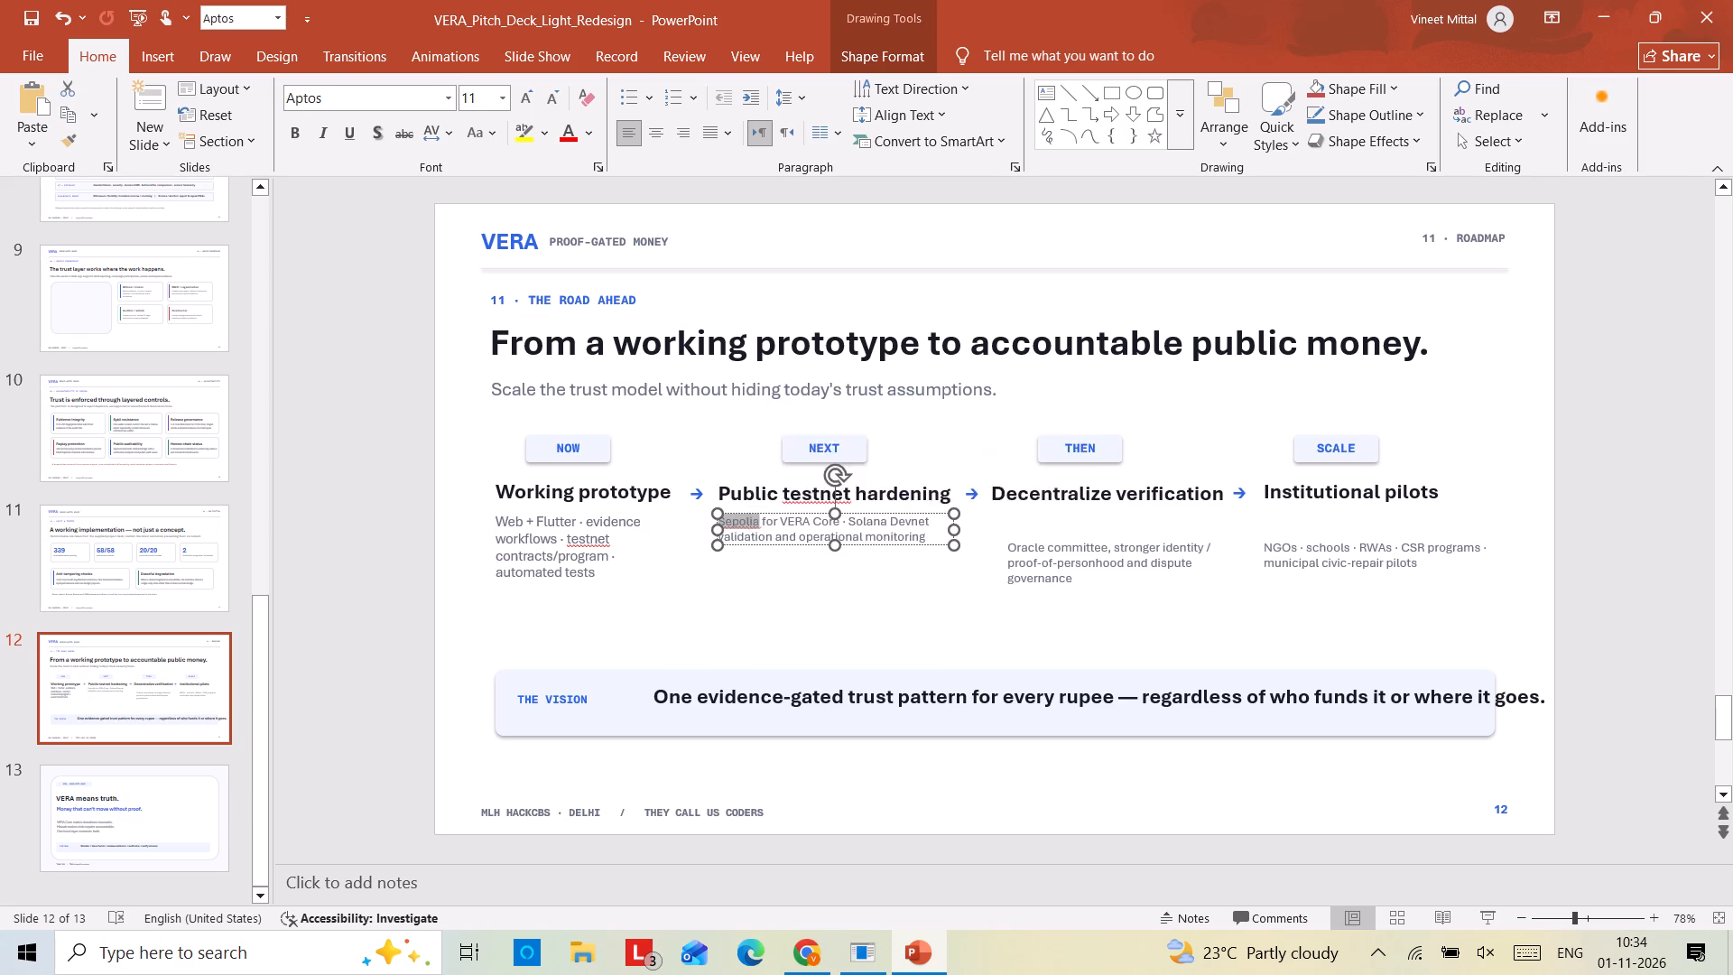
left_click(528, 101)
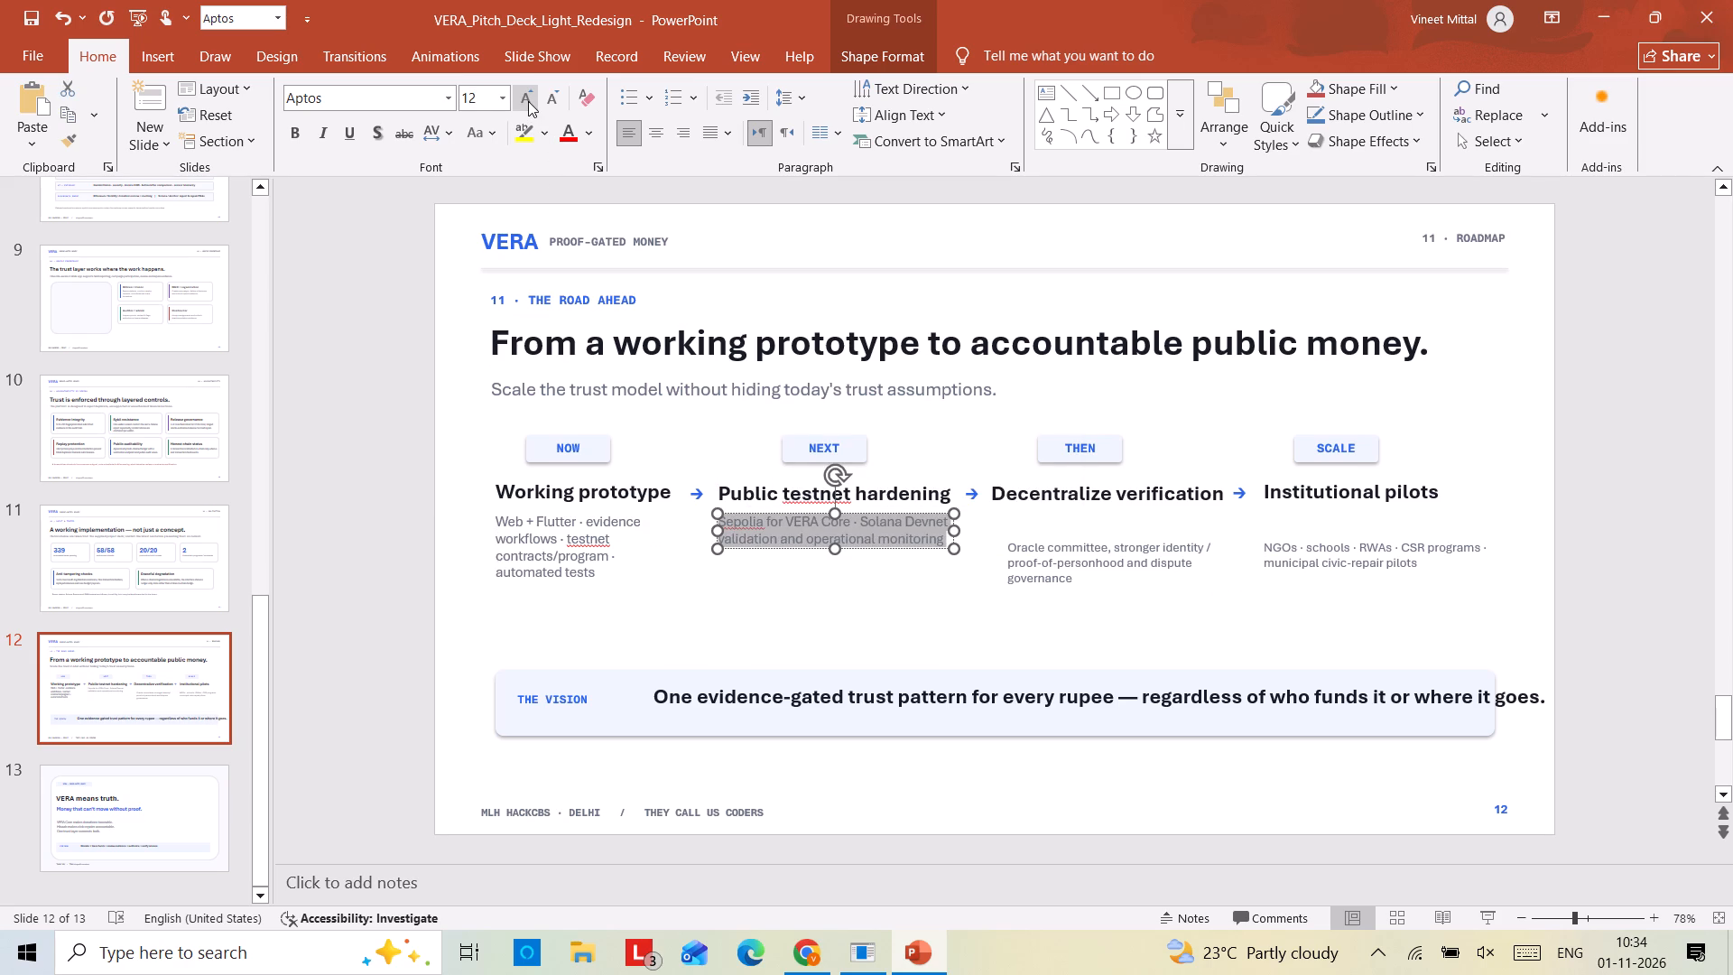
Move the Oracle committee description up directly beneath Decentralize verification and widen its box to about the heading's width.
left_click(1015, 557)
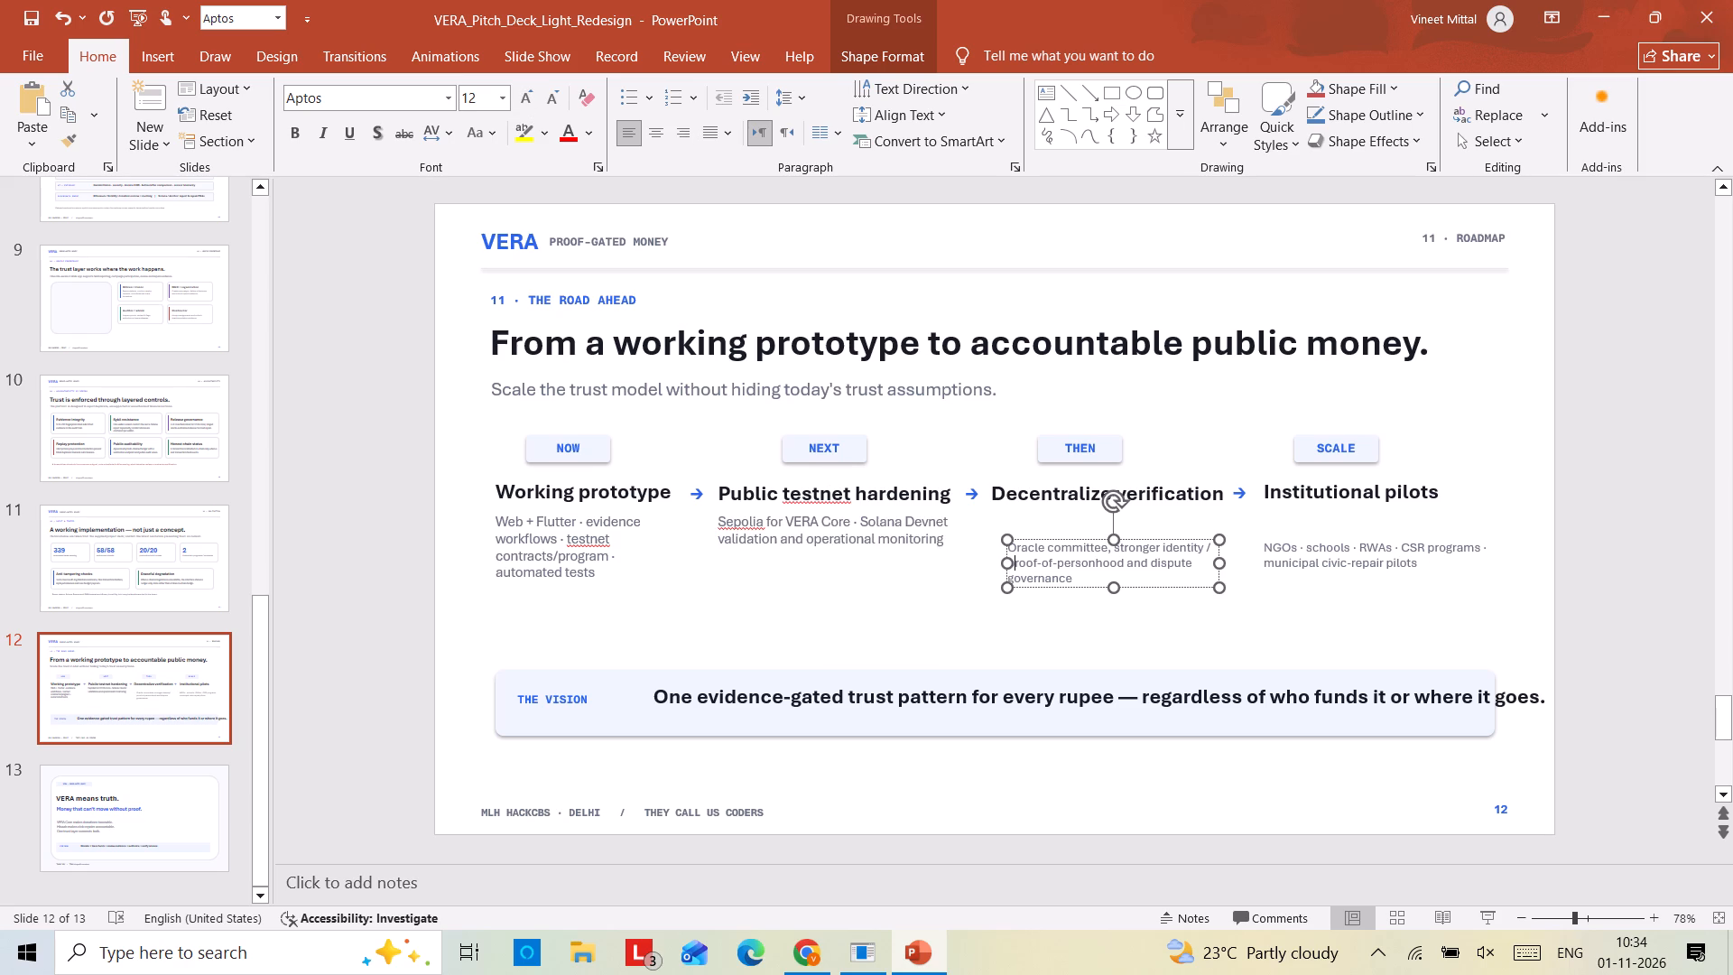
left_click_drag(1028, 539, 1023, 512)
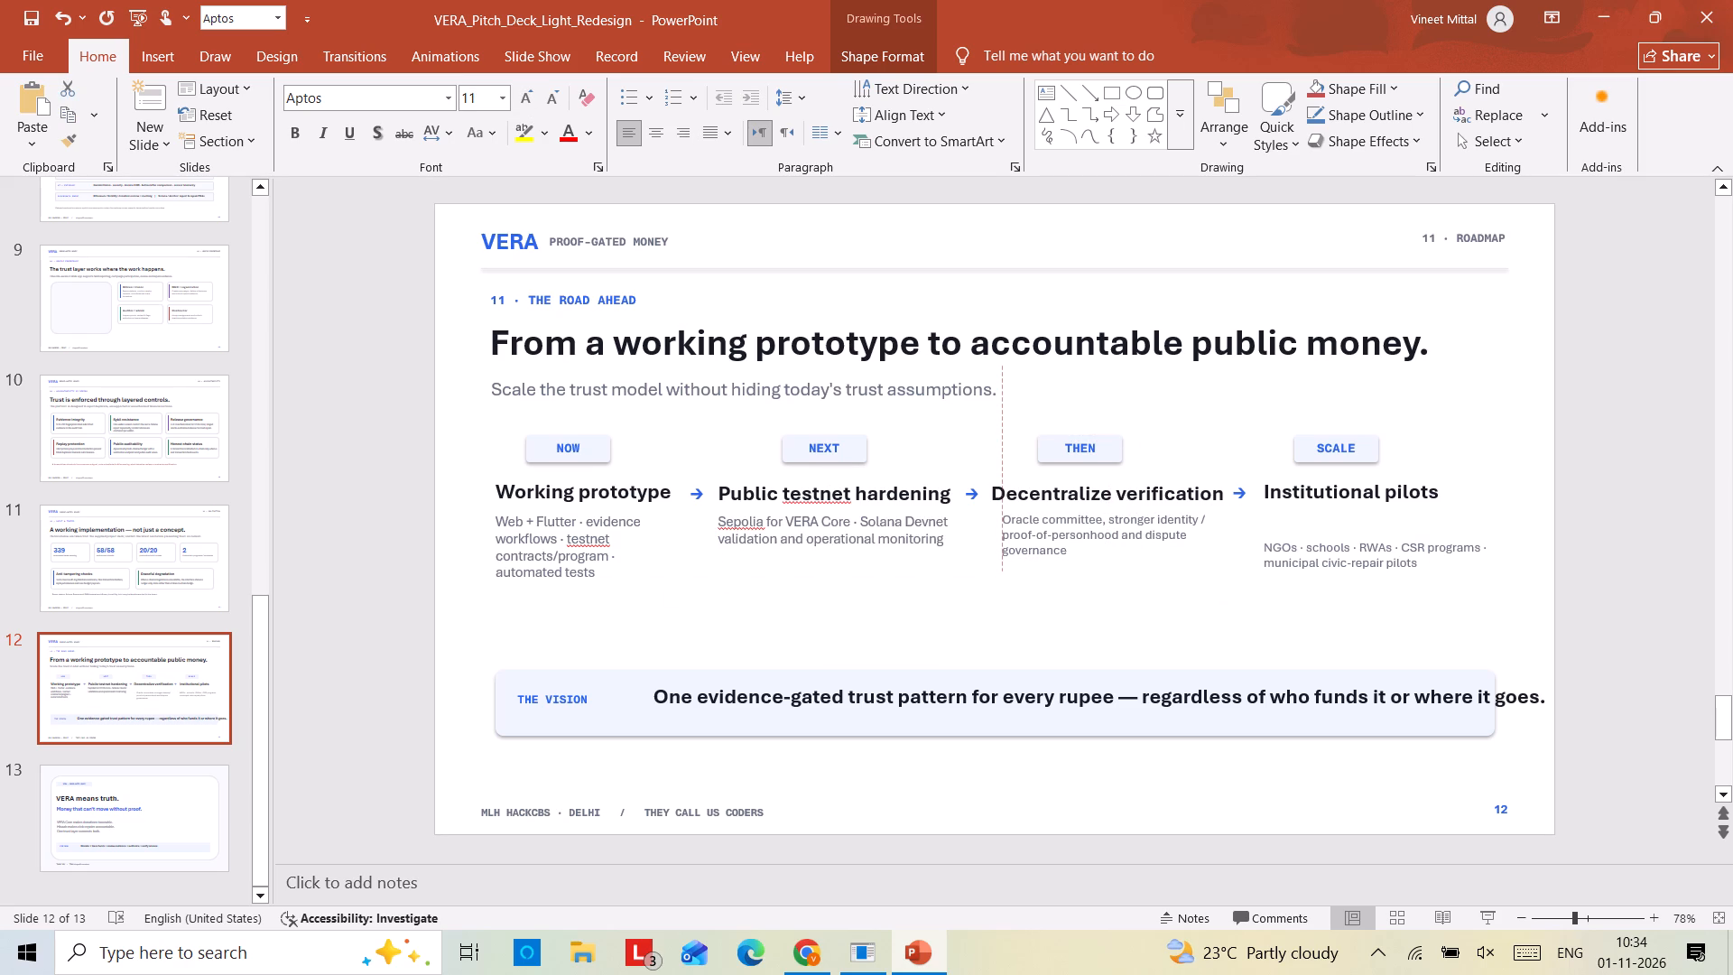
left_click_drag(1023, 512, 1023, 513)
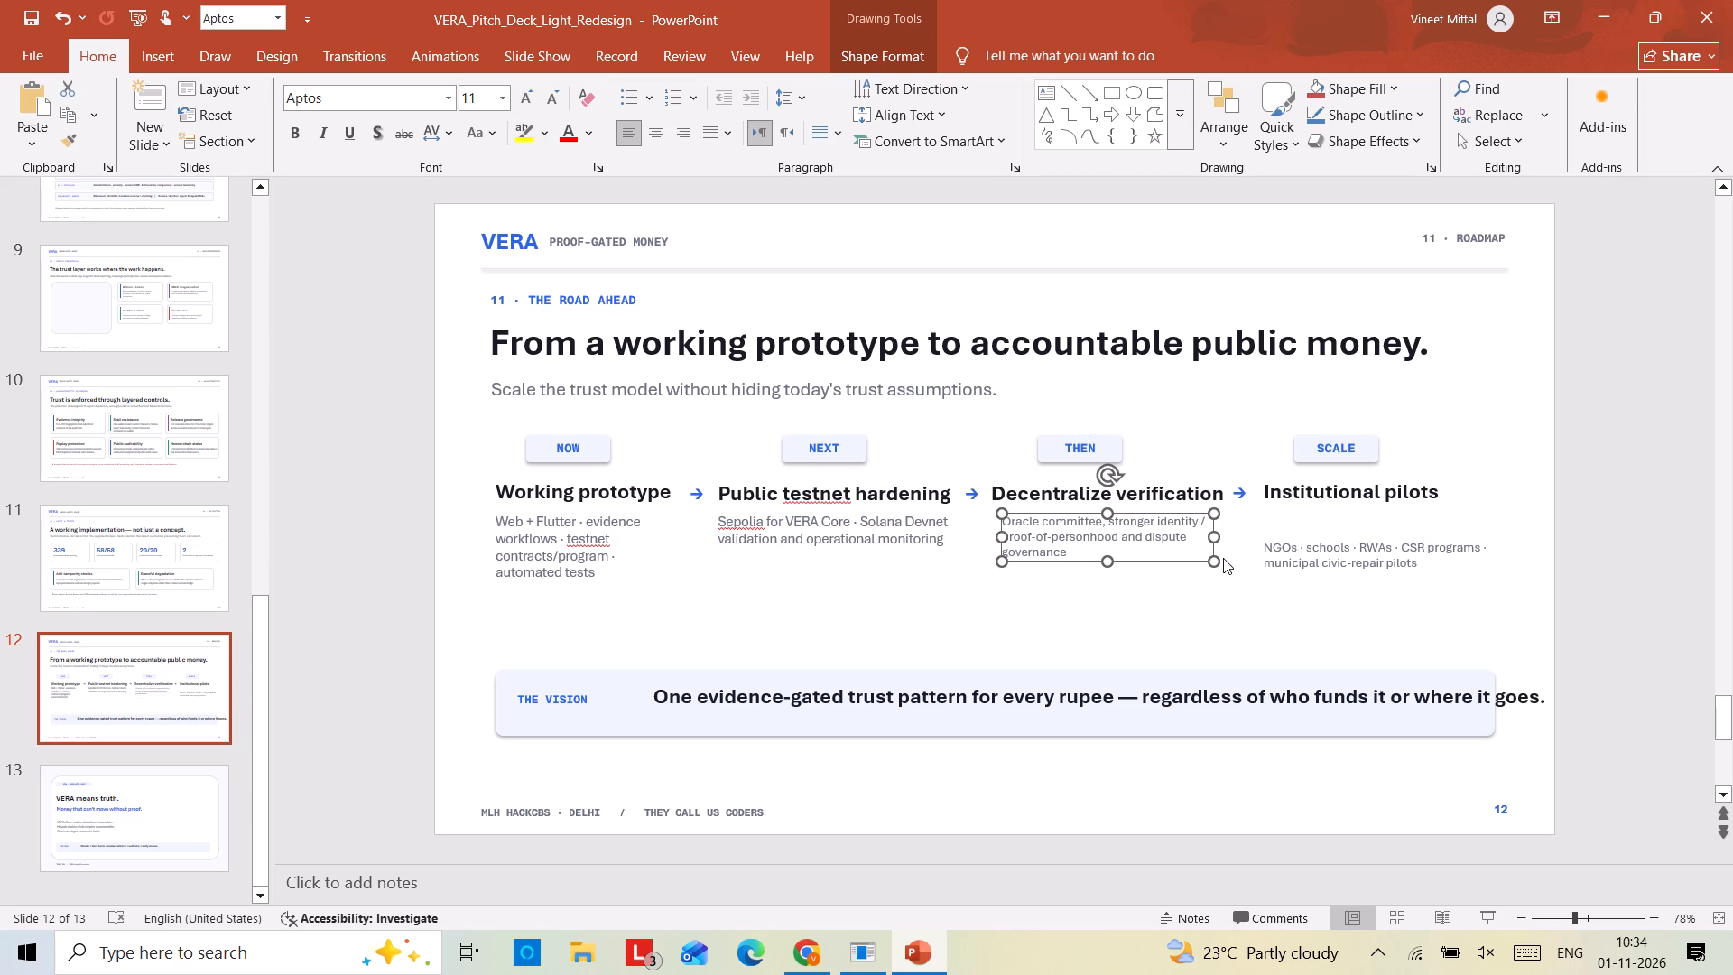
left_click(1215, 541)
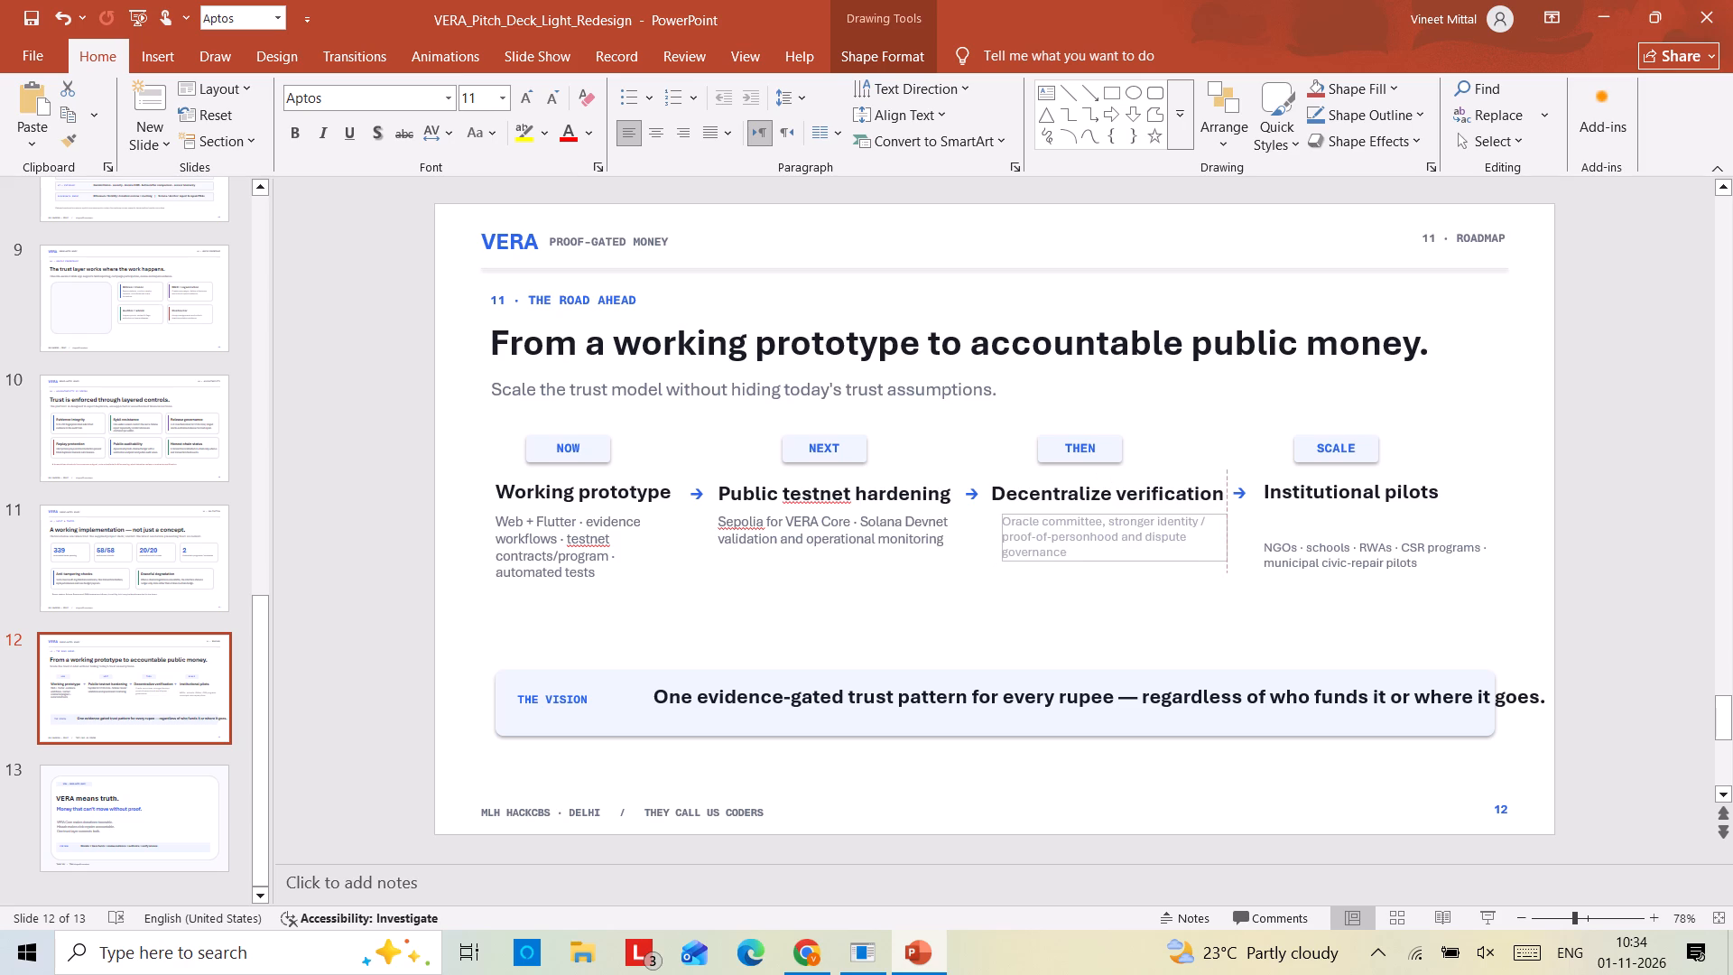
left_click(997, 540)
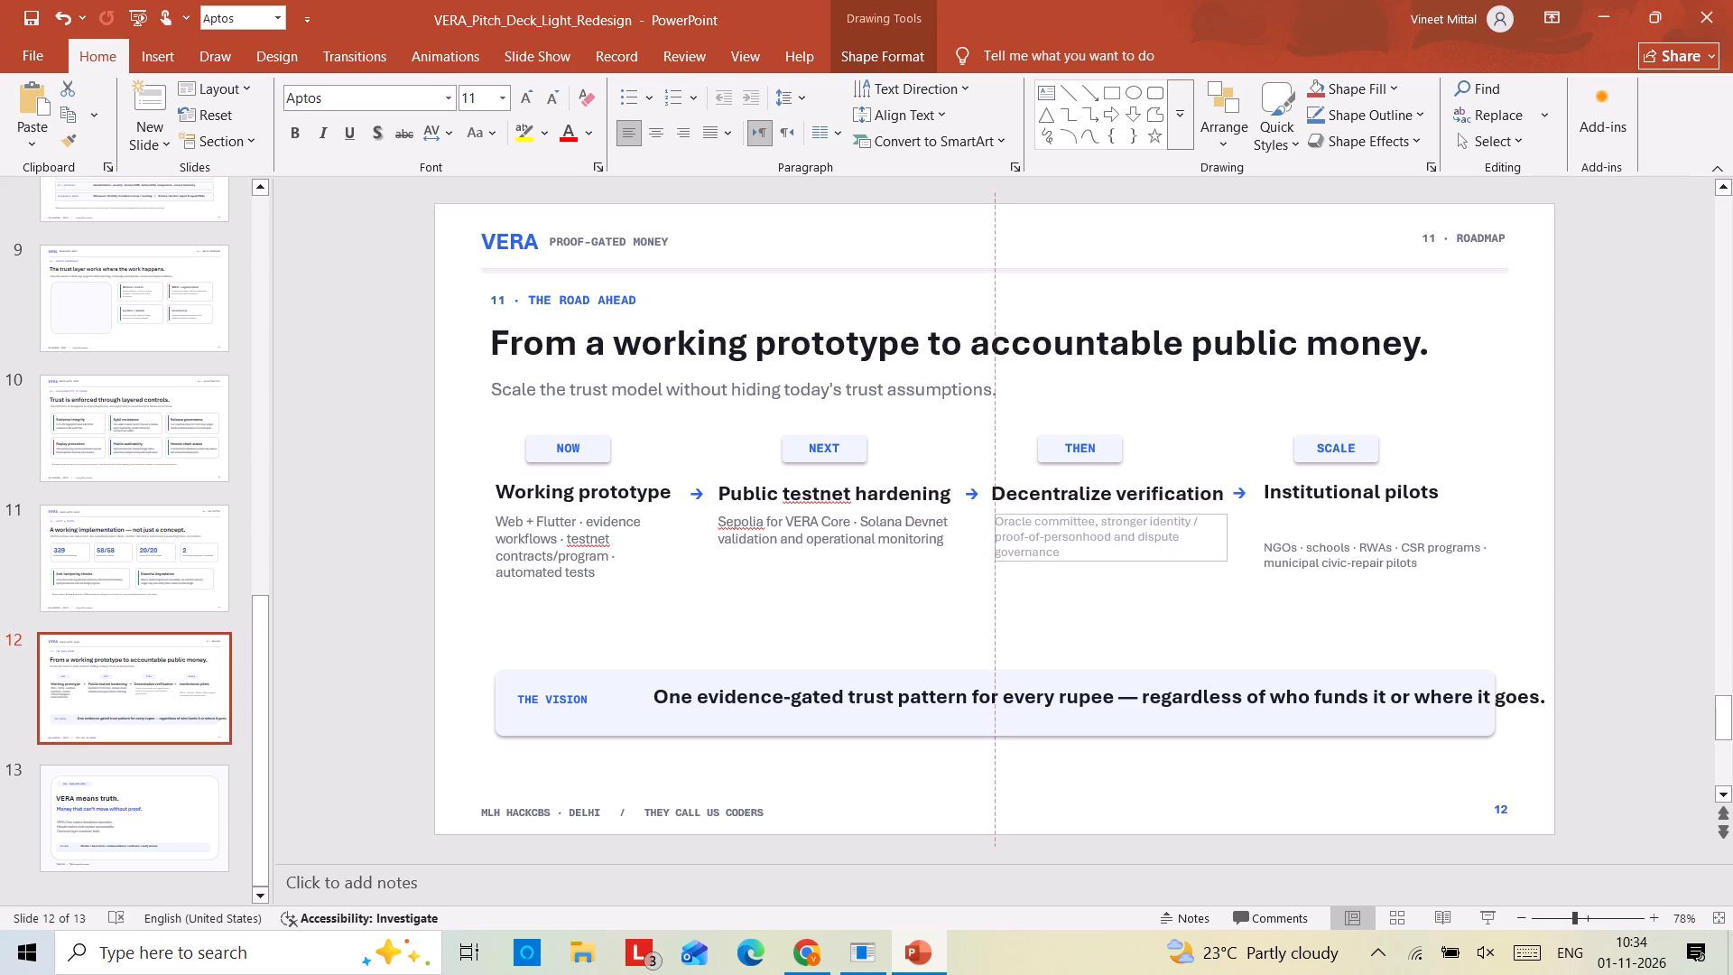
Set the Oracle committee description to 12 pt.
left_click(530, 97)
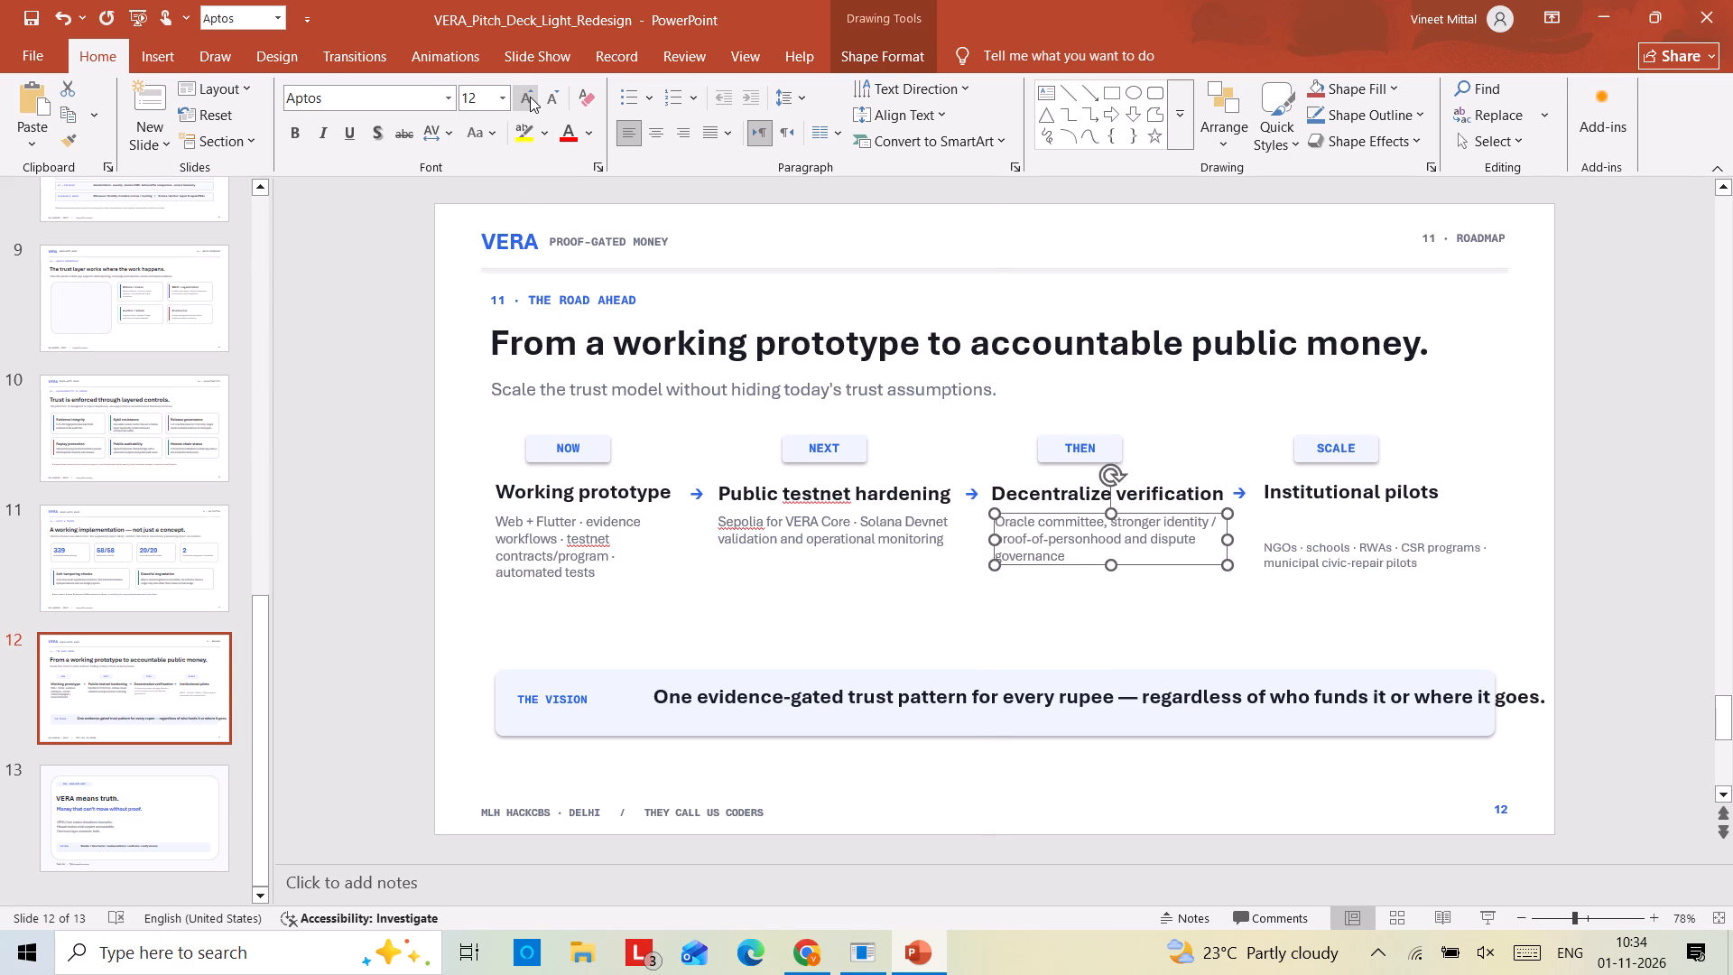
Set the NGOs description under Institutional pilots to 12 pt.
triple_click(1268, 556)
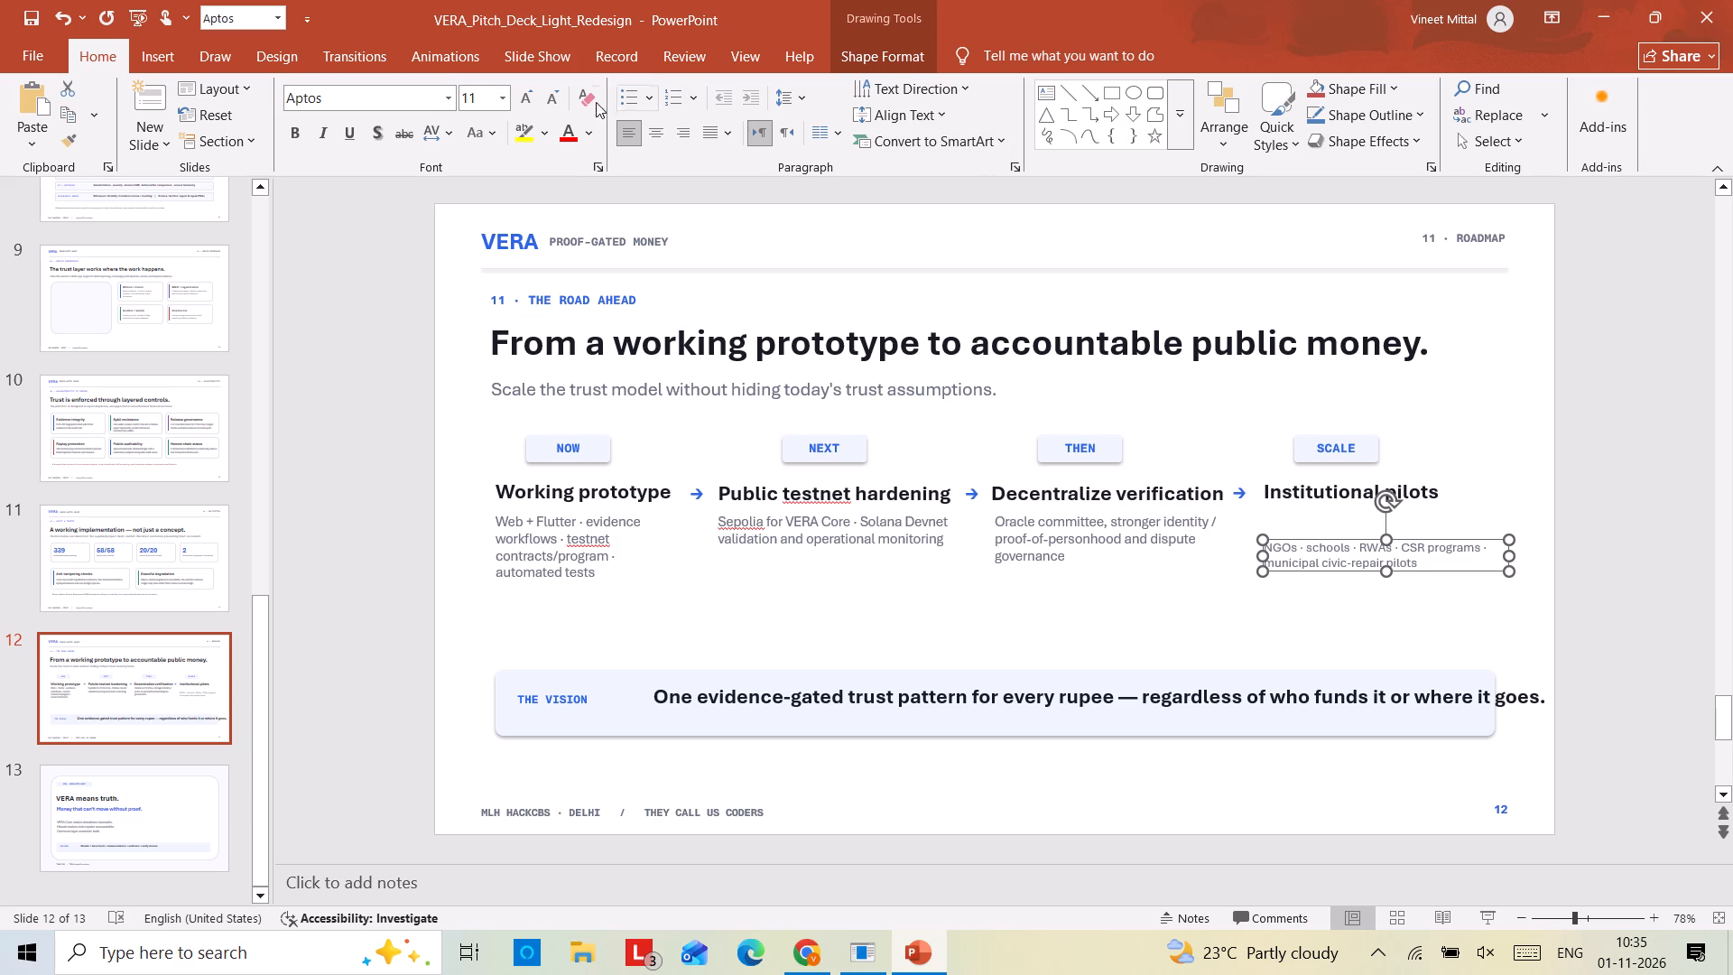
left_click(520, 94)
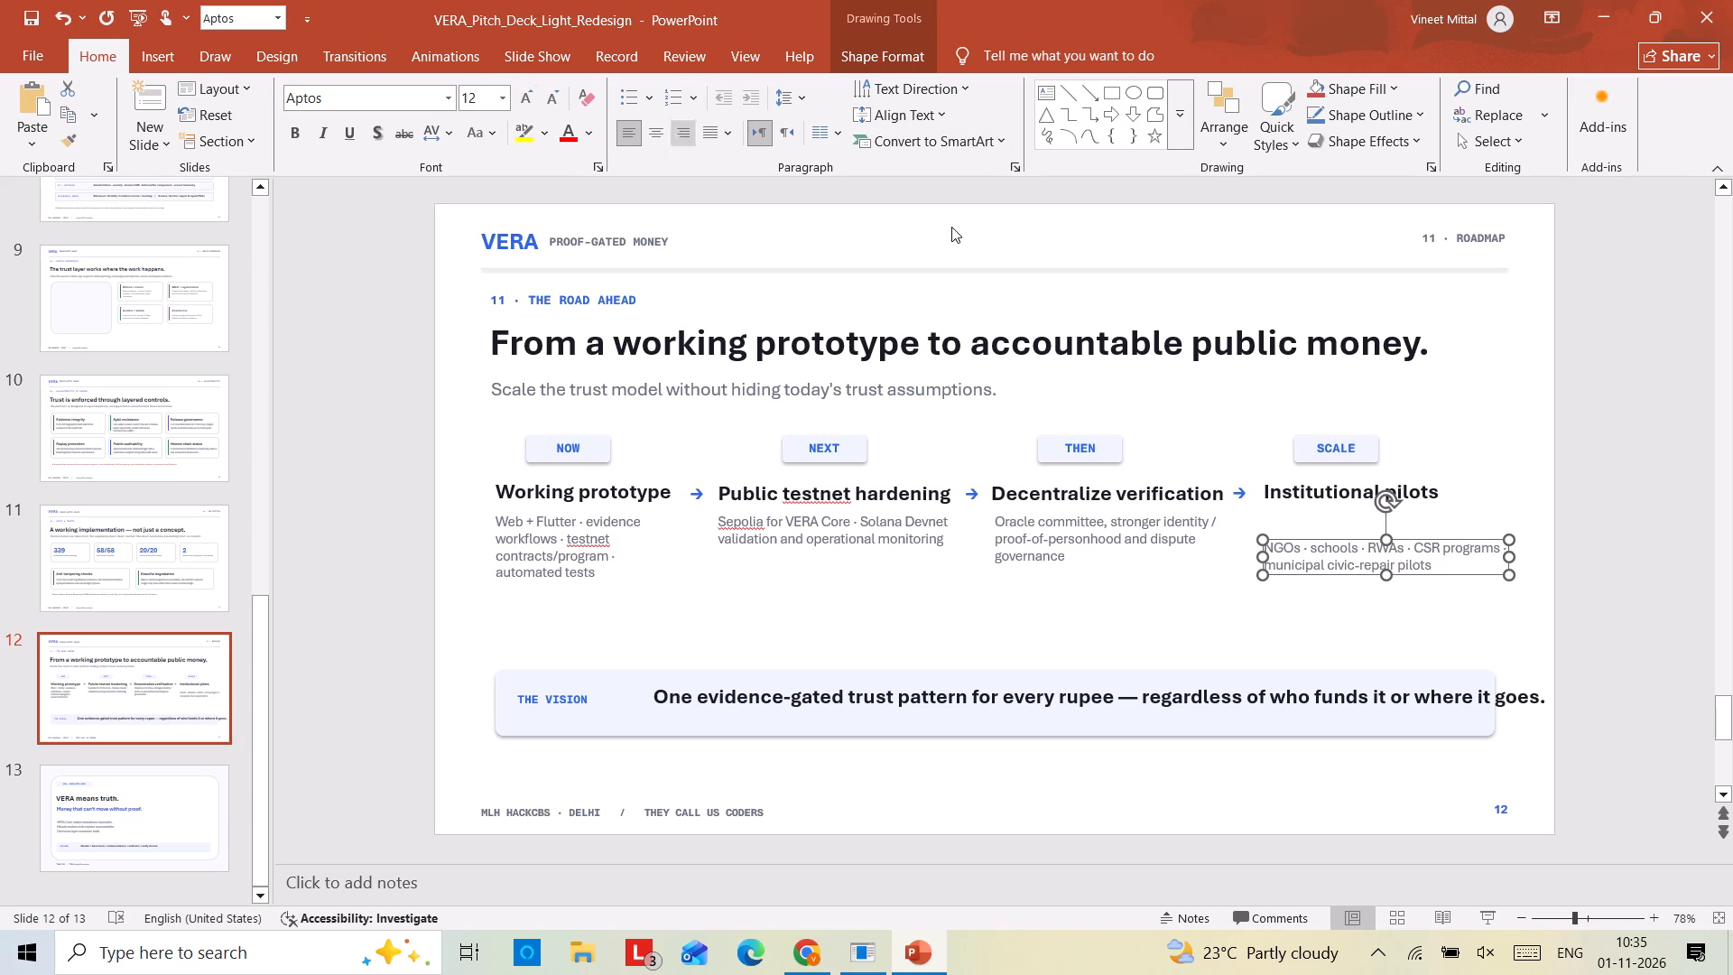
Move the NGOs description up directly beneath Institutional pilots and narrow its box to about the heading's width.
left_click_drag(1339, 534, 1338, 531)
left_click_drag(1338, 531, 1338, 506)
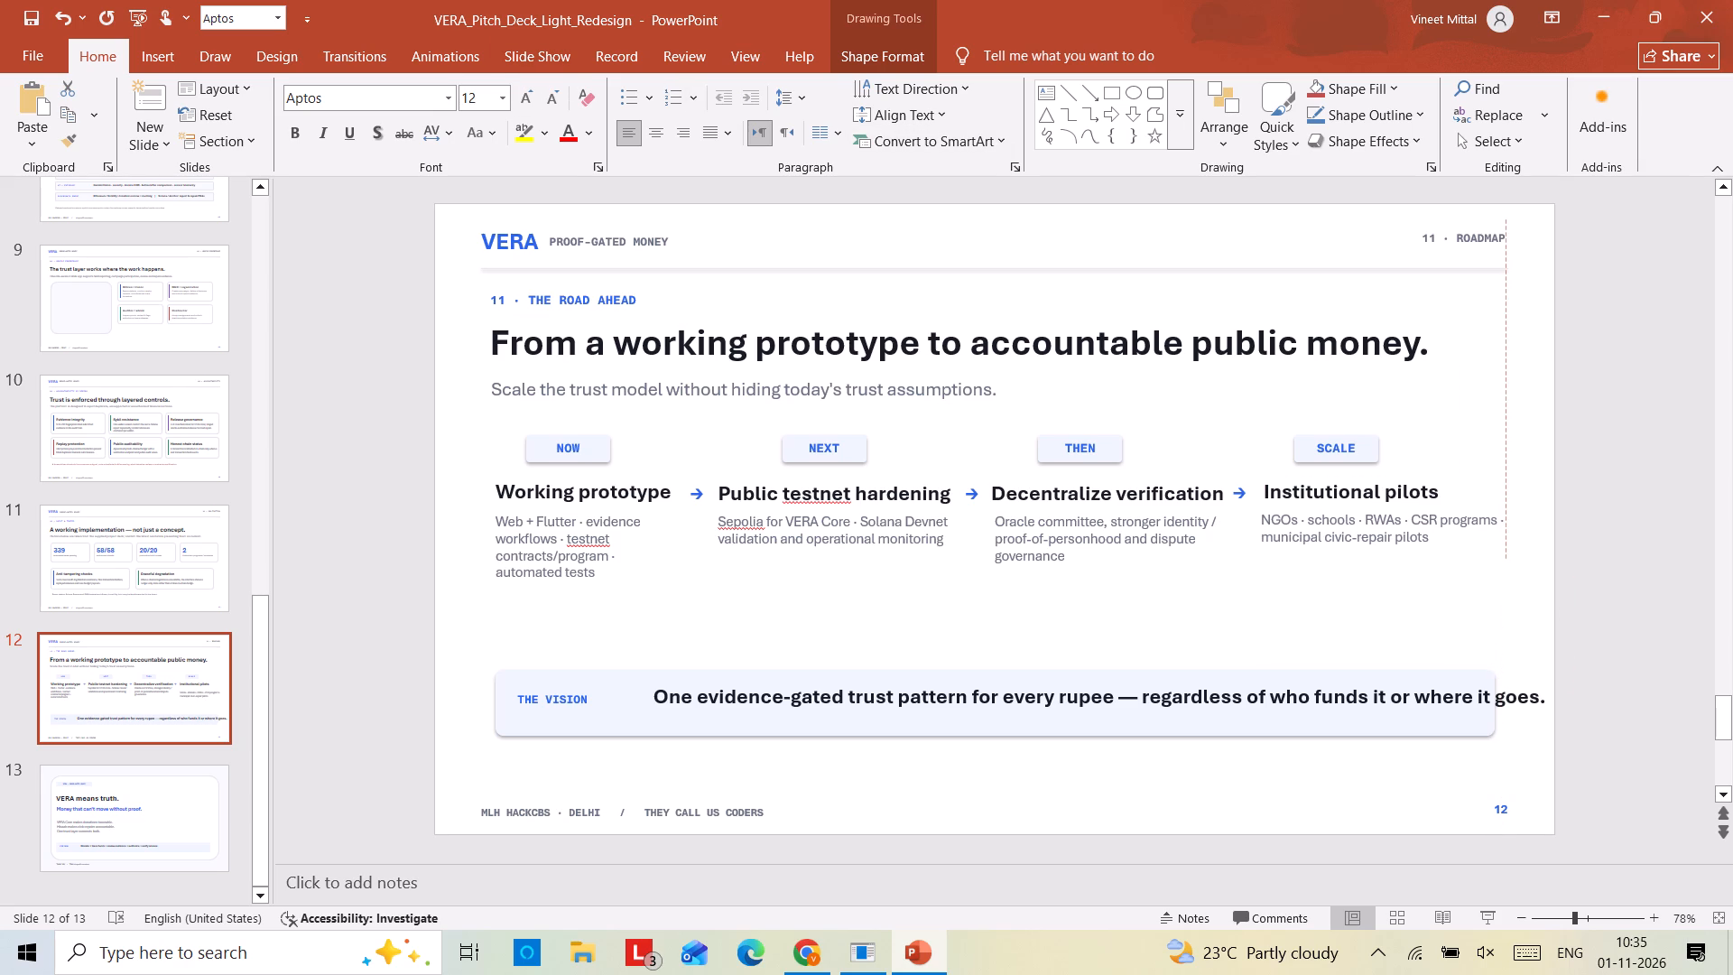
left_click_drag(1338, 506, 1339, 507)
left_click_drag(1506, 532, 1441, 551)
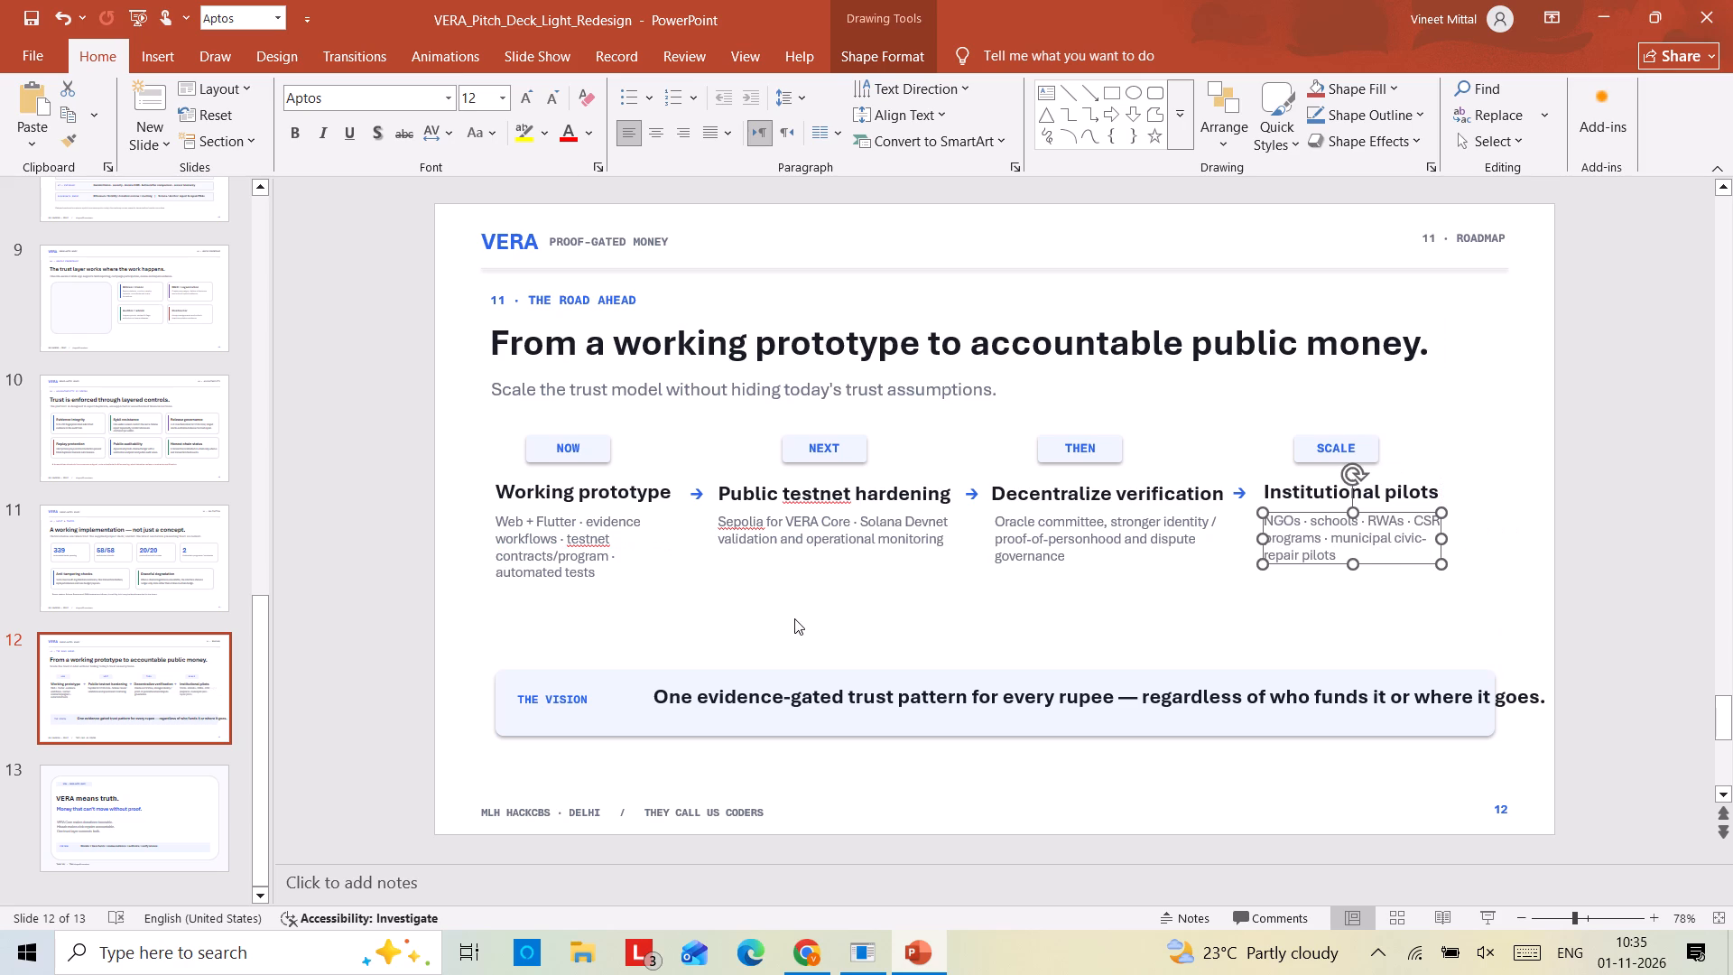
Widen the Web + Flutter description box slightly so "automated" fits on the same line as "contracts/program".
left_click(507, 541)
left_click_drag(672, 551, 676, 551)
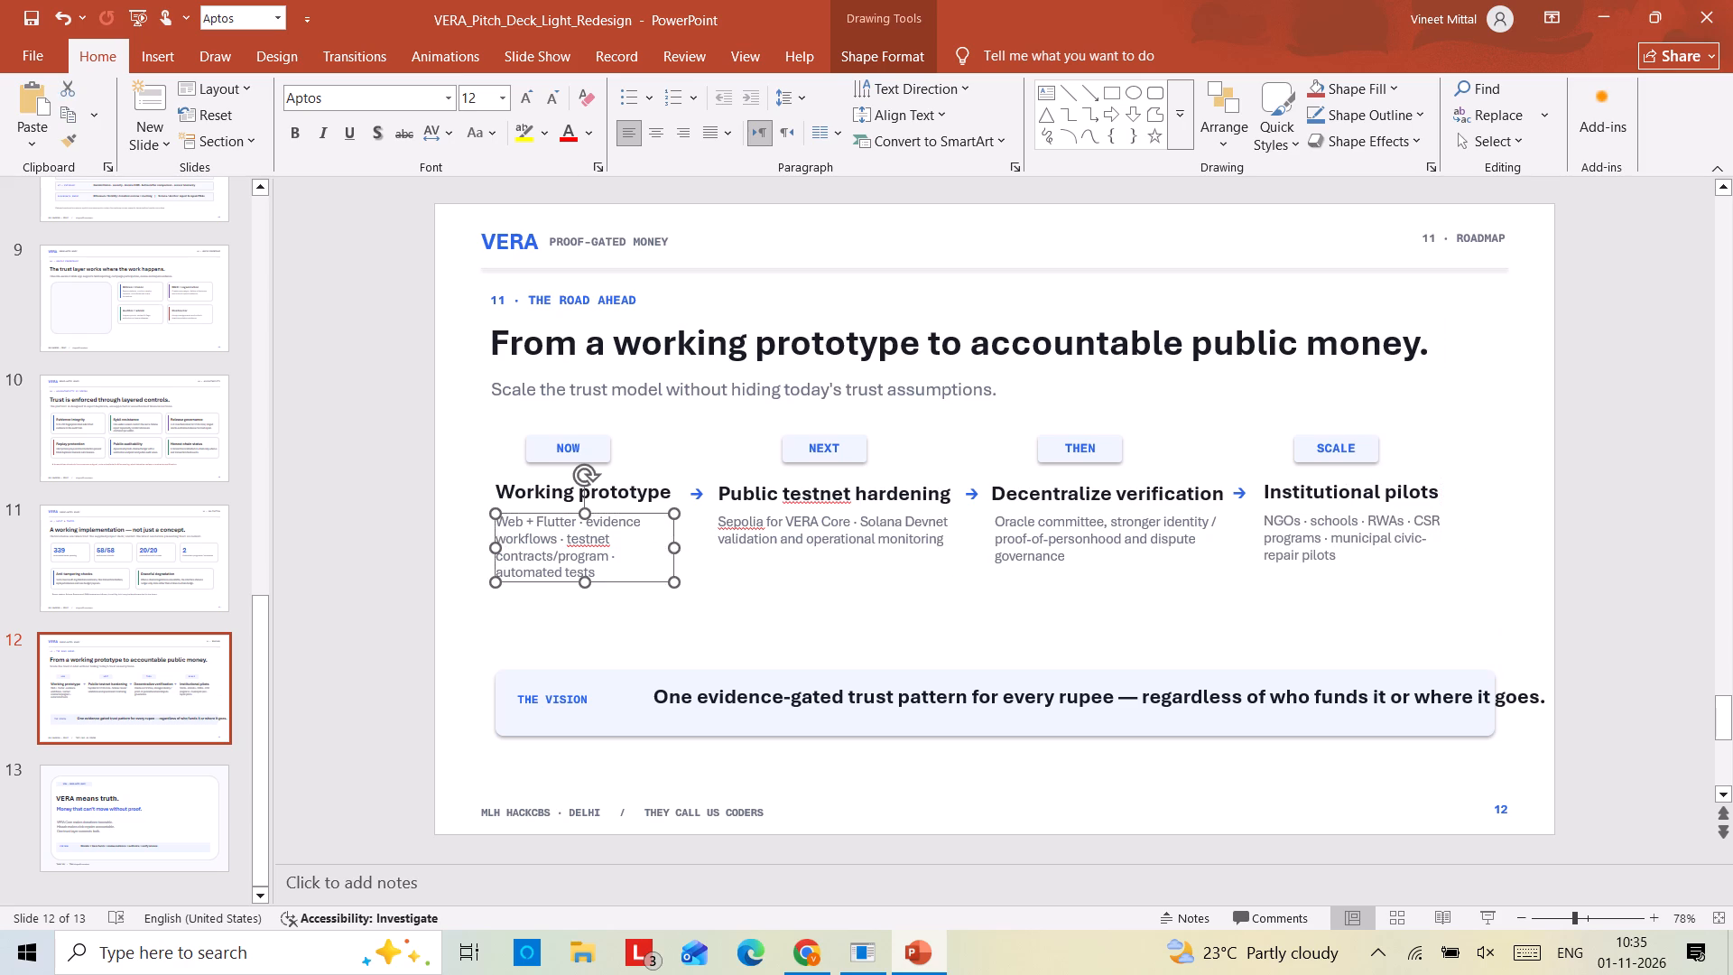
left_click_drag(676, 551, 681, 548)
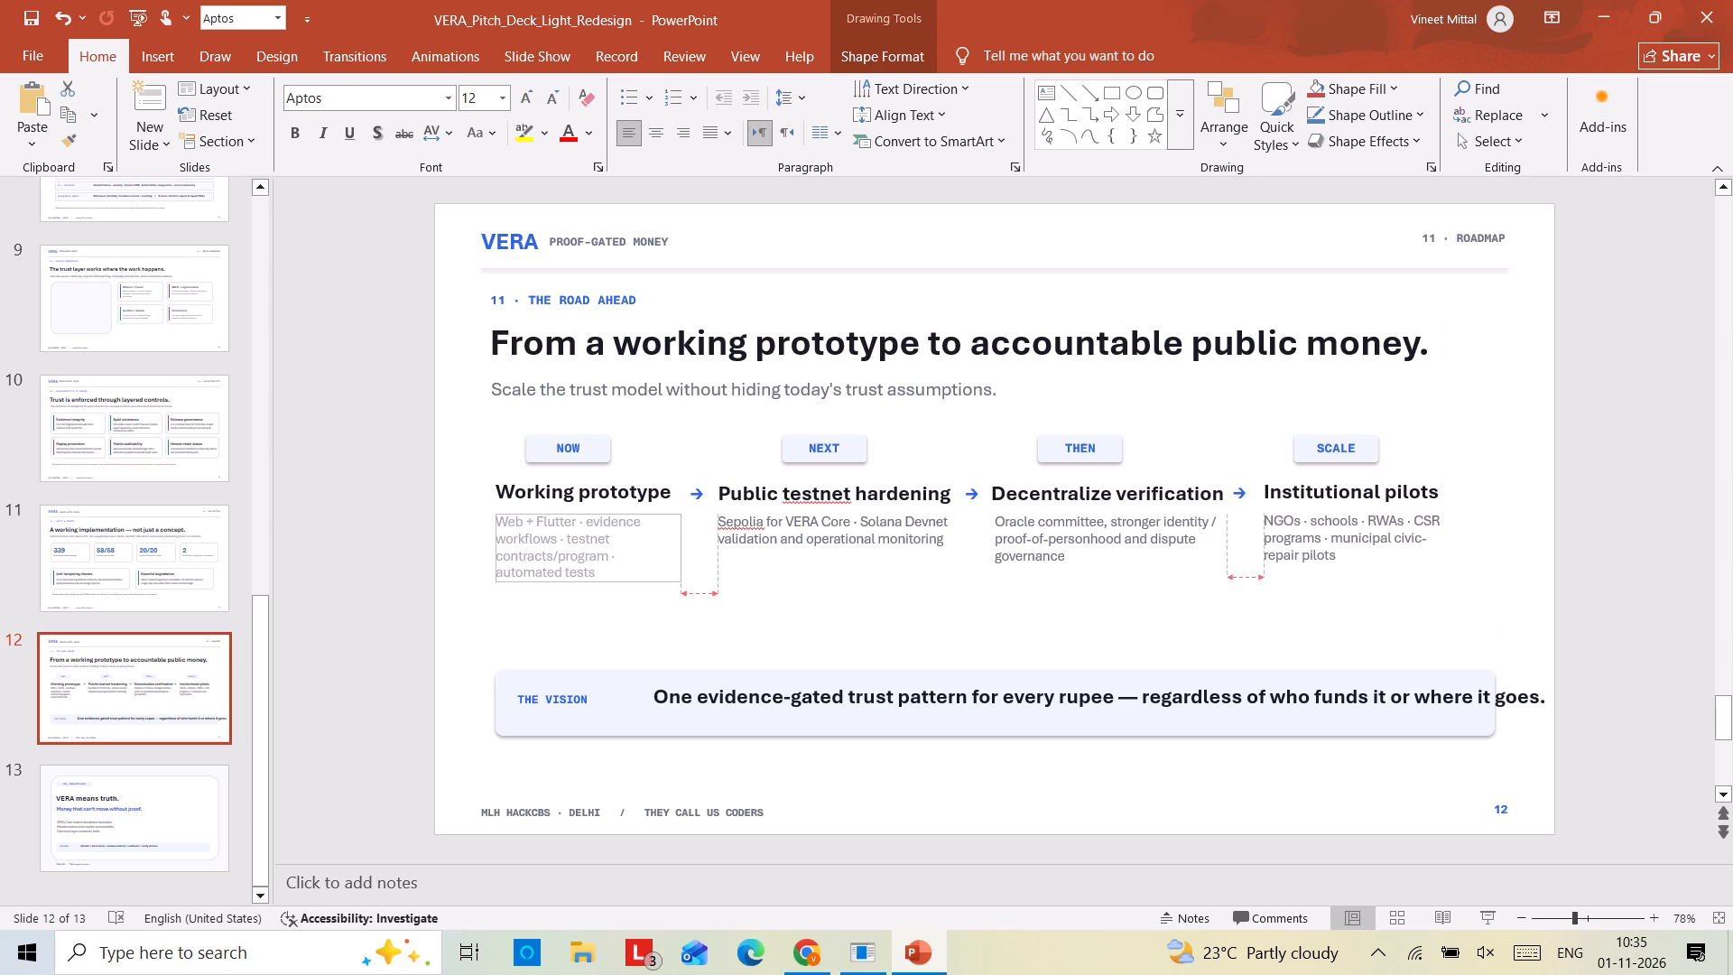
left_click_drag(681, 548, 690, 547)
left_click(717, 619)
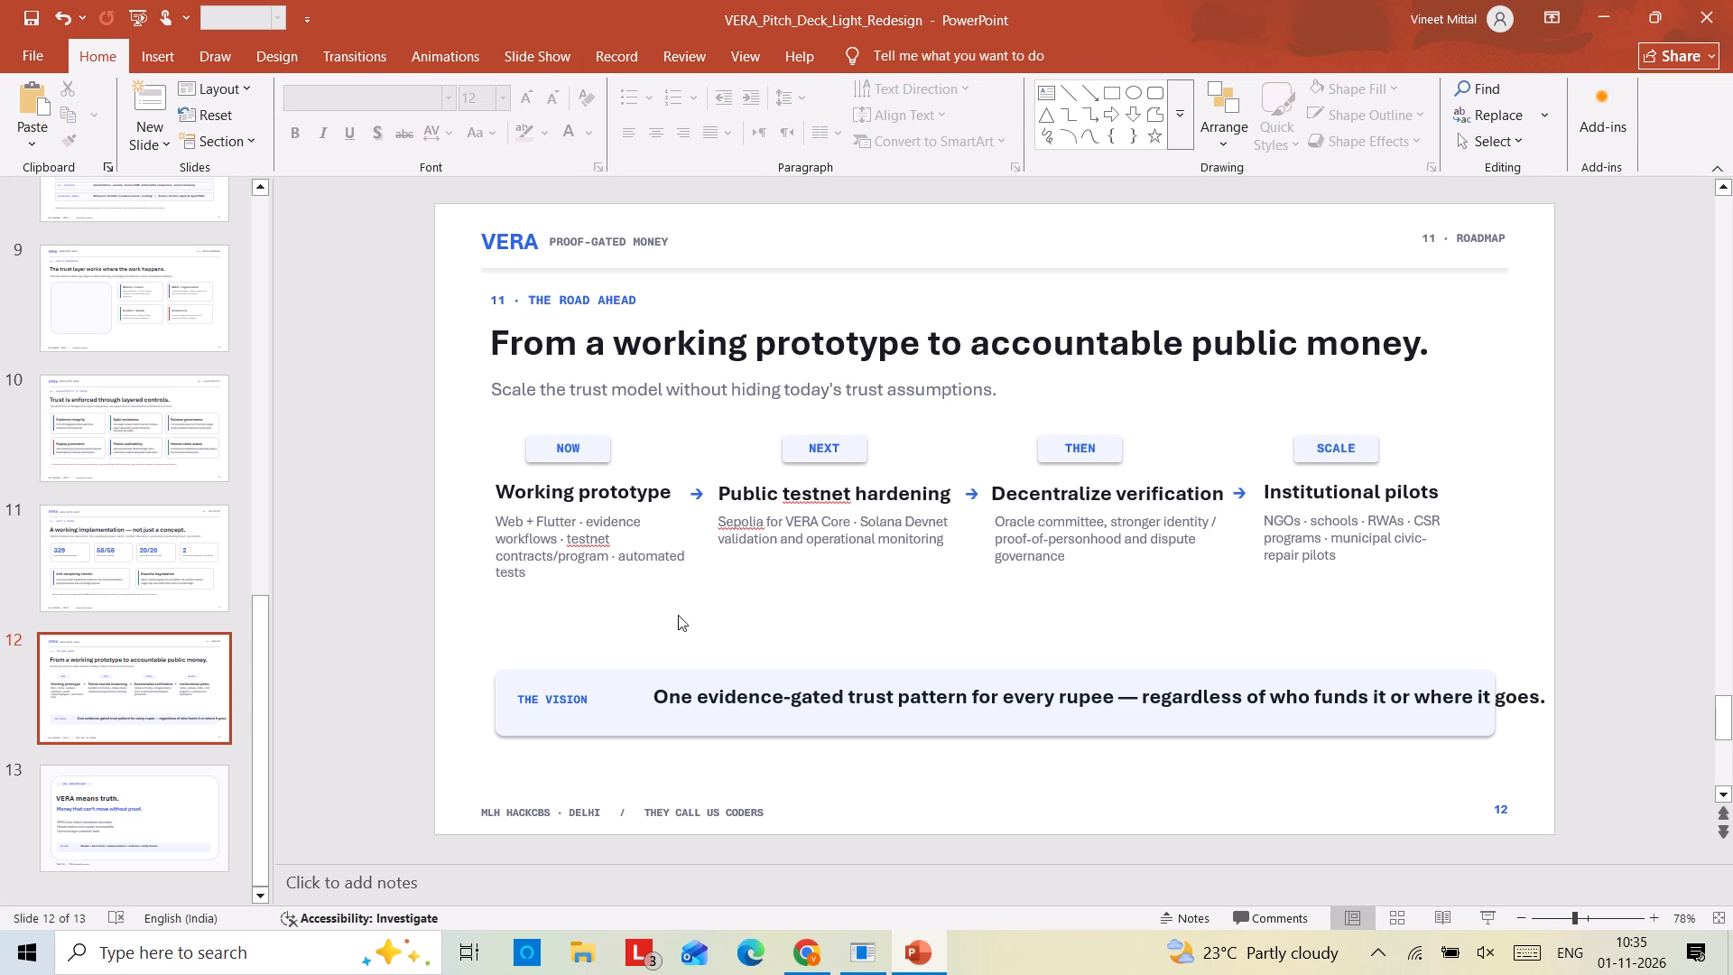
Set THE VISION label in the bottom banner to 11 pt.
triple_click(558, 701)
left_click(558, 701)
double_click(558, 701)
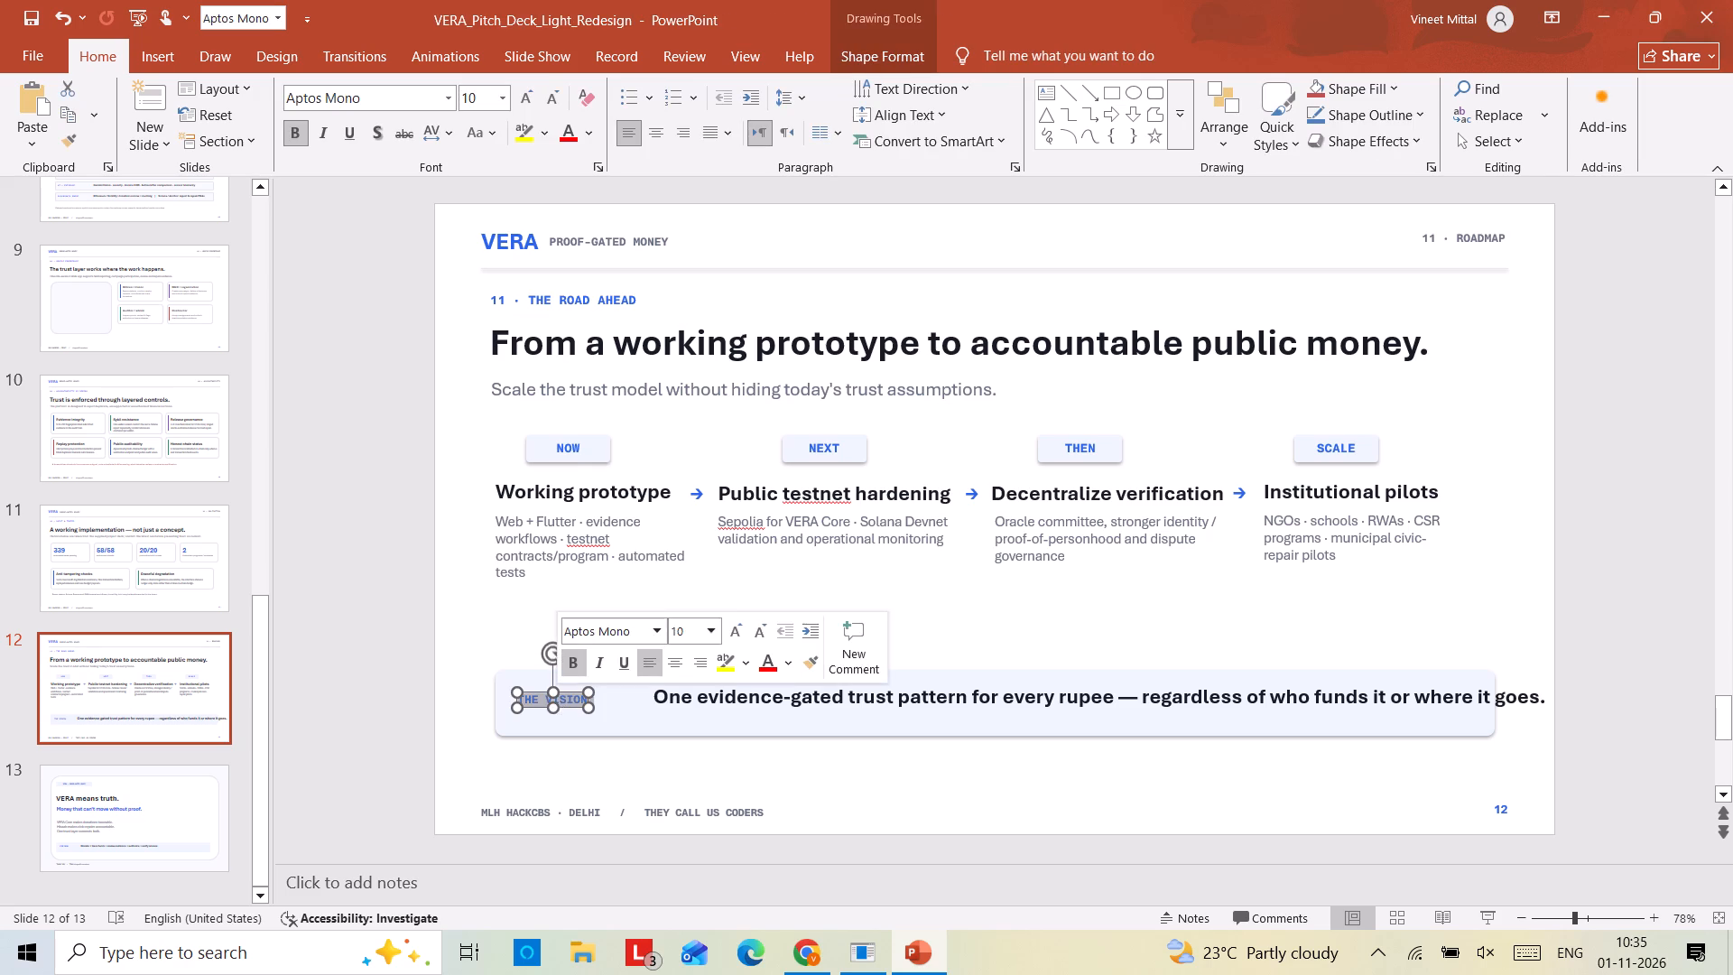
double_click(558, 701)
triple_click(558, 701)
left_click(522, 100)
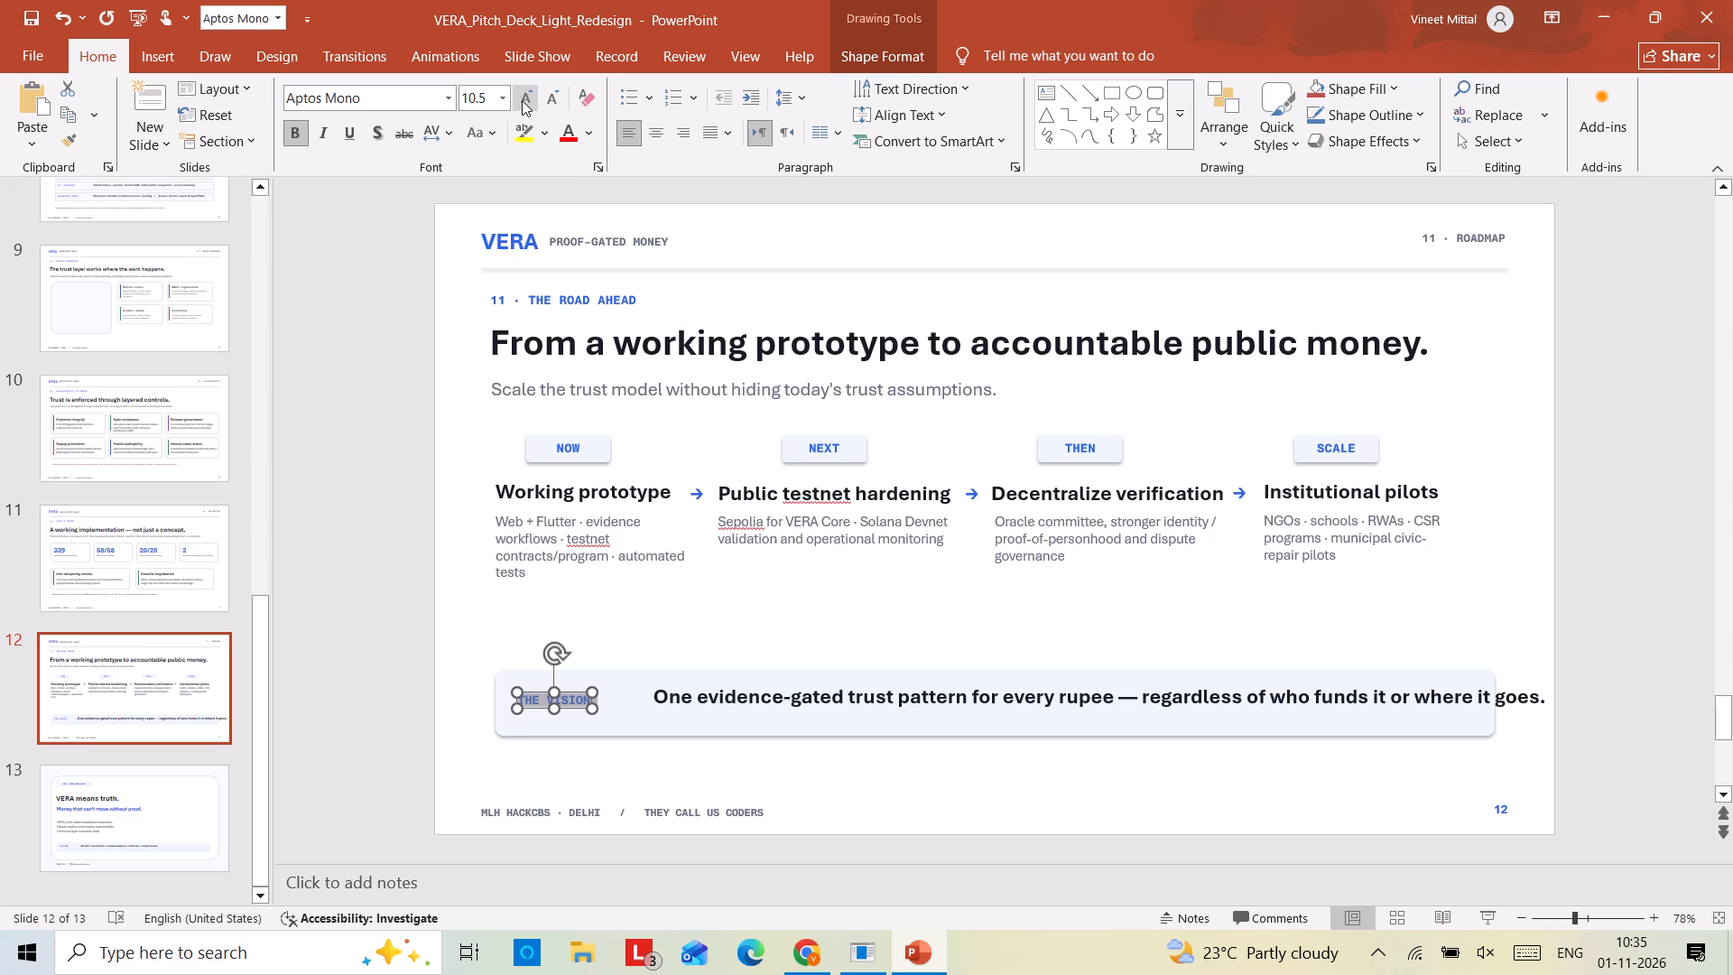
left_click(522, 100)
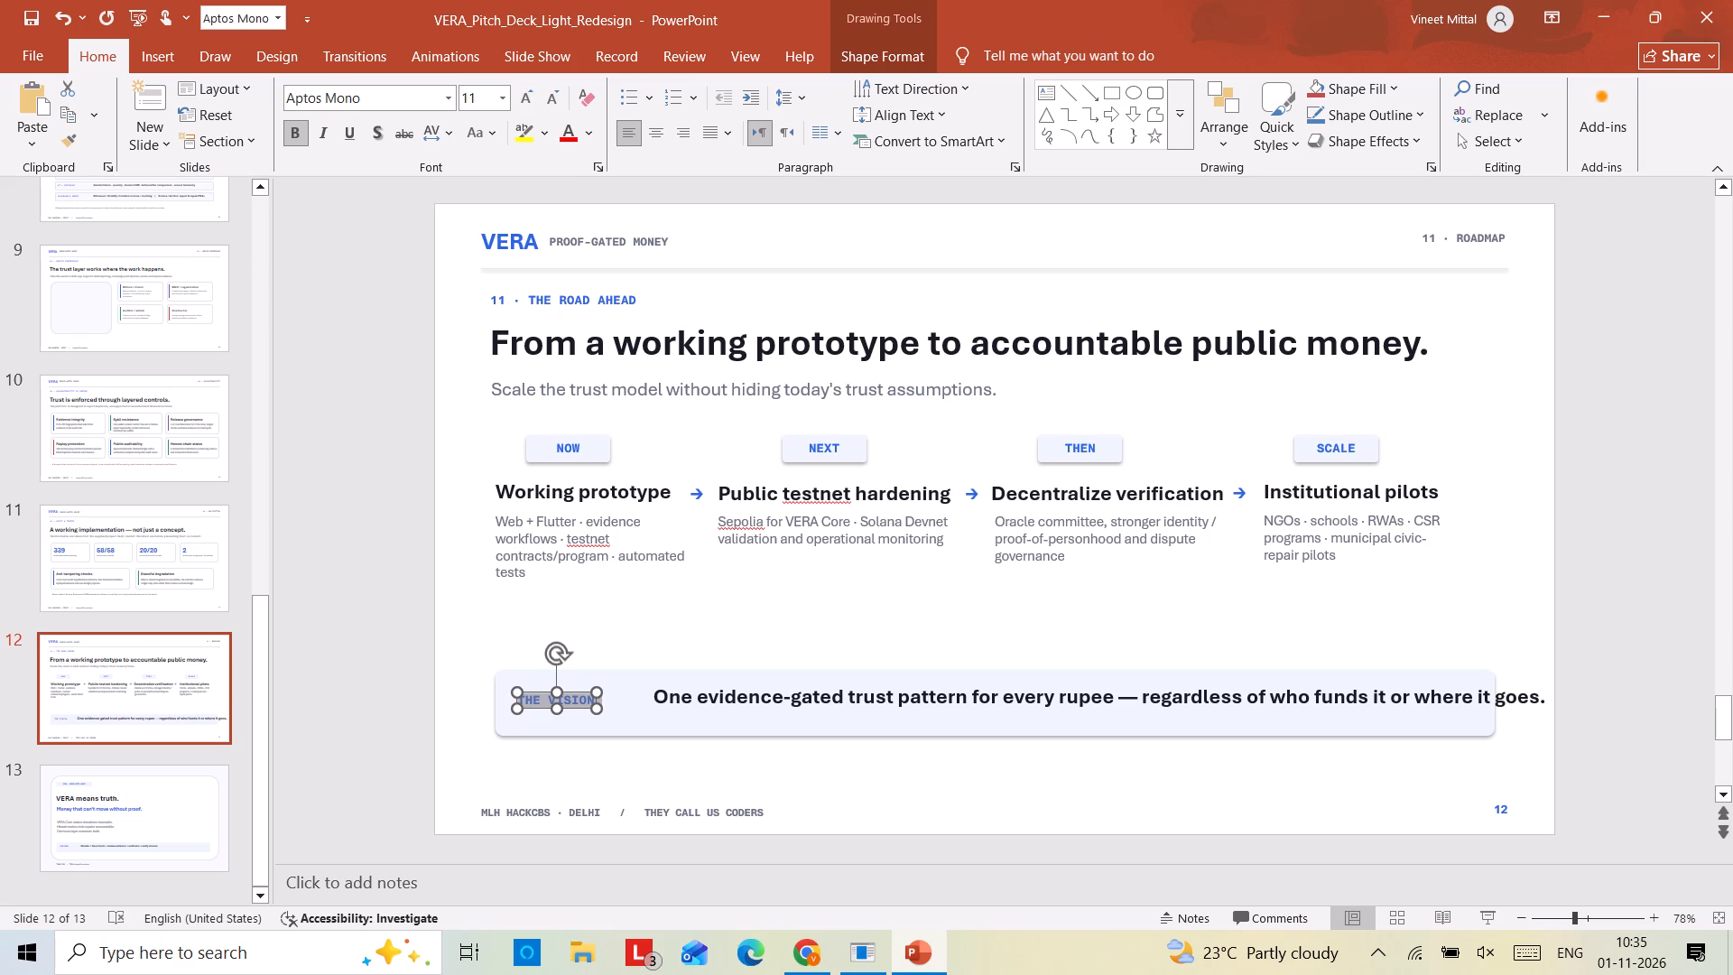
Shift the vision statement toward THE VISION label and set its text to 16 pt.
triple_click(727, 701)
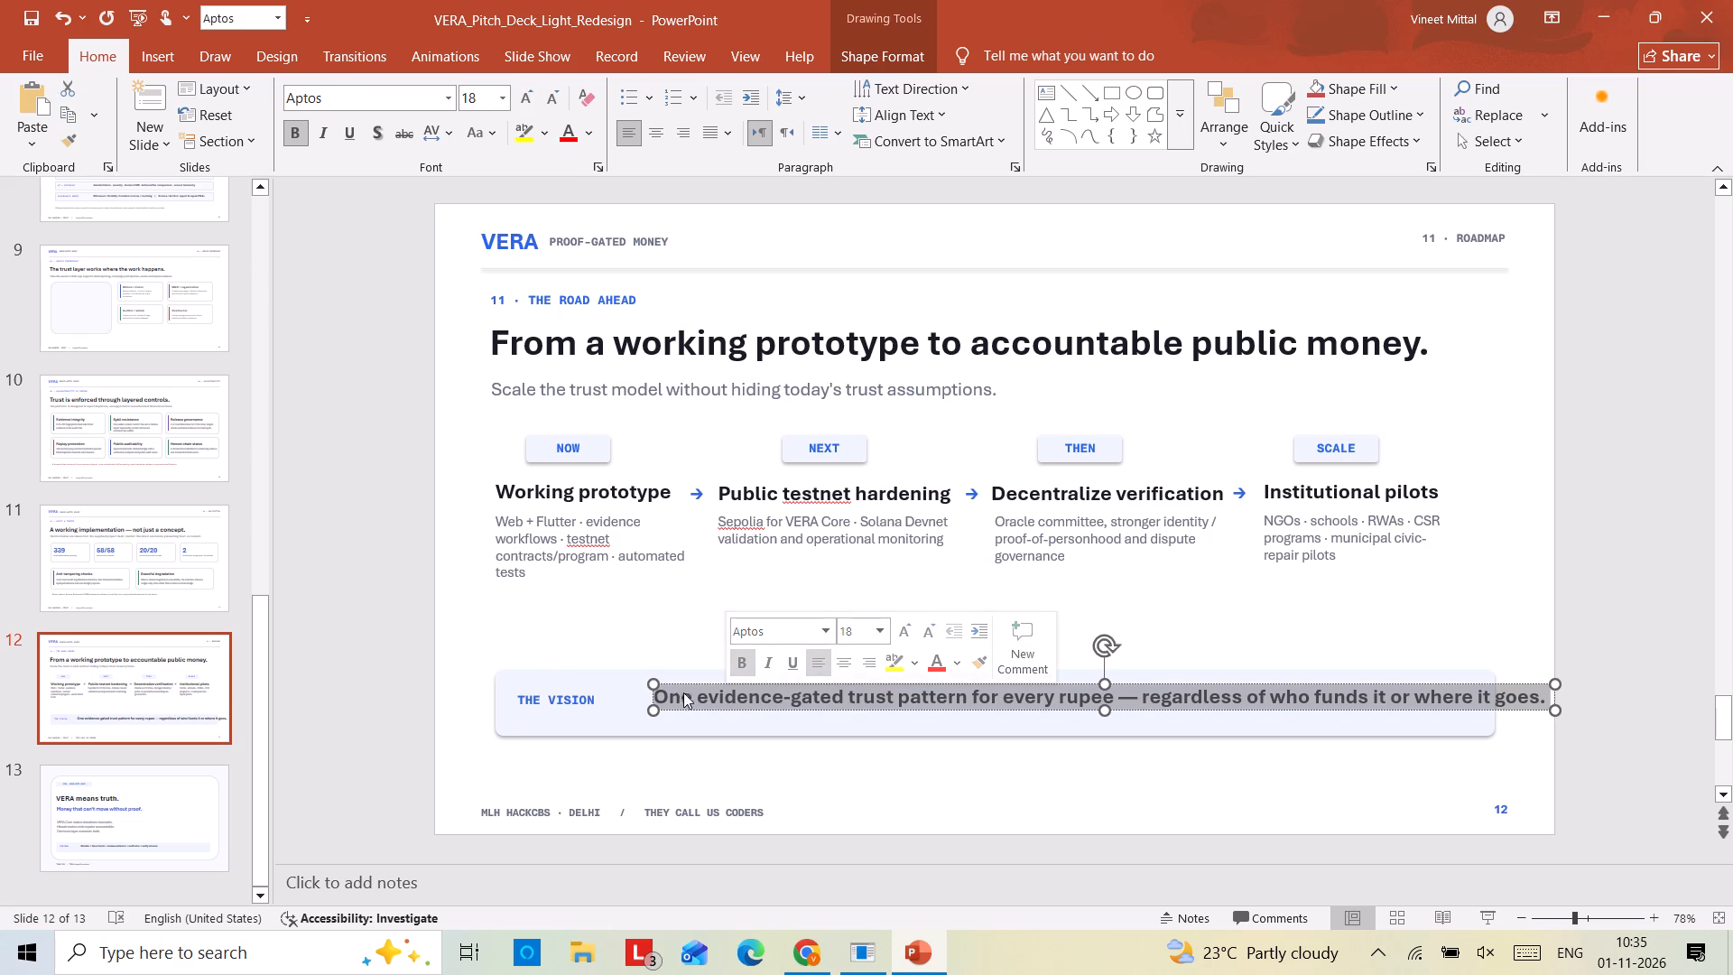
left_click(1072, 705)
left_click(1072, 705)
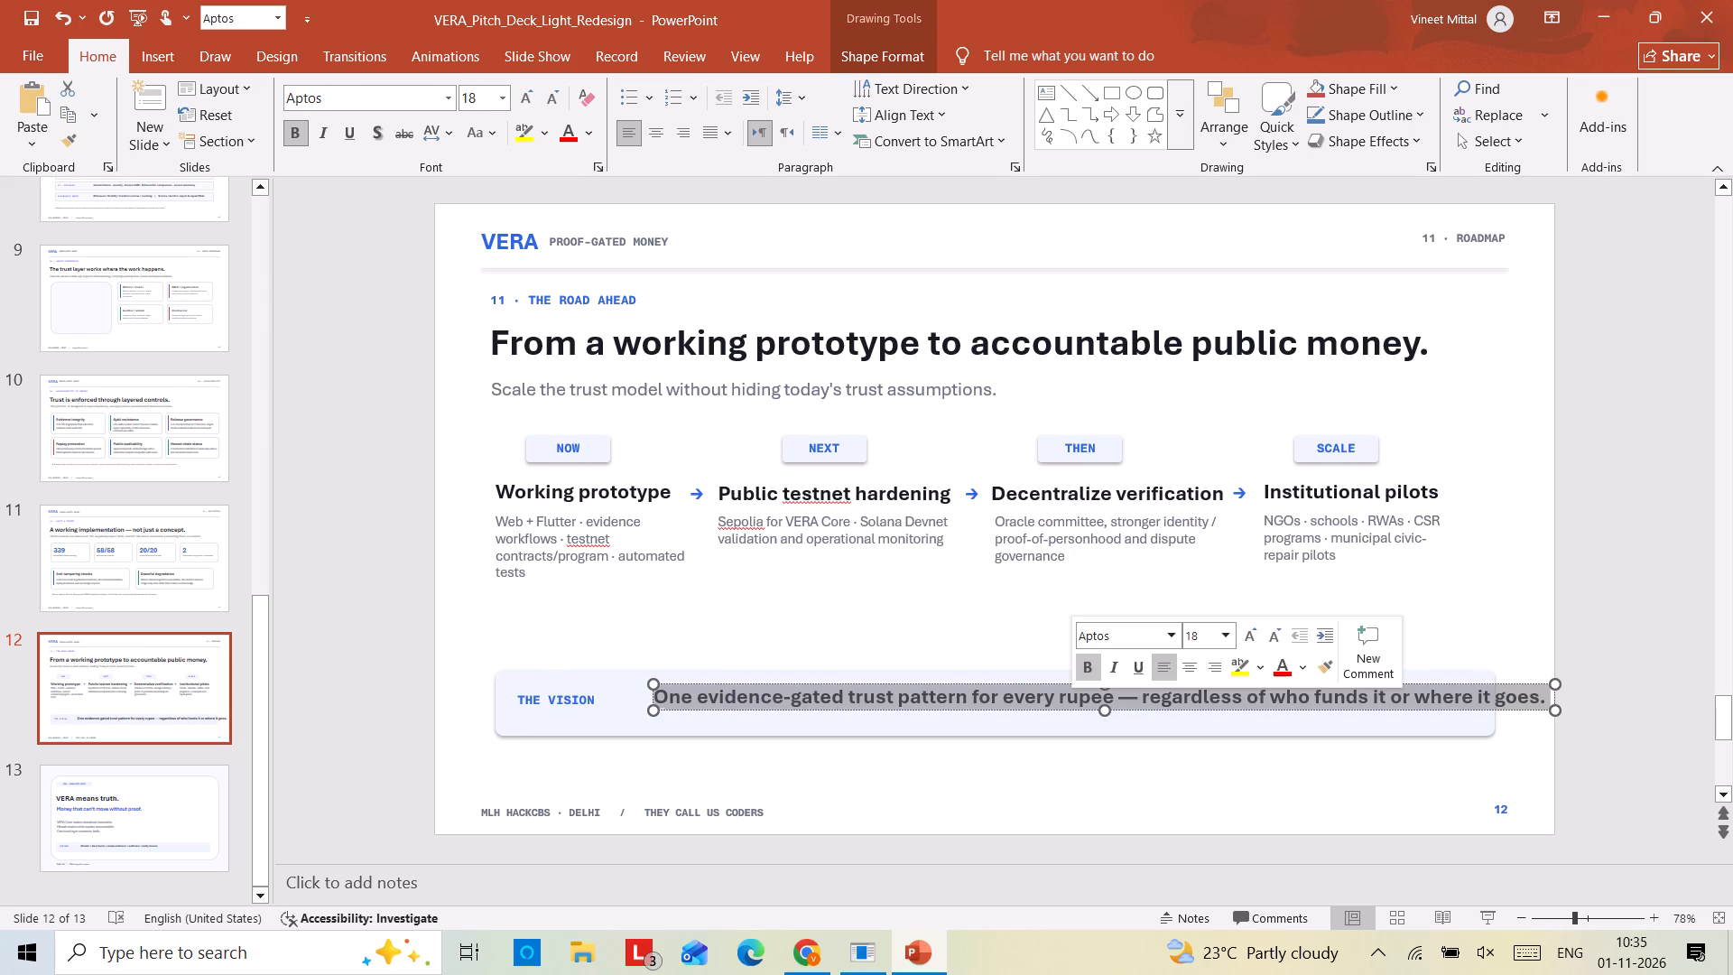
left_click(1069, 793)
left_click(1068, 700)
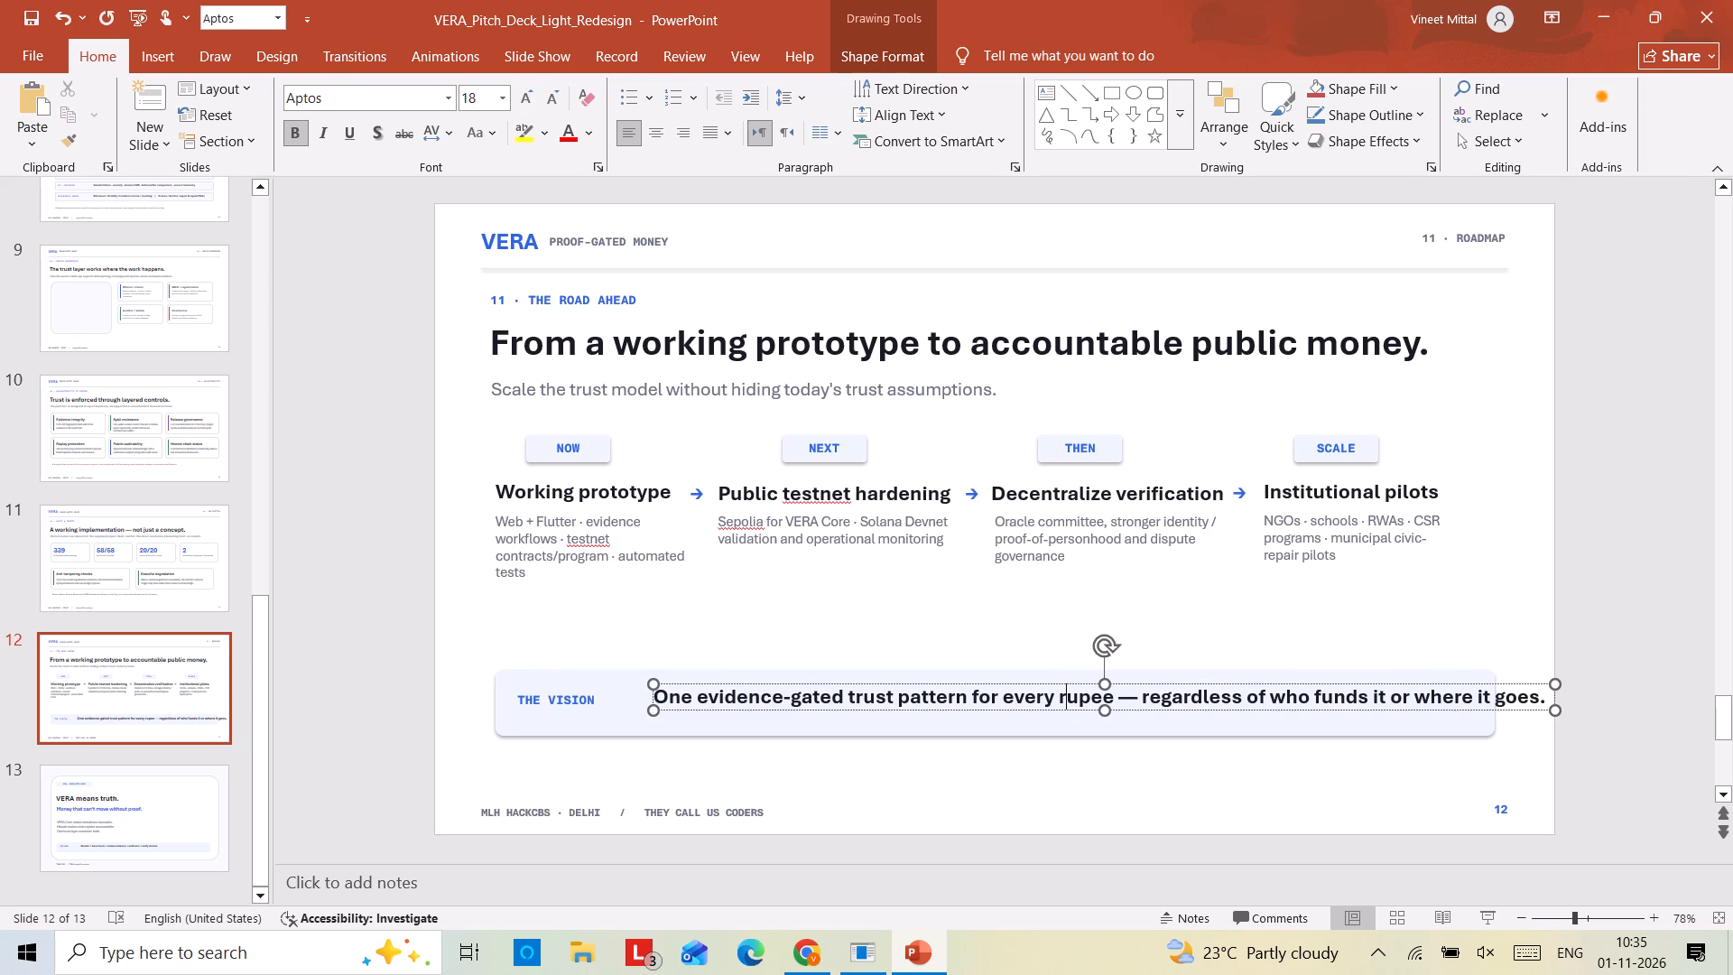
left_click_drag(1069, 710, 1039, 712)
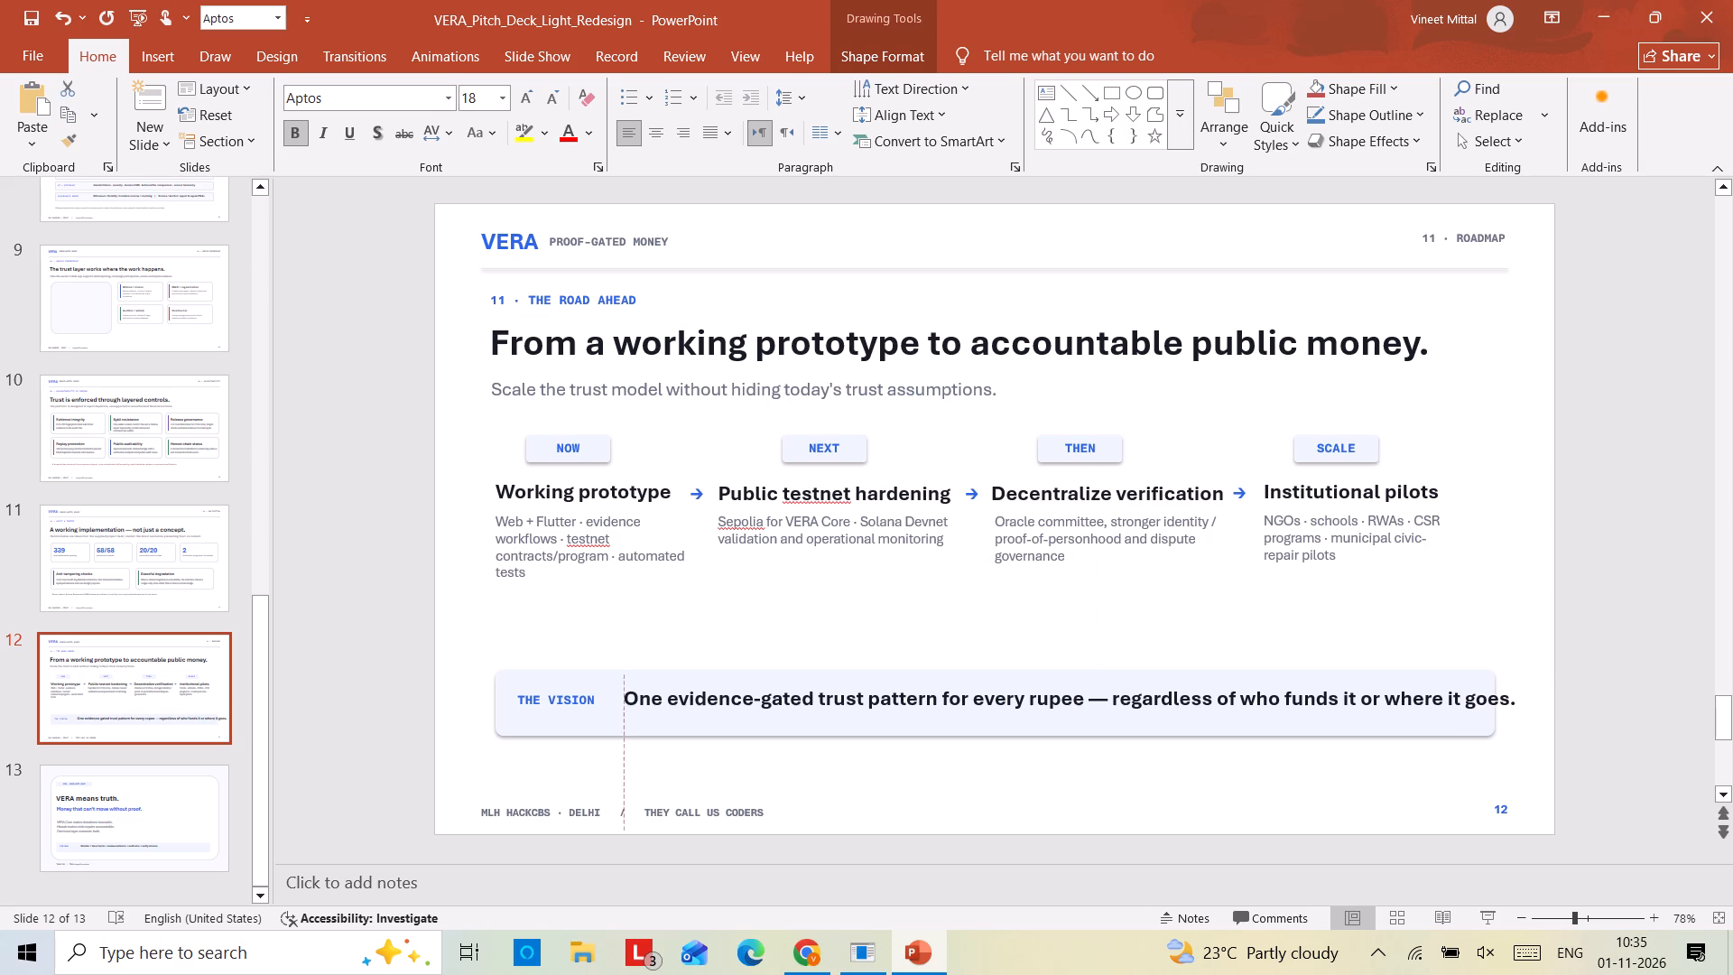
left_click_drag(1039, 712, 1019, 717)
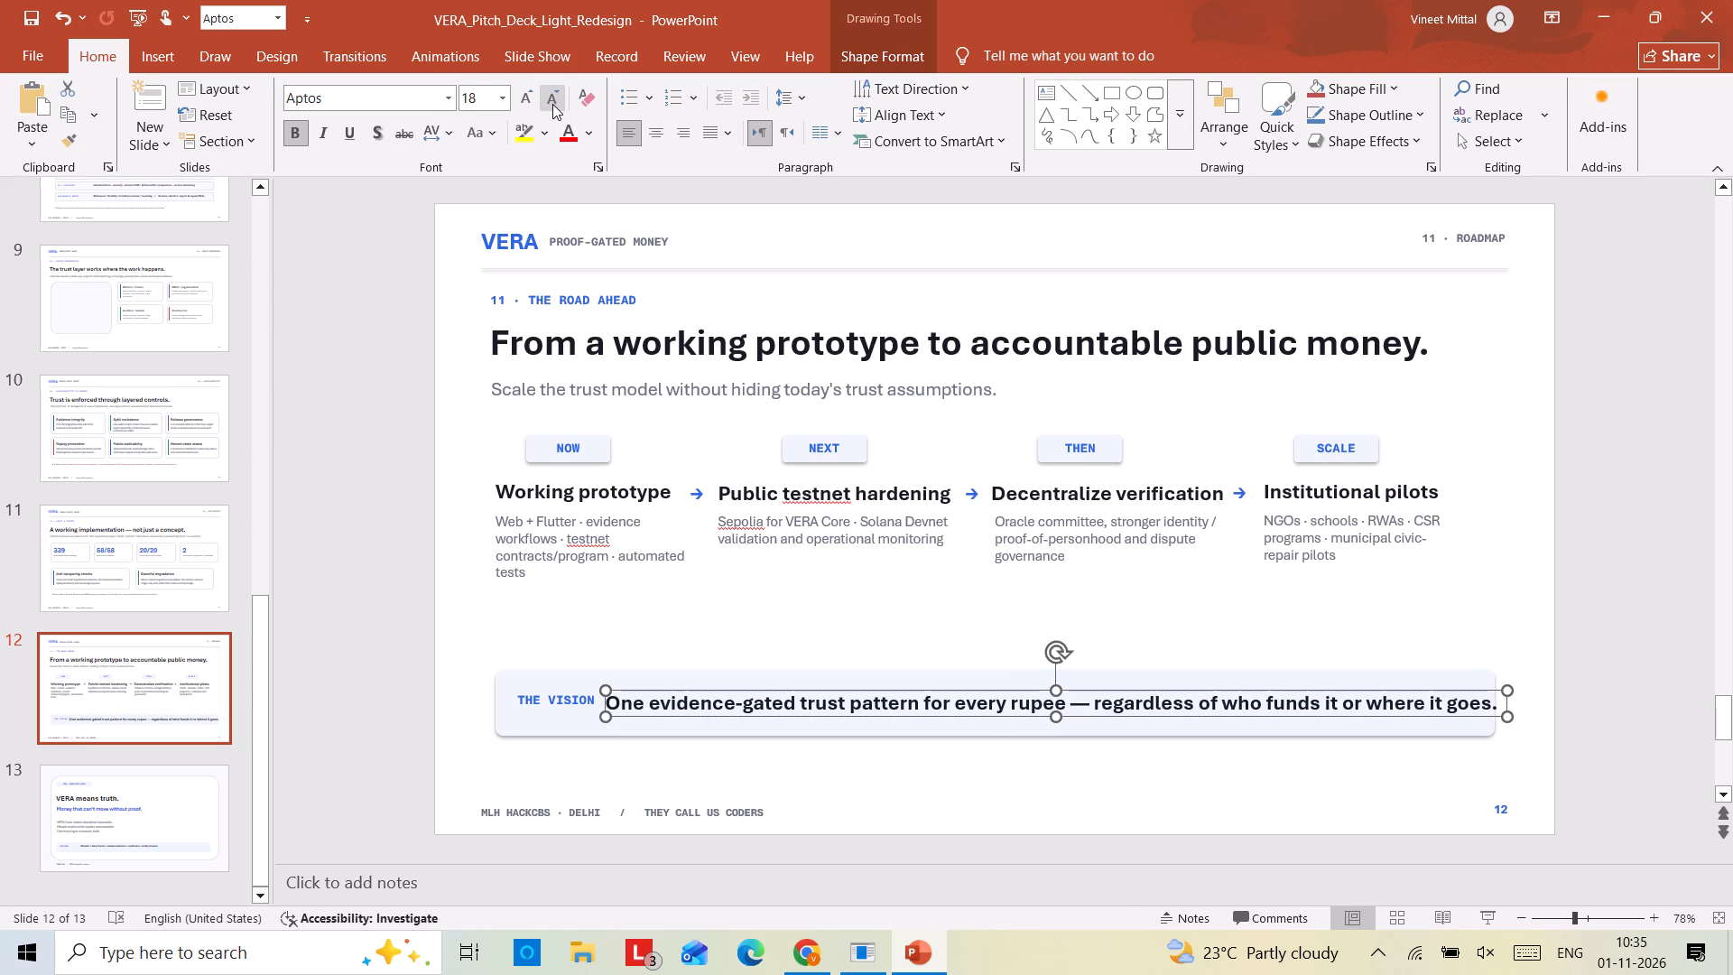
left_click(552, 104)
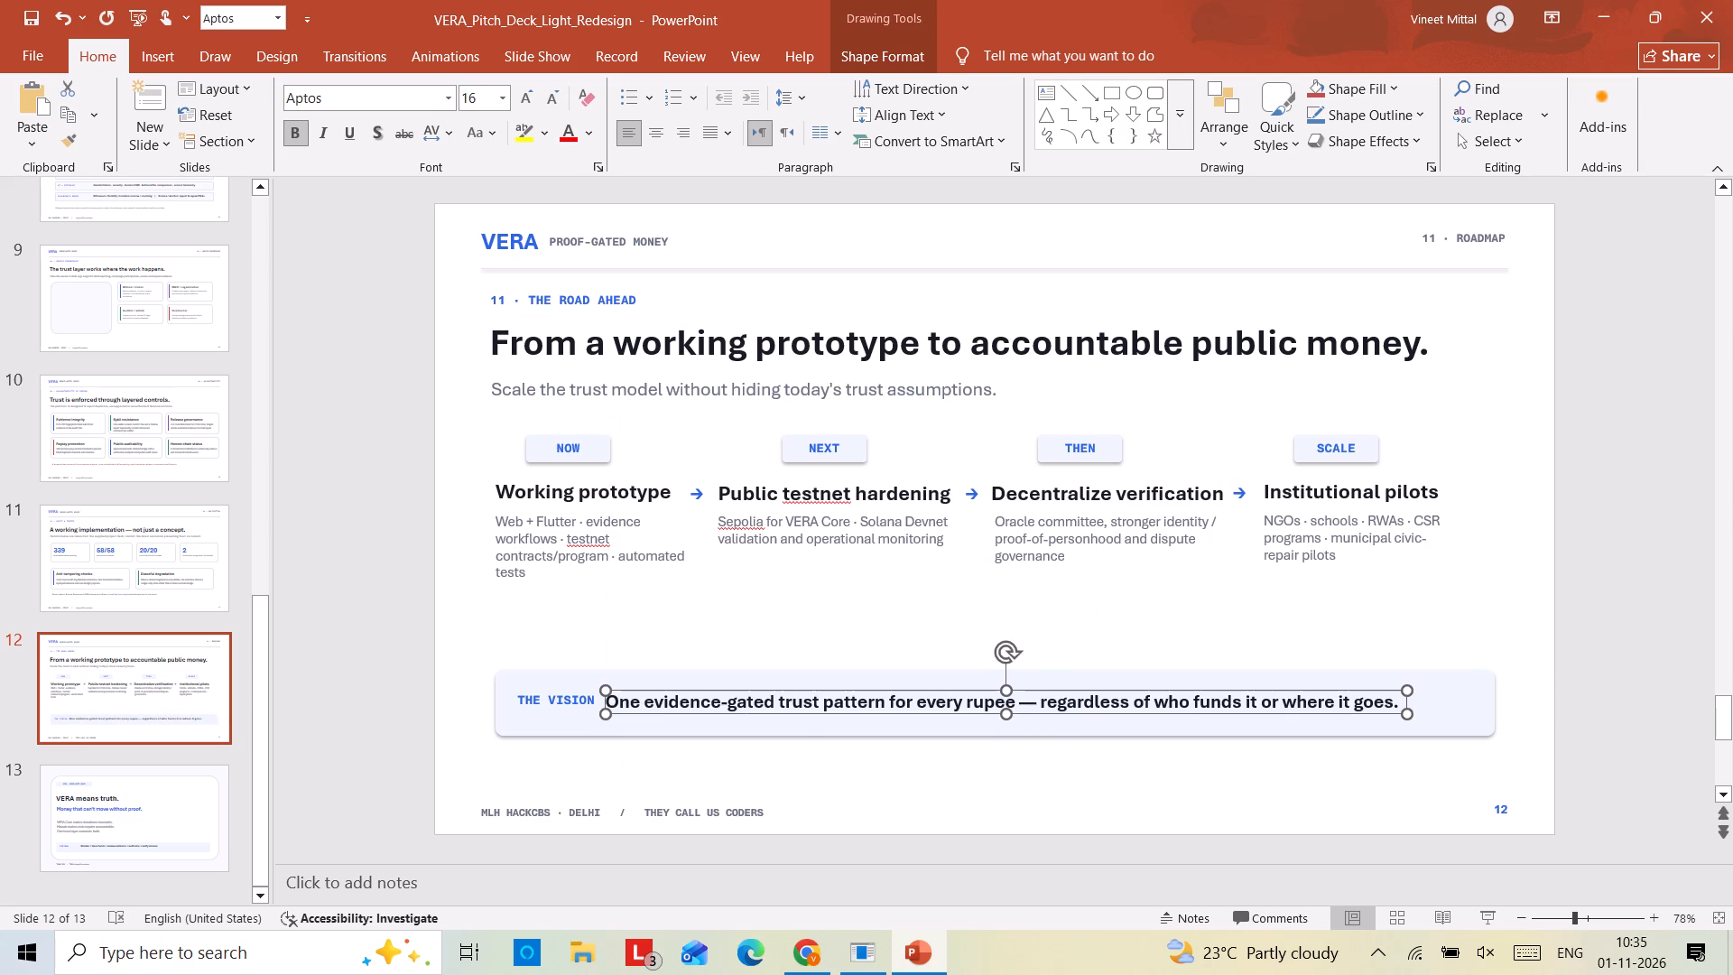
Reposition the vision statement inside the banner, level with THE VISION label and starting at about the end of the Working prototype heading.
left_click_drag(913, 692, 980, 688)
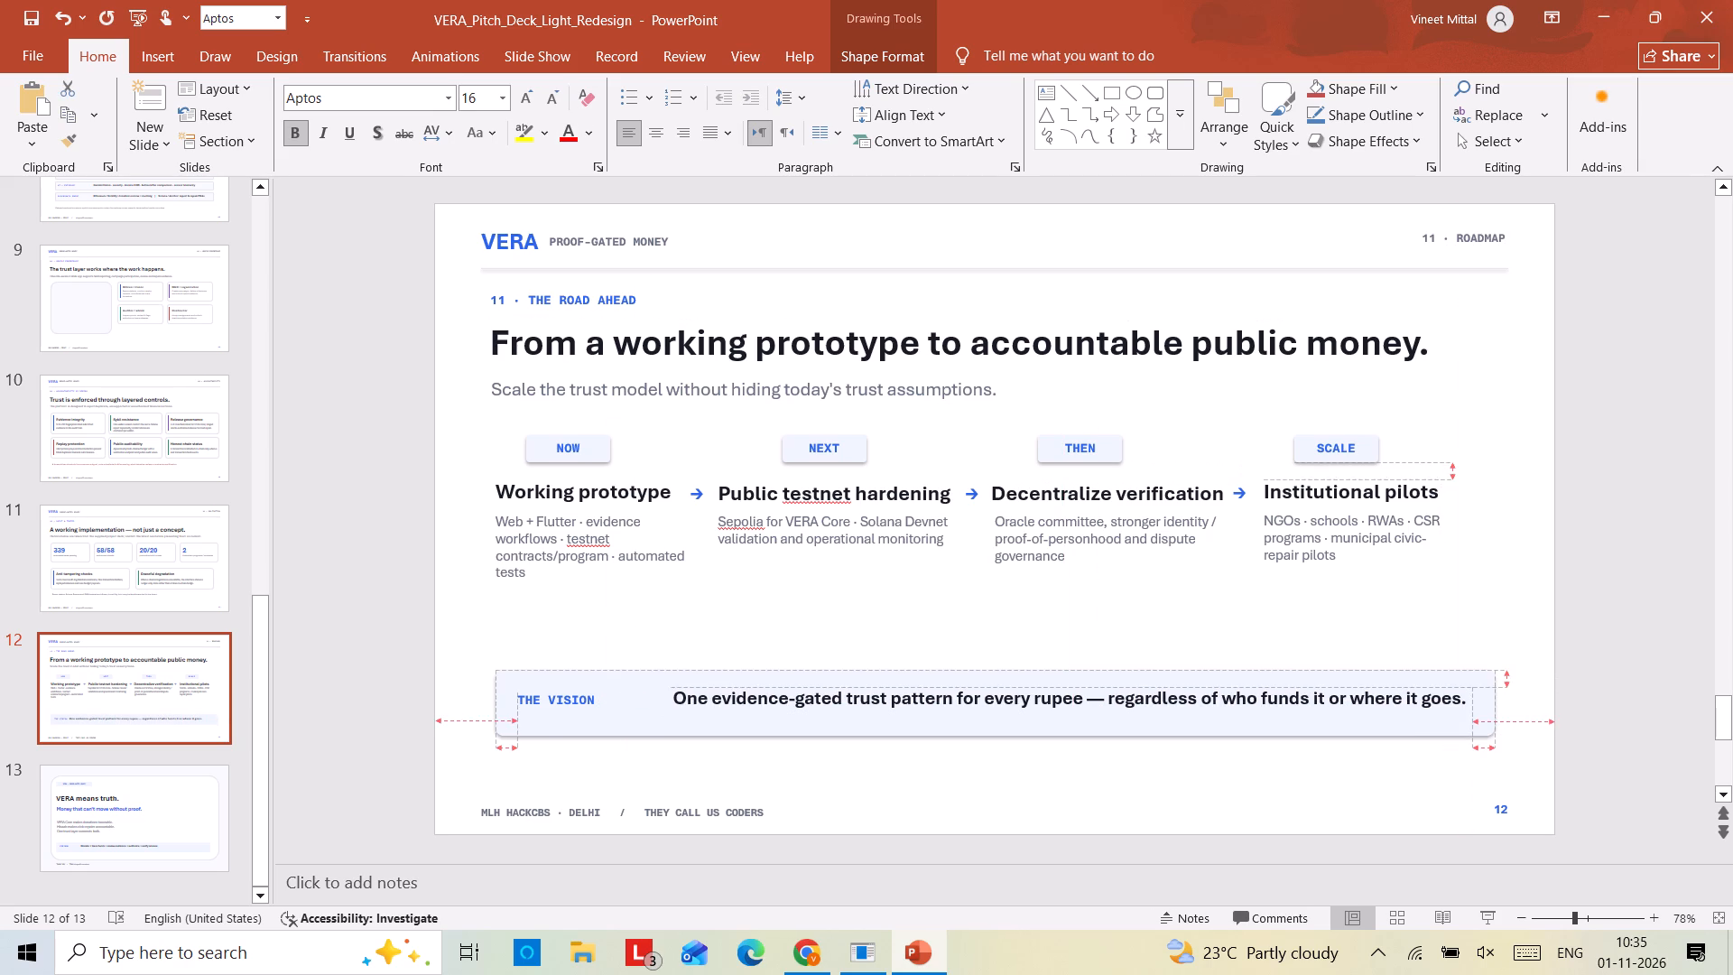
left_click_drag(980, 688, 985, 692)
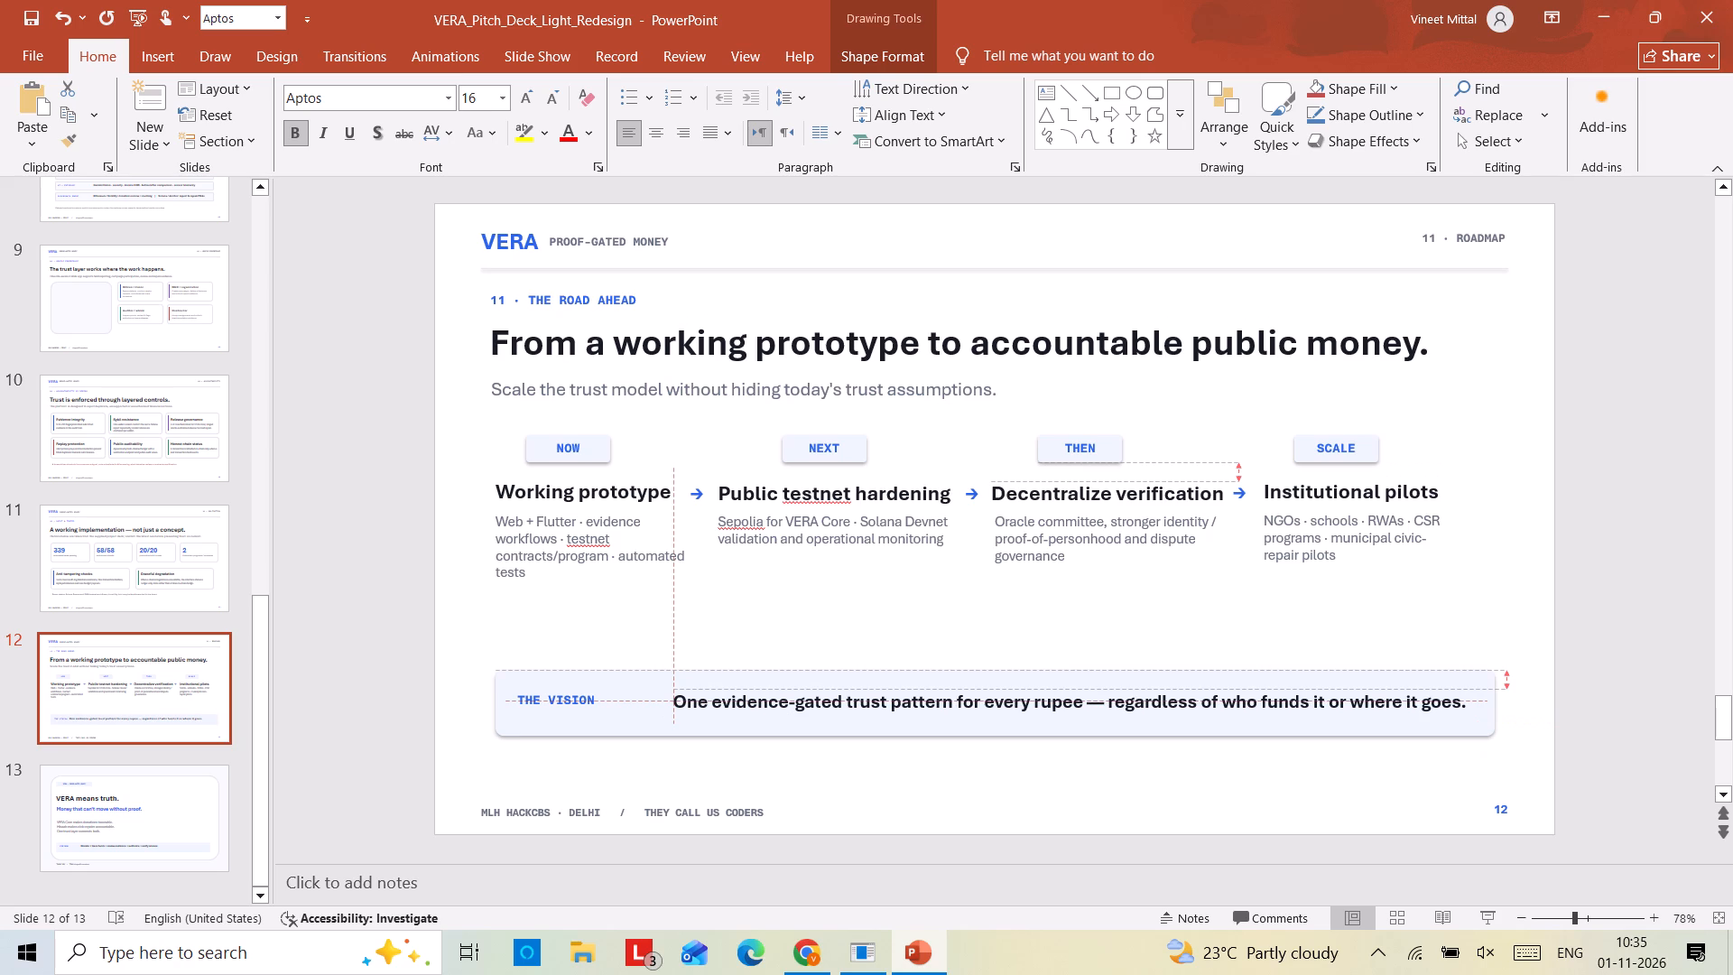
left_click_drag(985, 692, 982, 689)
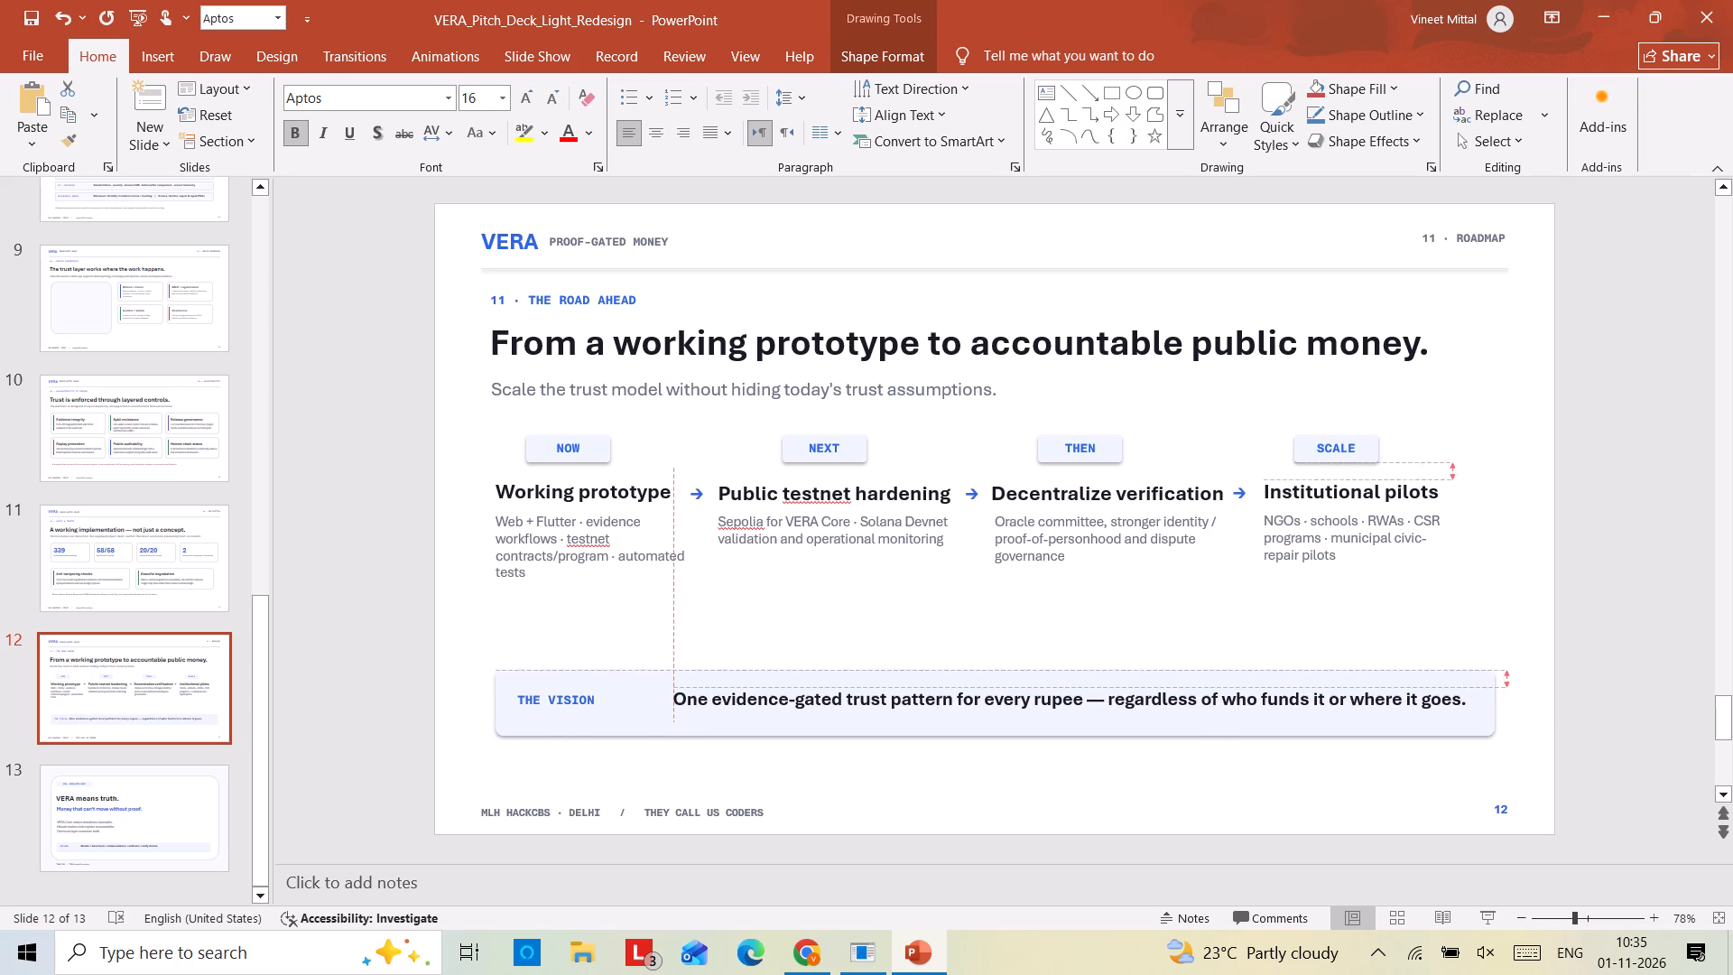
left_click_drag(982, 689, 982, 691)
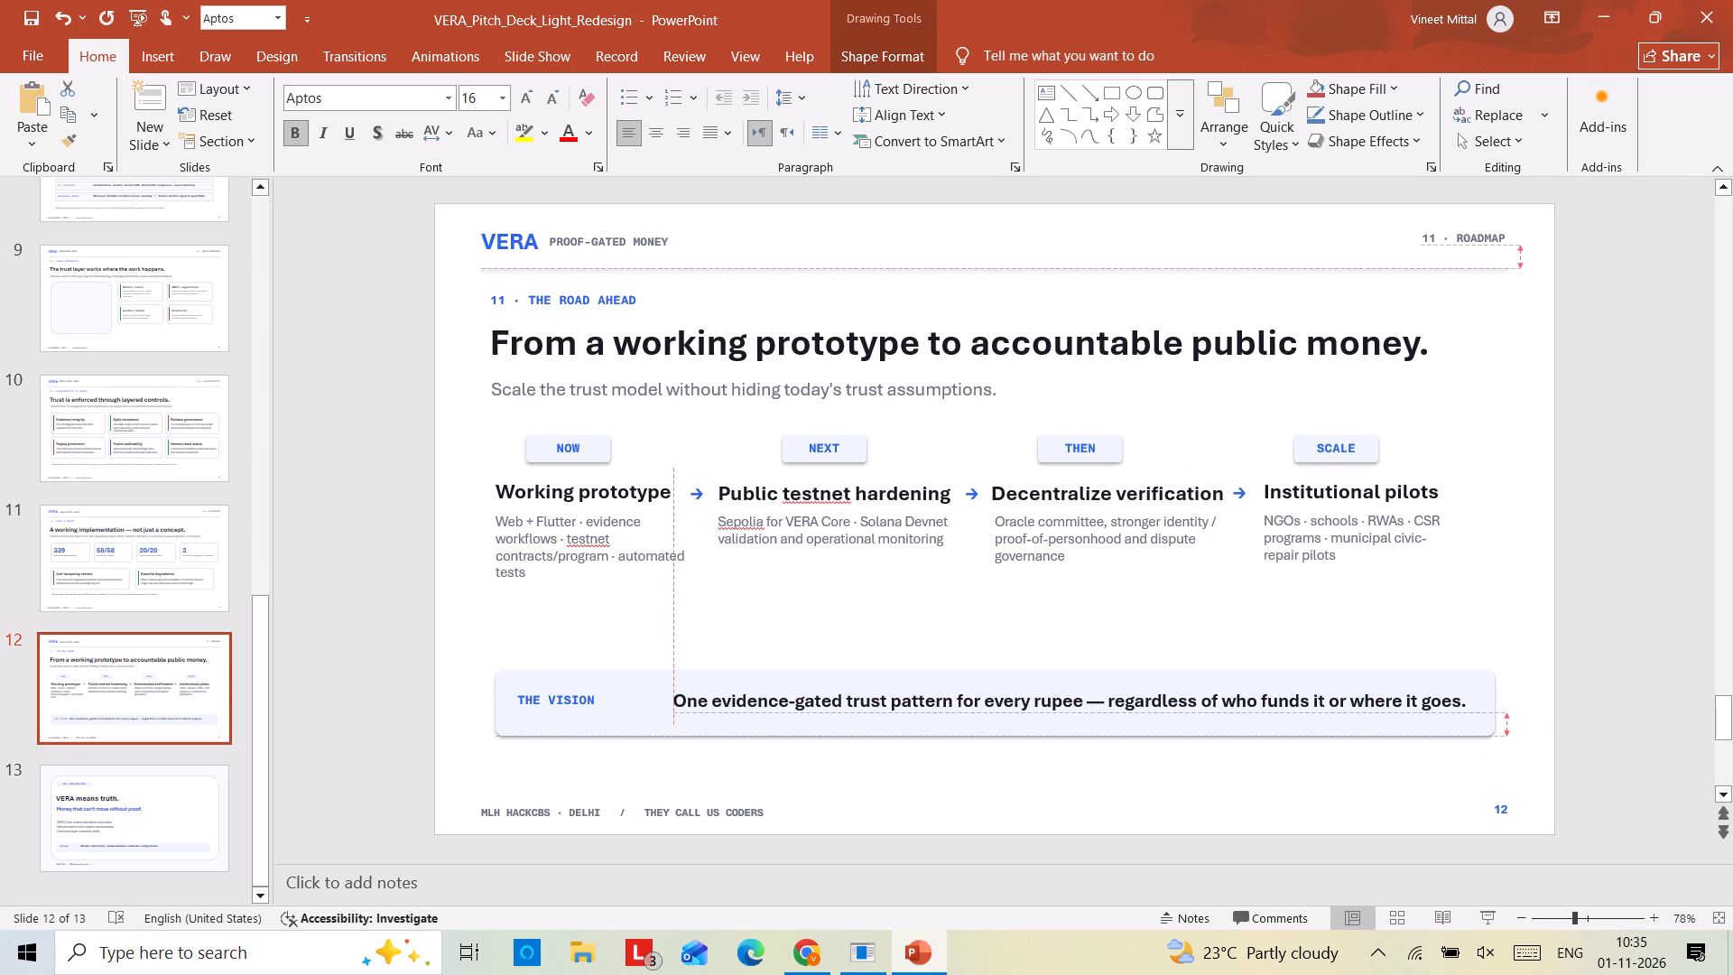
left_click_drag(982, 691, 982, 690)
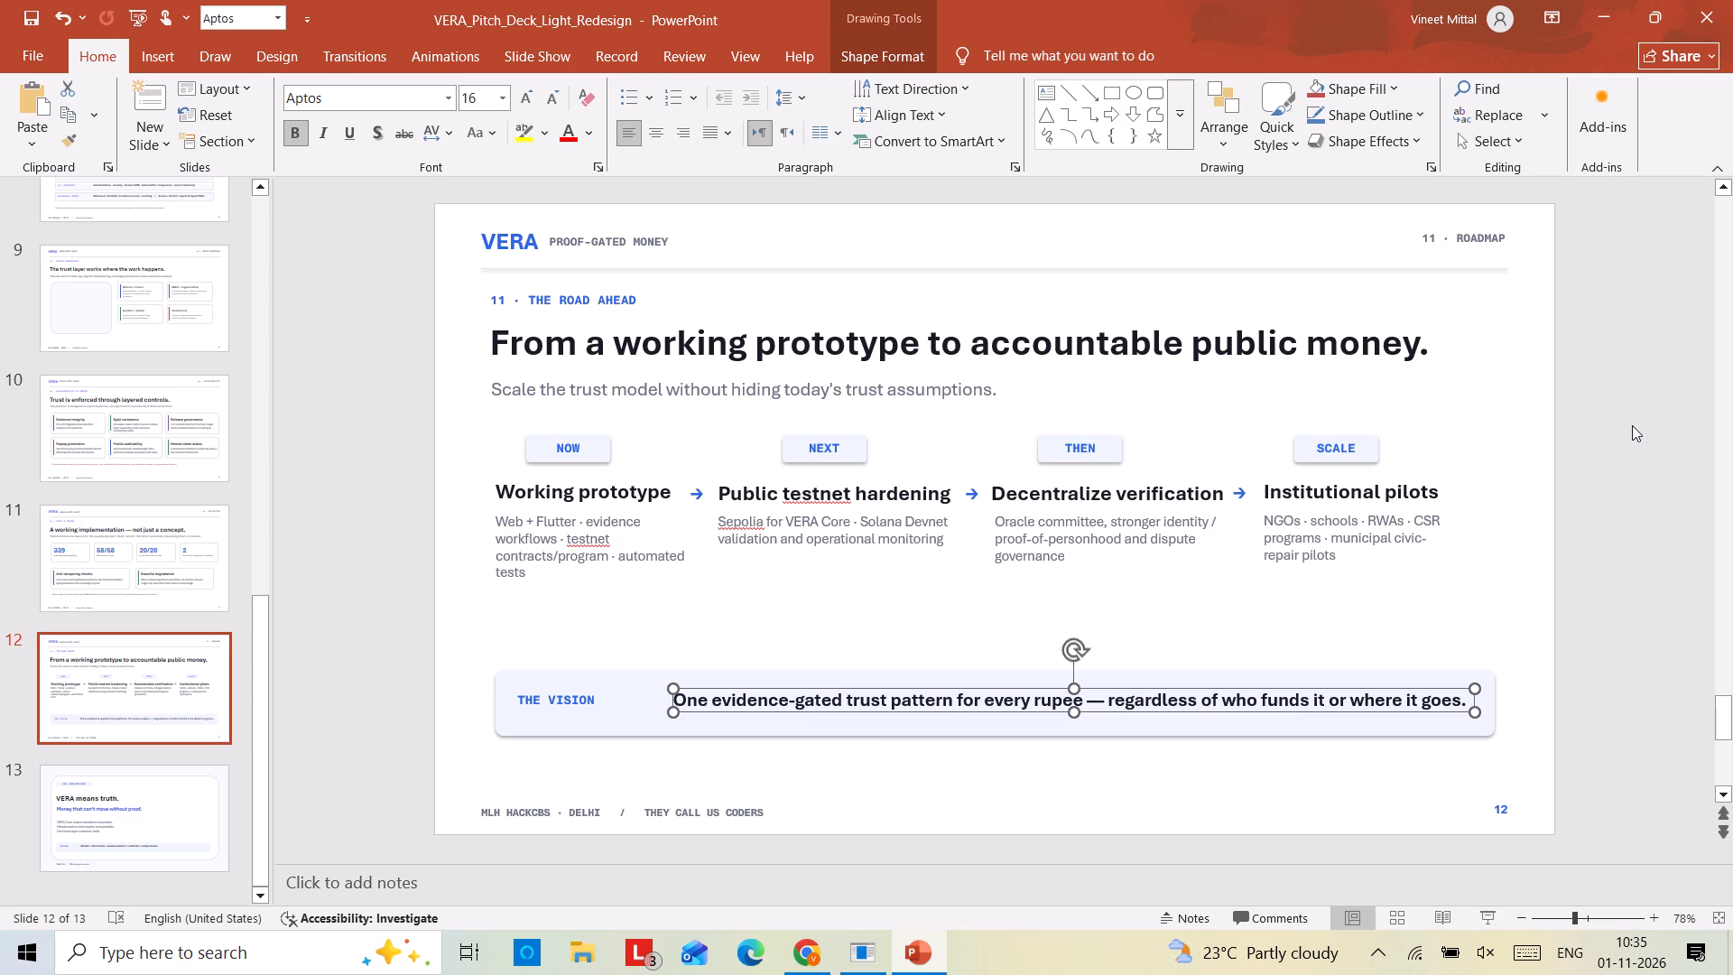
left_click(1632, 425)
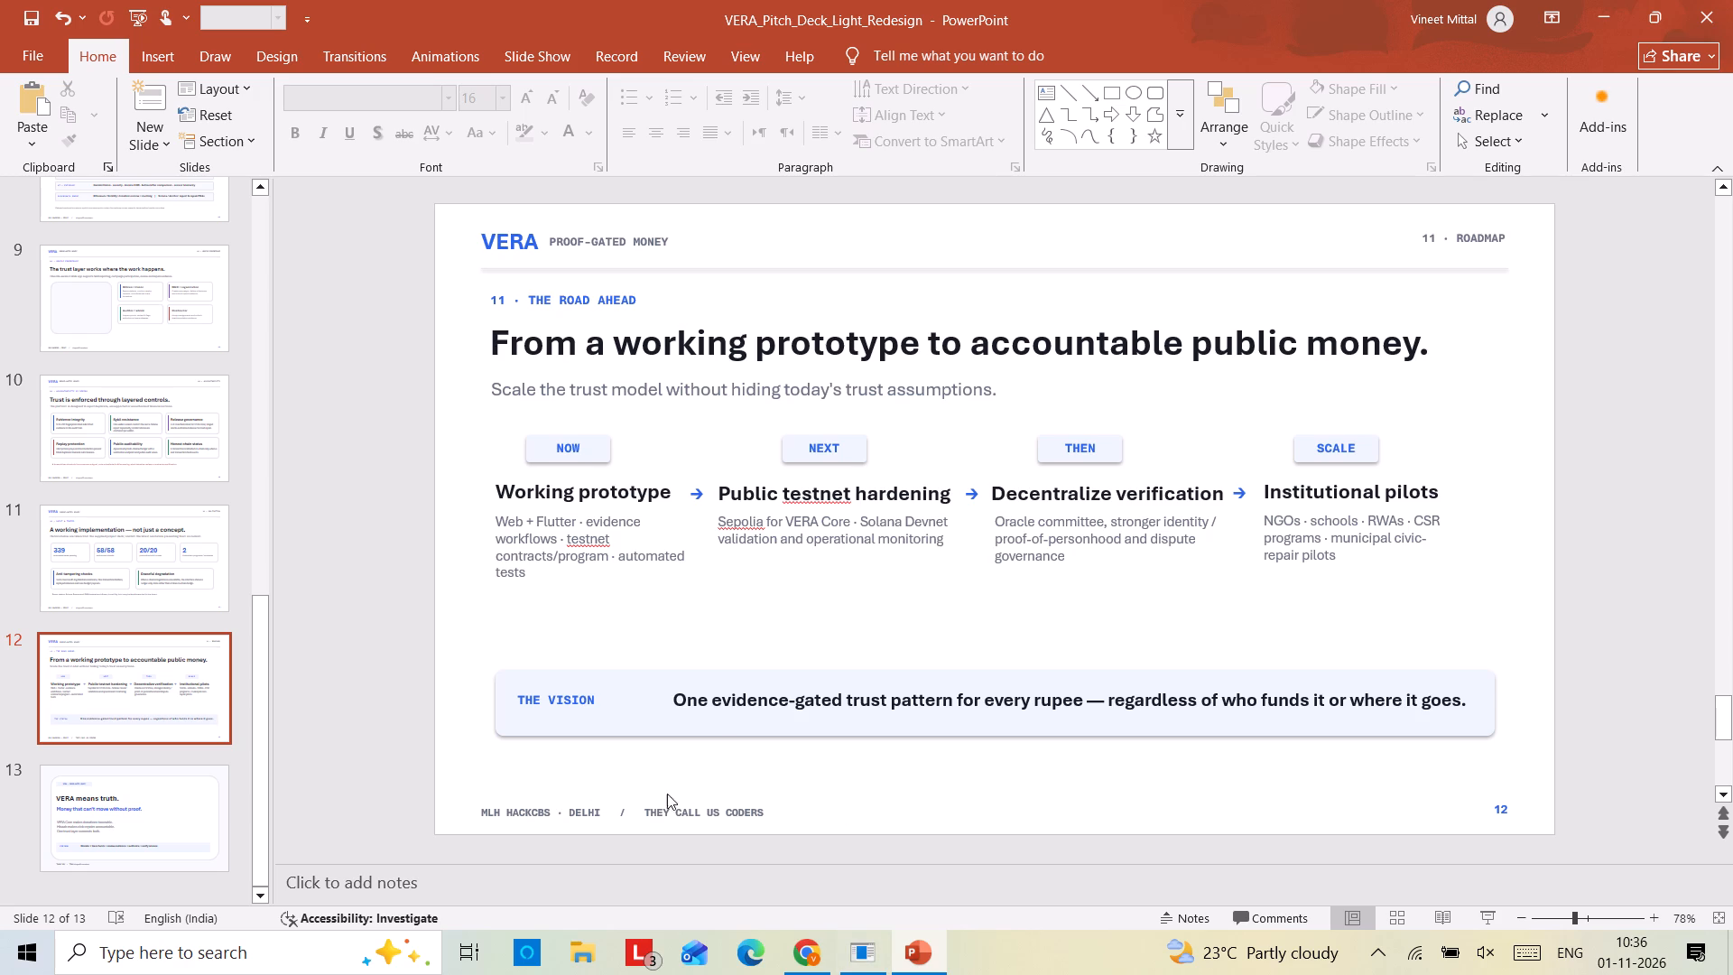
Replace "THEY CALL US CODERS" in slide 12's footer with "theycalluscoders".
left_click_drag(642, 811, 783, 820)
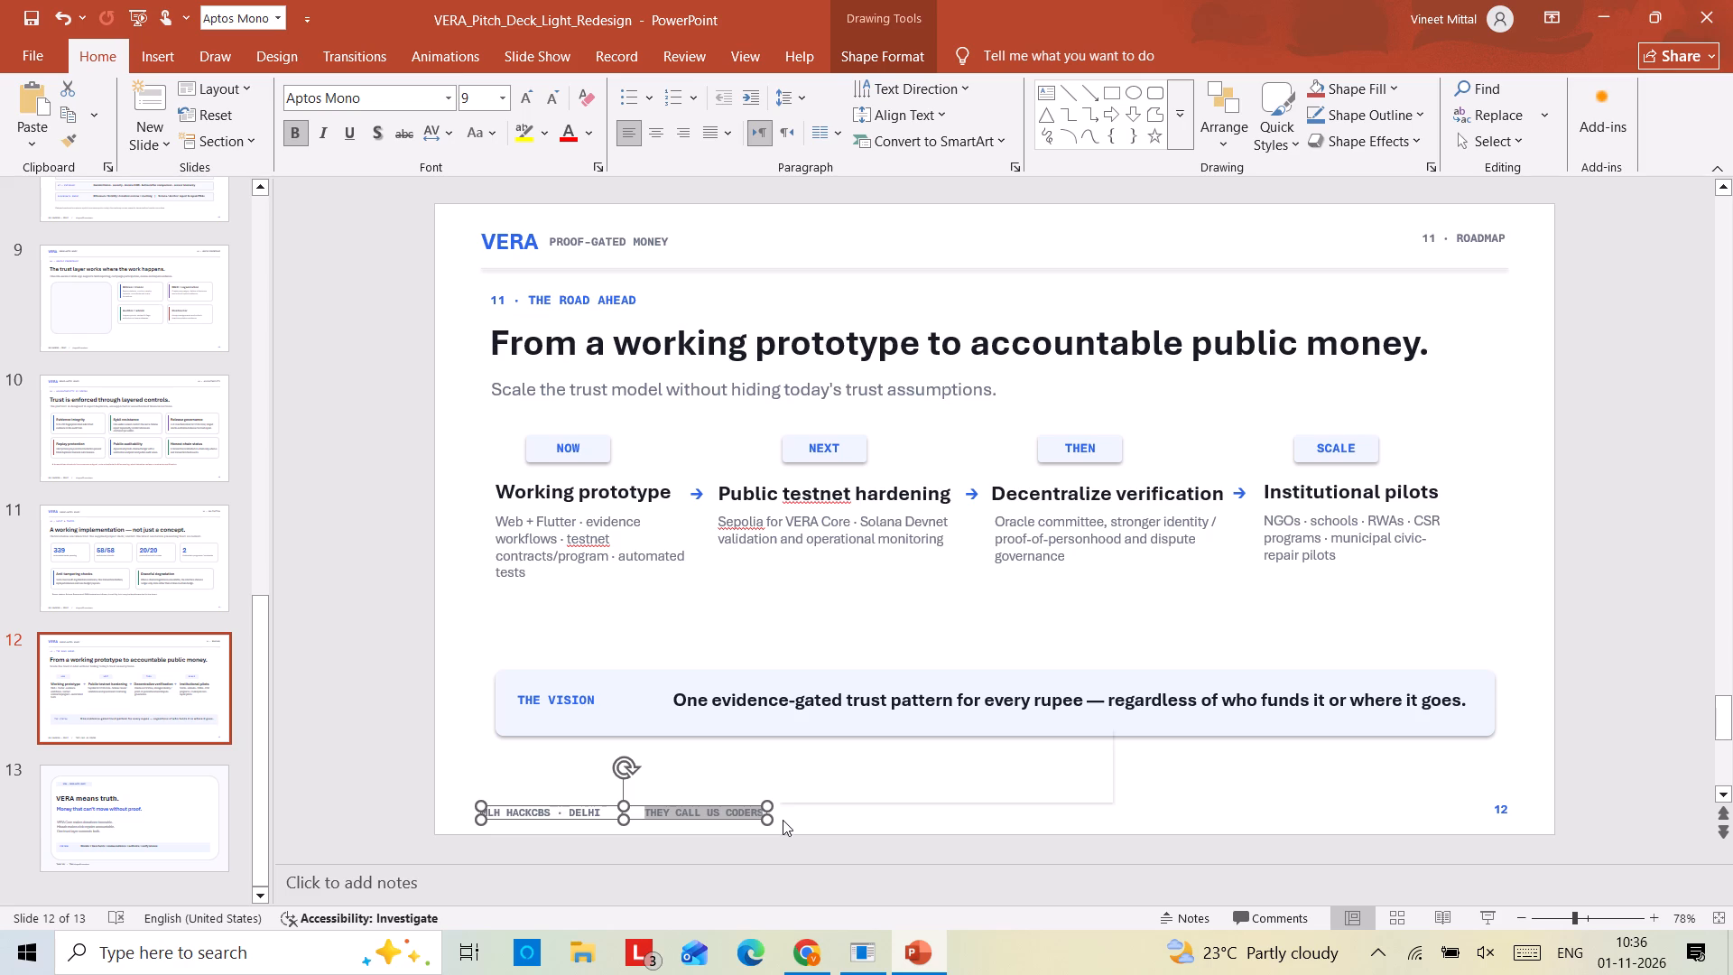
type("theycalluscodet")
key("BackSpace")
type("rs")
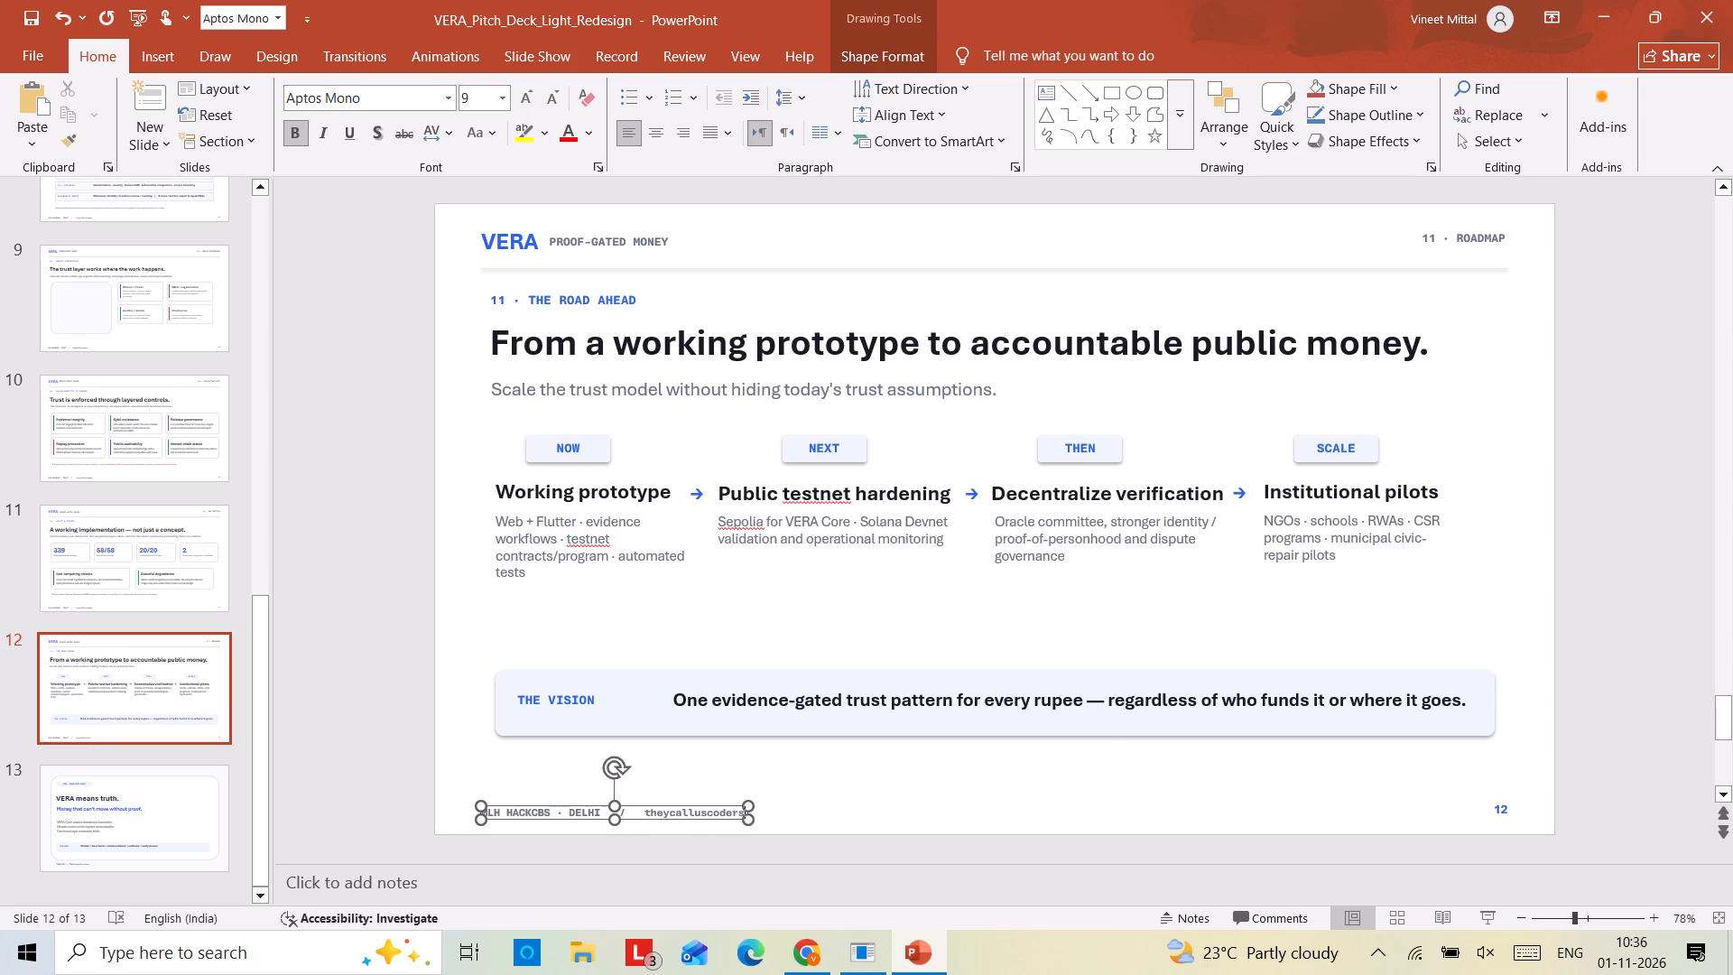
left_click(941, 803)
Save the presentation.
key("ctrl+s")
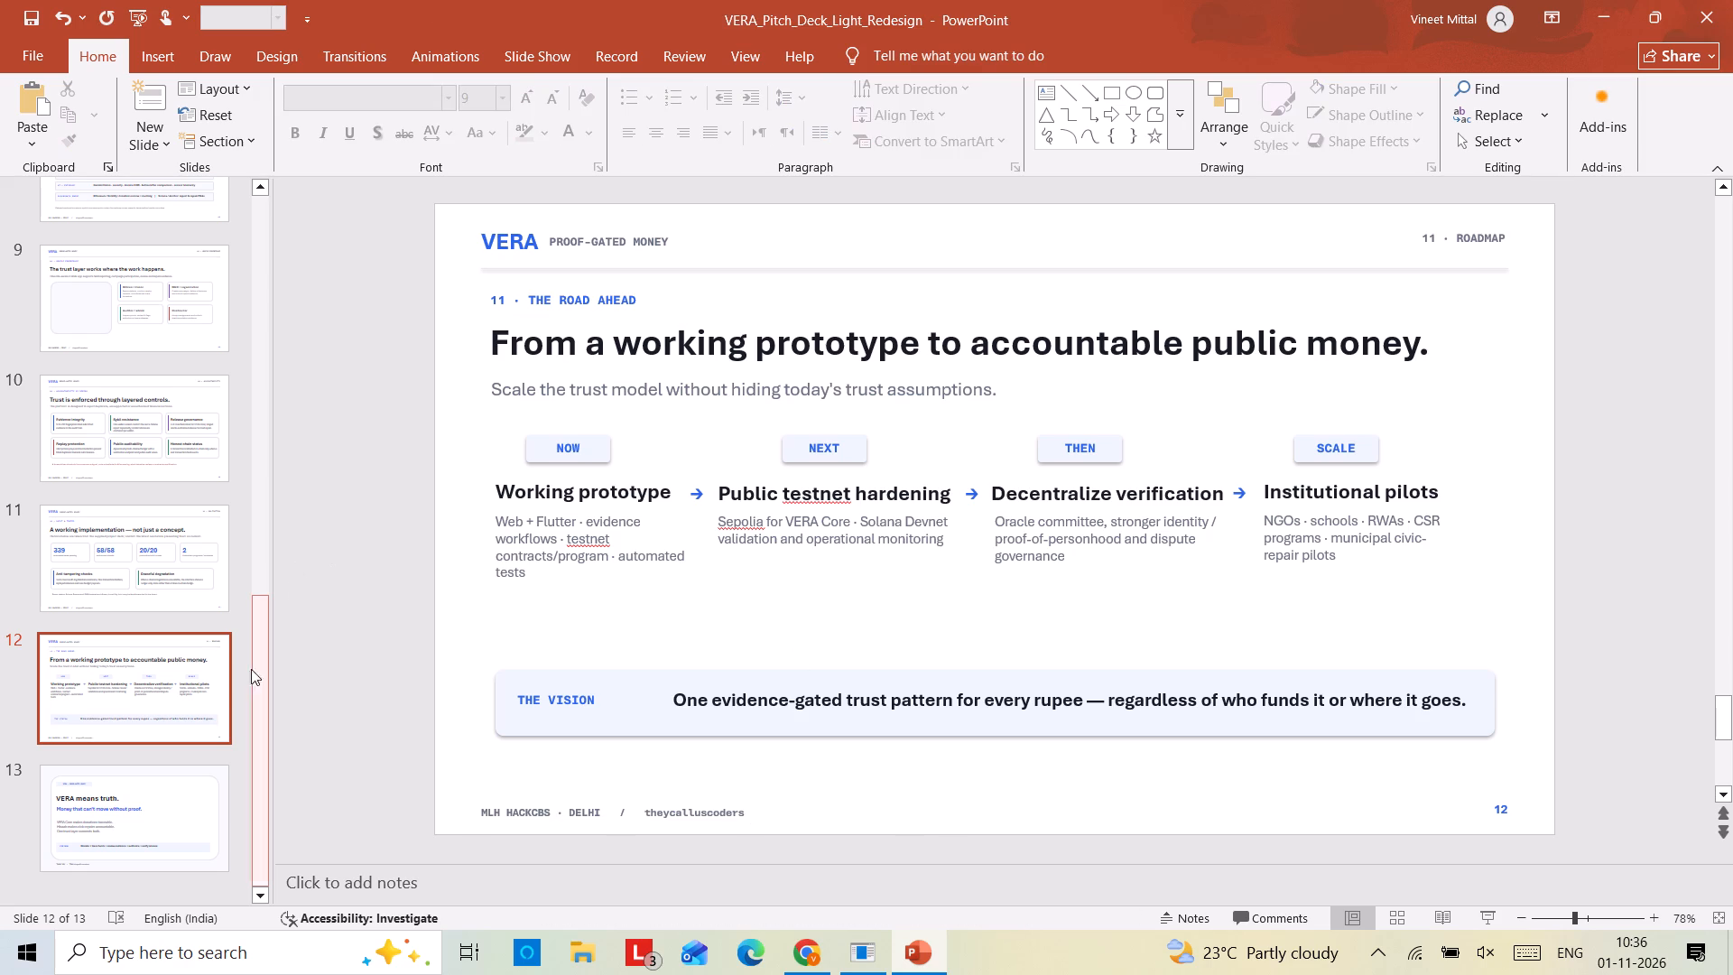
Enlarge all text on slide 13 by two font-size increments.
left_click(141, 791)
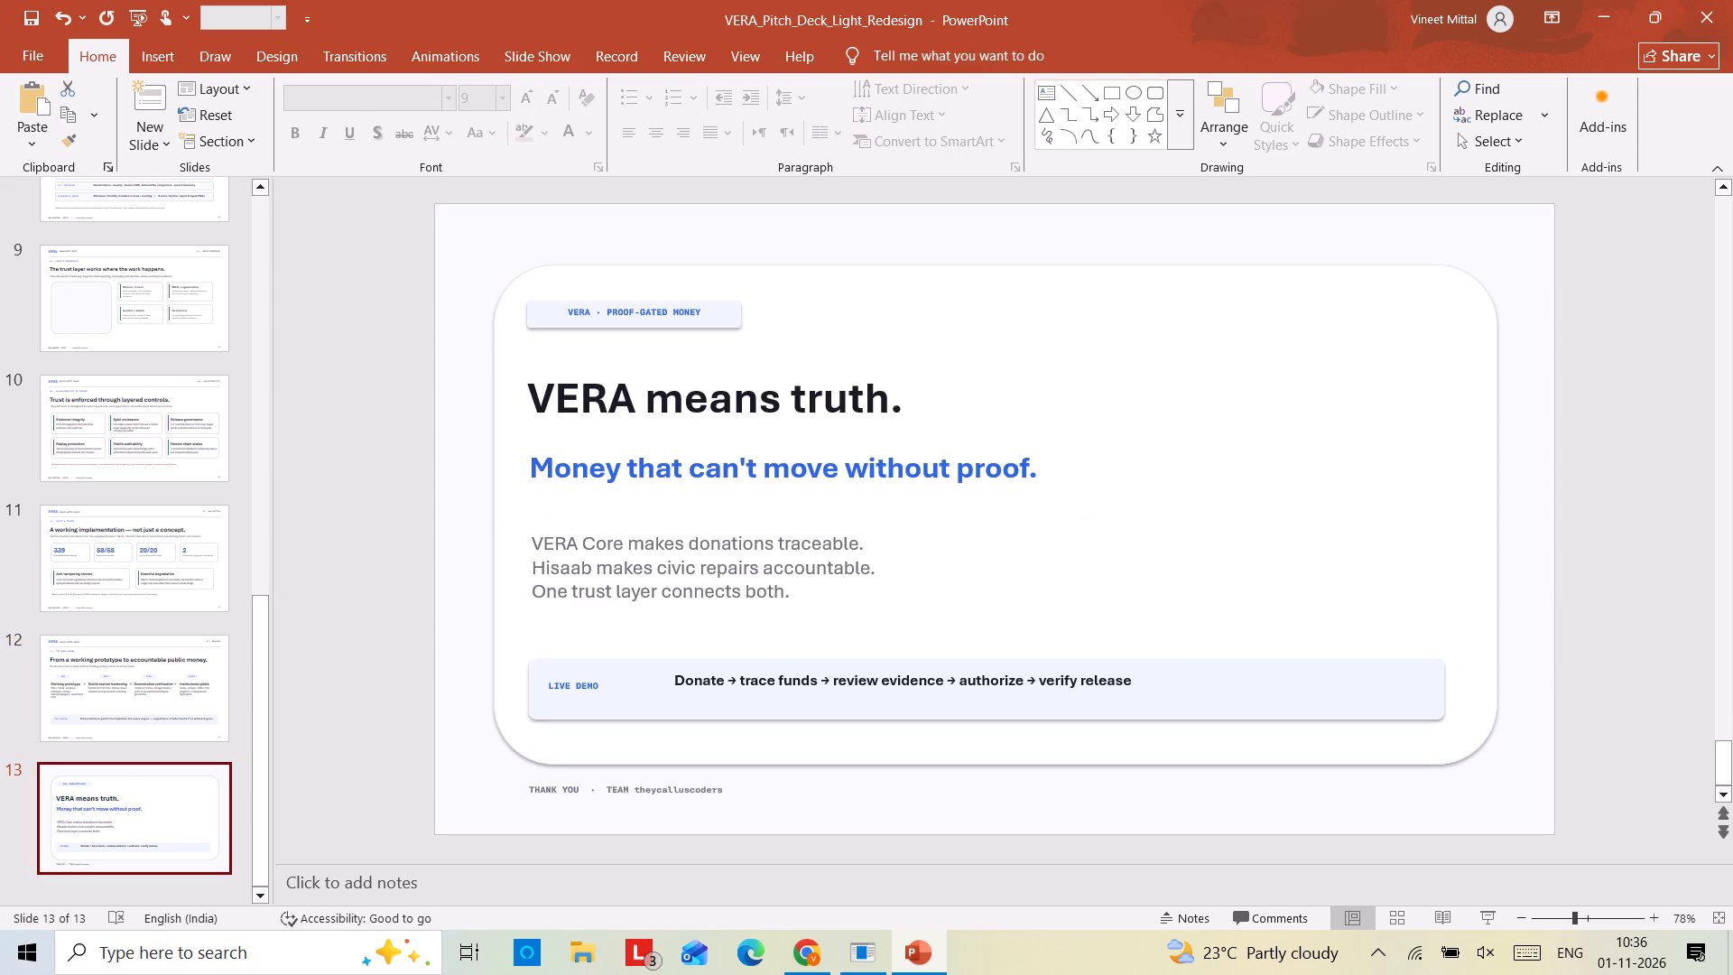
left_click(885, 312)
key("ctrl+a")
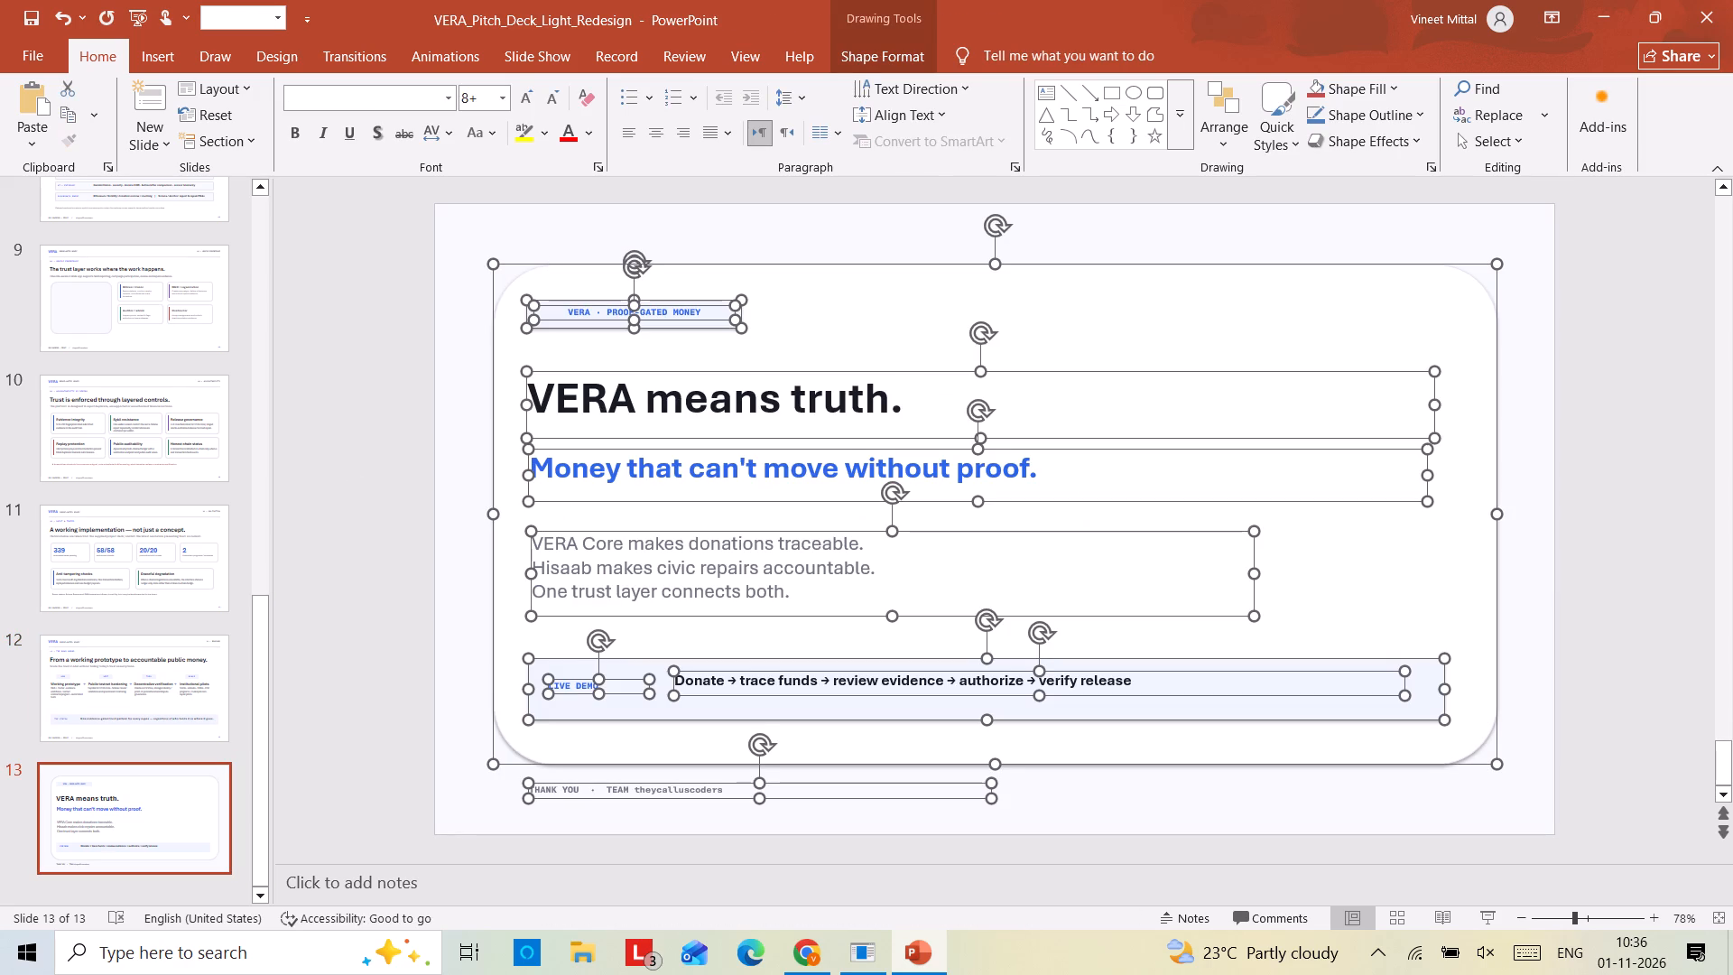
double_click(535, 102)
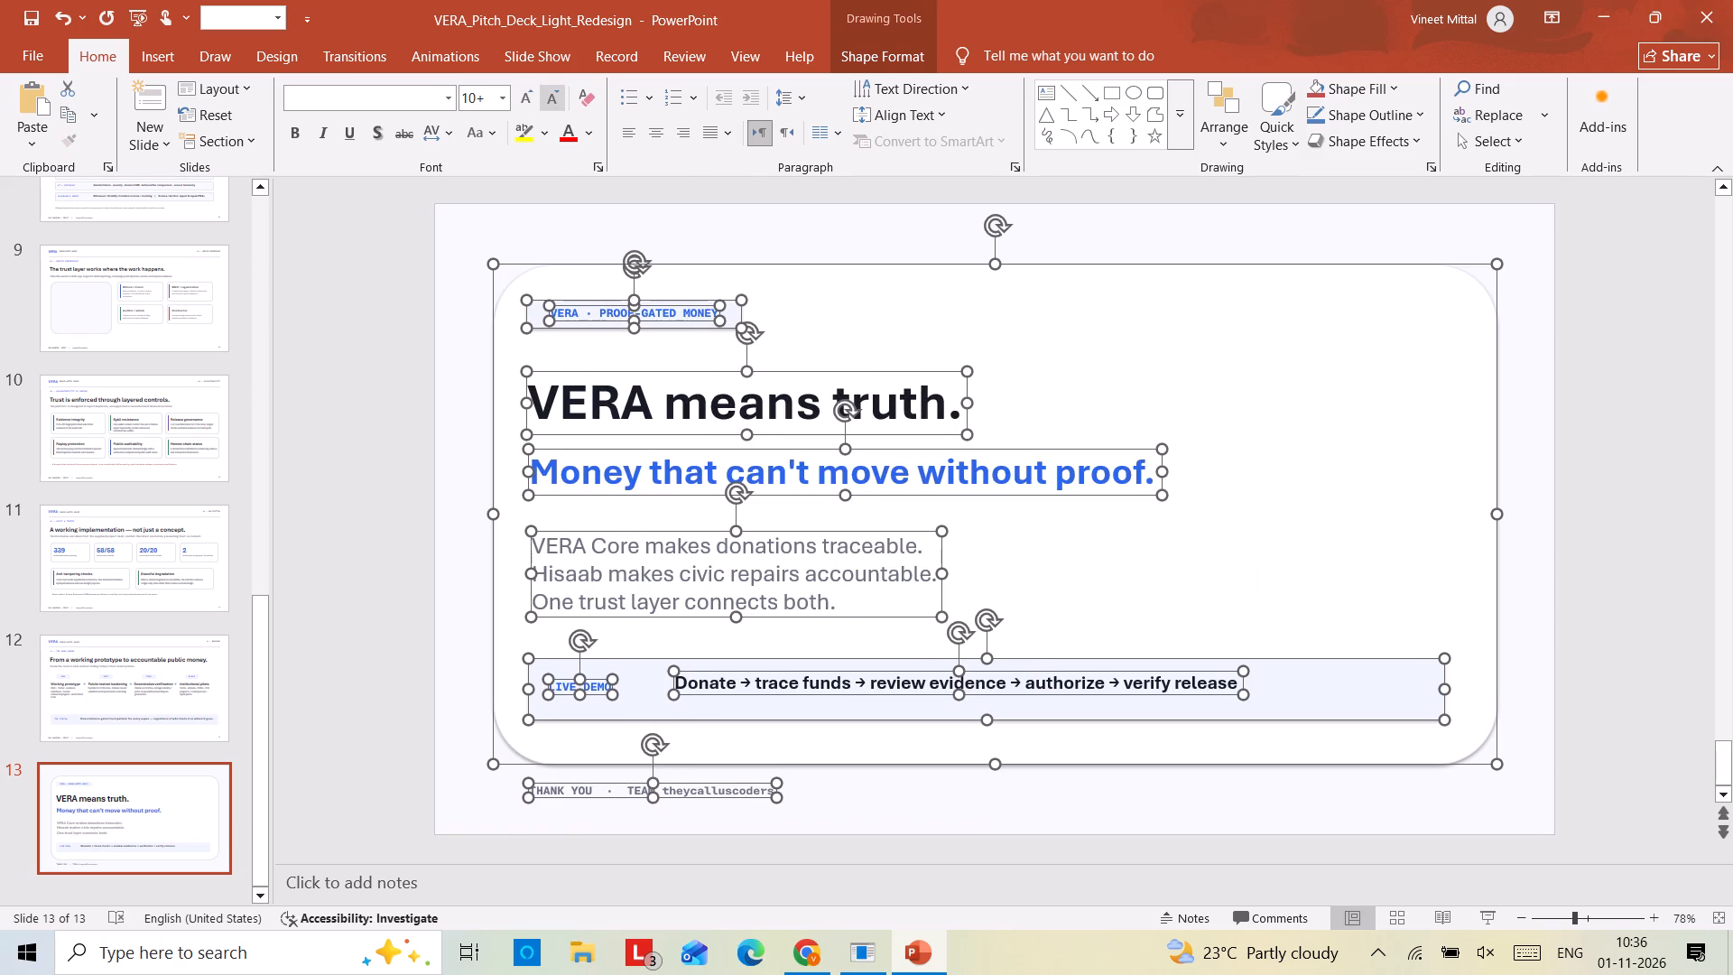
left_click(892, 320)
left_click(892, 320)
left_click(1015, 537)
Widen the three-line description box on slide 13 slightly beyond the end of its longest line.
left_click(839, 557)
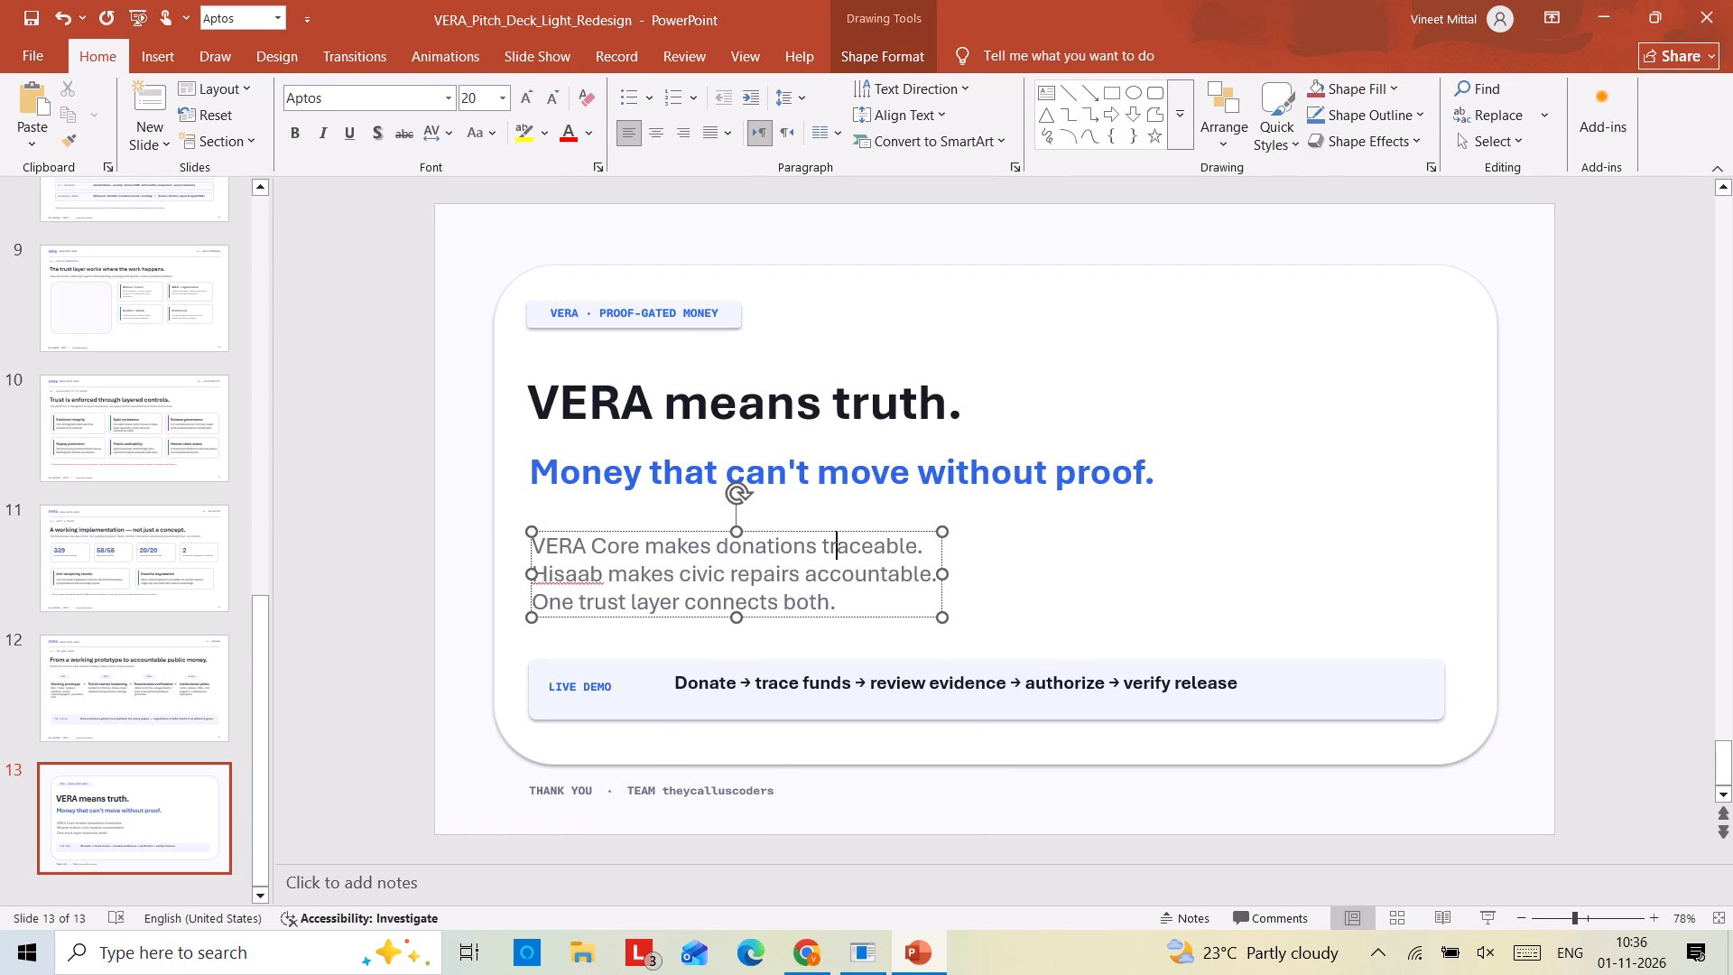
left_click_drag(945, 574, 996, 580)
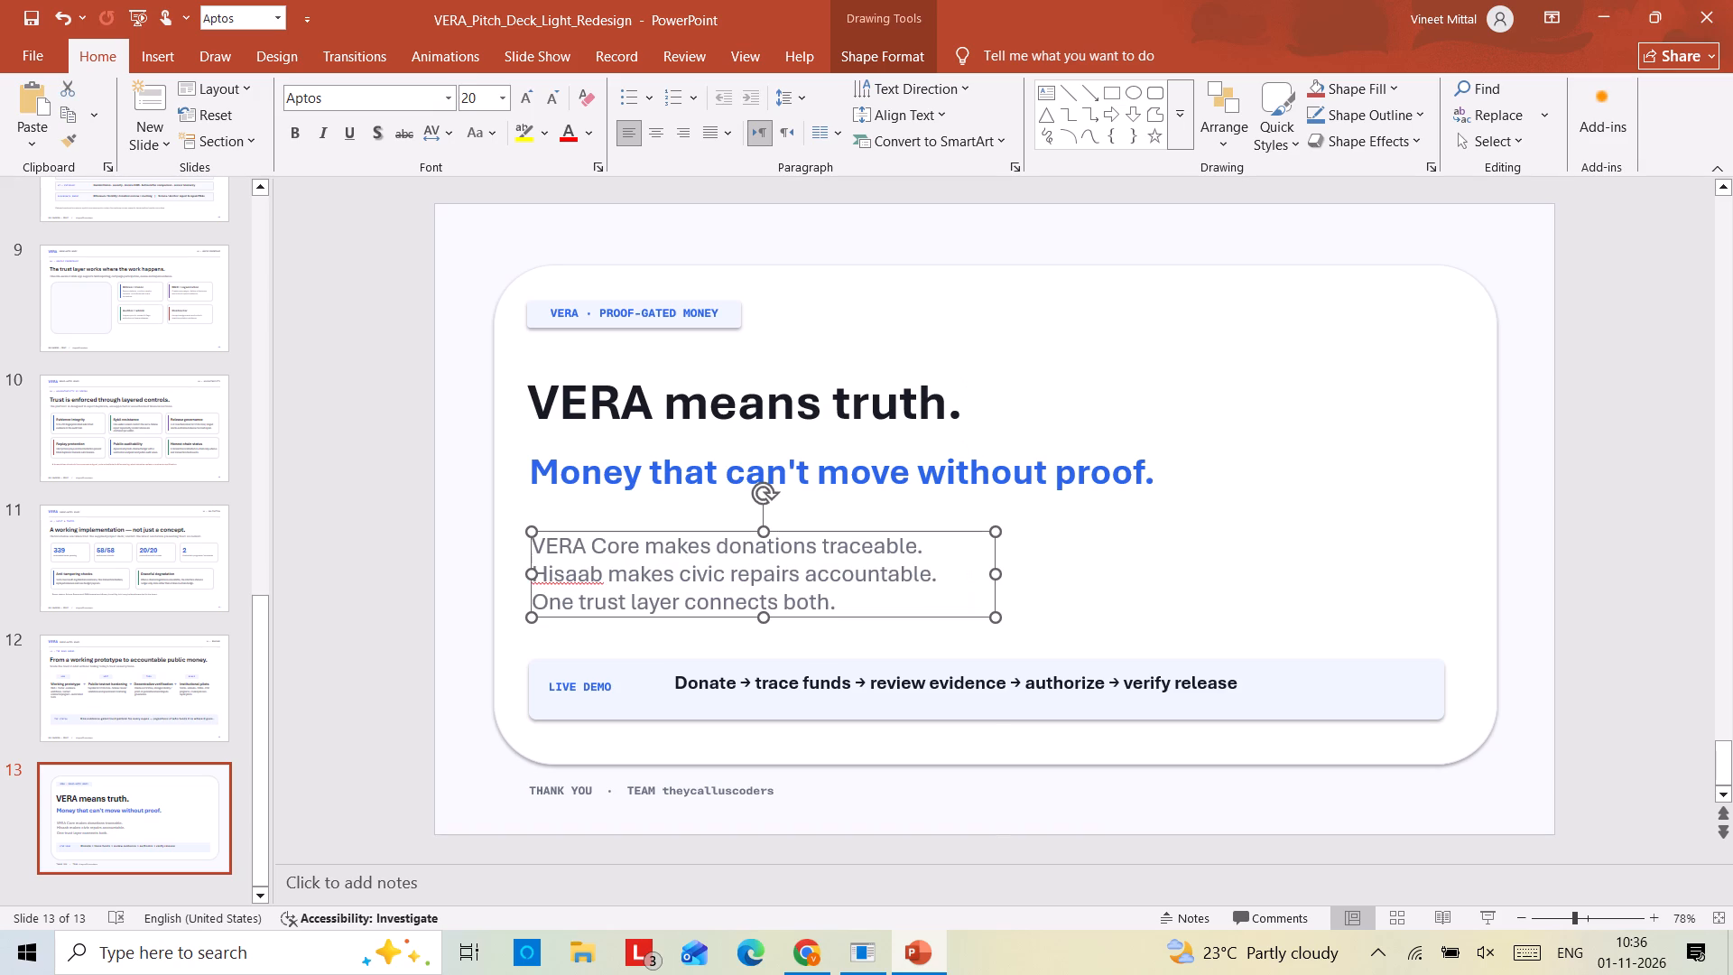
Set the LIVE DEMO label's text to 10.5 pt.
triple_click(575, 689)
double_click(575, 689)
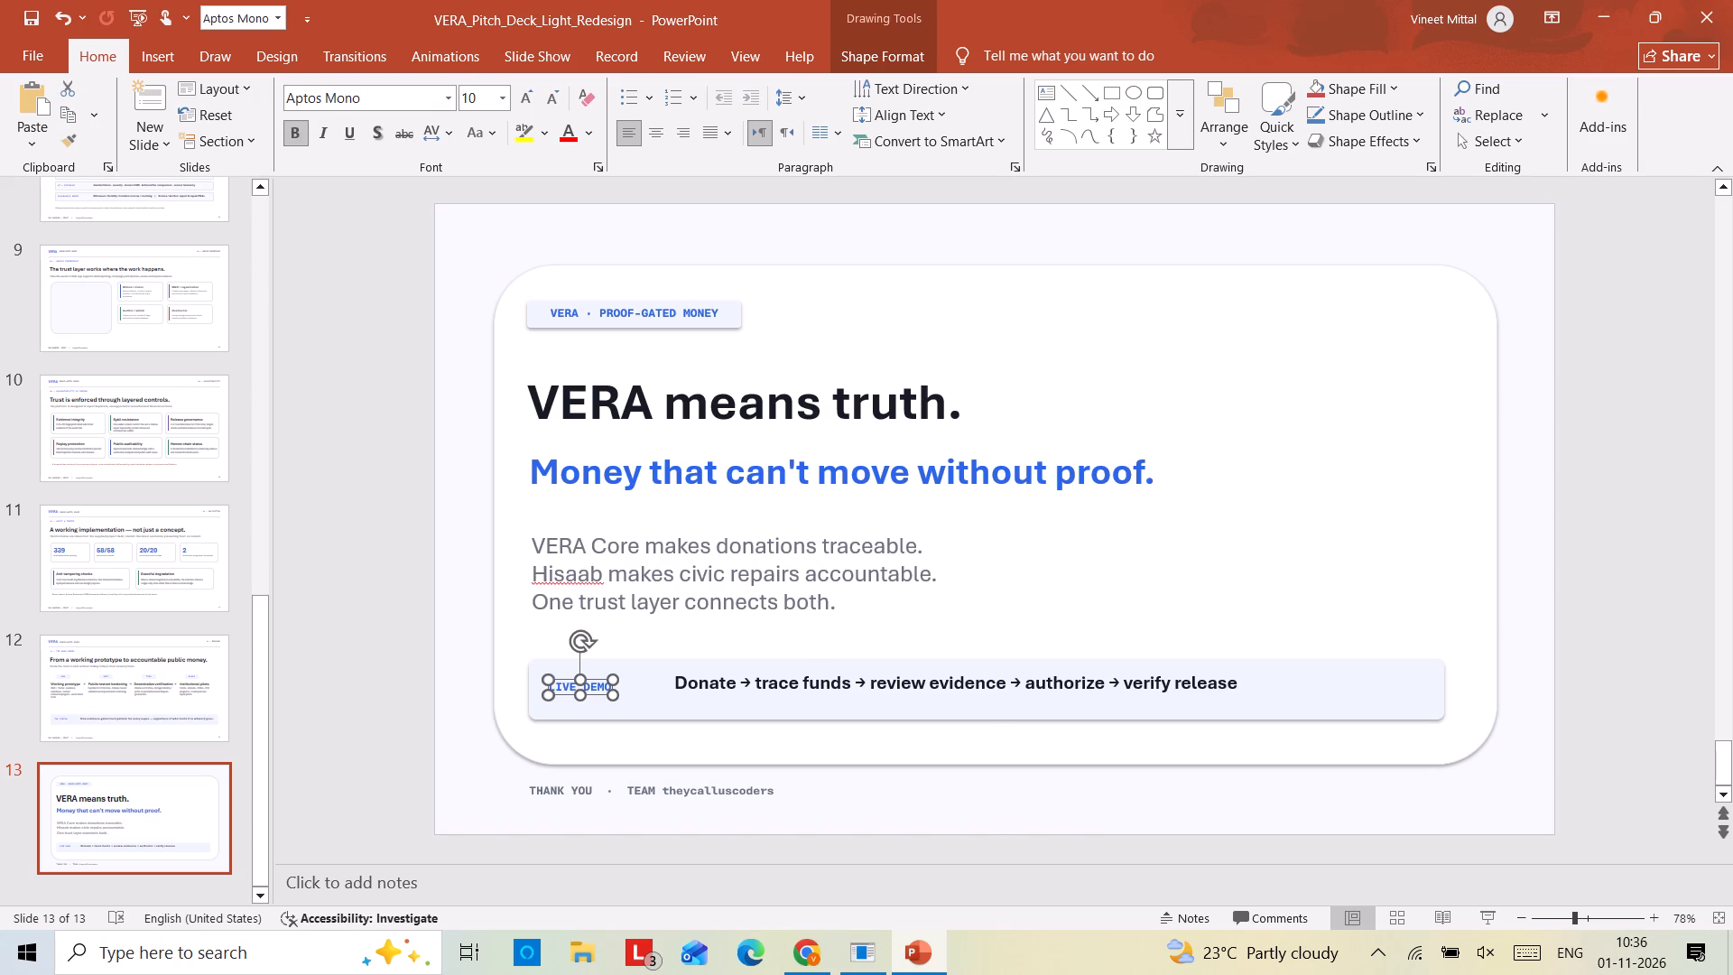
triple_click(598, 689)
left_click(529, 102)
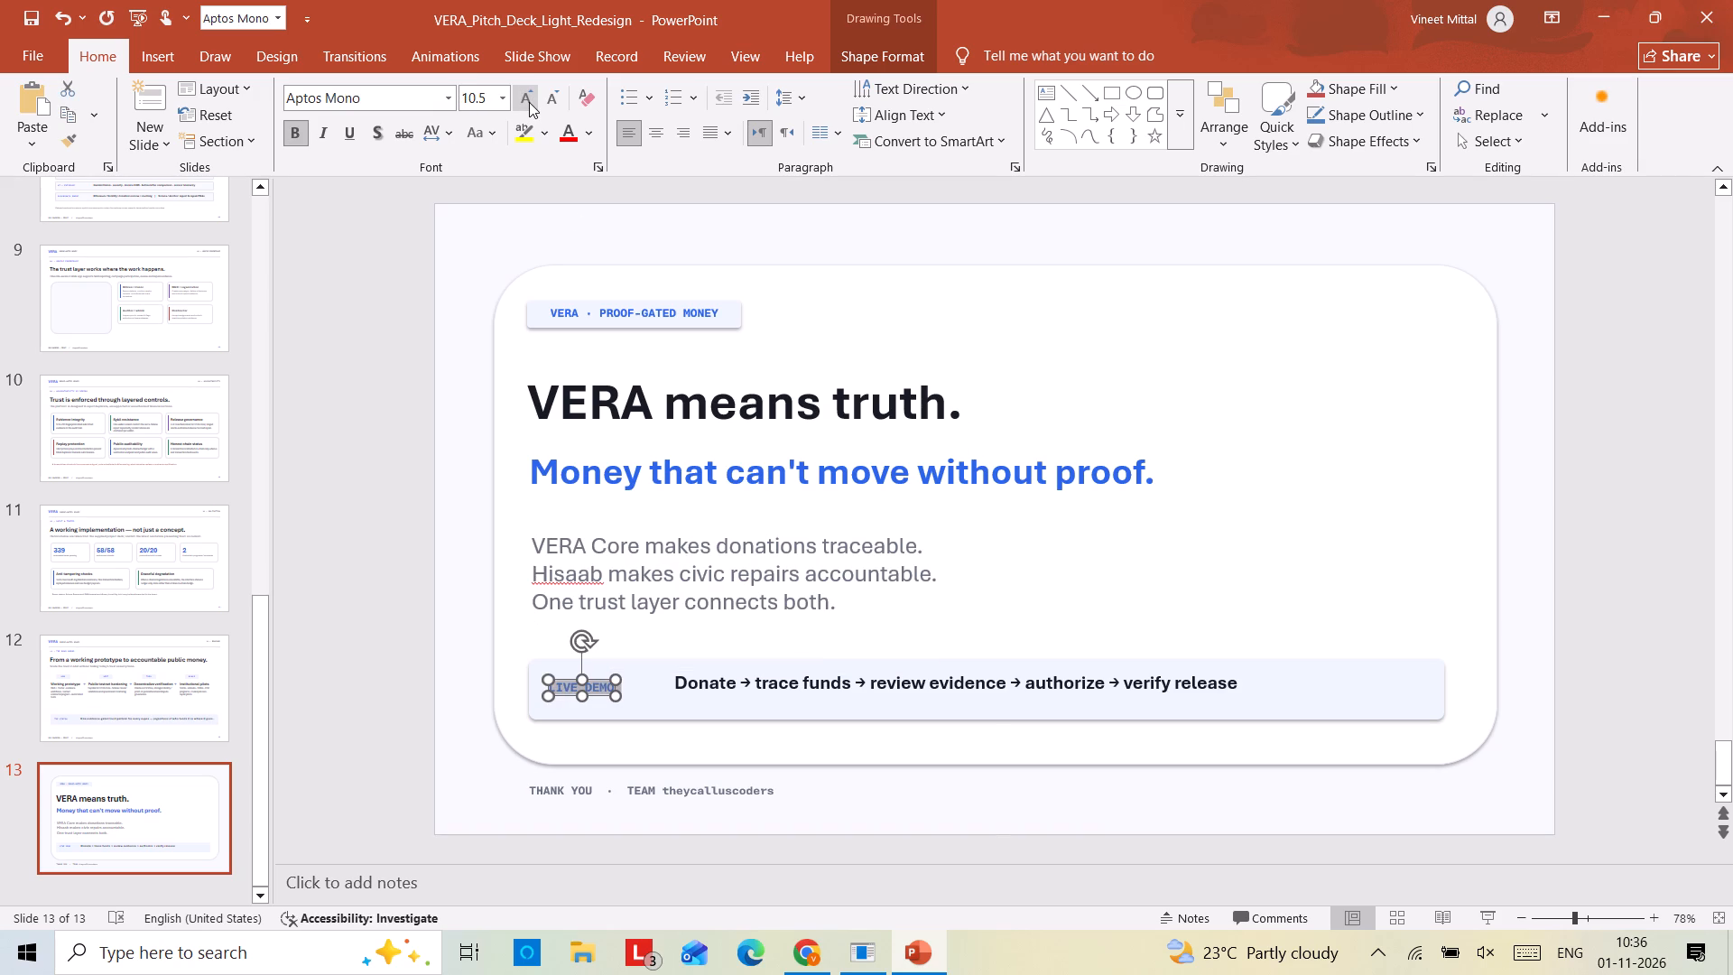
Move the "Donate → trace funds" flow text down slightly so it sits level with the LIVE DEMO label.
left_click(764, 678)
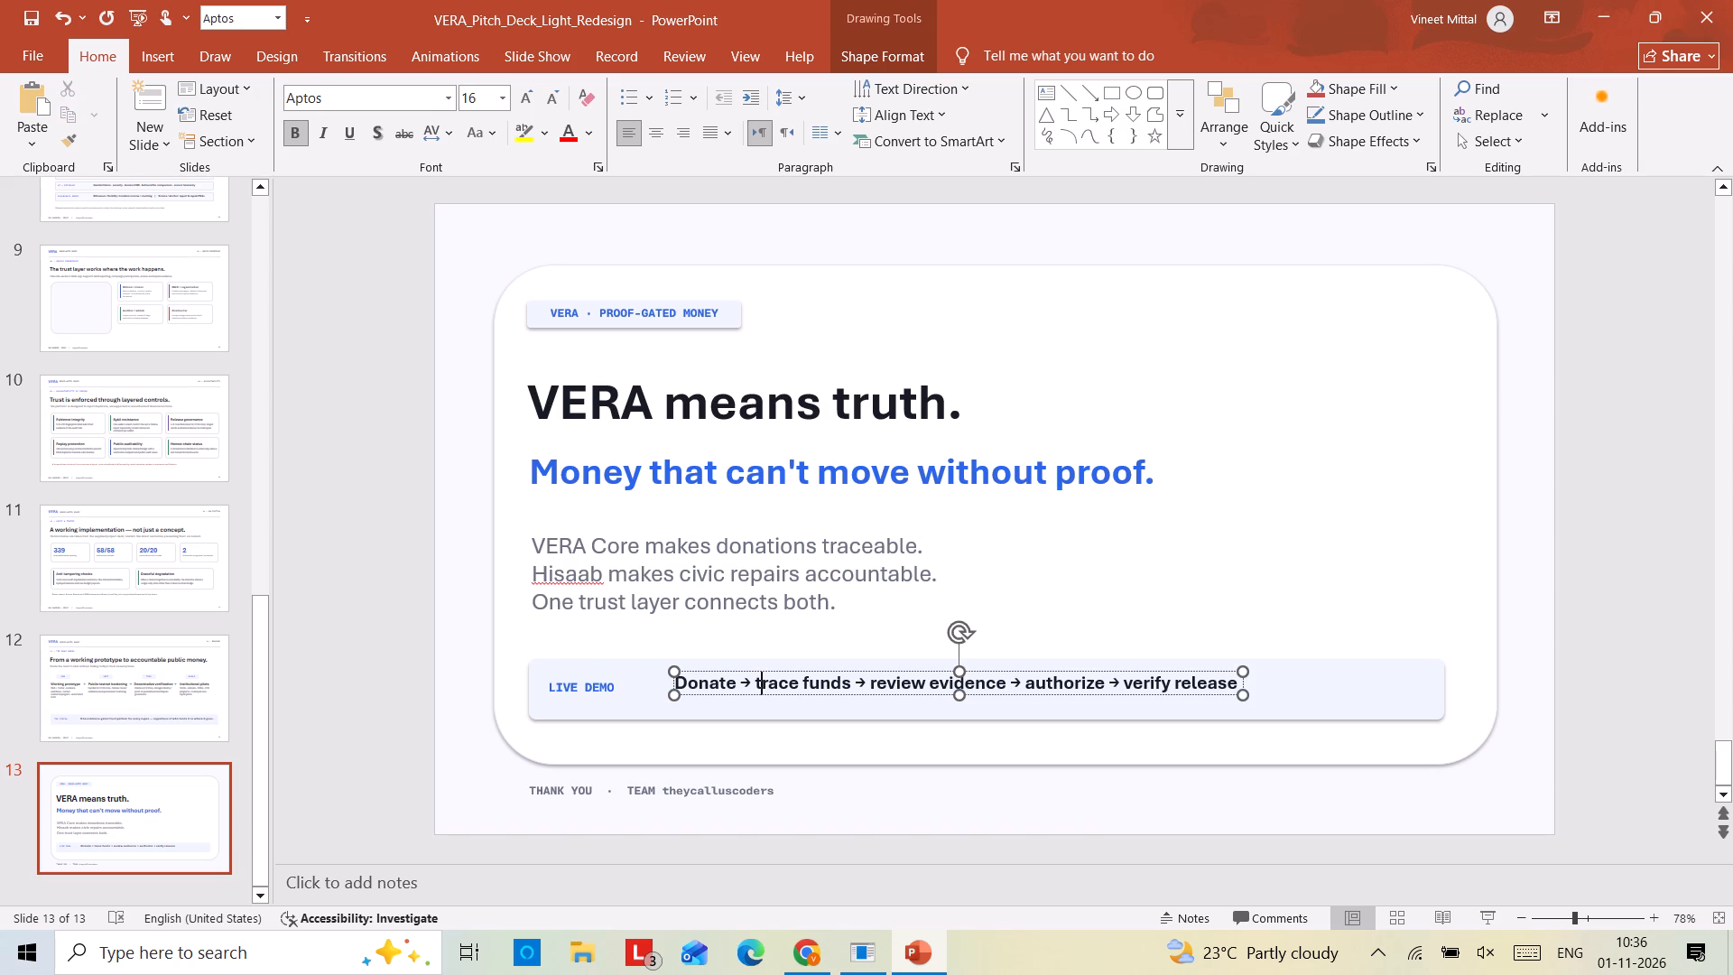
left_click_drag(770, 671, 770, 679)
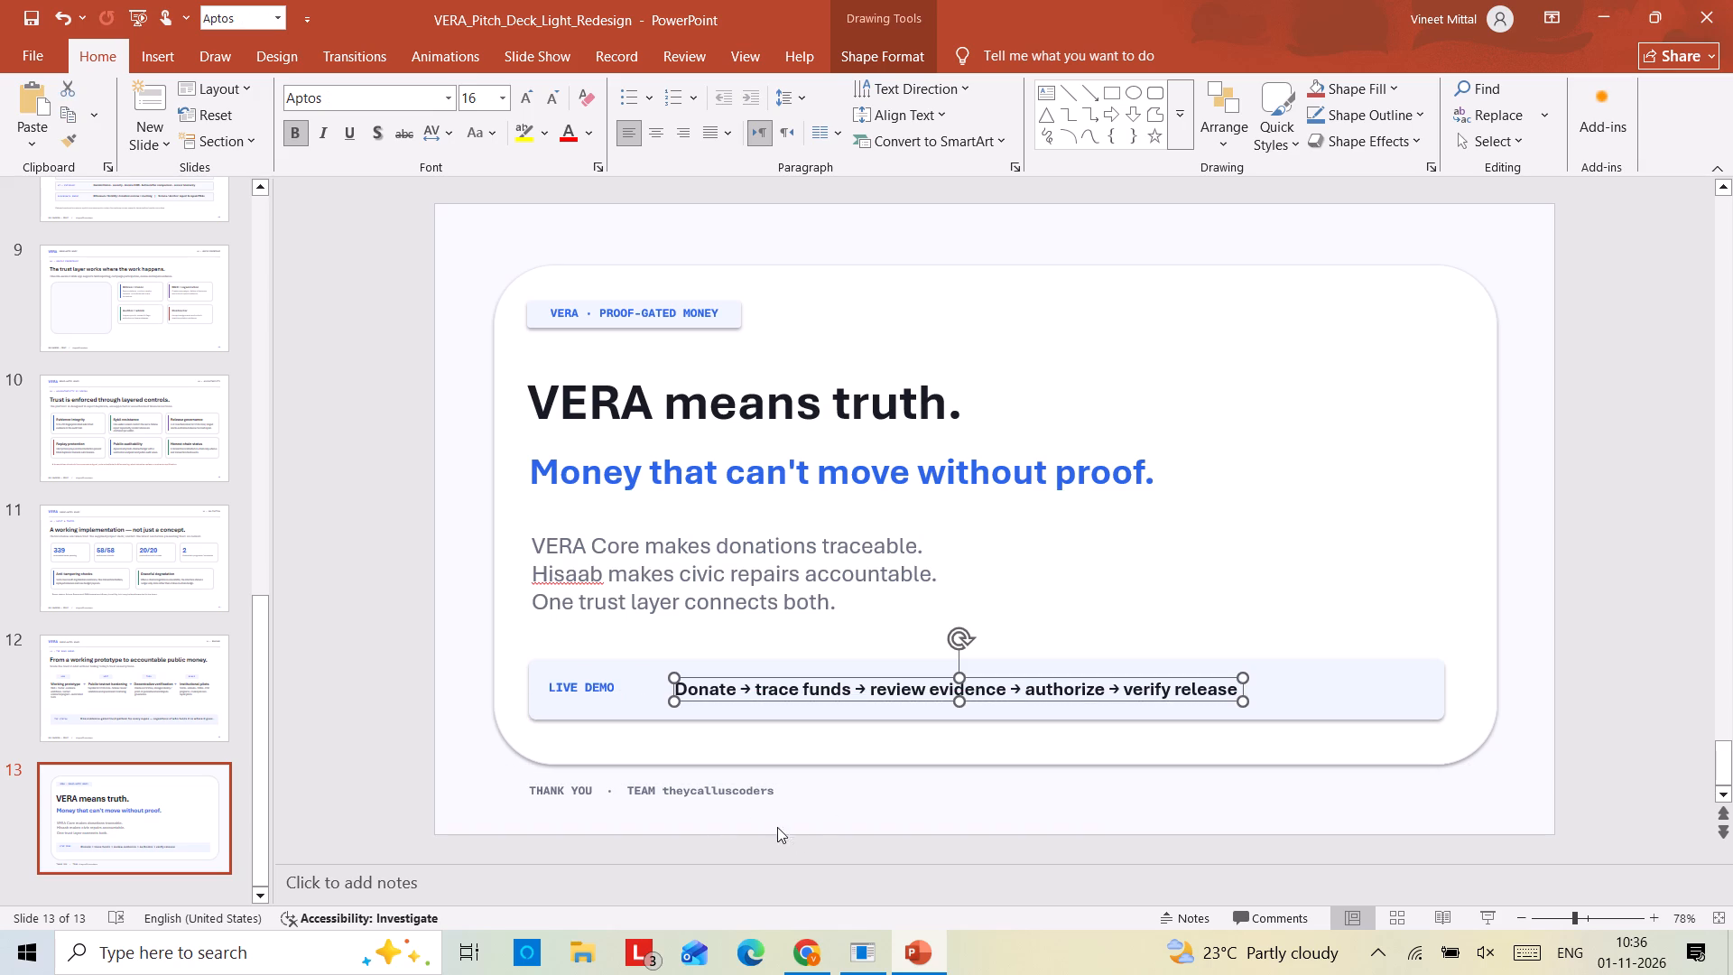
Save the presentation.
left_click(669, 792)
left_click(835, 816)
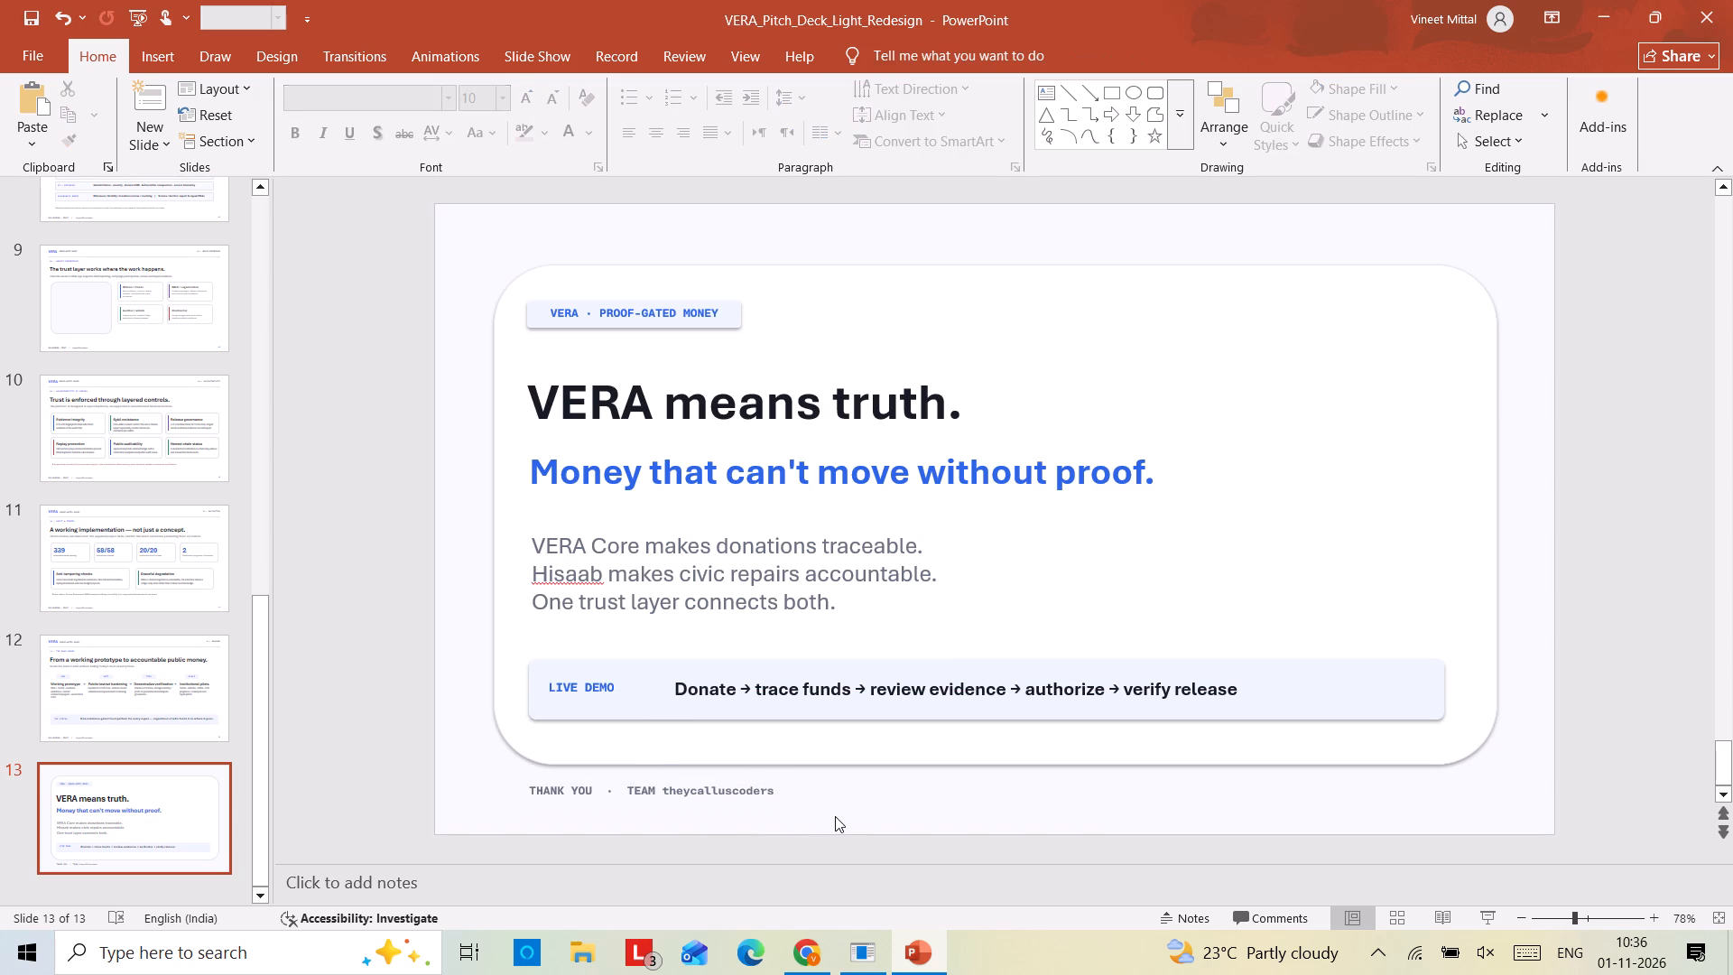
key("ctrl+s")
Replace "Hisaab" with "RoadProof" in the second line of slide 13's description.
double_click(563, 584)
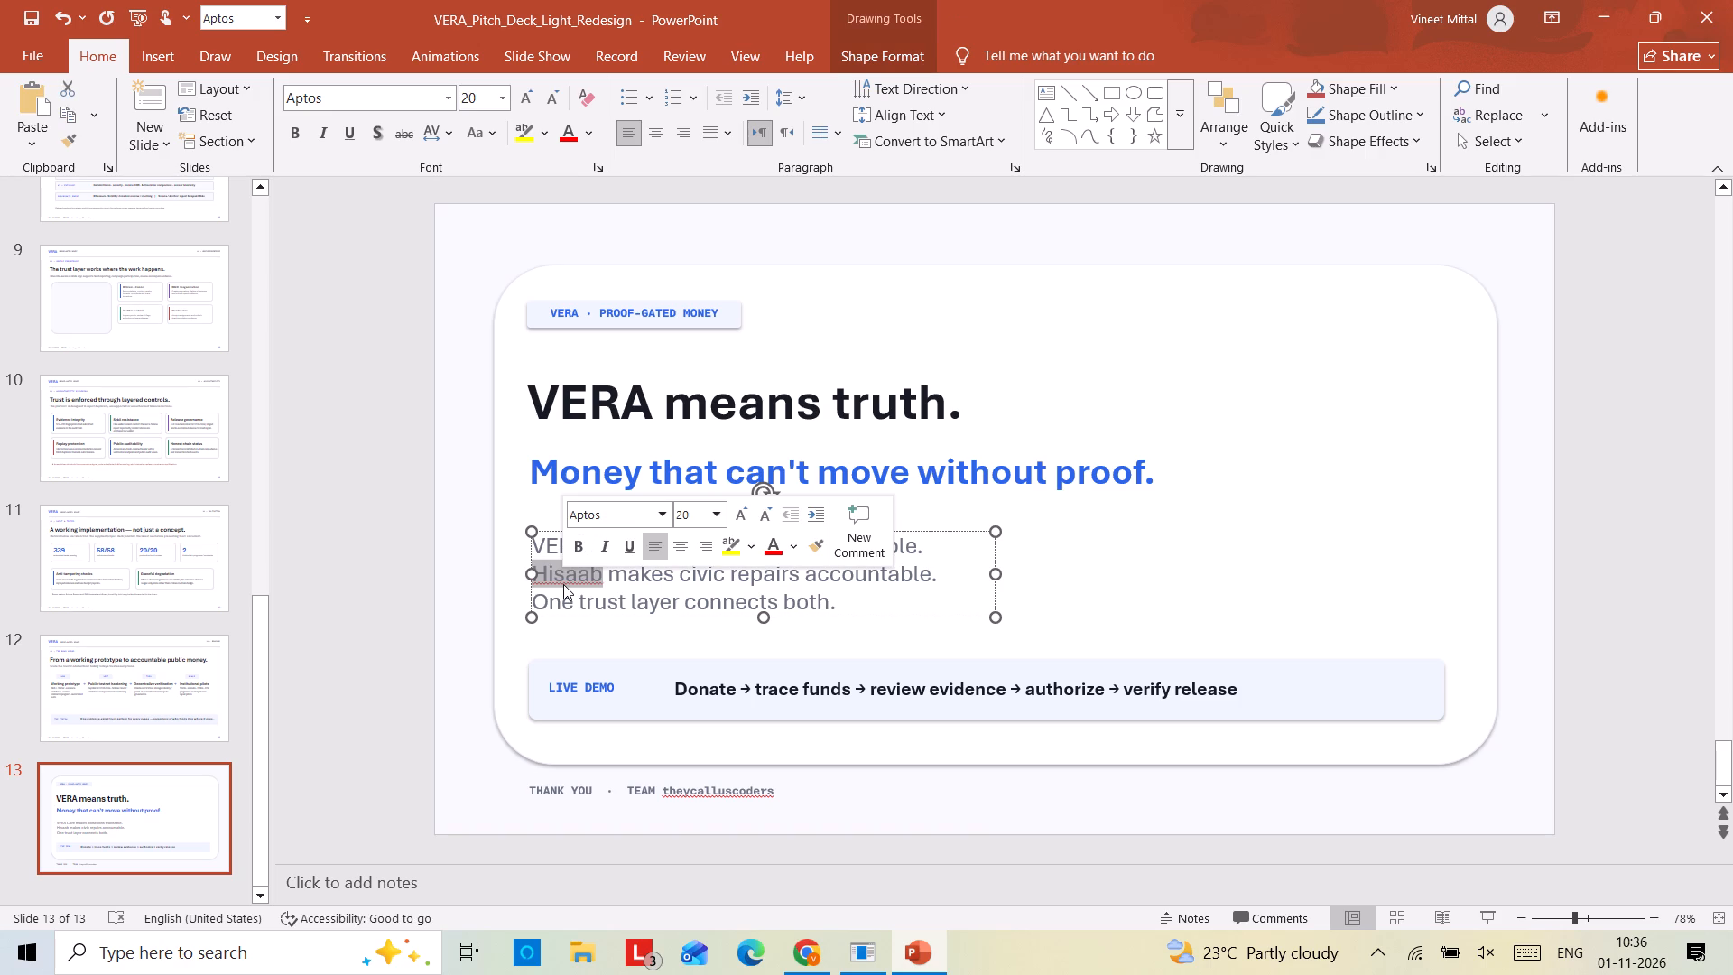
type("ROadd=")
key("BackSpace")
key("BackSpace")
key("BackSpace")
key("BackSpace")
key("BackSpace")
key("BackSpace")
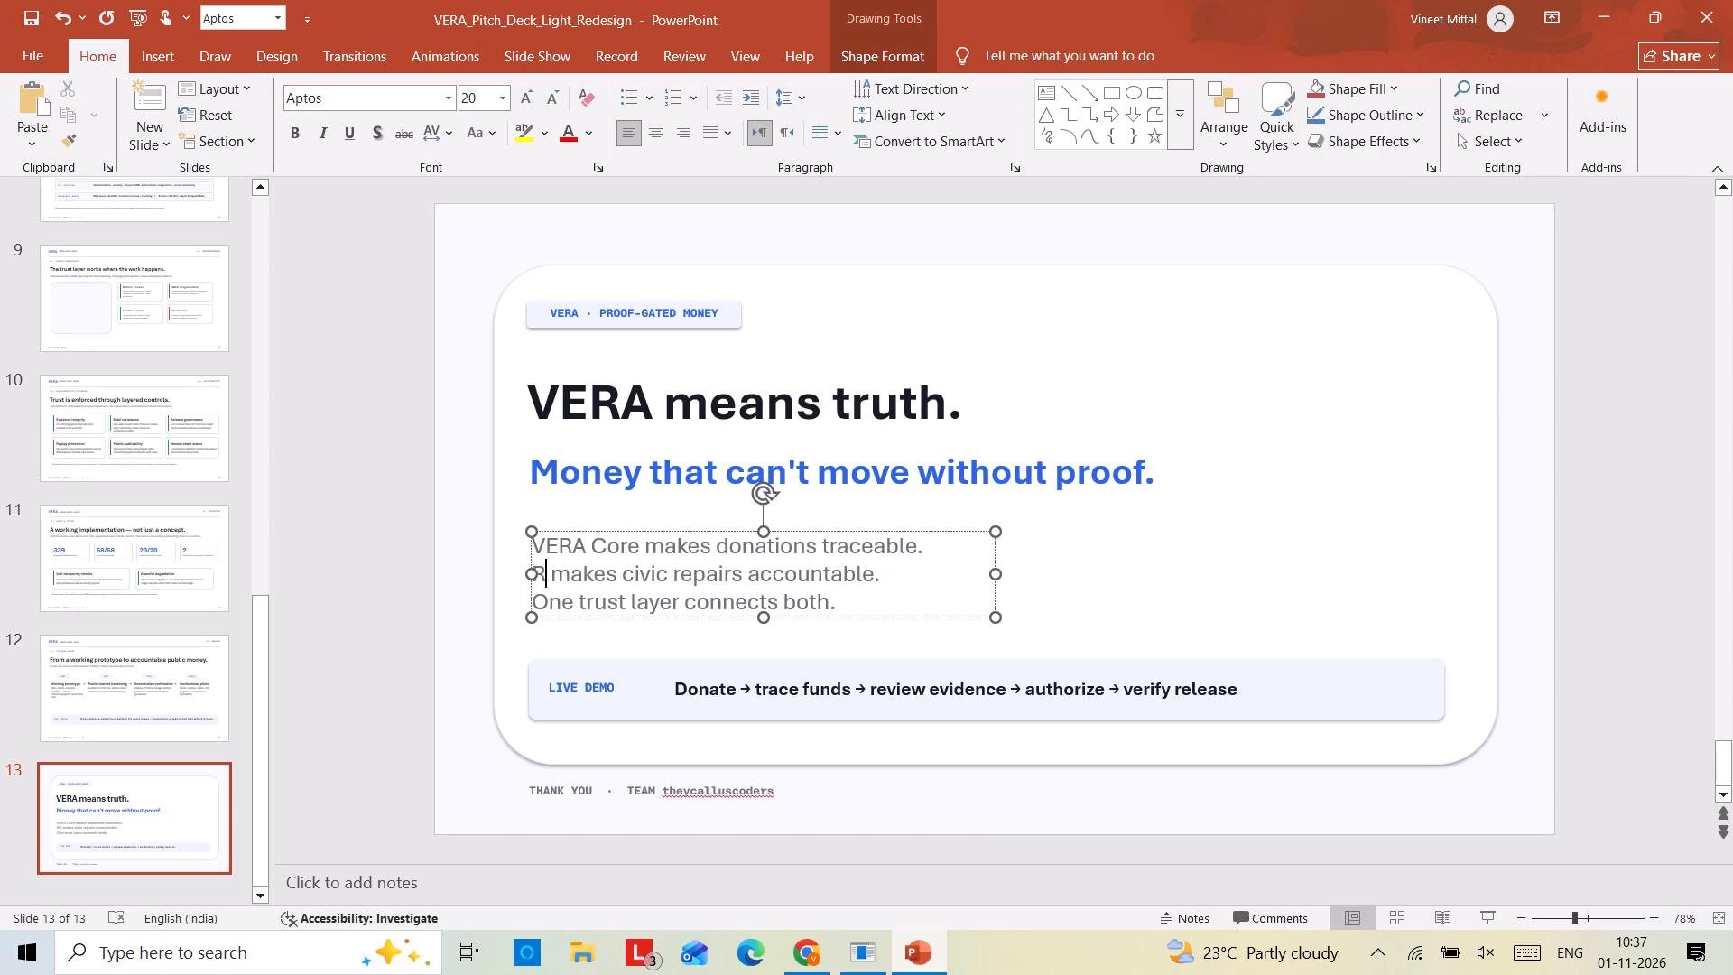
type("oadPr")
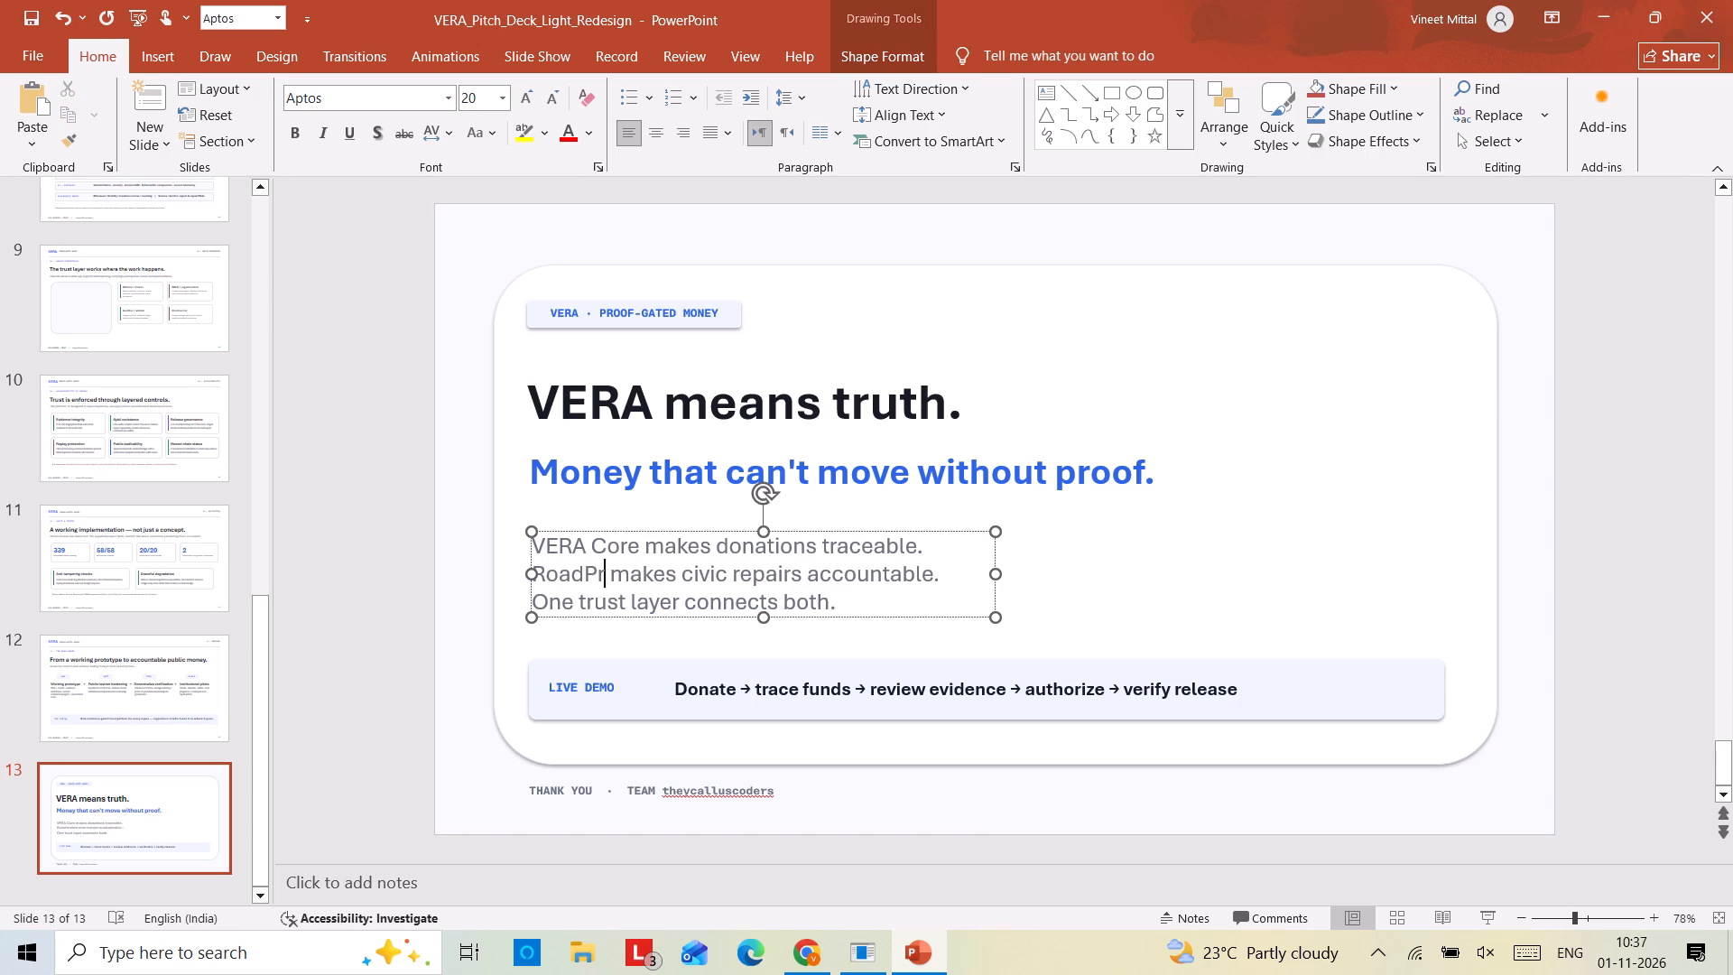
key("BackSpace")
key("BackSpace")
type("proo")
key("BackSpace")
key("BackSpace")
key("BackSpace")
key("shift+BackSpace")
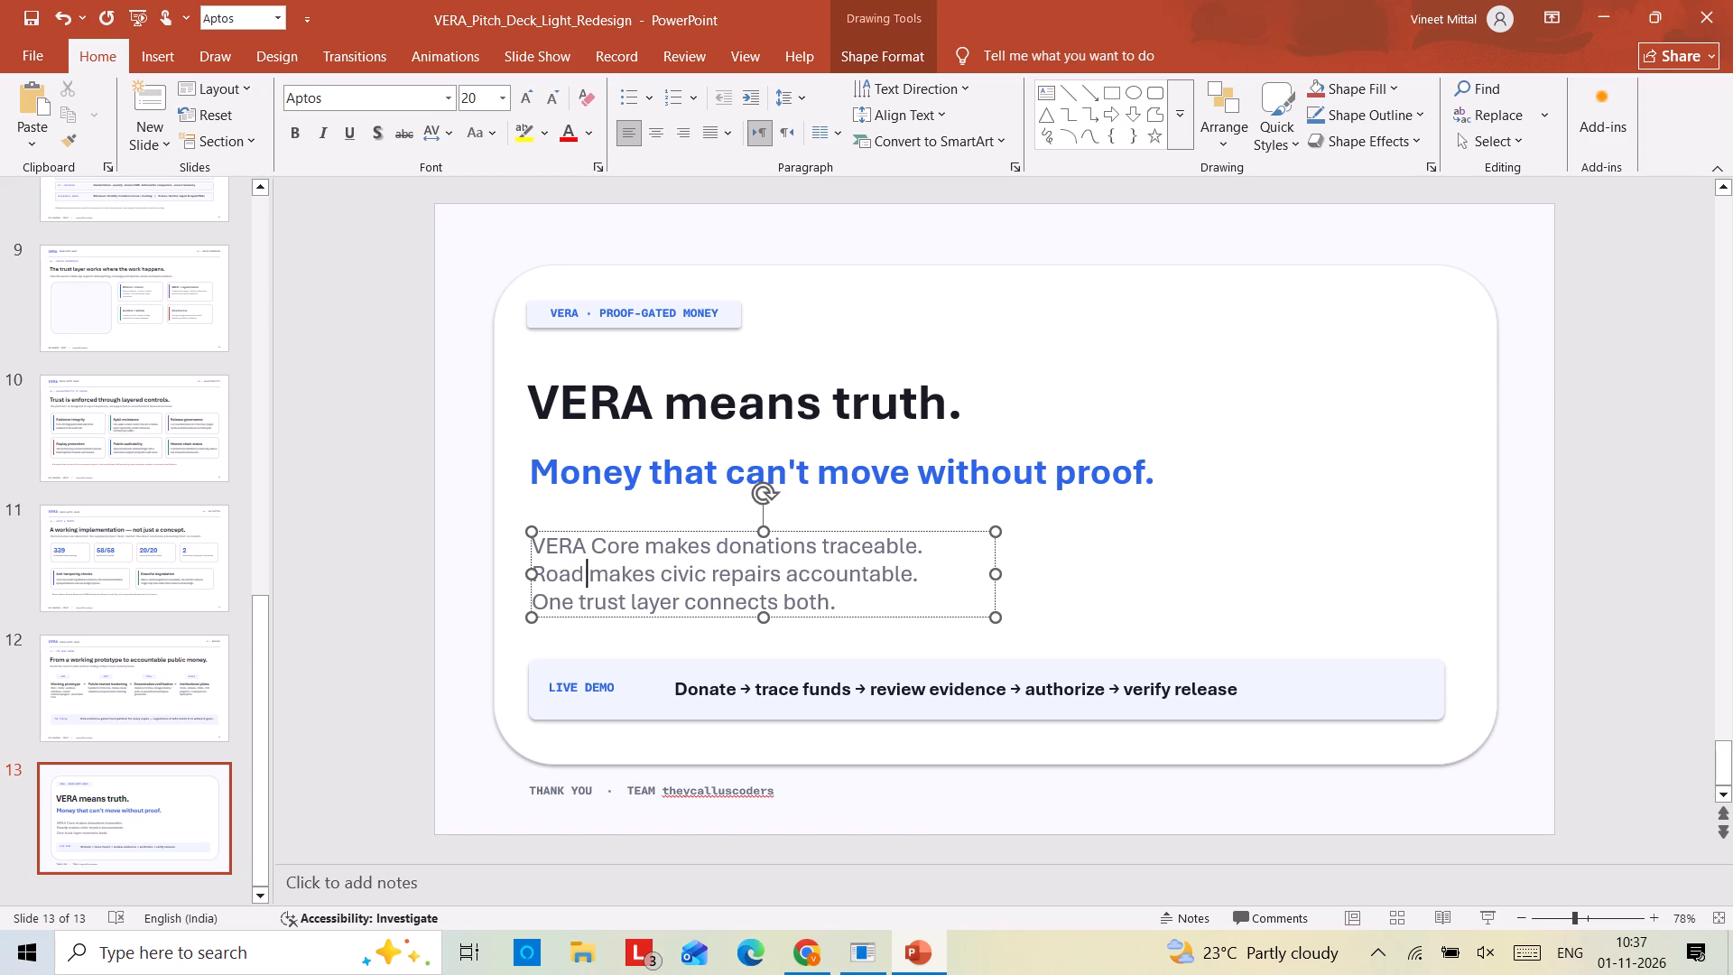
type("Proof")
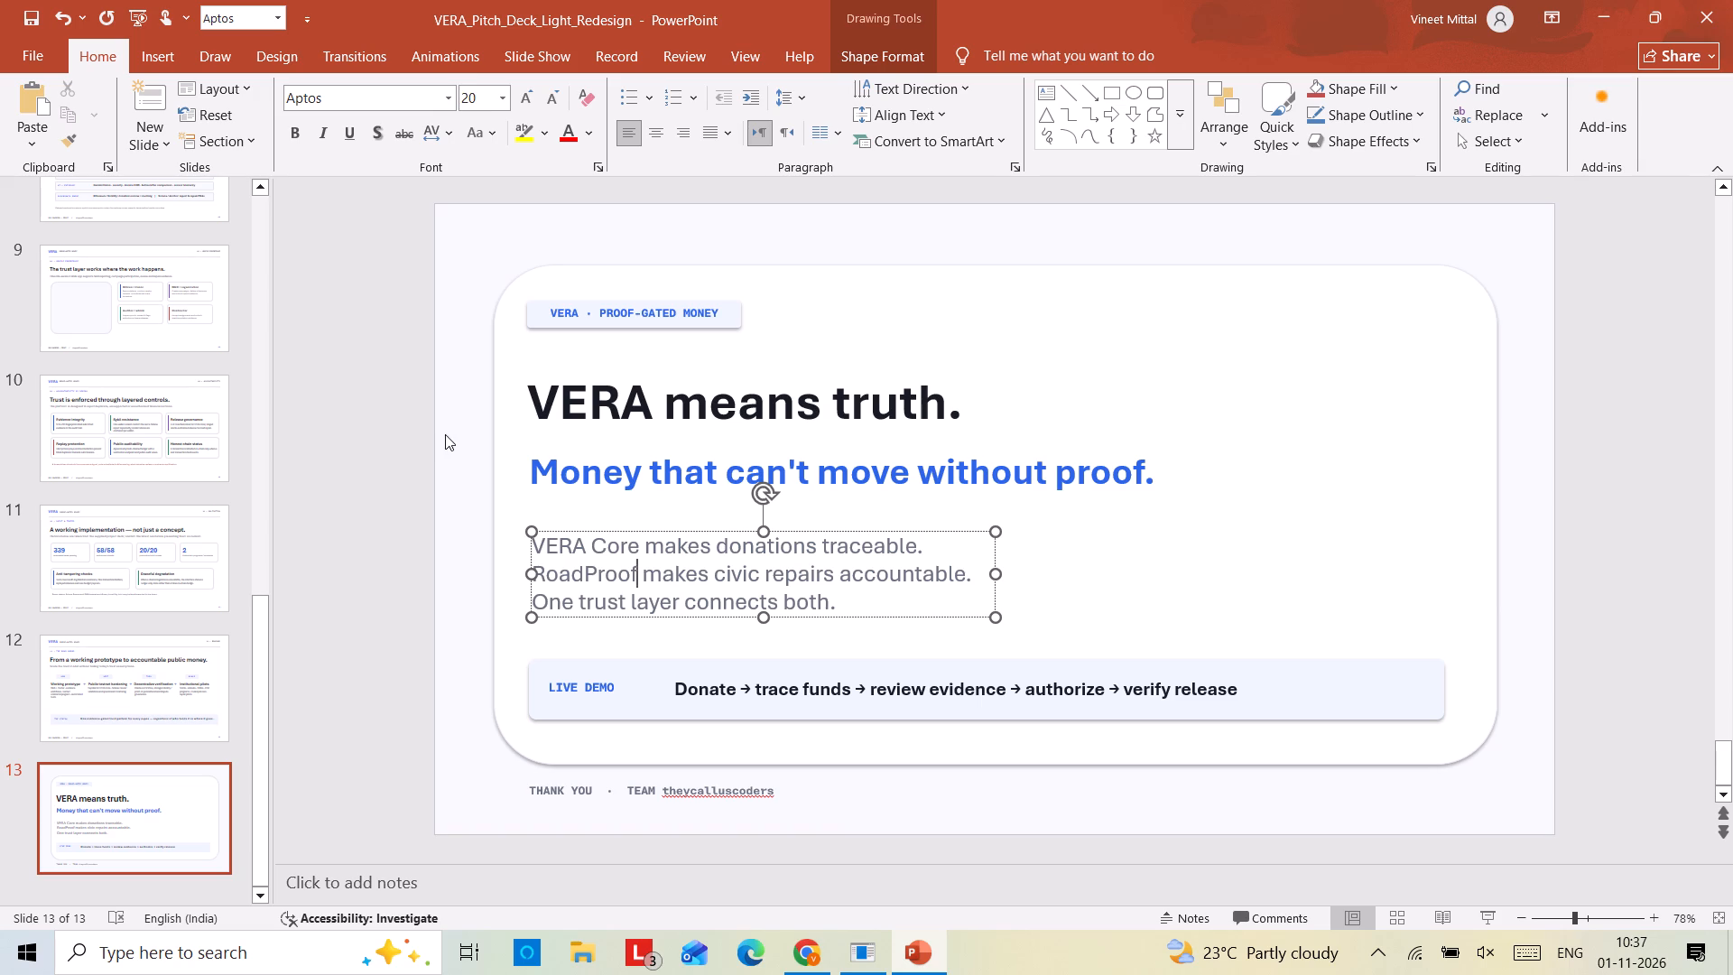
Save the presentation with the reworded closing slide.
left_click(433, 411)
key("ctrl+s")
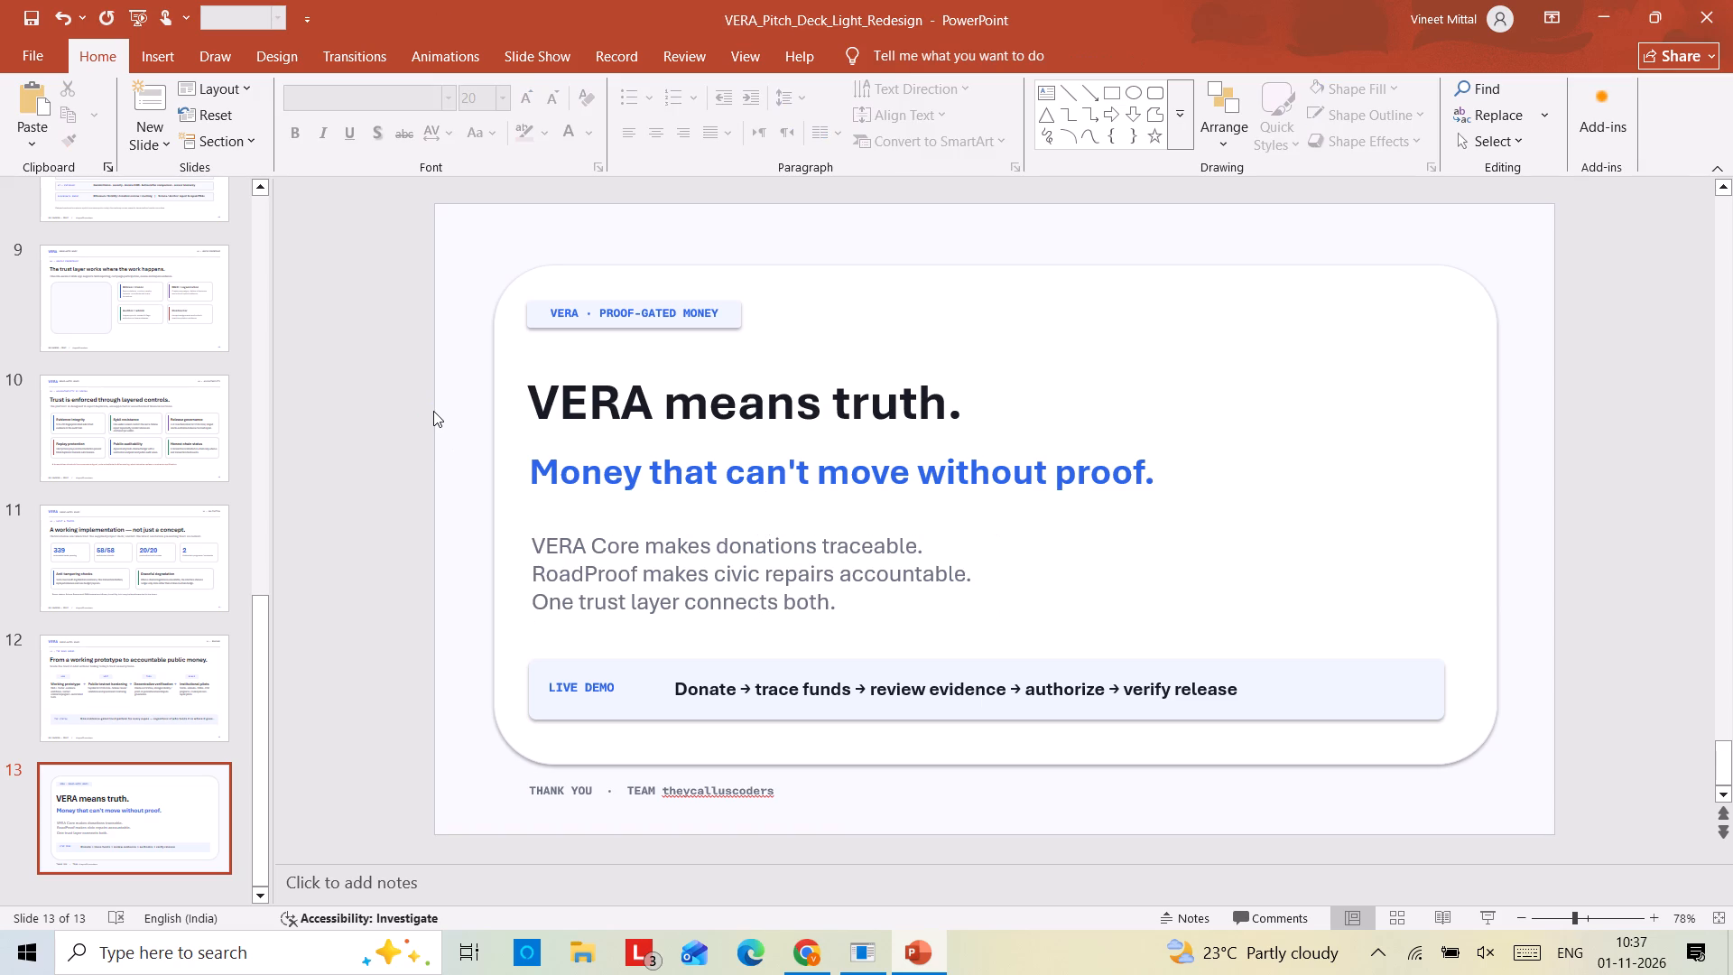
Nudge the VERA app screenshot on slide 1 slightly left and down.
scroll(97, 478, "up", 7)
left_click(146, 264)
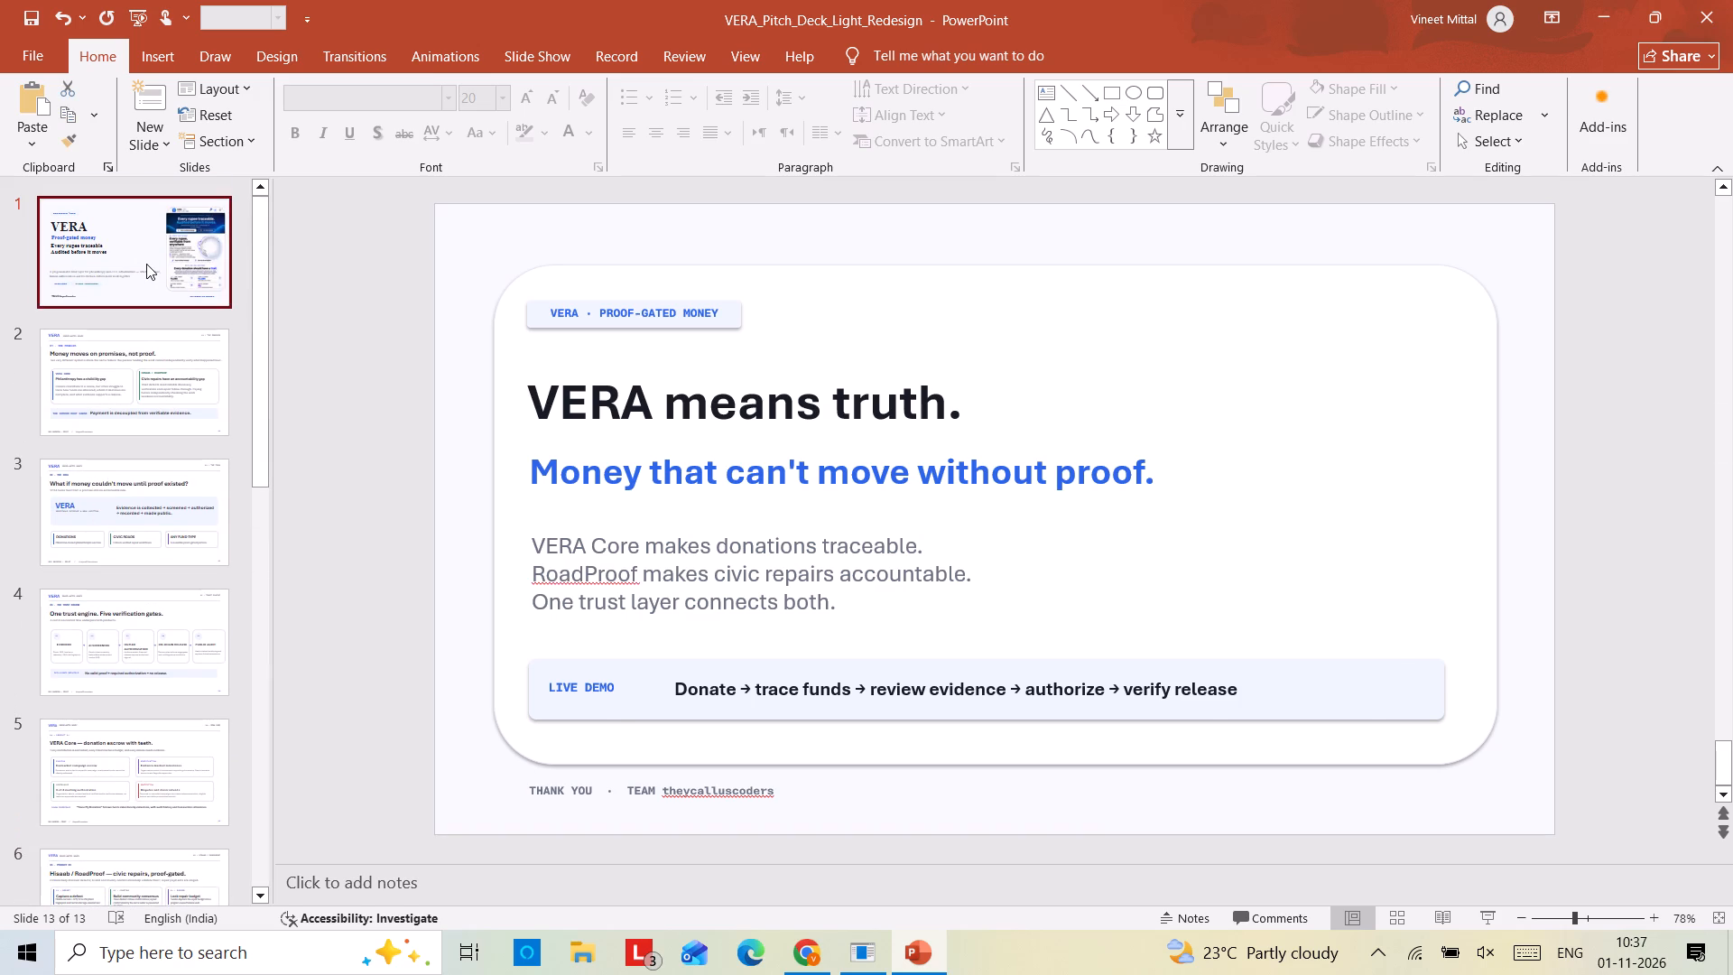
left_click_drag(1336, 534, 1330, 541)
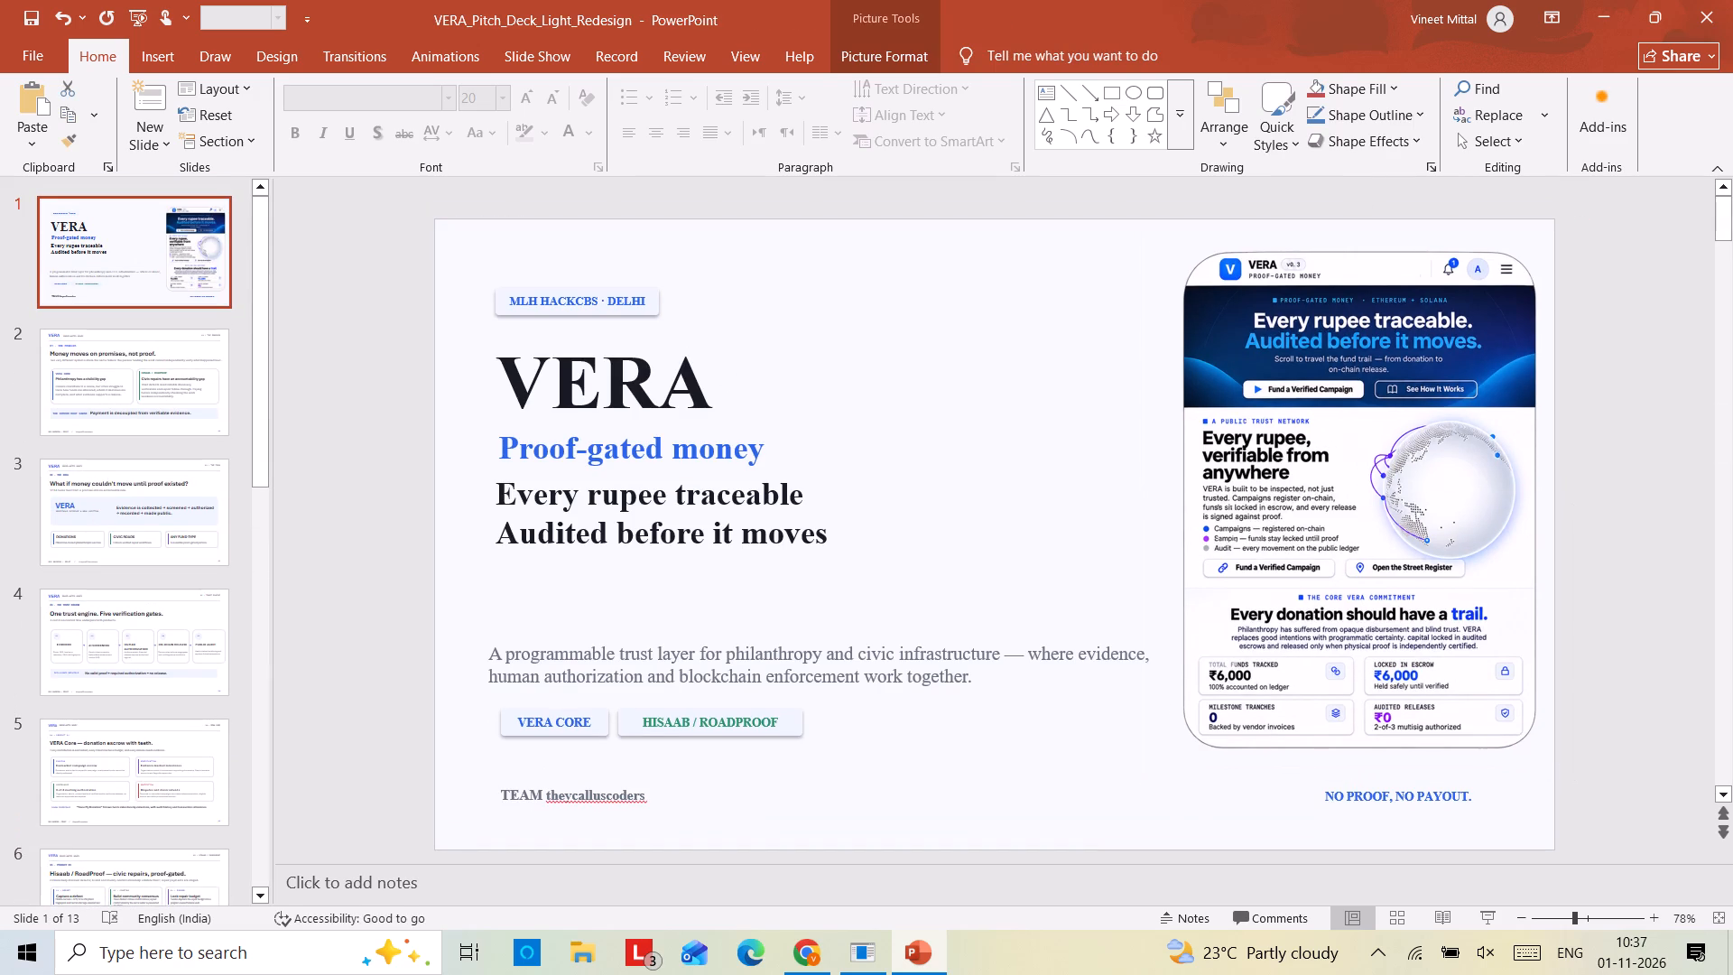
left_click_drag(1330, 541, 1327, 543)
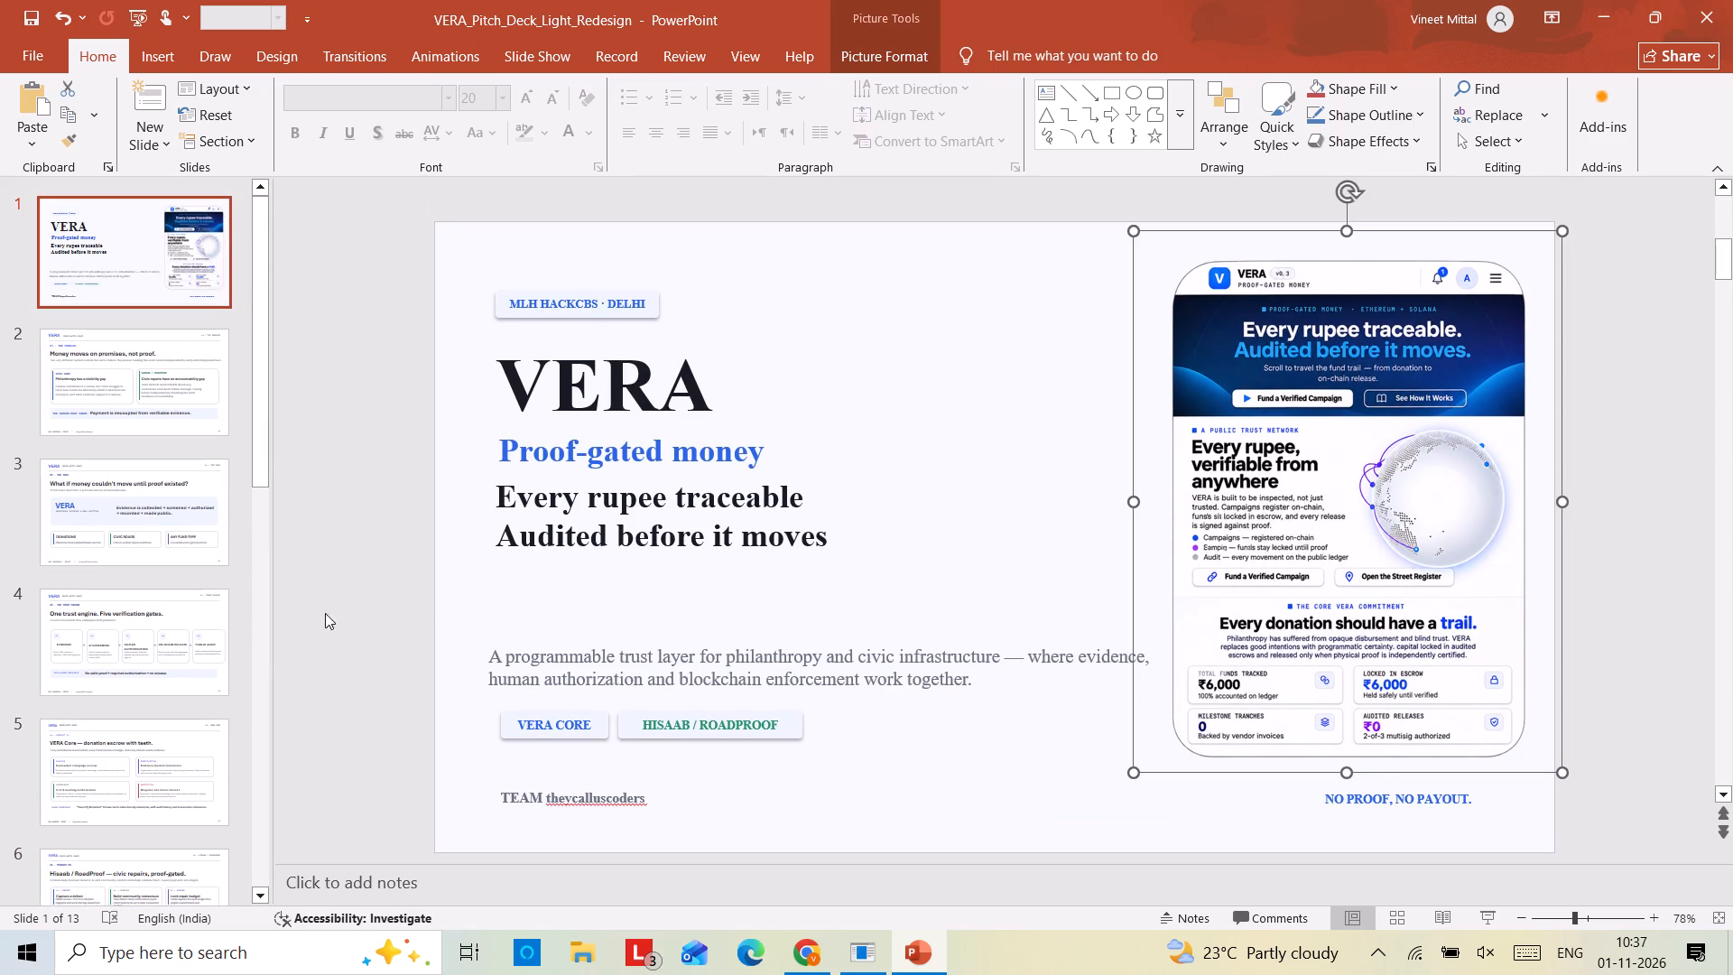
Open slide 9, The trust layer works where the work happens.
scroll(141, 590, "down", 6)
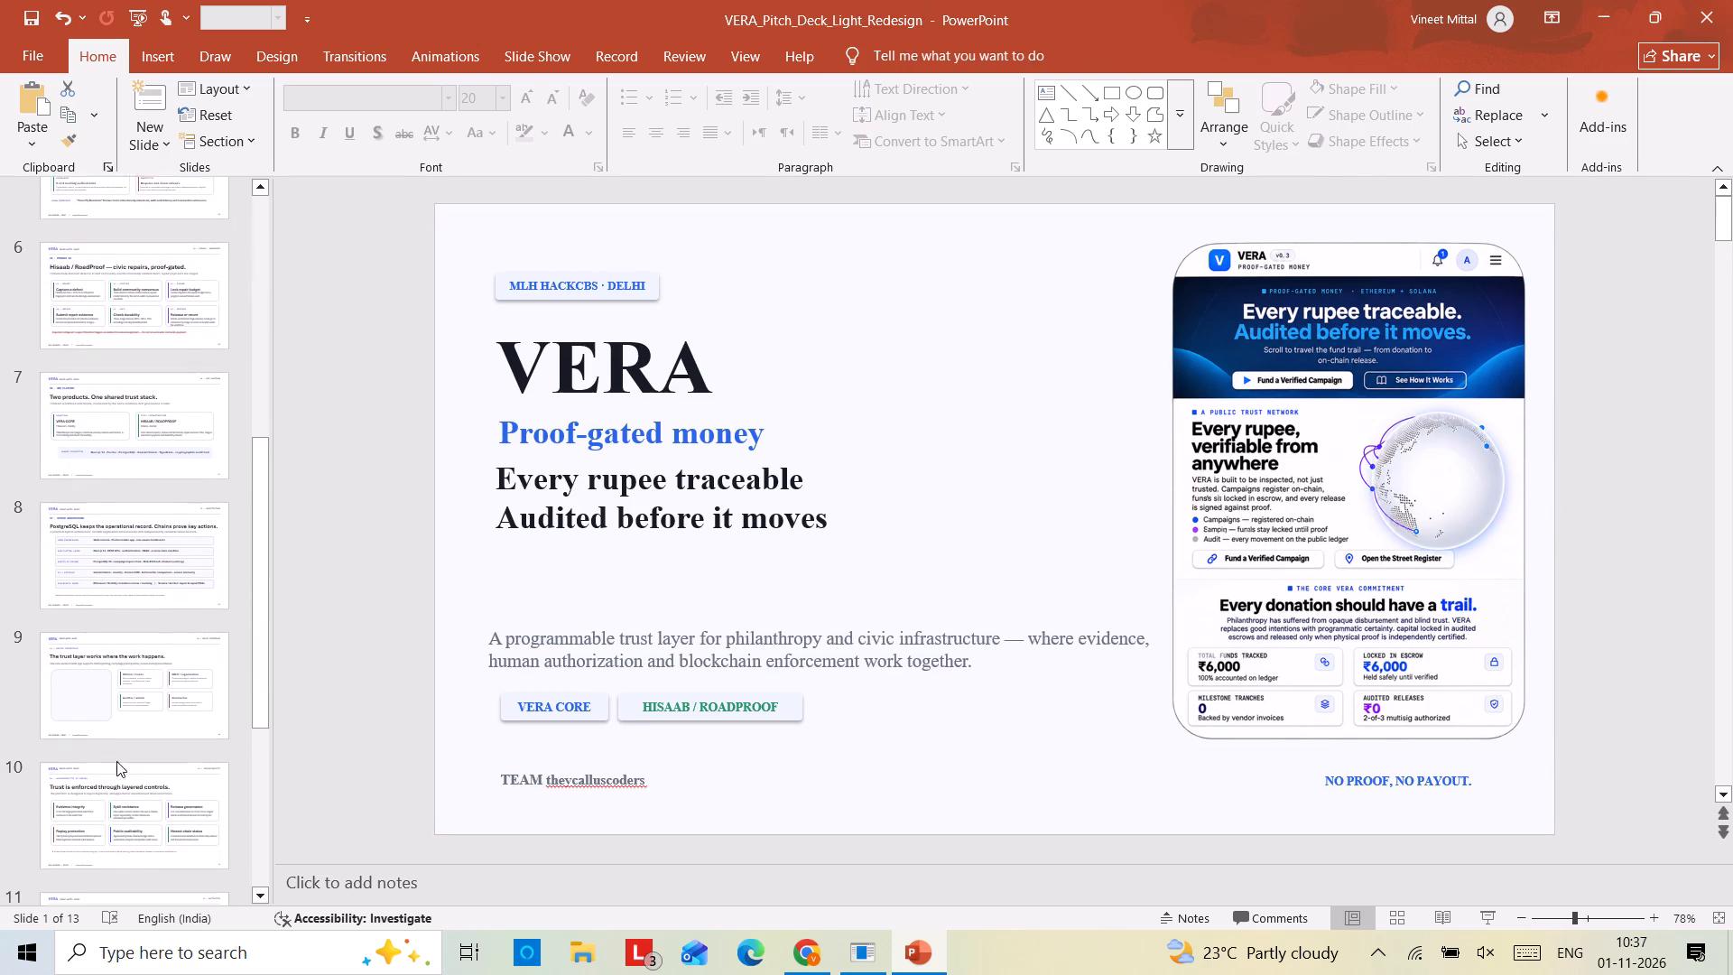
left_click(125, 703)
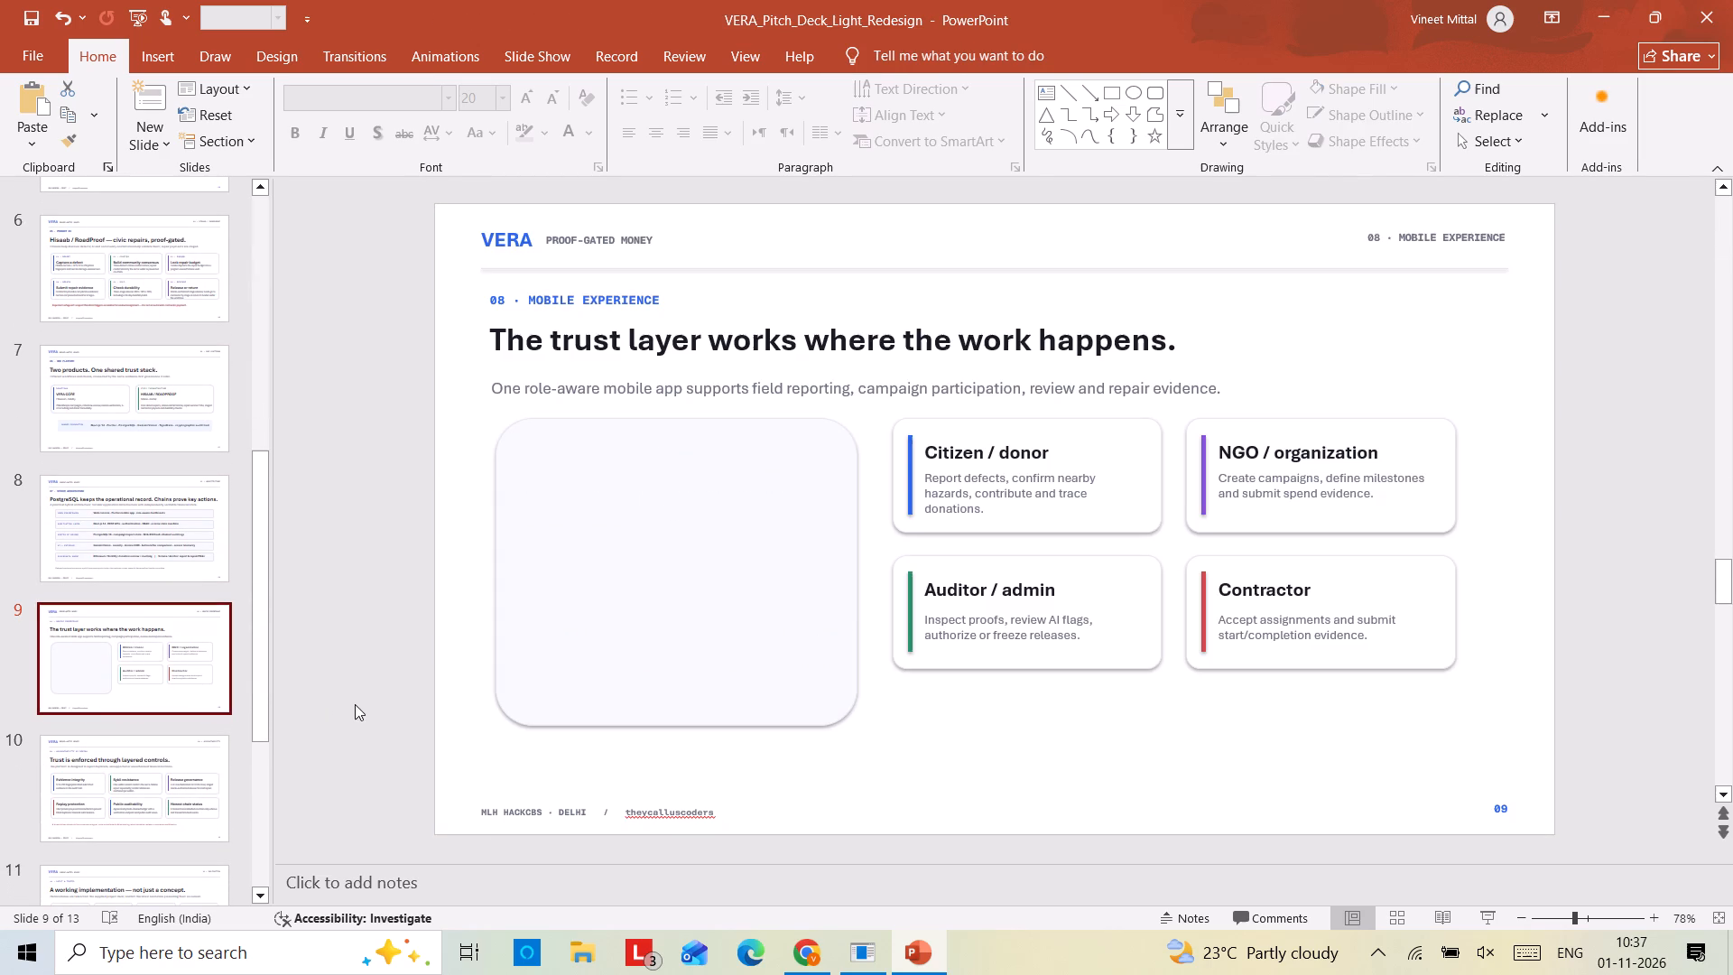
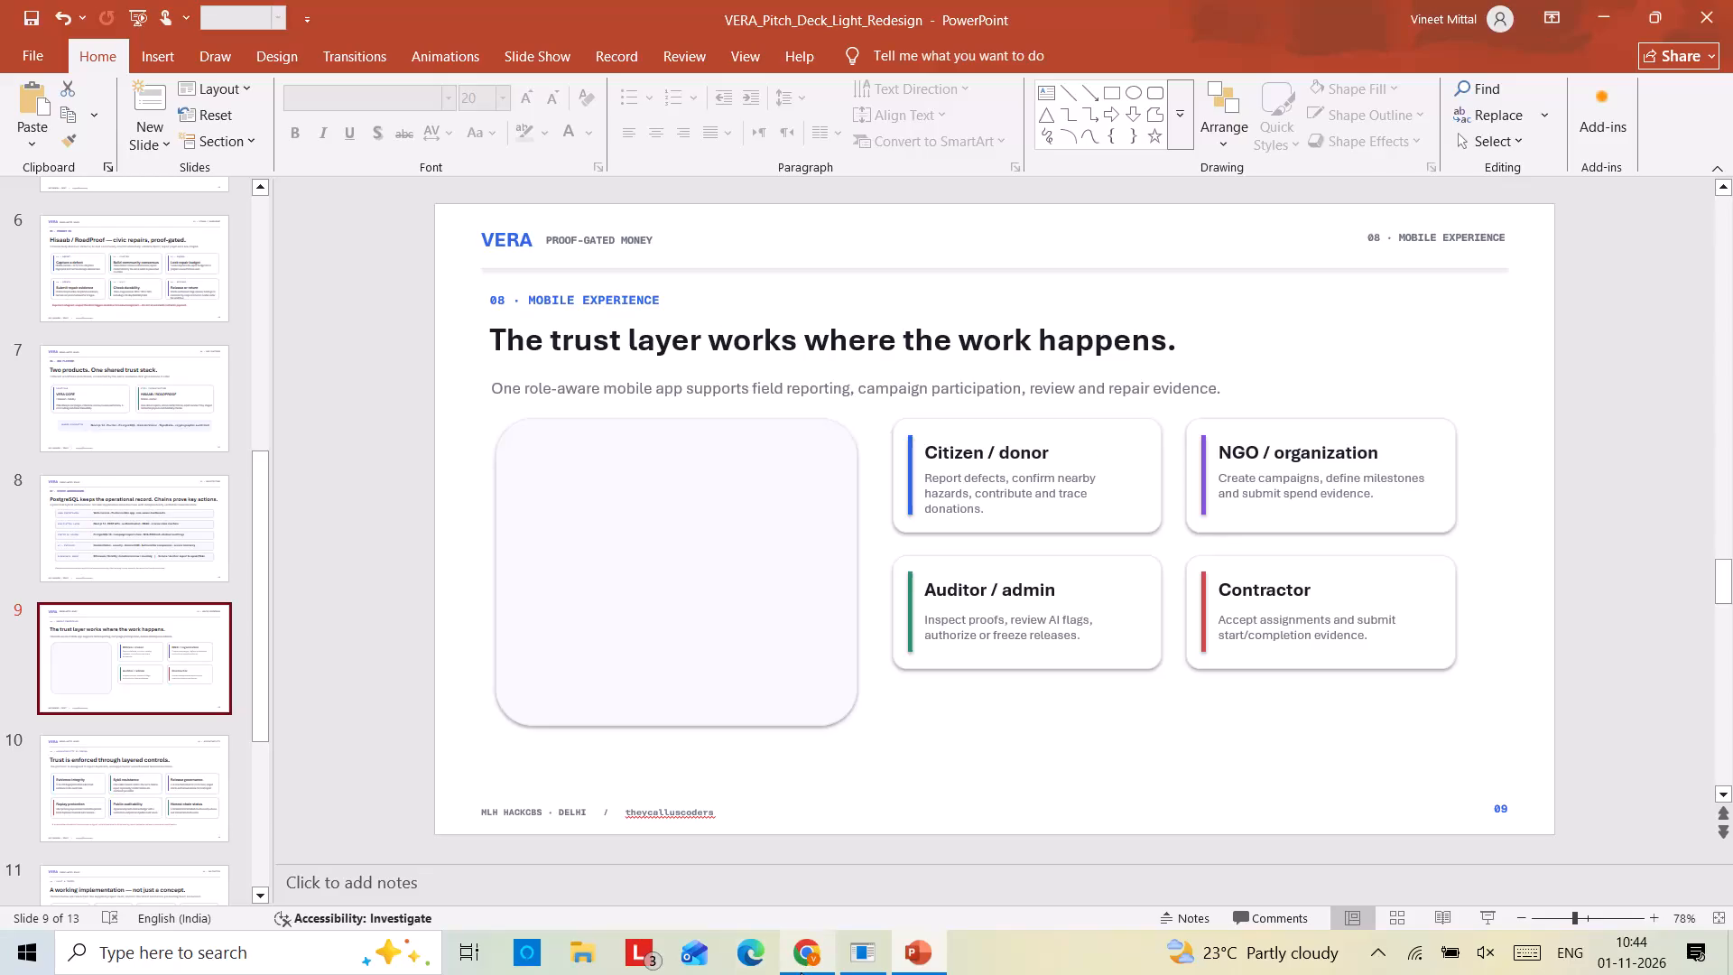
Switch to Google Chrome and open a new browser tab alongside the VERA repository page.
left_click(801, 971)
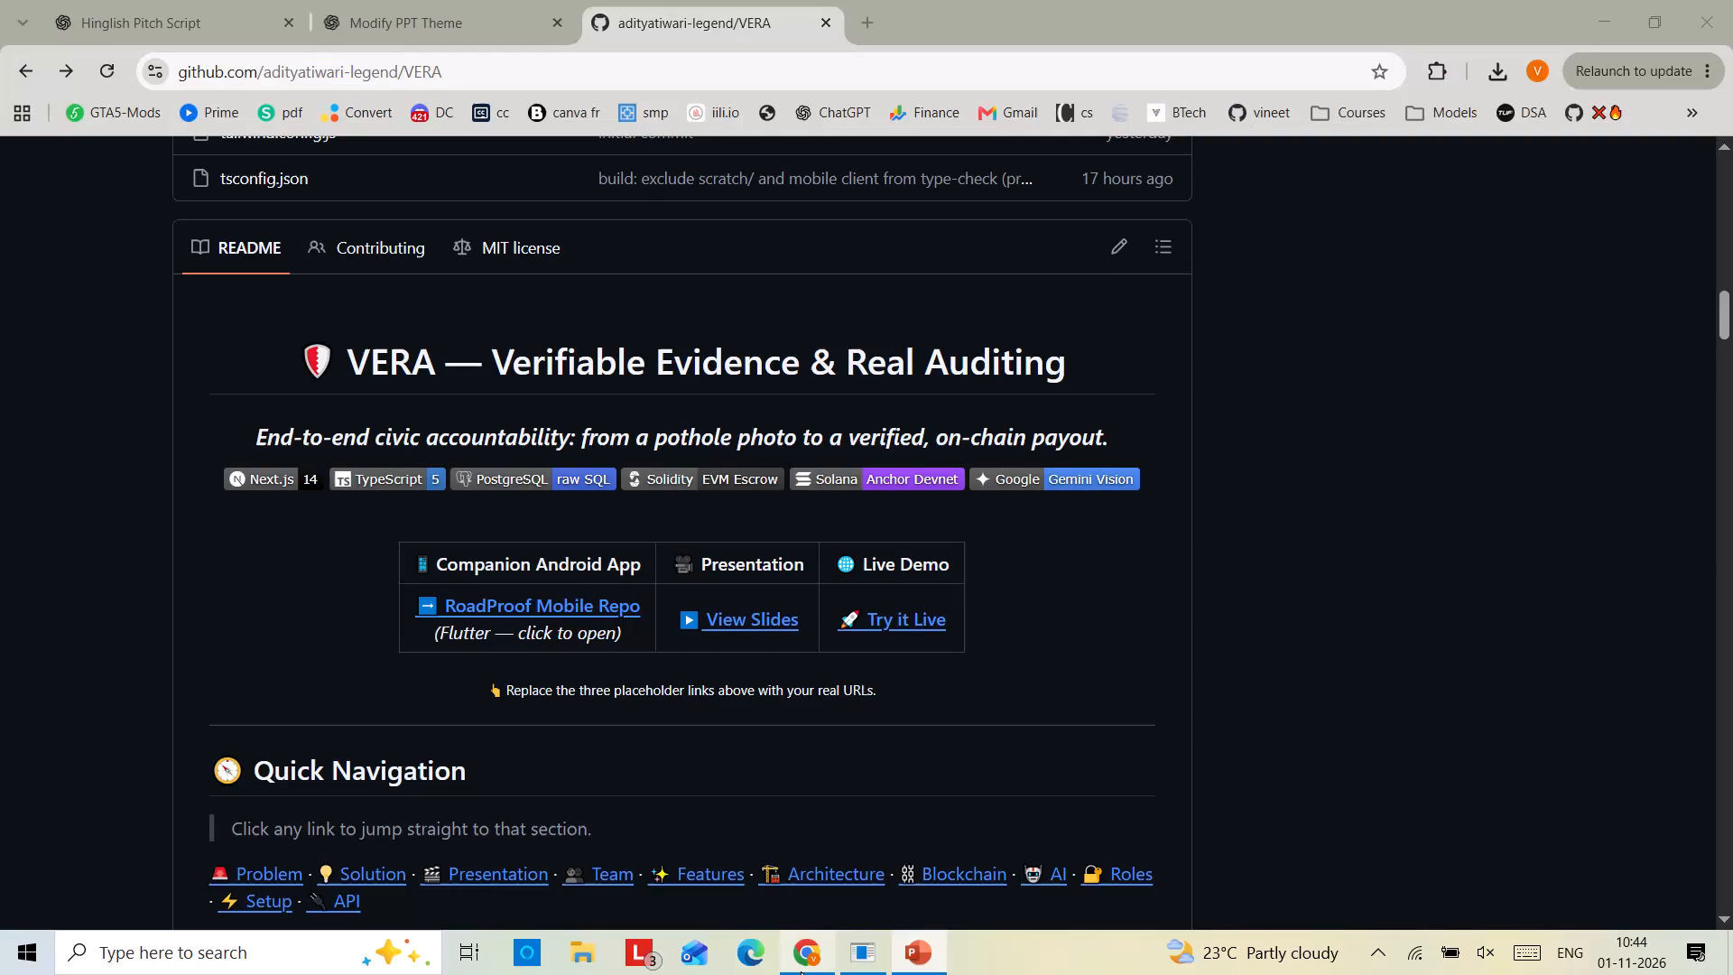
left_click(876, 0)
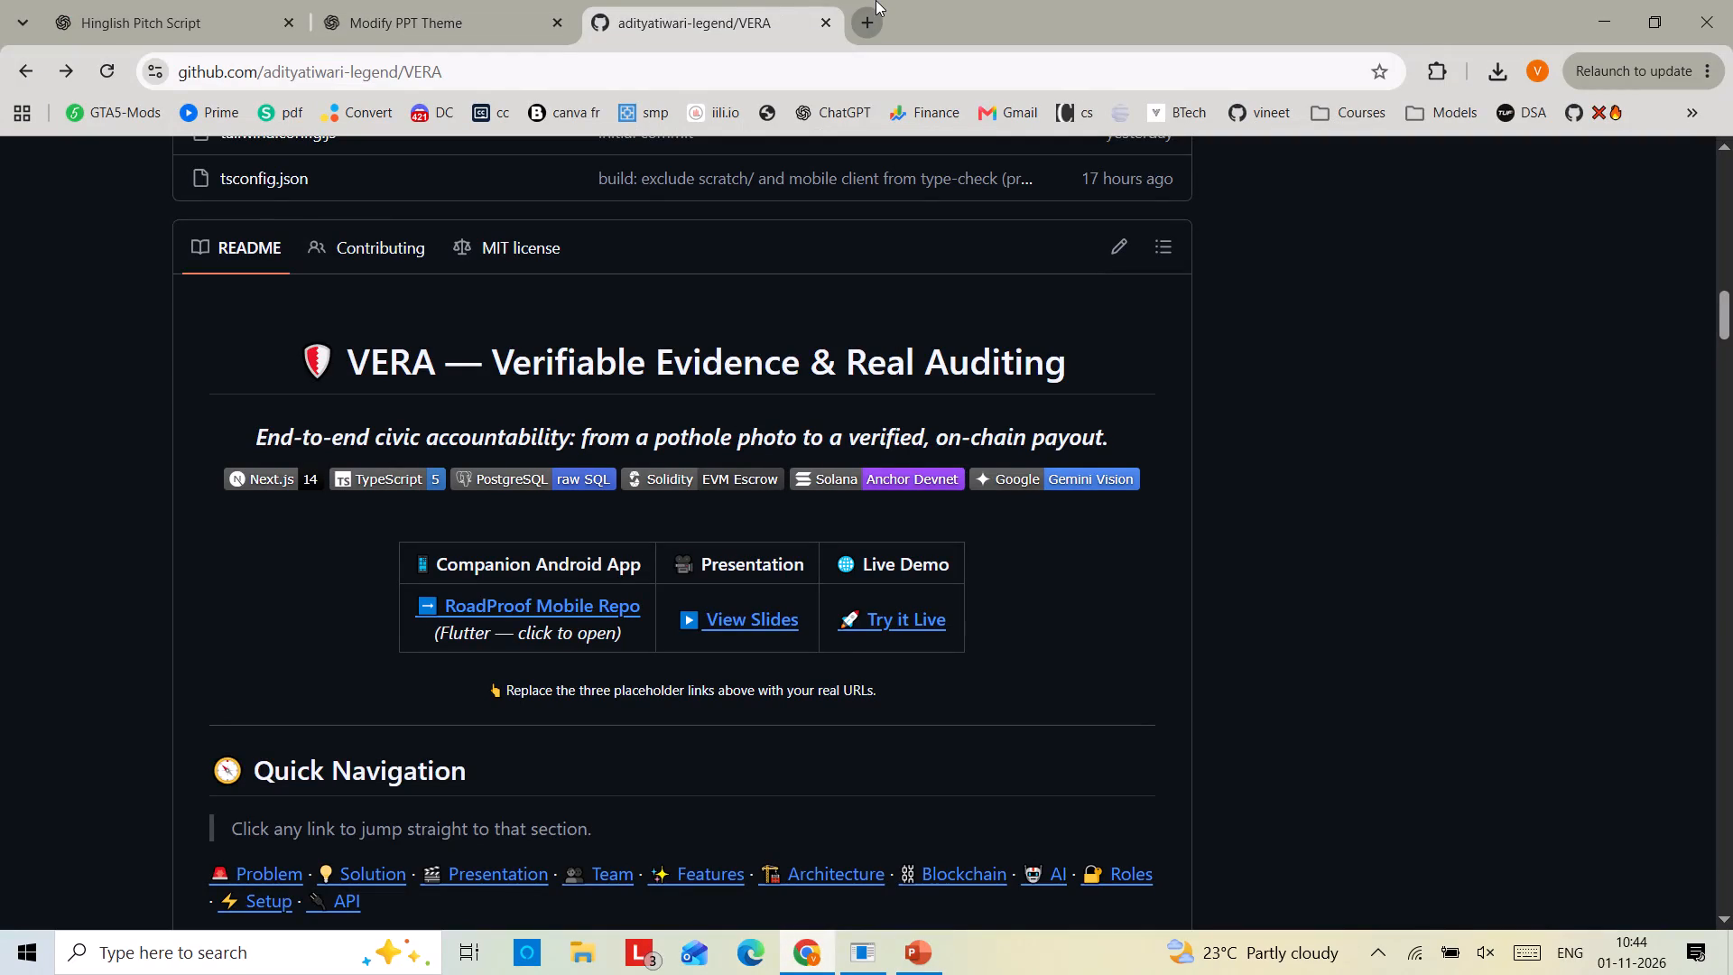
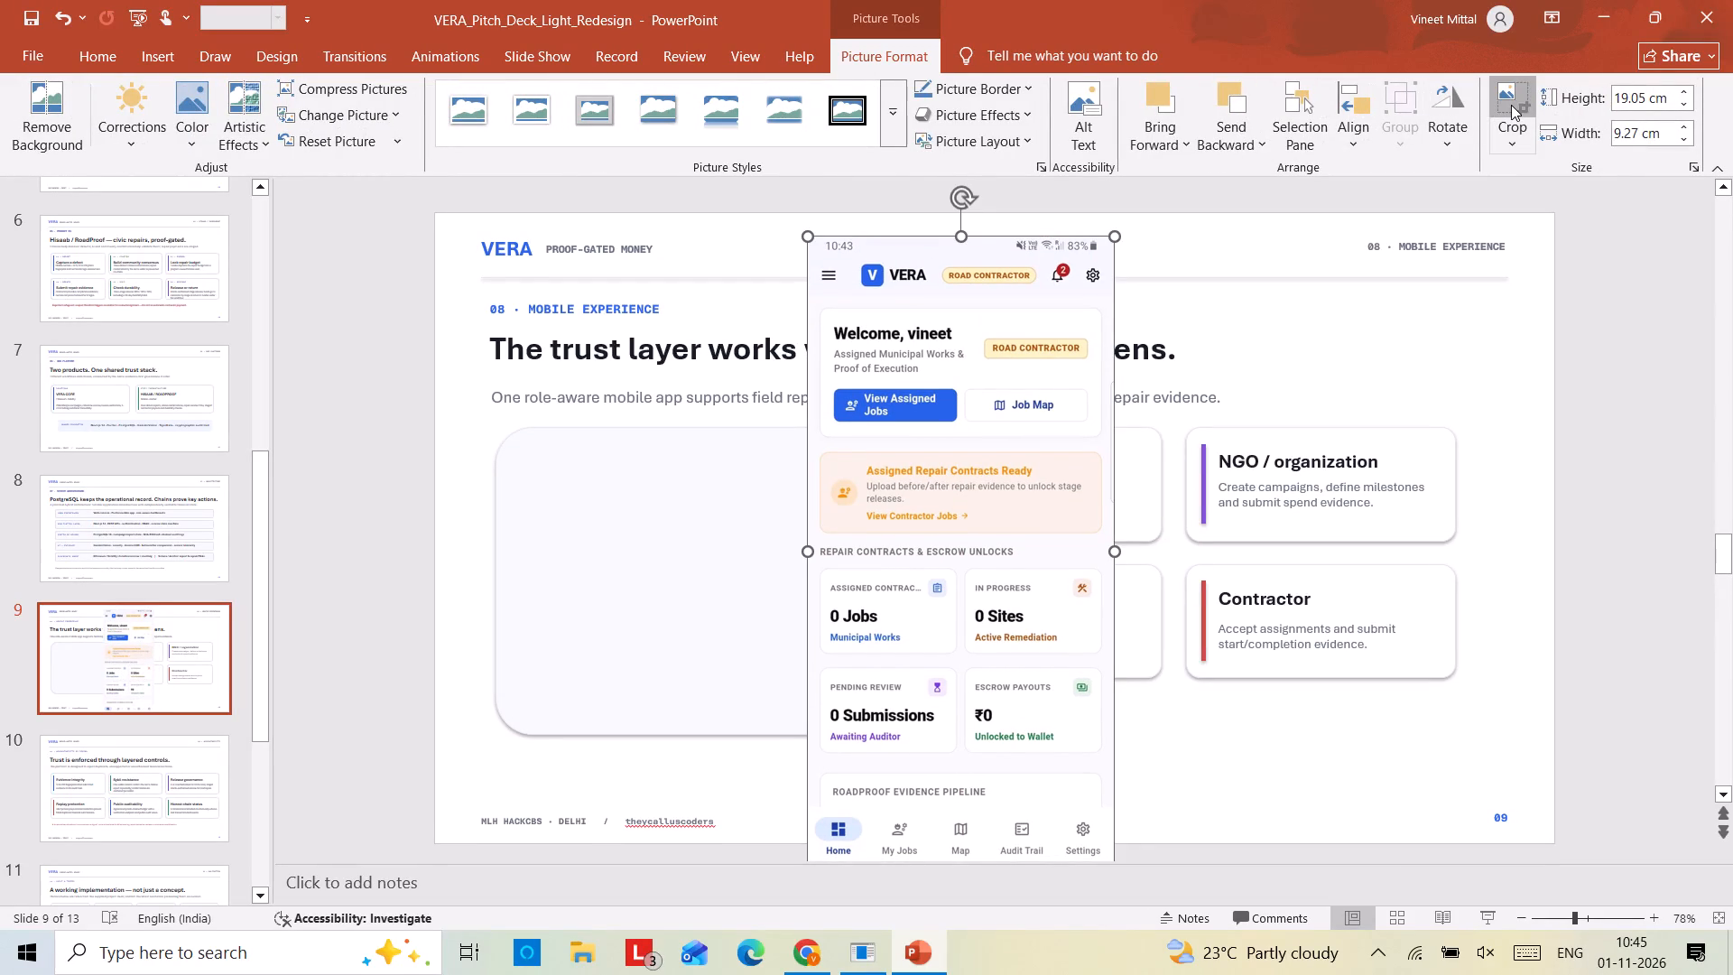
Crop the phone status bar off the top of the app screenshot, leaving it about 18.5 cm high.
left_click_drag(959, 218, 960, 226)
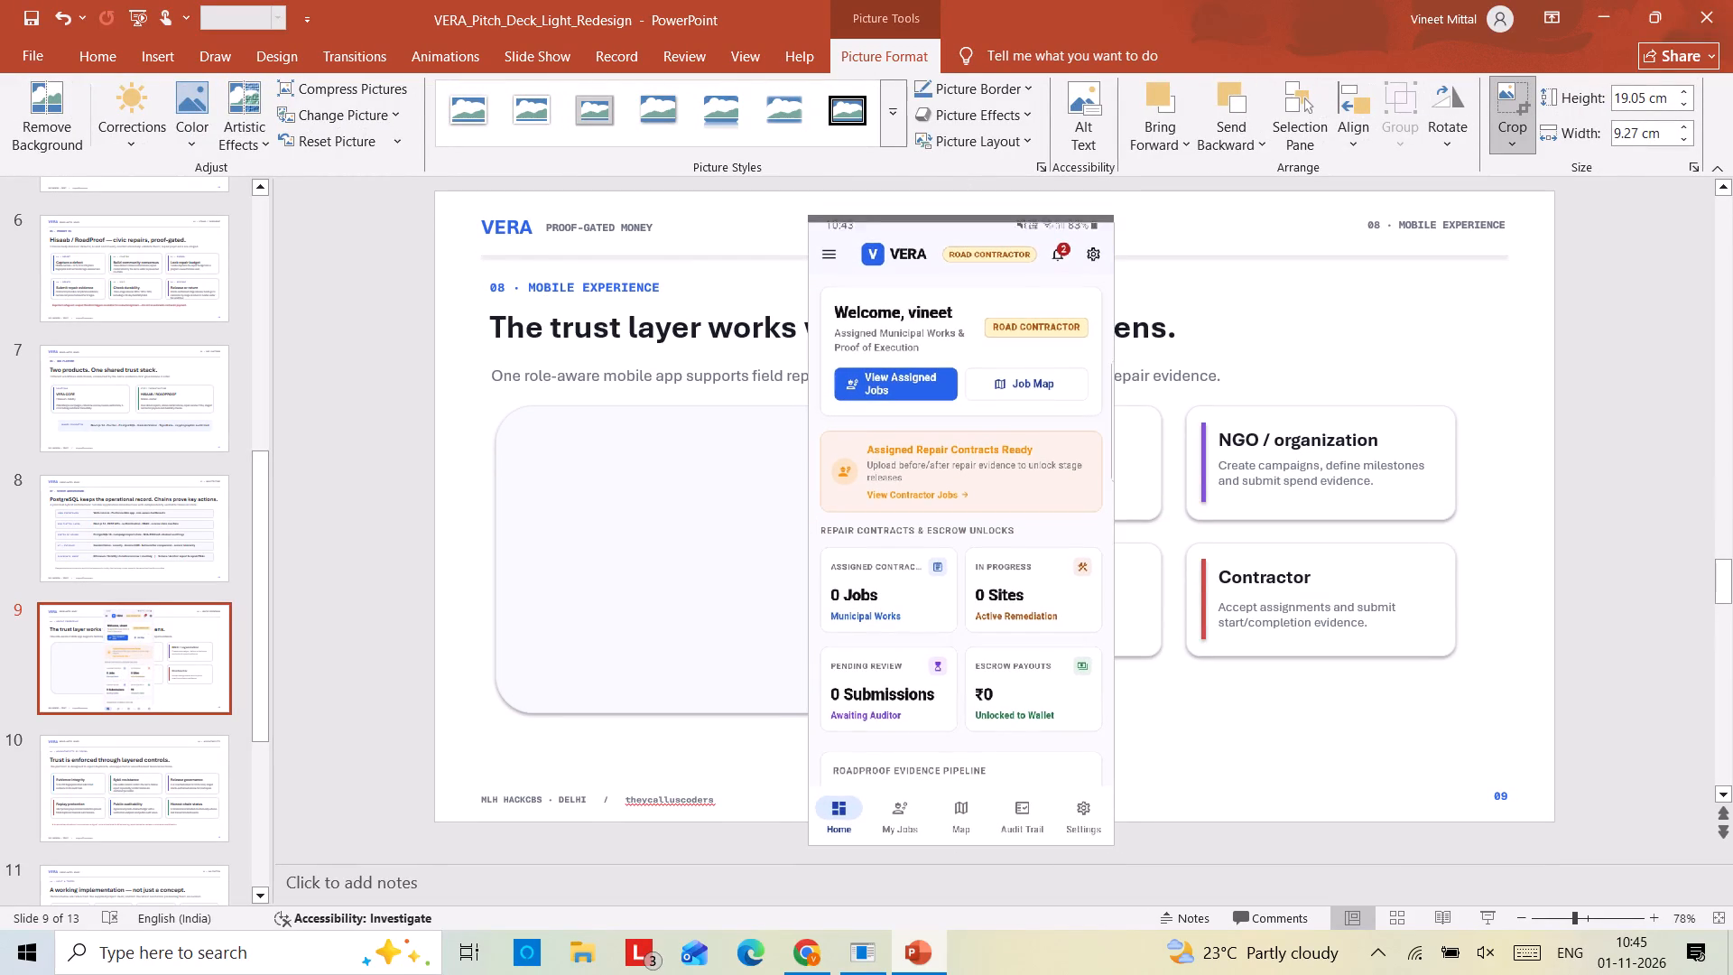
left_click_drag(960, 226, 960, 233)
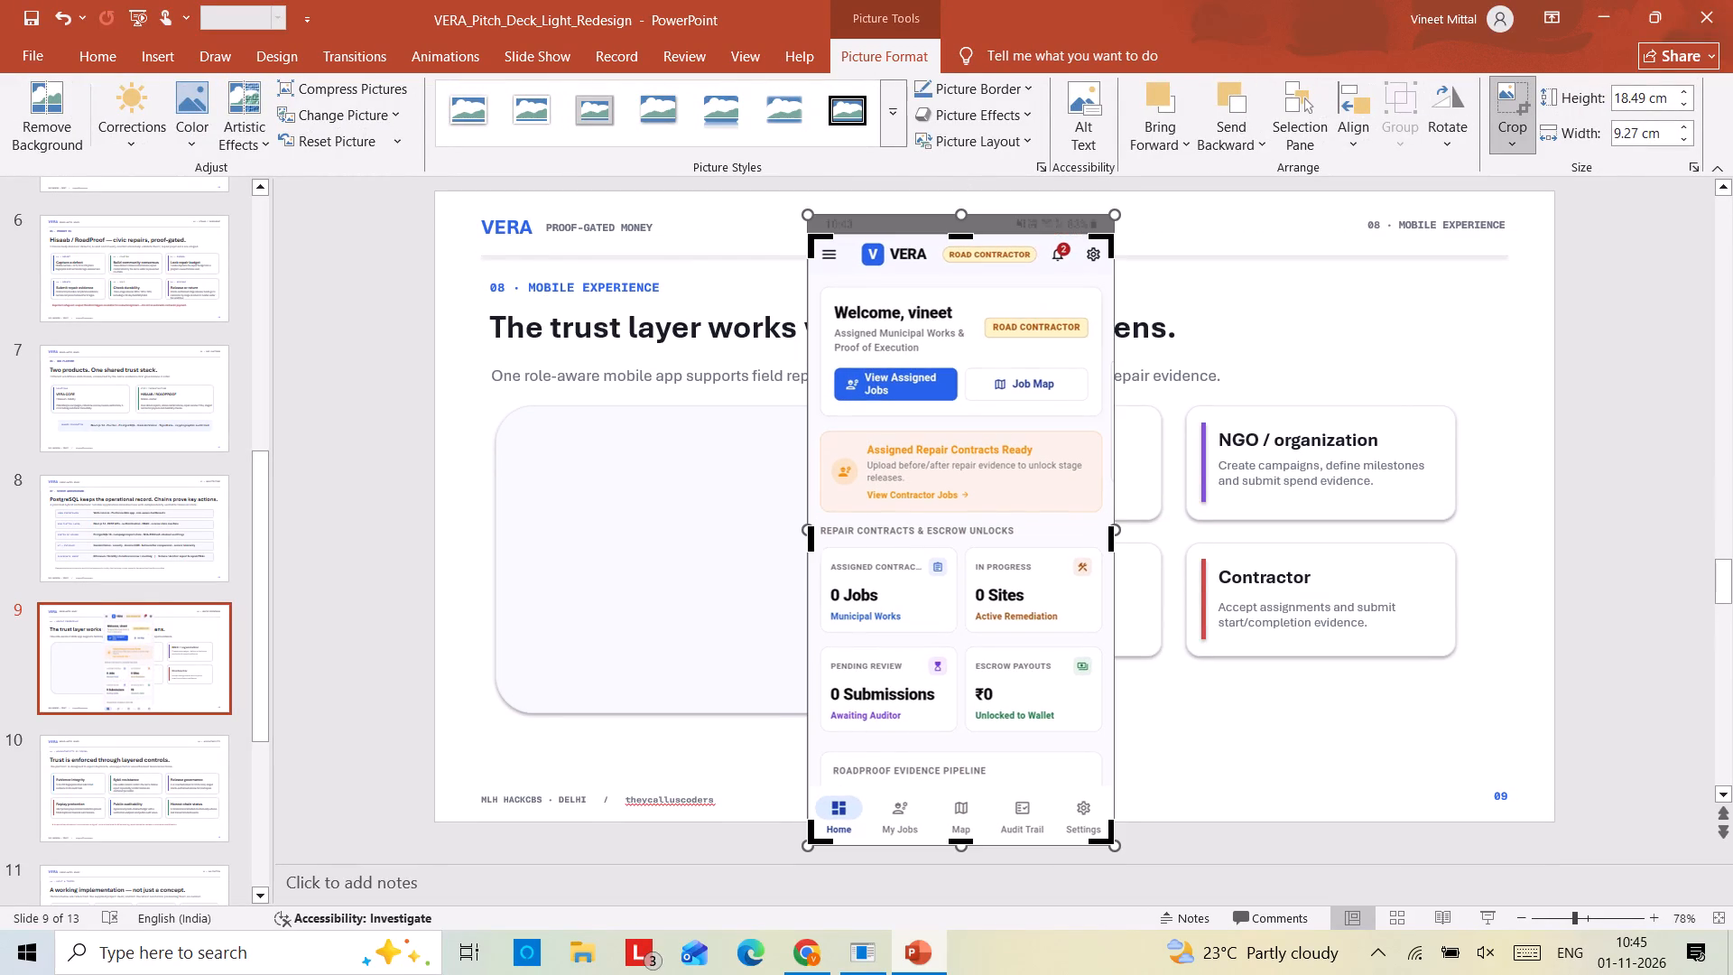
left_click(1165, 328)
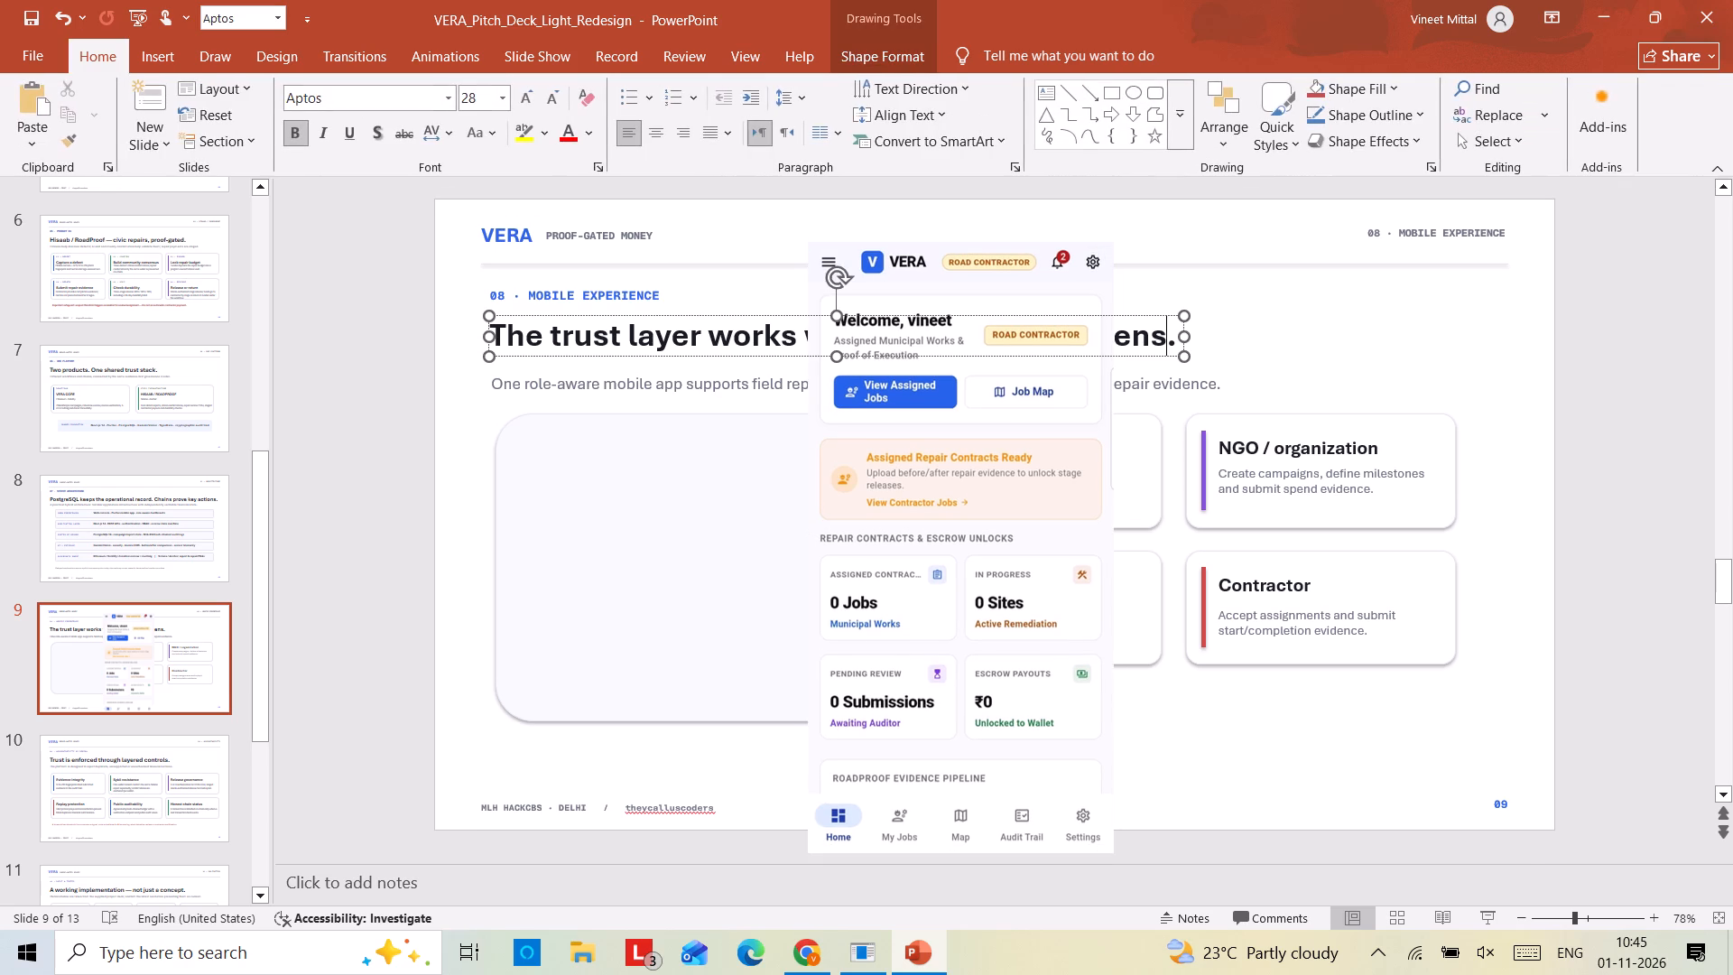
Move the app screenshot toward the empty rounded panel and resize it to about 11.6 cm wide by 15.3 cm high.
left_click(925, 508)
left_click_drag(925, 508, 628, 452)
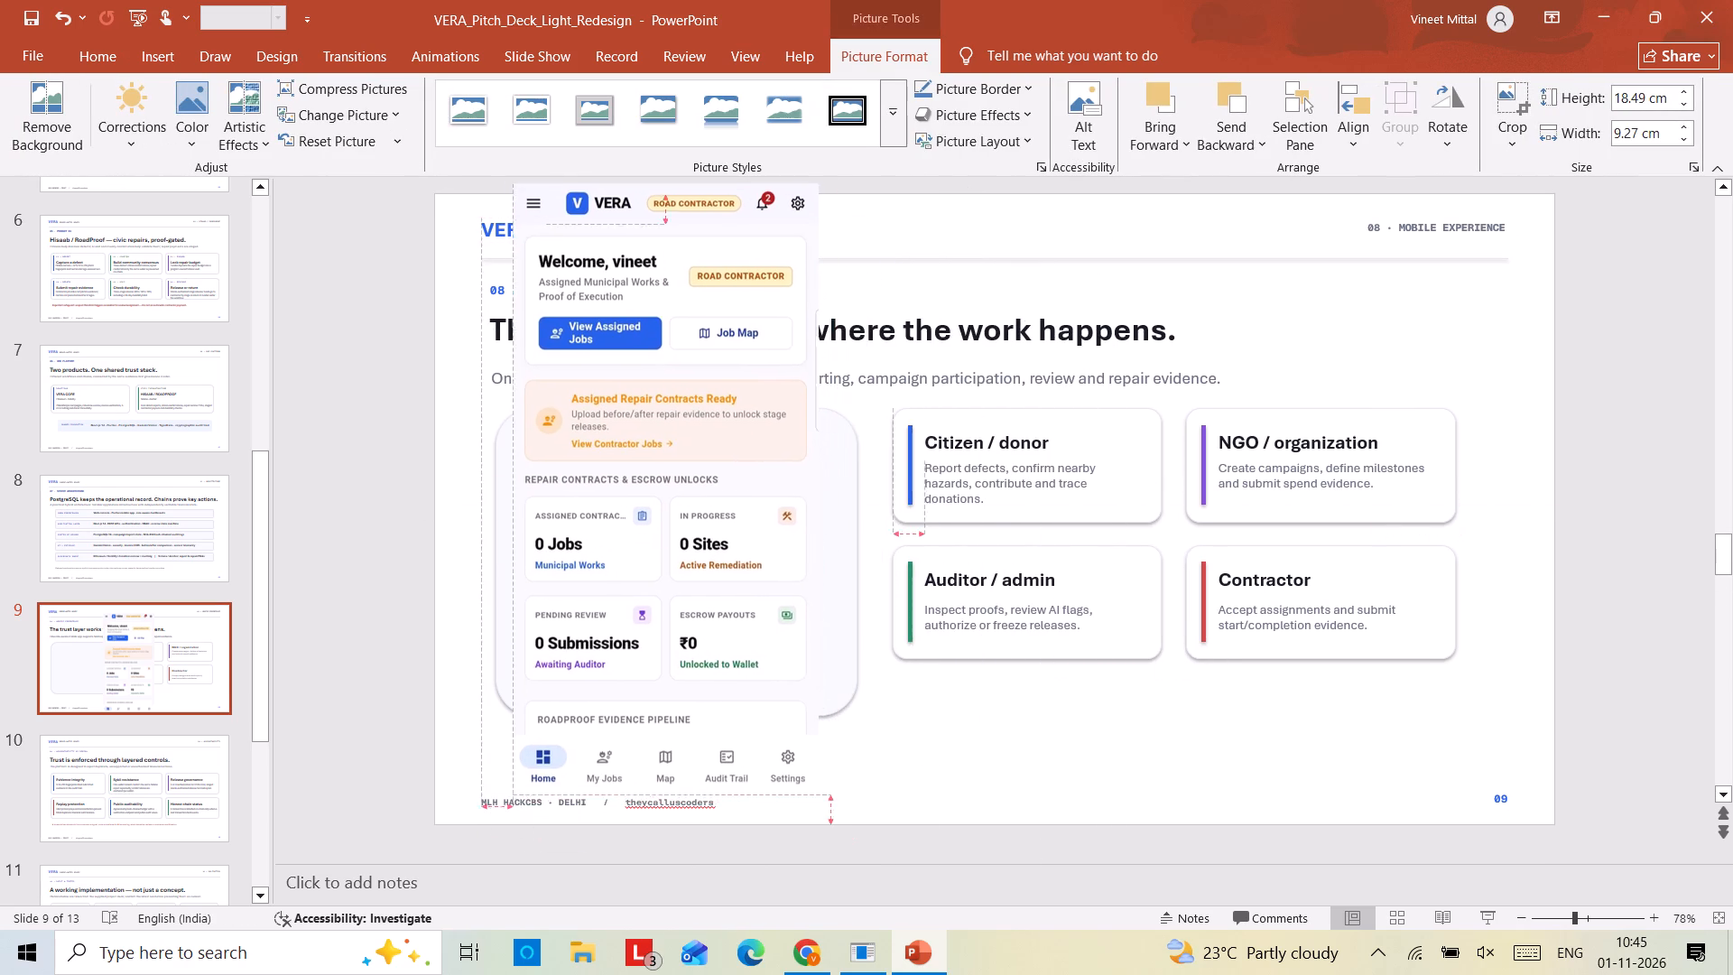
left_click_drag(628, 452, 621, 440)
left_click_drag(810, 509, 819, 507)
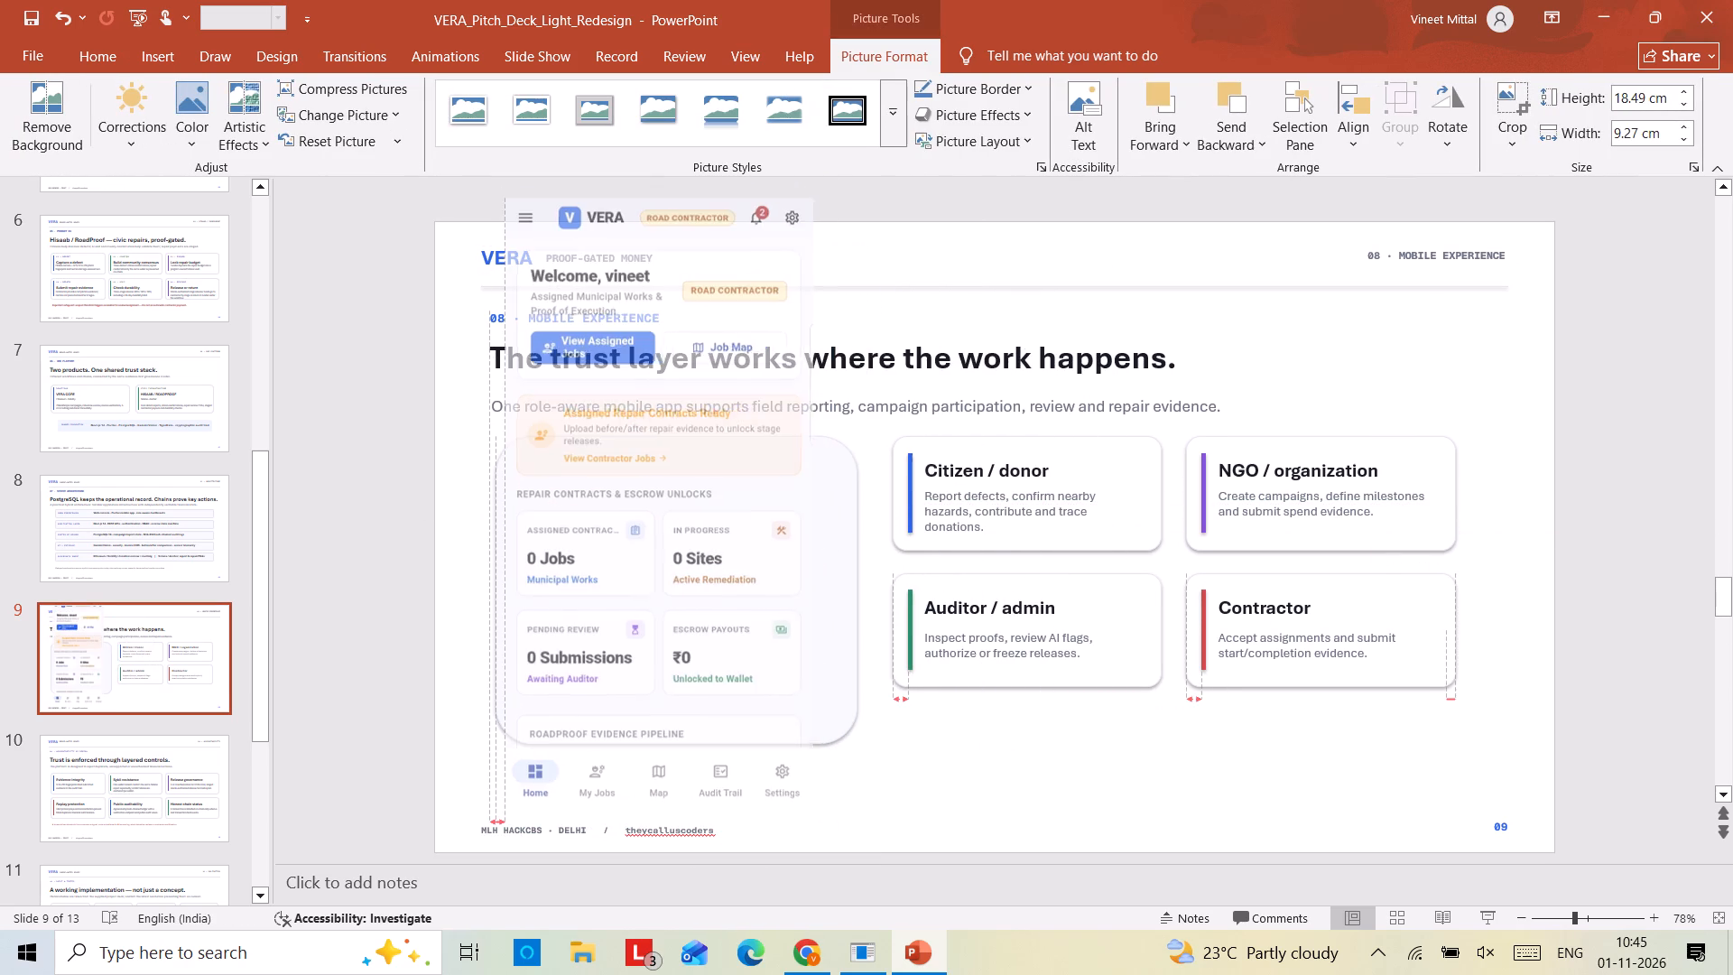
left_click_drag(819, 507, 887, 506)
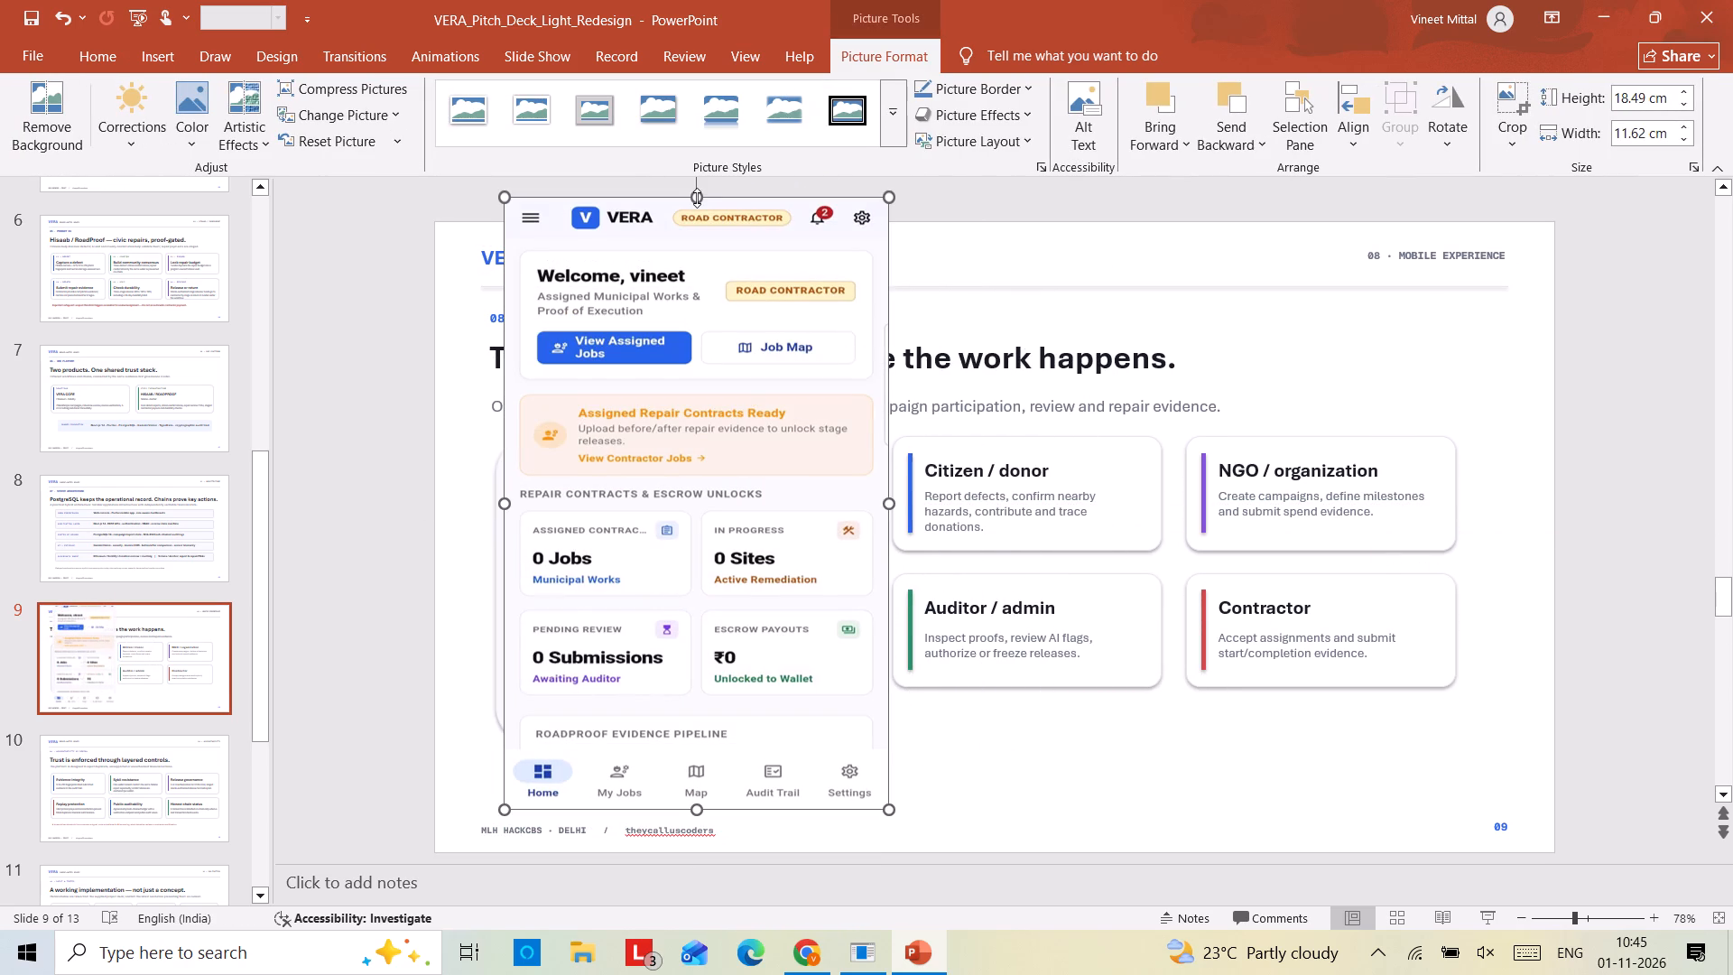
left_click_drag(697, 198, 711, 305)
left_click_drag(727, 450, 713, 424)
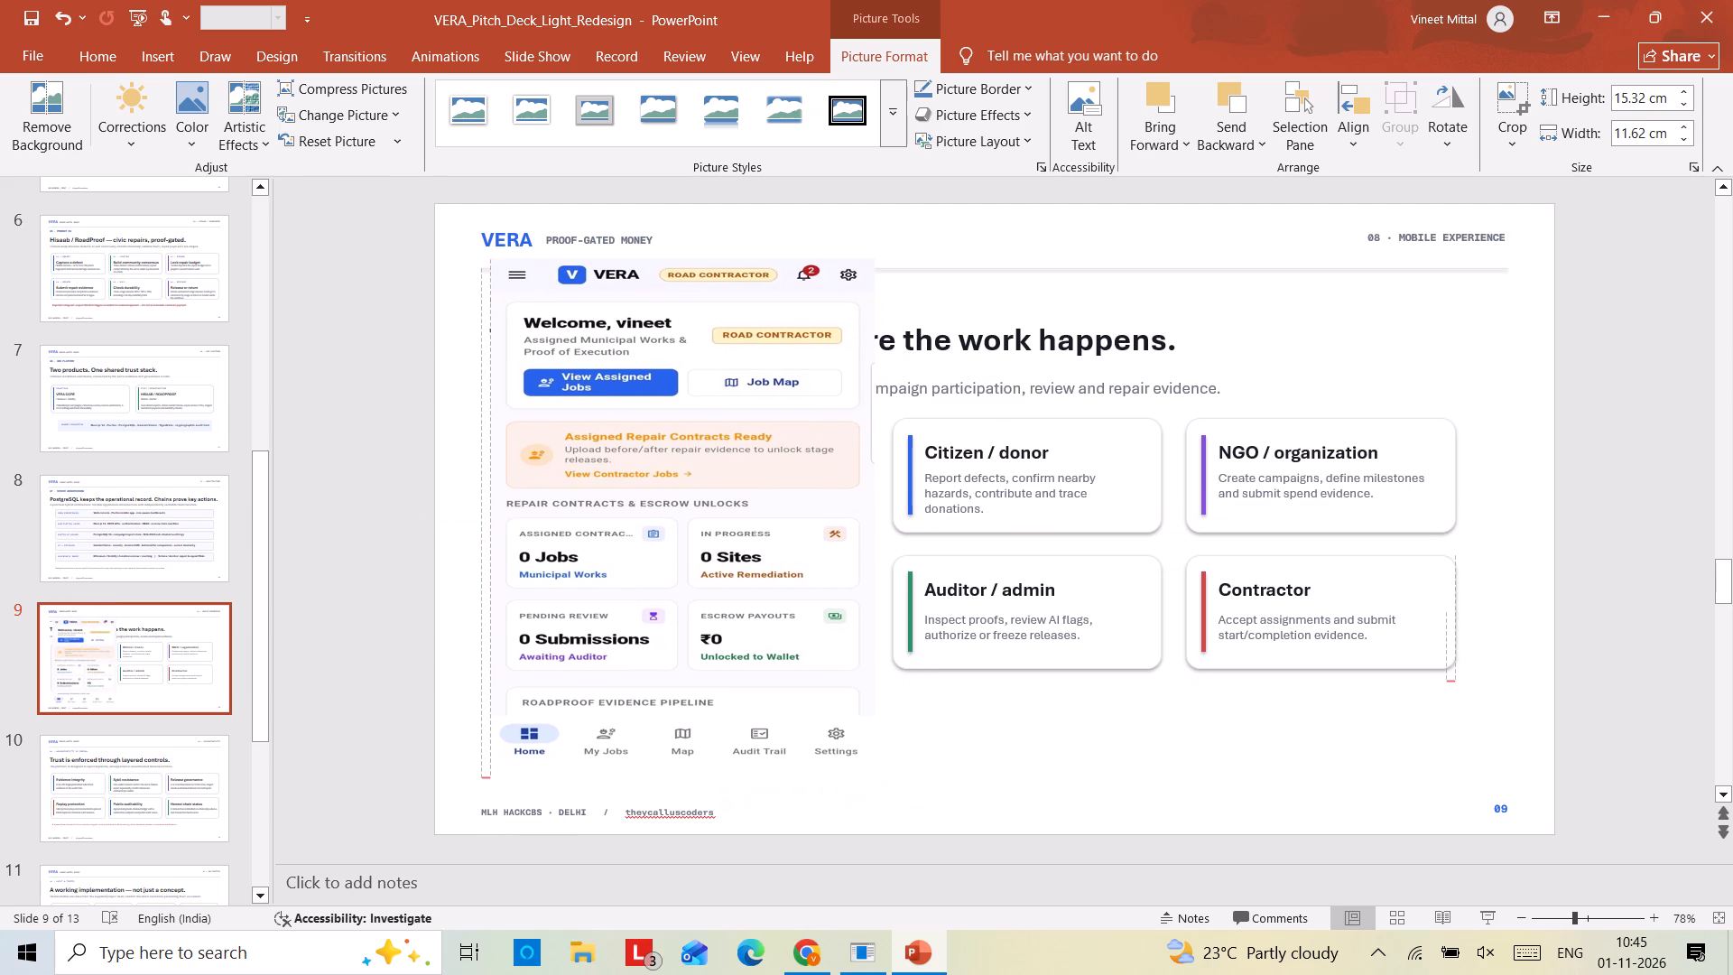
left_click_drag(713, 424, 608, 446)
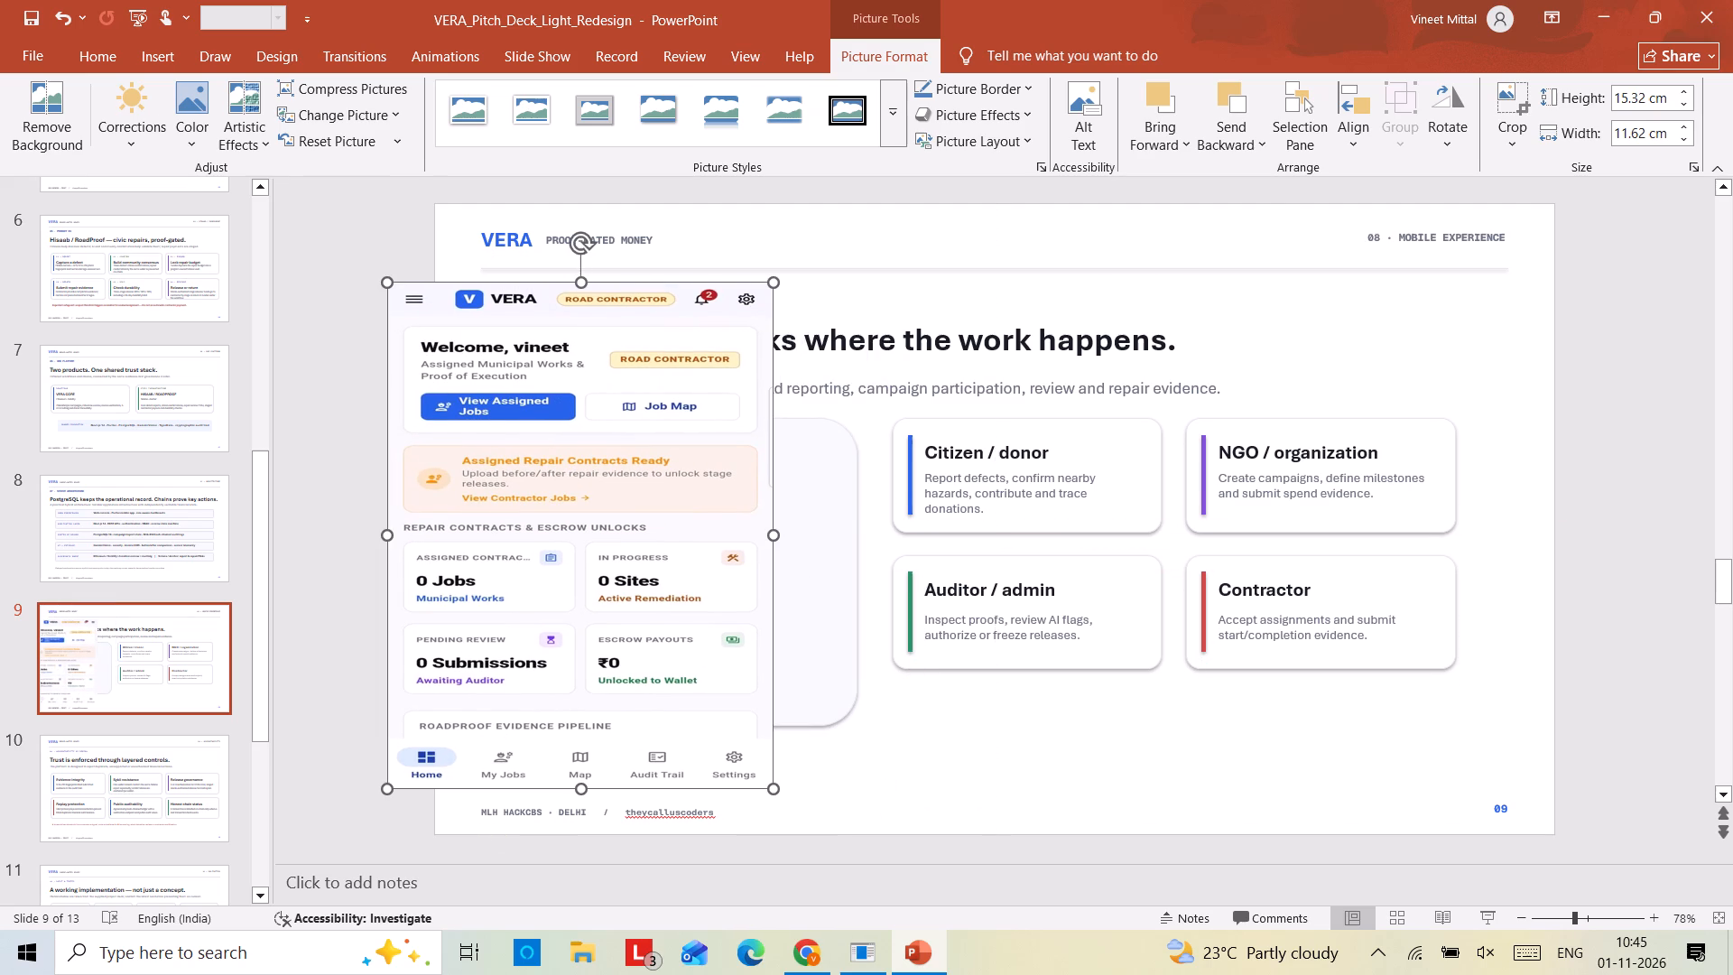
Crop a thin strip off the right edge of the app screenshot, leaving it about 11.4 cm wide.
left_click(1502, 102)
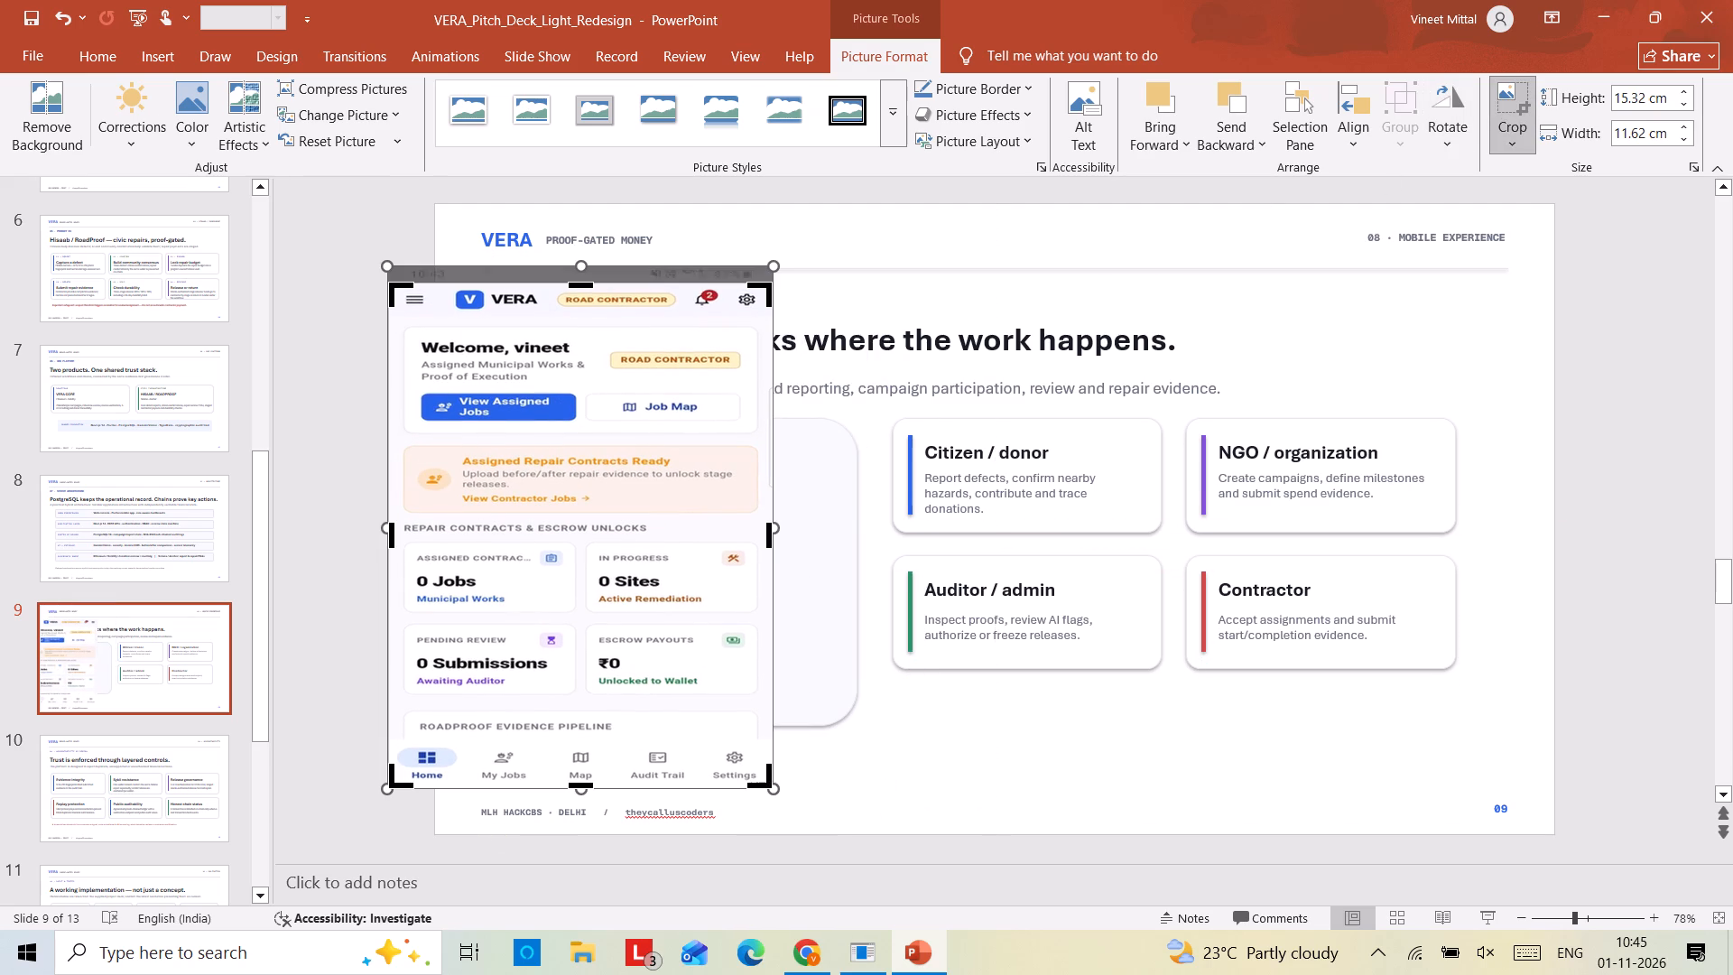
left_click(765, 543)
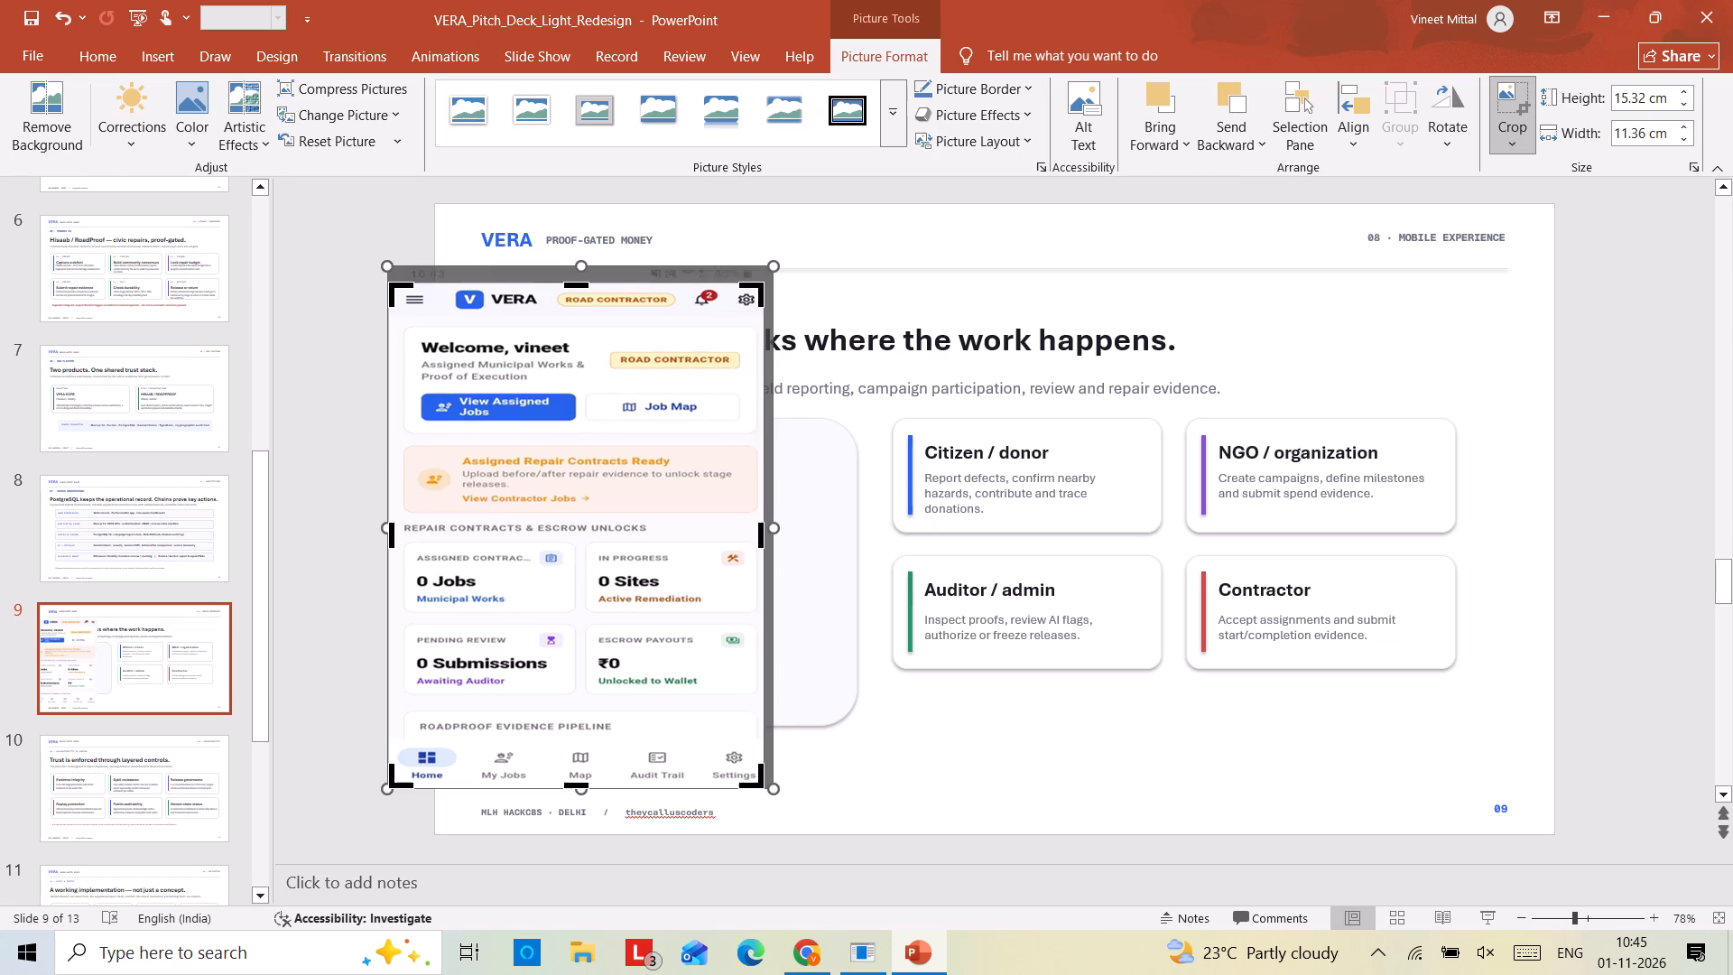
left_click(901, 528)
left_click(641, 525)
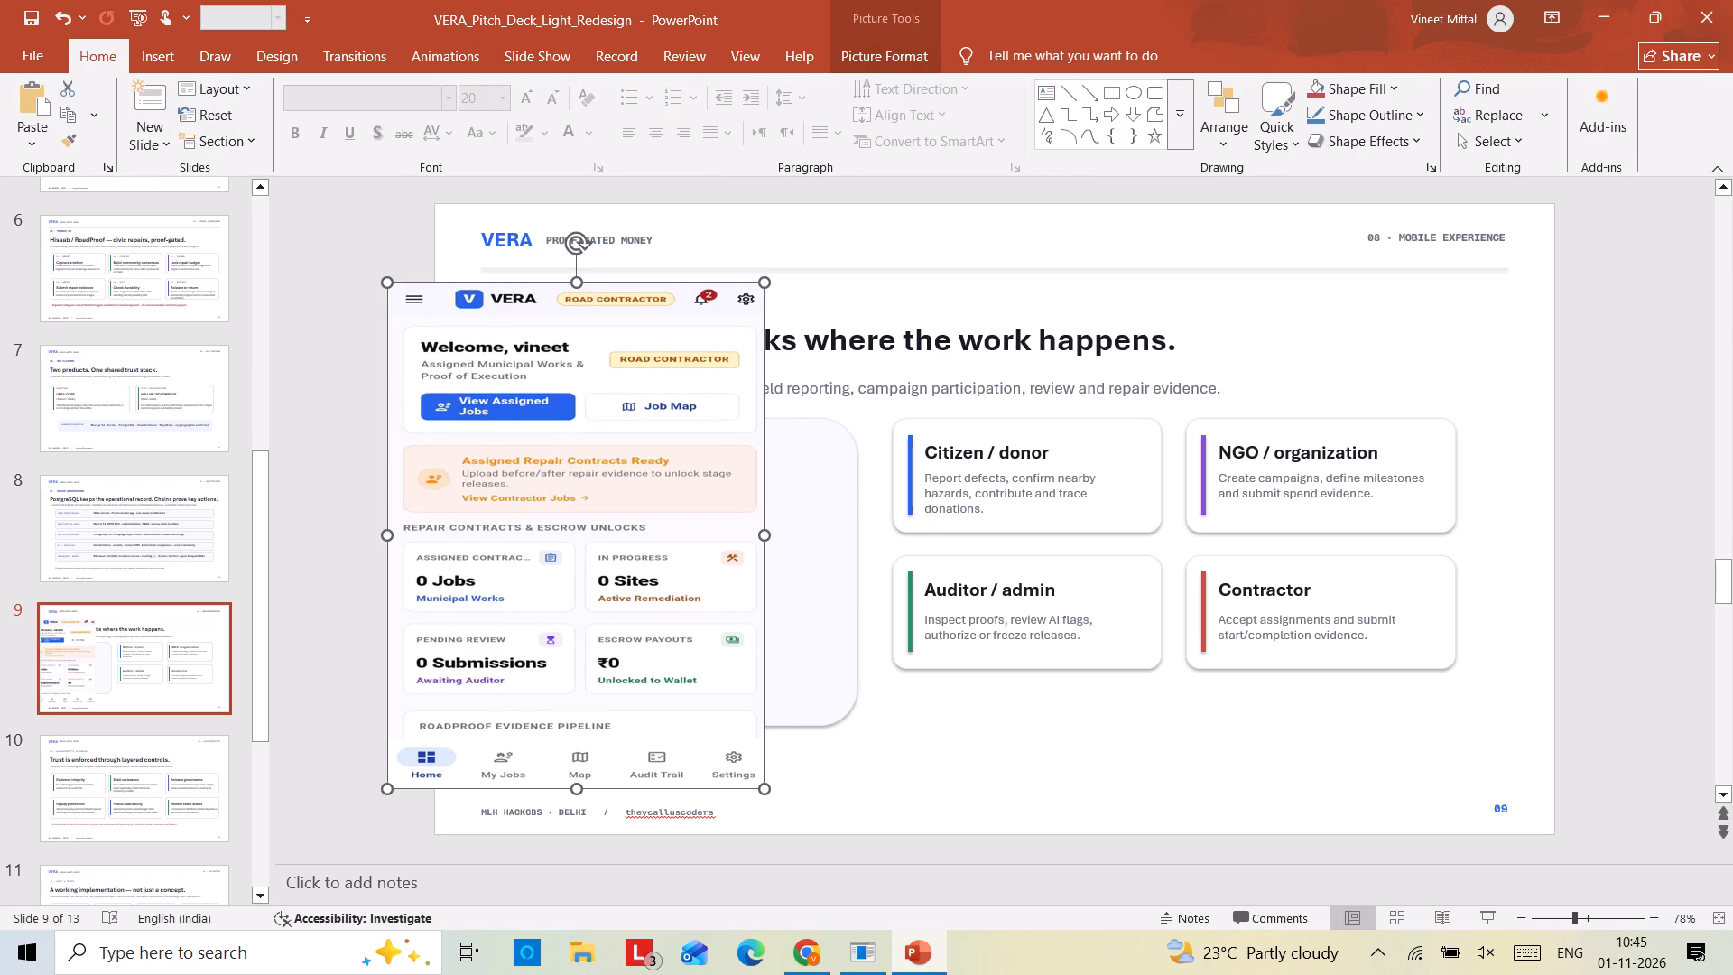
Narrow the app screenshot and slightly reduce its height from the top.
left_click_drag(766, 536, 711, 531)
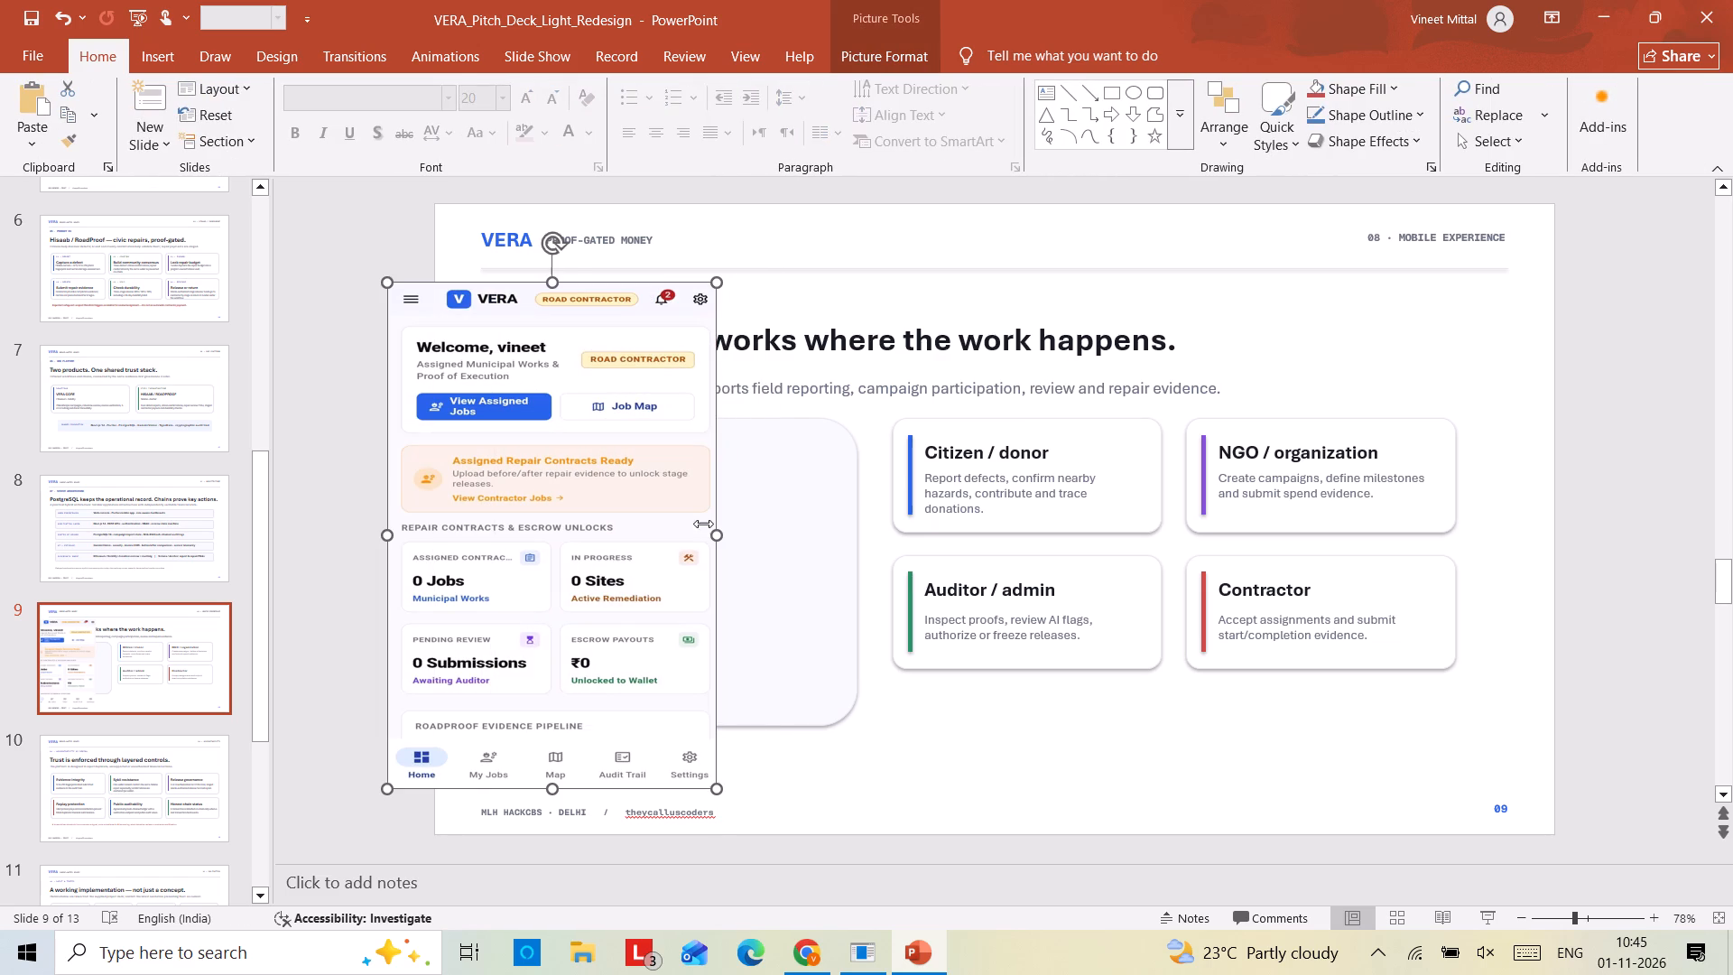
left_click(547, 287)
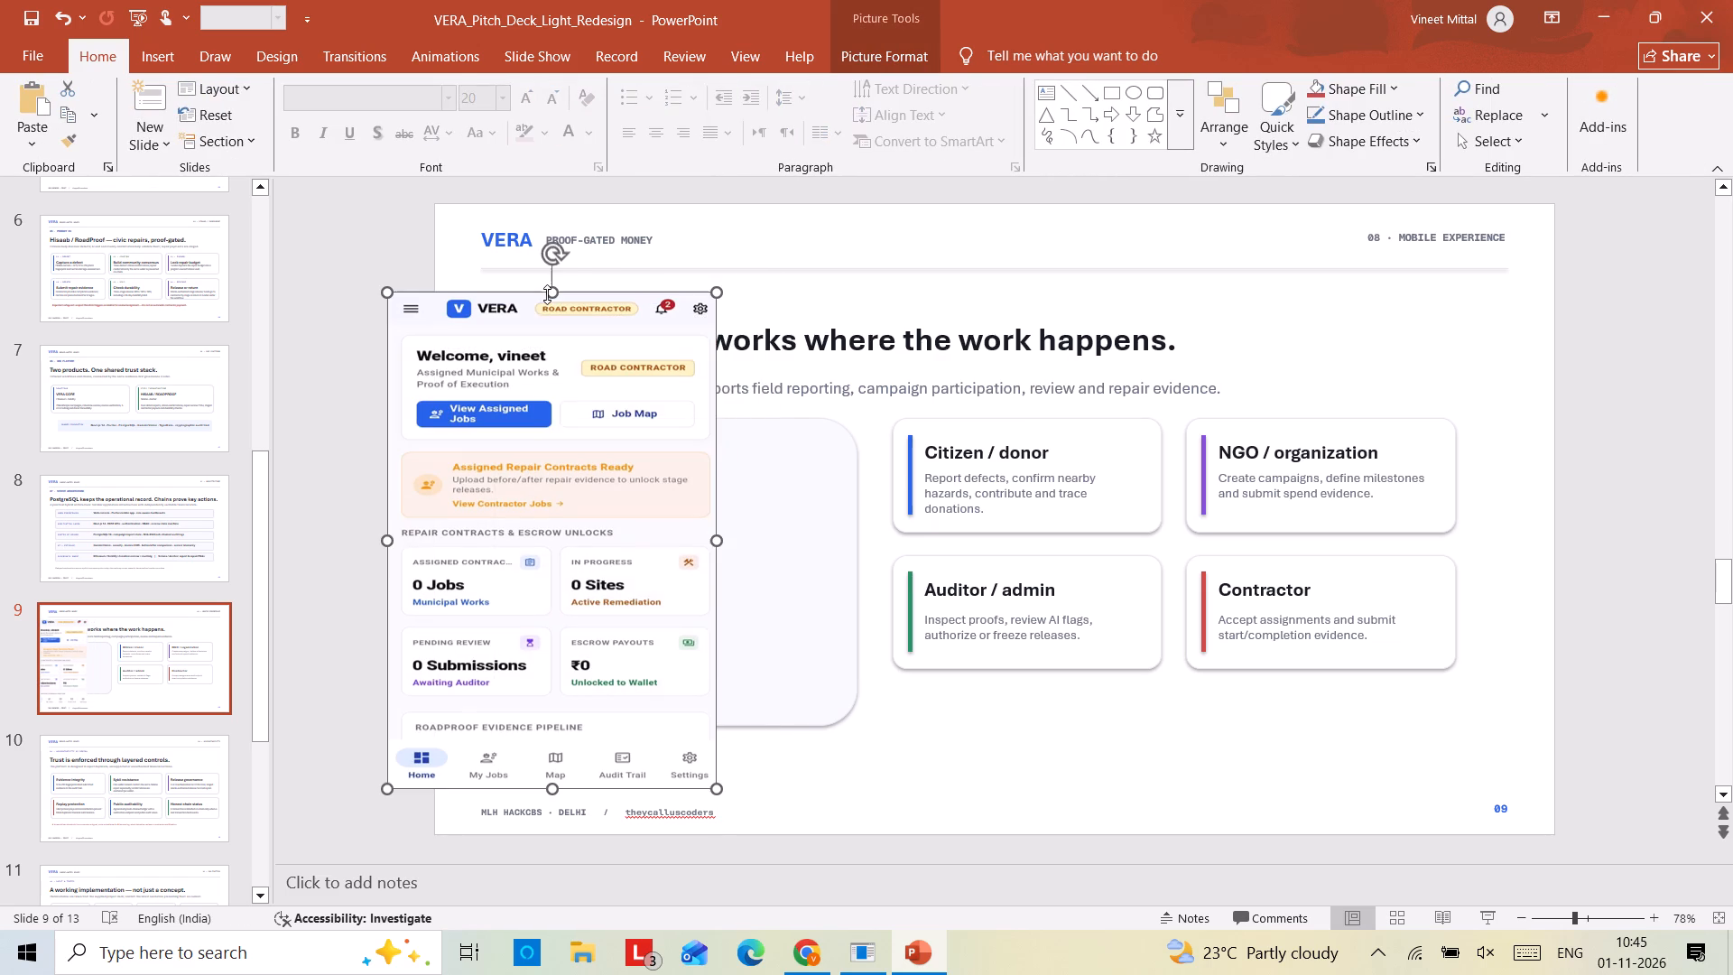
Delete the empty rounded panel beside the role cards on slide 9.
left_click(765, 669)
key("Delete")
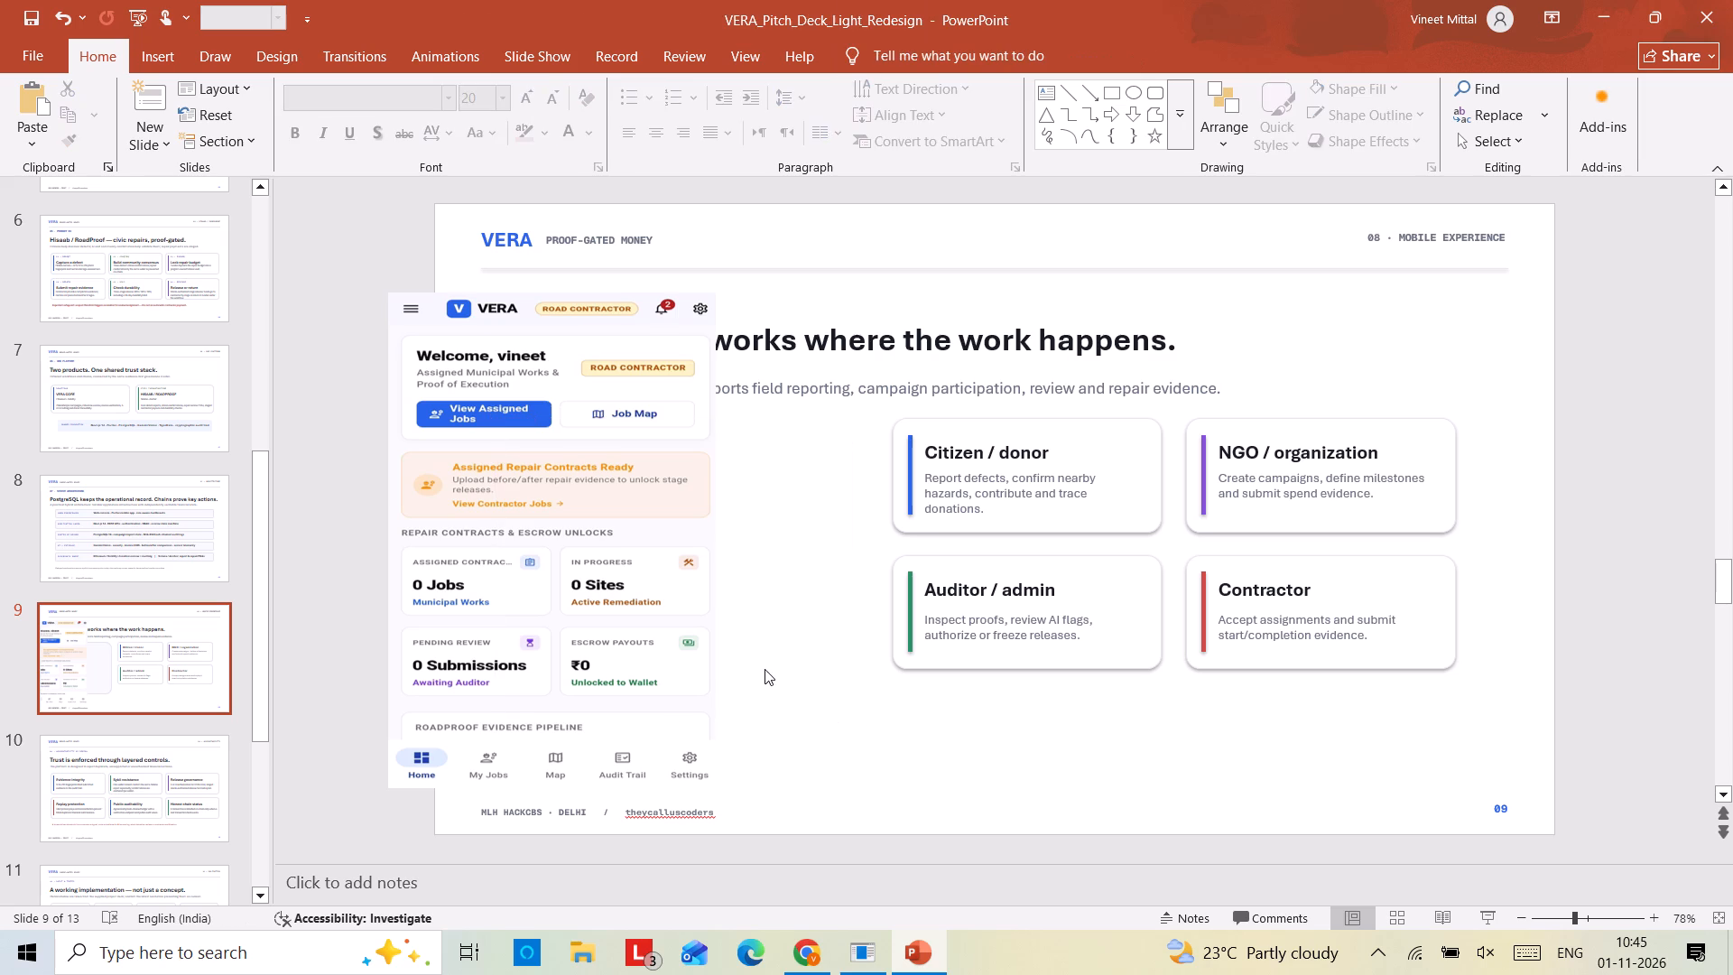
Move the app screenshot partly past the slide's right edge to clear the role cards.
left_click_drag(662, 613, 1304, 623)
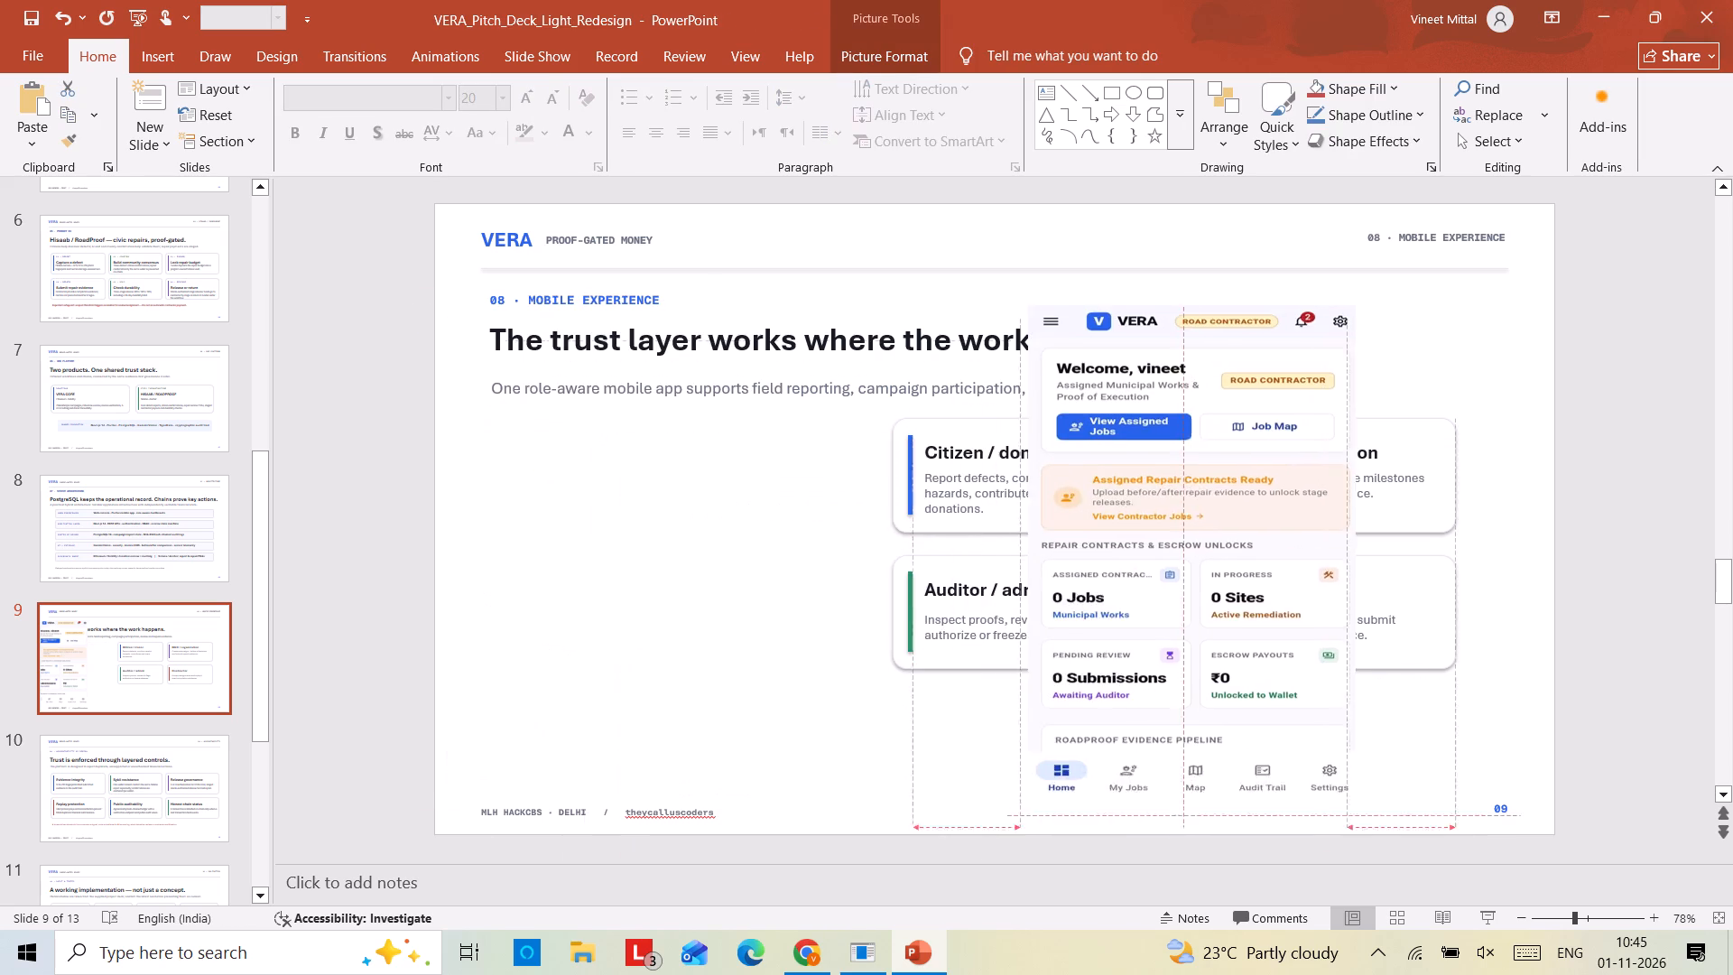
left_click_drag(1304, 623, 1463, 624)
left_click_drag(1463, 624, 1482, 617)
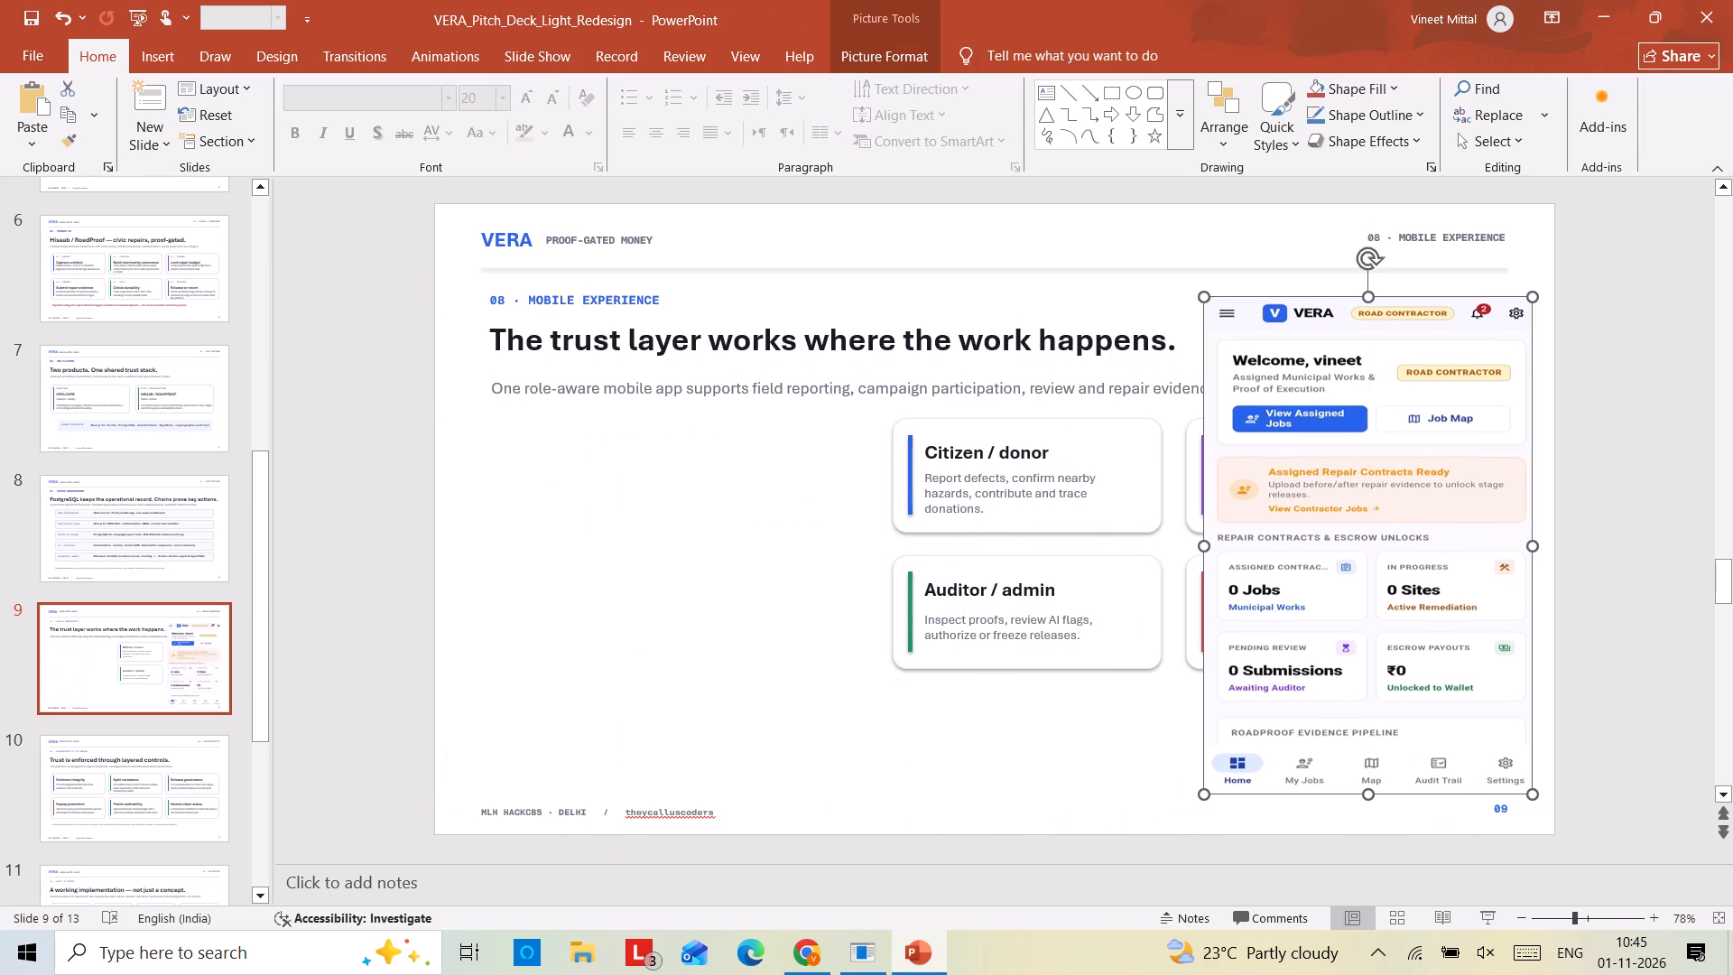
left_click_drag(1336, 570, 1502, 539)
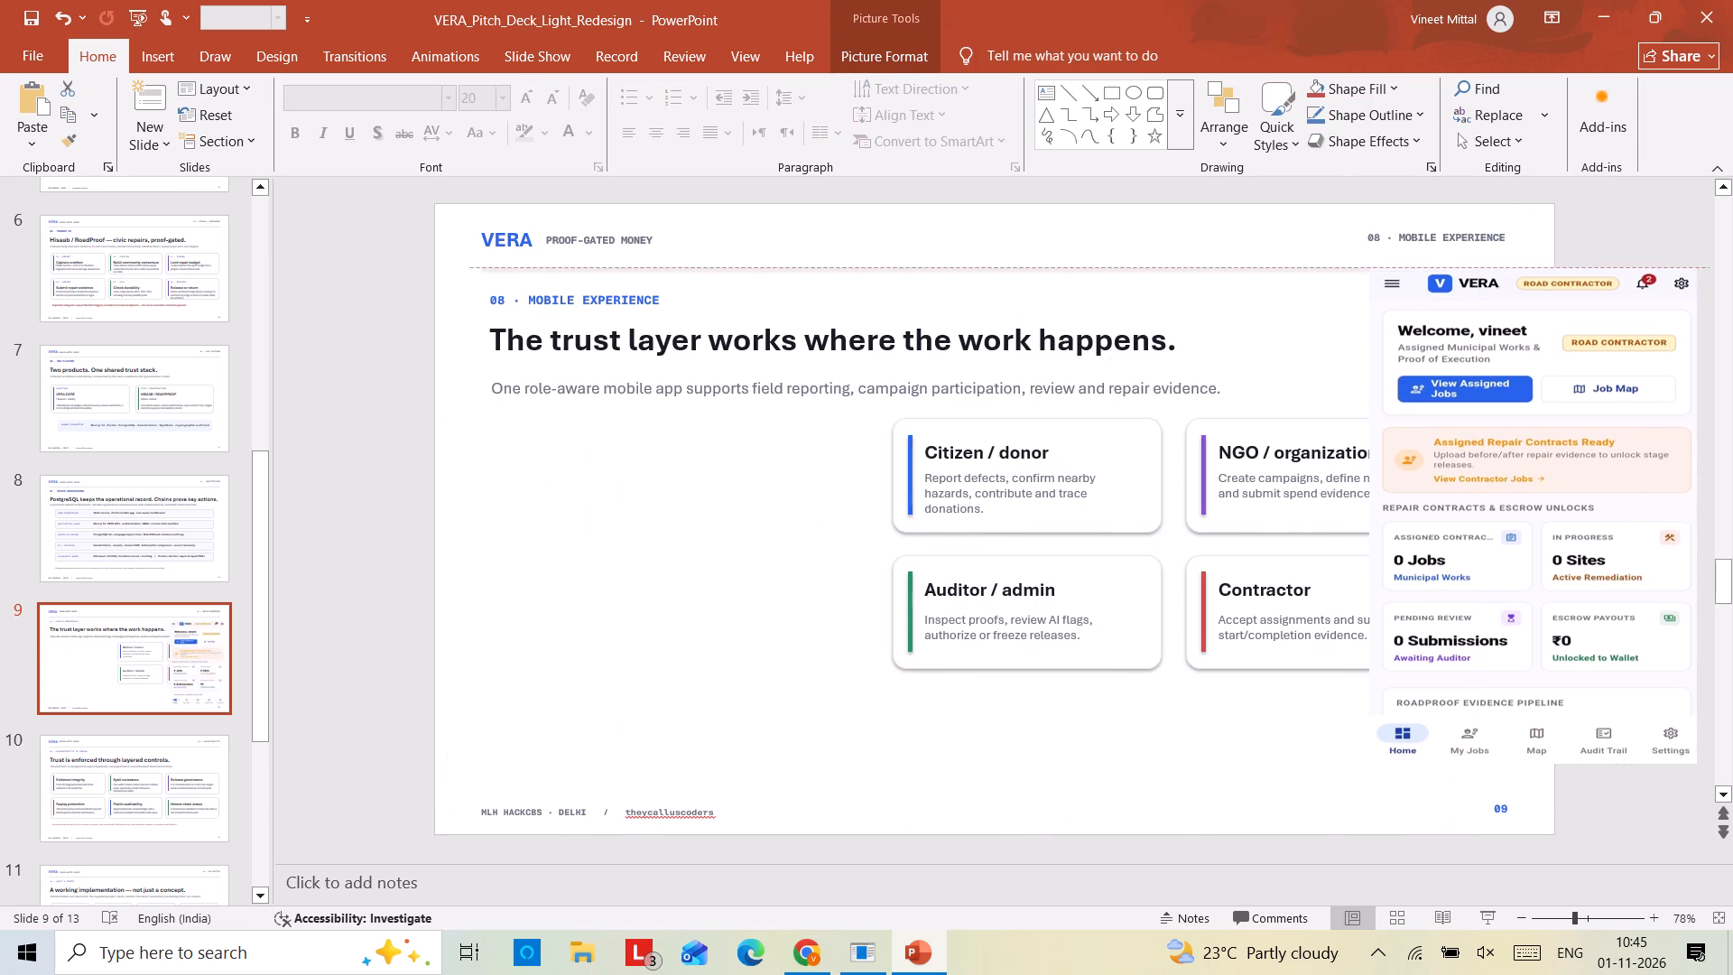
left_click_drag(1502, 539, 1543, 503)
Move all four role cards together to the slide's left side, aligned with the subtitle's left edge and slightly lower.
left_click_drag(806, 759, 976, 544)
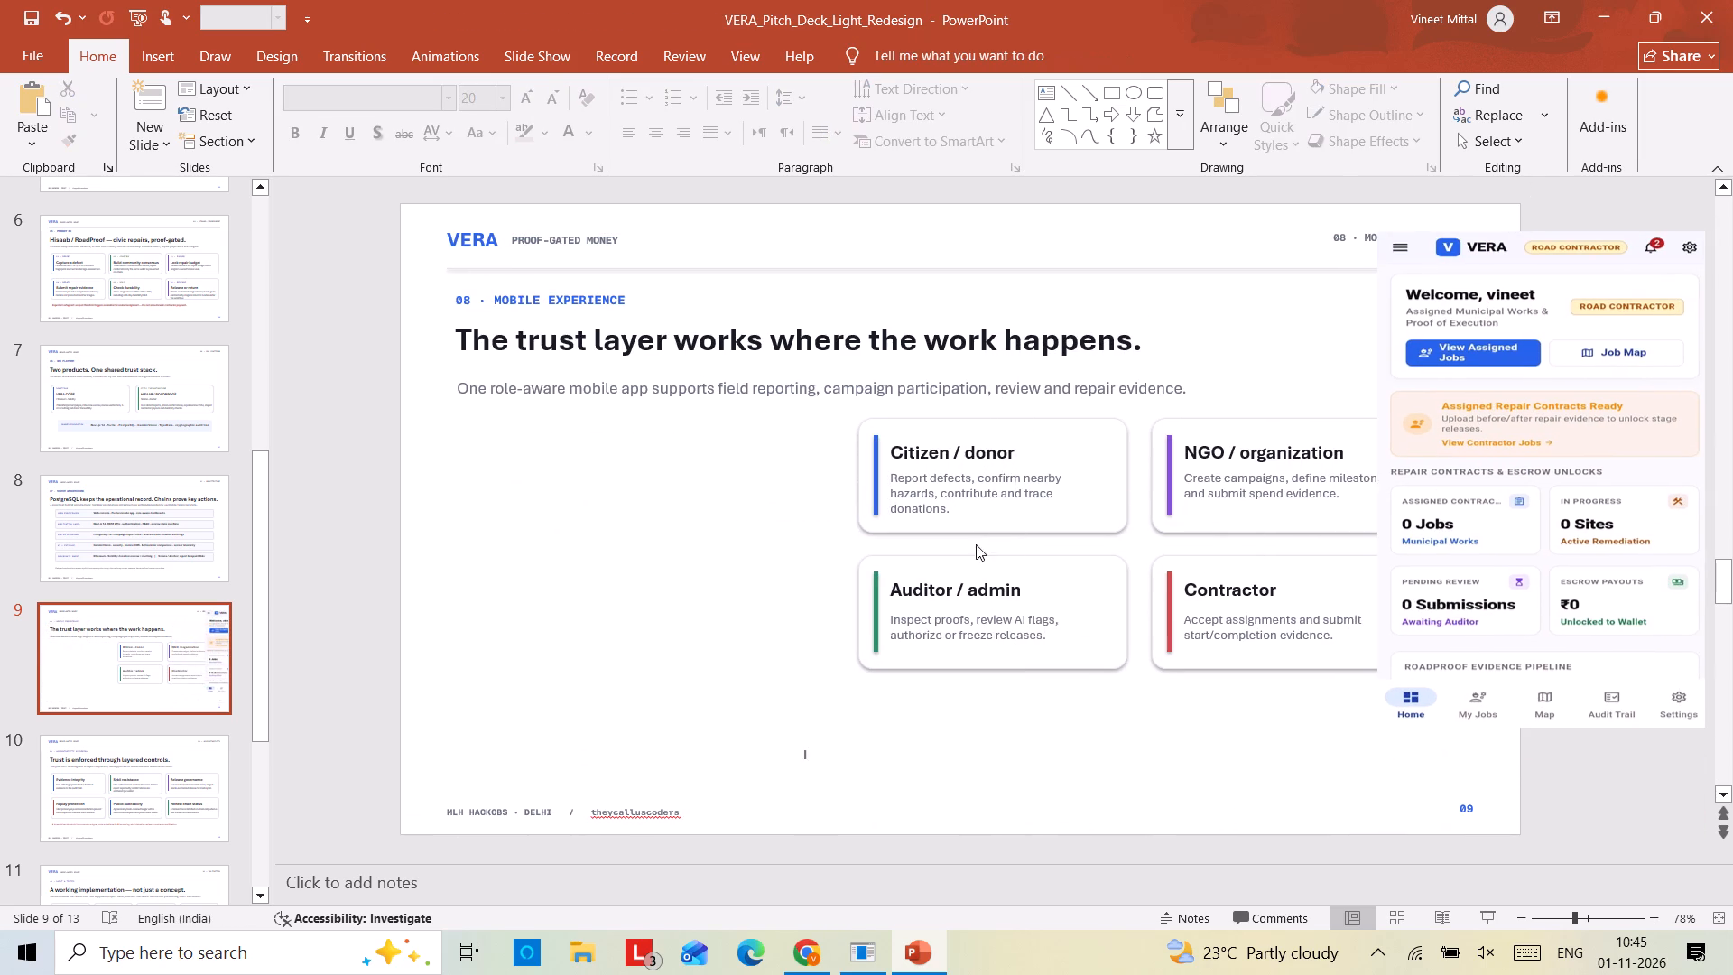
left_click_drag(976, 544, 1631, 326)
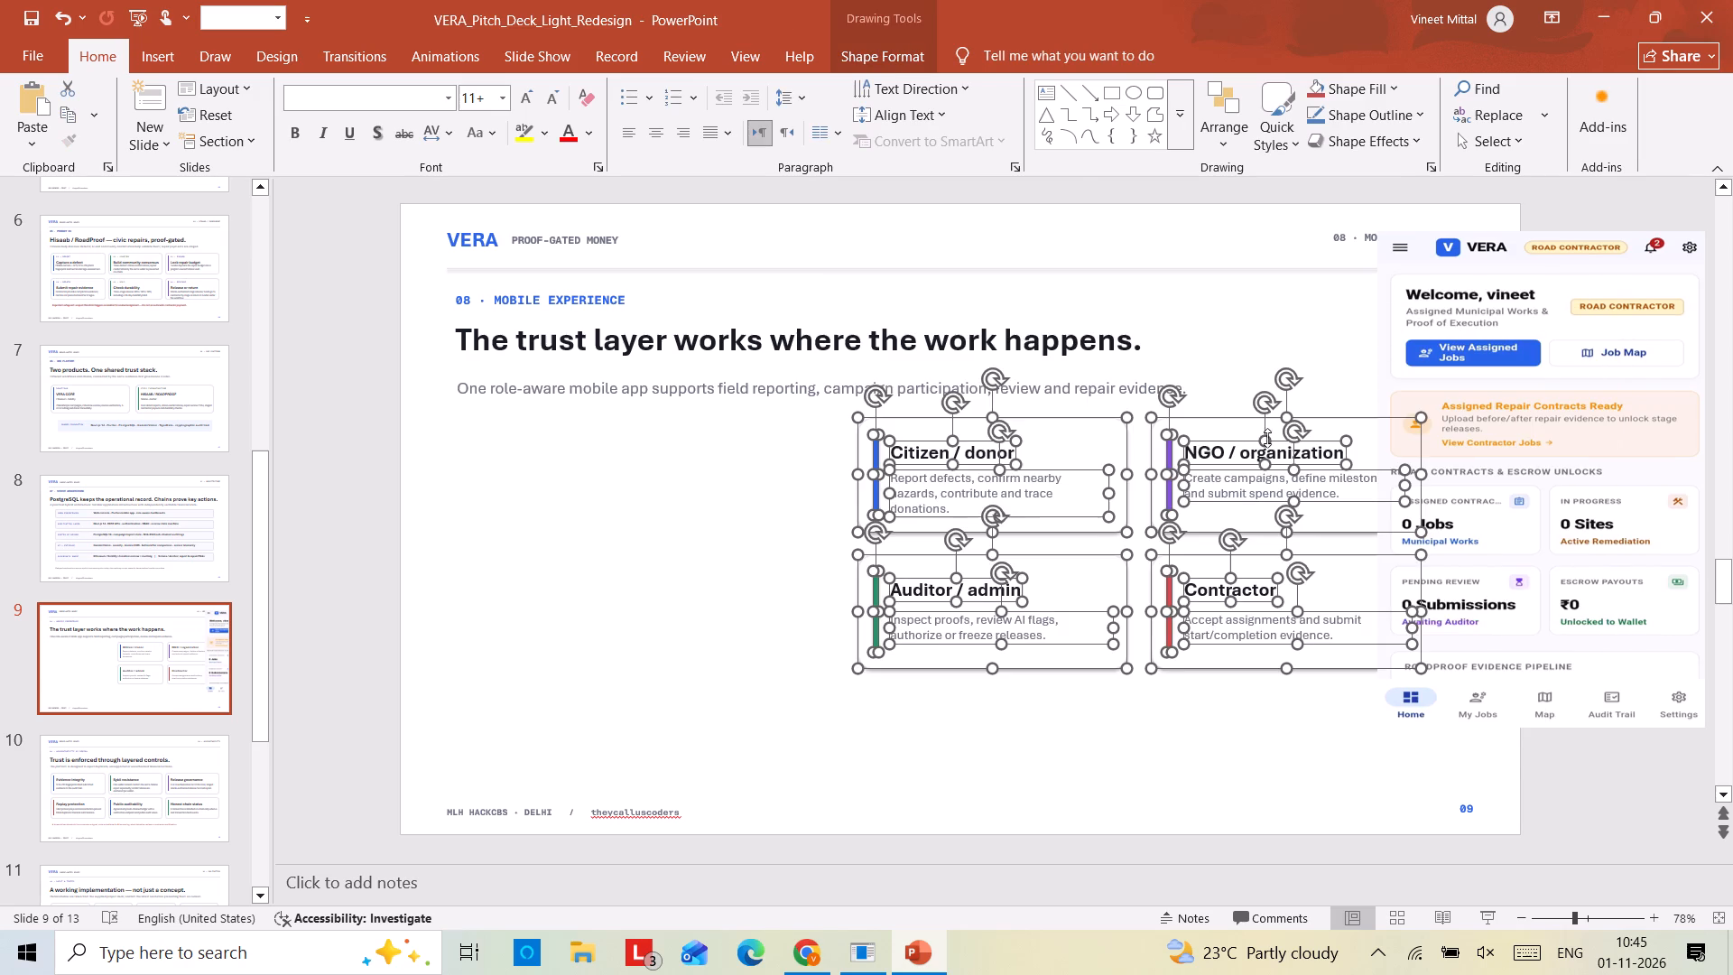
key("Left")
key("Left")
key("Left")
key("Left")
key("Left")
key("Left")
key("Left")
key("Left")
key("Left")
key("Left")
key("Left")
key("Left")
key("Left")
key("Left")
key("Left")
key("Left")
key("Left")
key("Left")
key("Left")
key("Left")
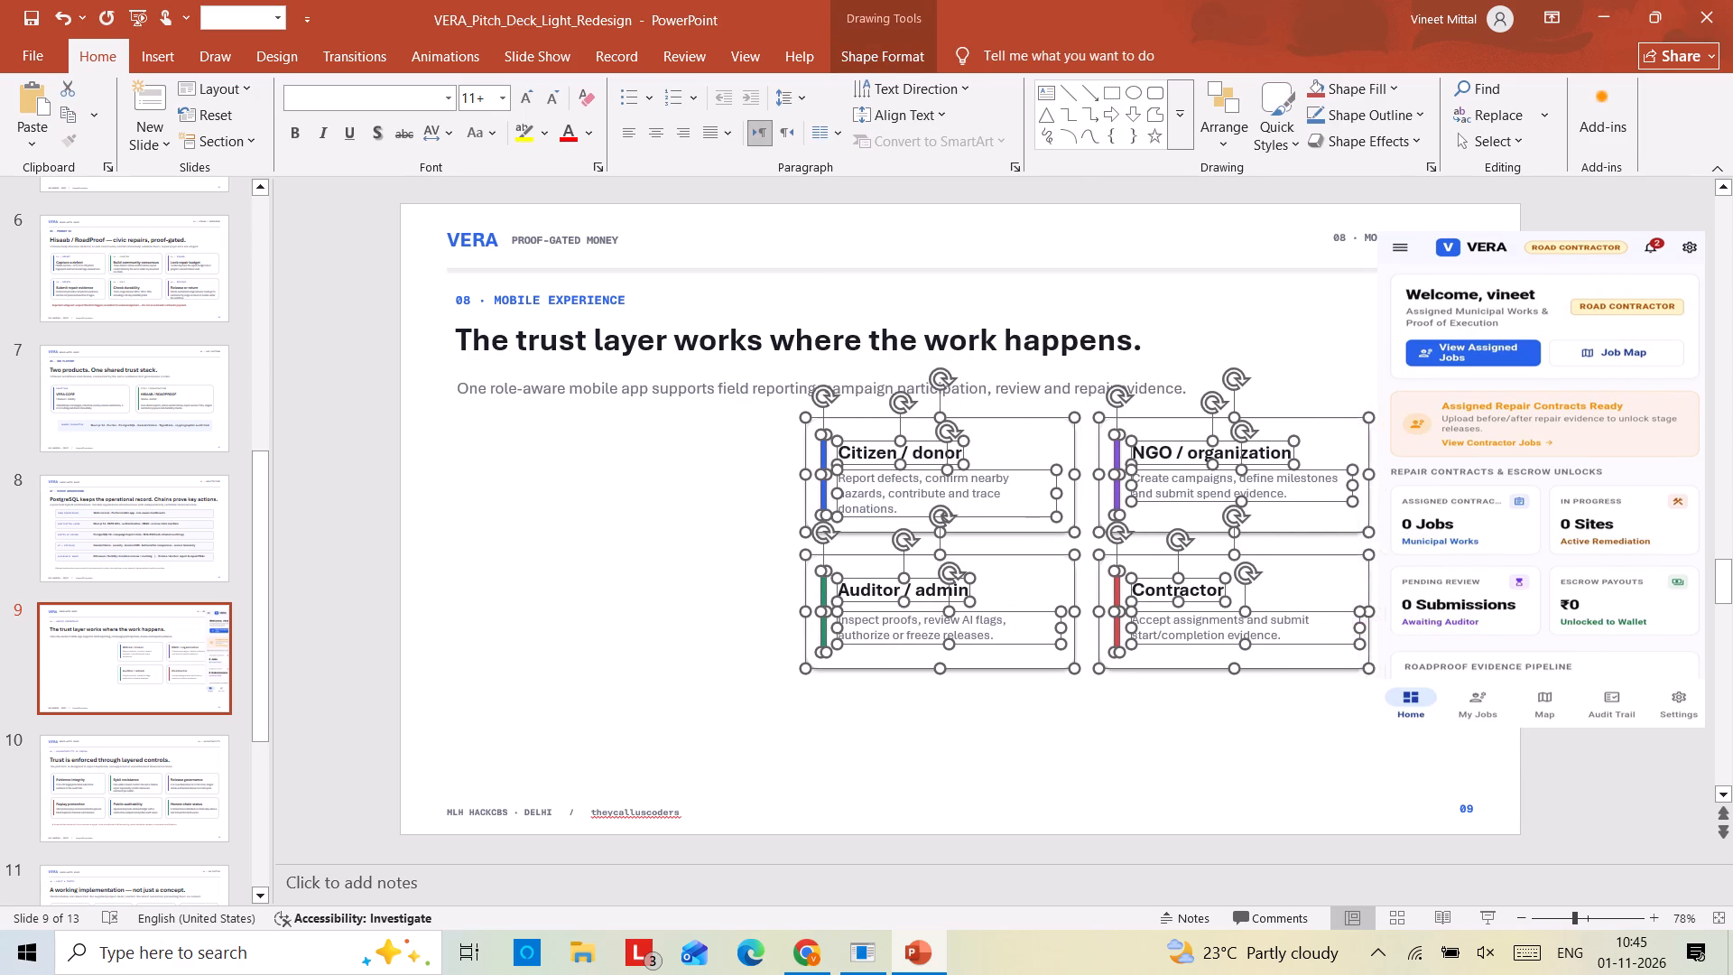
key("Down")
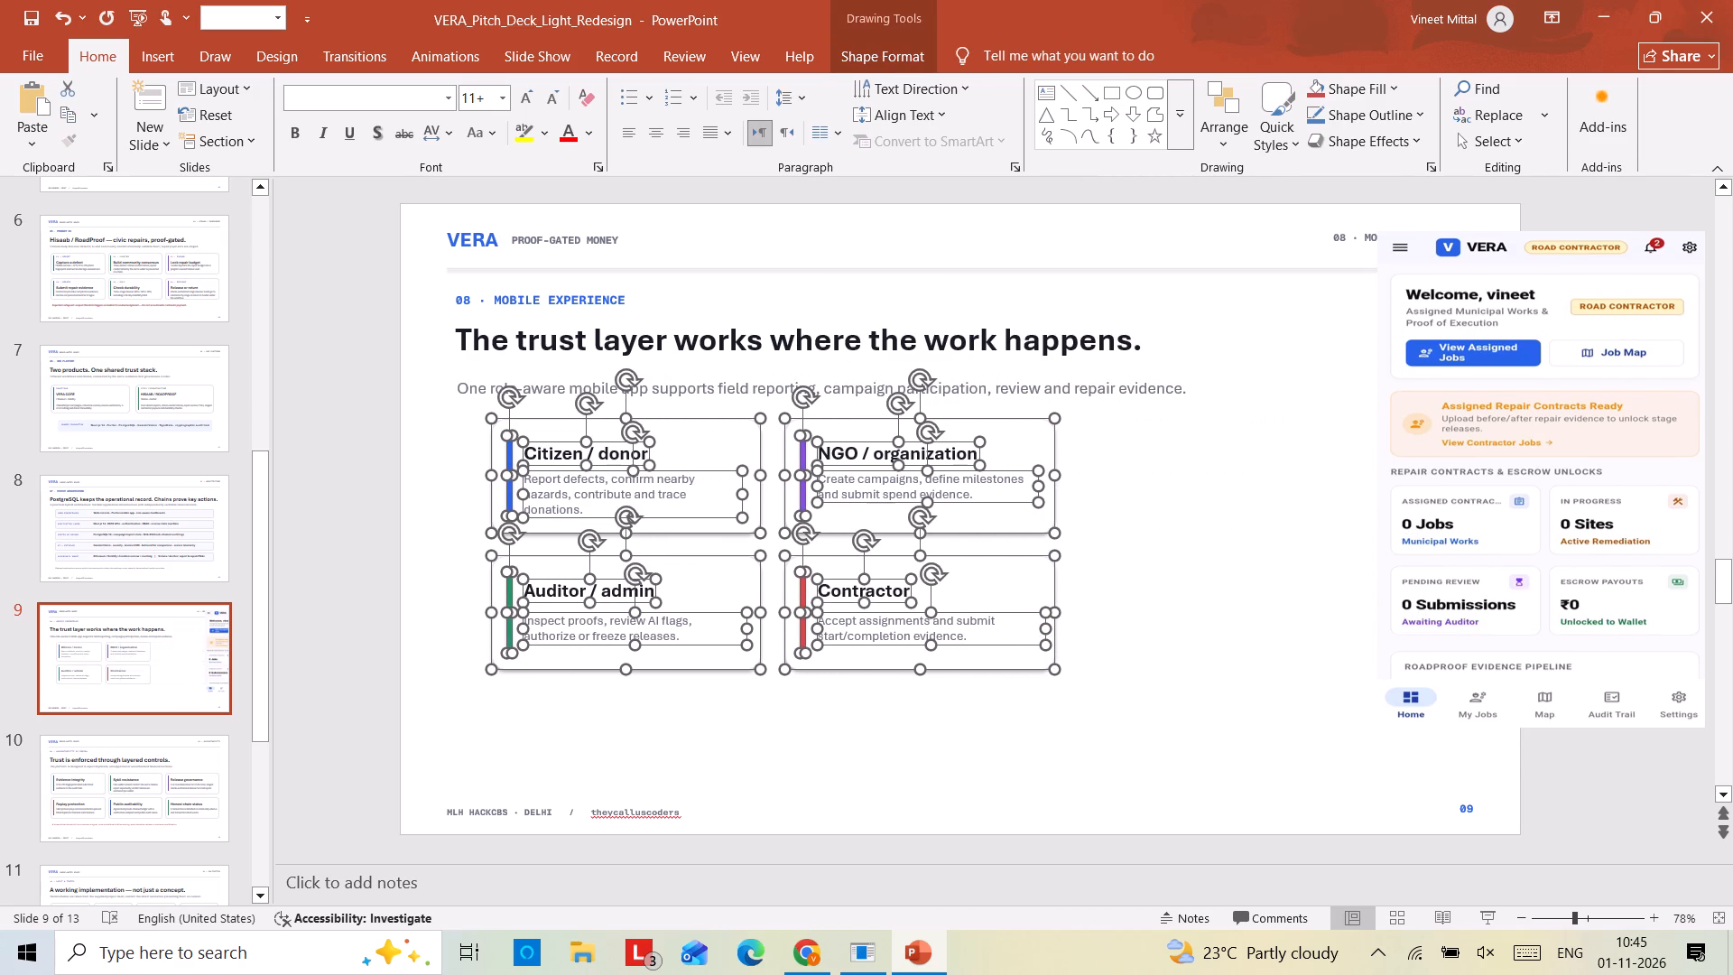
key("Down")
key("Down")
key("Down")
key("Left")
key("Left")
key("Left")
key("Left")
key("Left")
key("Left")
key("Left")
key("Left")
key("Left")
key("Left")
key("Left")
key("Left")
key("Left")
key("Left")
key("Left")
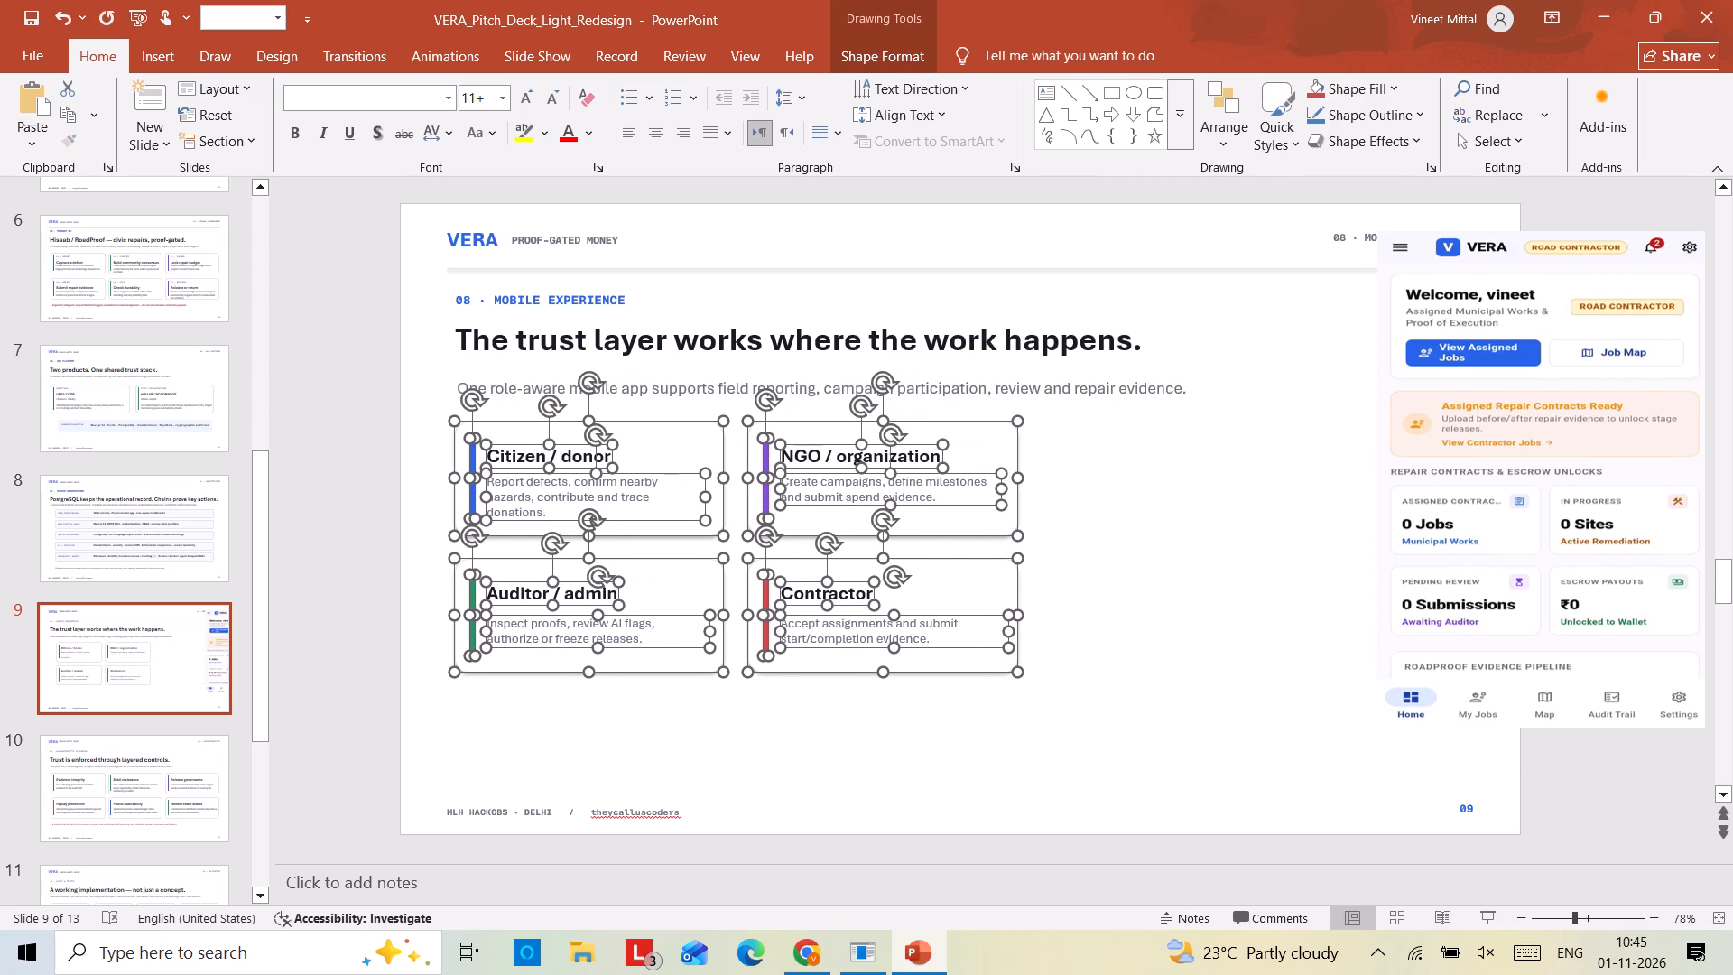
key("Right")
key("Right")
key("Right")
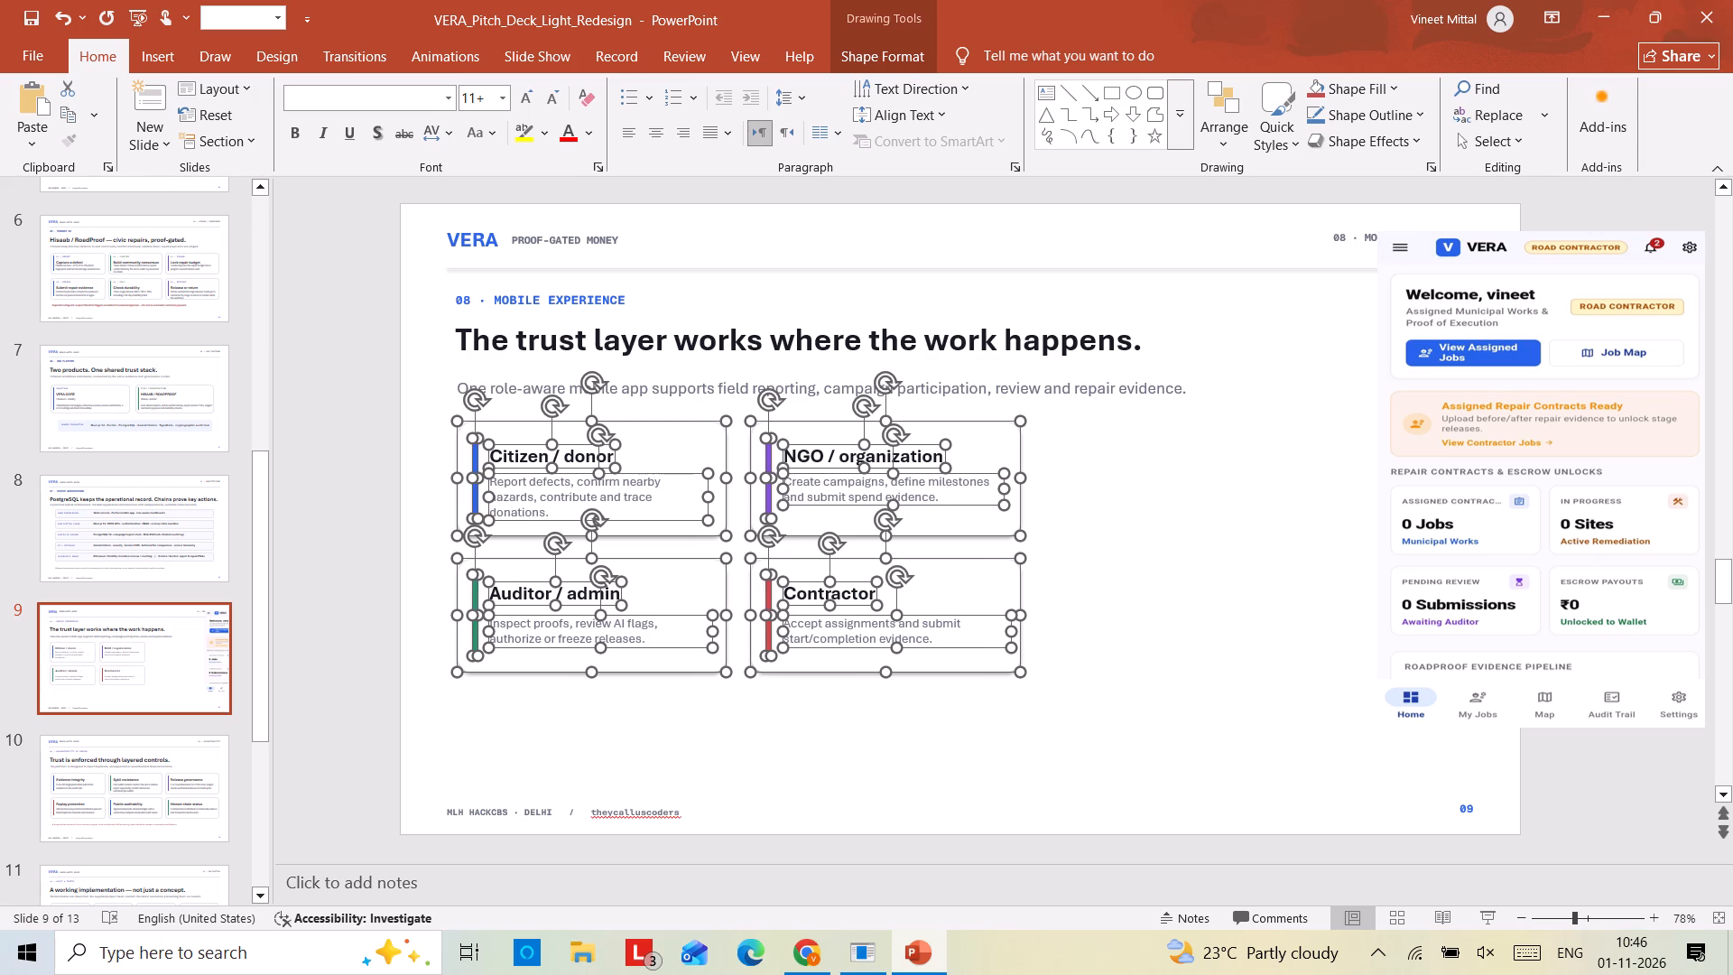
Place the app screenshot within the slide's right side, narrowing it to clear the subtitle and nudging it slightly up.
left_click_drag(1543, 420, 1394, 497)
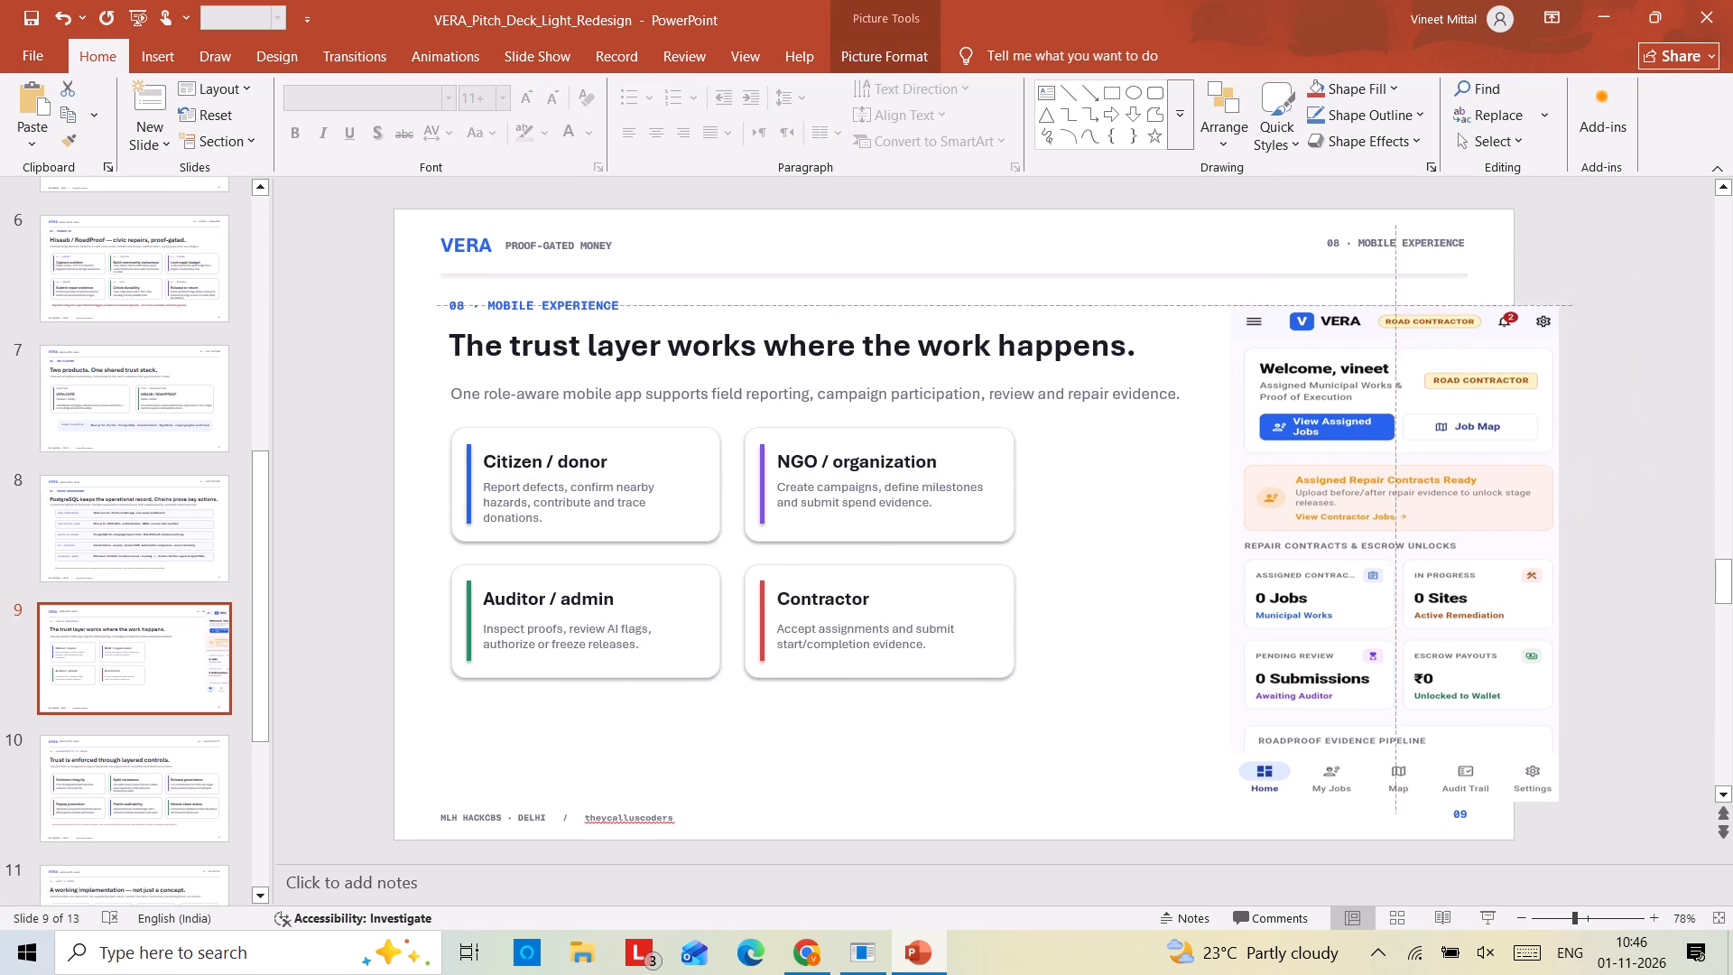
left_click_drag(1394, 497, 1337, 494)
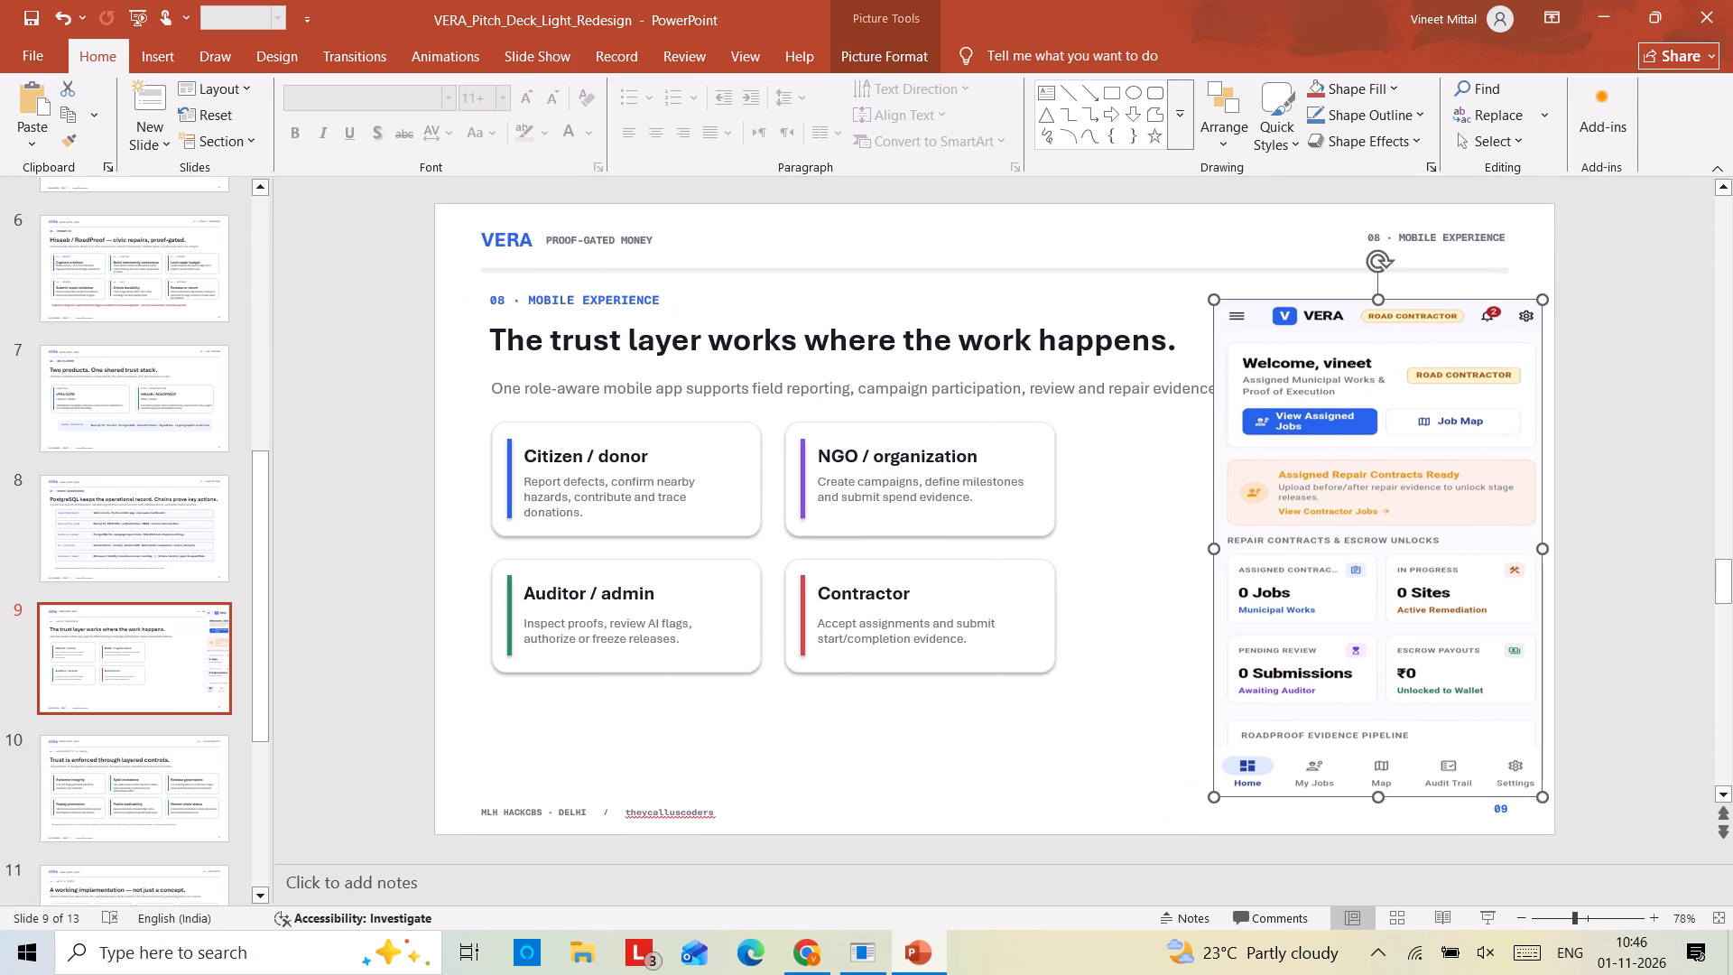
left_click_drag(1213, 547, 1231, 547)
left_click(1231, 547)
left_click_drag(1231, 547, 1246, 547)
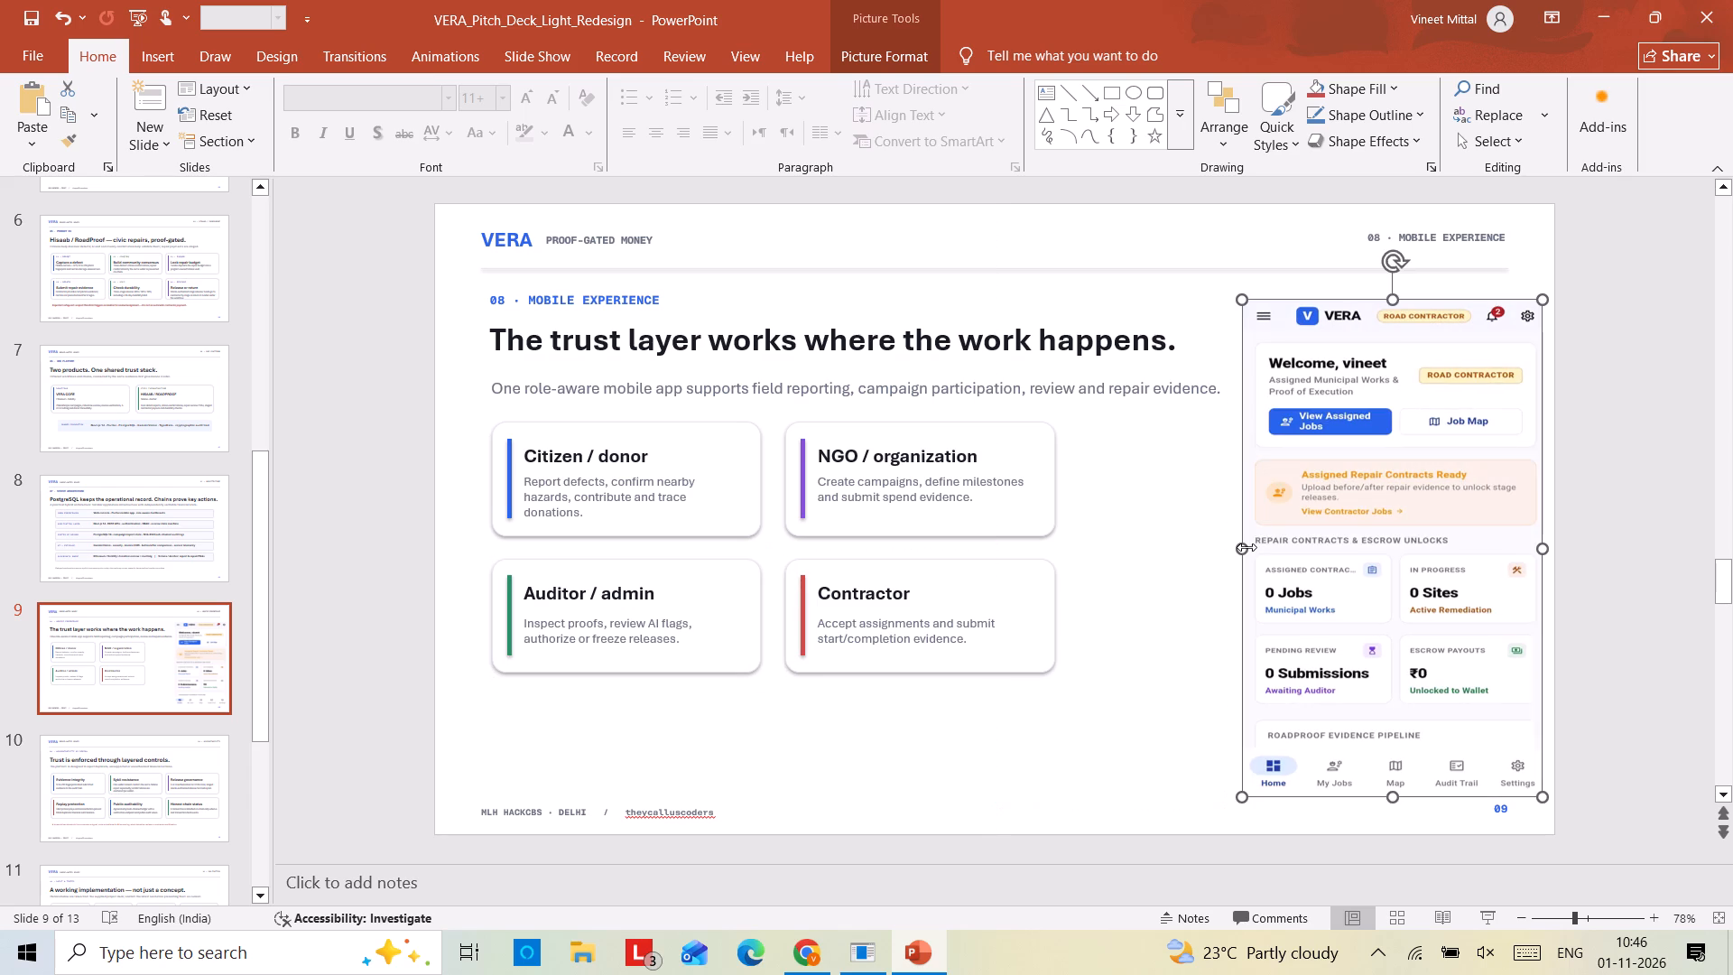
left_click_drag(1246, 547, 1256, 548)
left_click(1376, 528)
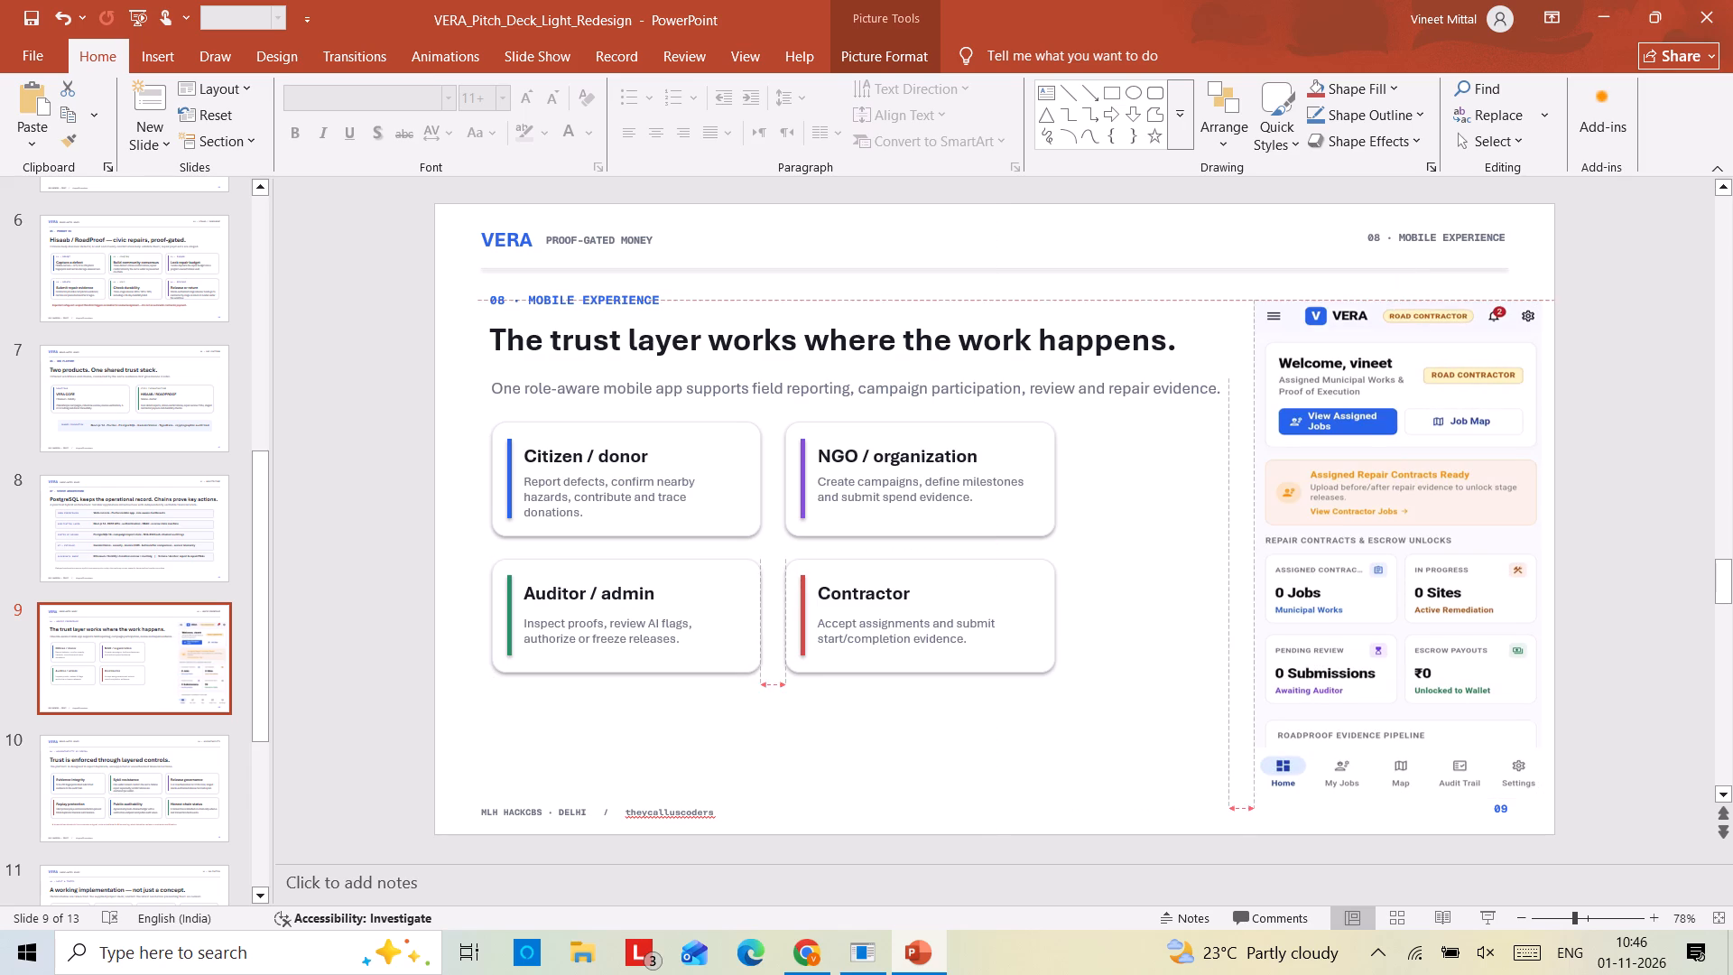
left_click(1626, 571)
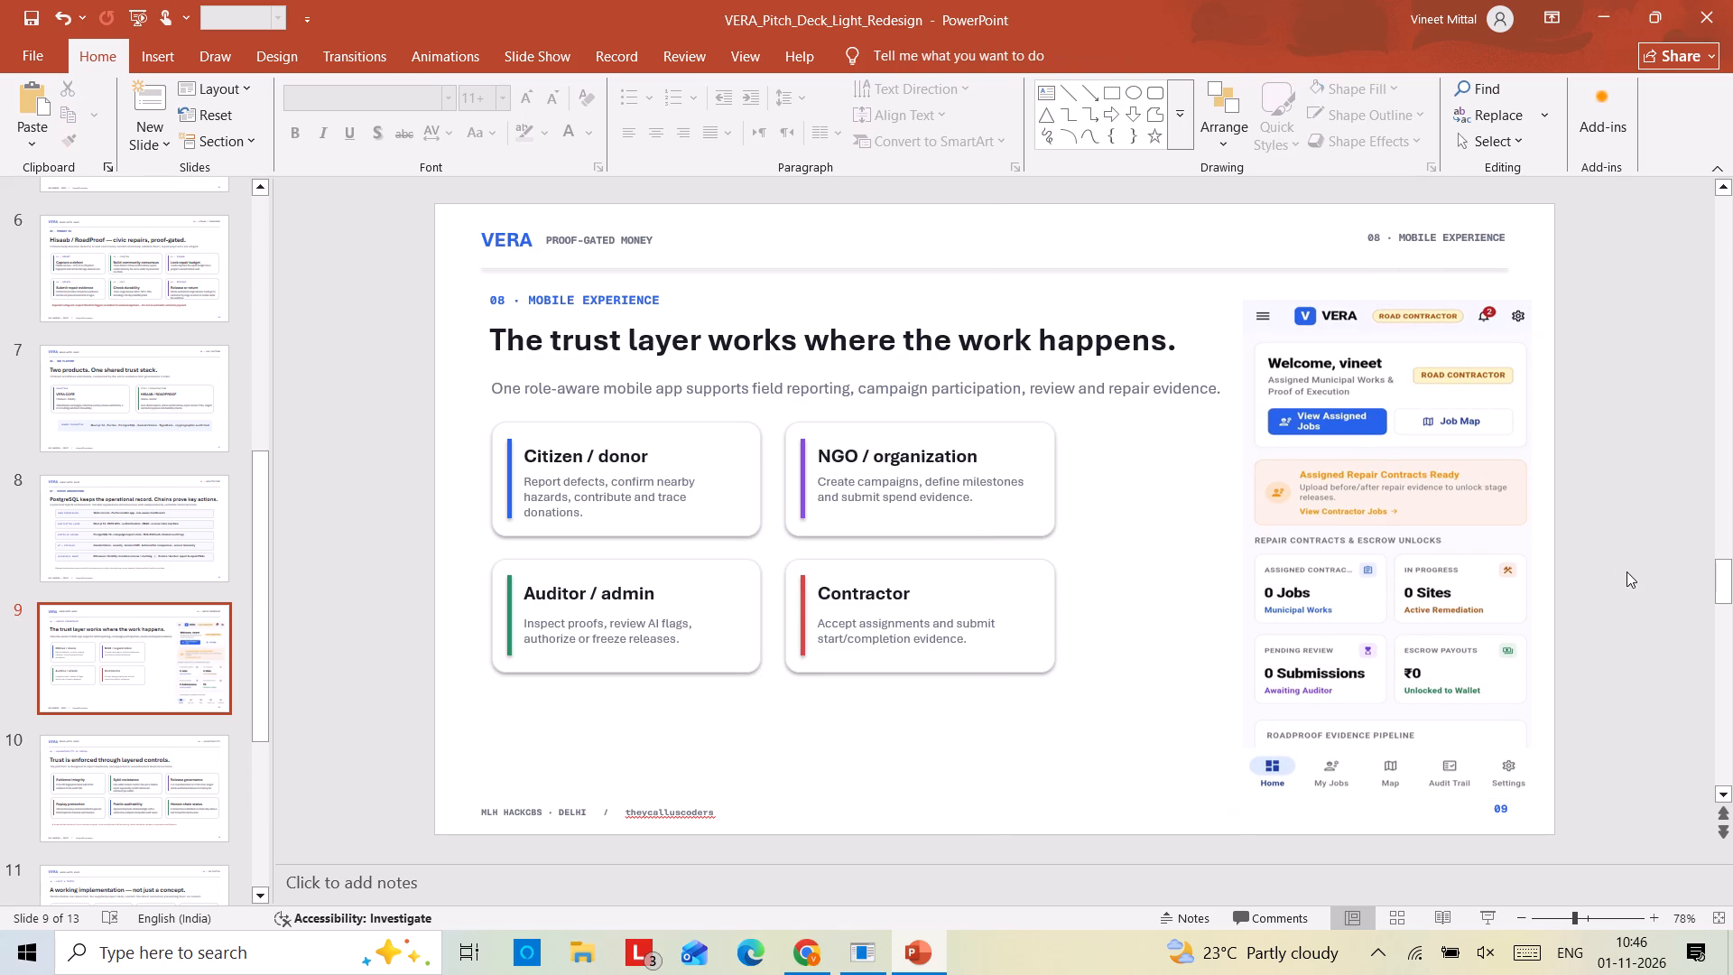
left_click(1428, 493)
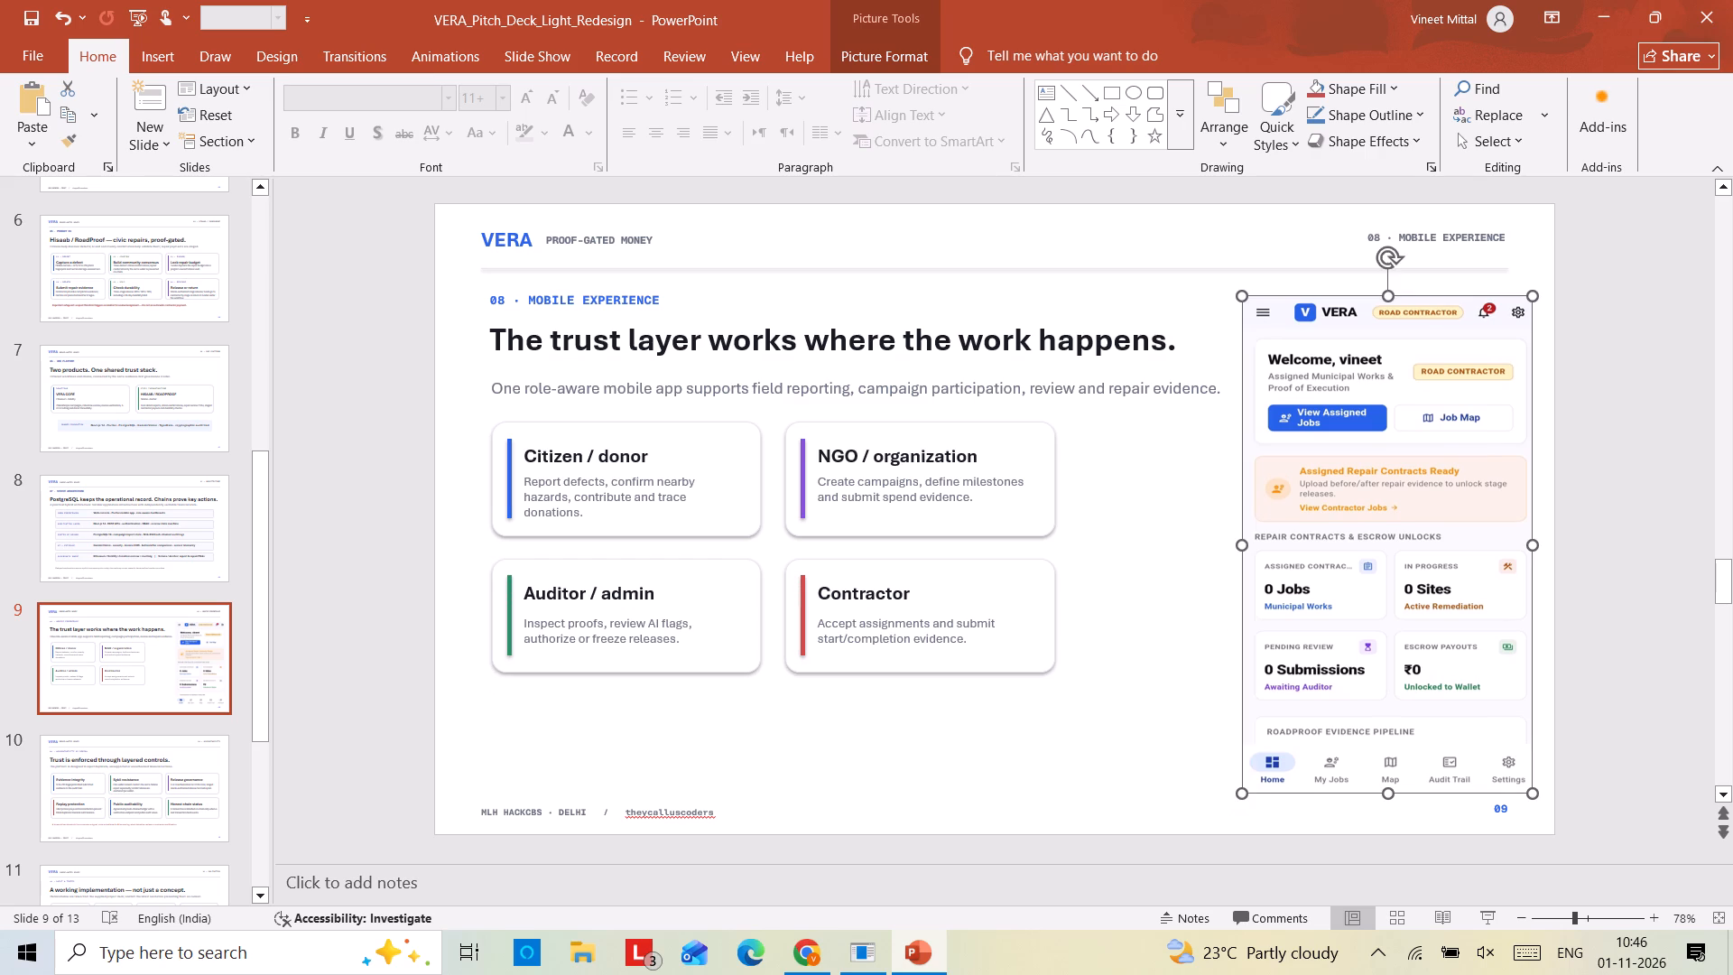
left_click(1605, 402)
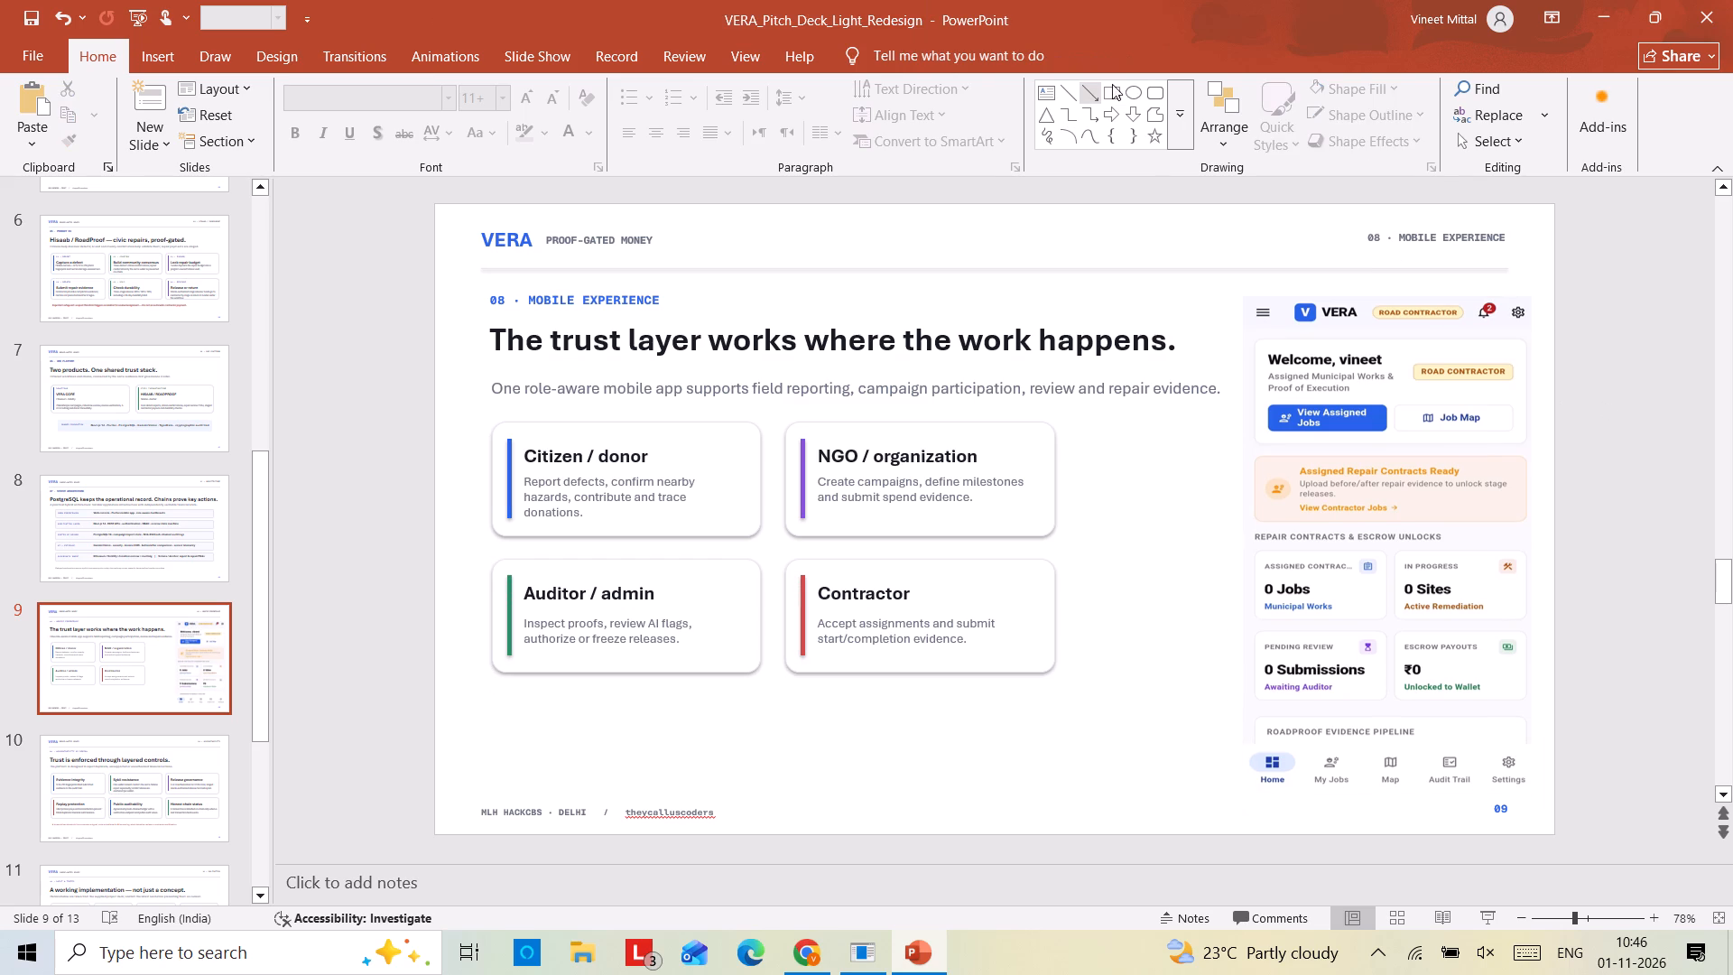
Draw a rounded rectangle about 16.5 cm high and 9.6 cm wide around the app screenshot.
left_click(1154, 89)
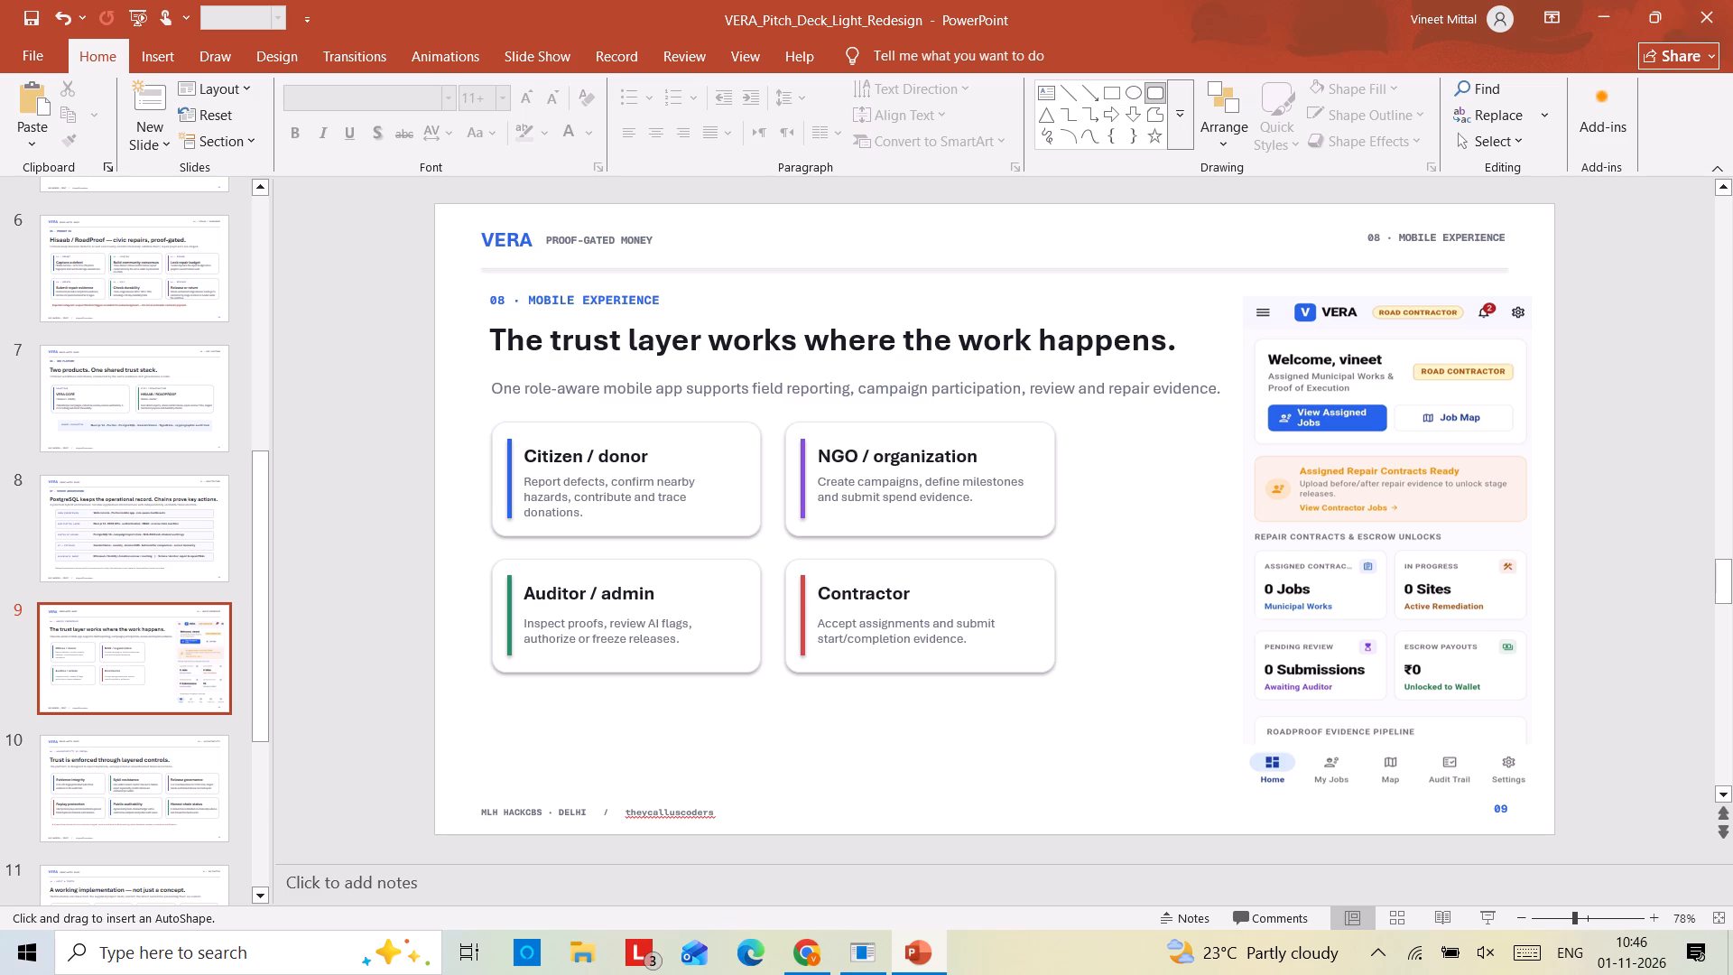
left_click_drag(1228, 281, 1525, 808)
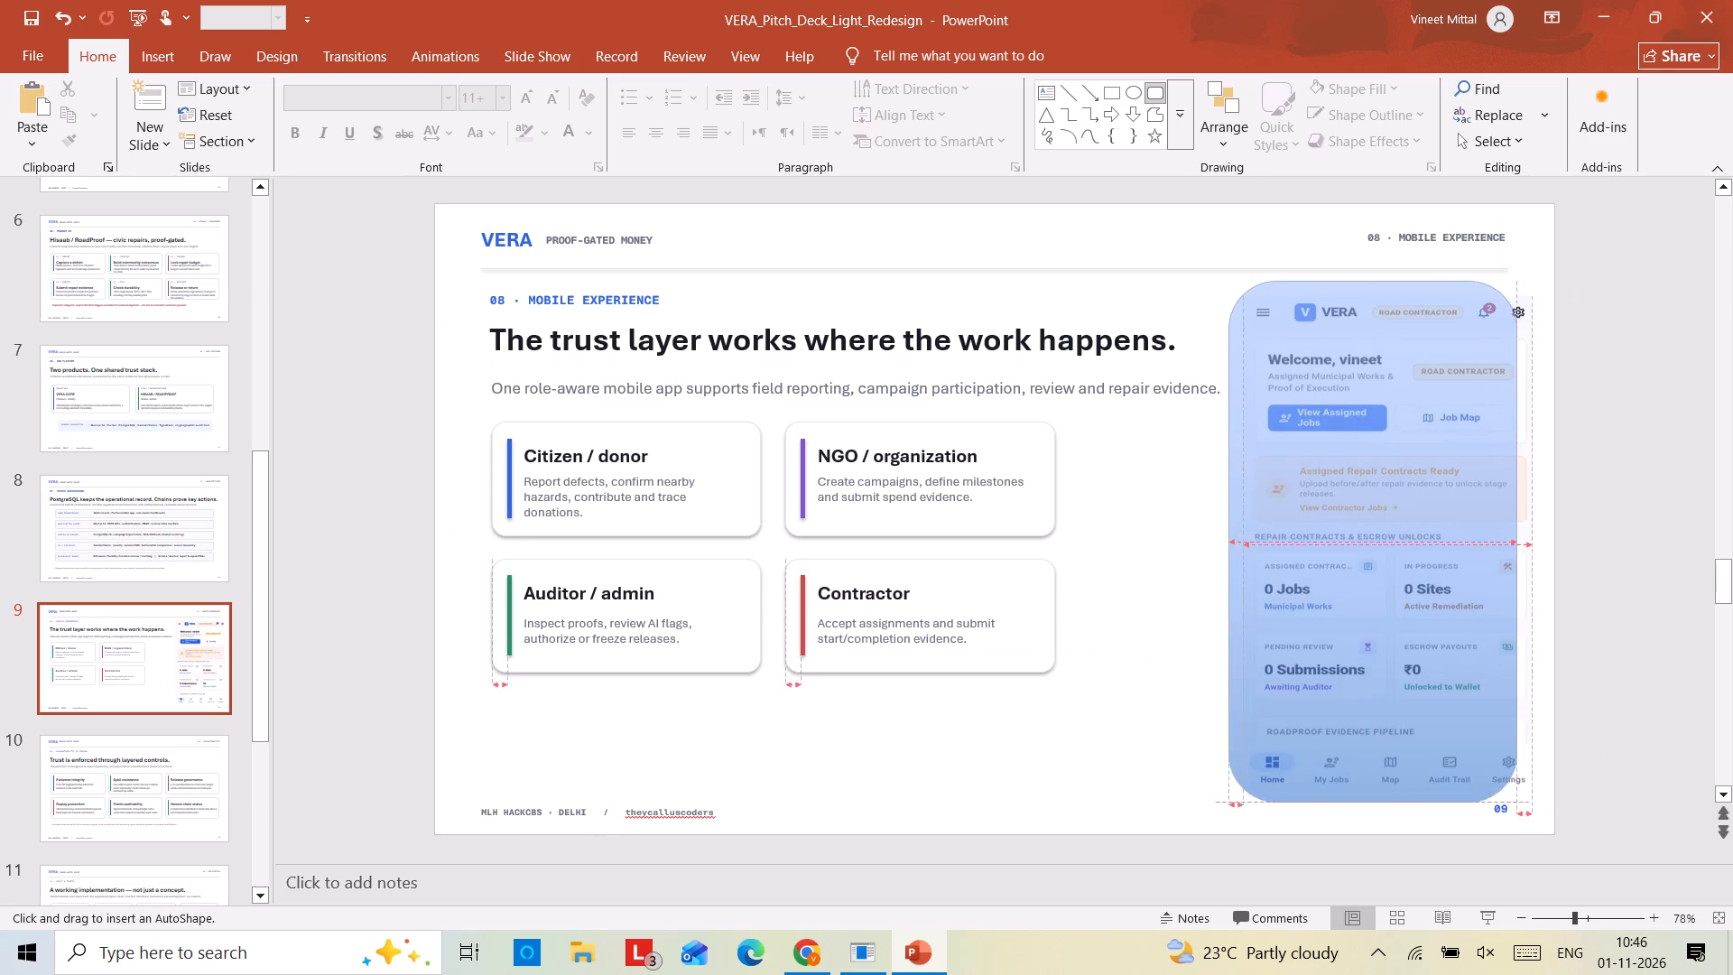
left_click_drag(1525, 808, 1545, 819)
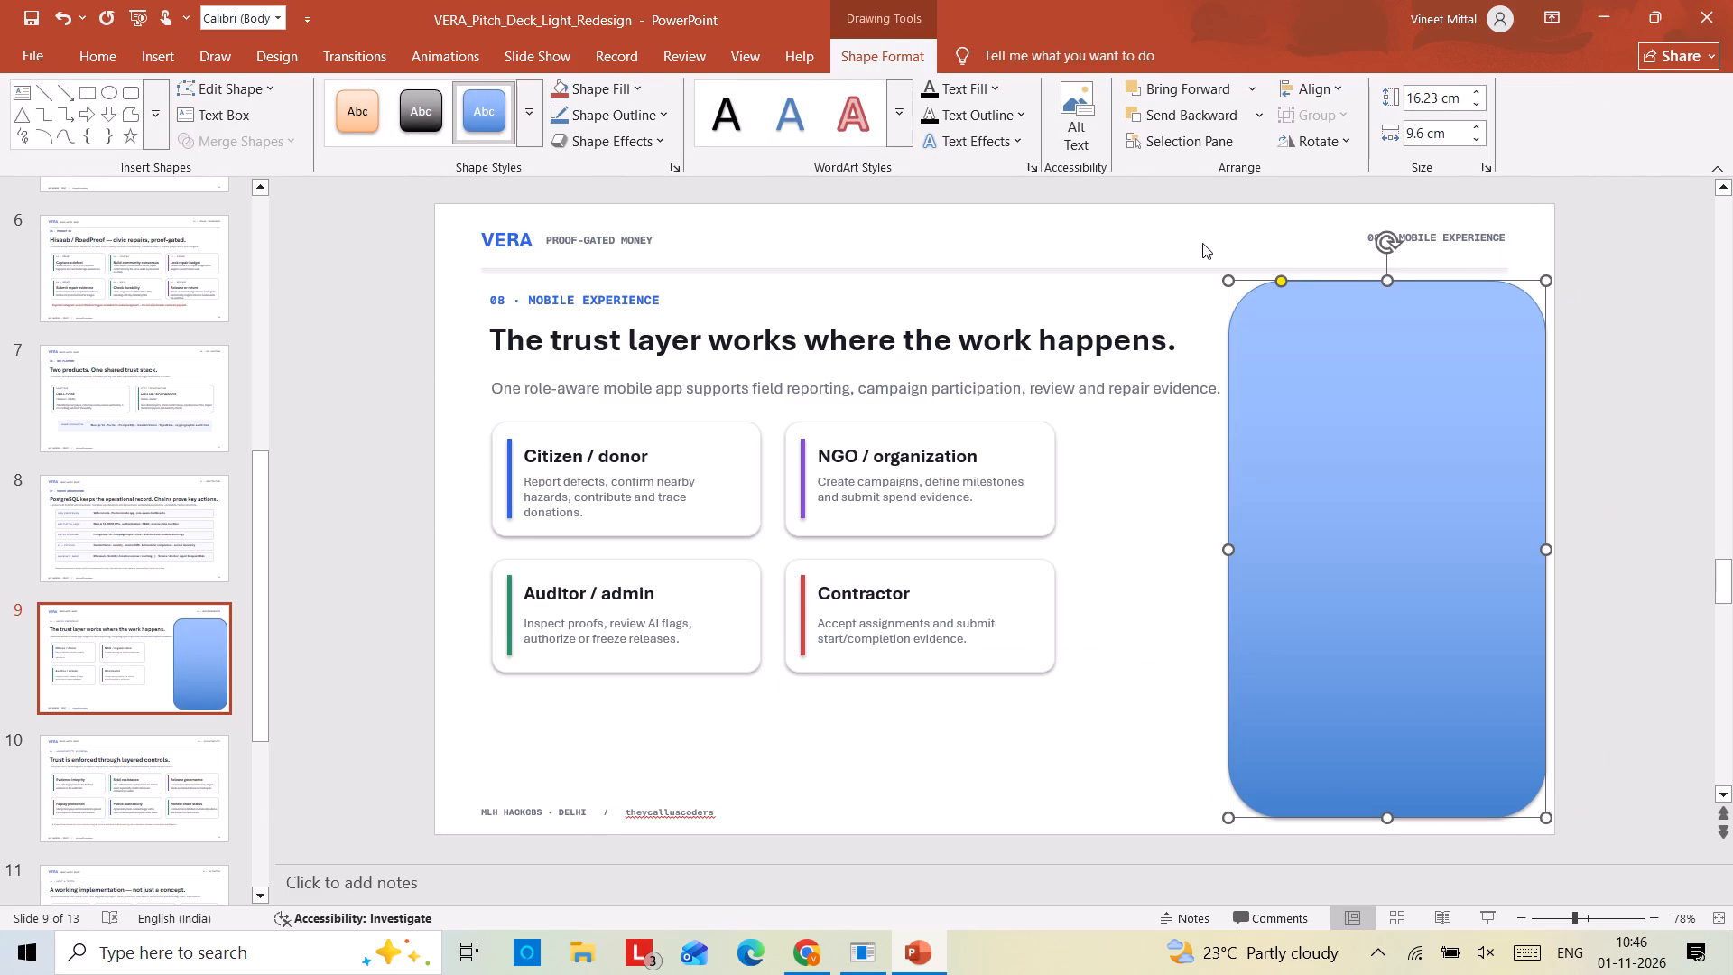
left_click_drag(1228, 283, 1224, 280)
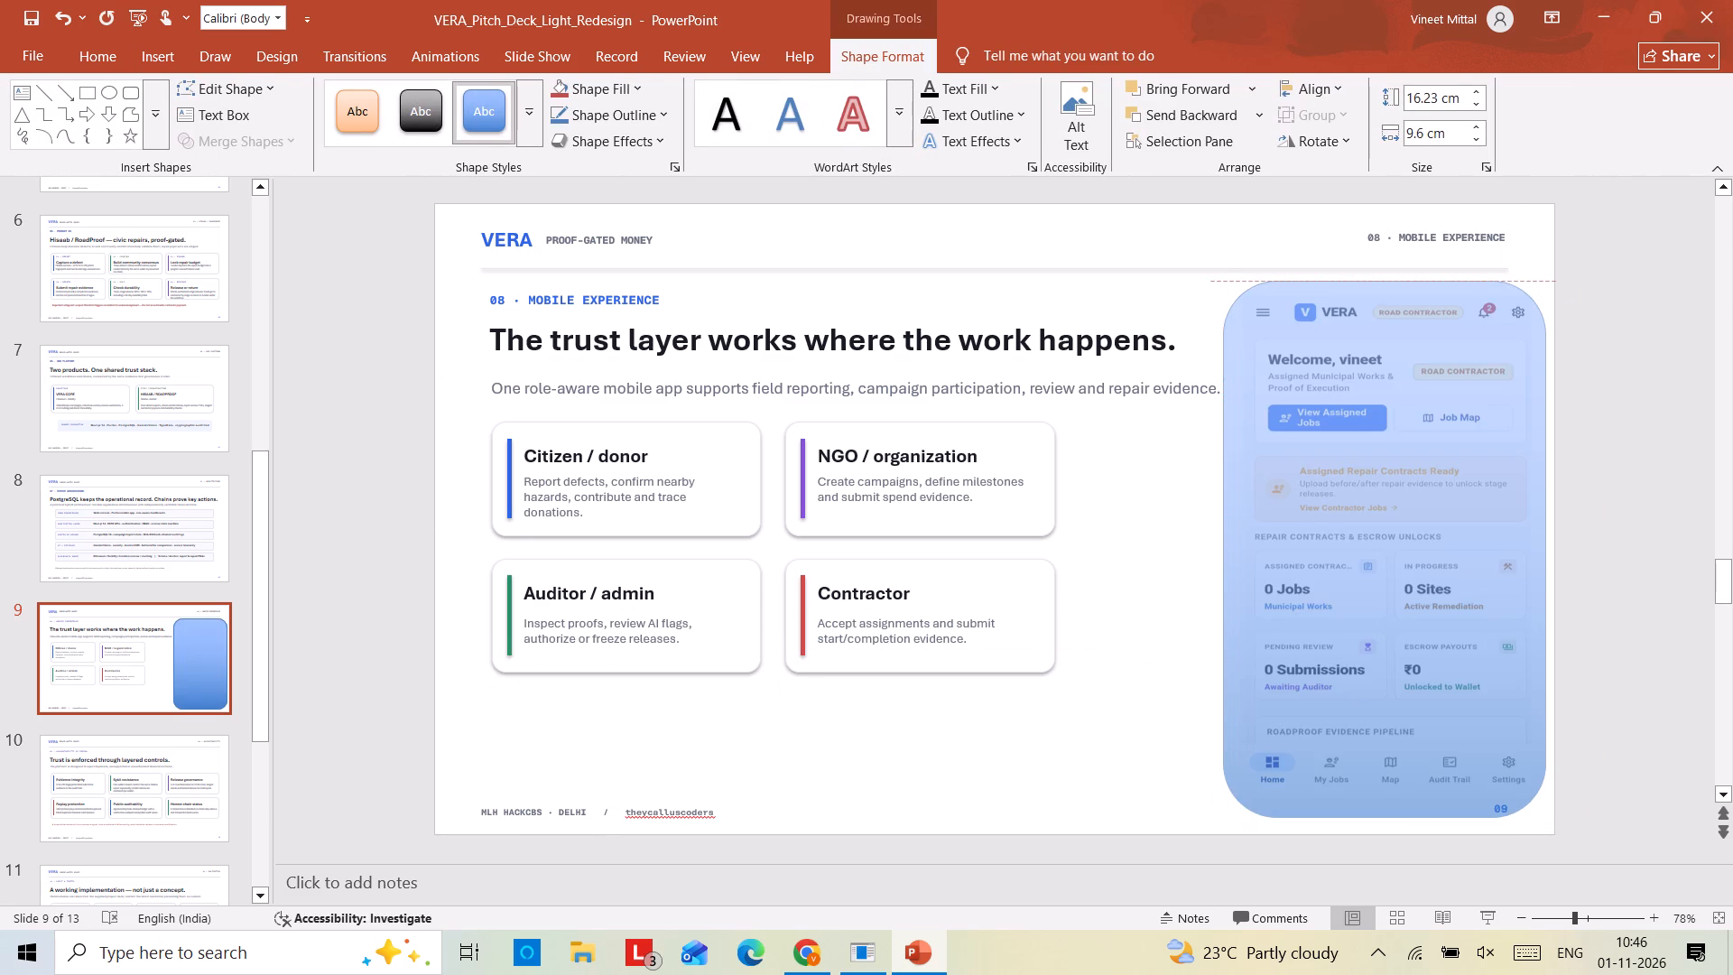
left_click_drag(1224, 280, 1235, 271)
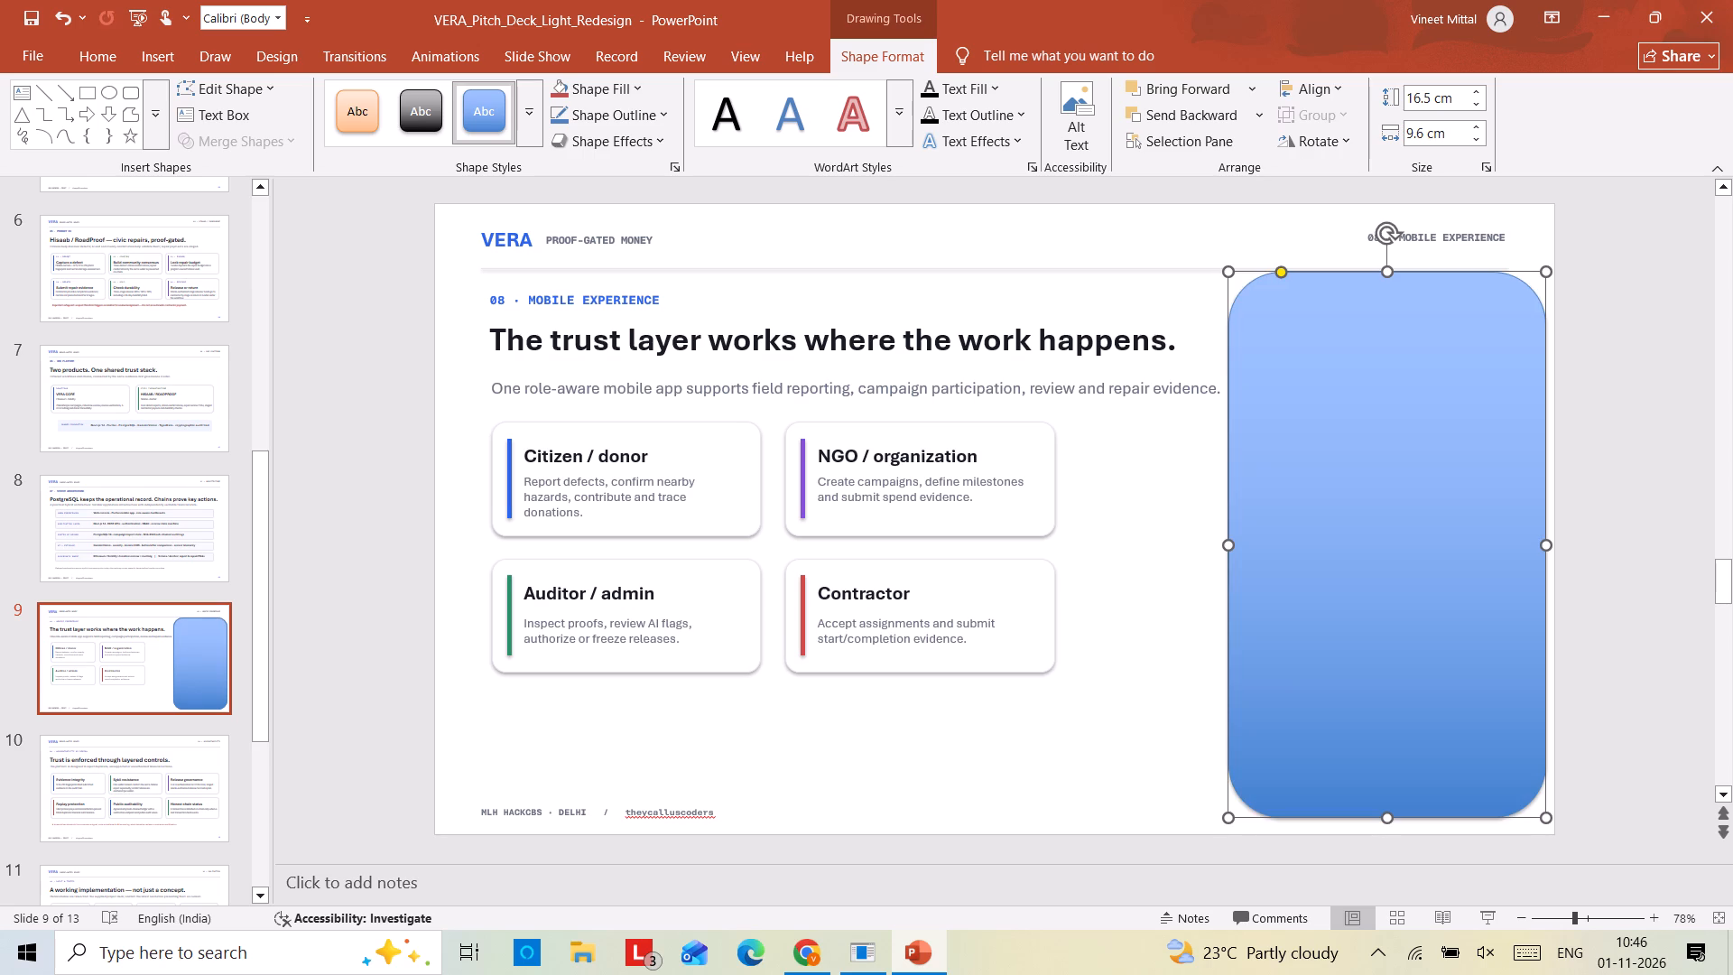
Fill the rounded rectangle on slide 9 with the lightest grey theme colour and remove its outline.
left_click(1545, 825)
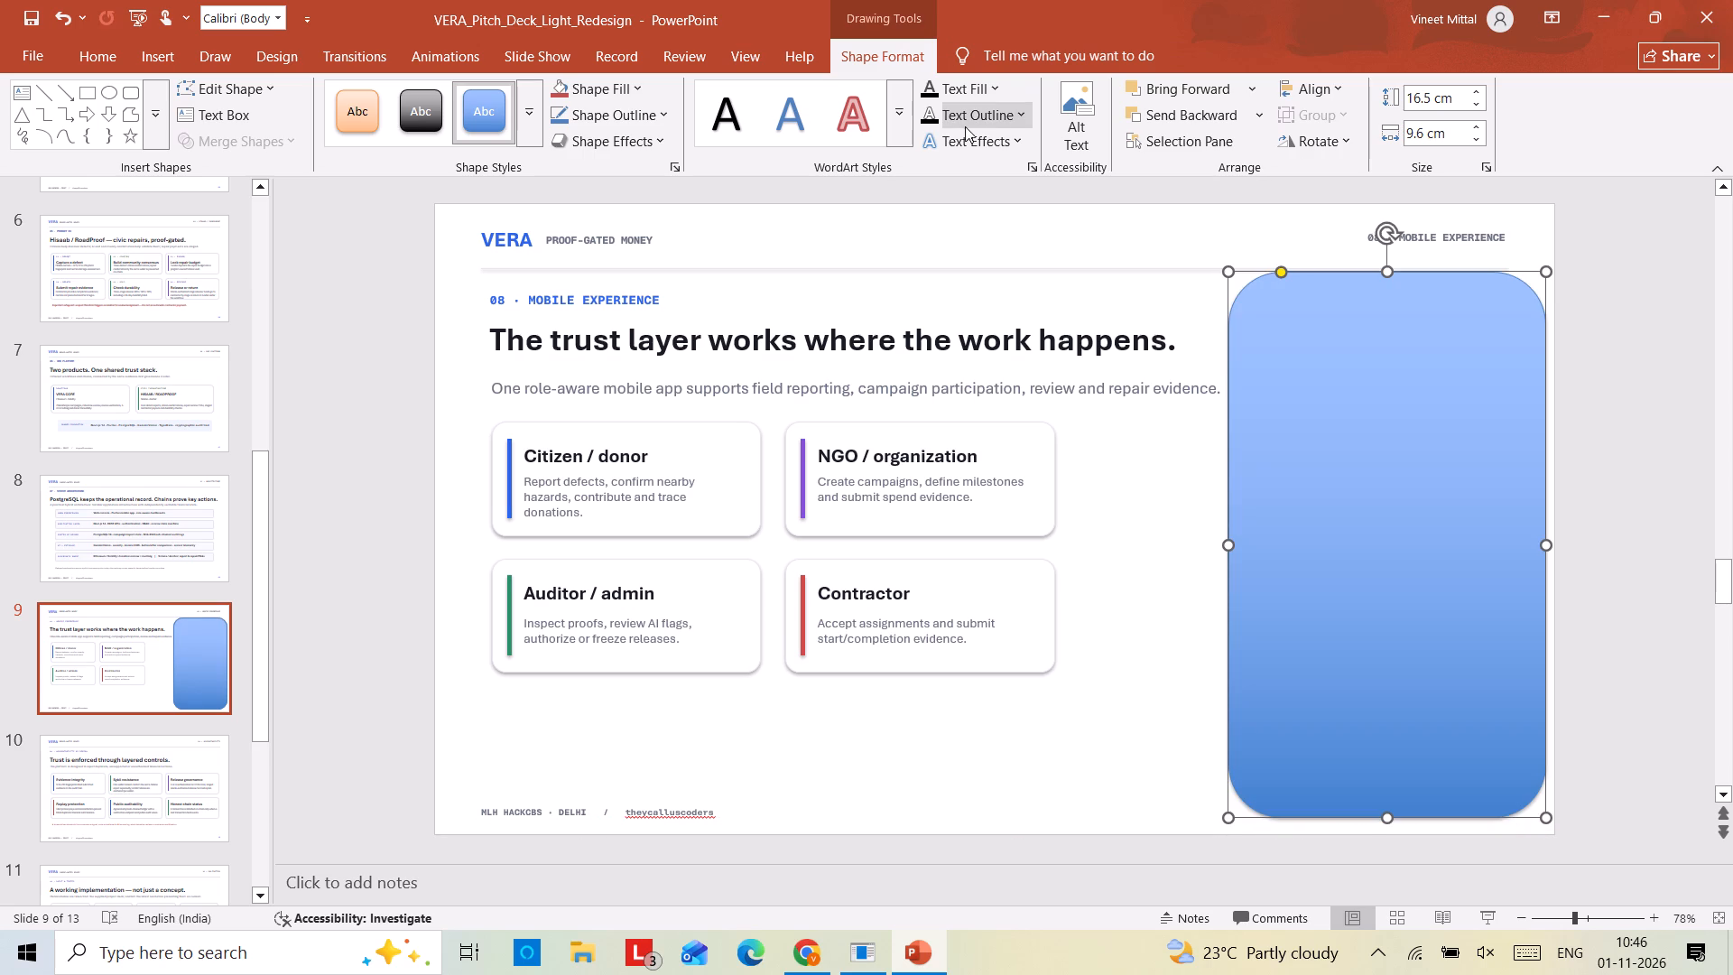
left_click(610, 85)
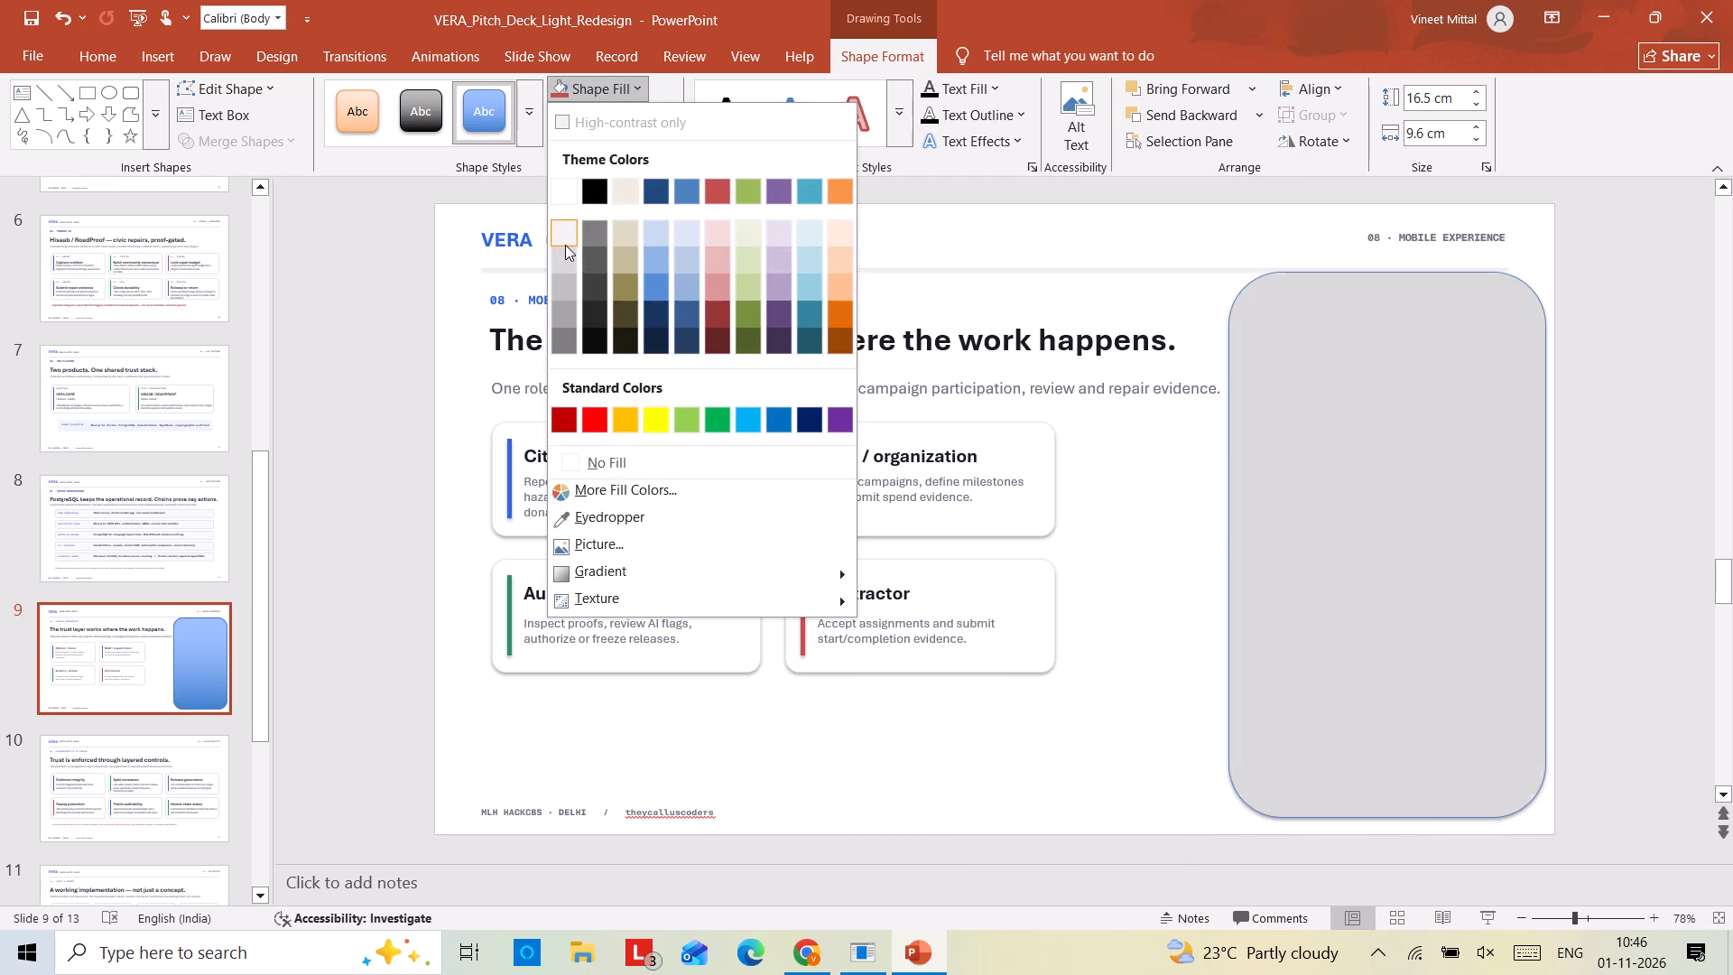
left_click(565, 245)
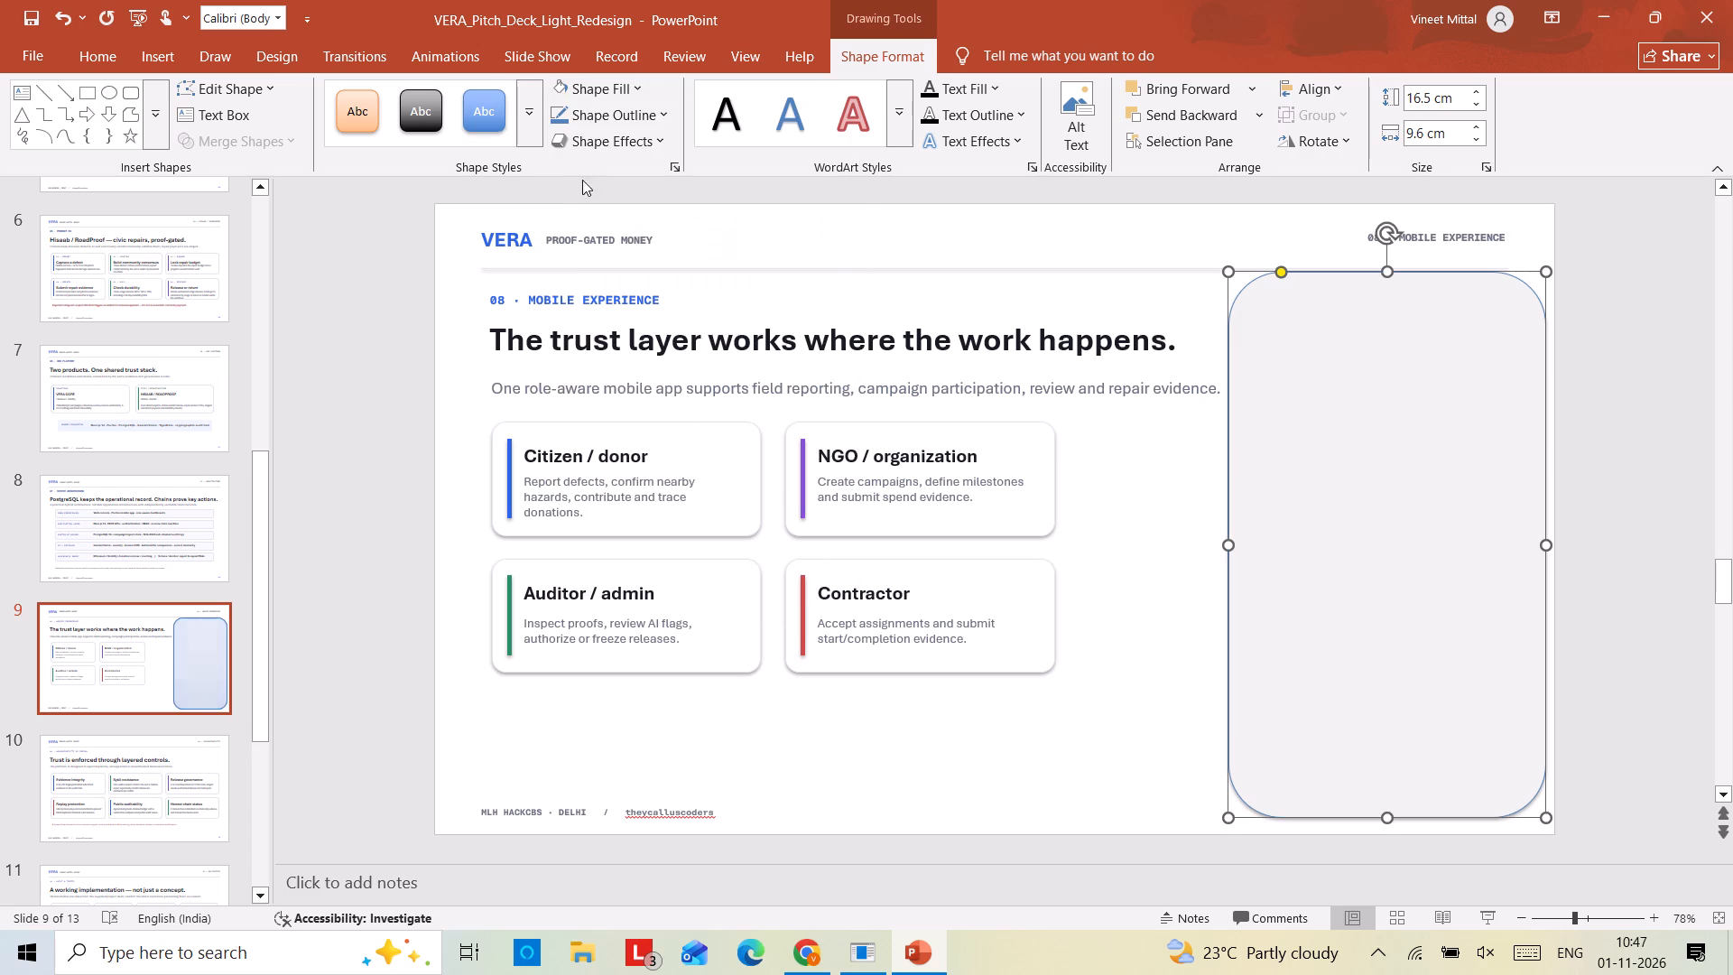
left_click(608, 122)
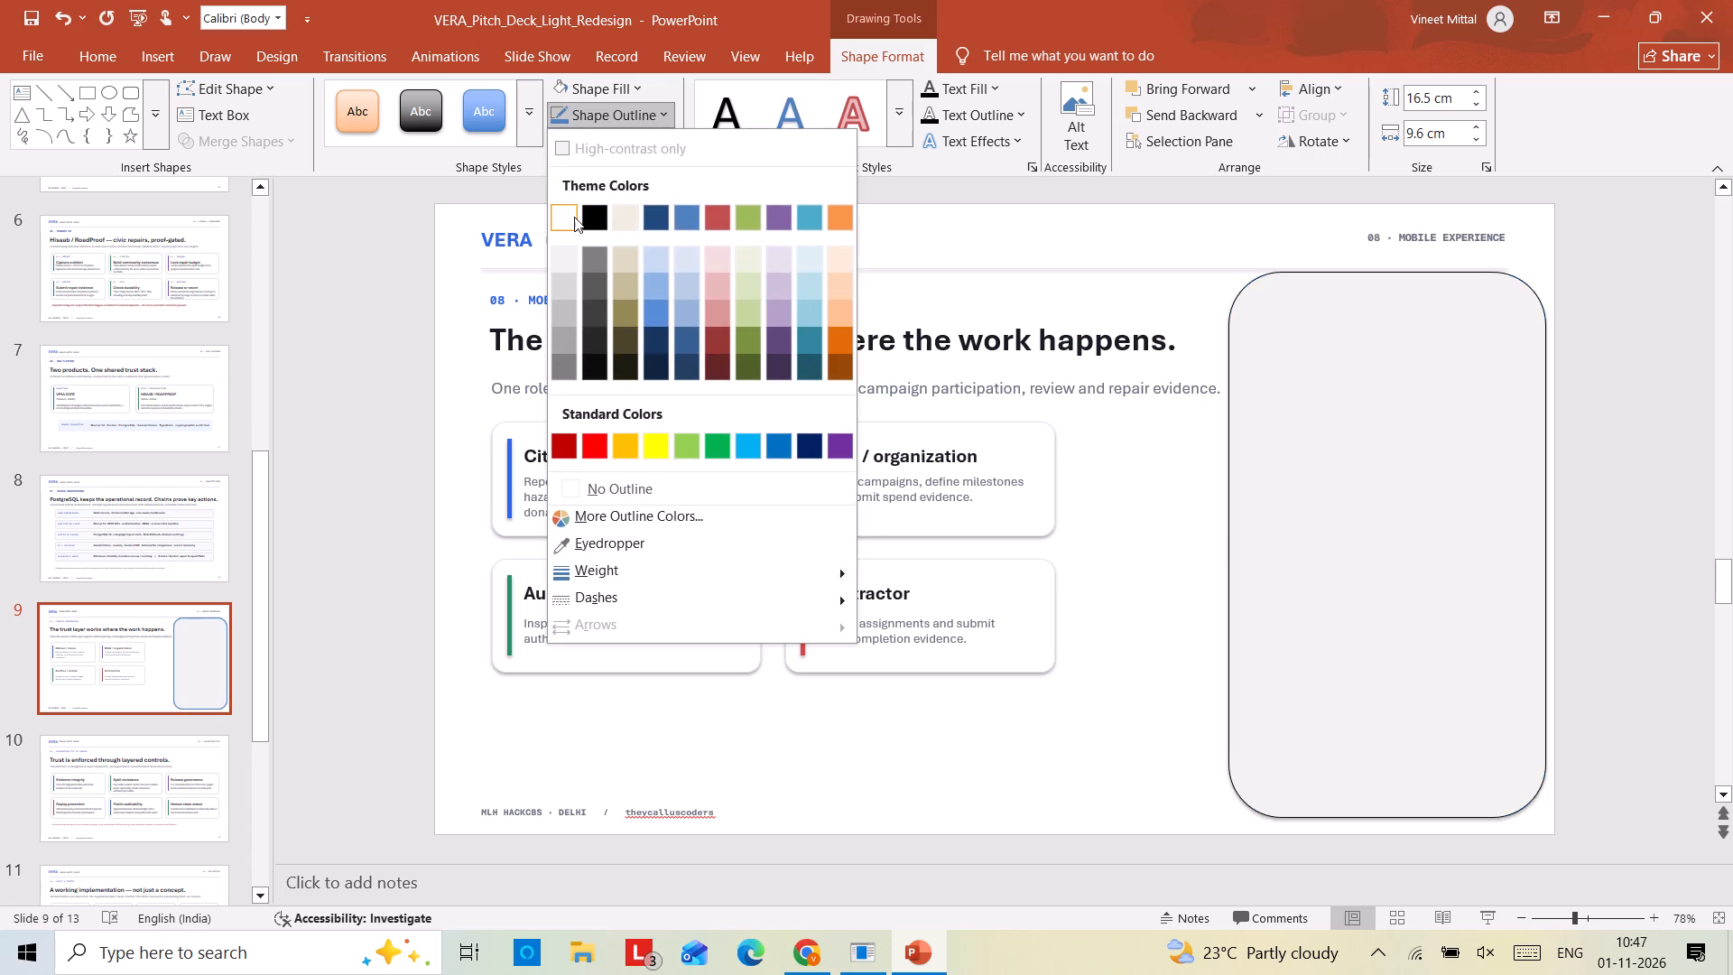
left_click(592, 477)
Shift the grey rounded rectangle slightly down and send it to the back, behind the app screenshot.
left_click(1367, 515)
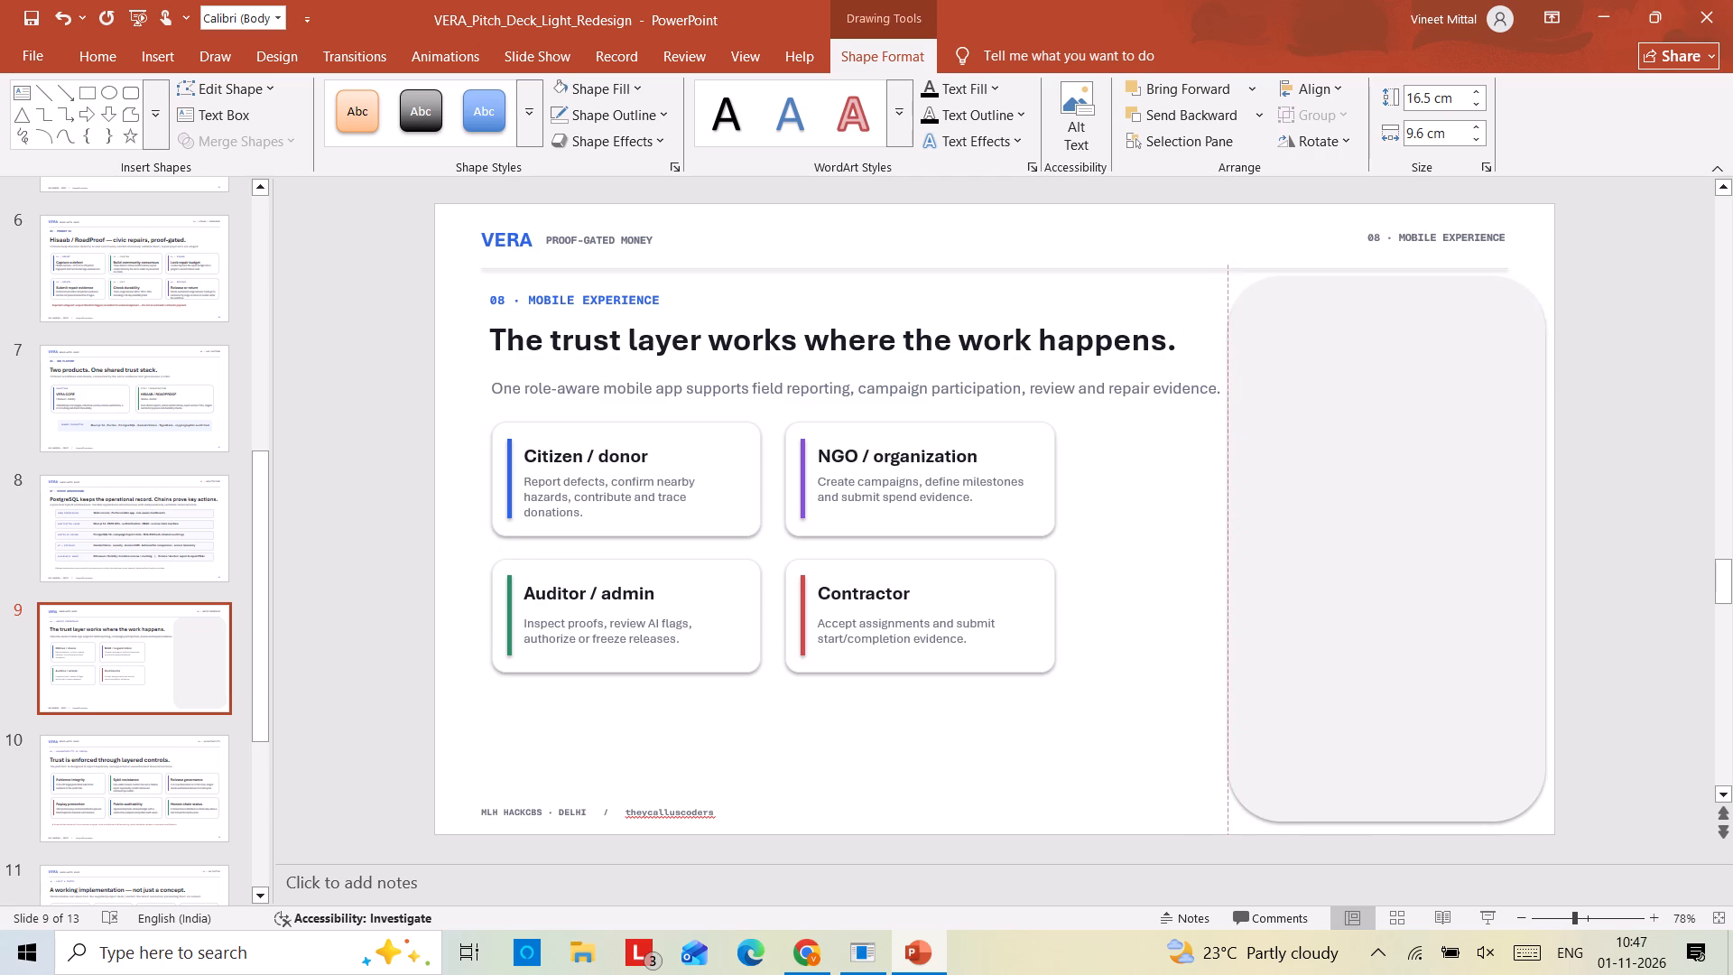
right_click(1361, 520)
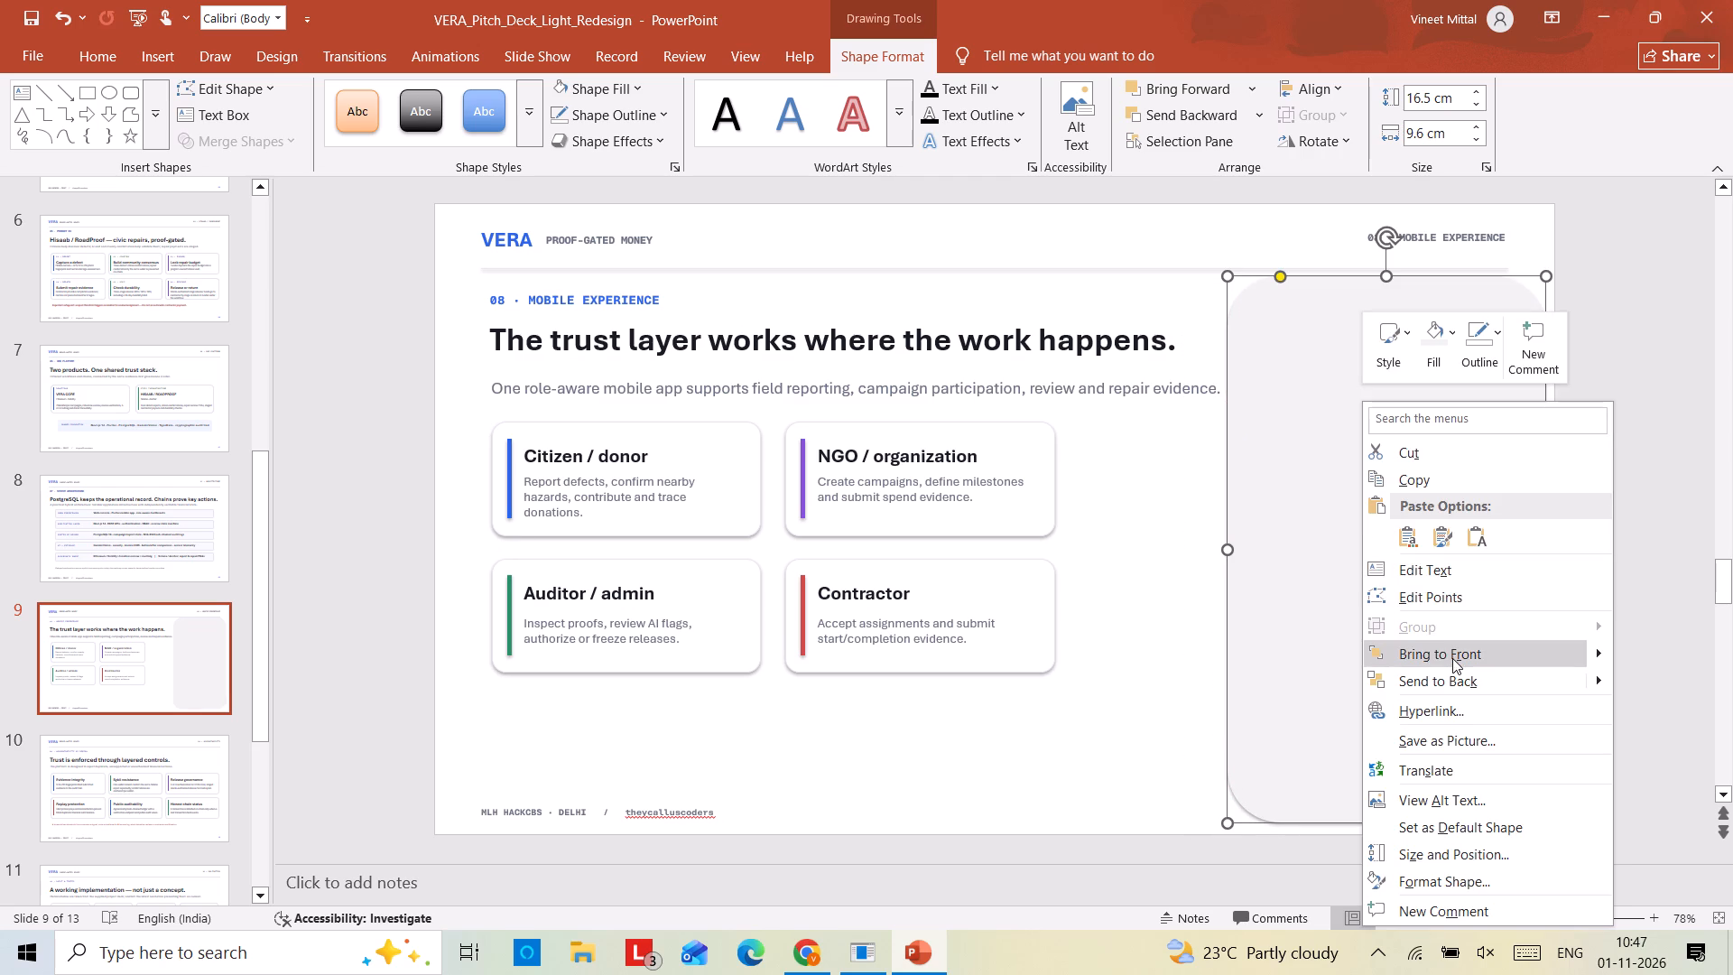
left_click(1454, 682)
left_click(1666, 567)
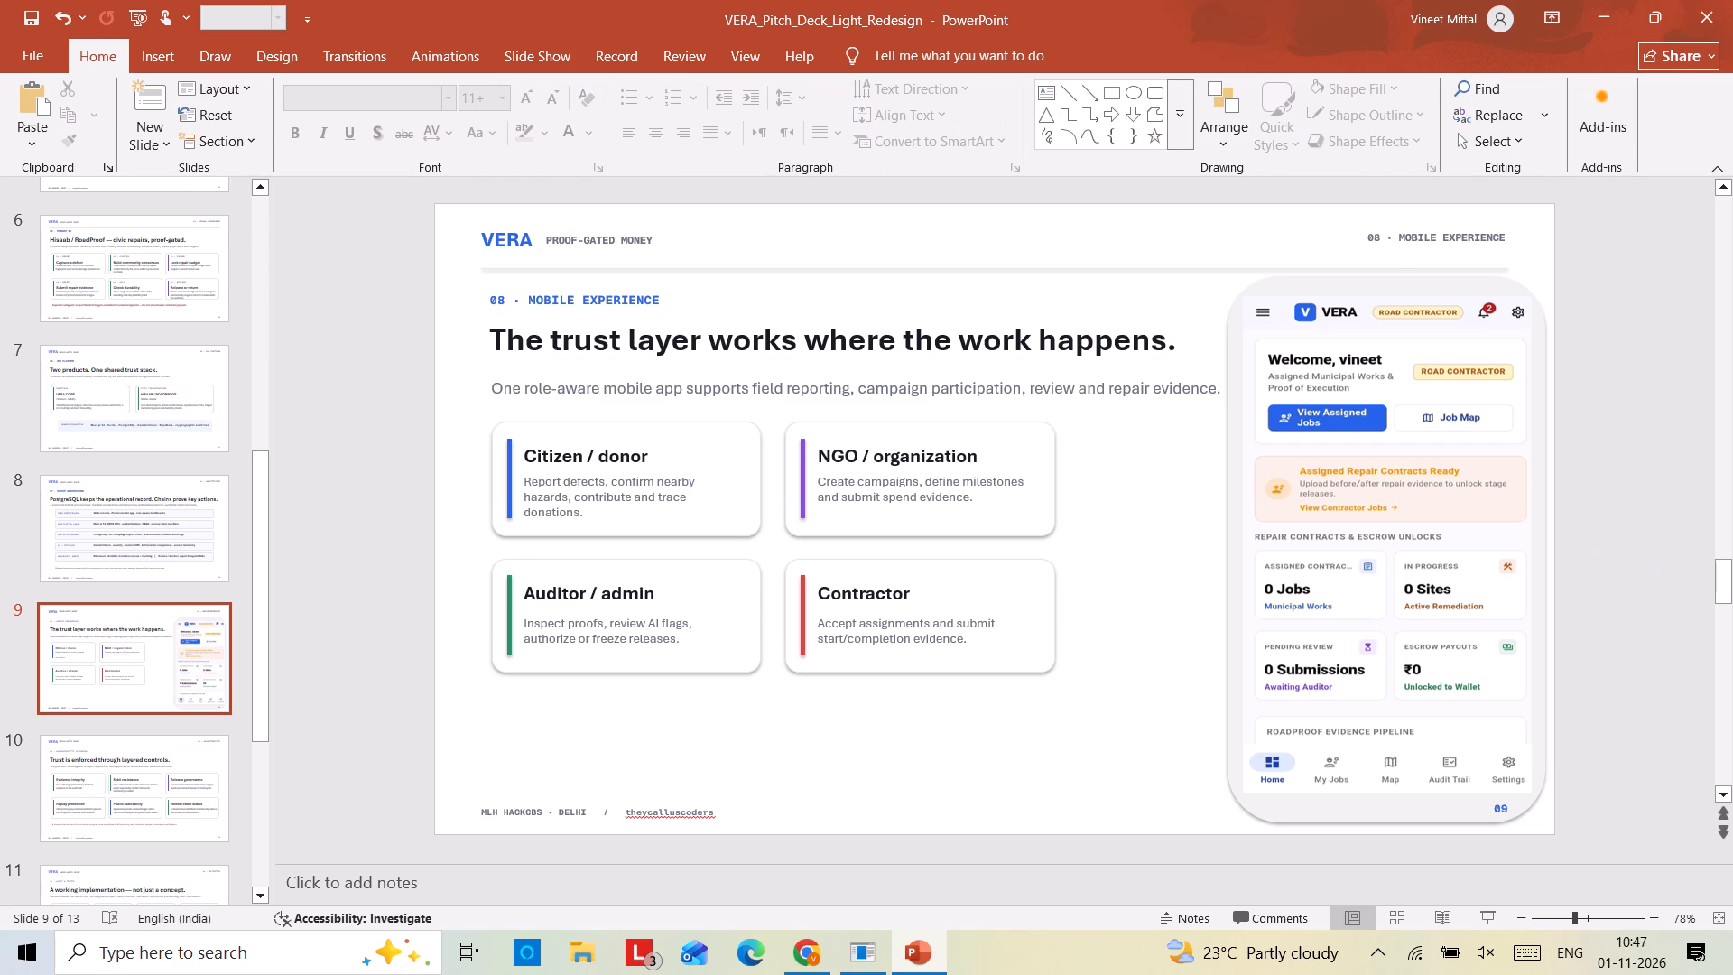
Nudge the app screenshot slightly left and down to centre it within the grey rounded frame.
left_click(1449, 564)
key("Left")
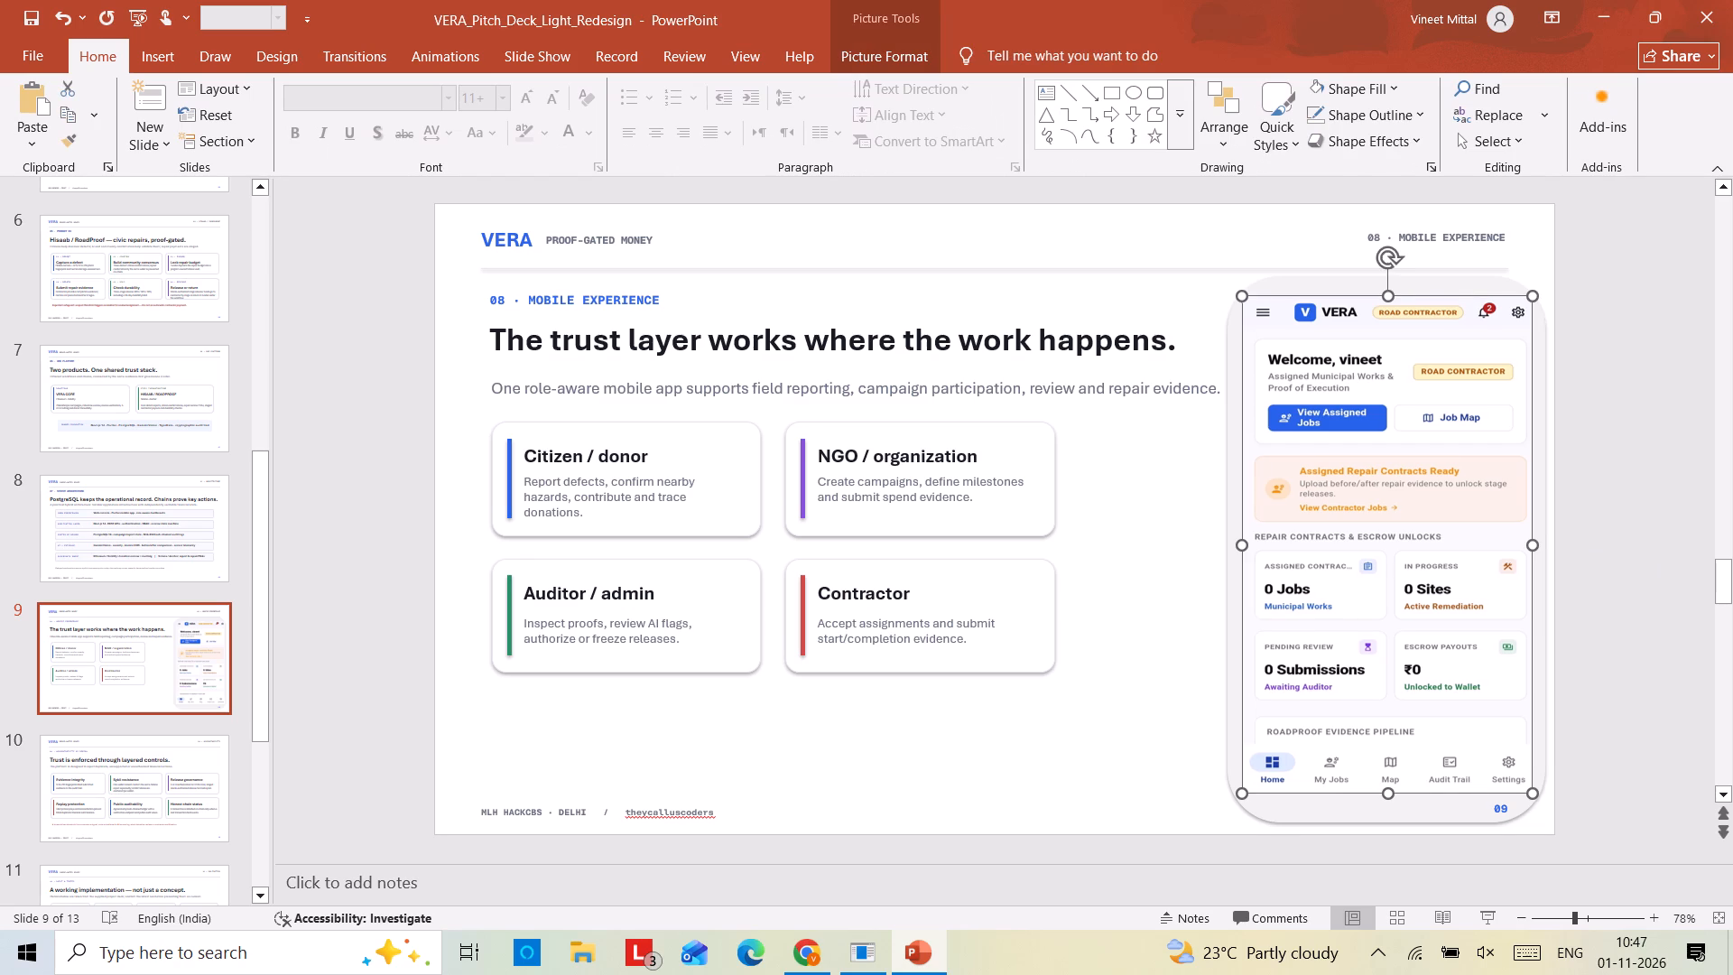
key("Down")
key("Left")
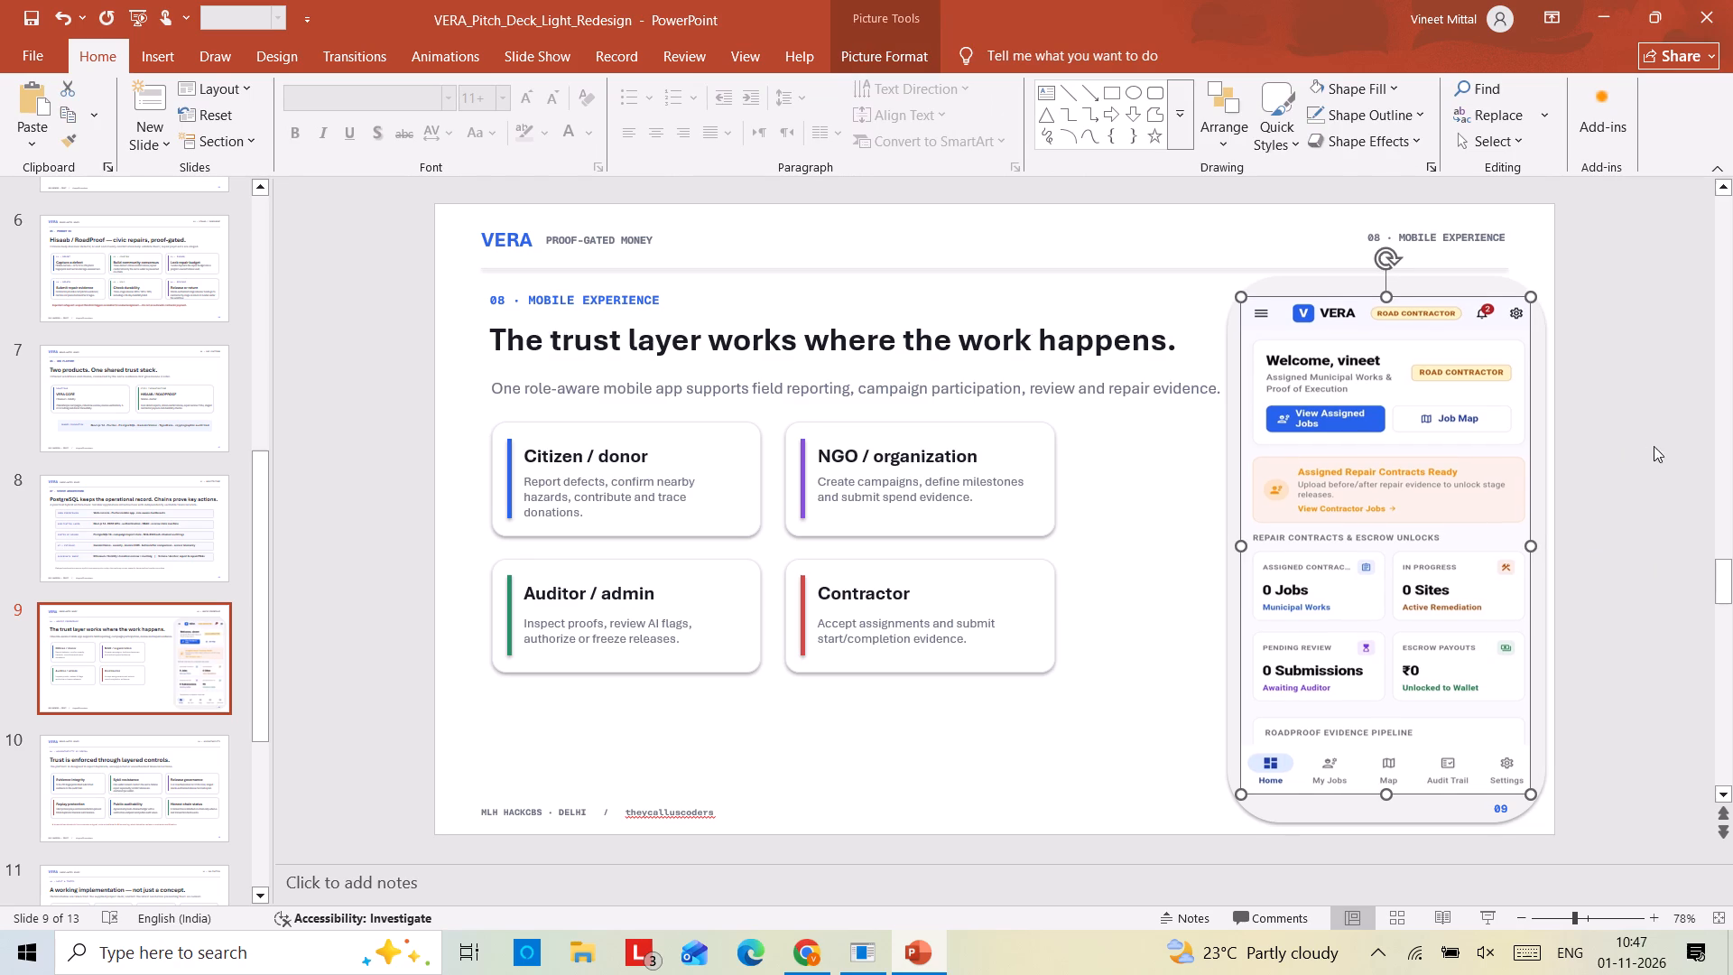
left_click(1669, 454)
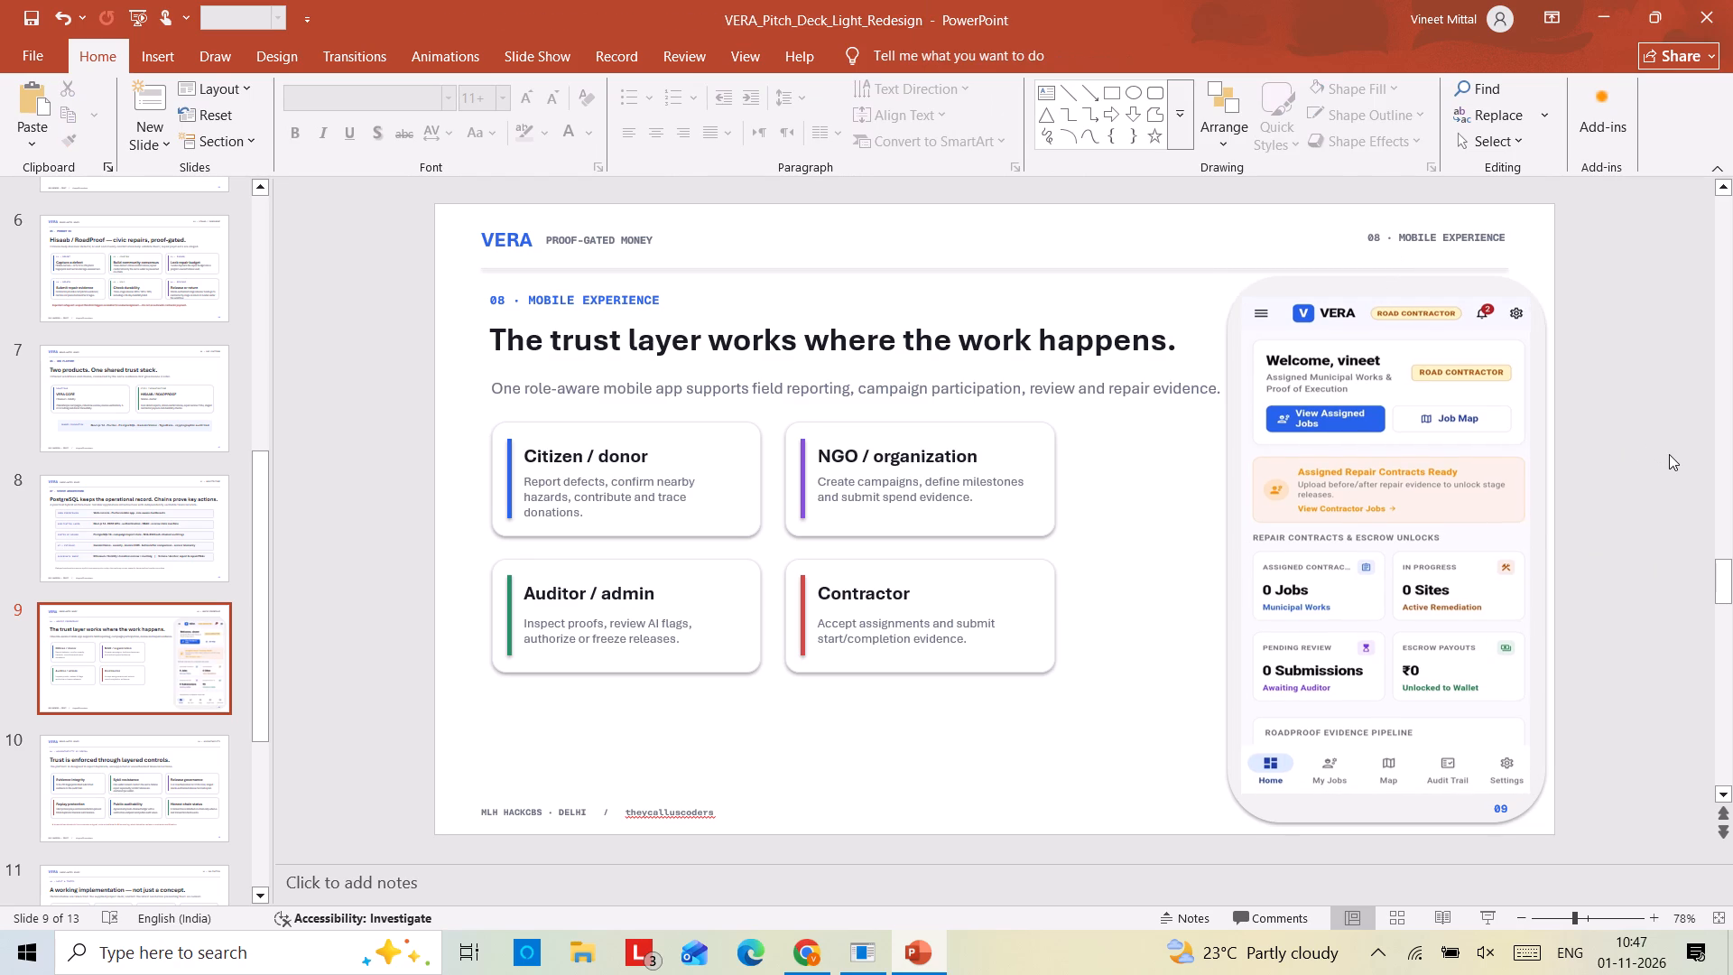
Save the presentation with the finished slide 9 layout.
key("ctrl+s")
key("ctrl+s")
key("ctrl+s")
key("ctrl+s")
key("ctrl+s")
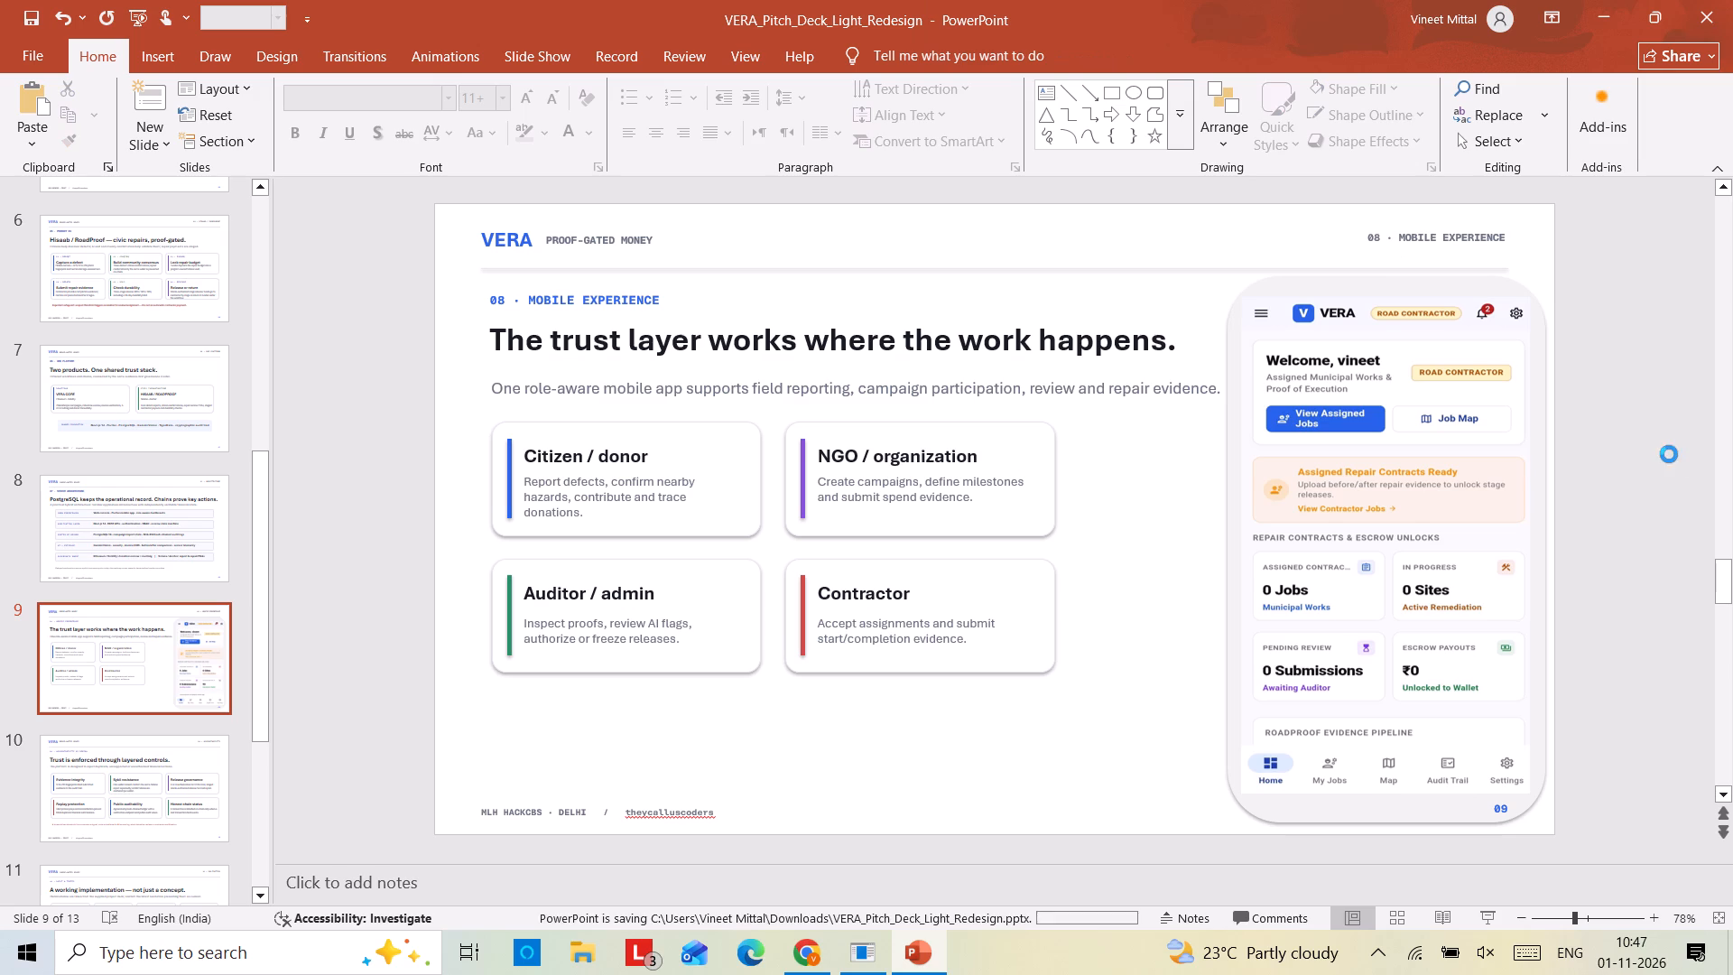
key("ctrl+s")
key("ctrl+s")
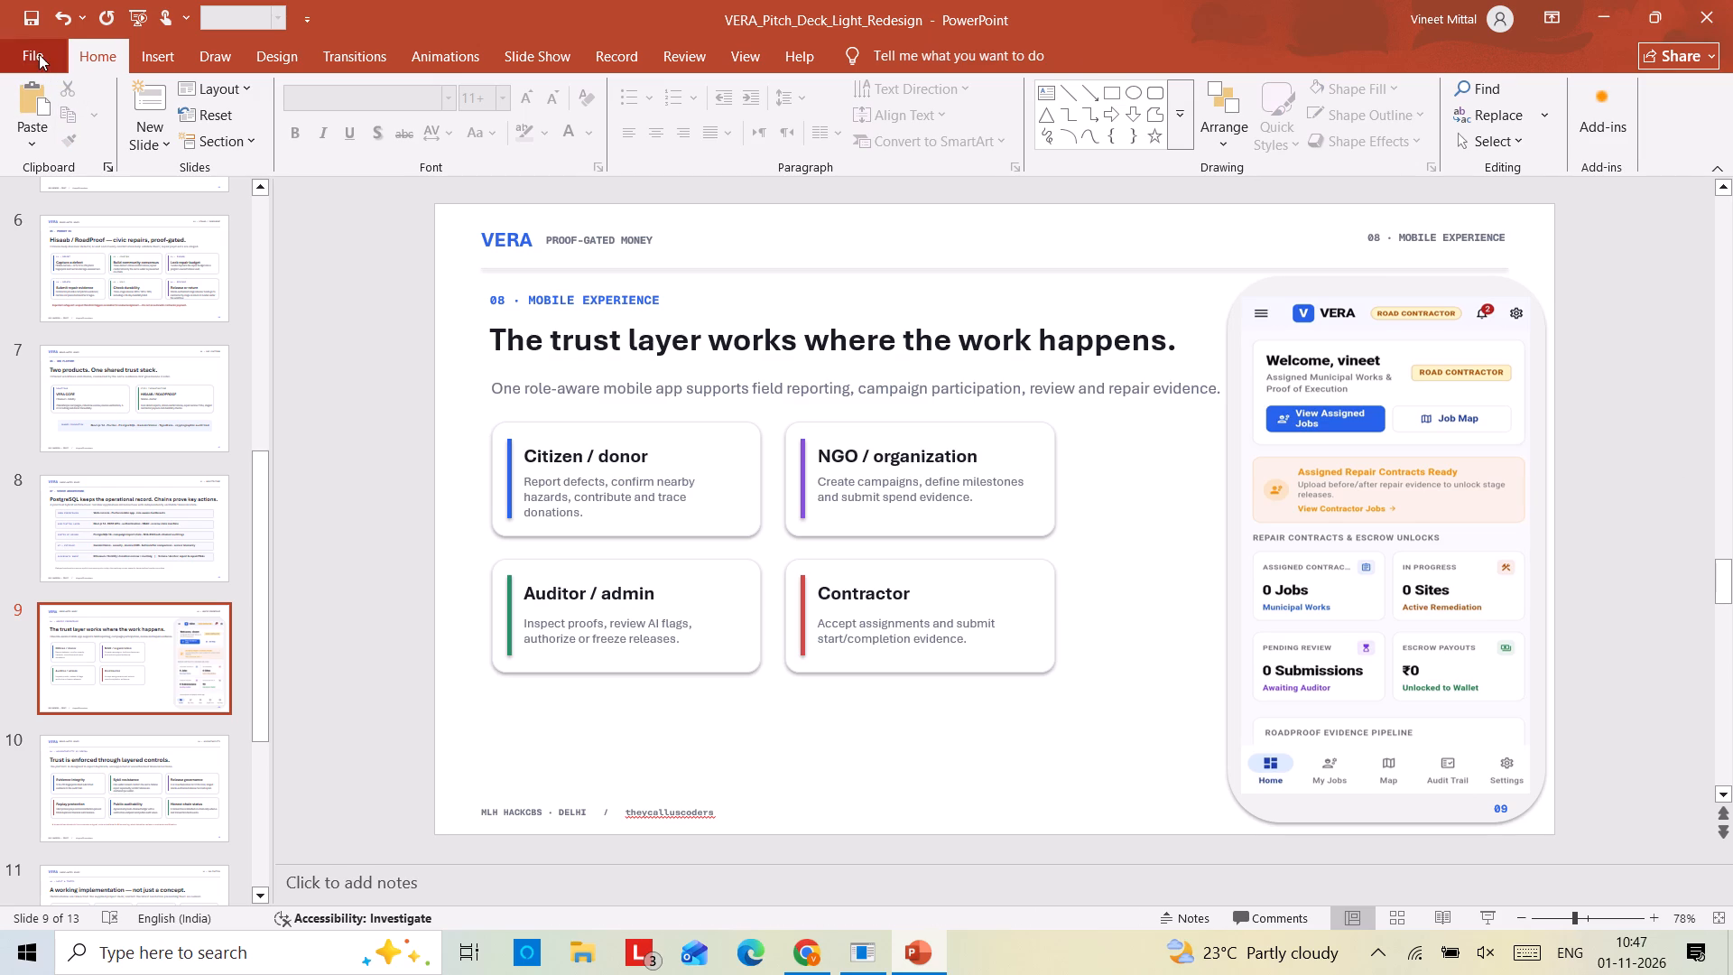
On slide 1, narrow the app screenshot slightly from its left edge to clear the description text, and save the presentation.
scroll(82, 300, "up", 11)
left_click(115, 274)
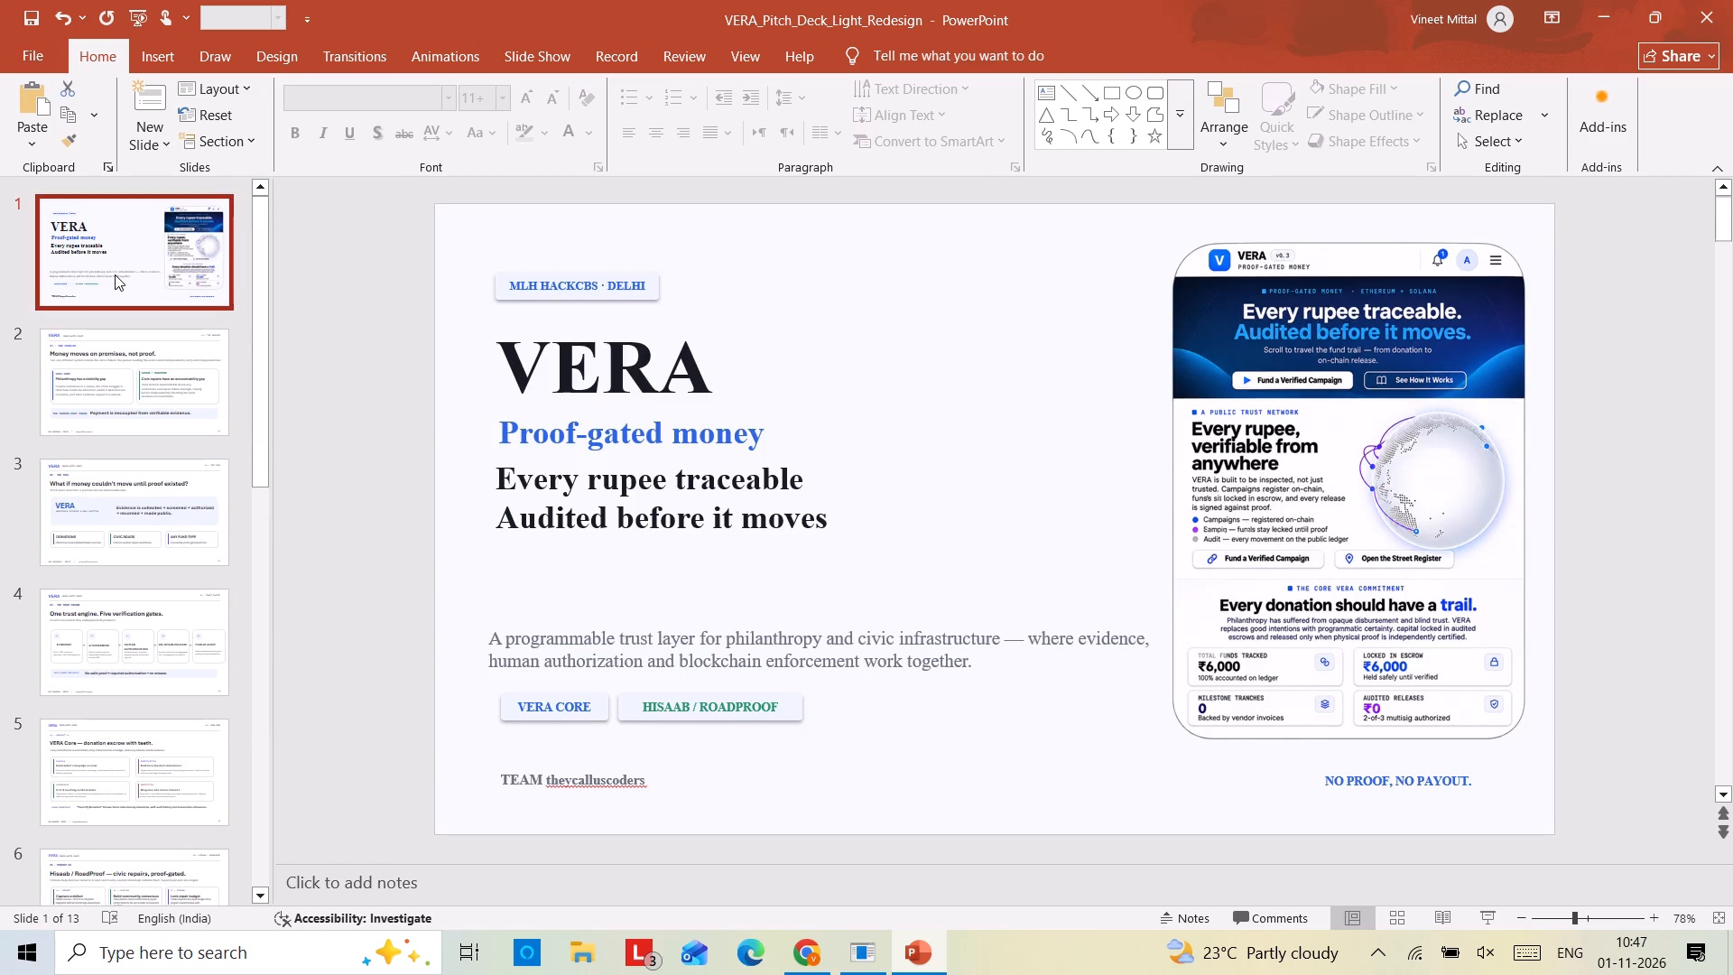
left_click(1197, 436)
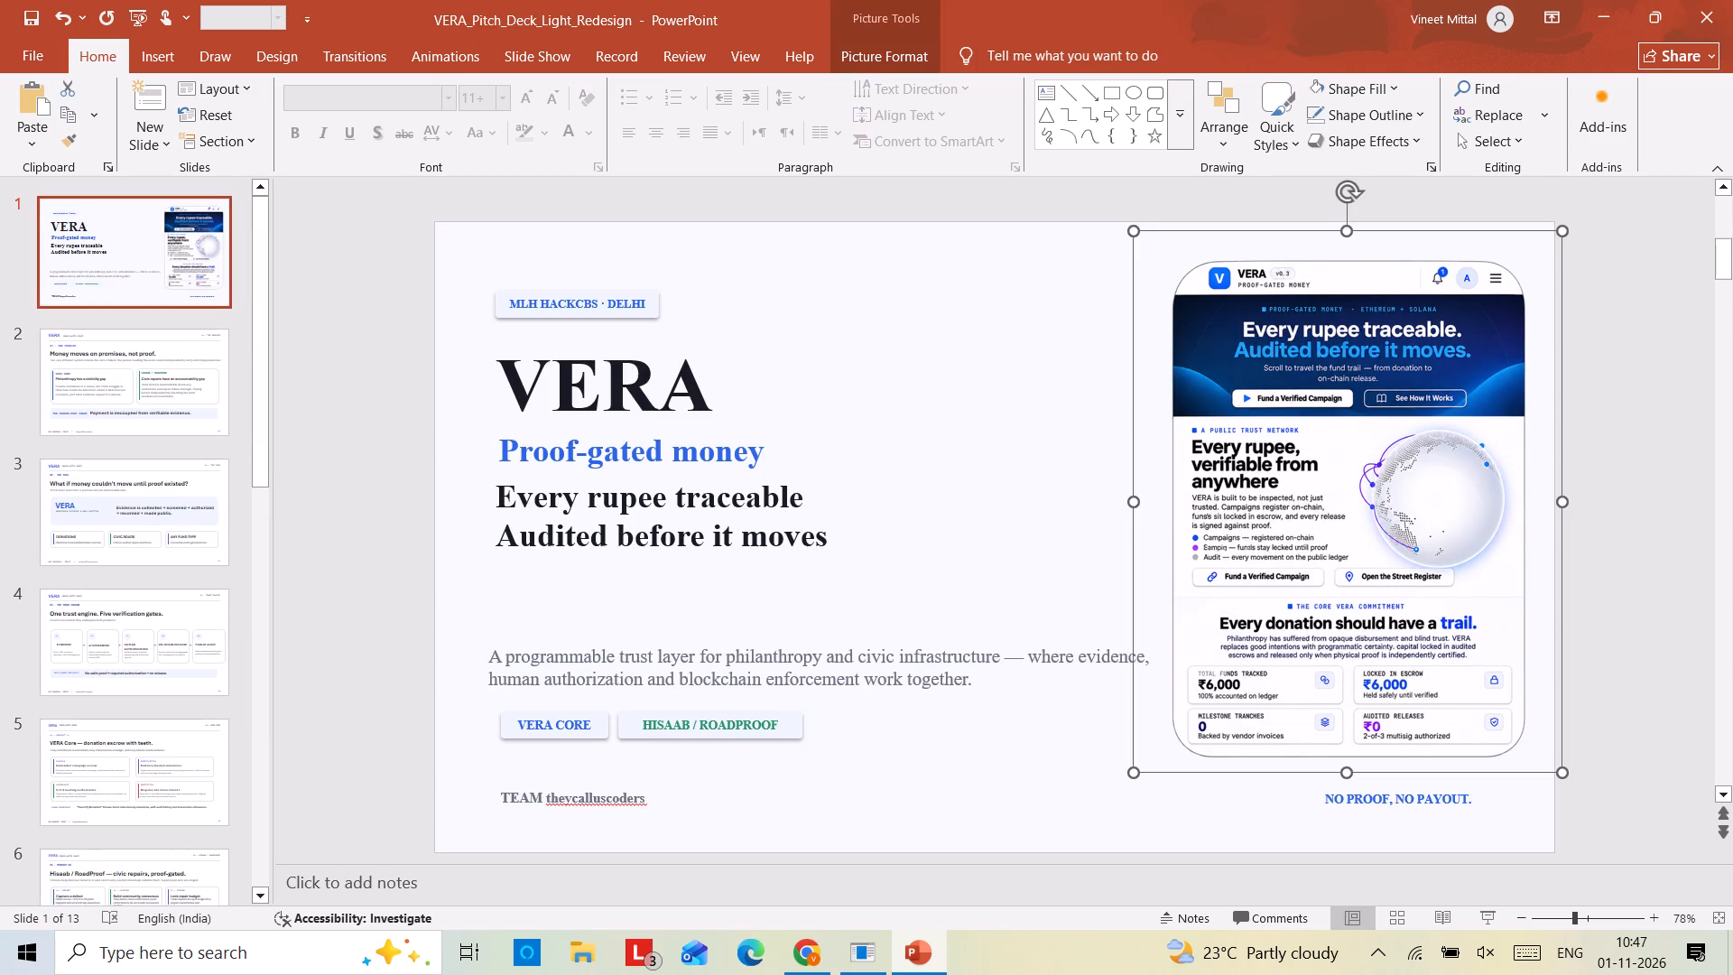
left_click_drag(1132, 502, 1150, 502)
left_click(1157, 824)
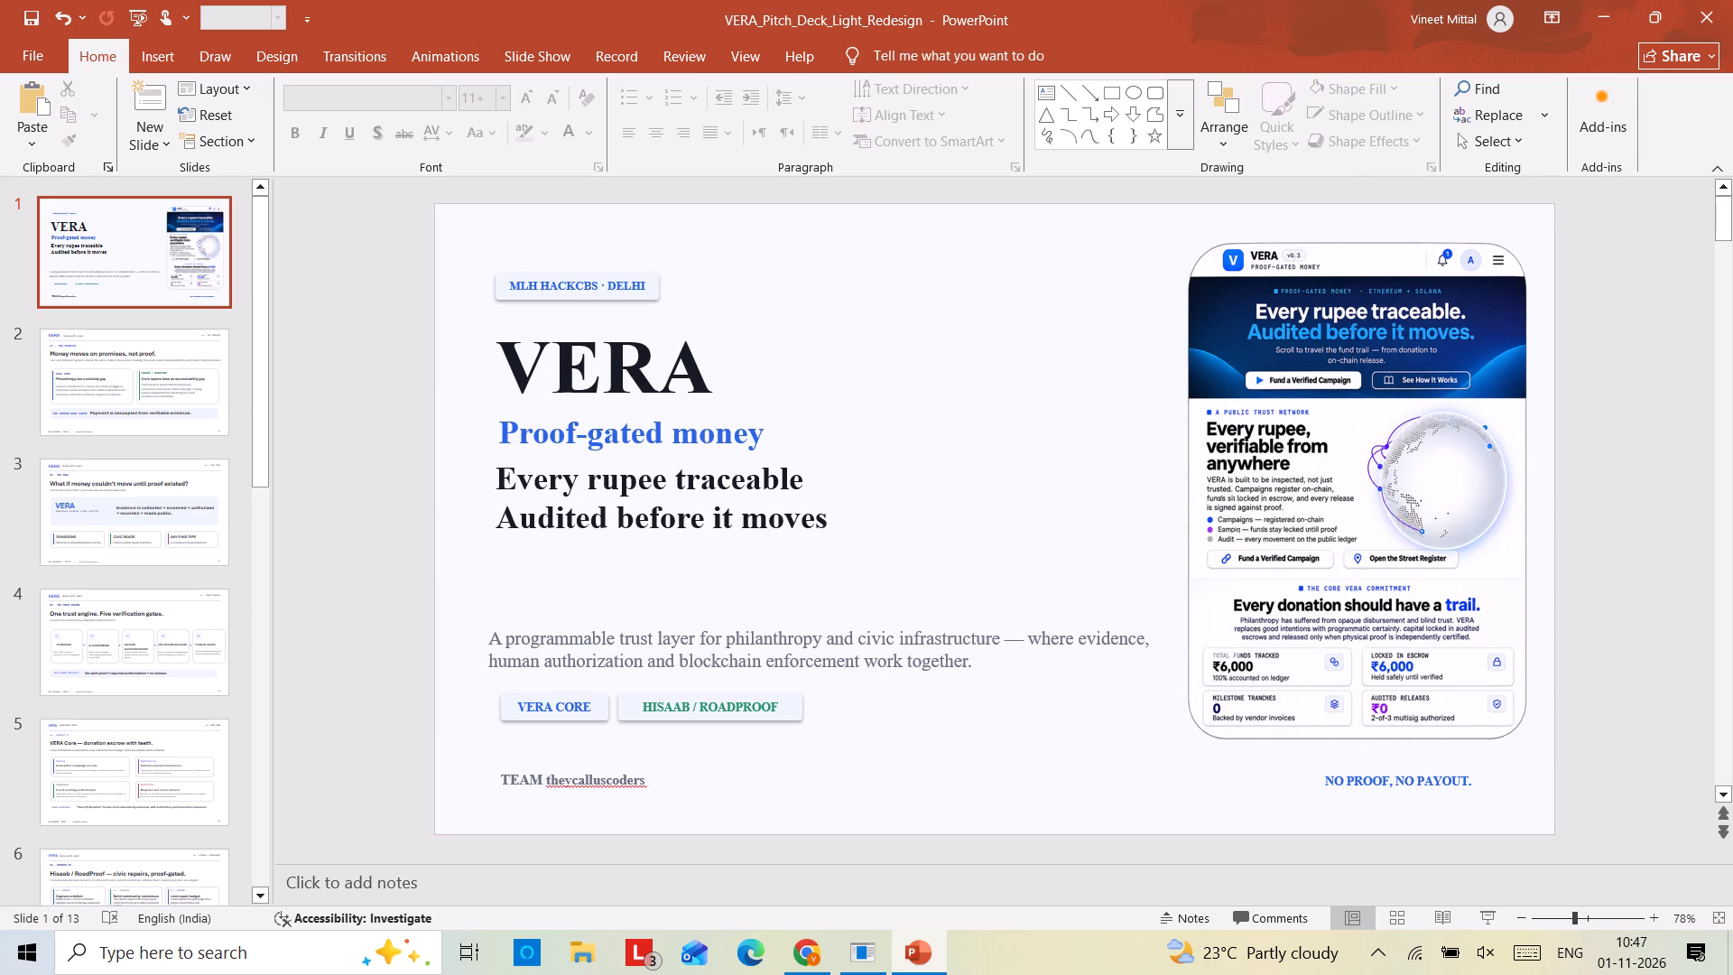
key("ctrl+s")
Review the layout of all slides from slide 2 through slide 13, and return to slide 1.
left_click(167, 370)
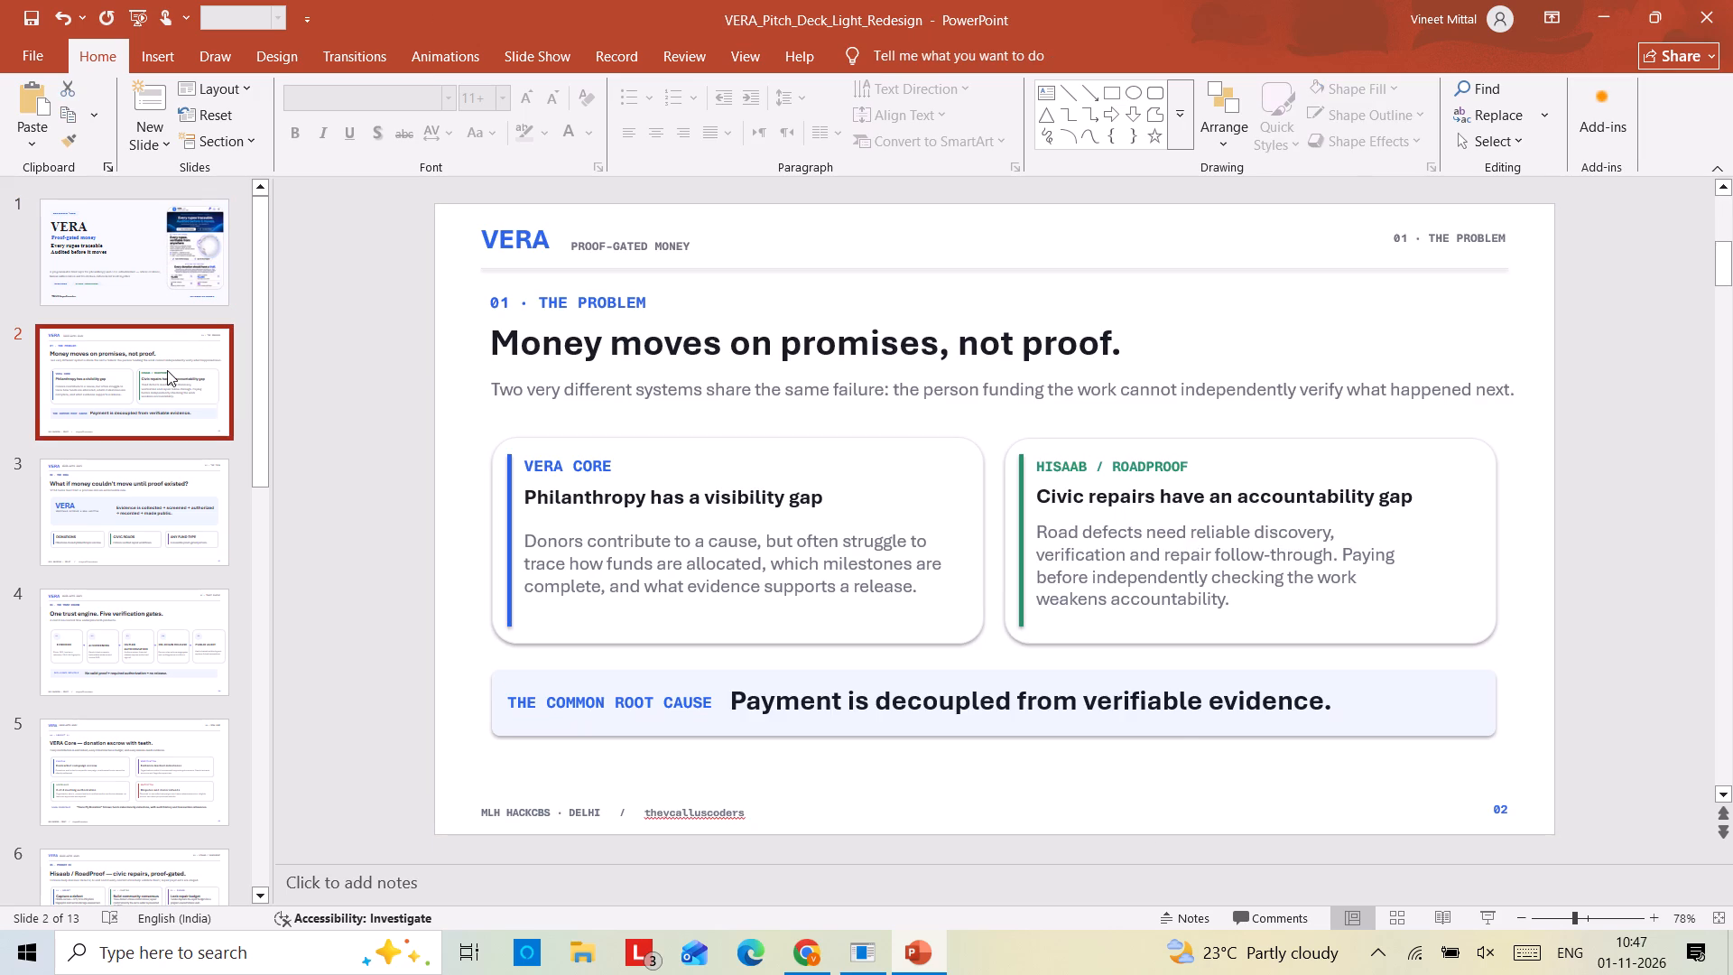
key("Down")
key("Down")
key("Down")
key("Down")
key("Down")
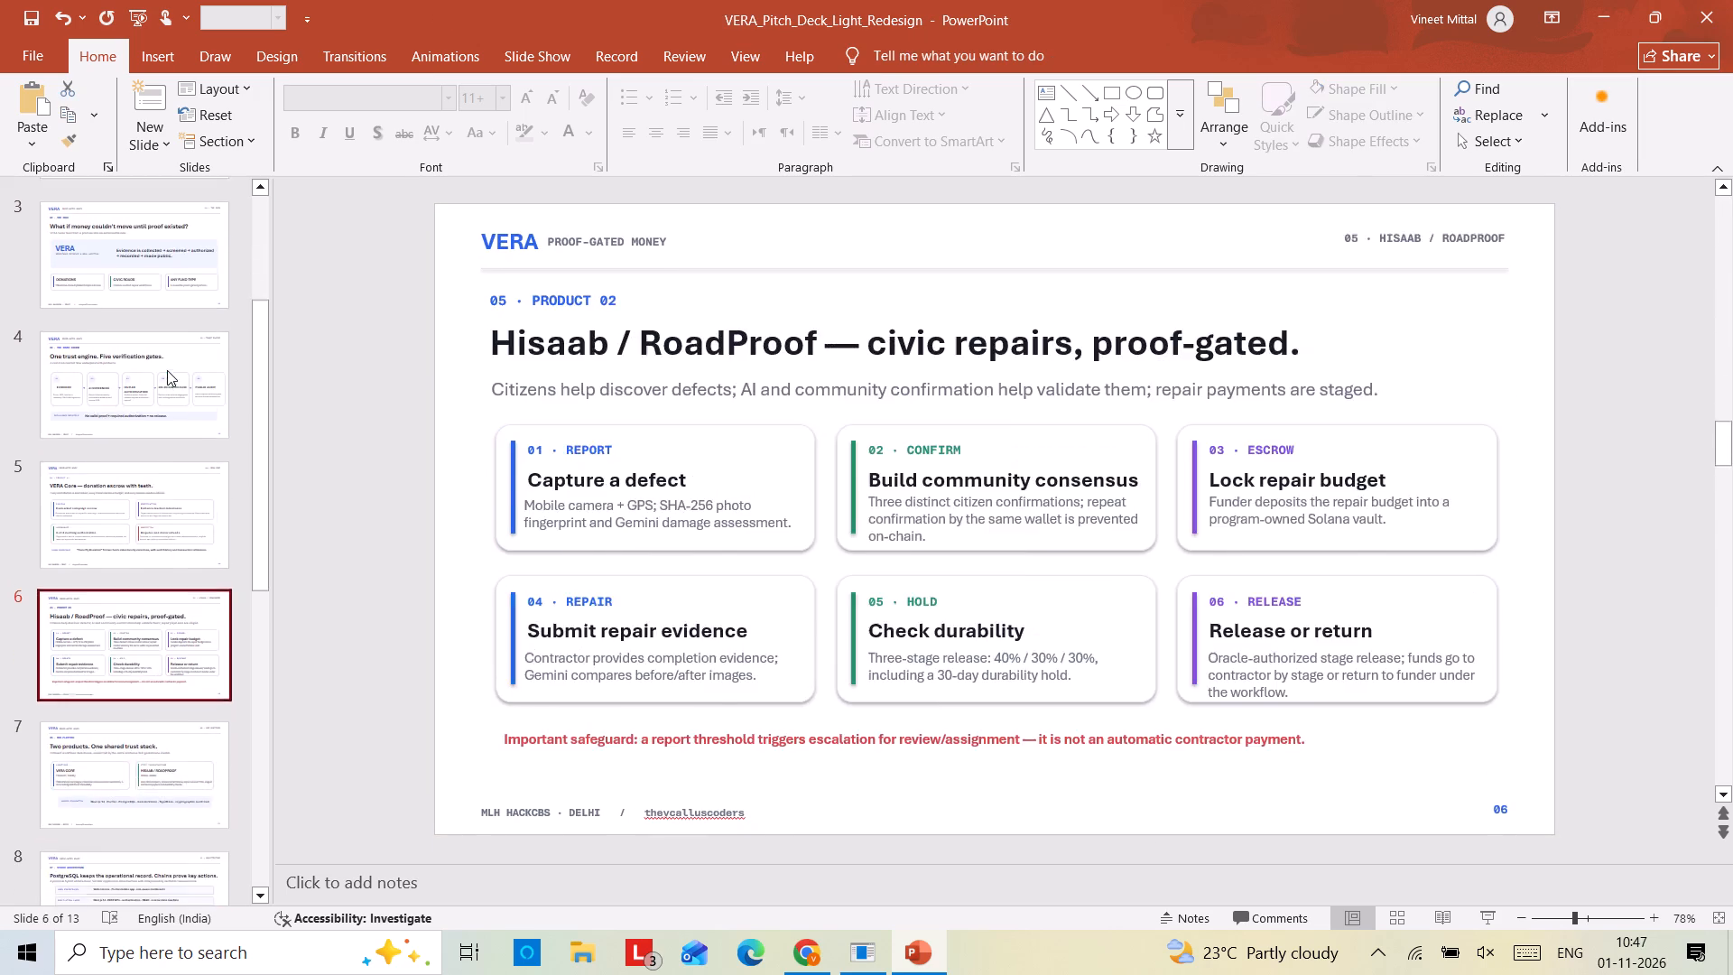
key("Down")
key("Down")
key("Down")
key("Down")
key("Down")
key("Down")
key("Down")
key("Down")
key("Down")
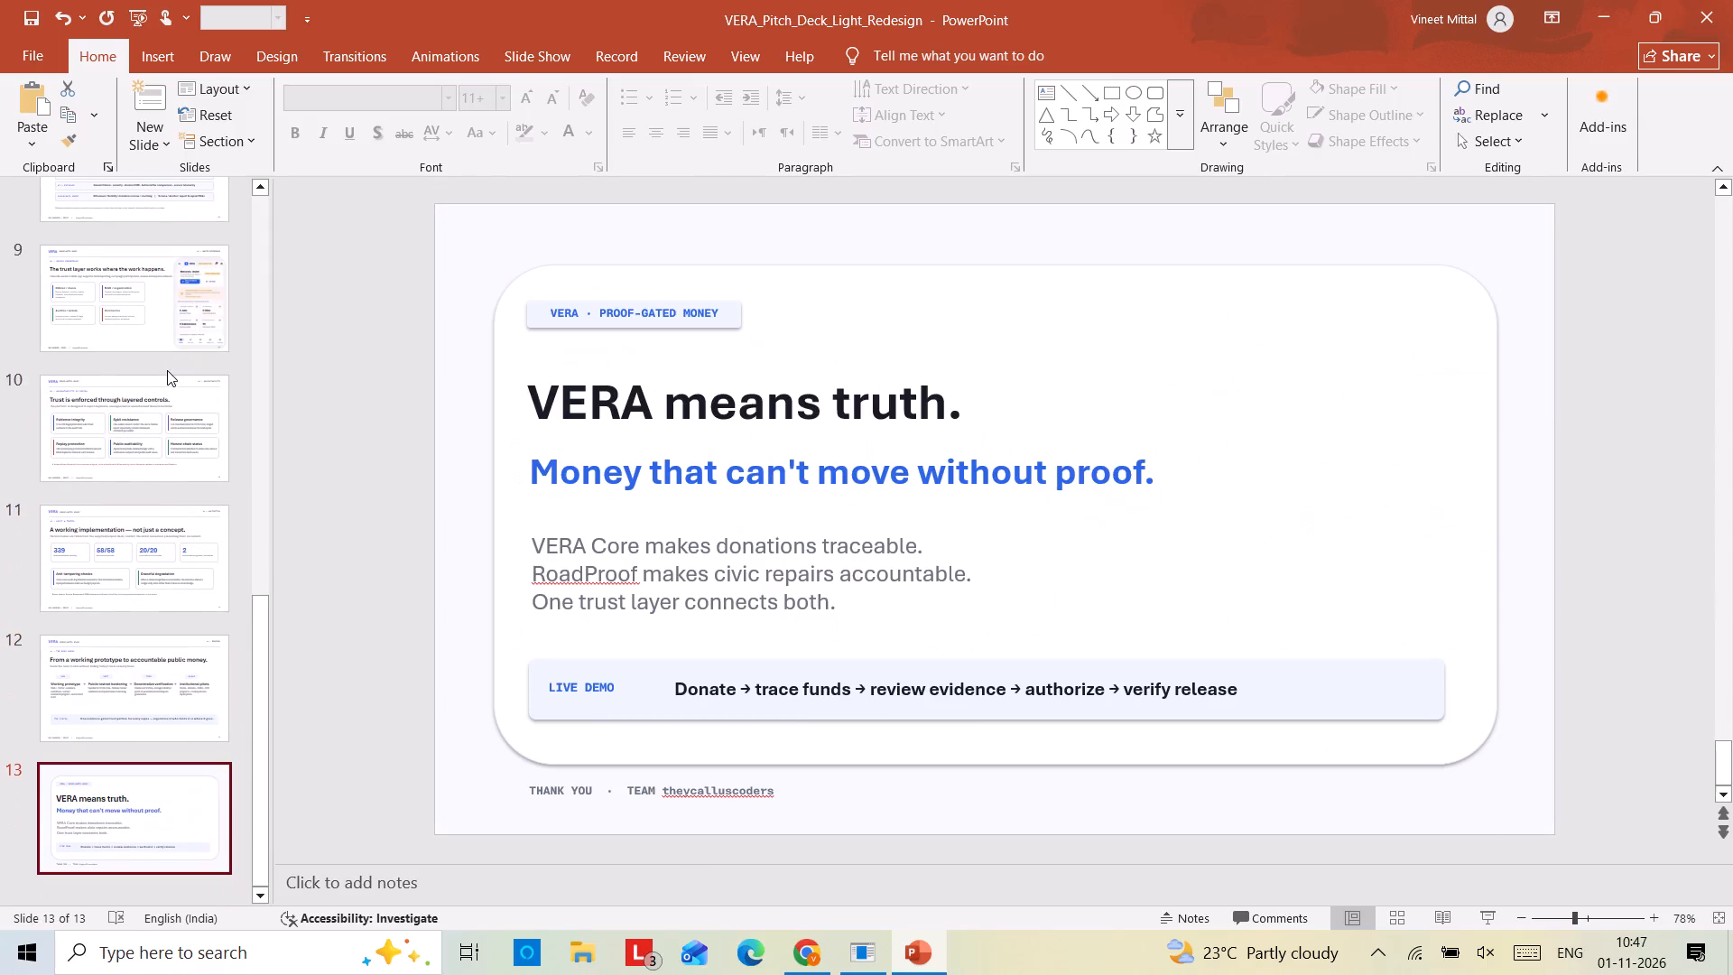
key("Down")
key("Up")
key("Up")
key("Up")
key("Up")
key("Up")
key("Up")
key("Up")
key("Up")
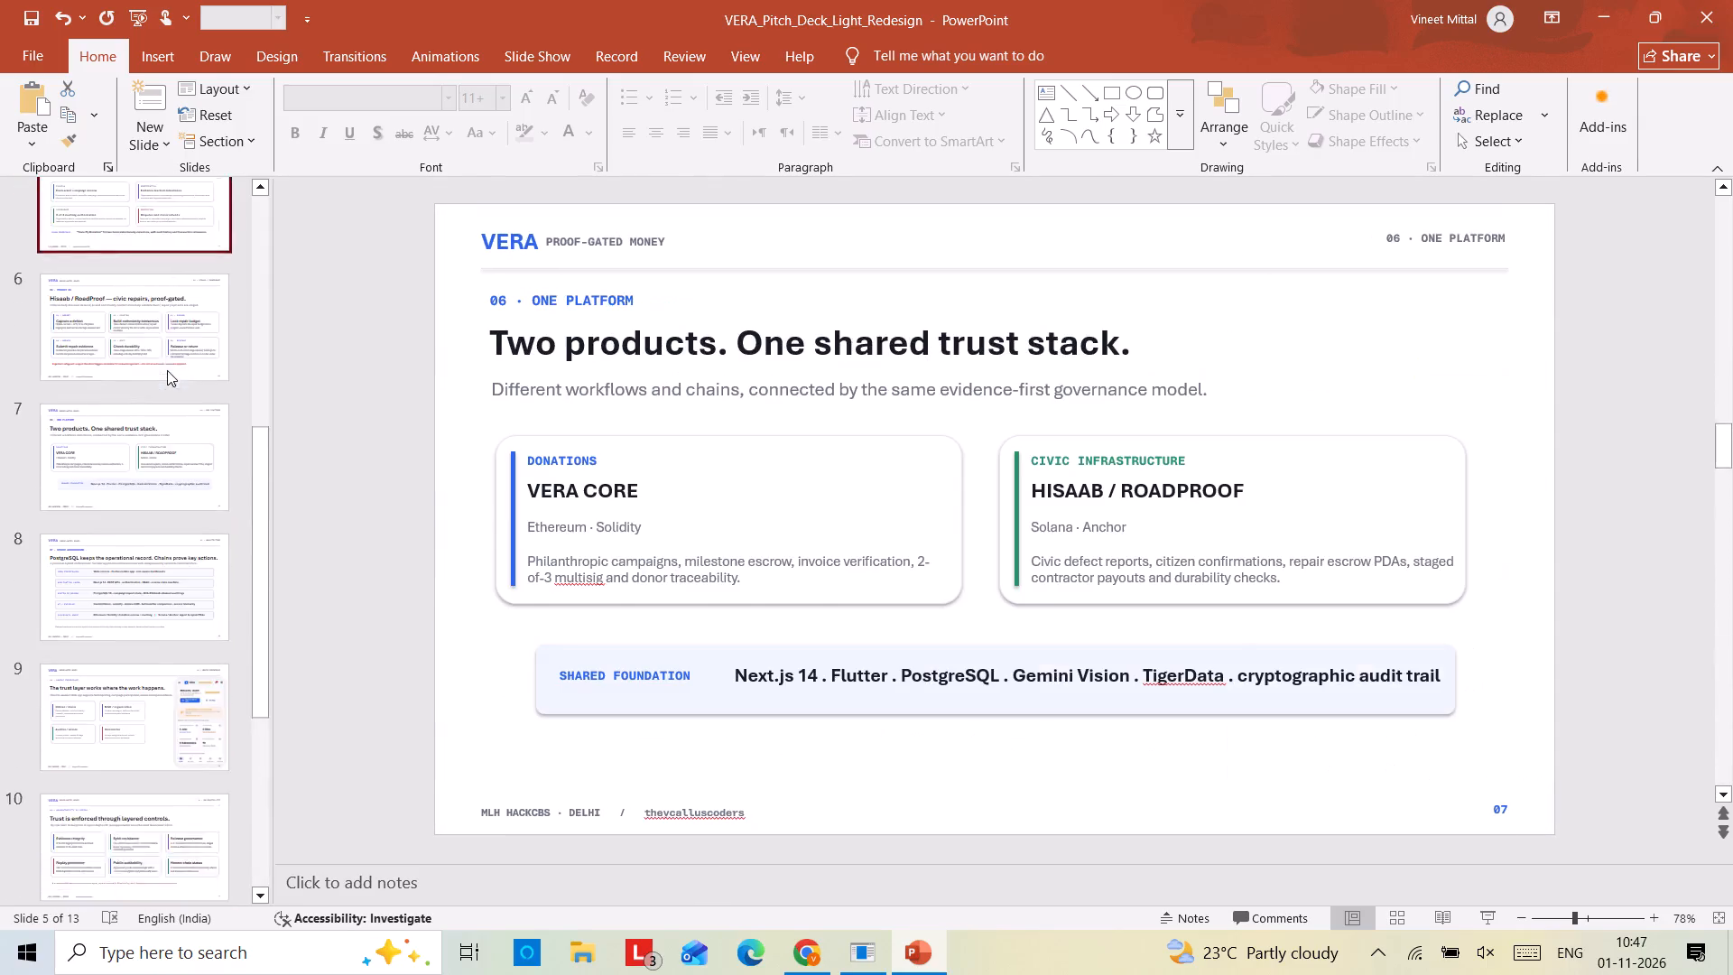
key("Up")
key("Up")
key("Up")
key("Up")
key("Up")
key("Up")
key("Up")
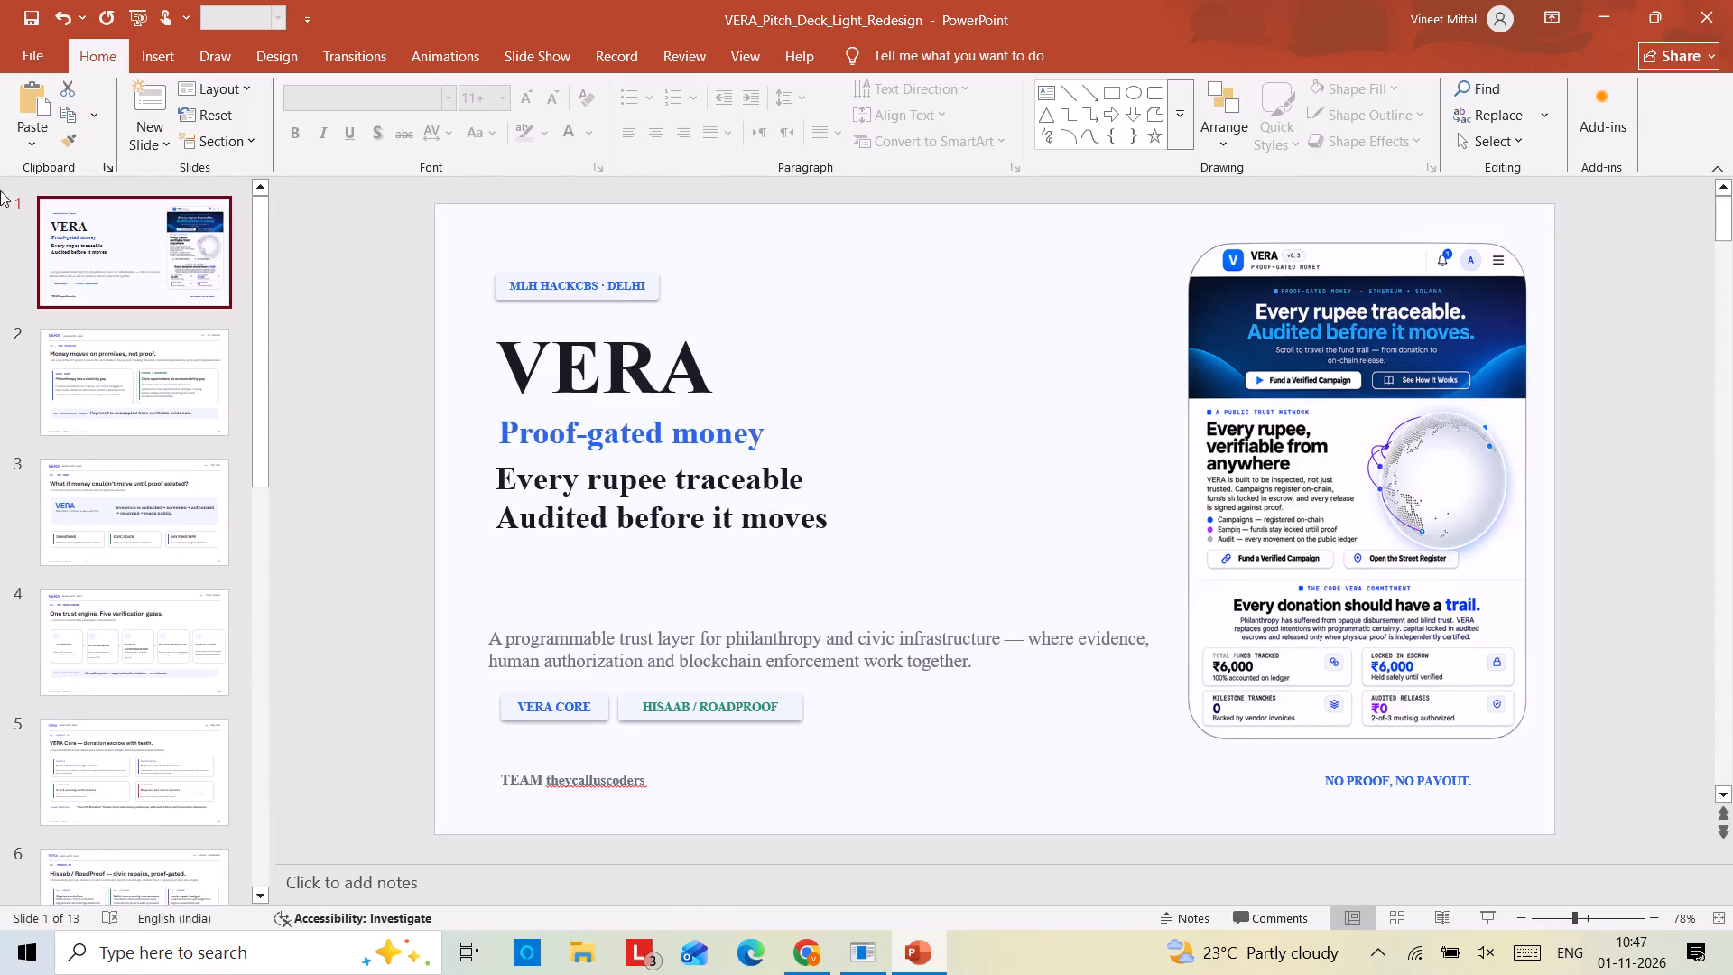
Open the Save As options for the finished pitch deck.
left_click(46, 52)
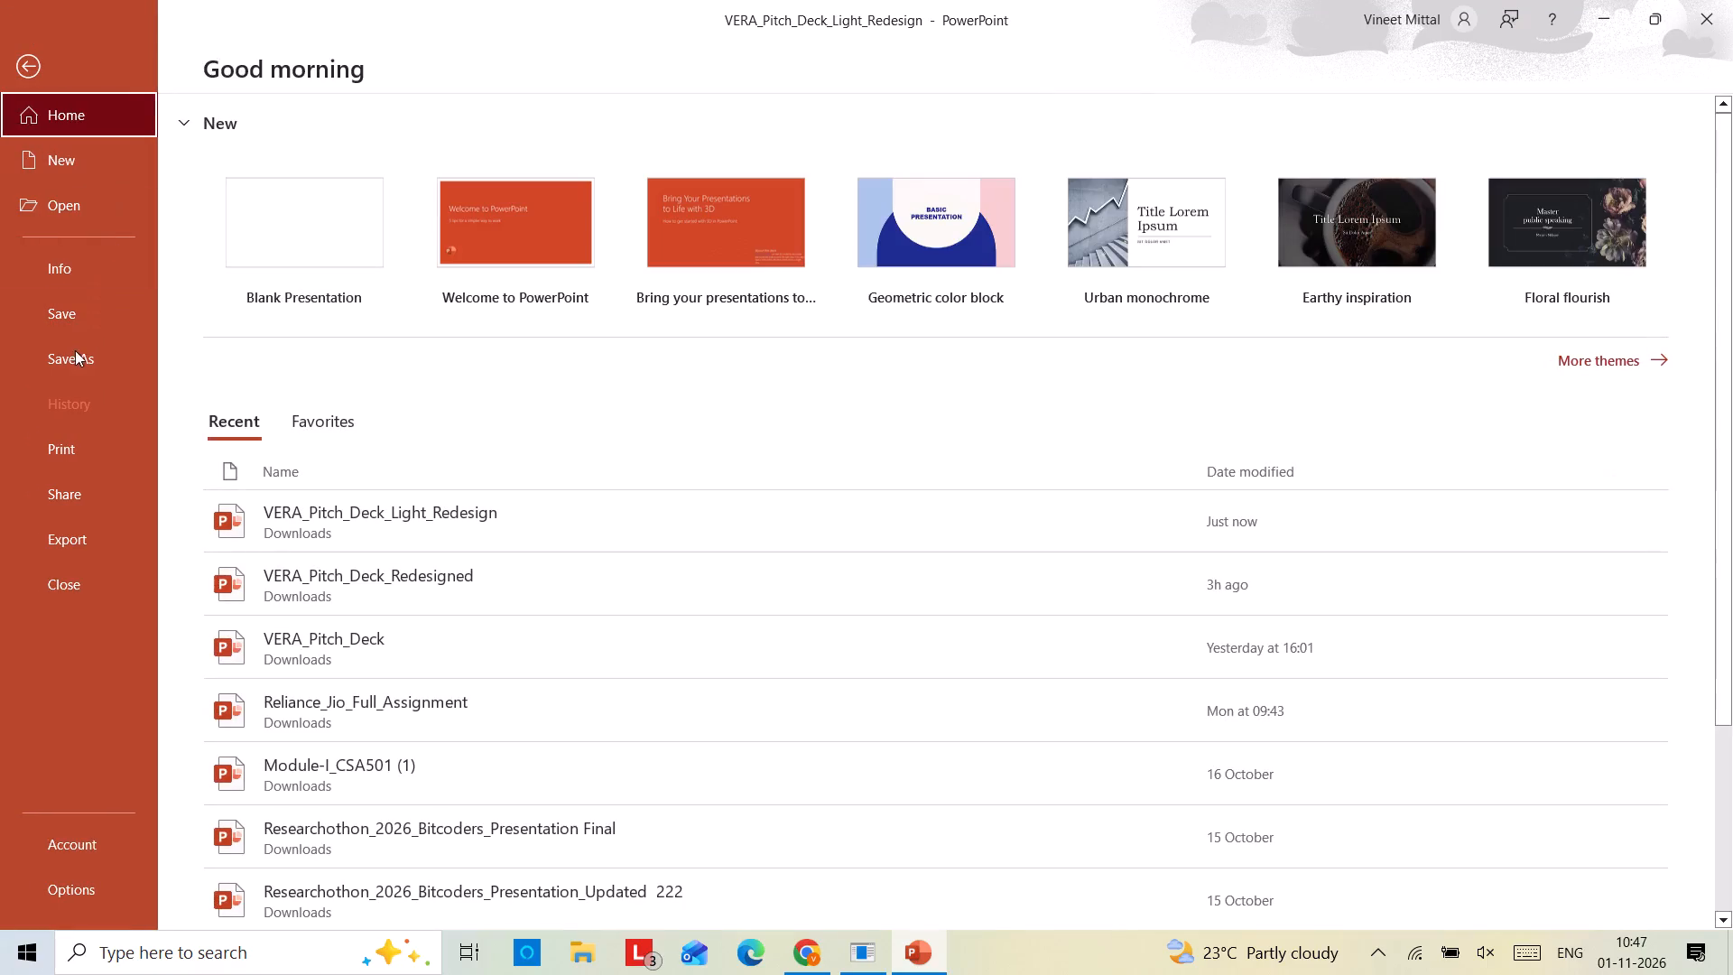
left_click(74, 353)
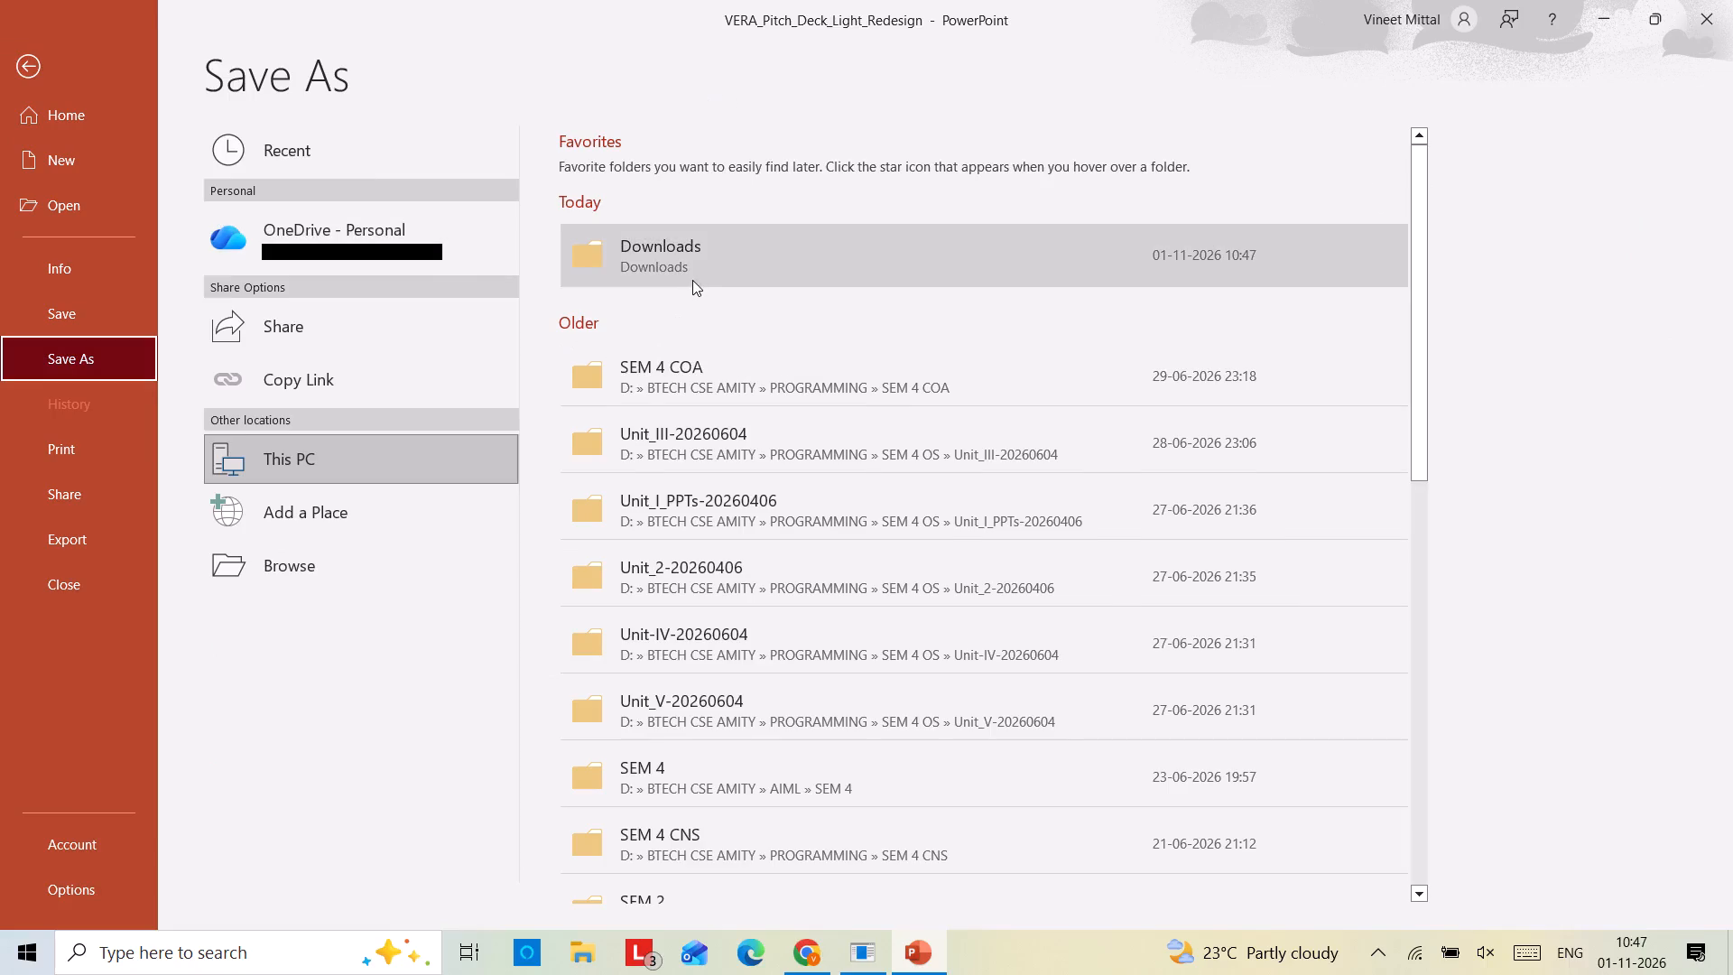
Save the presentation in the Downloads folder as a PowerPoint Presentation named "Team theycalluscoders".
left_click(692, 280)
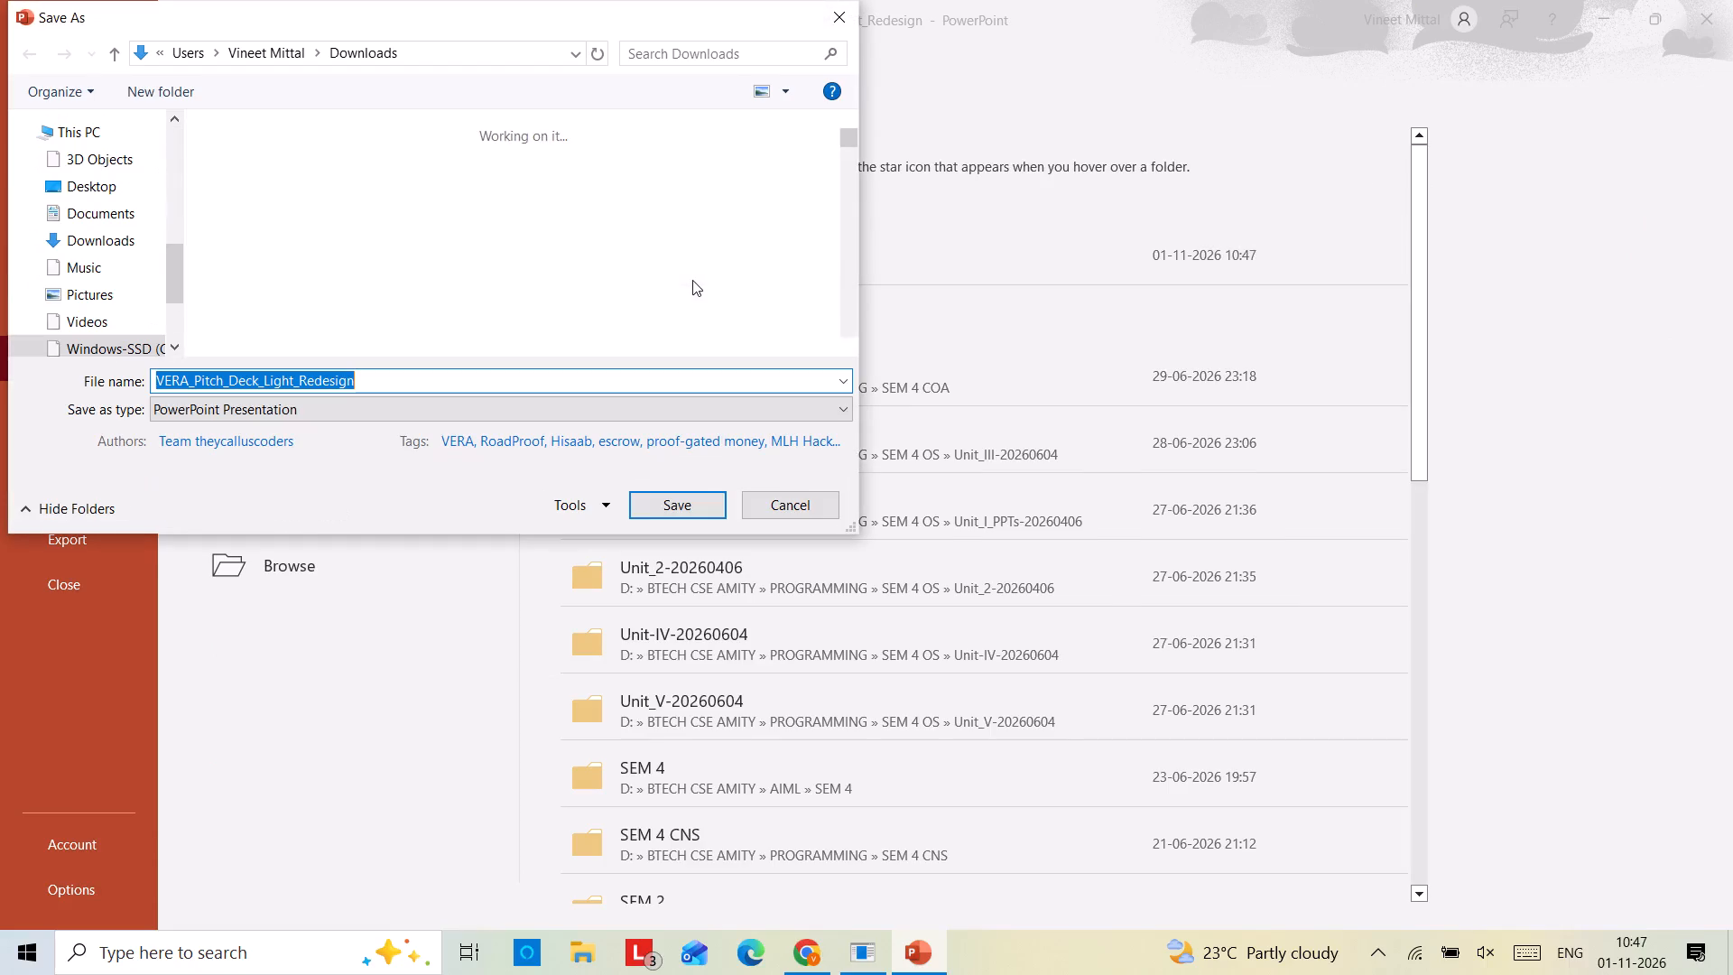
key("ctrl+Right")
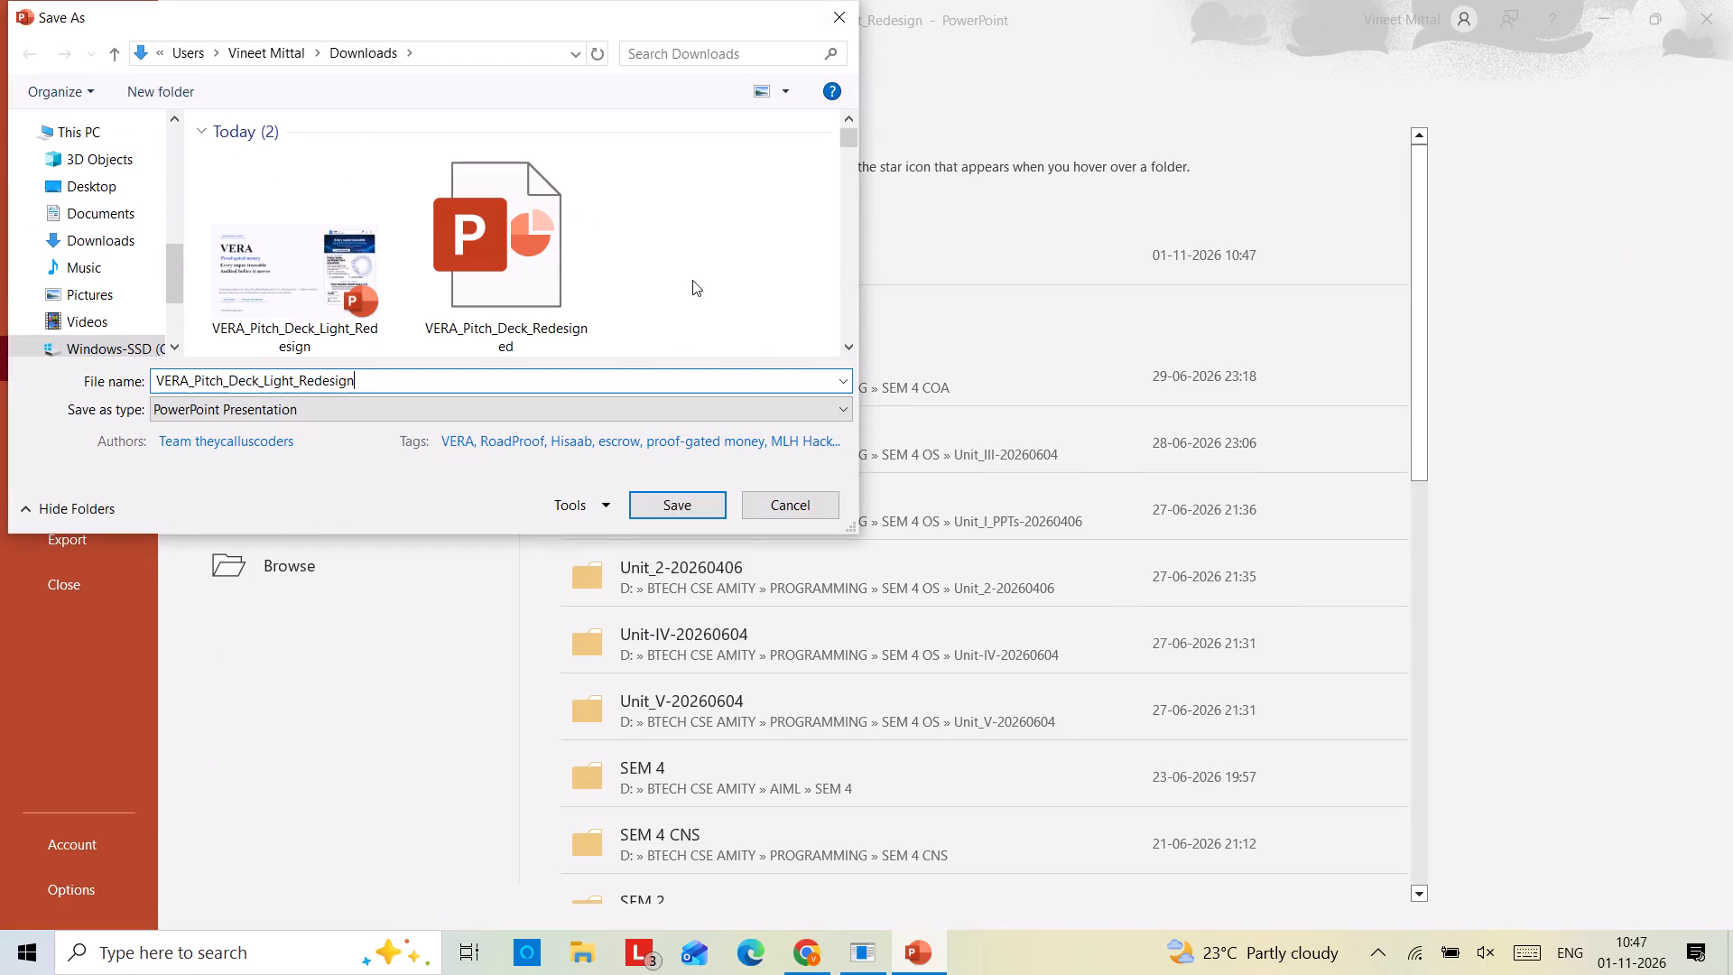
key("ctrl+a")
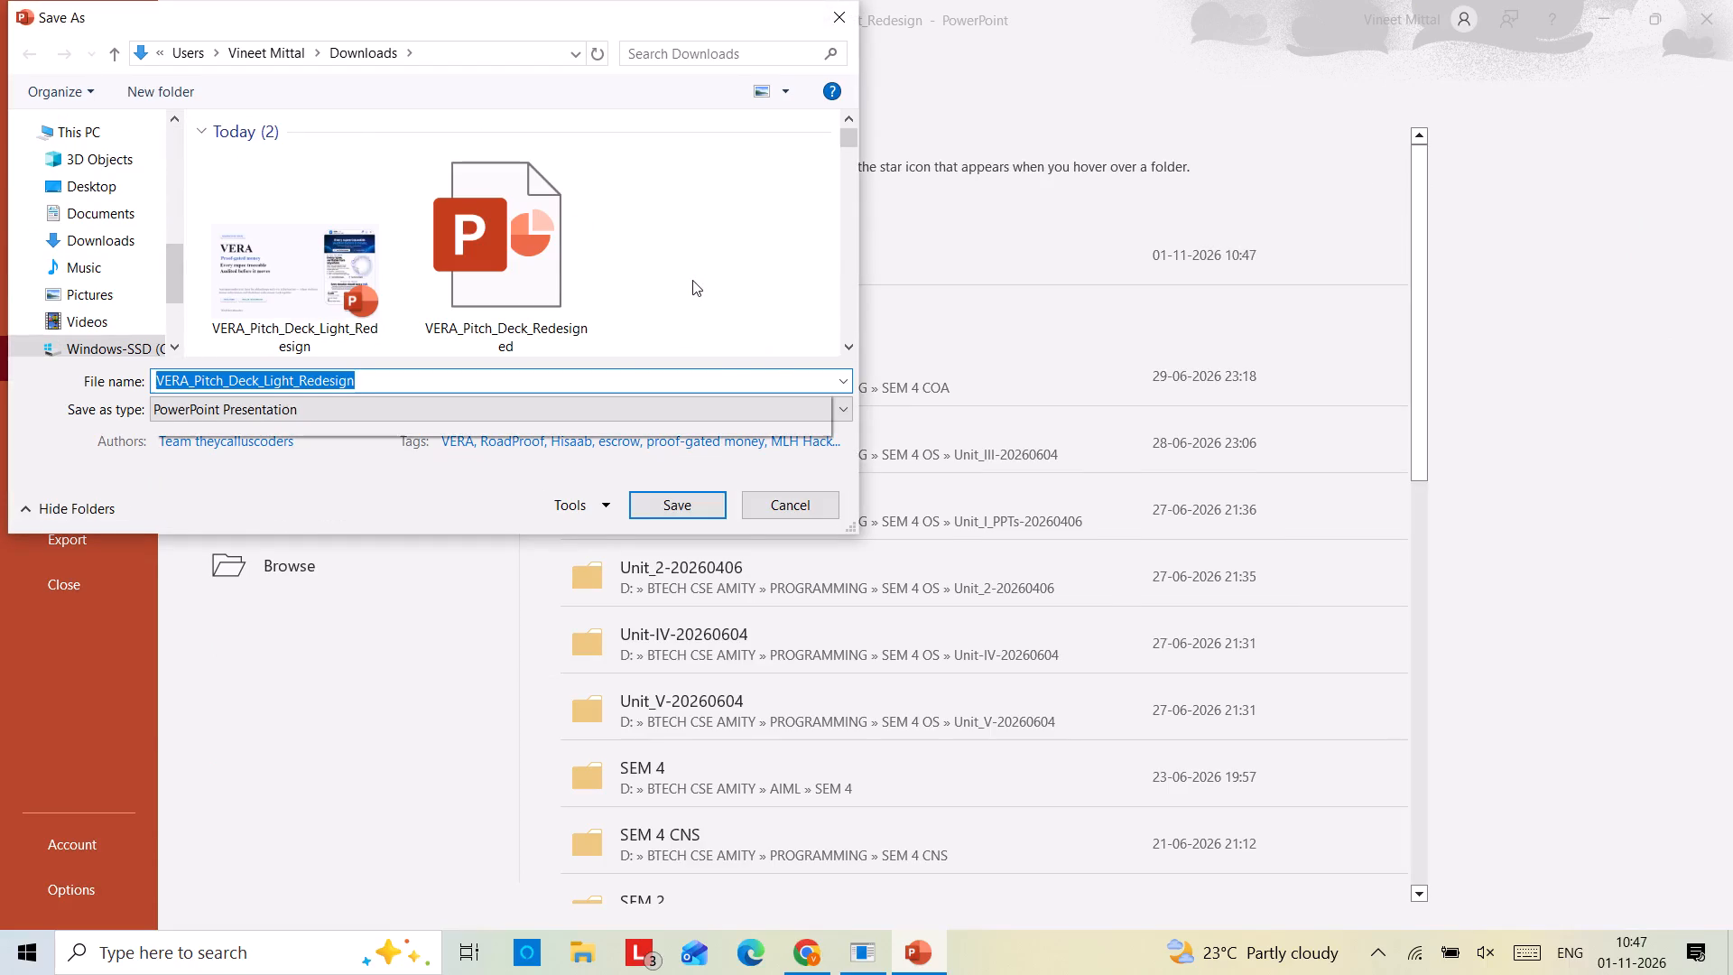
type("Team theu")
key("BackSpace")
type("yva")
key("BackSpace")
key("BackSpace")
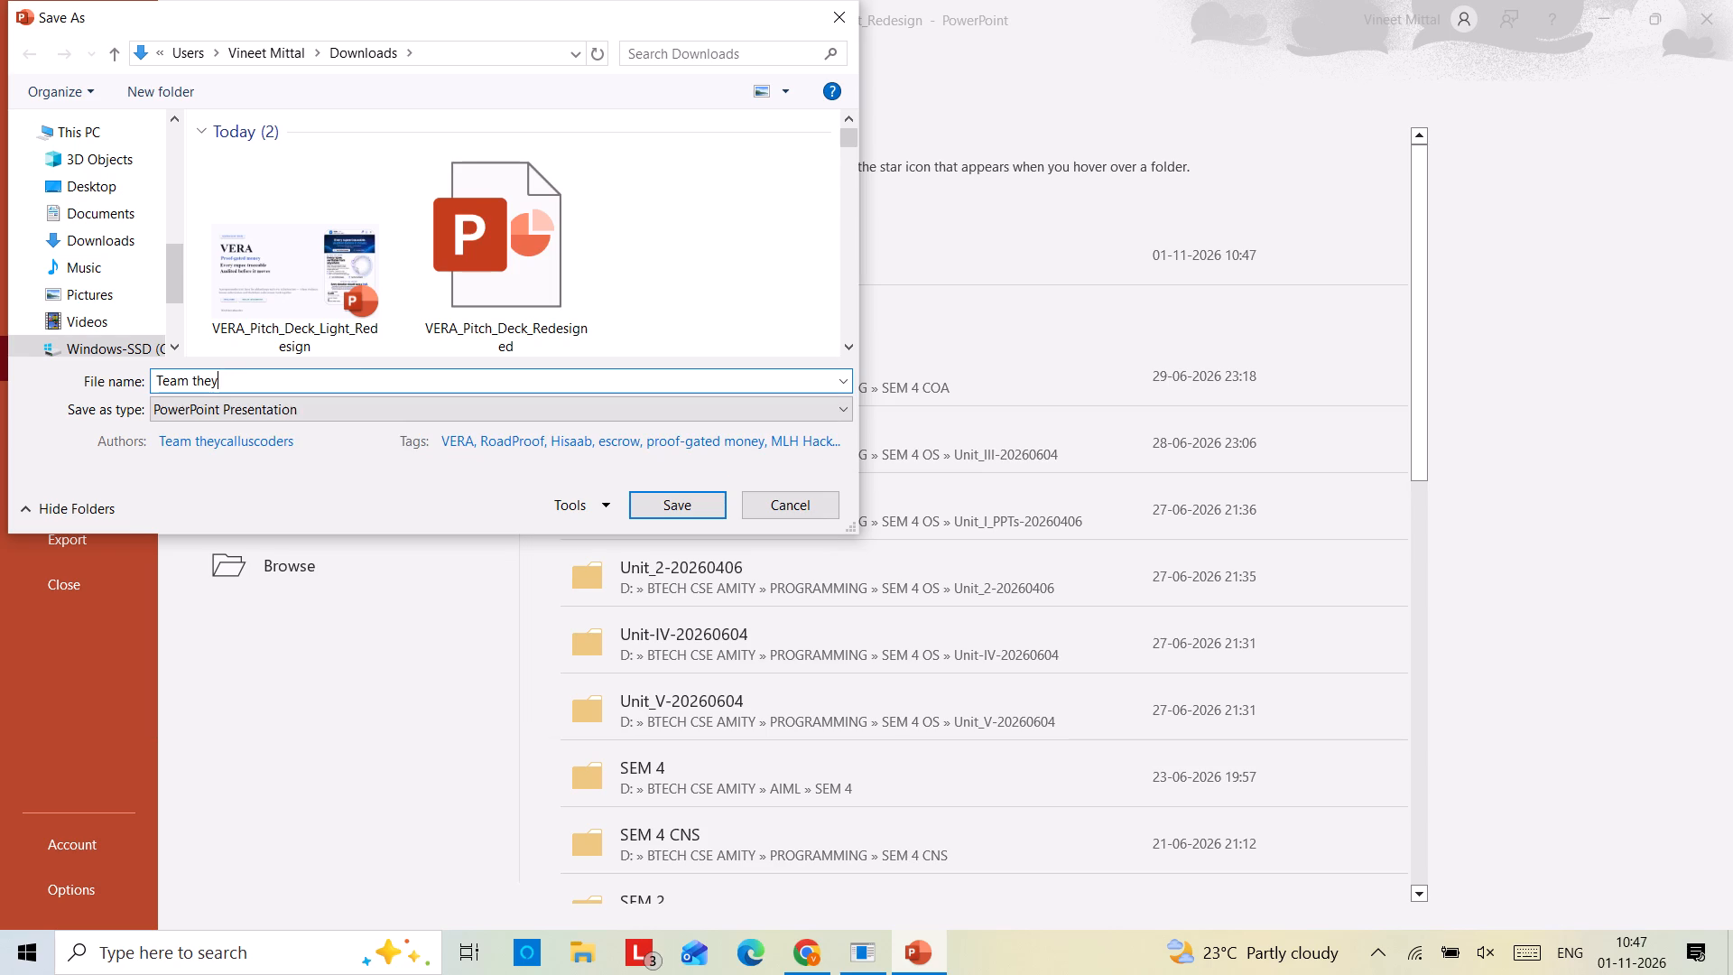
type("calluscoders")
left_click(687, 500)
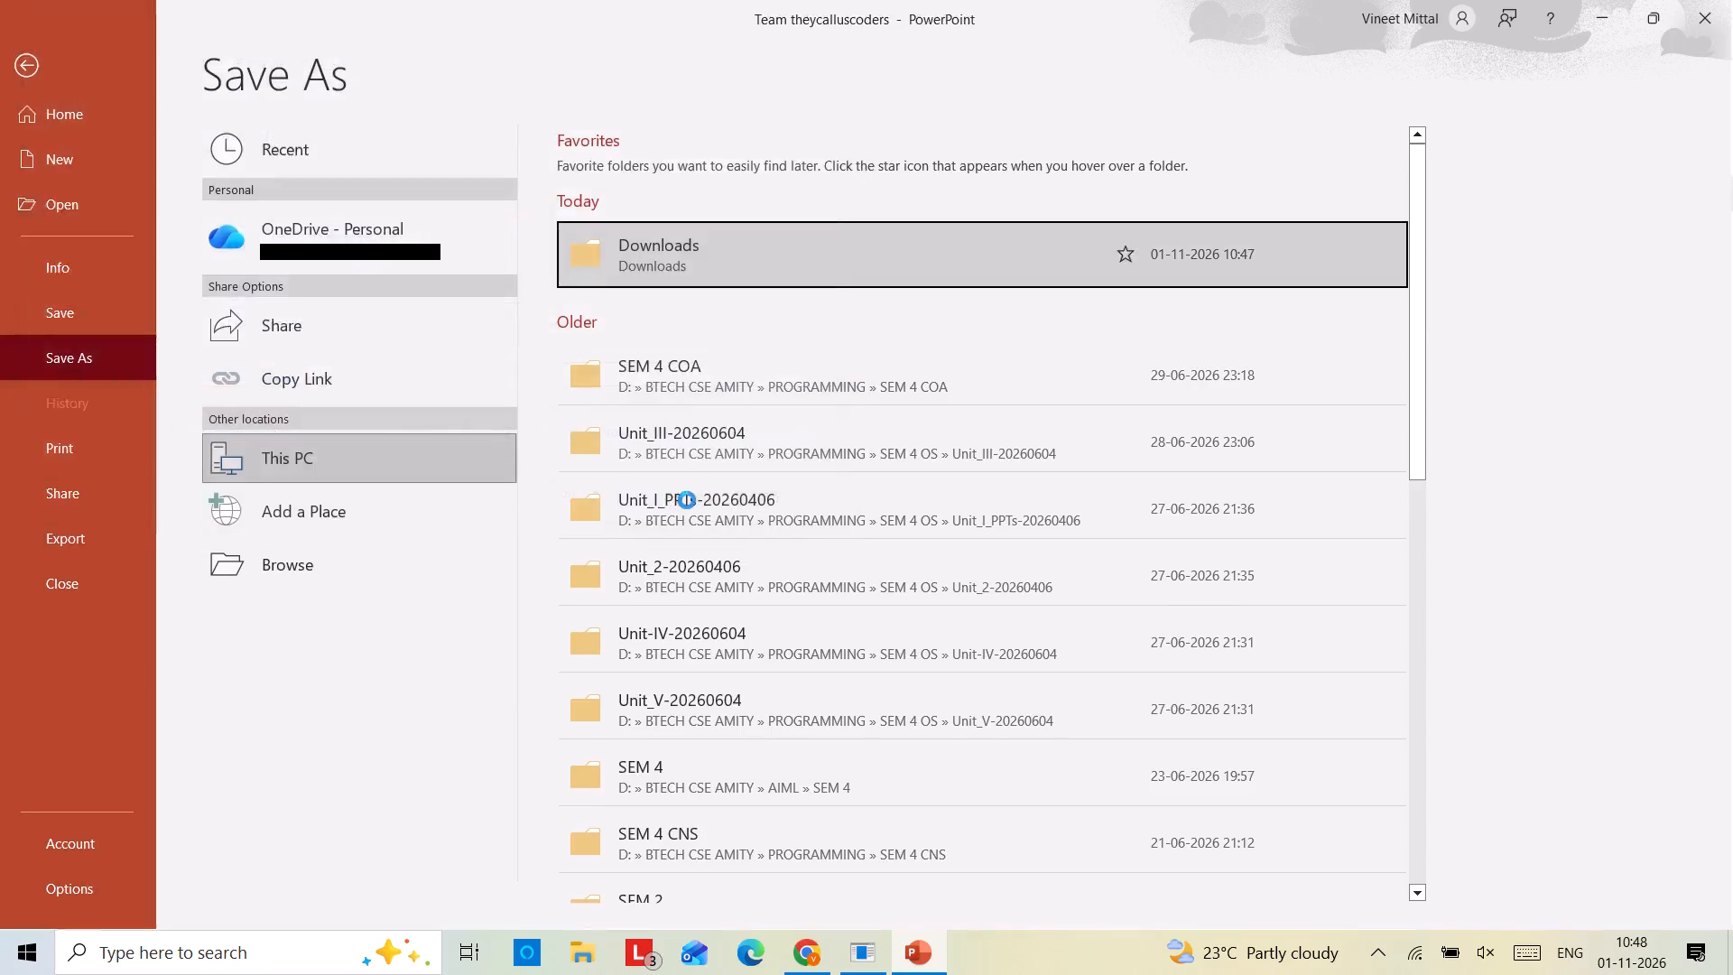
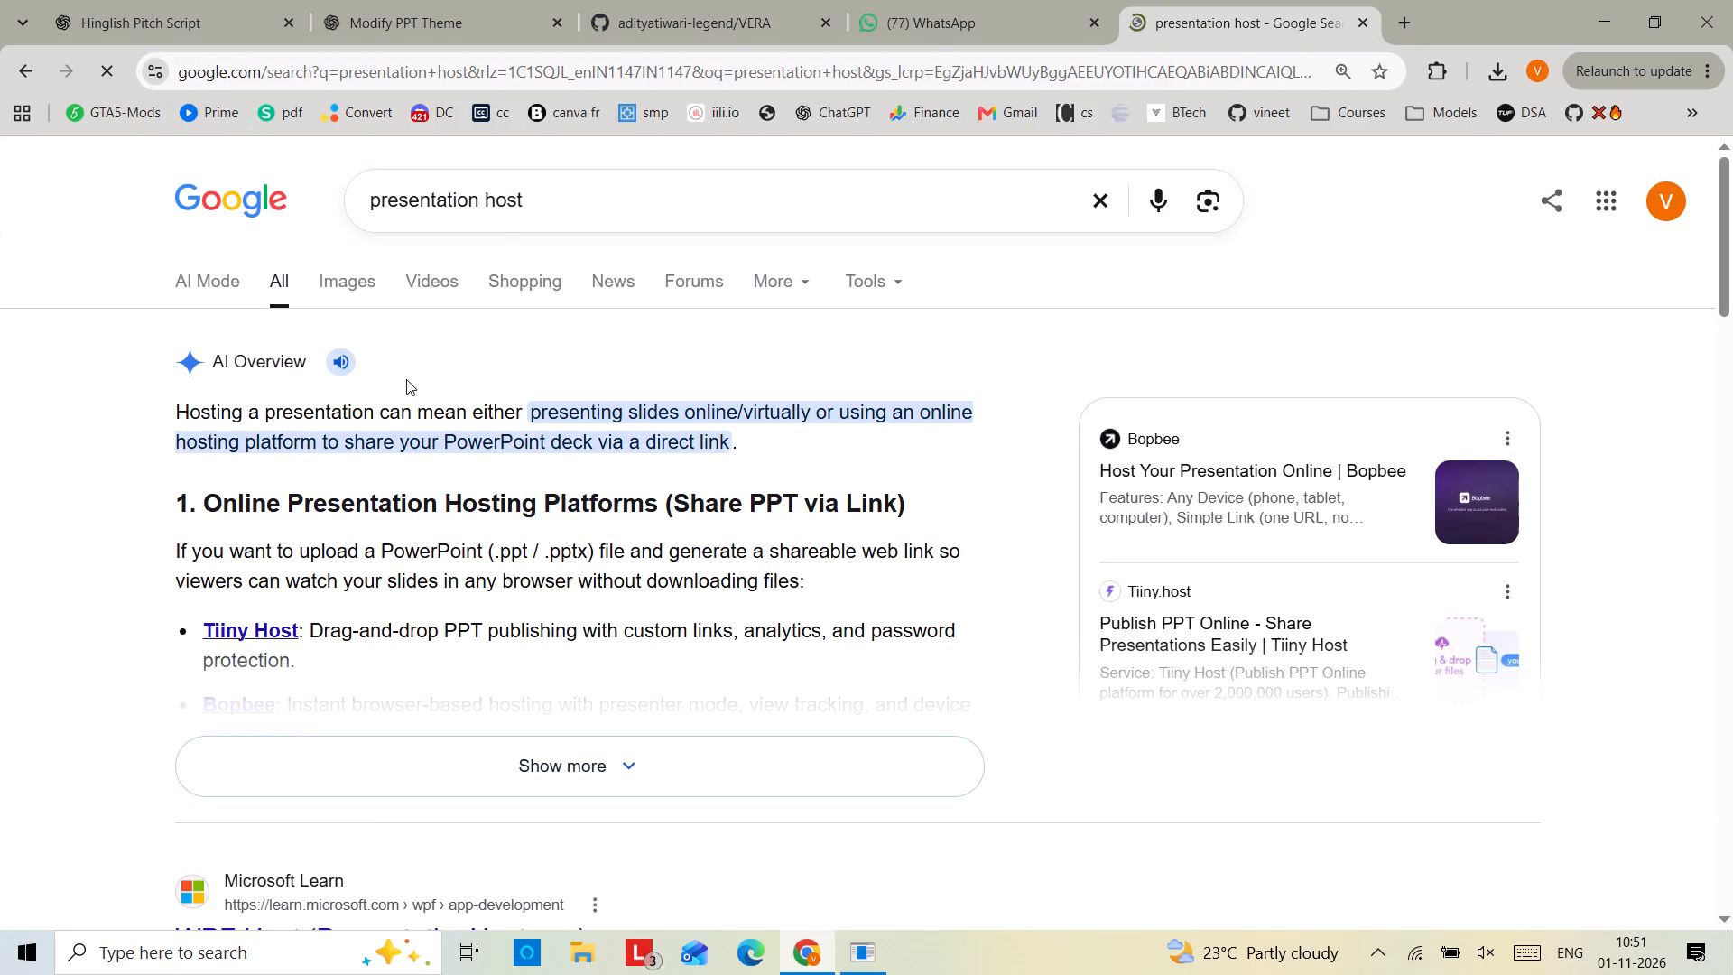
Search the web for "slide" instead and create a new Google Slides presentation from the results.
triple_click(563, 204)
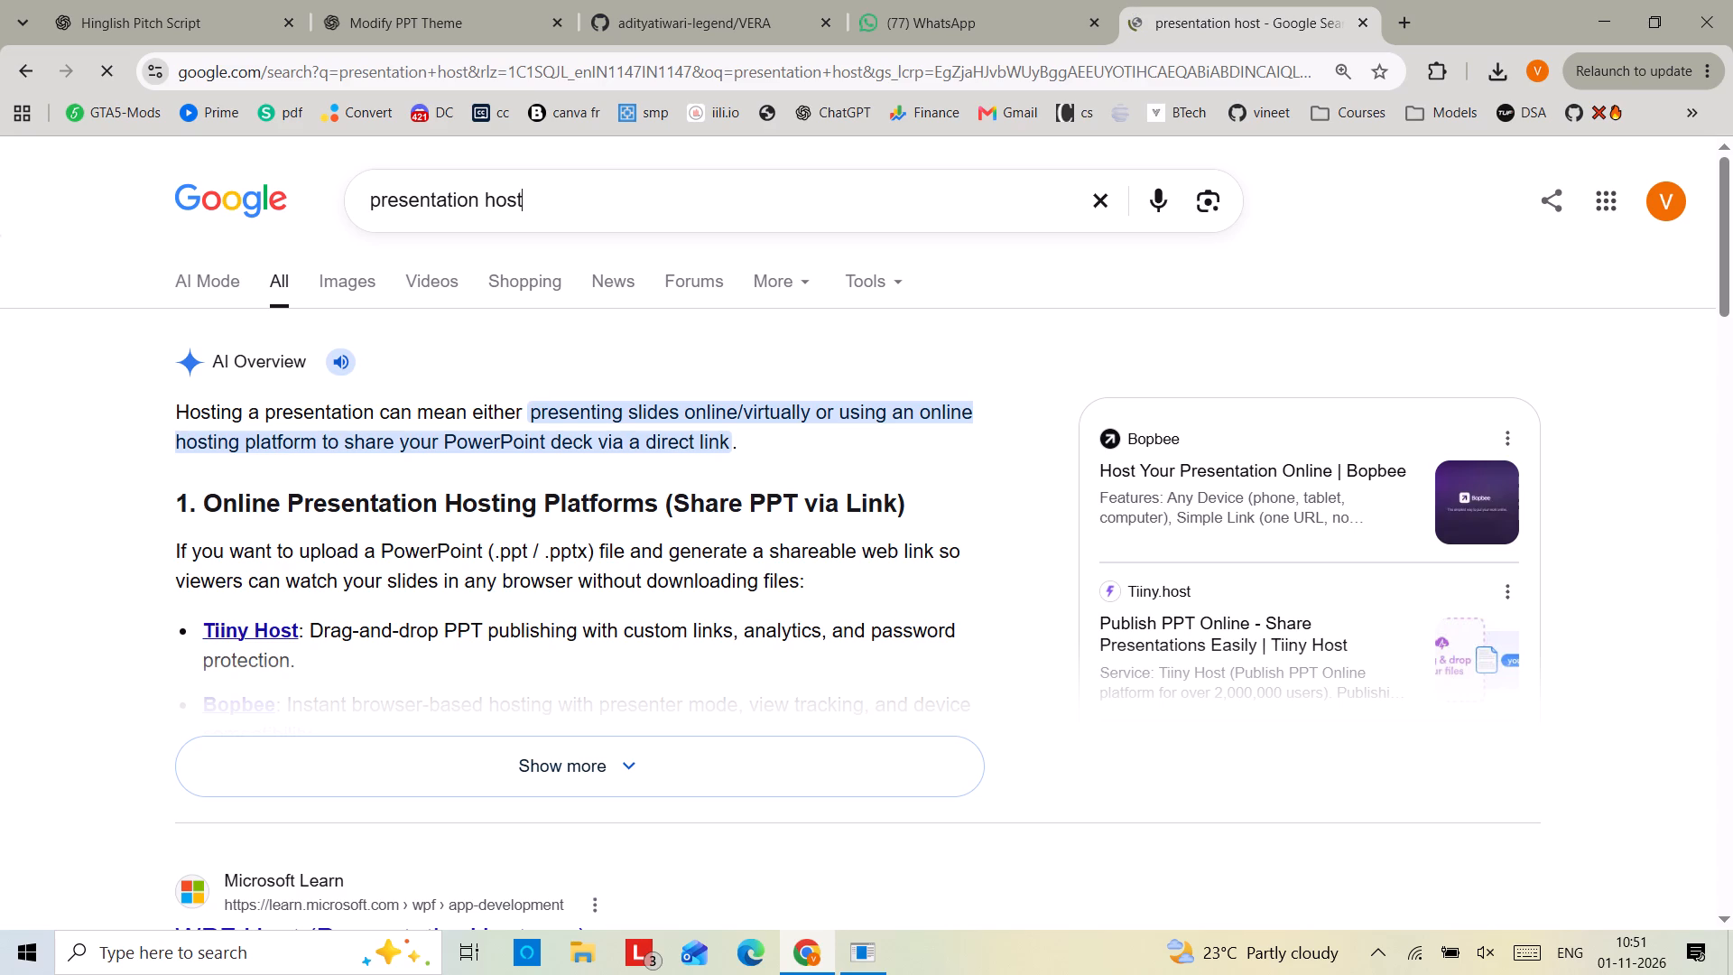
key("BackSpace")
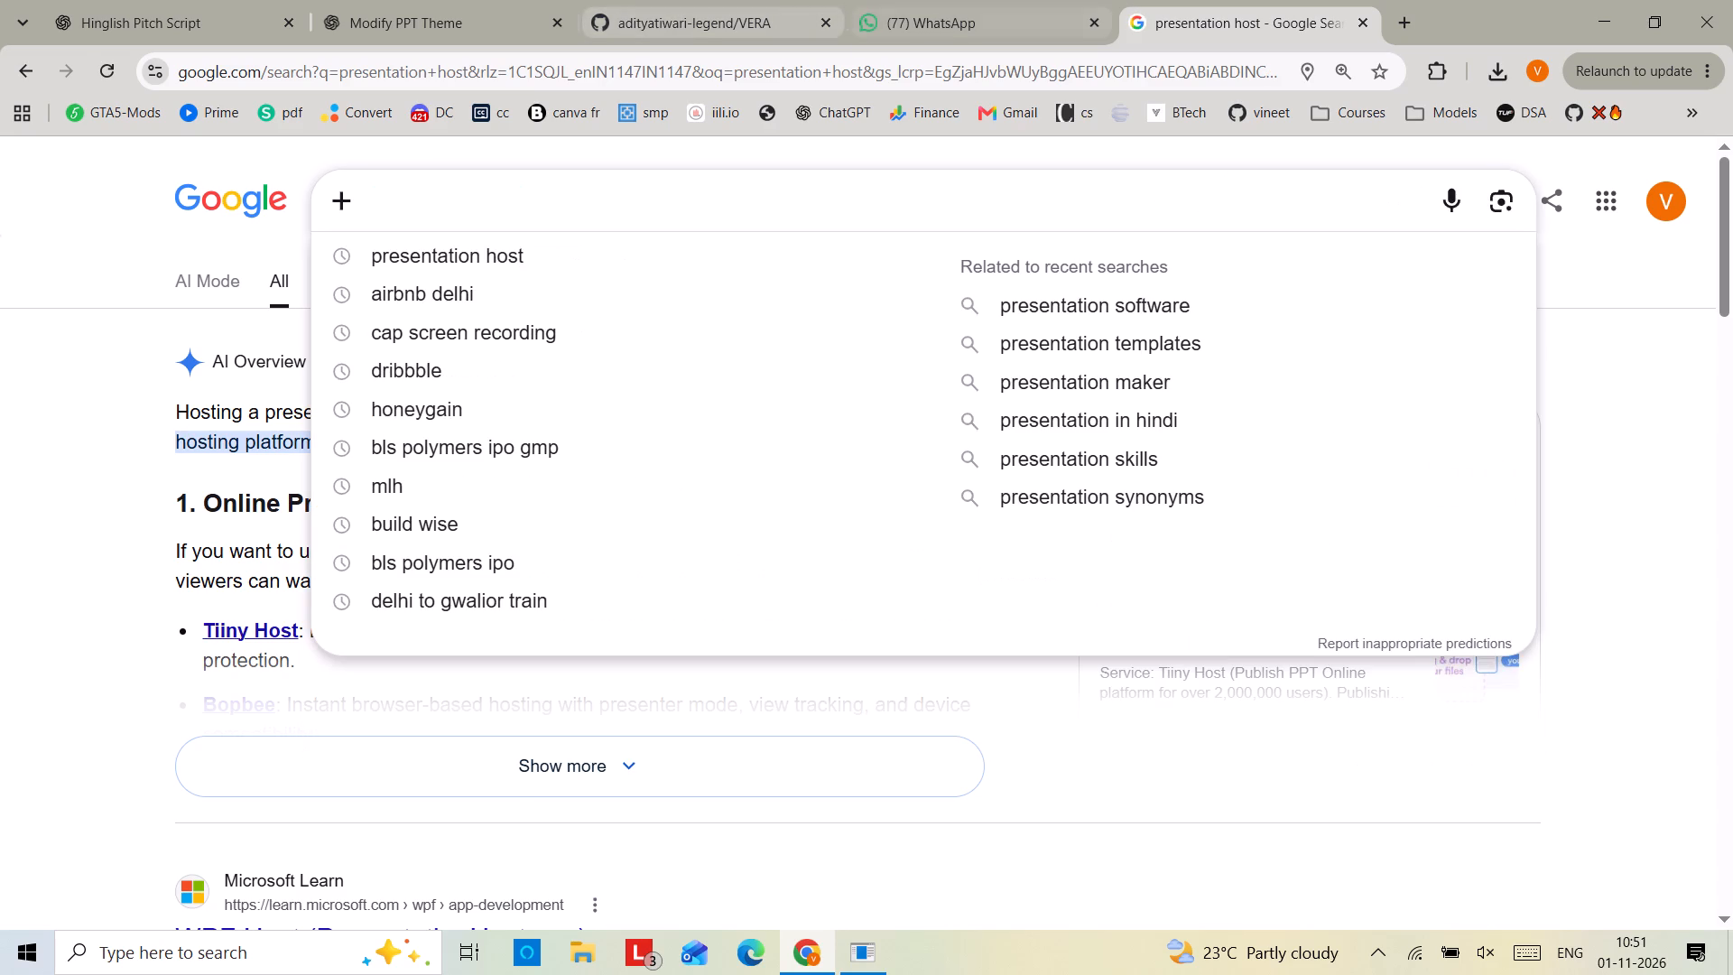
left_click(863, 72)
type("slides")
key("BackSpace")
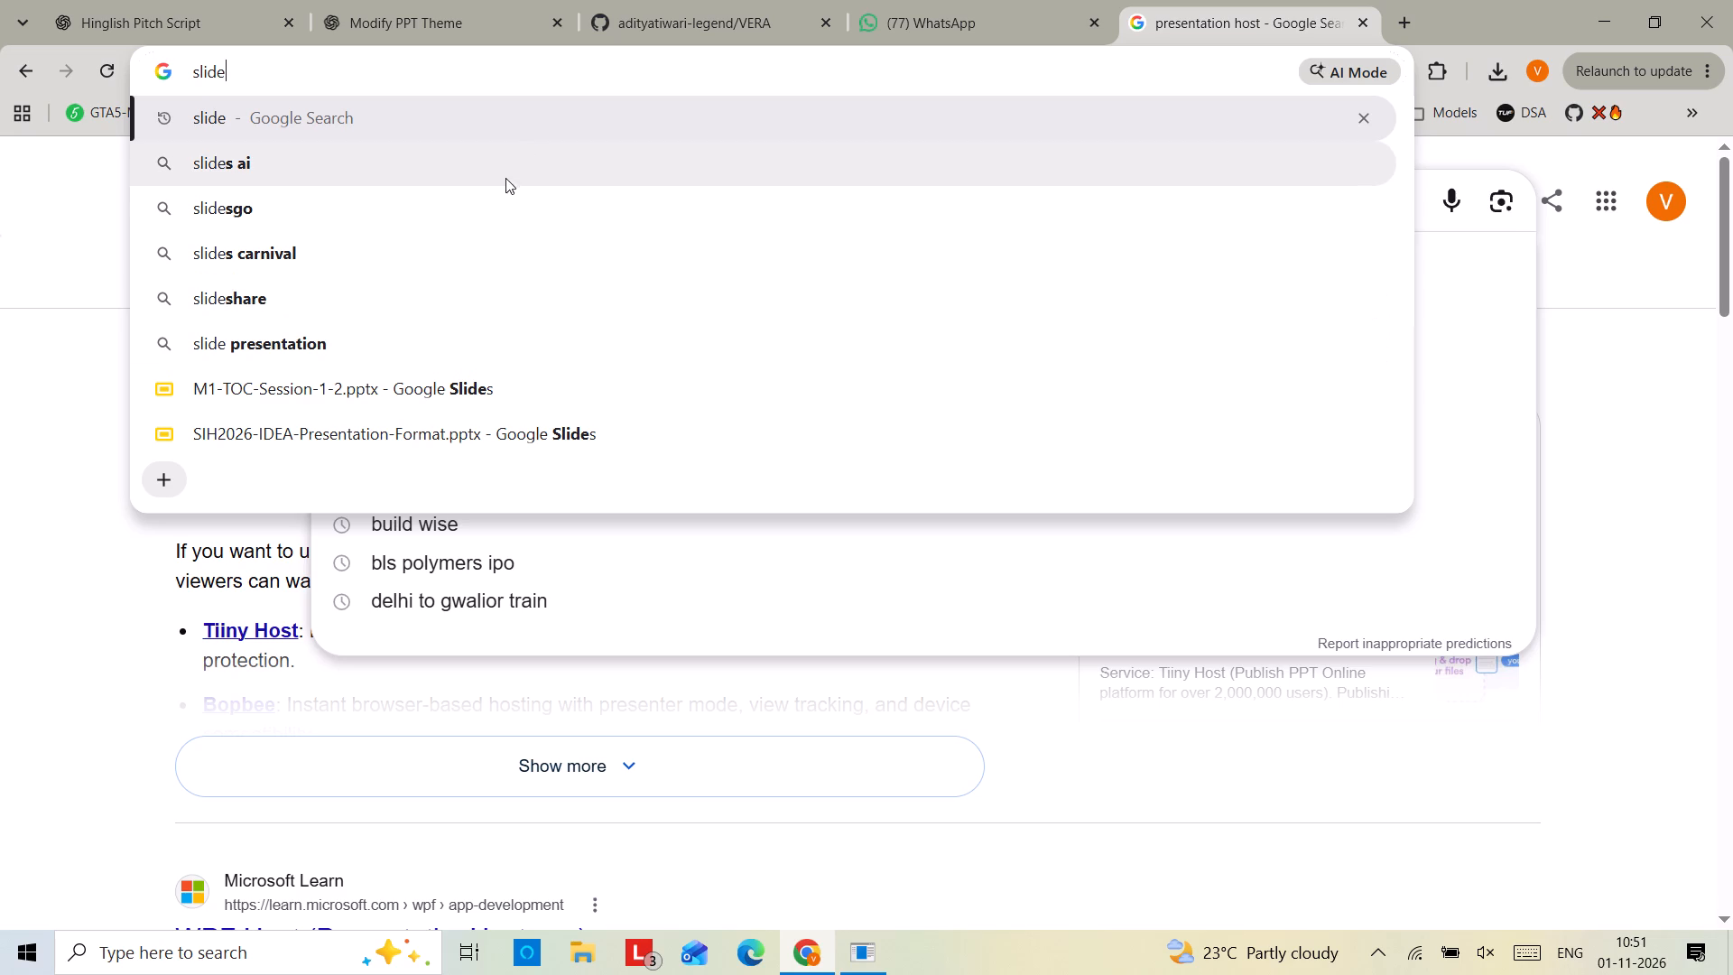
left_click(519, 128)
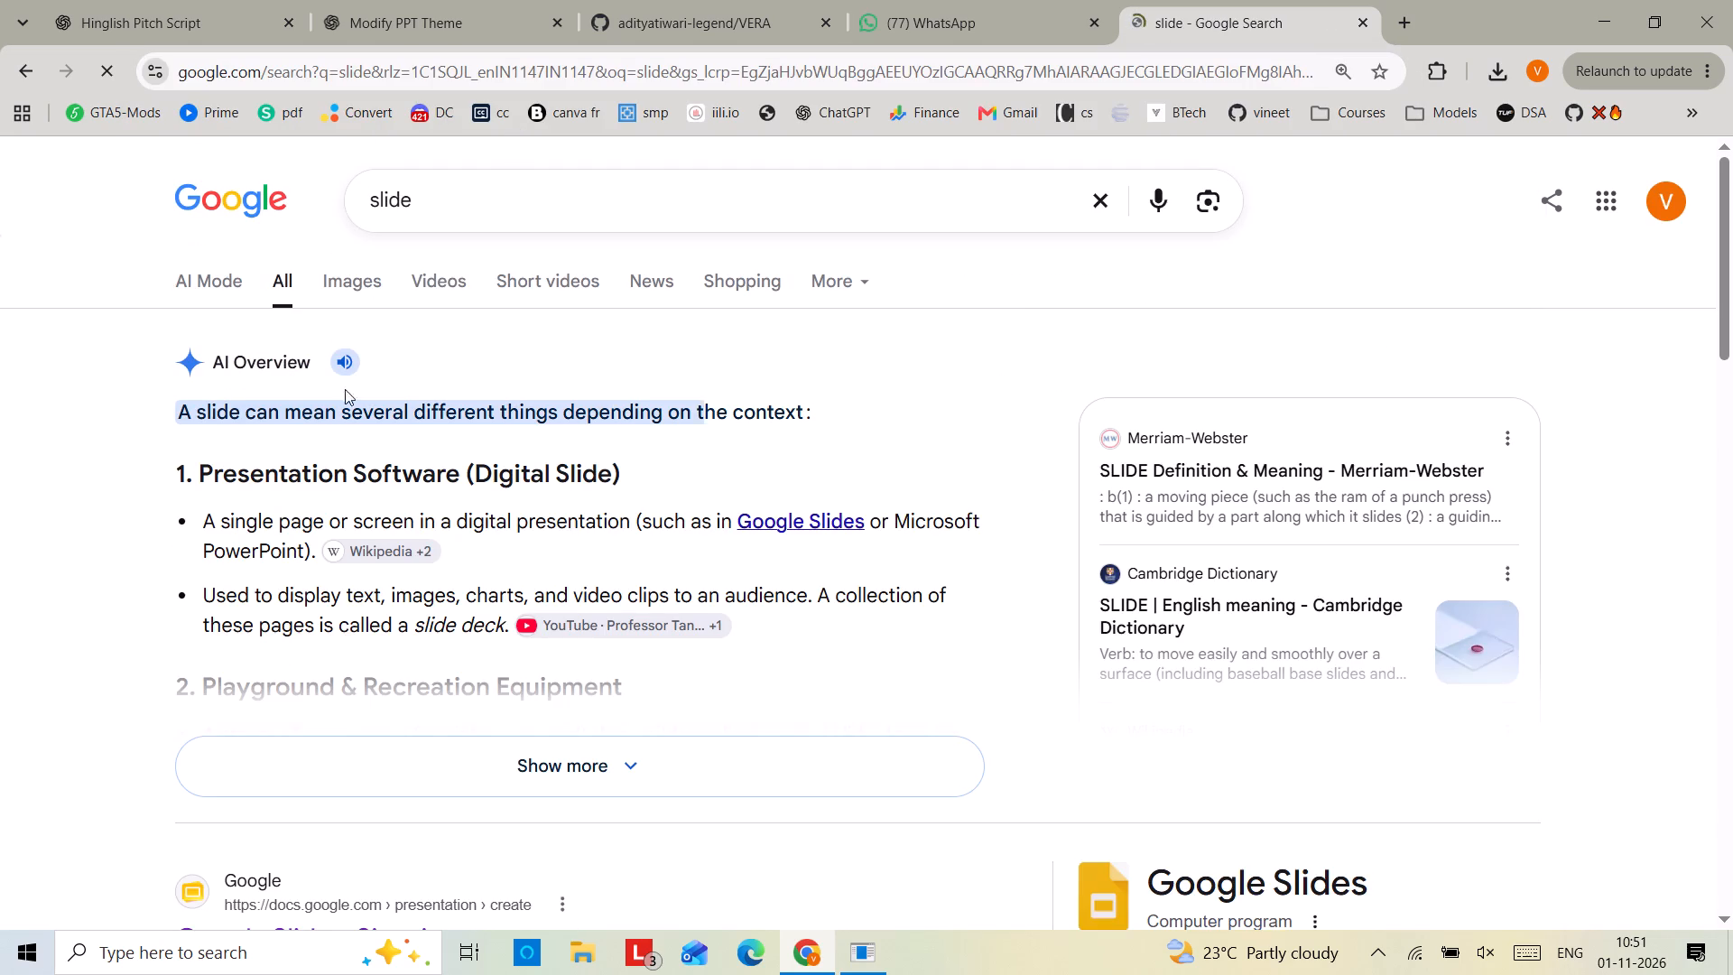
scroll(370, 525, "down", 1)
left_click(328, 750)
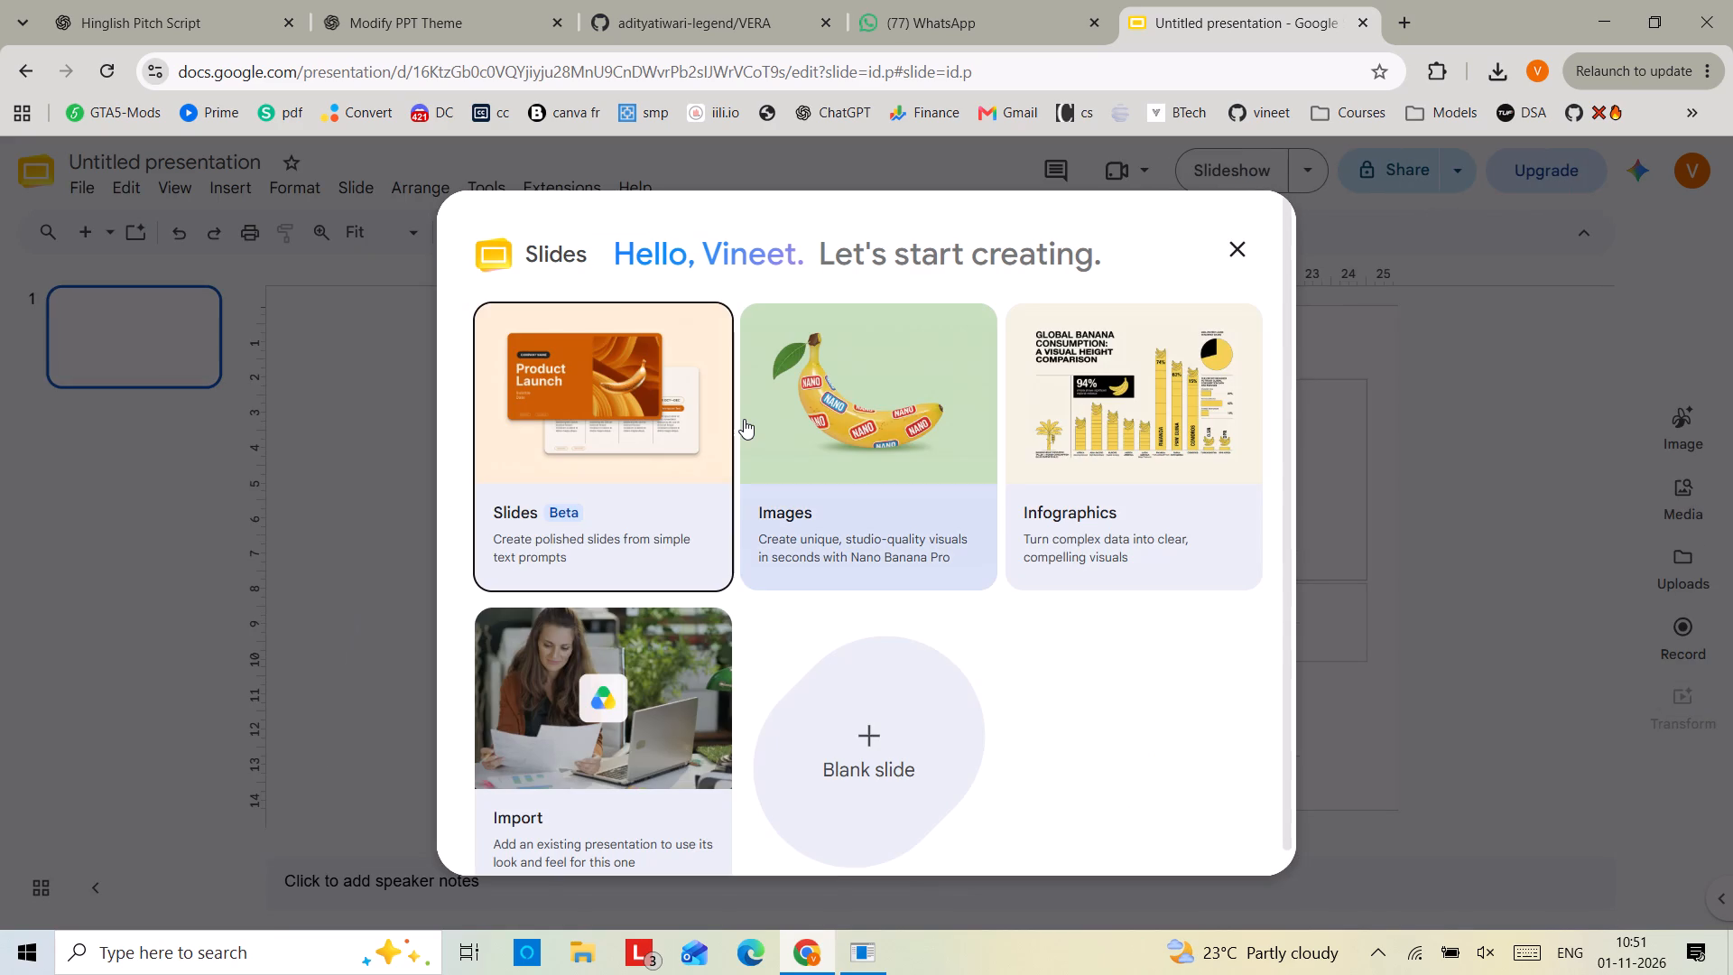
Import the team's saved pitch deck file ("Team theycal…") into the blank presentation by uploading it from the computer.
left_click(596, 745)
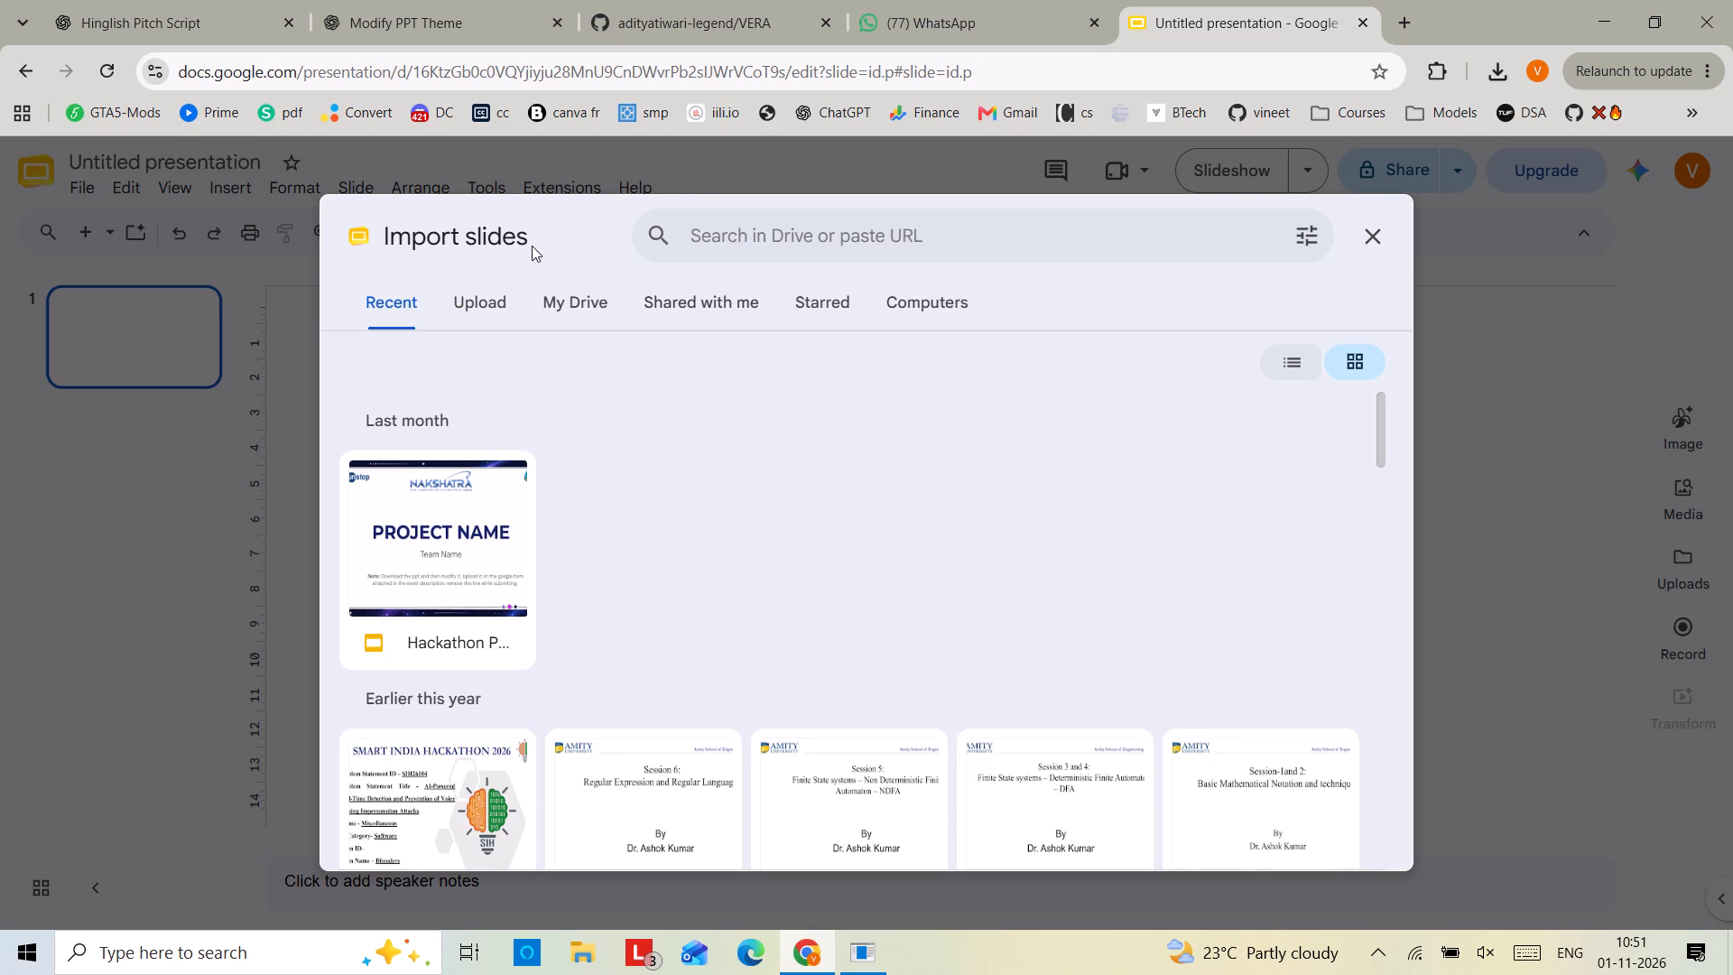
left_click(480, 293)
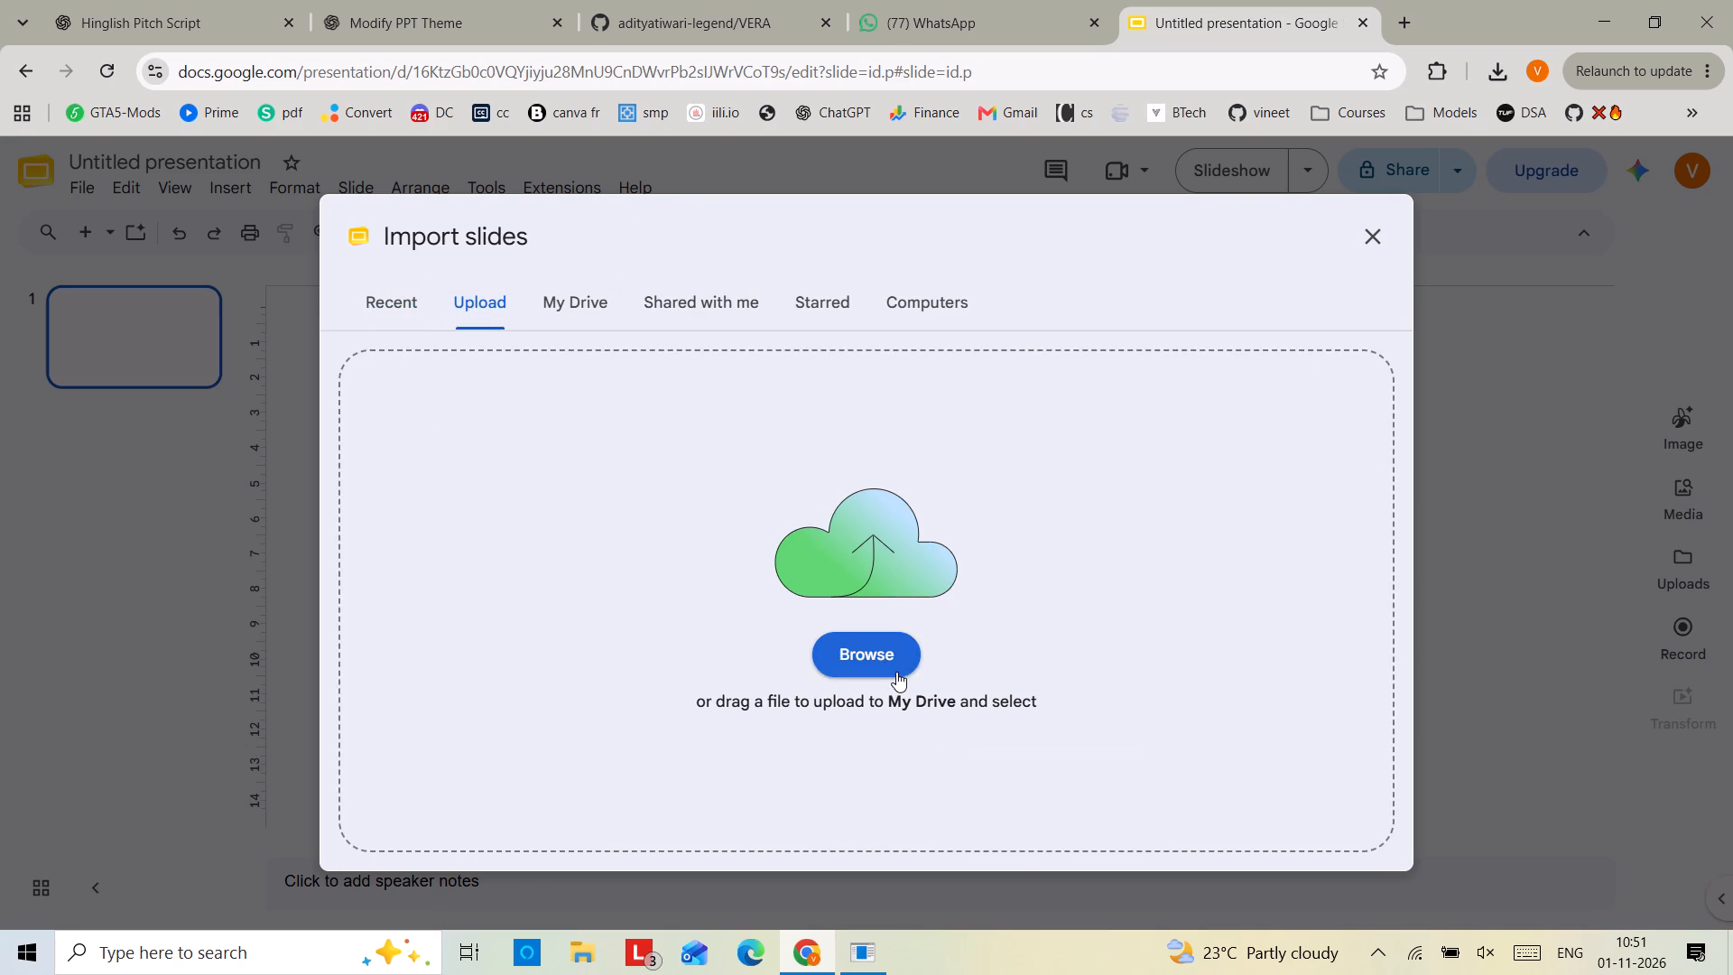
left_click(896, 672)
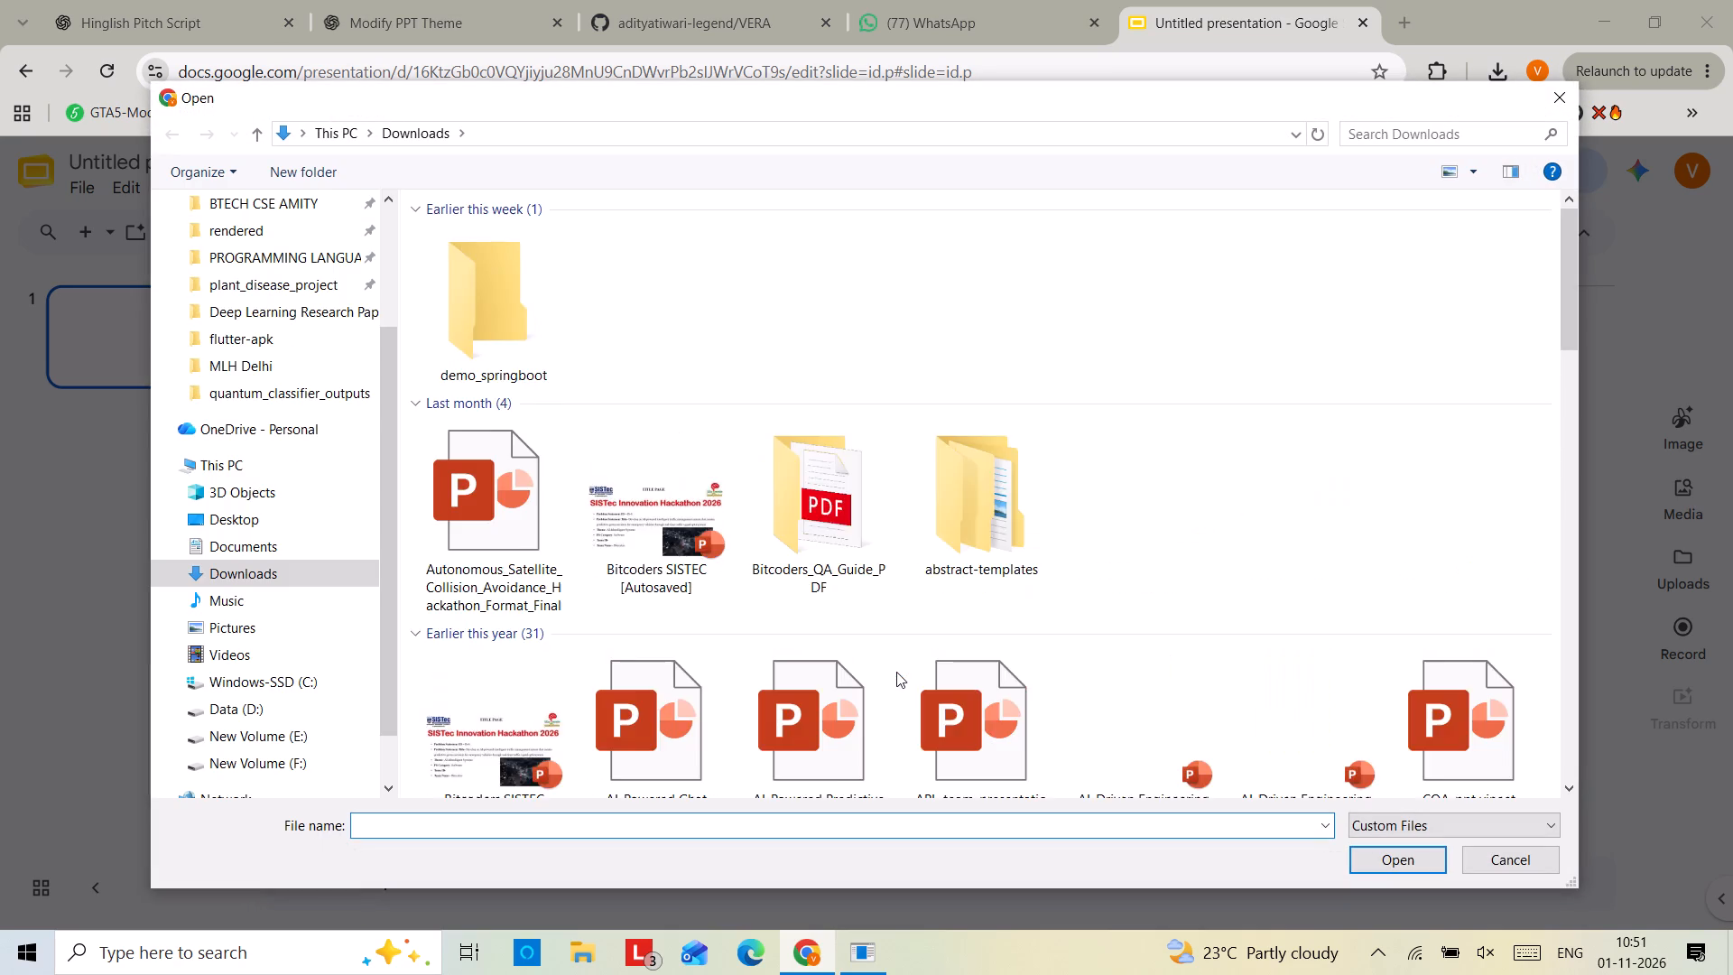
double_click(533, 333)
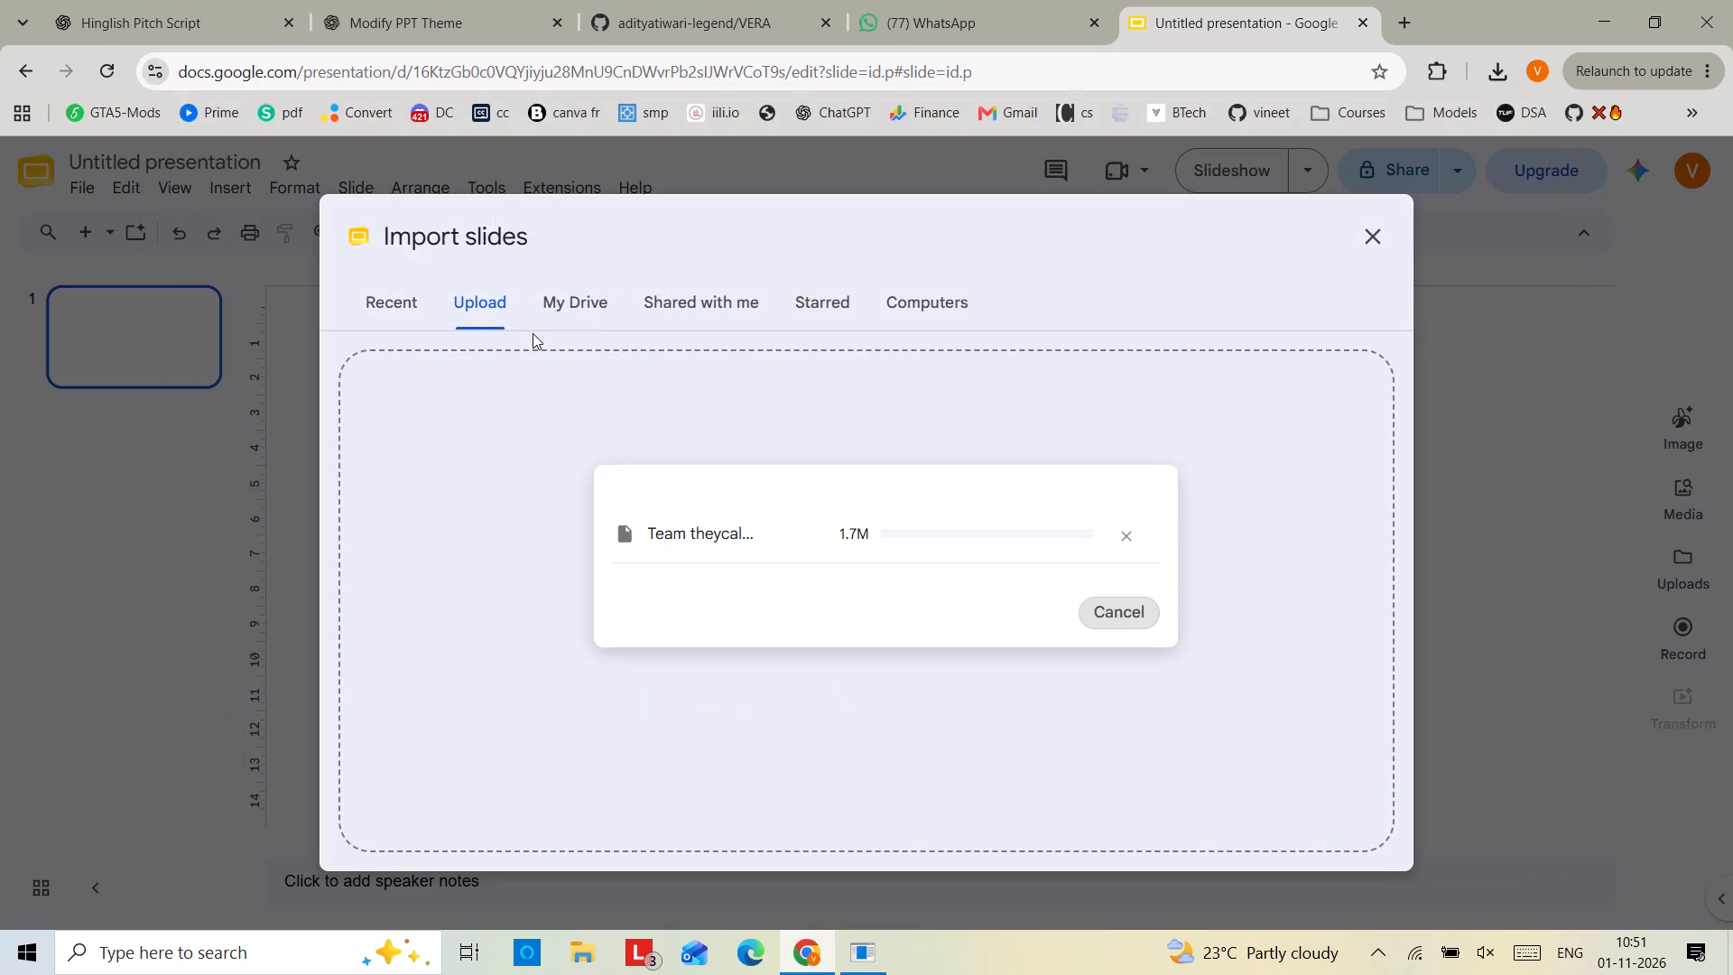
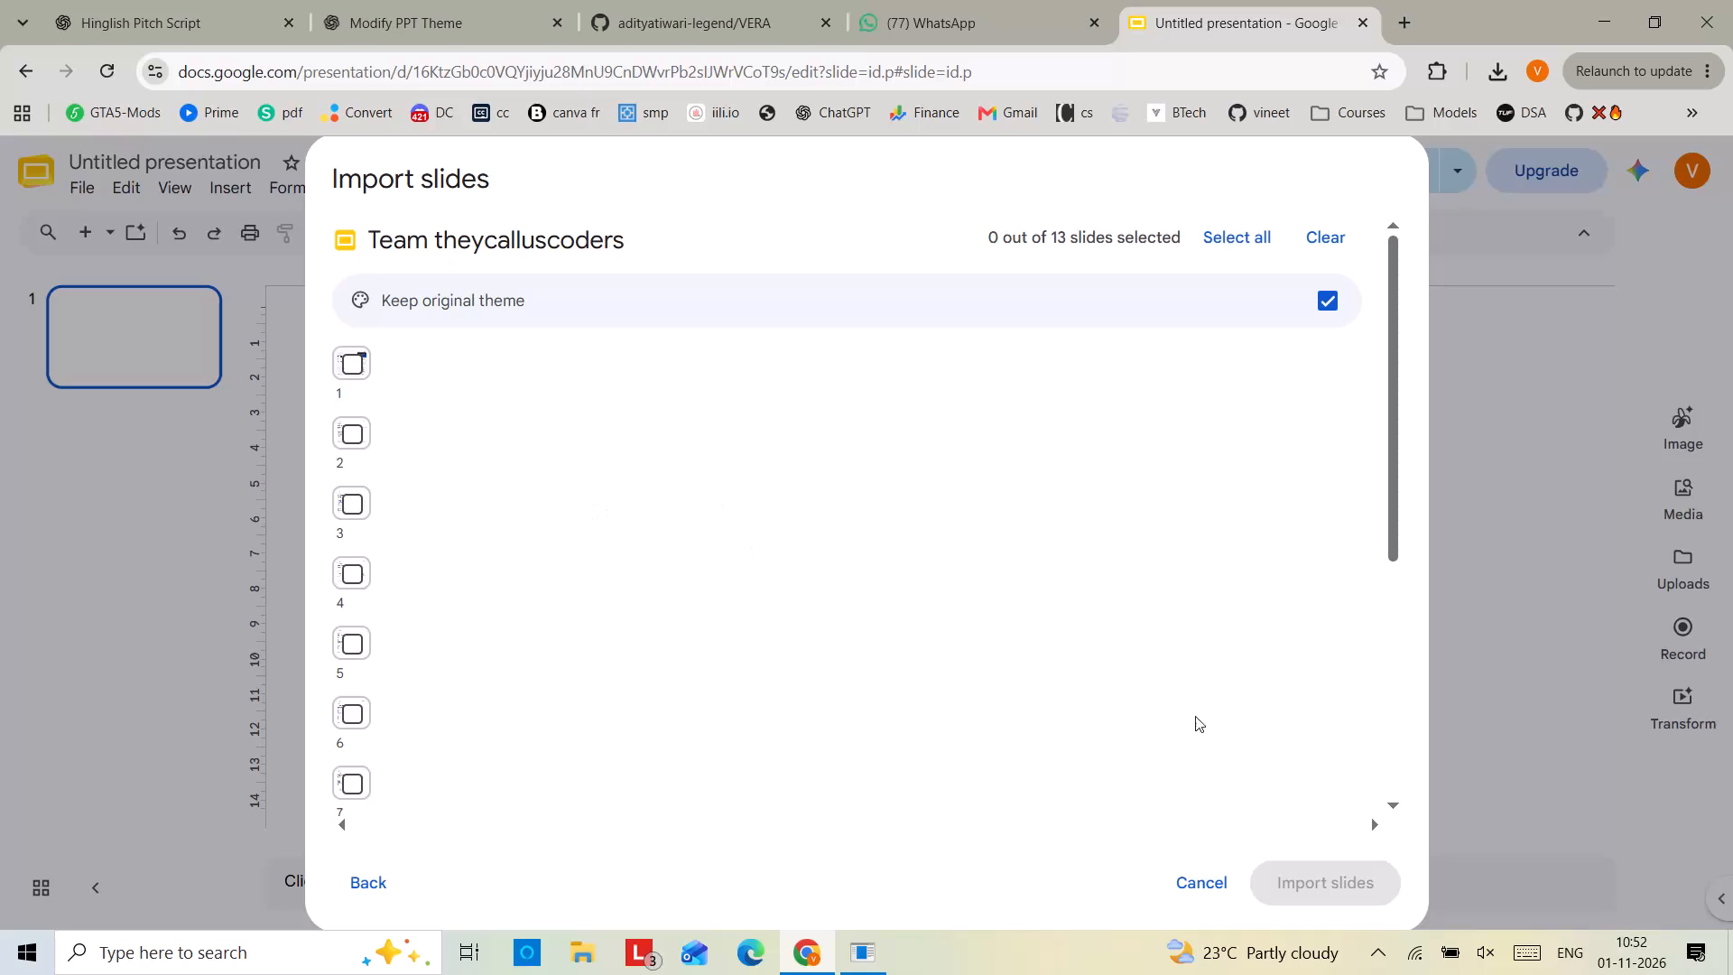
Select all slides of the Team theycalluscoders deck and import them with the original theme kept.
scroll(992, 459, "down", 13)
scroll(992, 459, "up", 11)
left_click(374, 384)
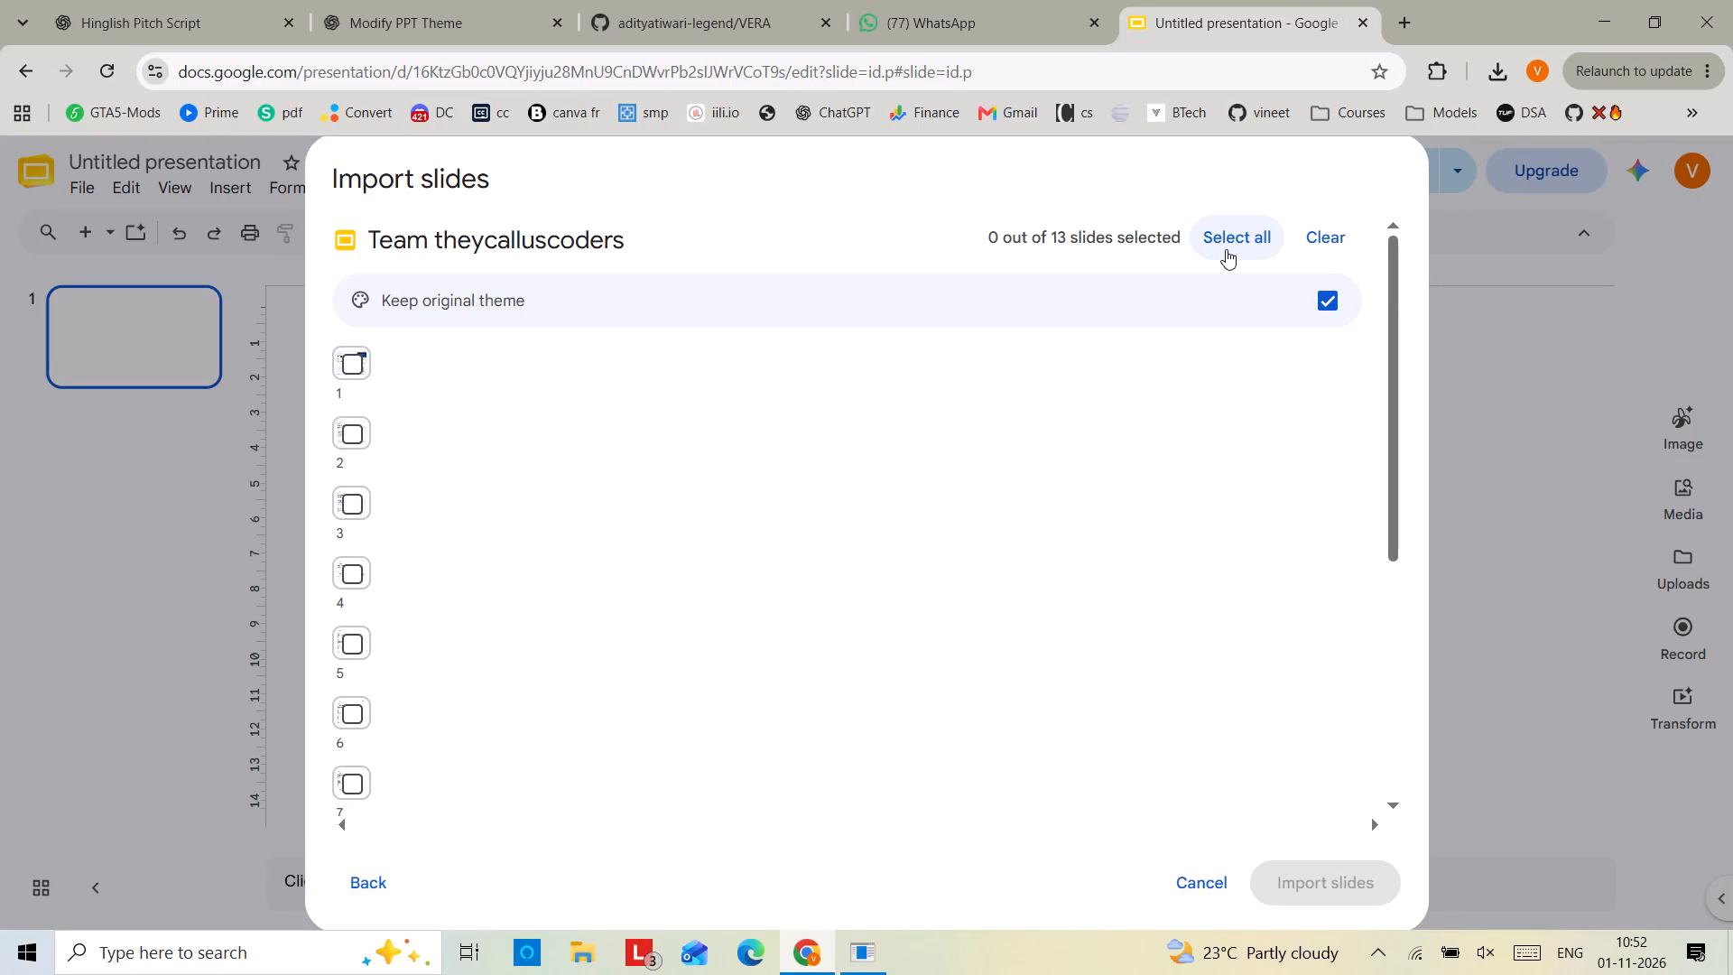
left_click(1226, 249)
left_click(1346, 895)
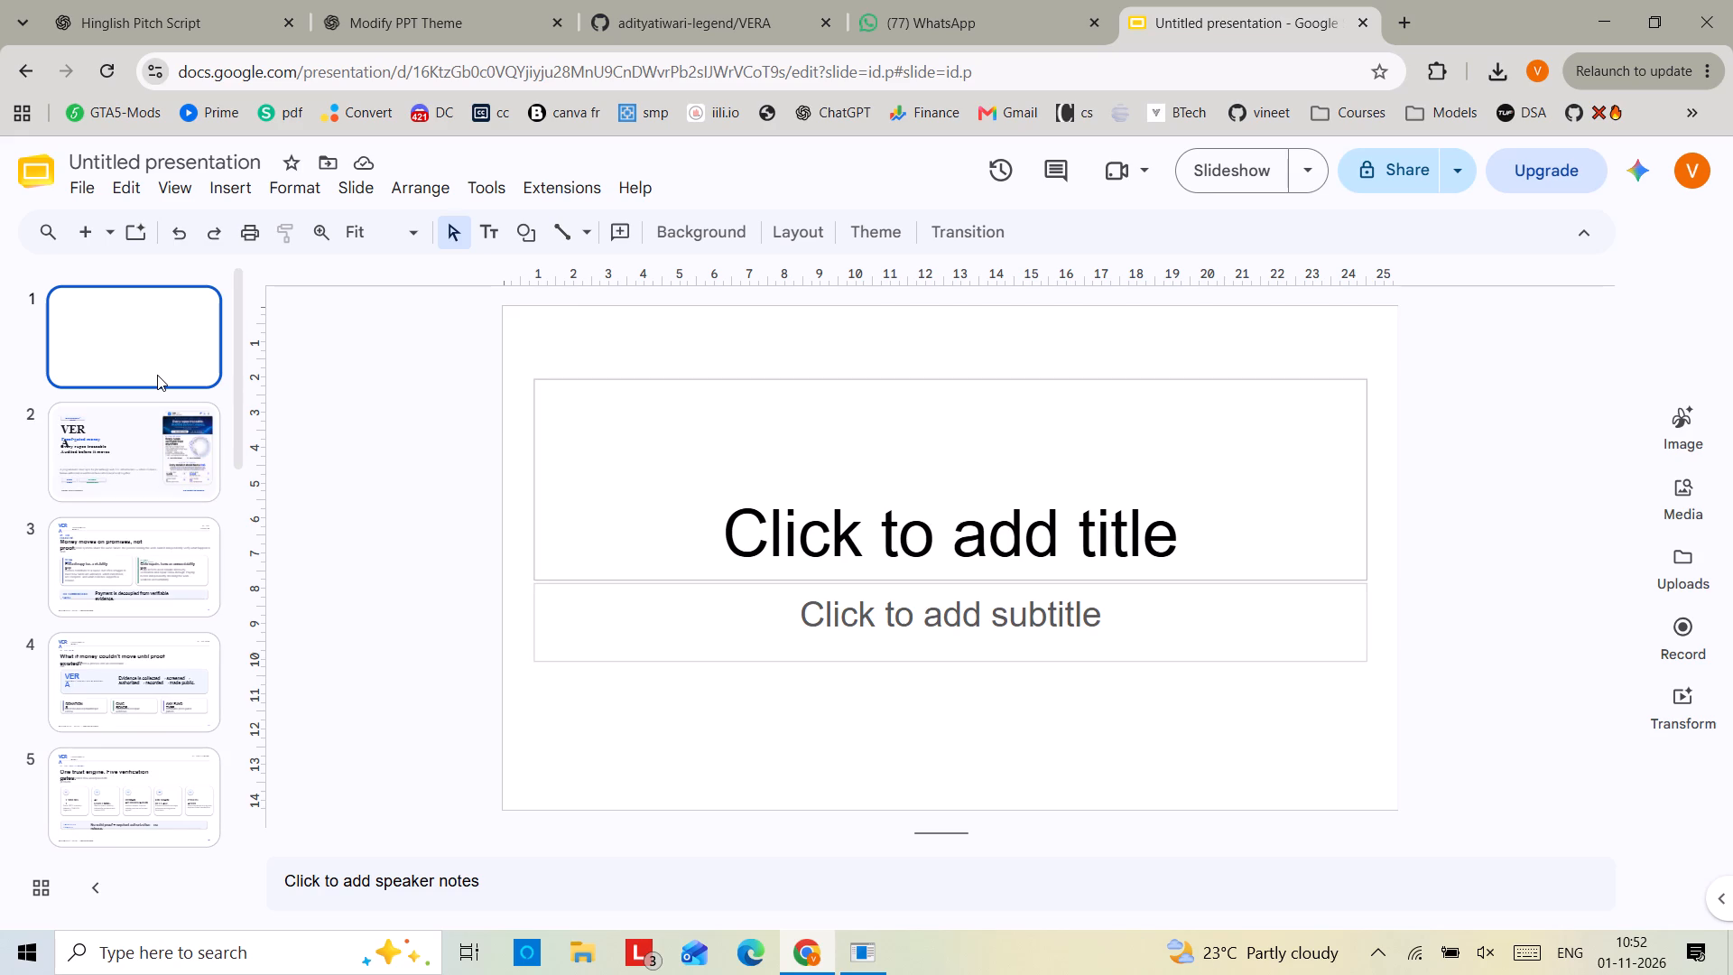
Delete the blank title slide at the start of the presentation.
key("Delete")
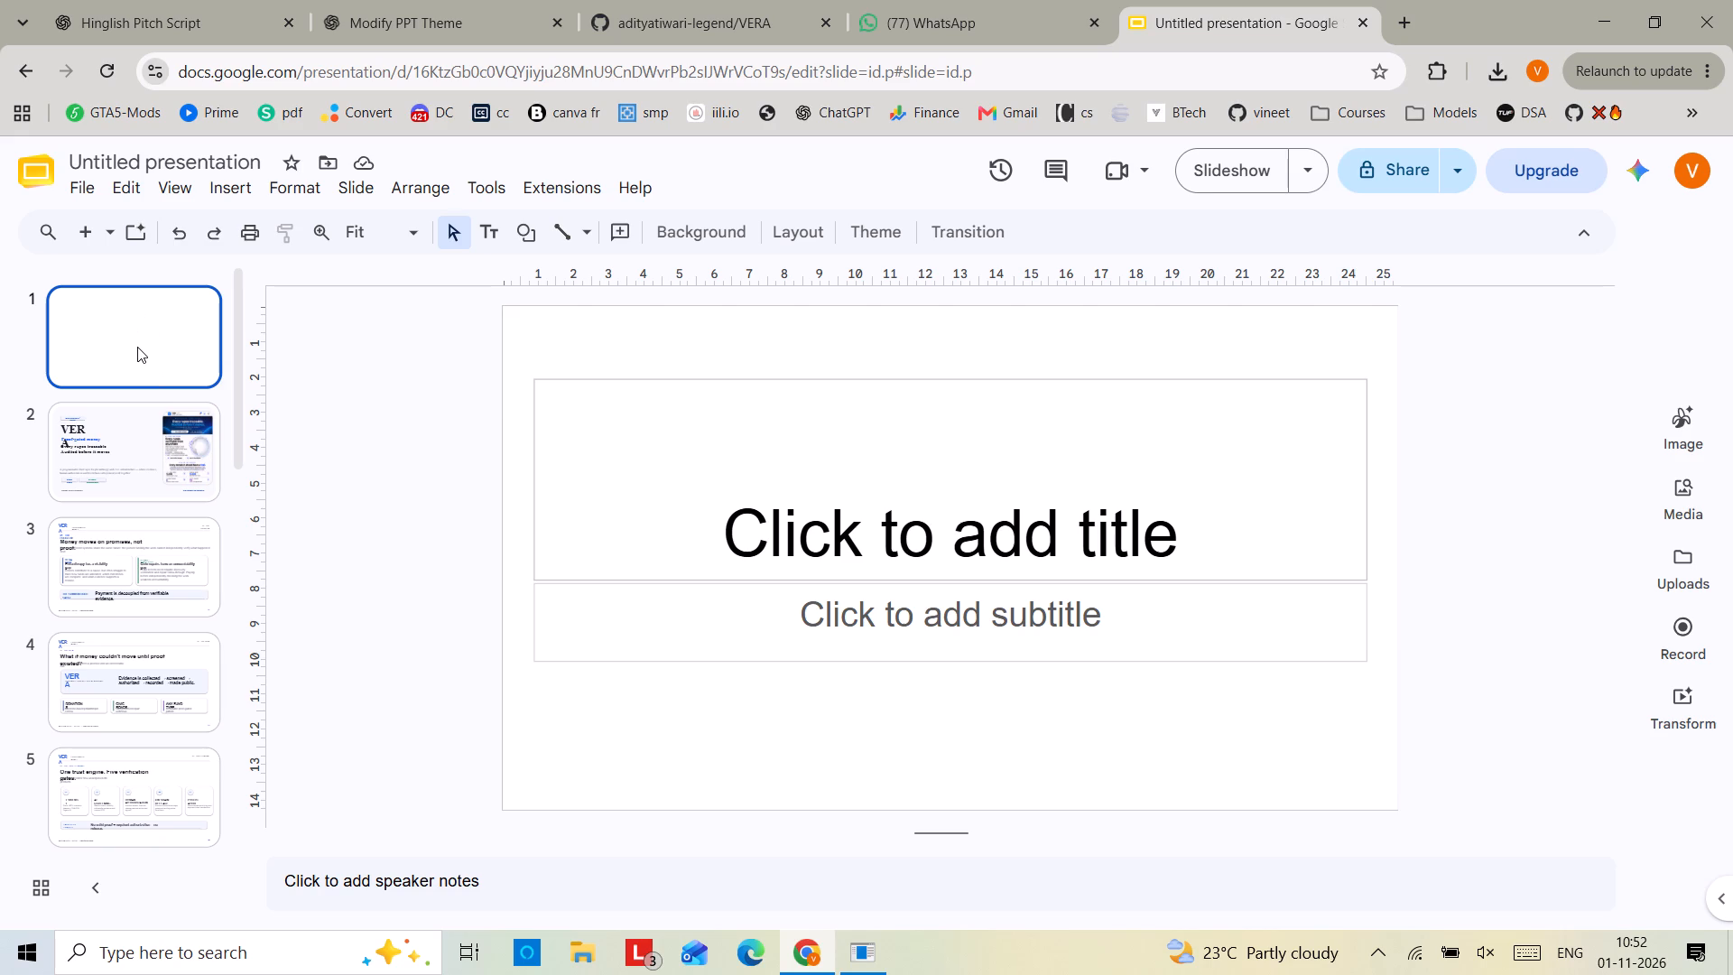
left_click(137, 347)
left_click(144, 415)
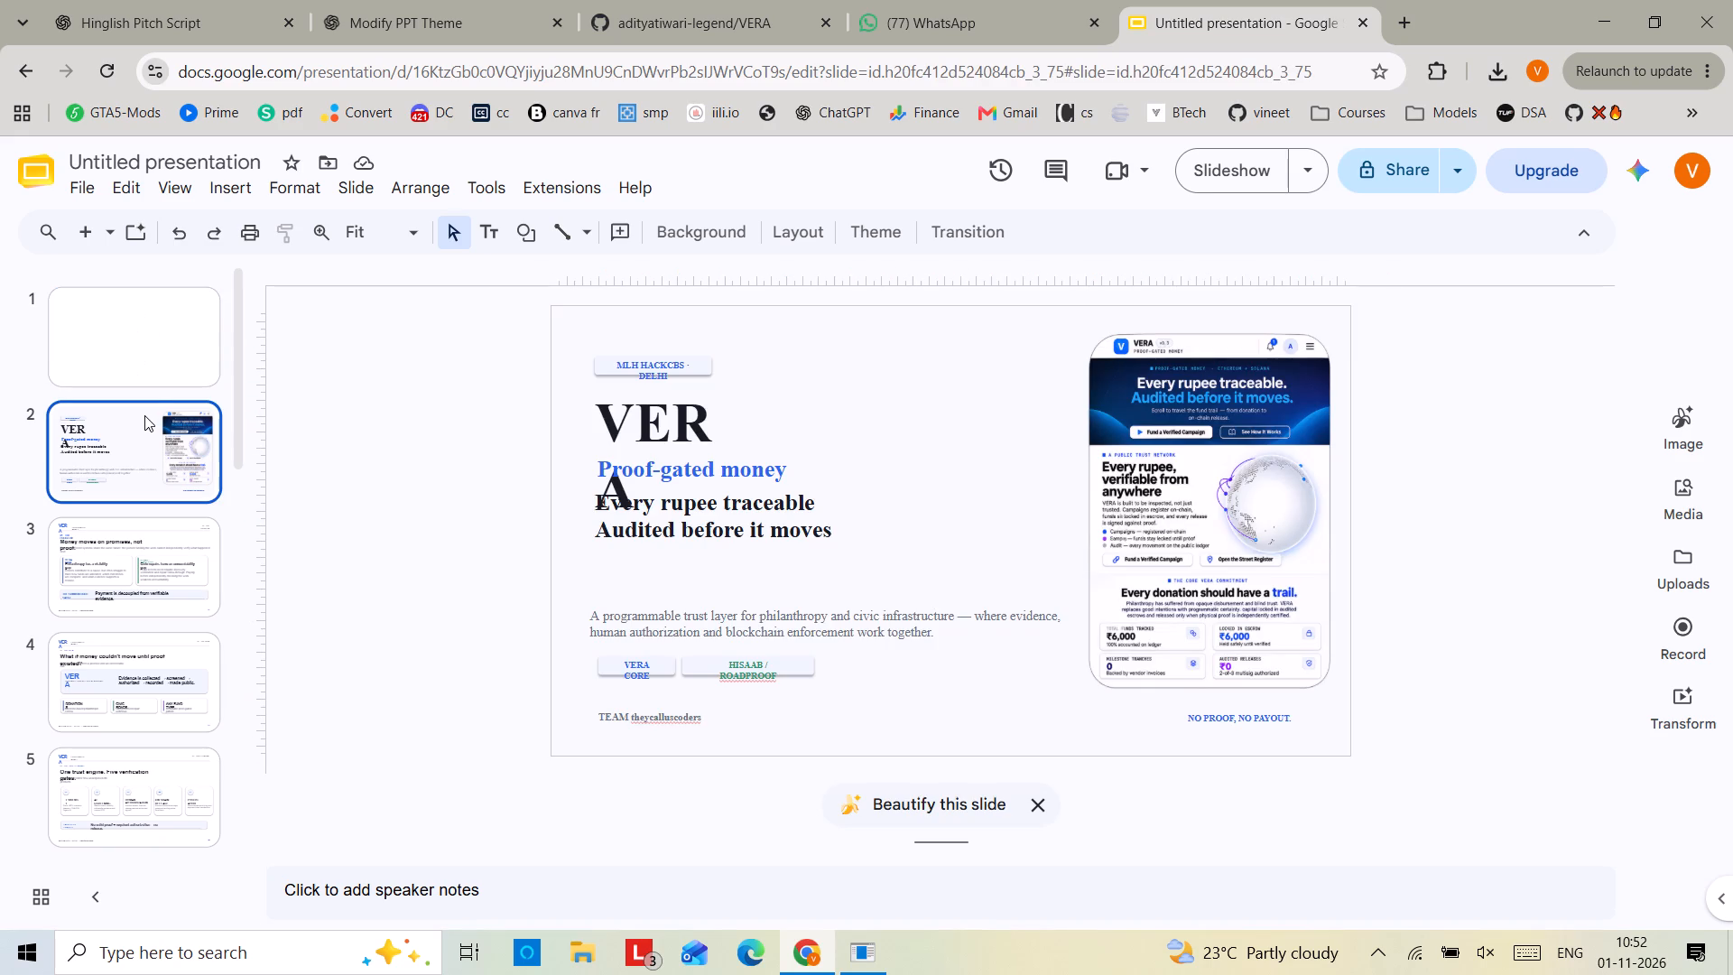
left_click(144, 362)
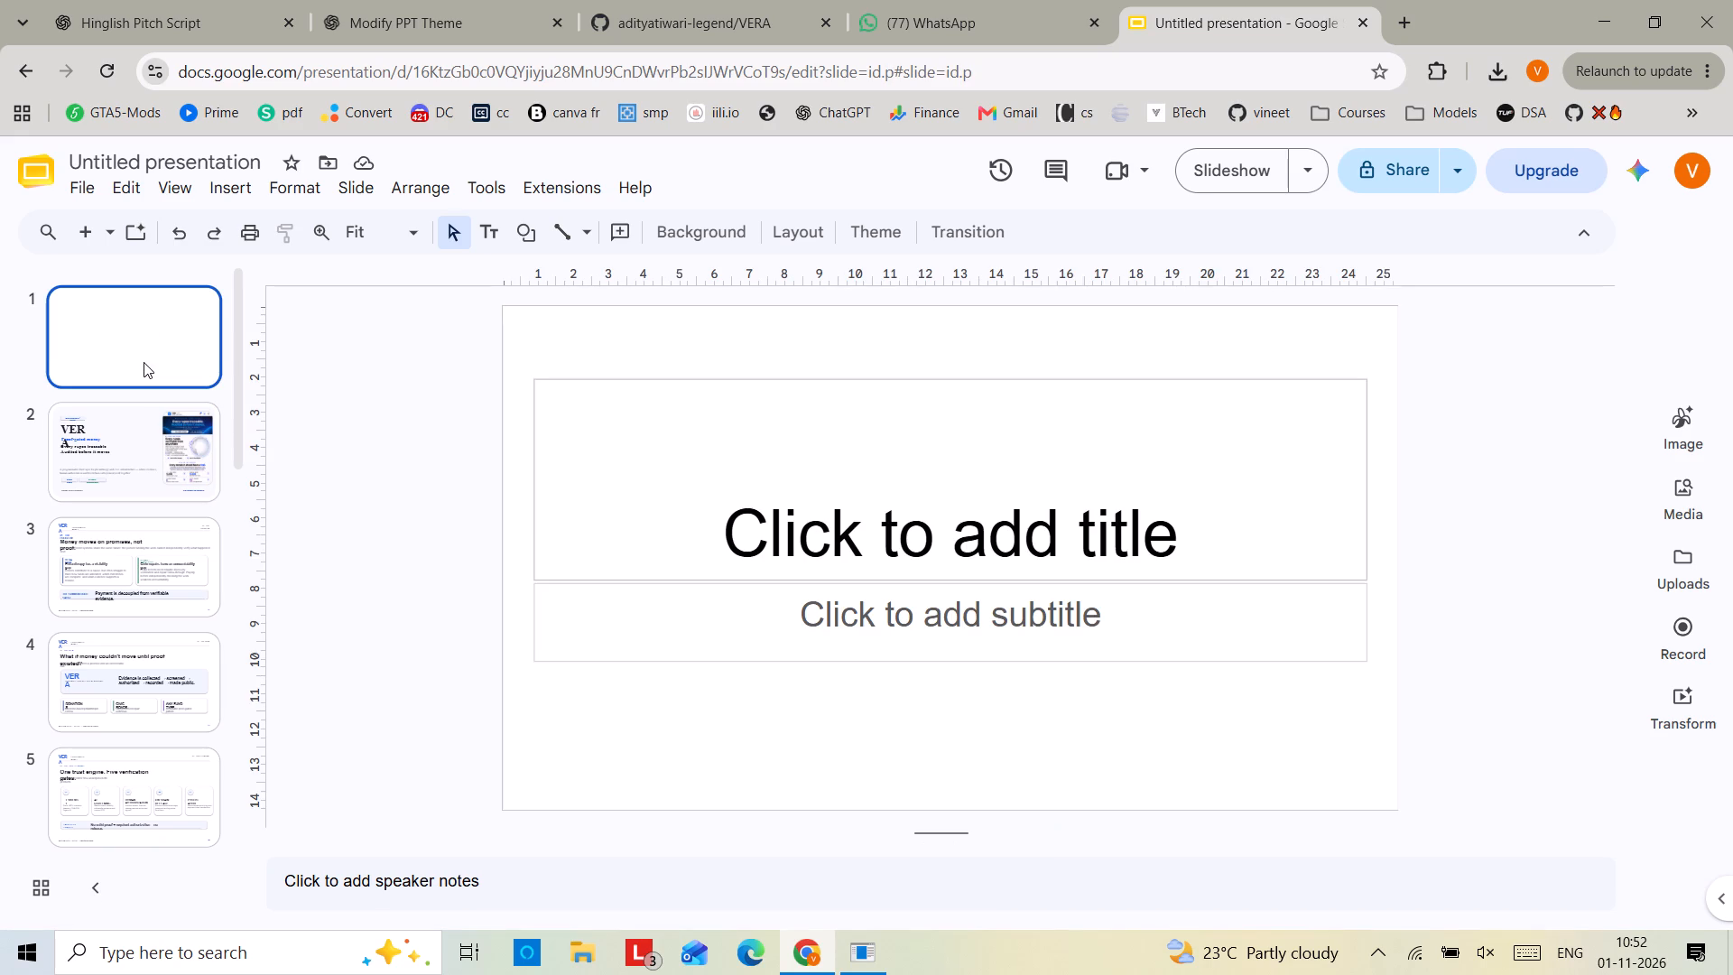
key("Delete")
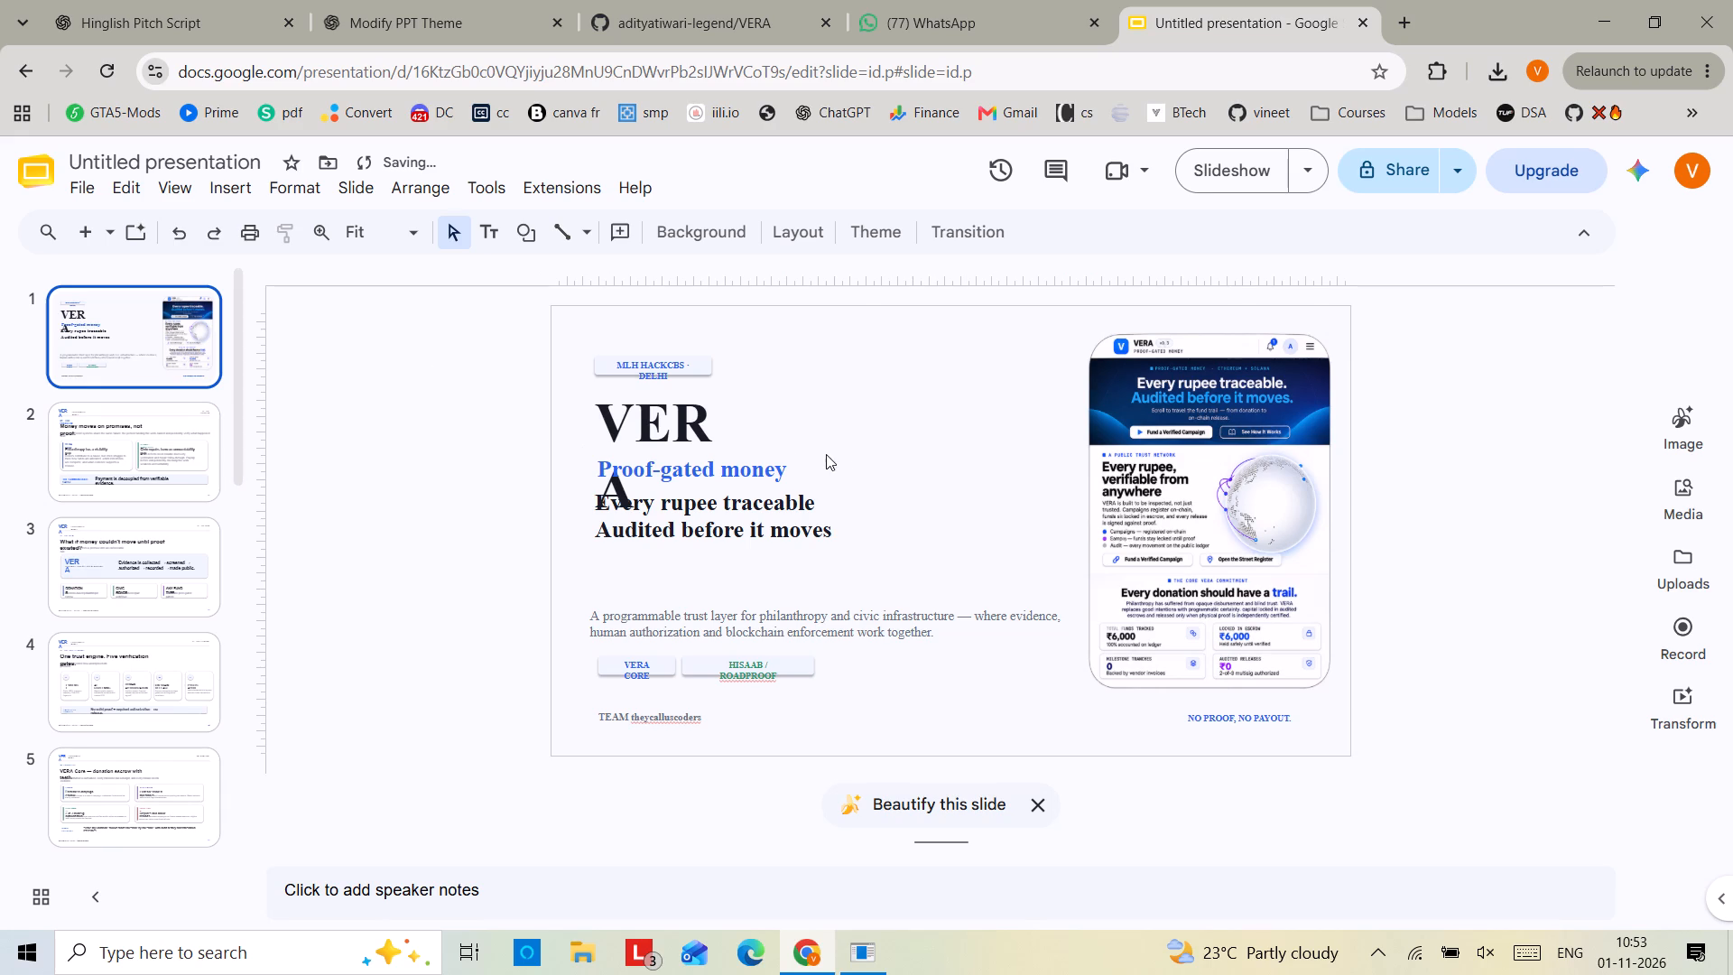
Widen the large VERA title text box on the cover slide so the word fits on one line.
left_click(672, 439)
left_click_drag(751, 432, 797, 432)
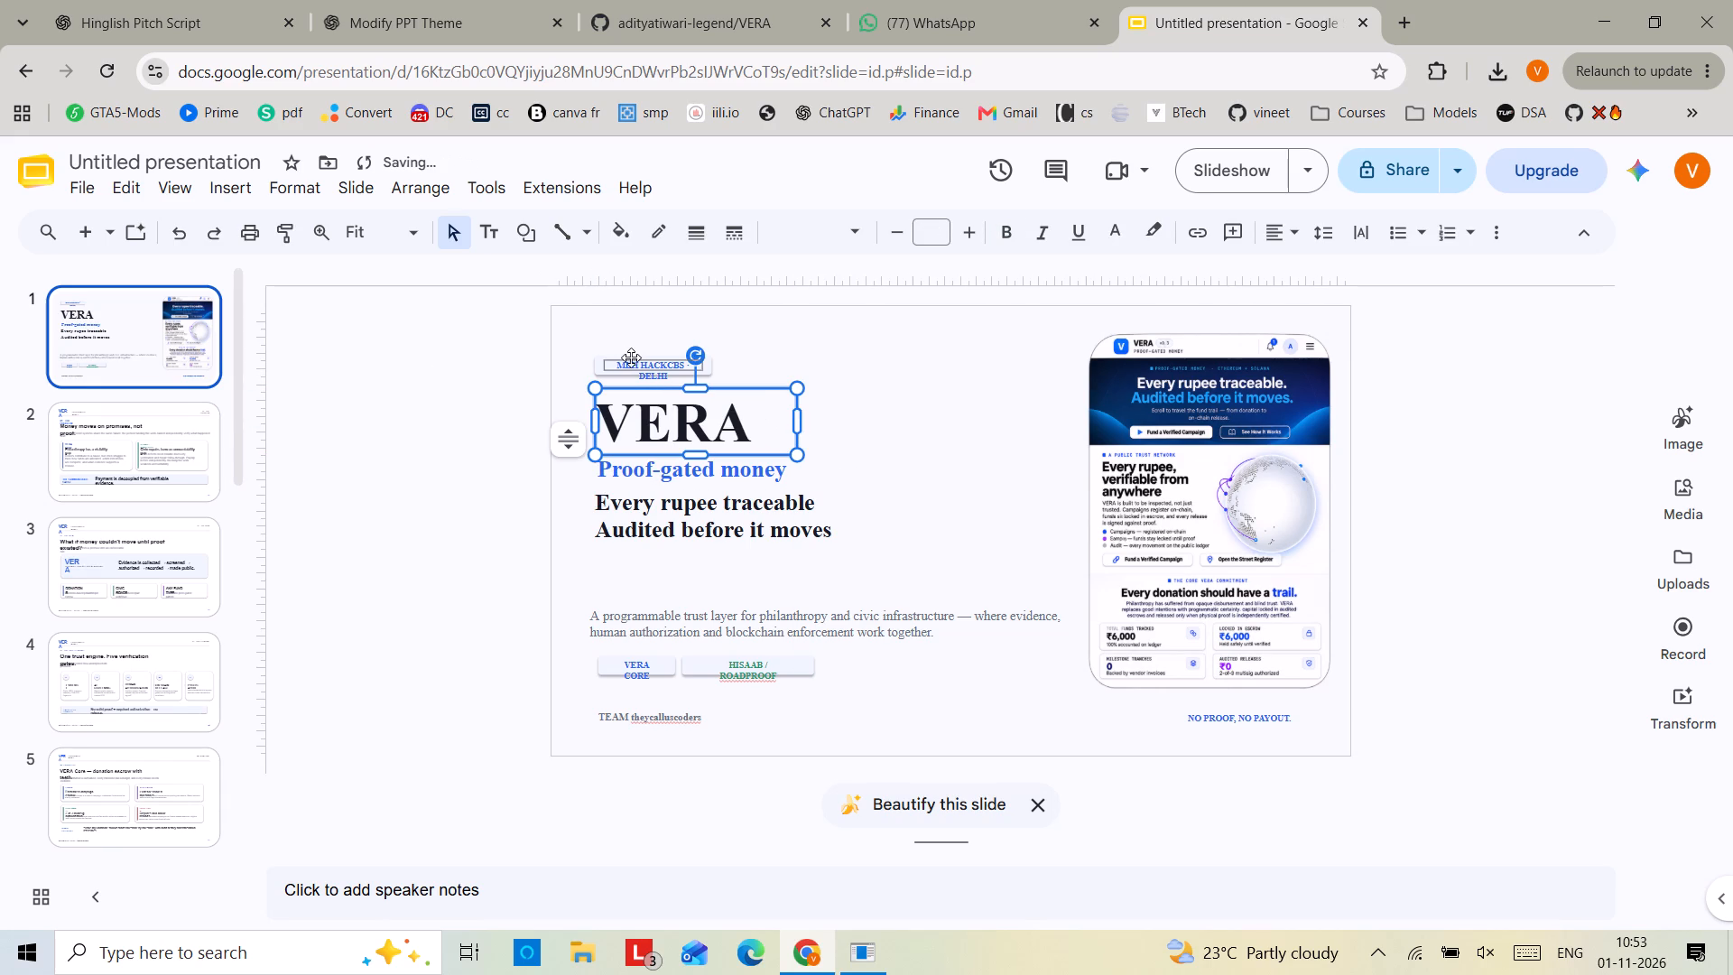
Reduce the font size of the cover's MLH HACKCBS · DELHI, VERA CORE and HISAAB / ROADPROOF badges by one step each.
left_click(635, 357)
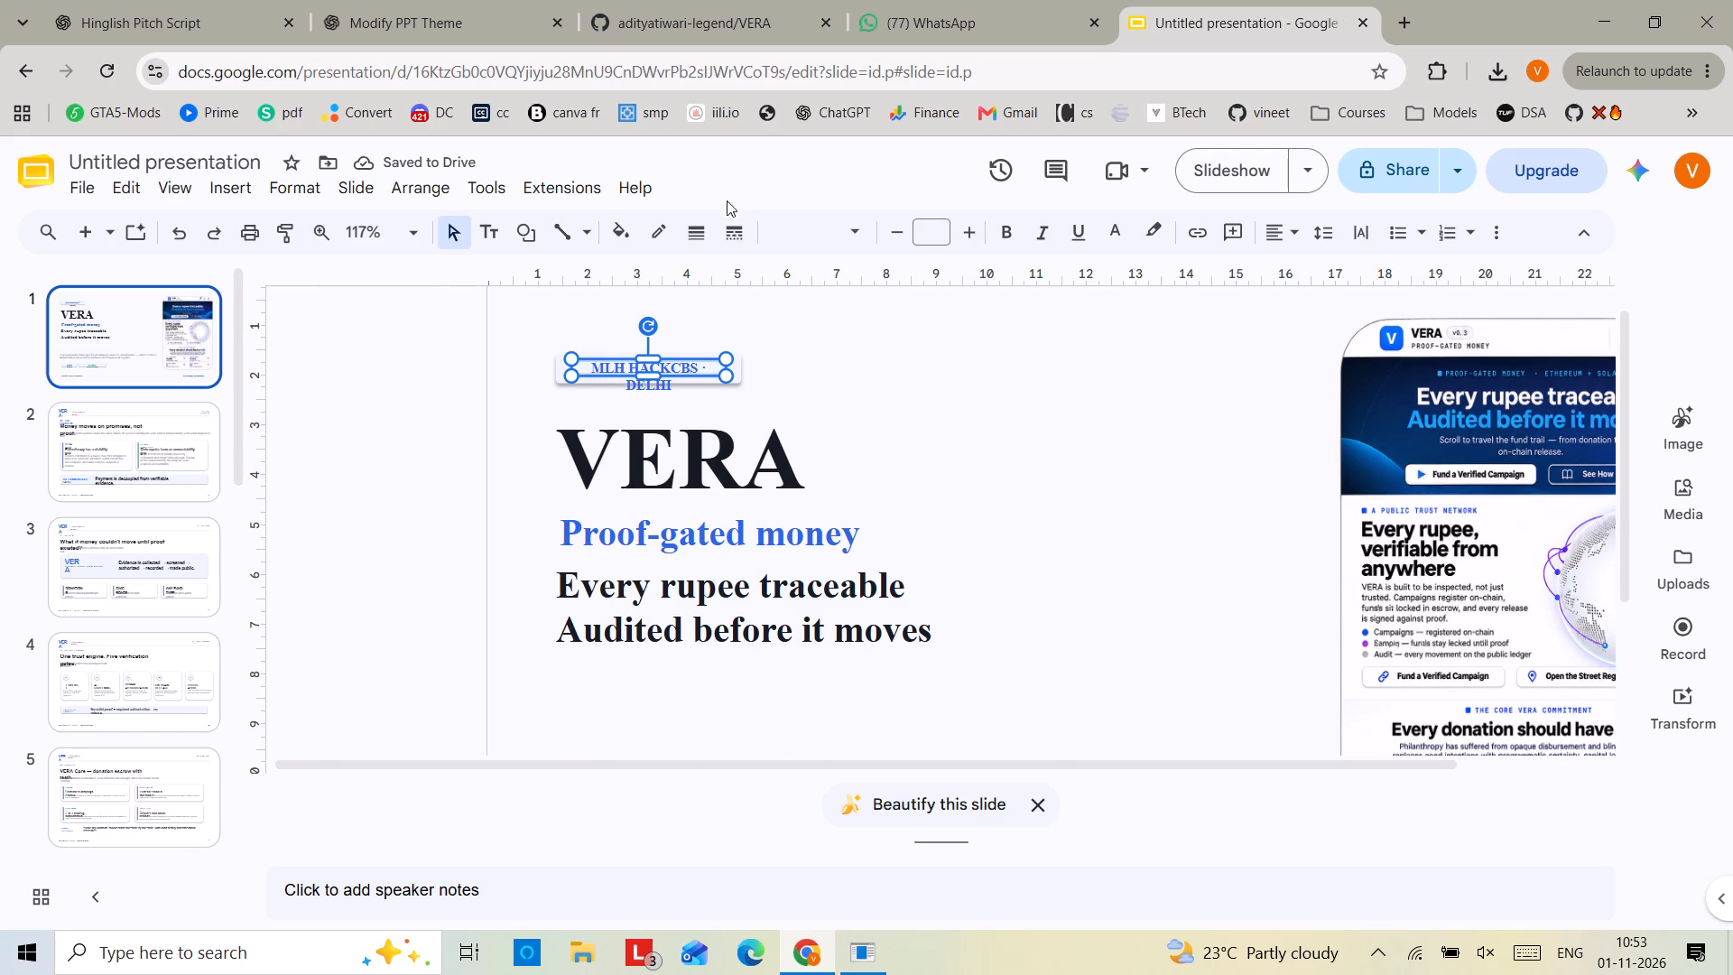
left_click(911, 235)
left_click(941, 389)
scroll(941, 389, "down", 1)
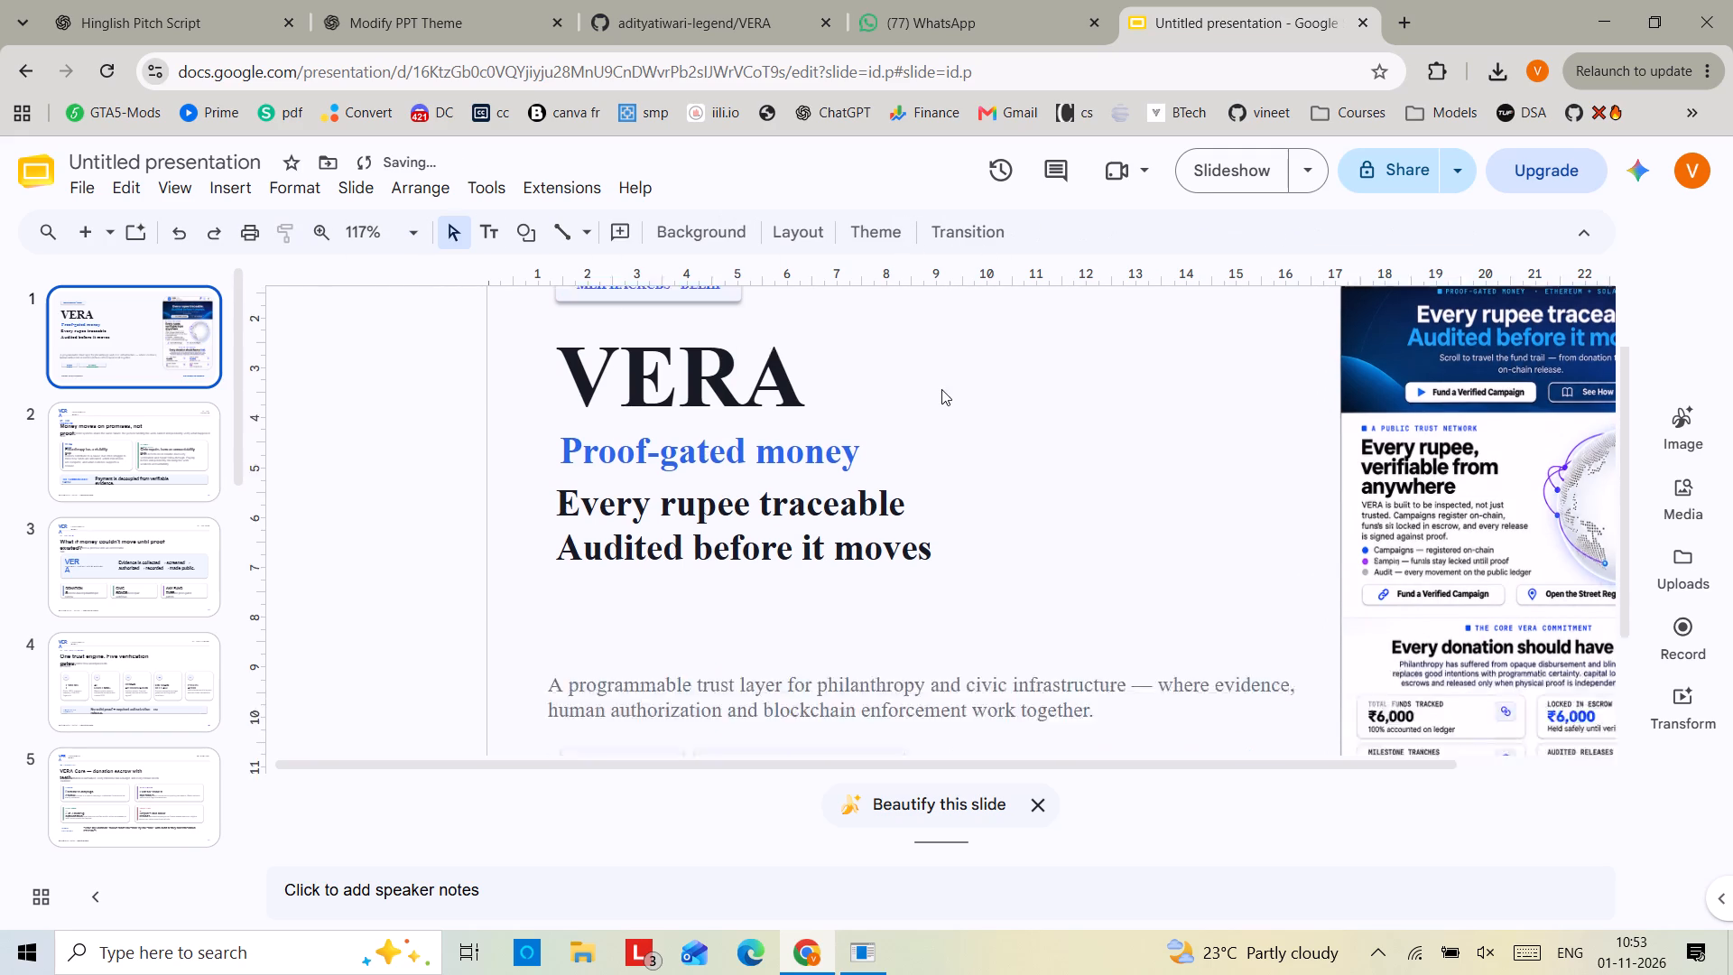
scroll(941, 389, "down", 2)
left_click(613, 608)
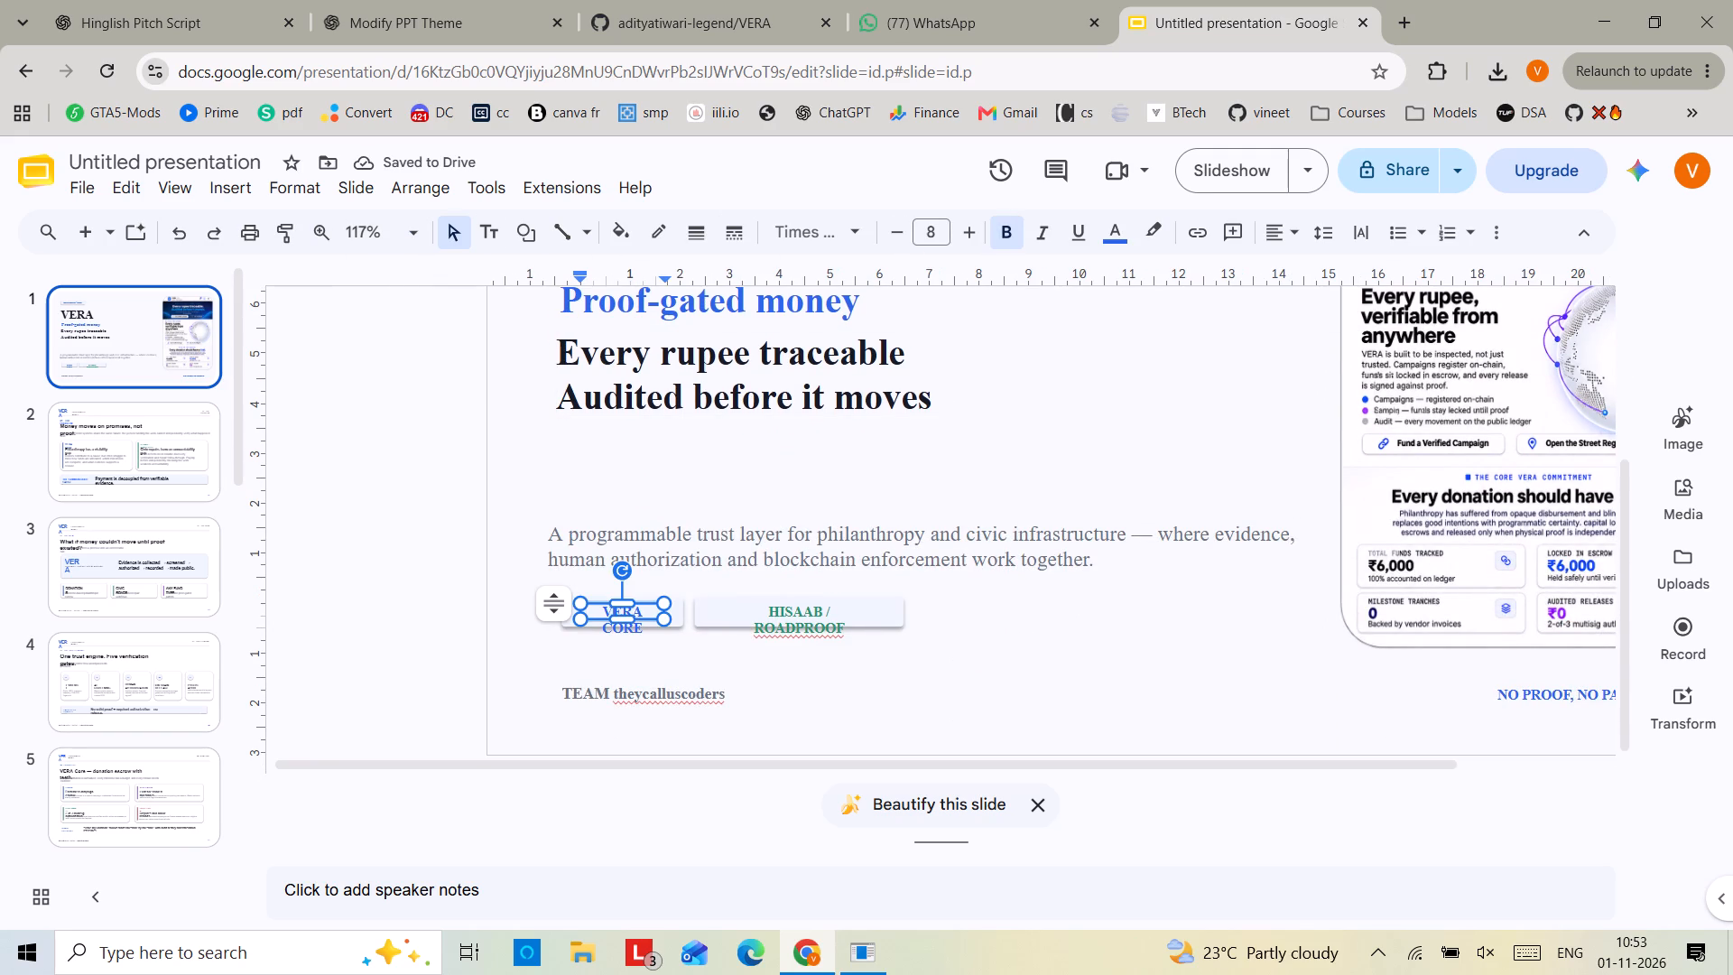
left_click(600, 603)
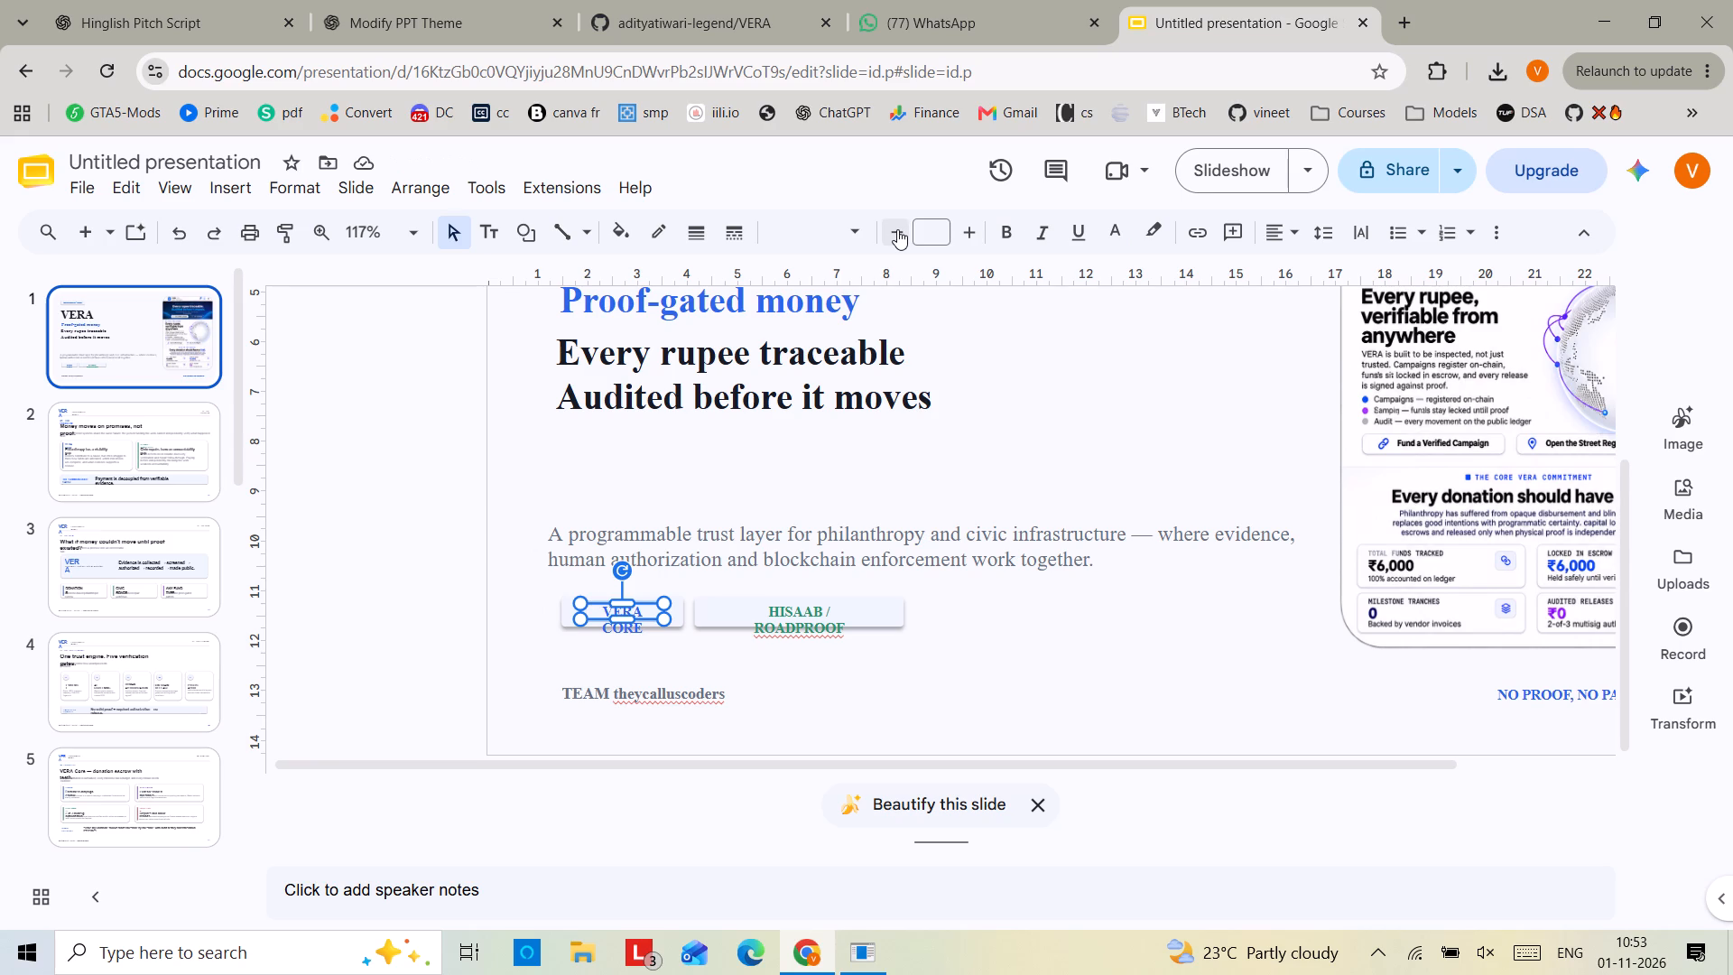
left_click(897, 229)
left_click(774, 612)
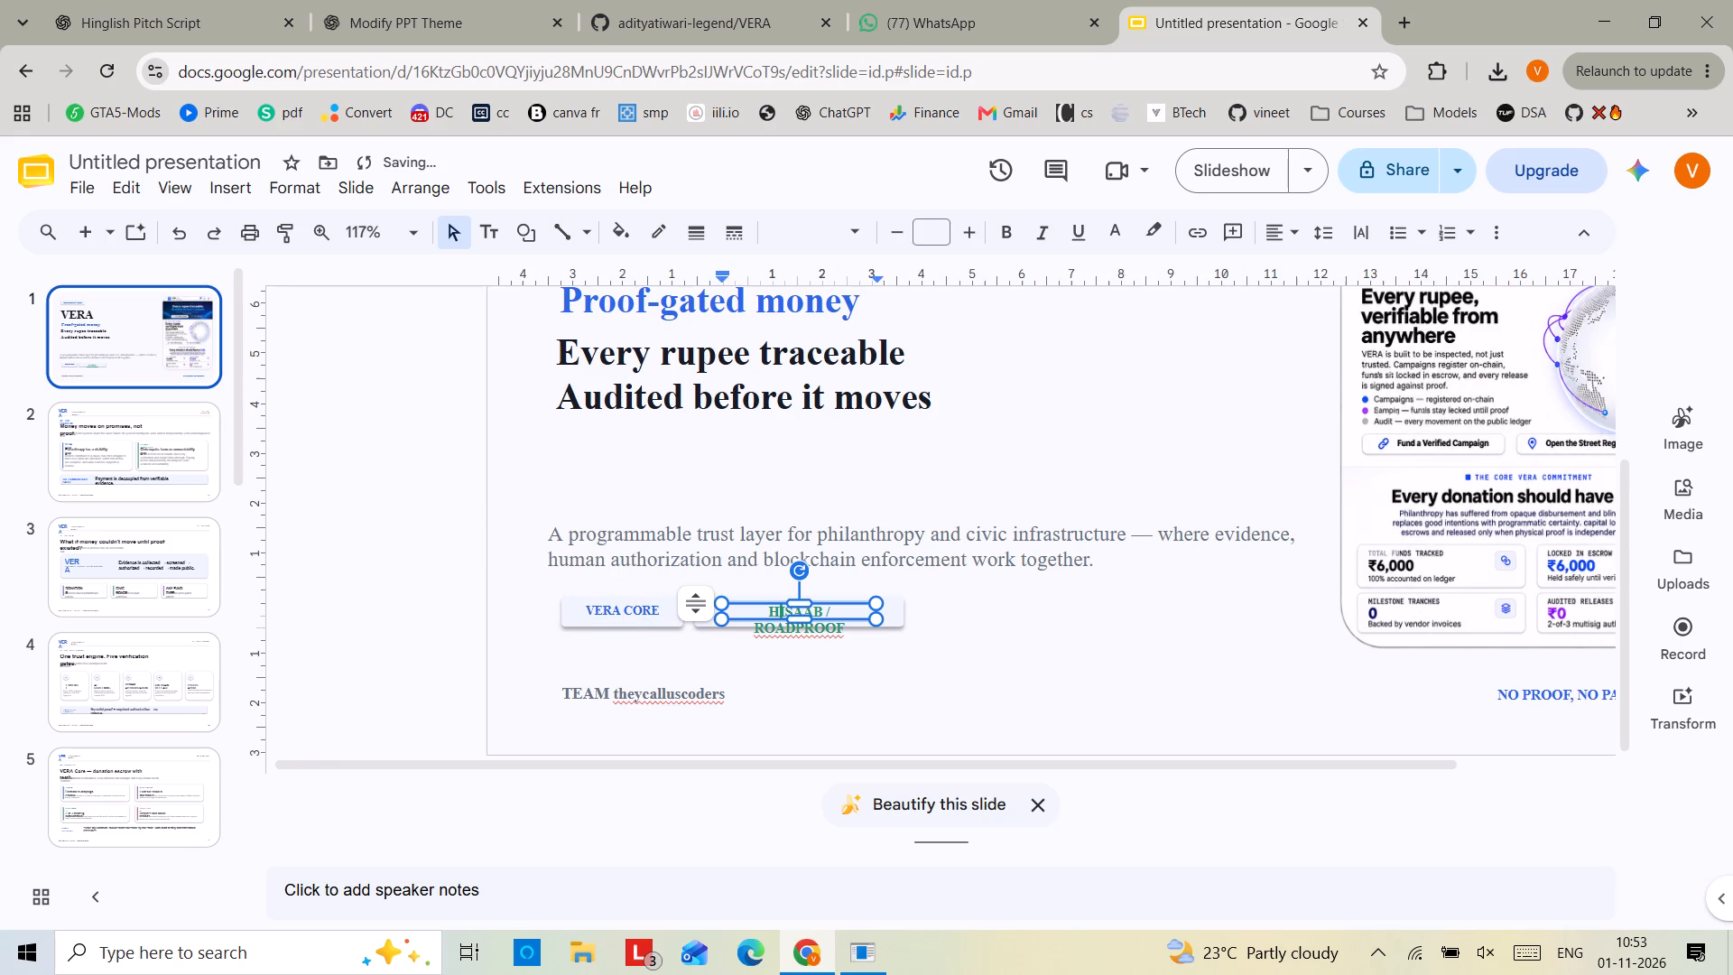
left_click(762, 602)
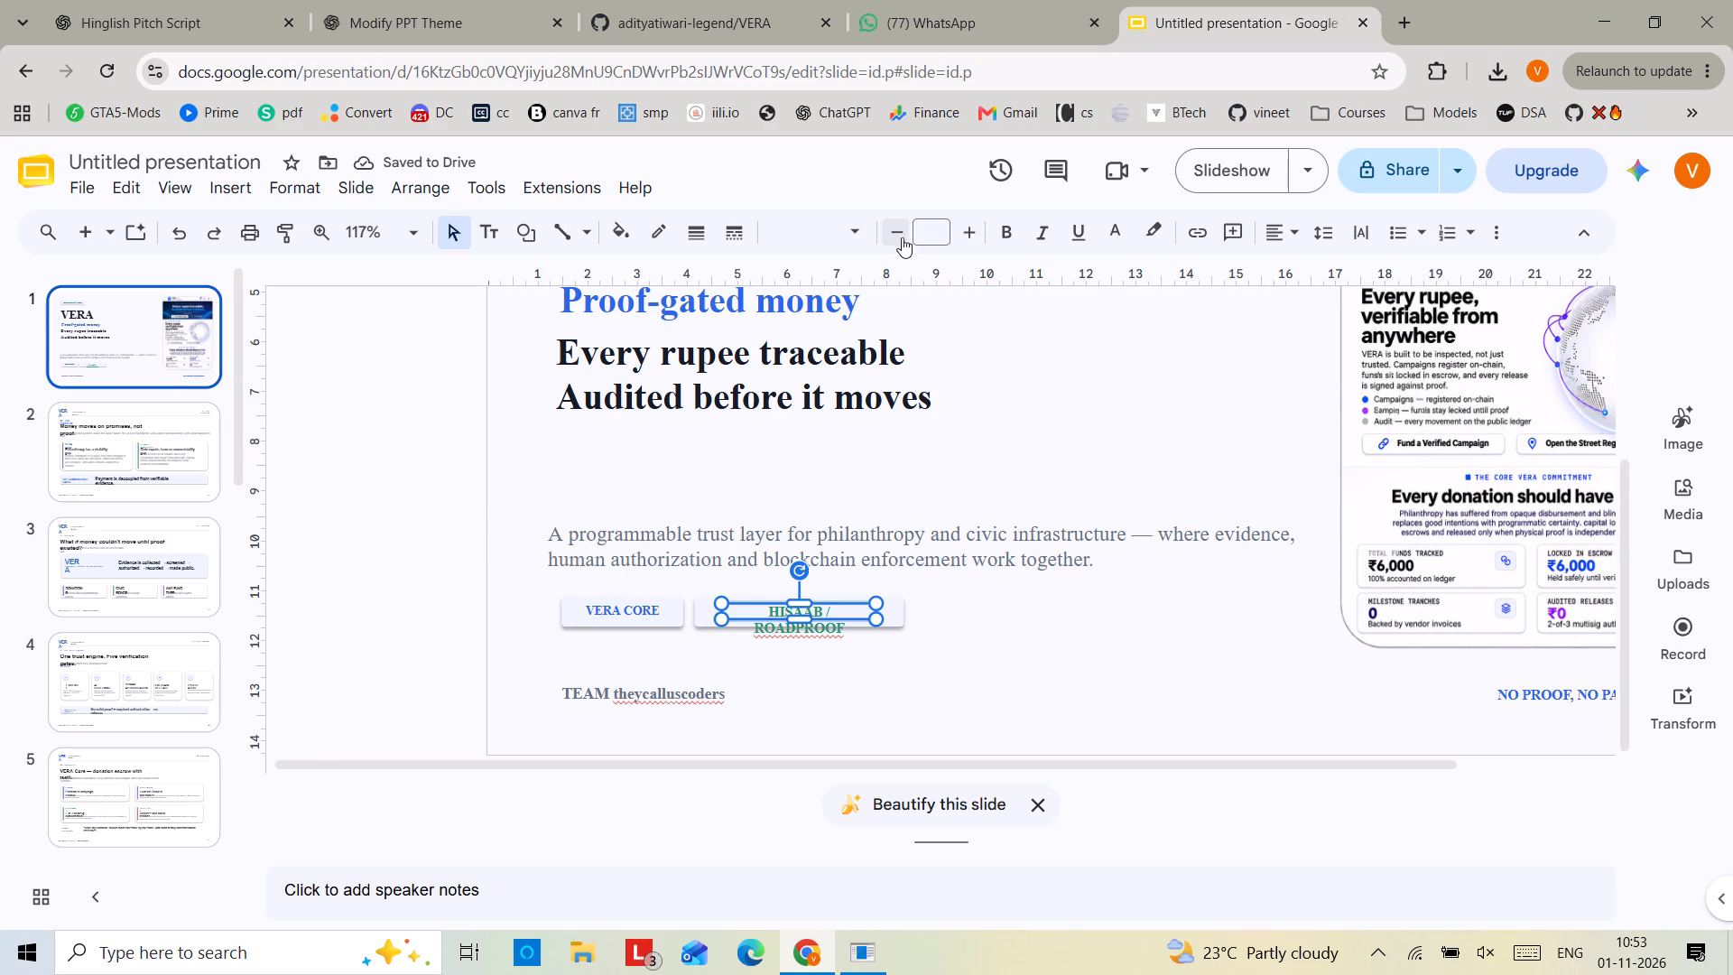
left_click(900, 235)
left_click(1001, 725)
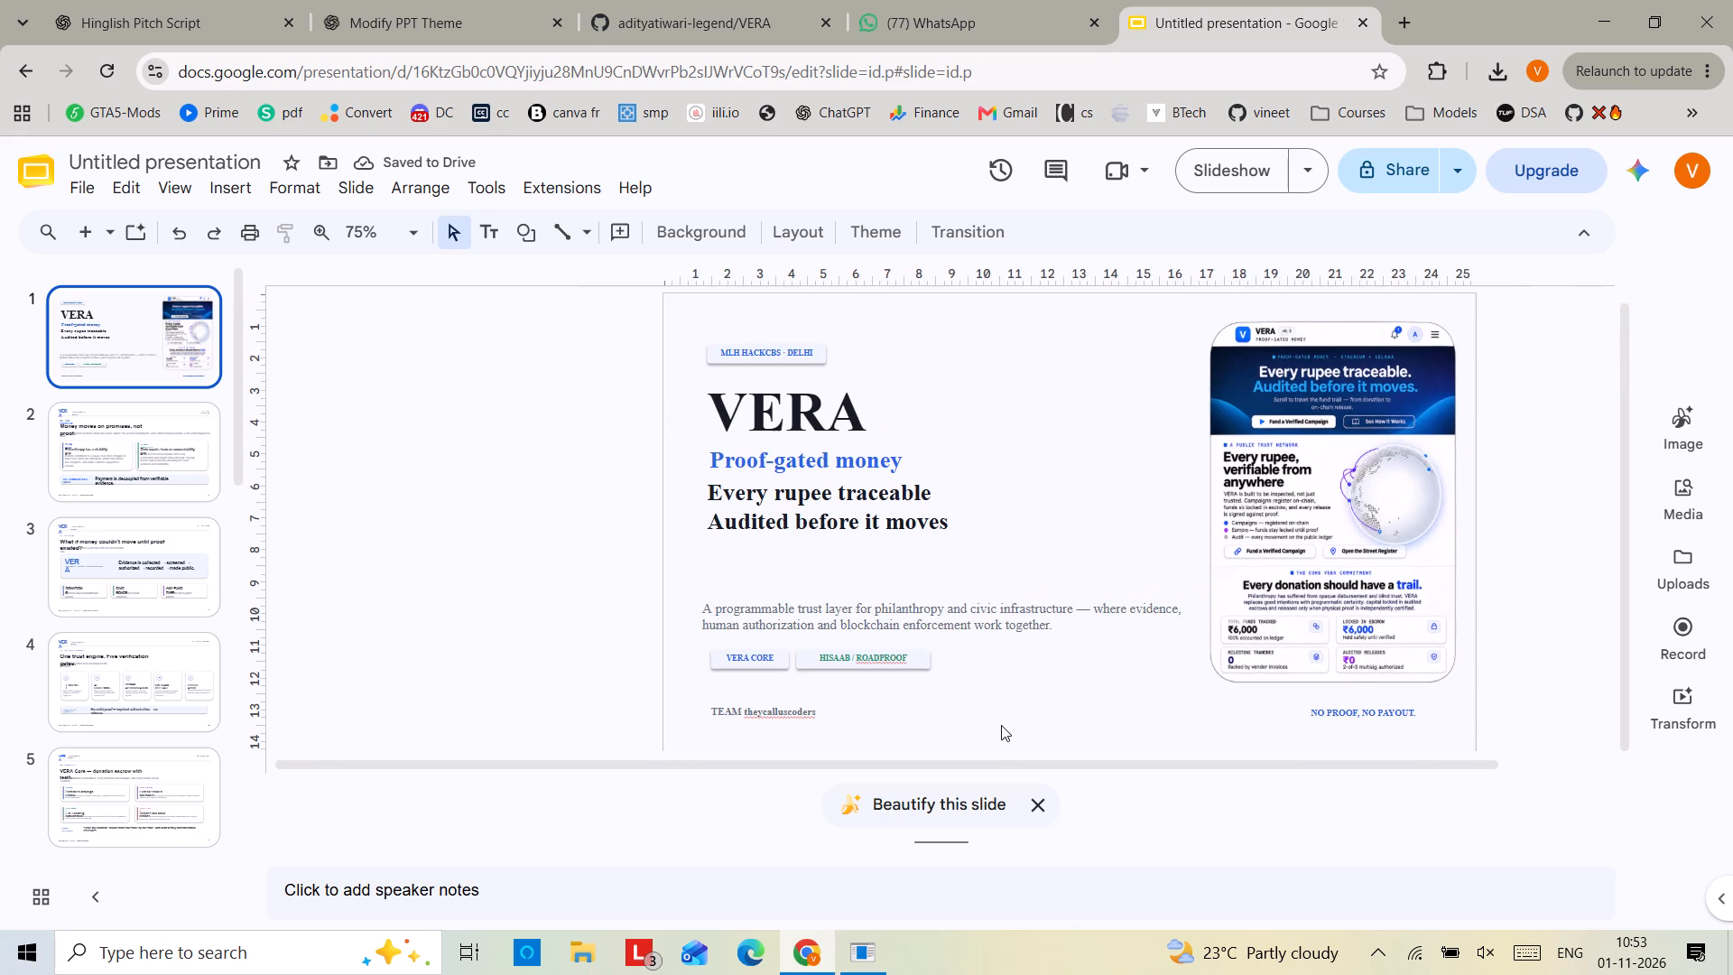
scroll(854, 574, "up", 1)
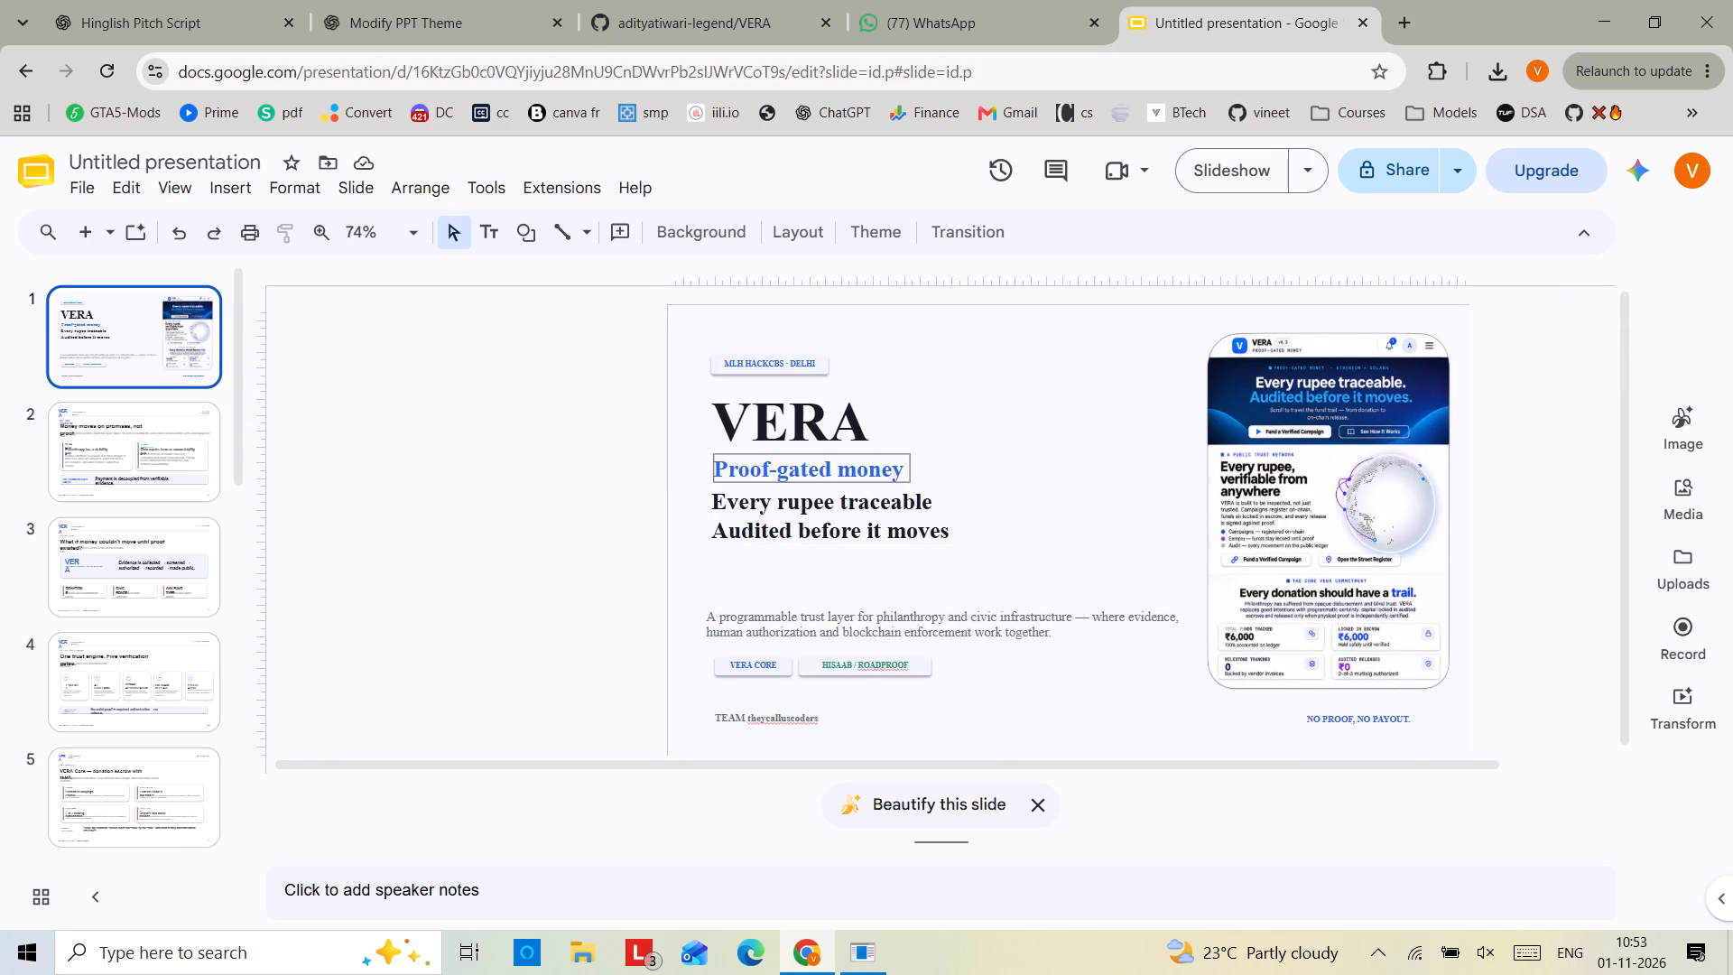
On slide 2, widen the header's PROOF-GATED MONEY and VERA text boxes so each fits on one line.
left_click(62, 450)
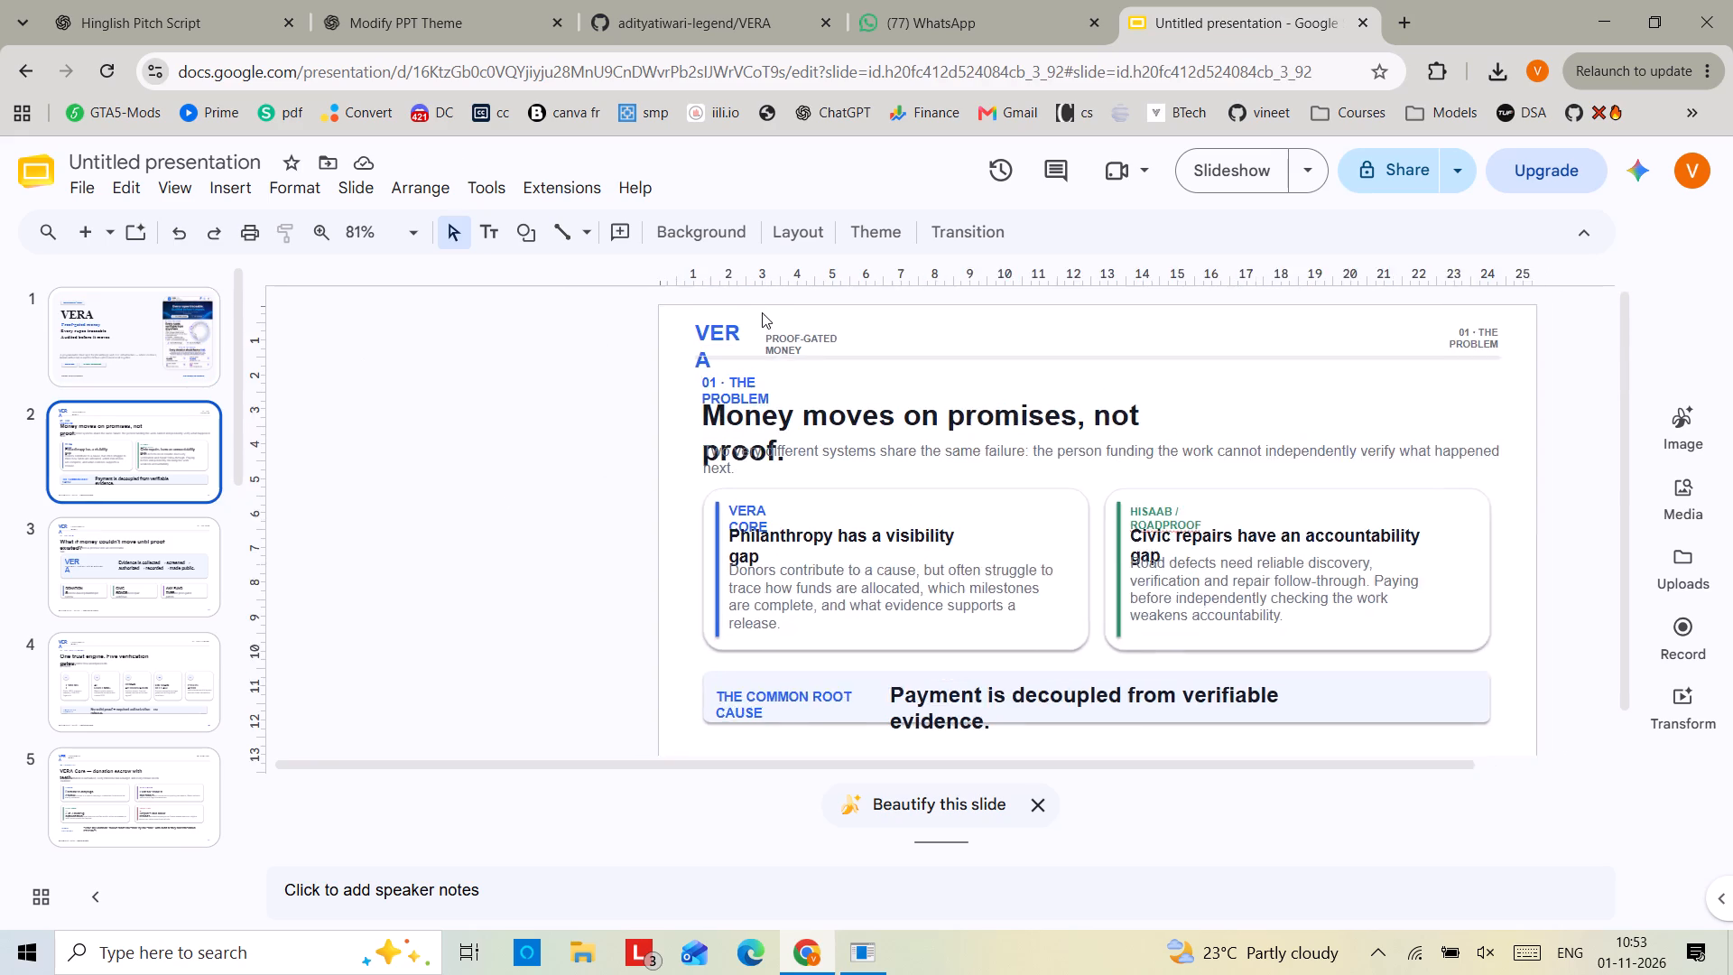
left_click(768, 339)
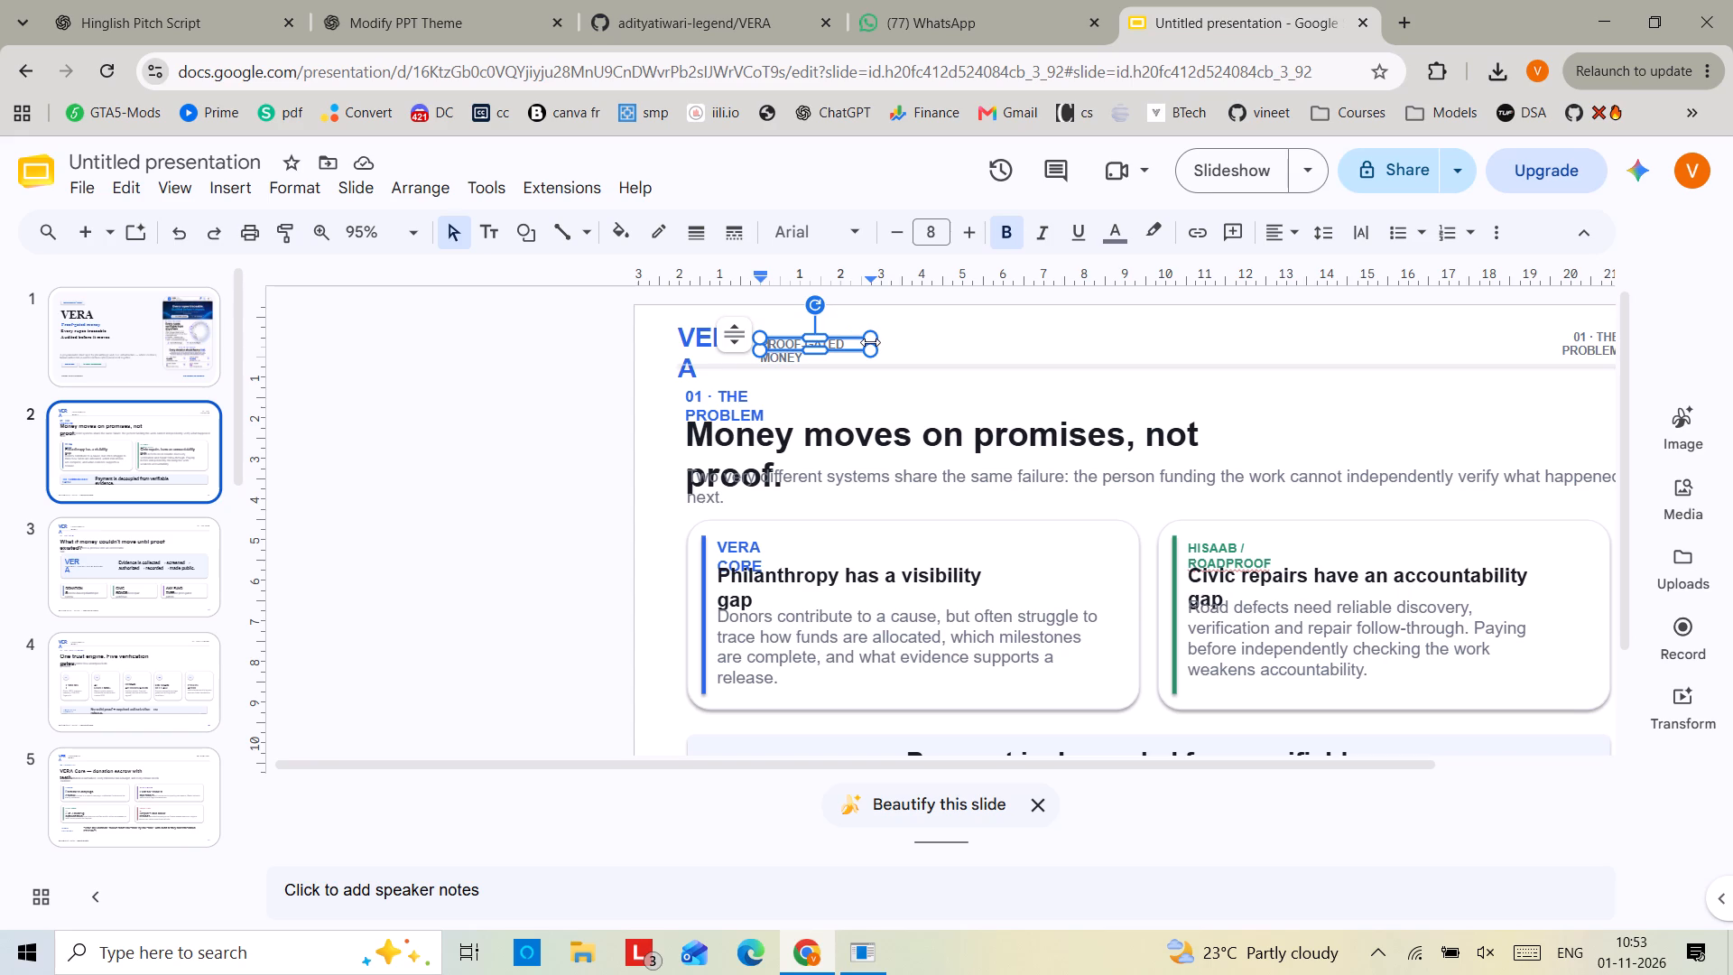
left_click_drag(870, 342, 894, 342)
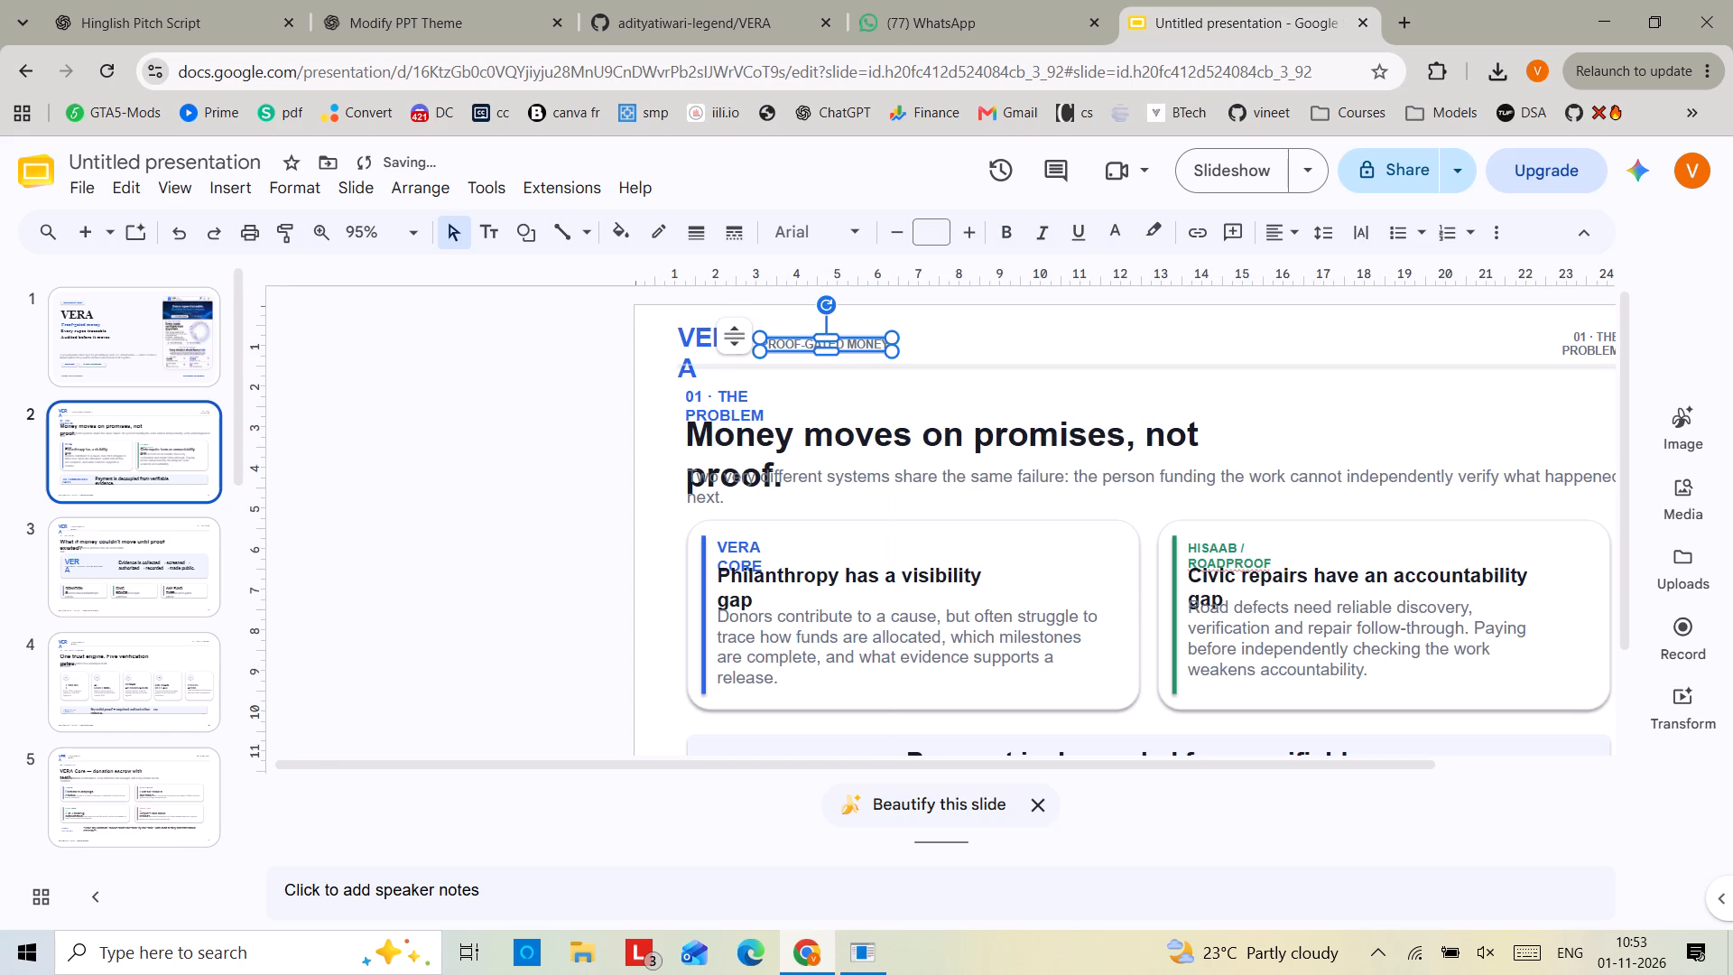
left_click(676, 338)
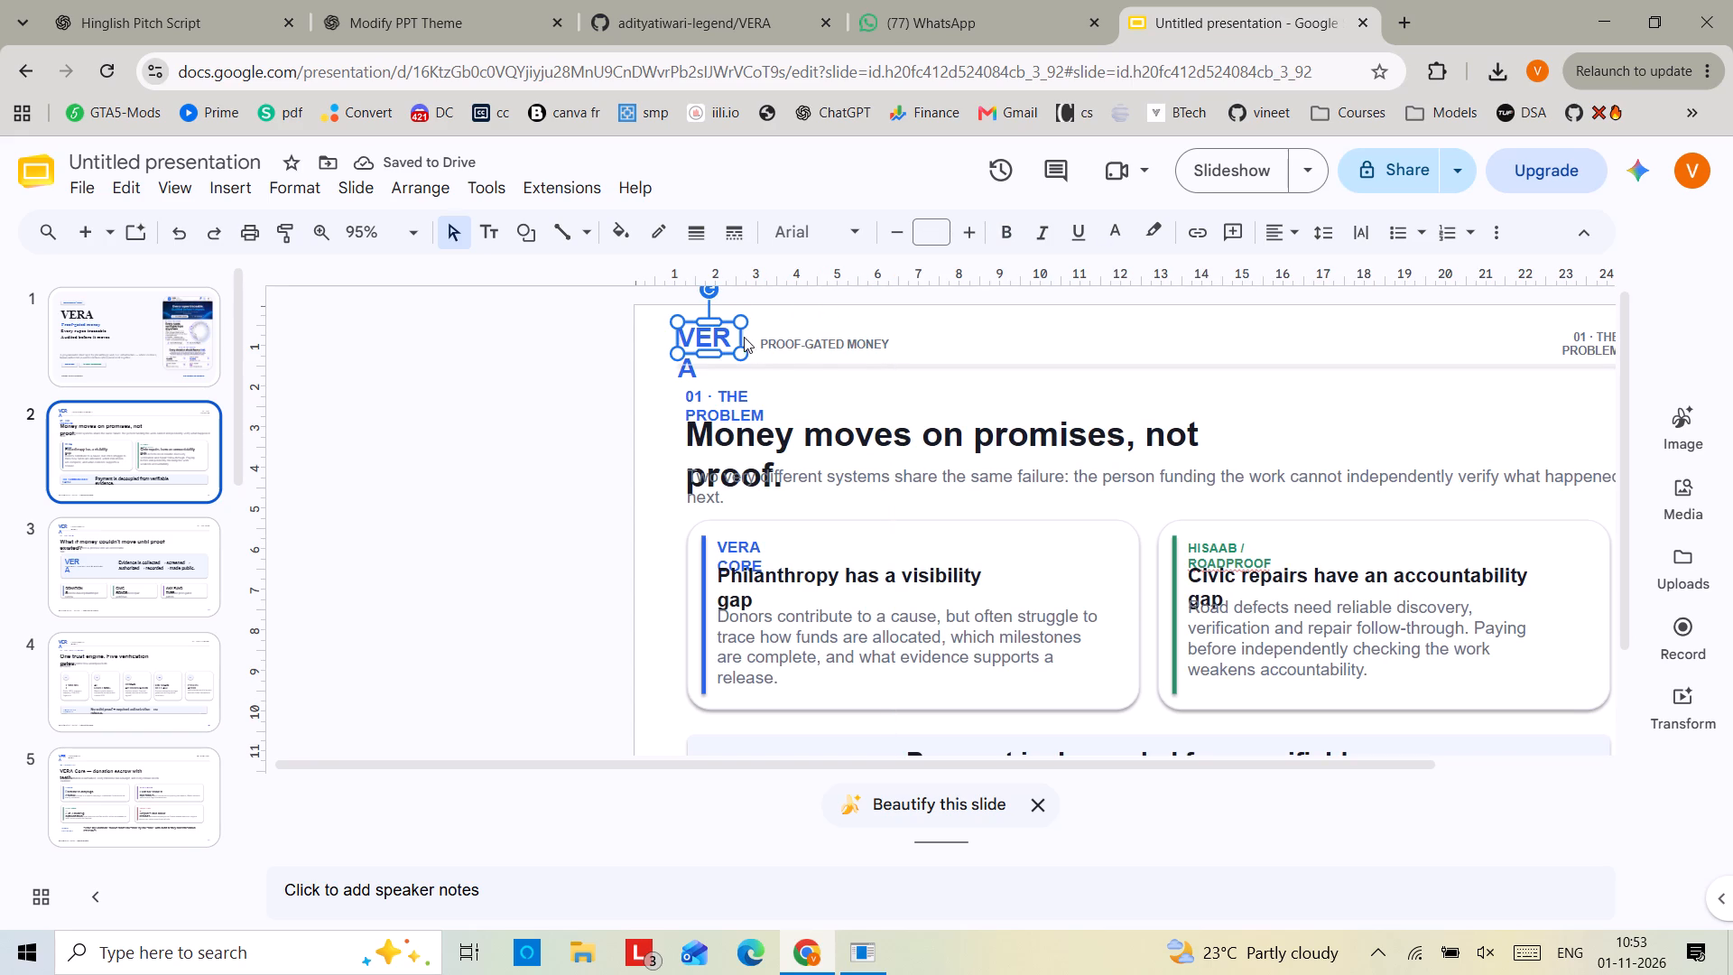
left_click_drag(741, 336, 753, 337)
left_click_drag(753, 337, 754, 337)
left_click(794, 342)
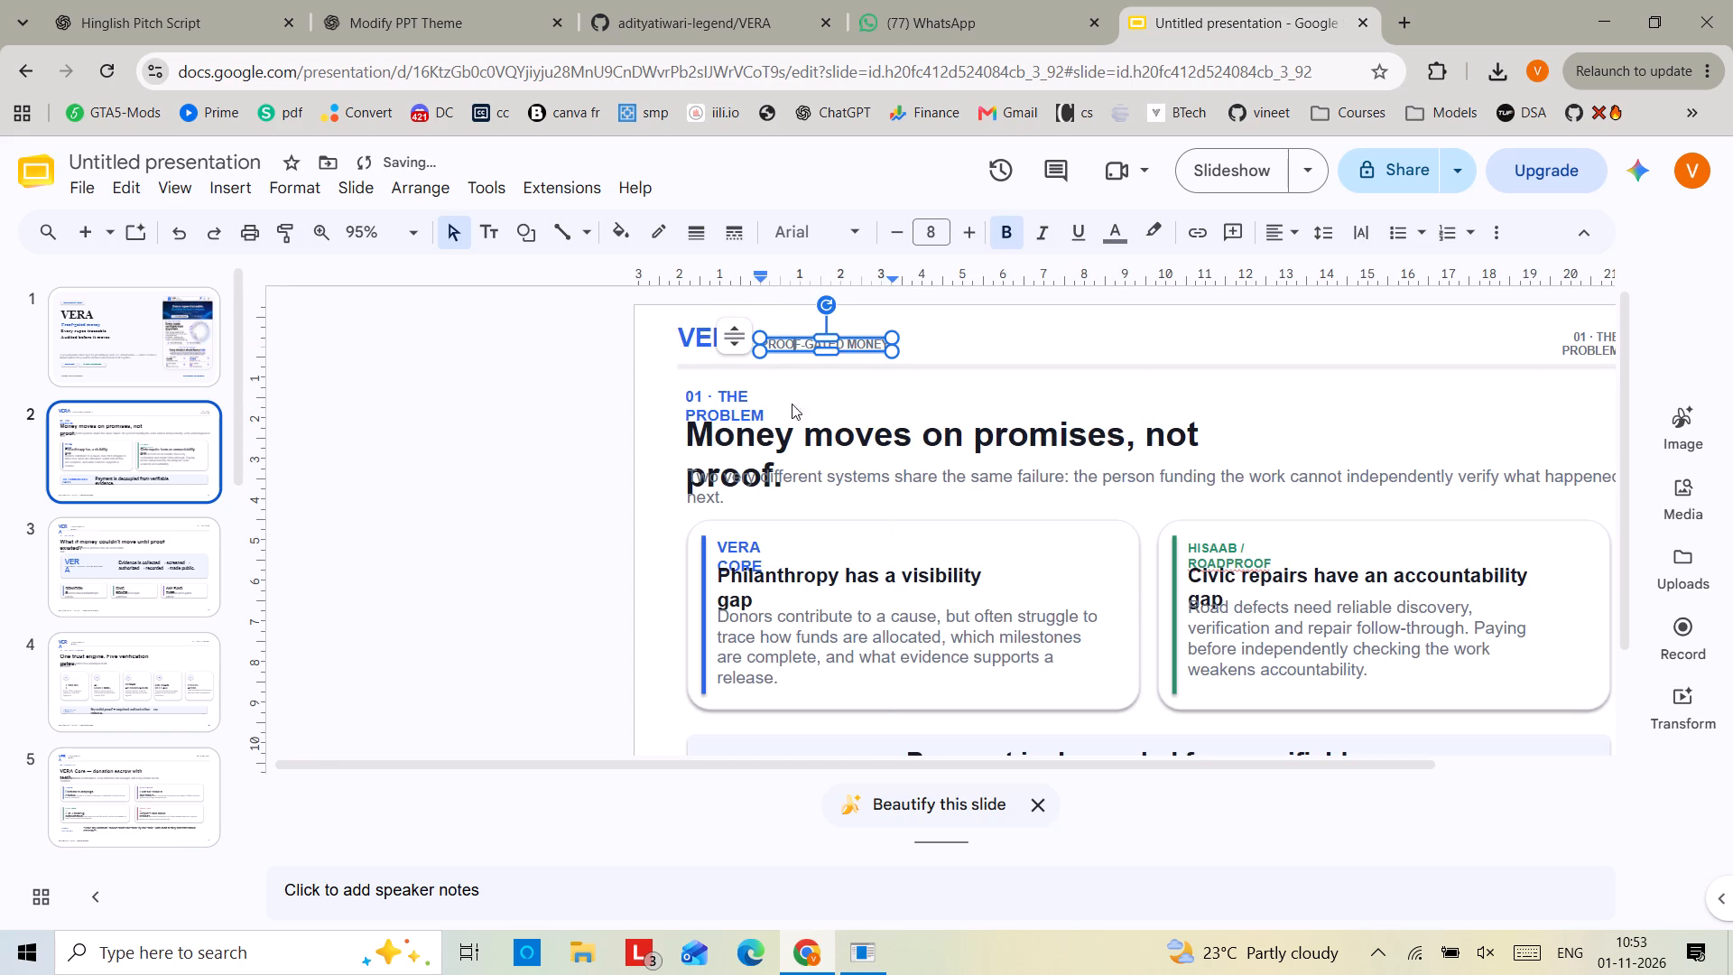
Widen slide 2's "01 · THE PROBLEM" label above the headline and the "Money moves on promises, not proof." headline to single lines.
left_click(734, 411)
left_click(735, 398)
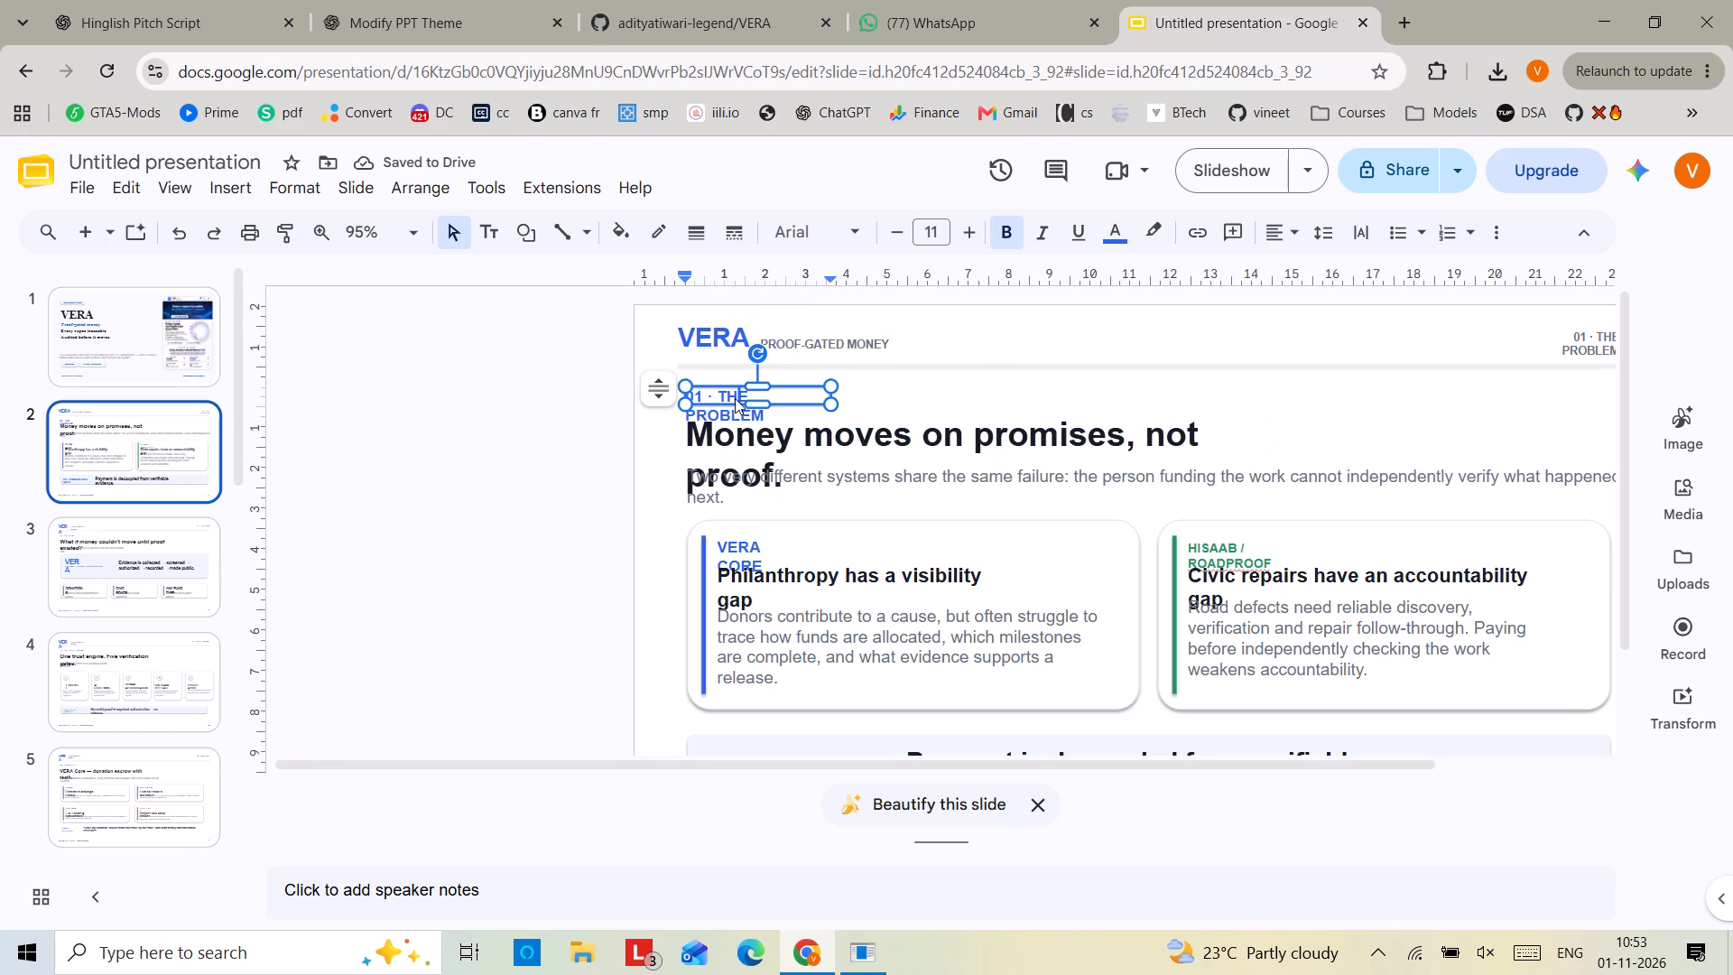
left_click_drag(831, 395, 904, 390)
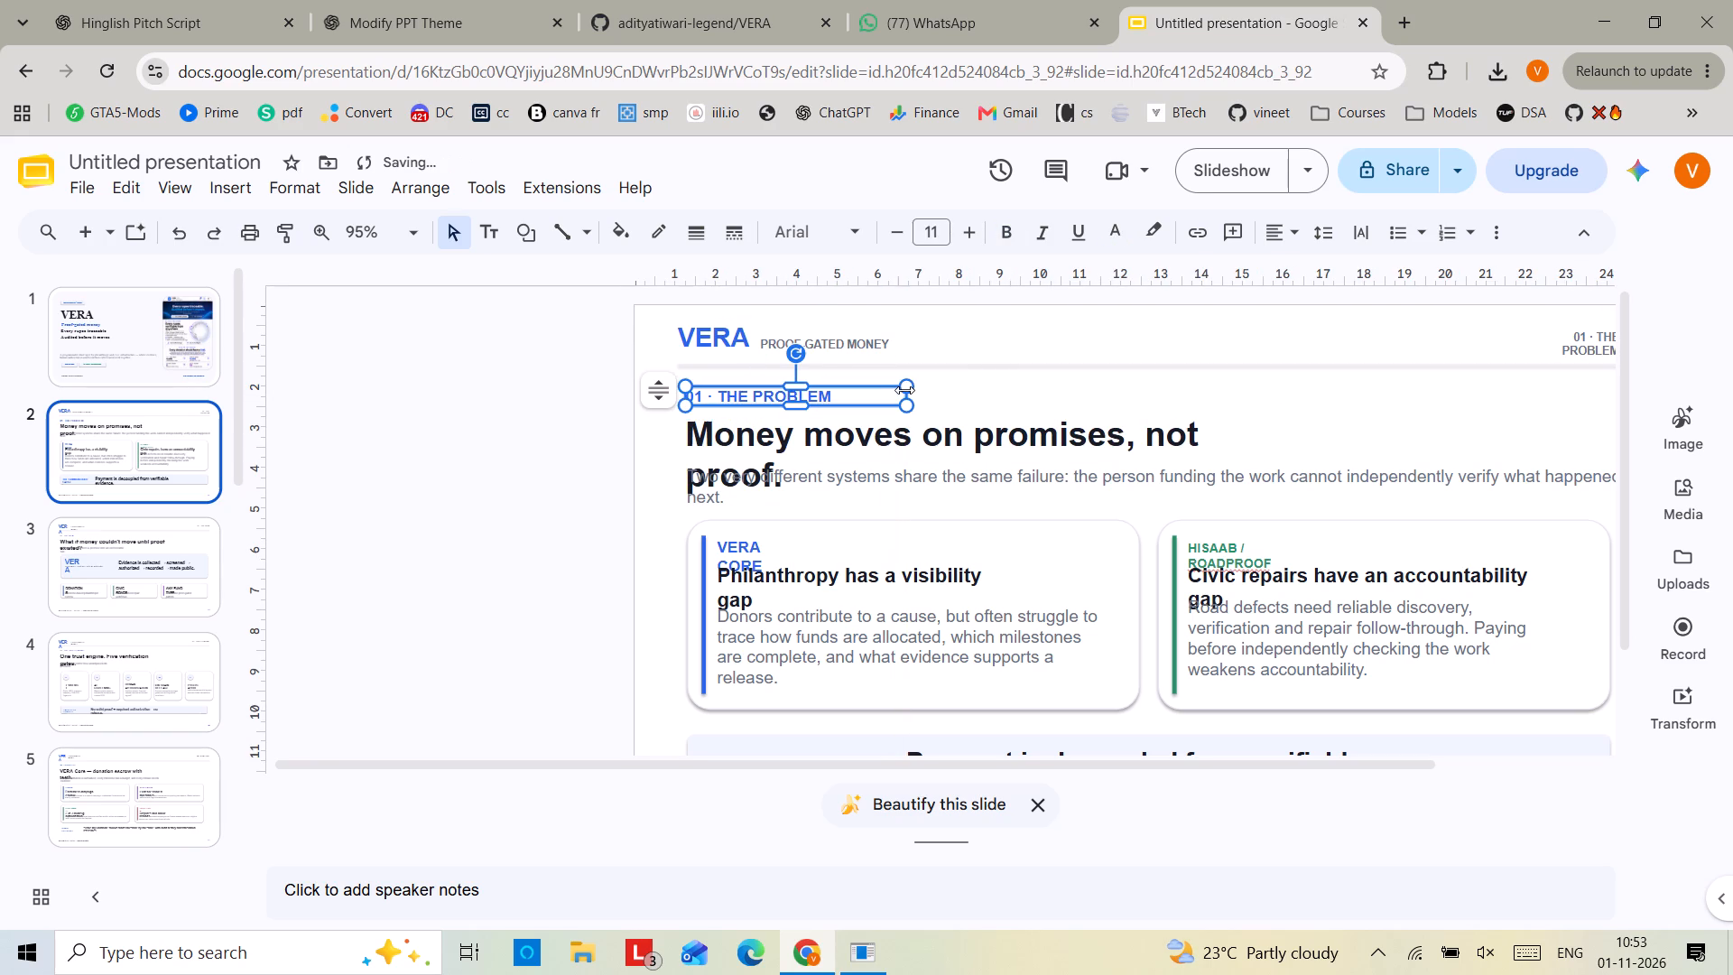
left_click(1167, 422)
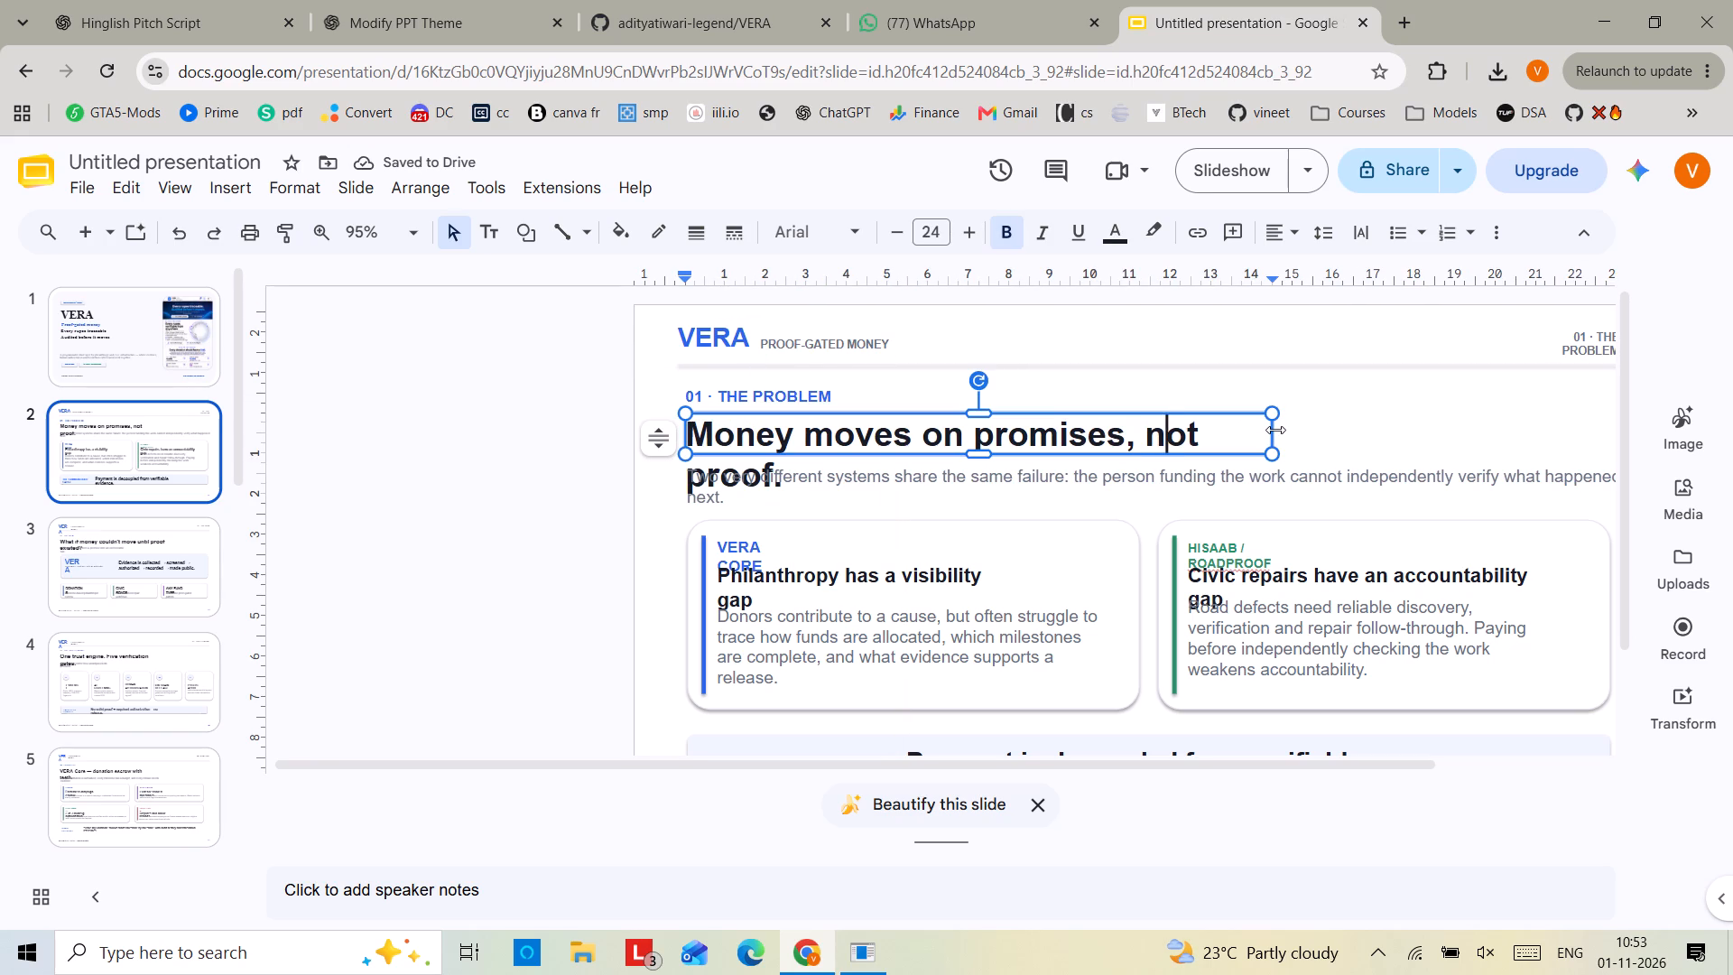
left_click_drag(1275, 430, 1426, 432)
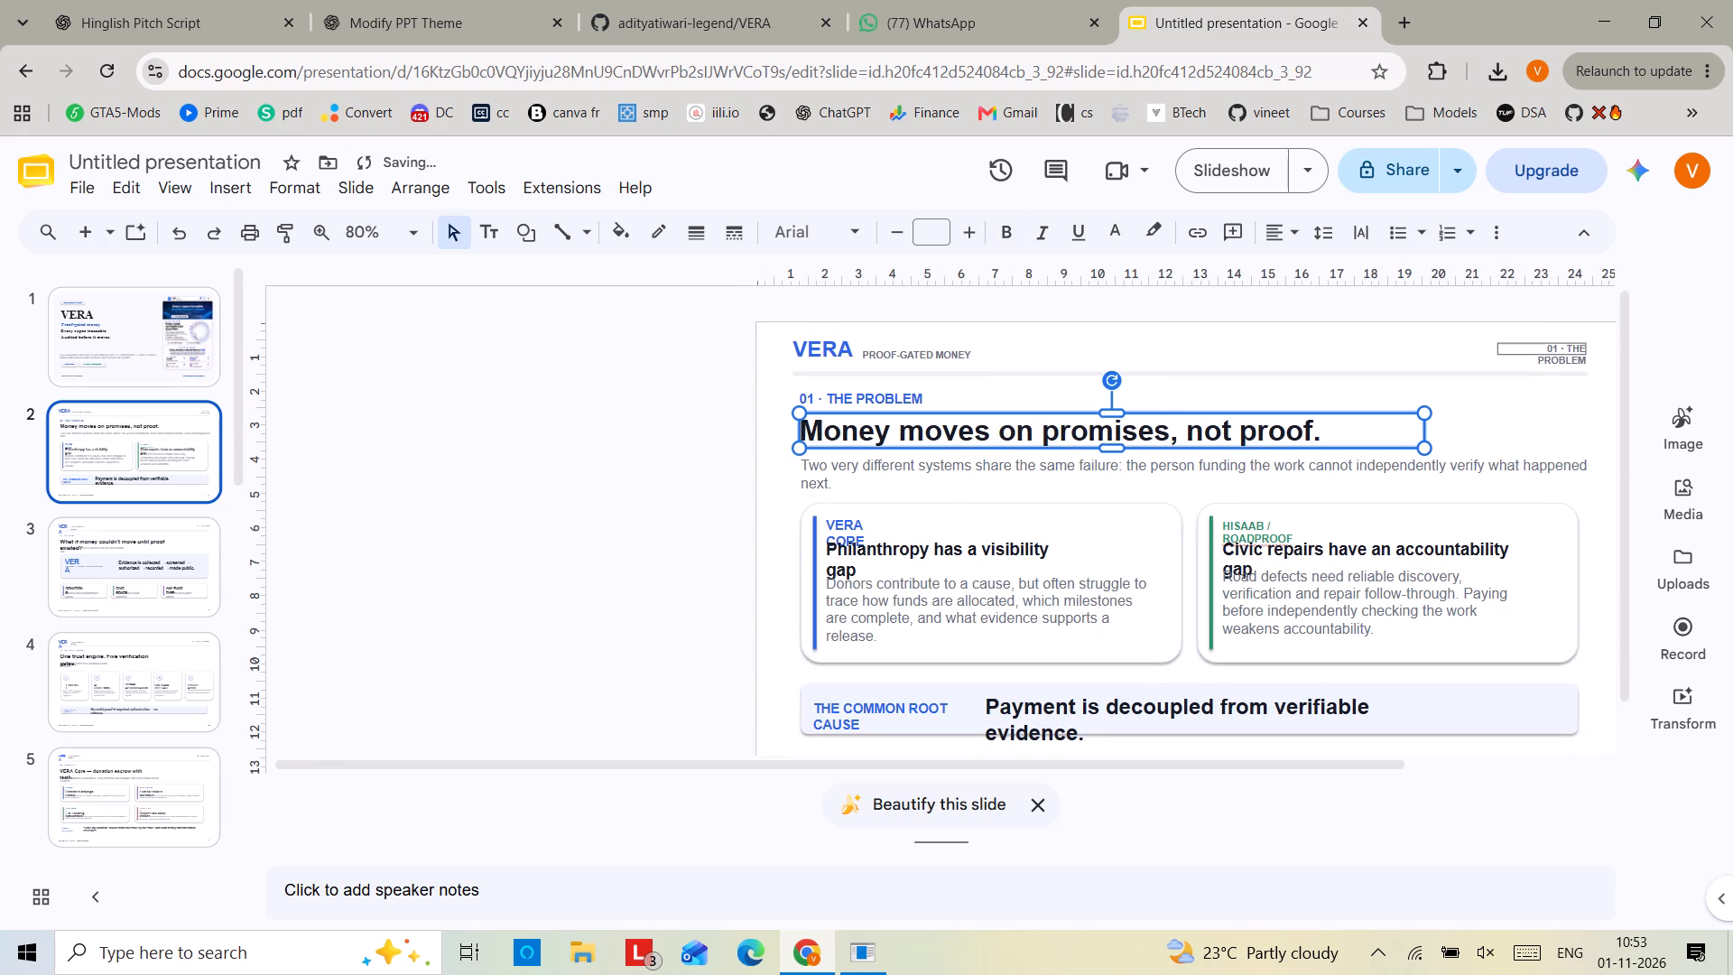
Widen the VERA CORE label and "Philanthropy has a visibility gap" heading in slide 2's first card to single lines.
scroll(1553, 344, "left", 1)
scroll(1585, 444, "left", 1)
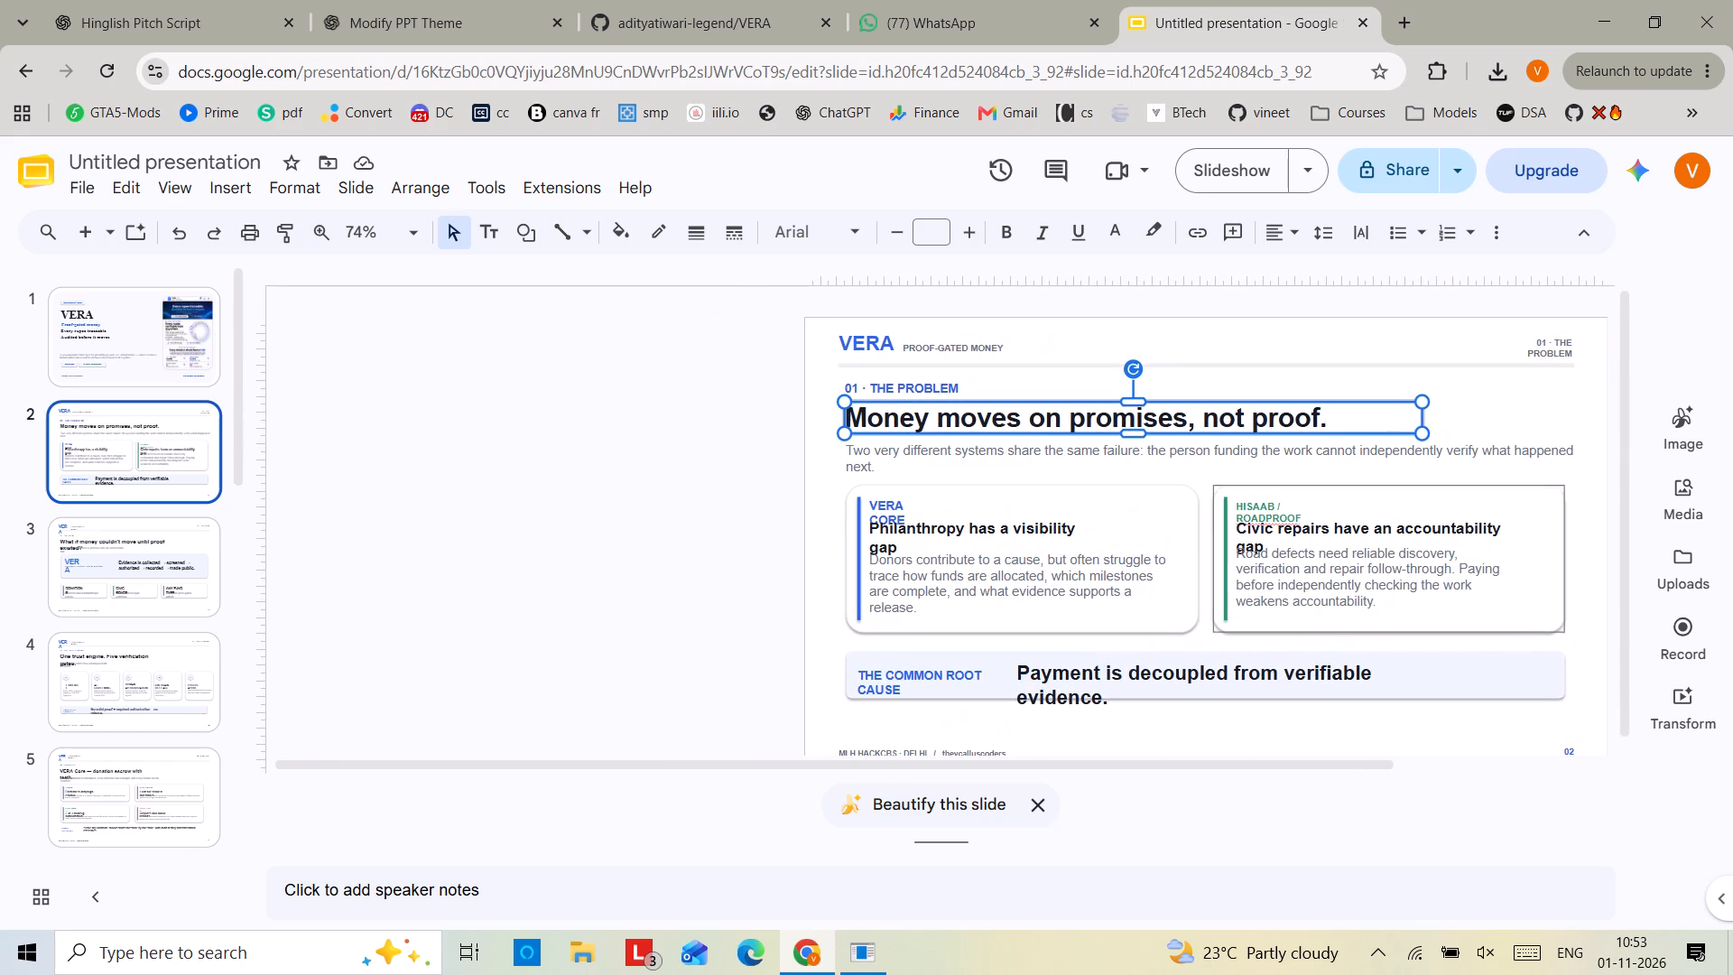
left_click(884, 505)
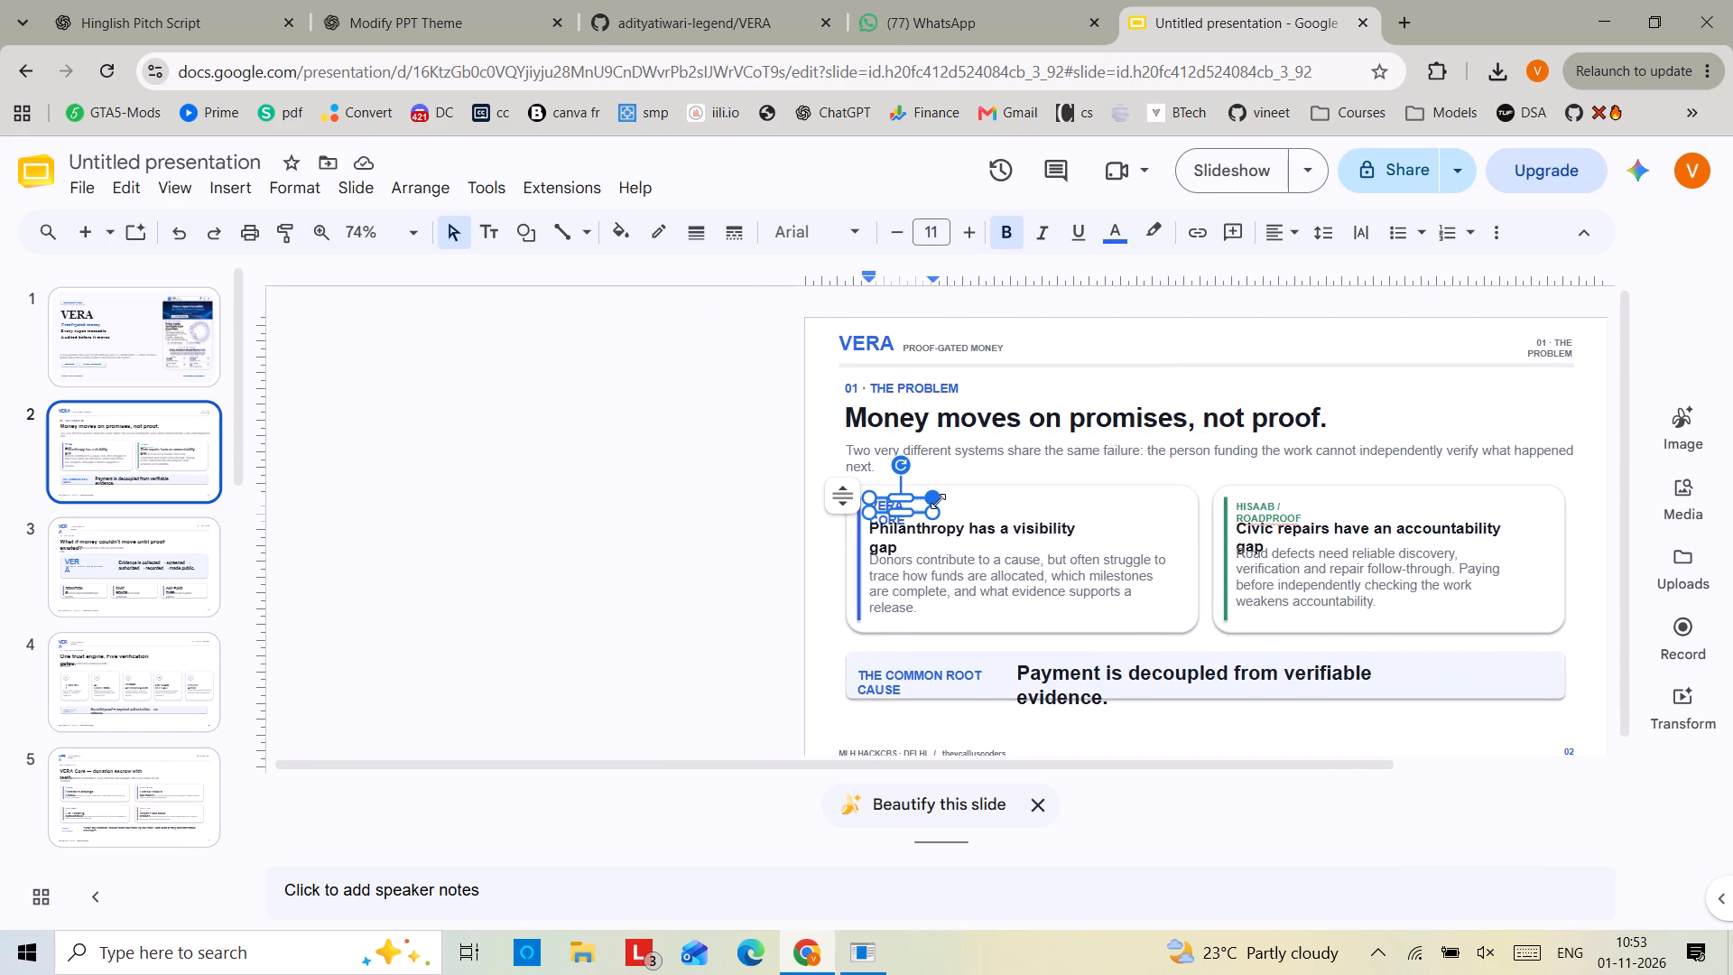
left_click_drag(934, 505, 958, 504)
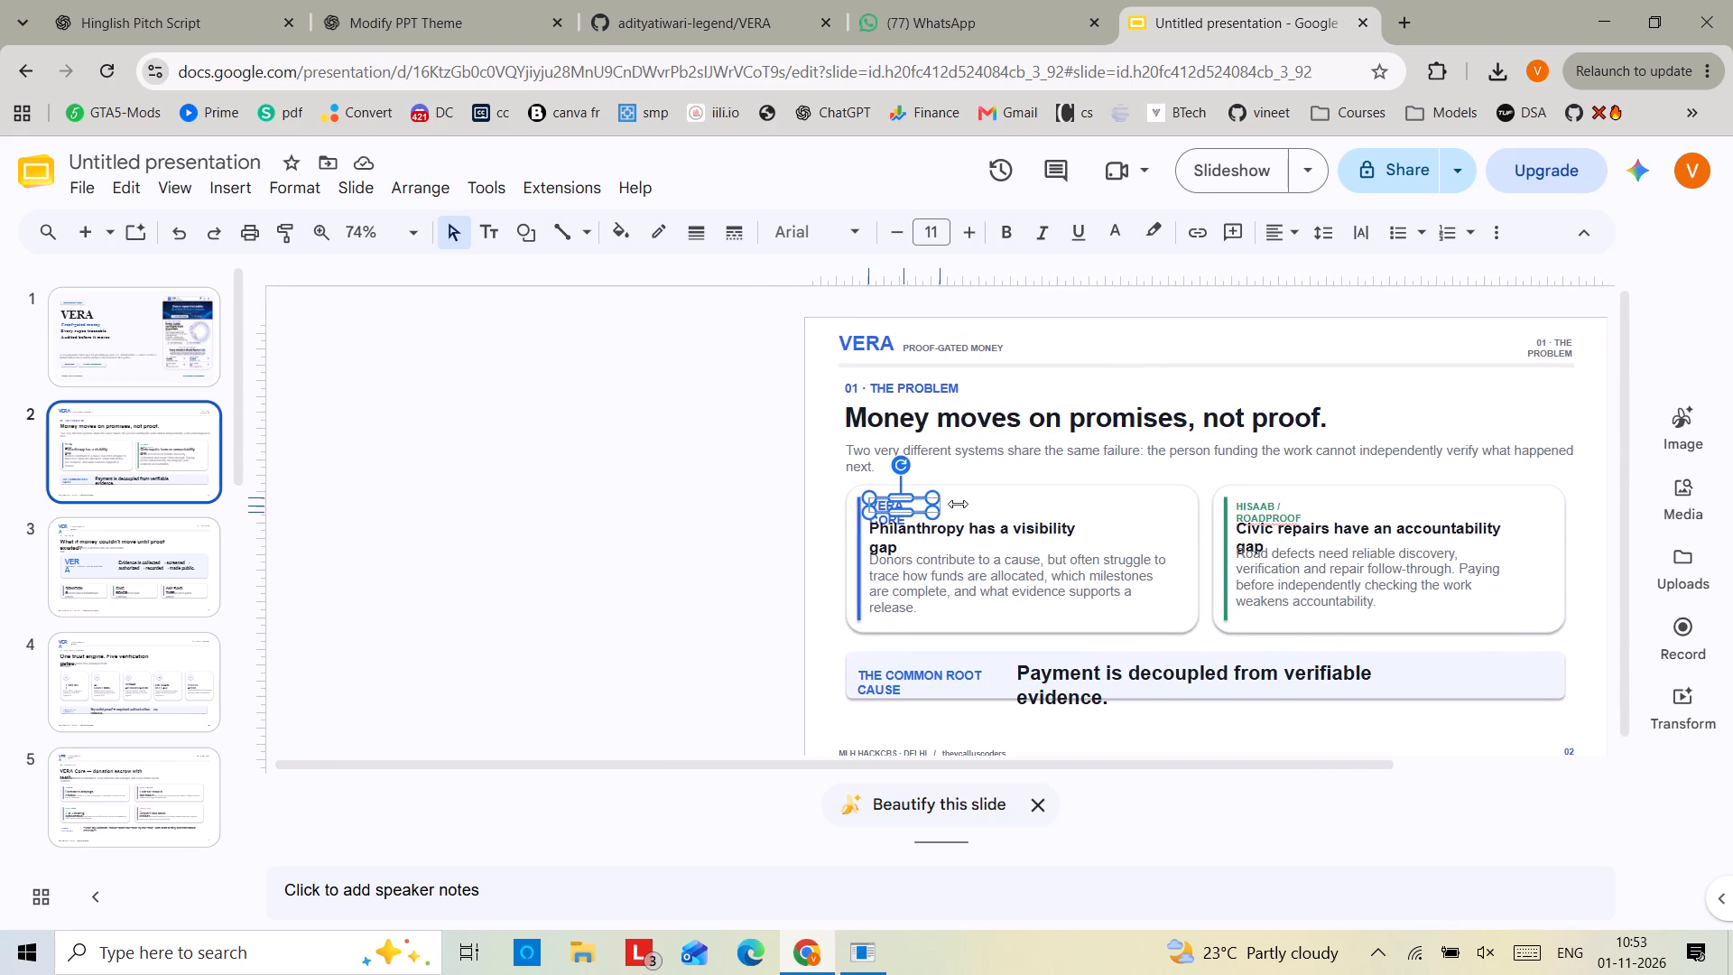
left_click_drag(958, 504, 995, 504)
left_click_drag(1070, 530, 1094, 529)
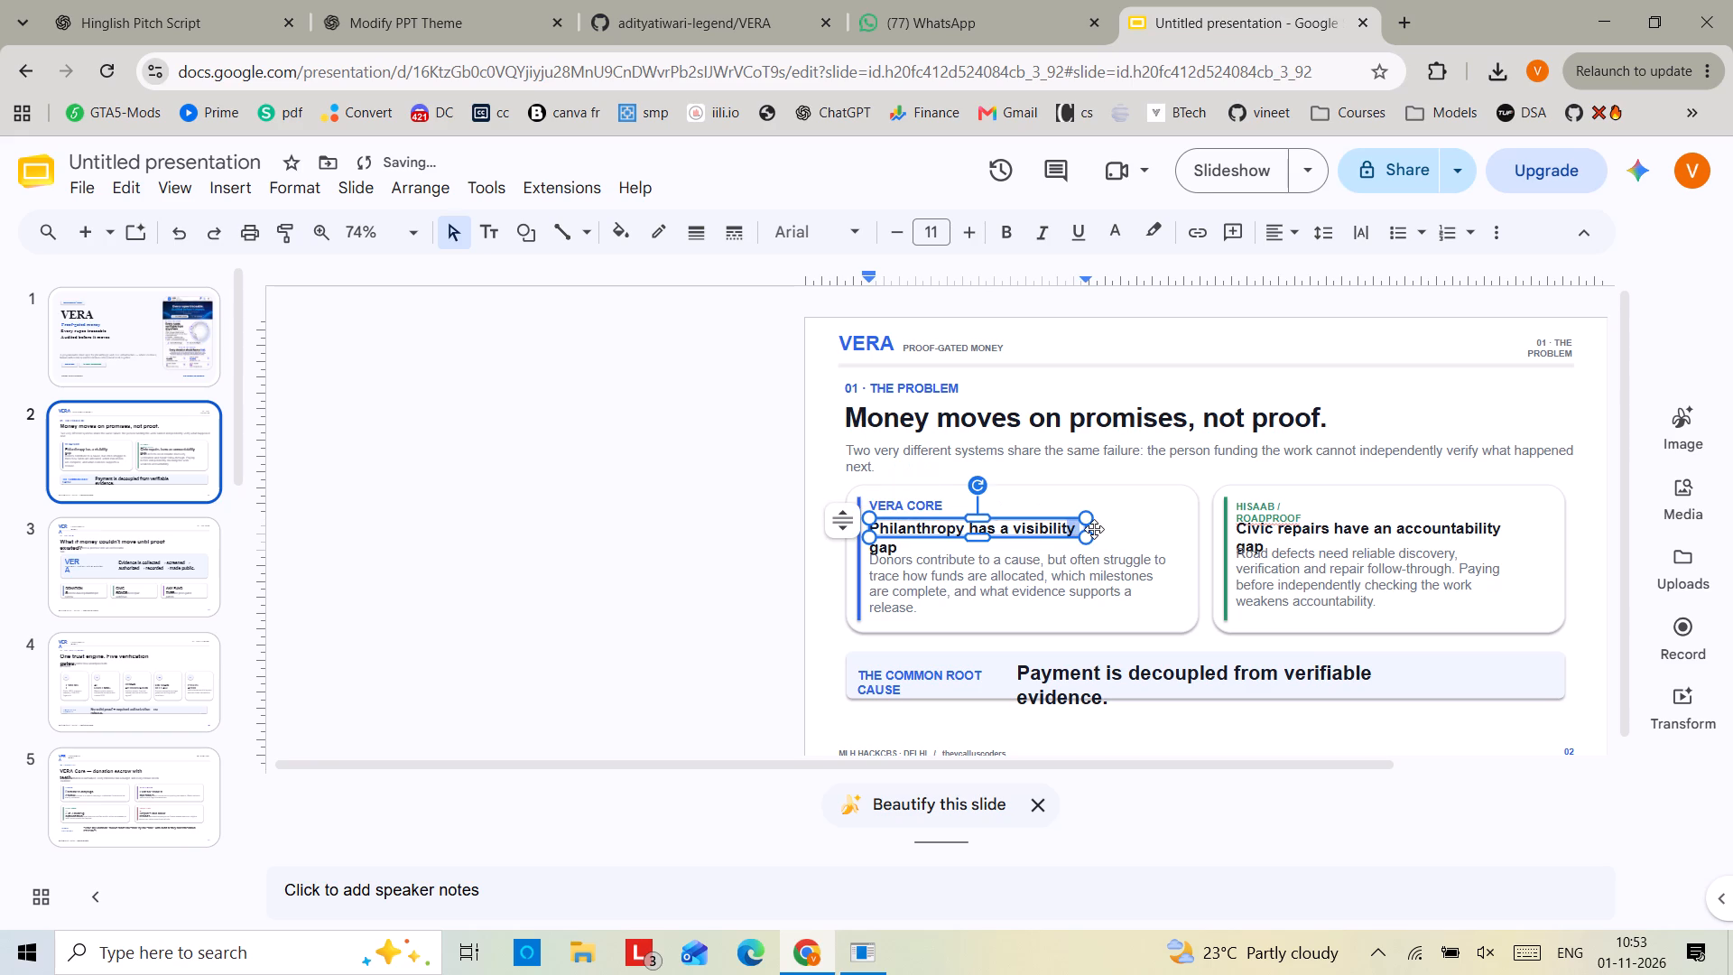
left_click_drag(1094, 529, 1089, 526)
left_click_drag(1089, 526, 1139, 524)
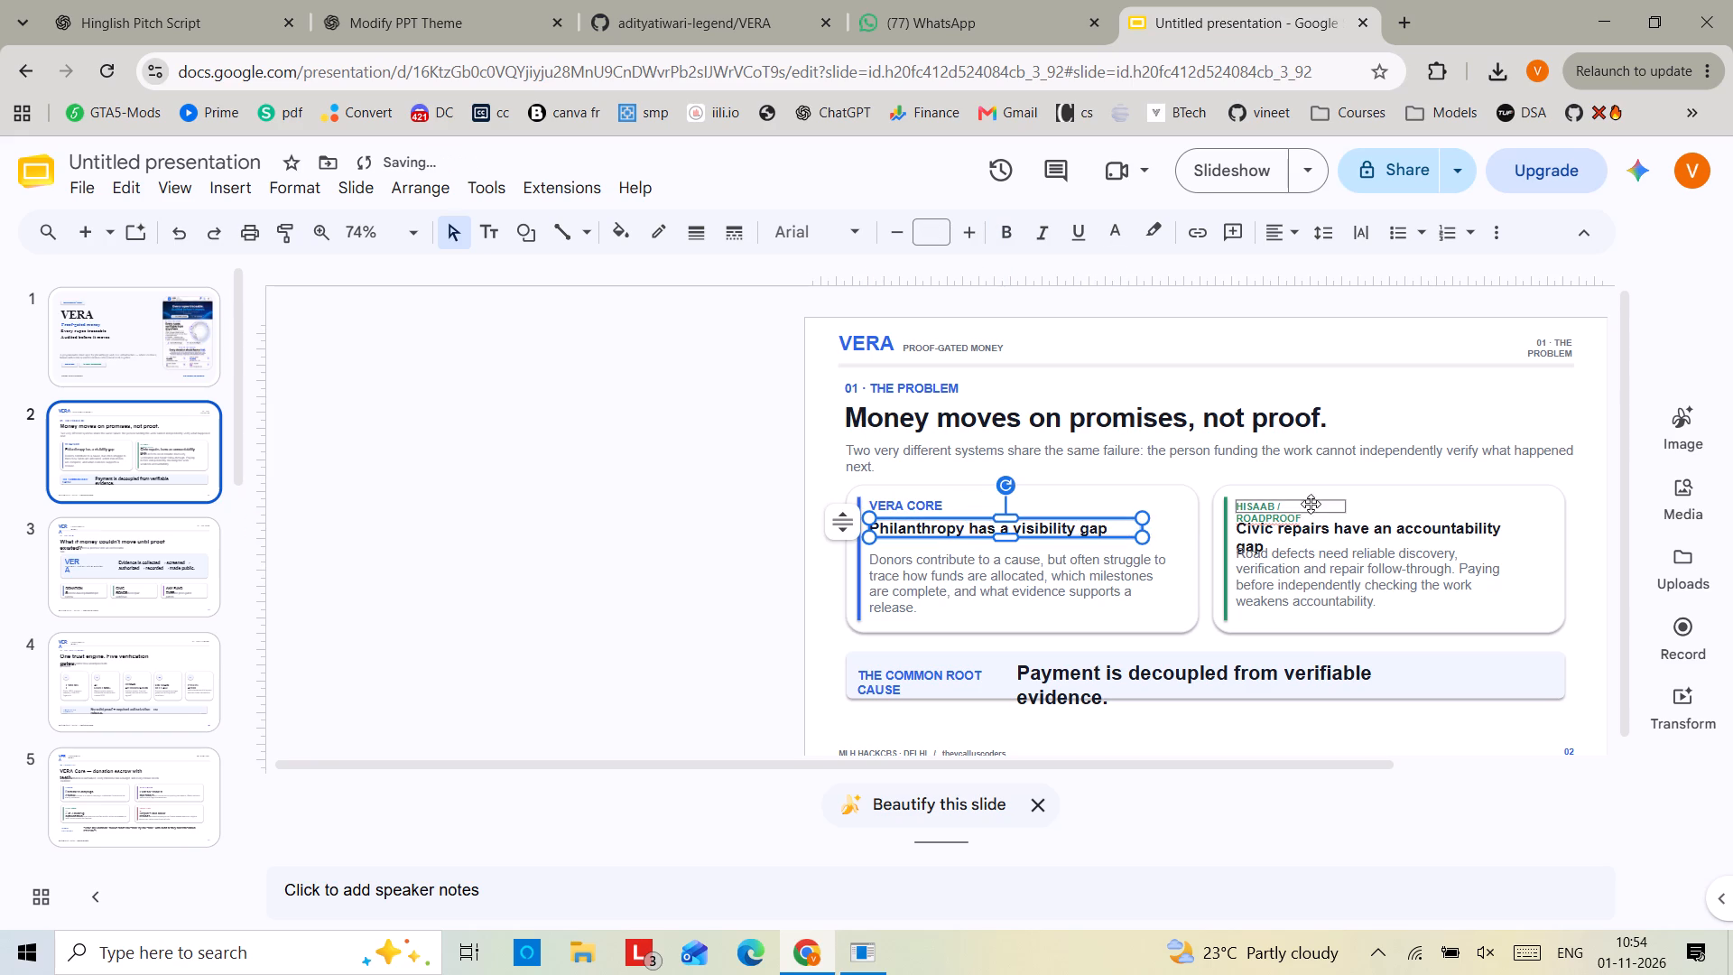
Widen the HISAAB / ROADPROOF label and "Civic repairs have an accountability gap" heading in slide 2's second card to single lines.
left_click(1312, 511)
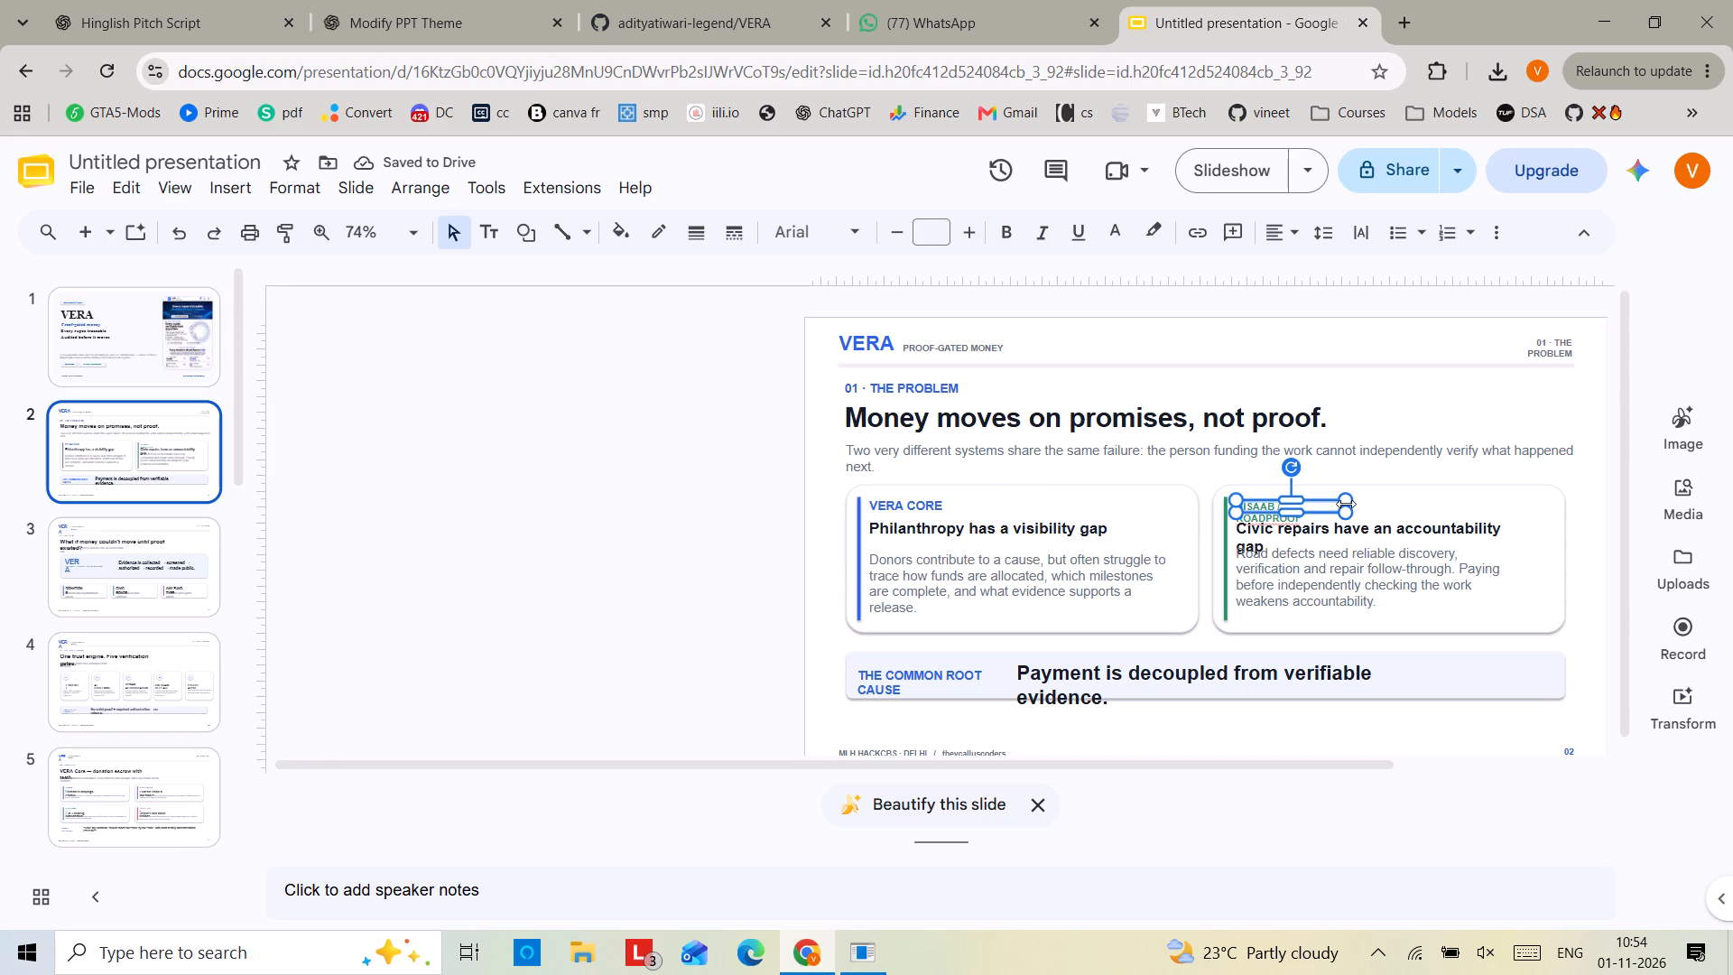
left_click_drag(1347, 505, 1418, 505)
left_click(1465, 524)
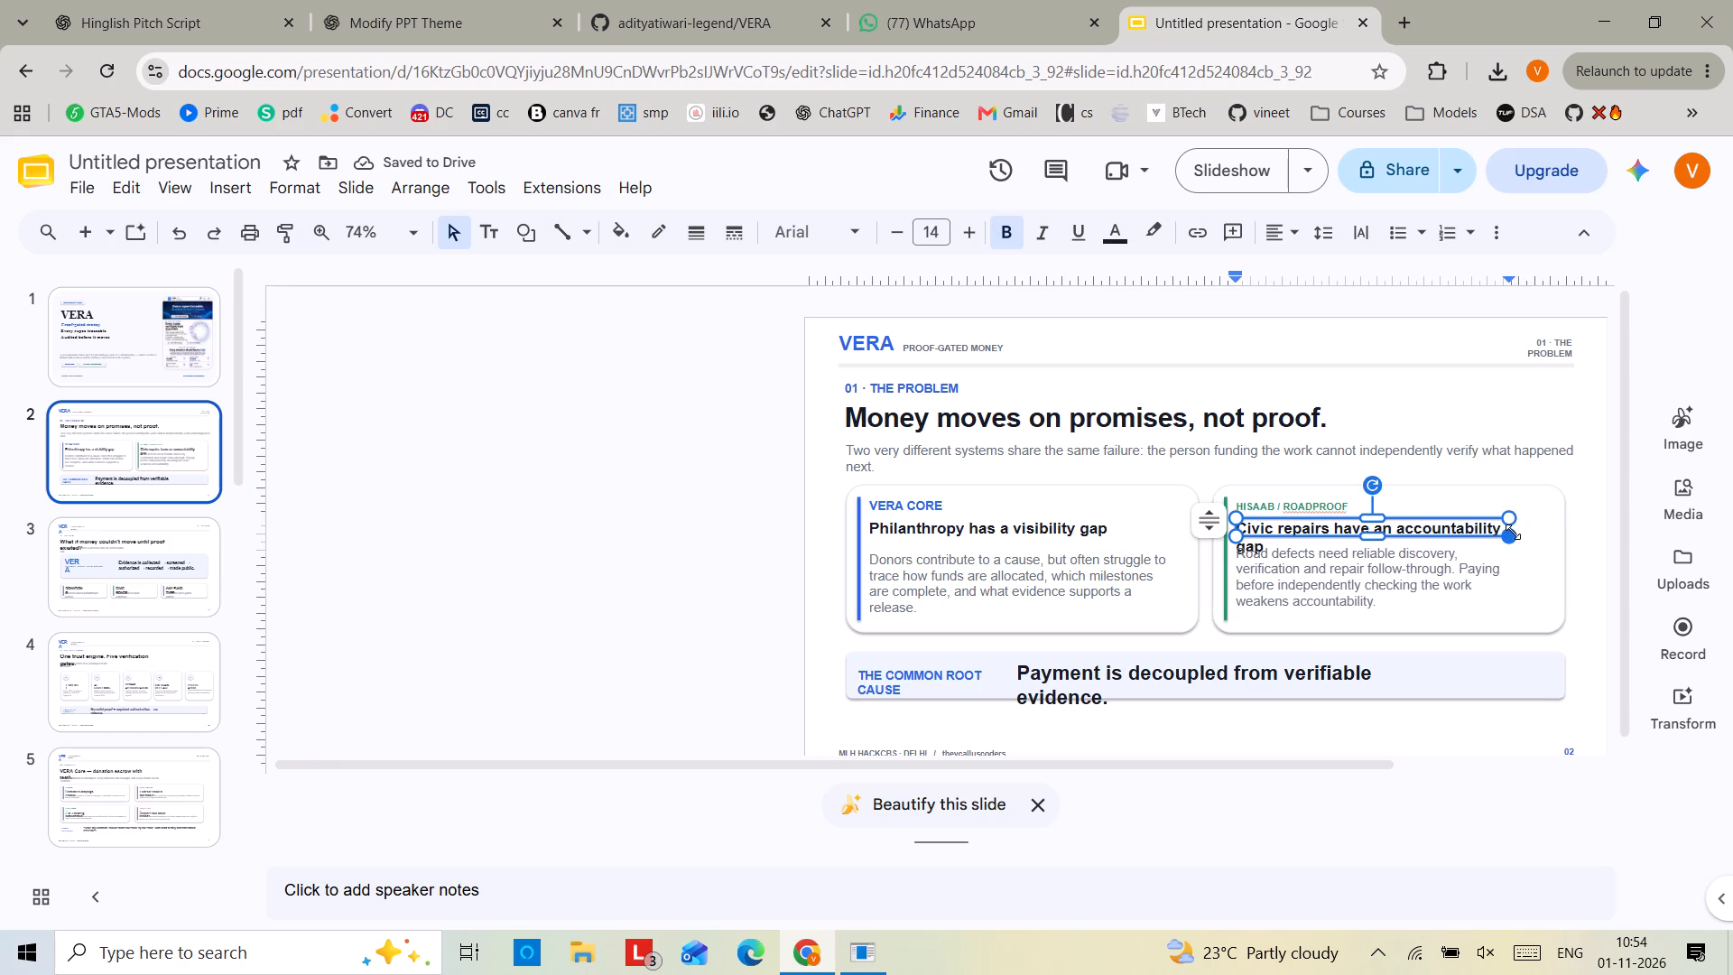
left_click_drag(1513, 528, 1548, 527)
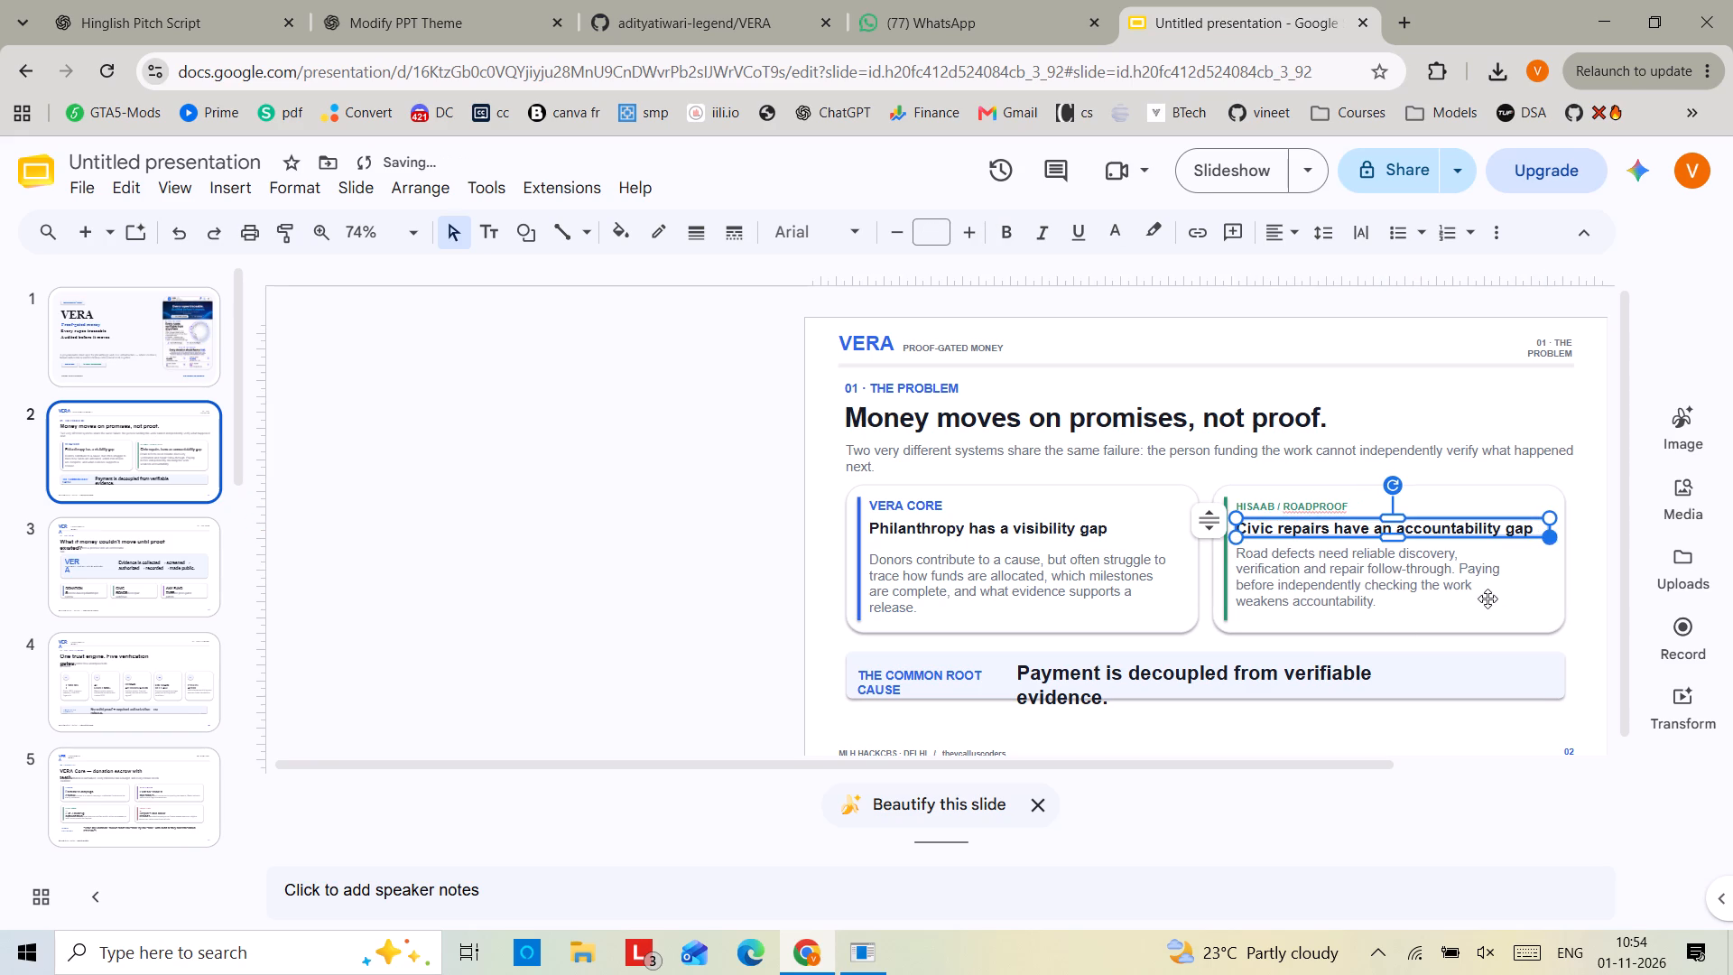
Widen "Payment is decoupled from verifiable evidence." to one line and shift it right within slide 2's bottom banner, away from its label.
scroll(1118, 679, "down", 2)
left_click(1107, 671)
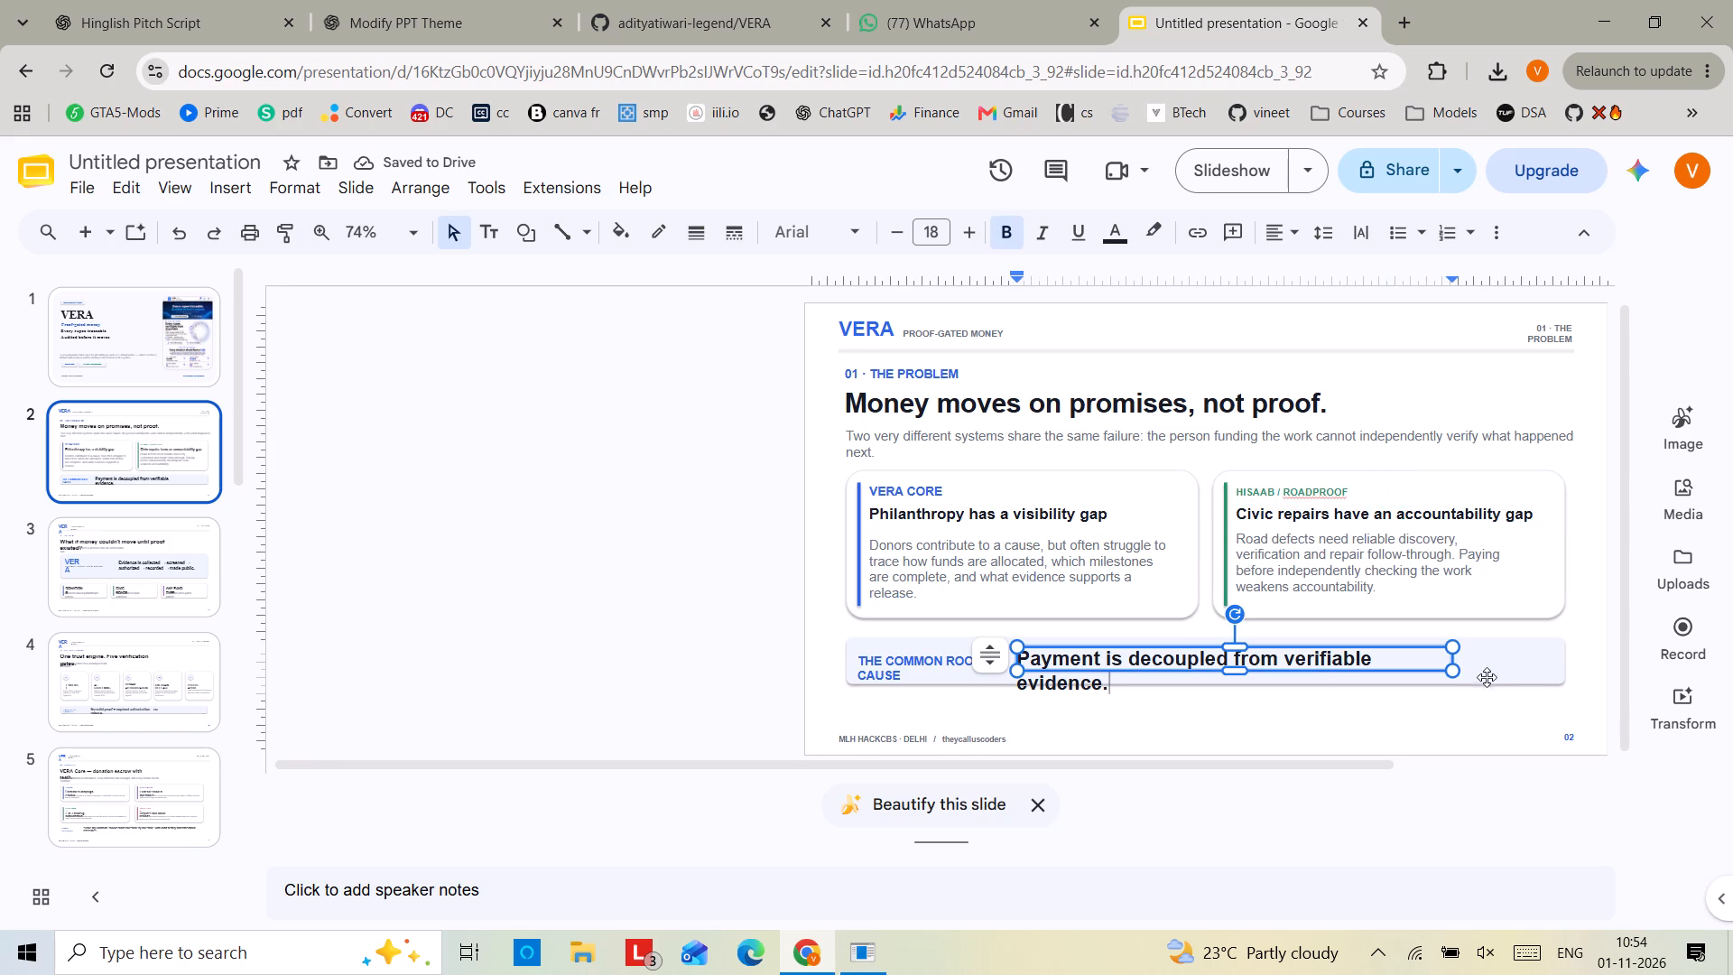
left_click_drag(1452, 662, 1559, 645)
left_click(902, 653)
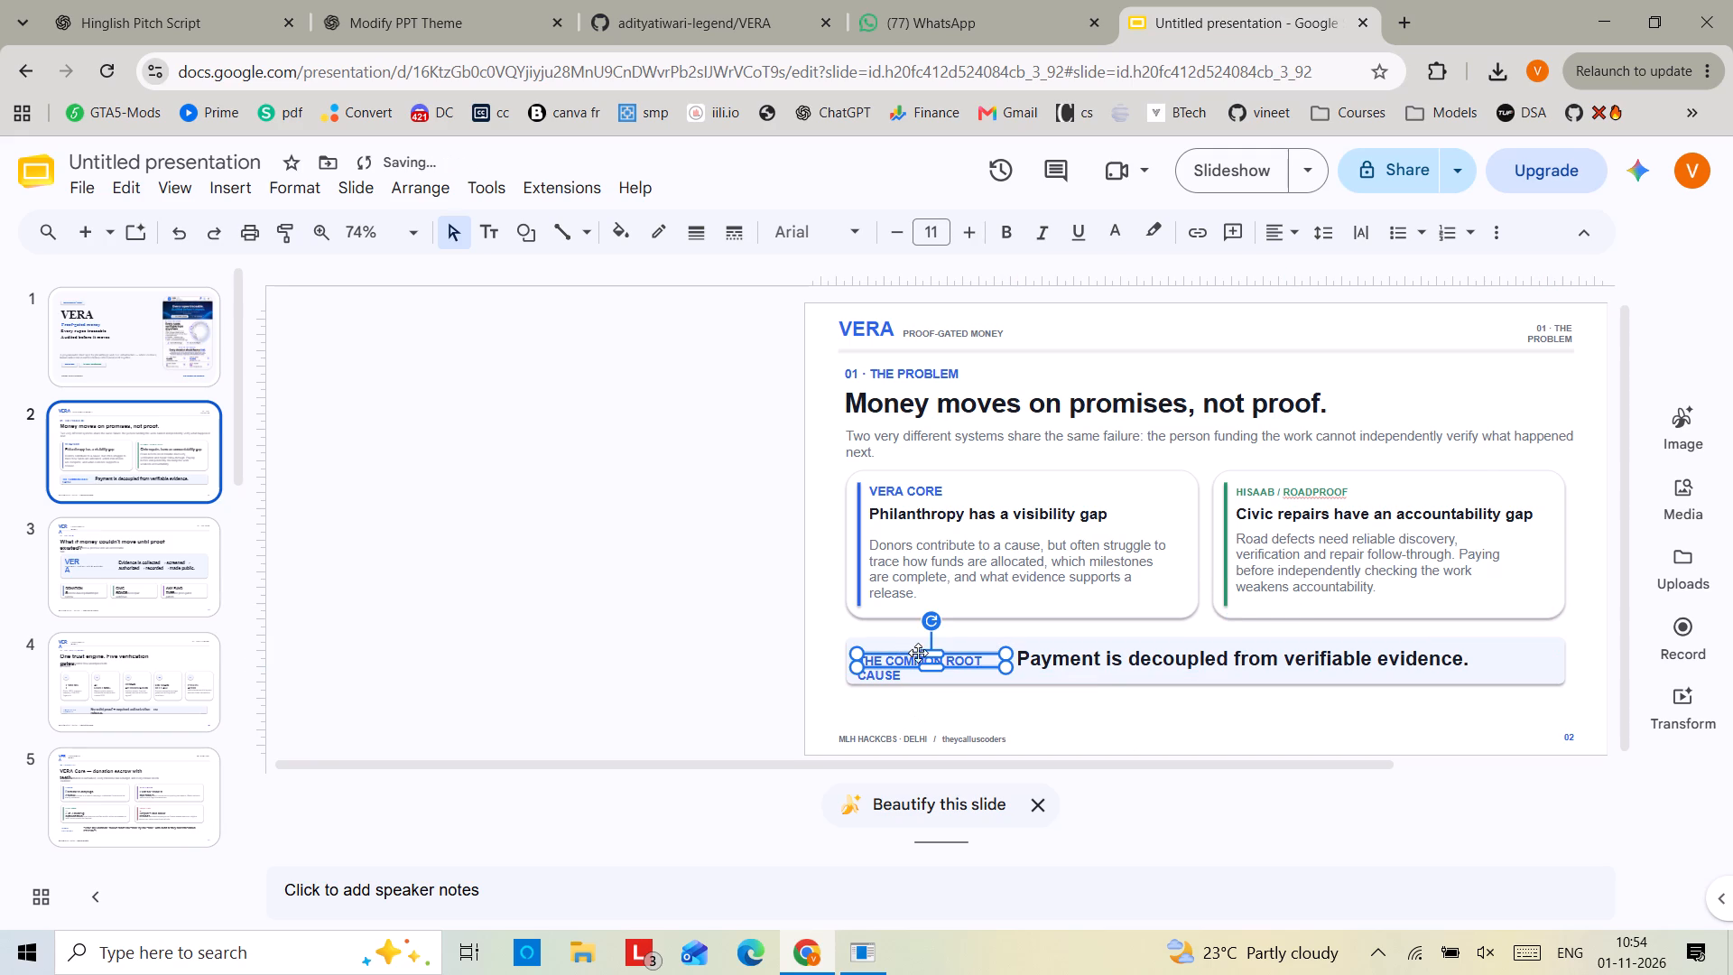
left_click(1073, 718)
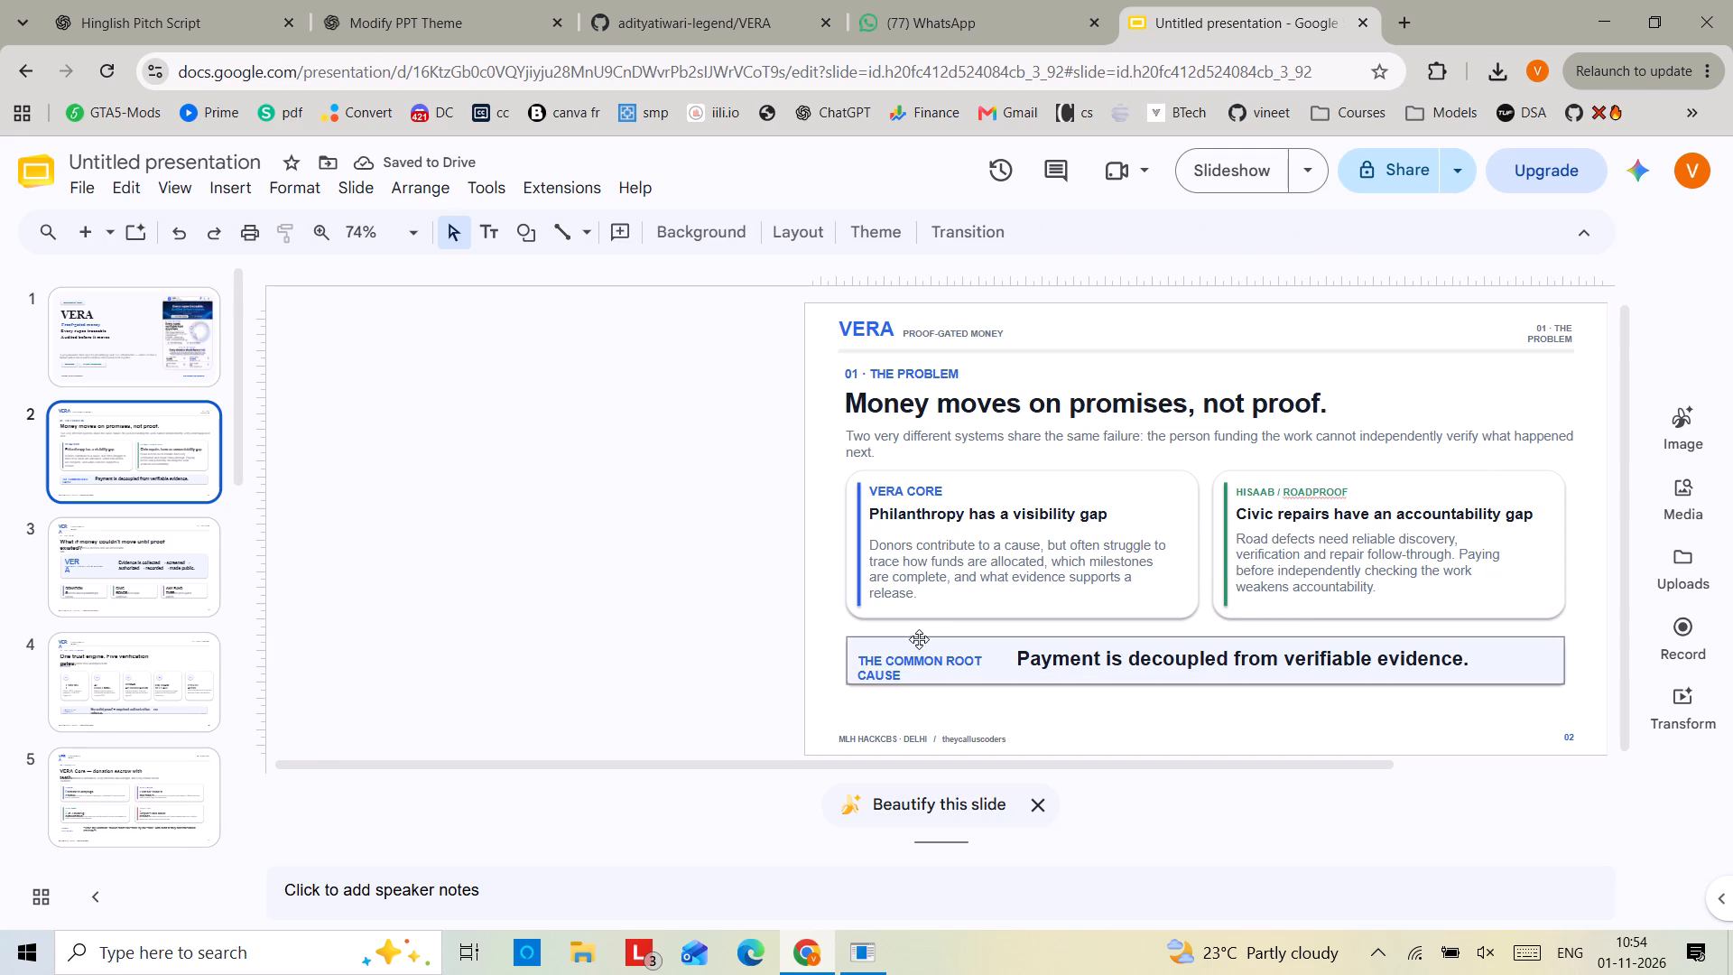
double_click(1089, 651)
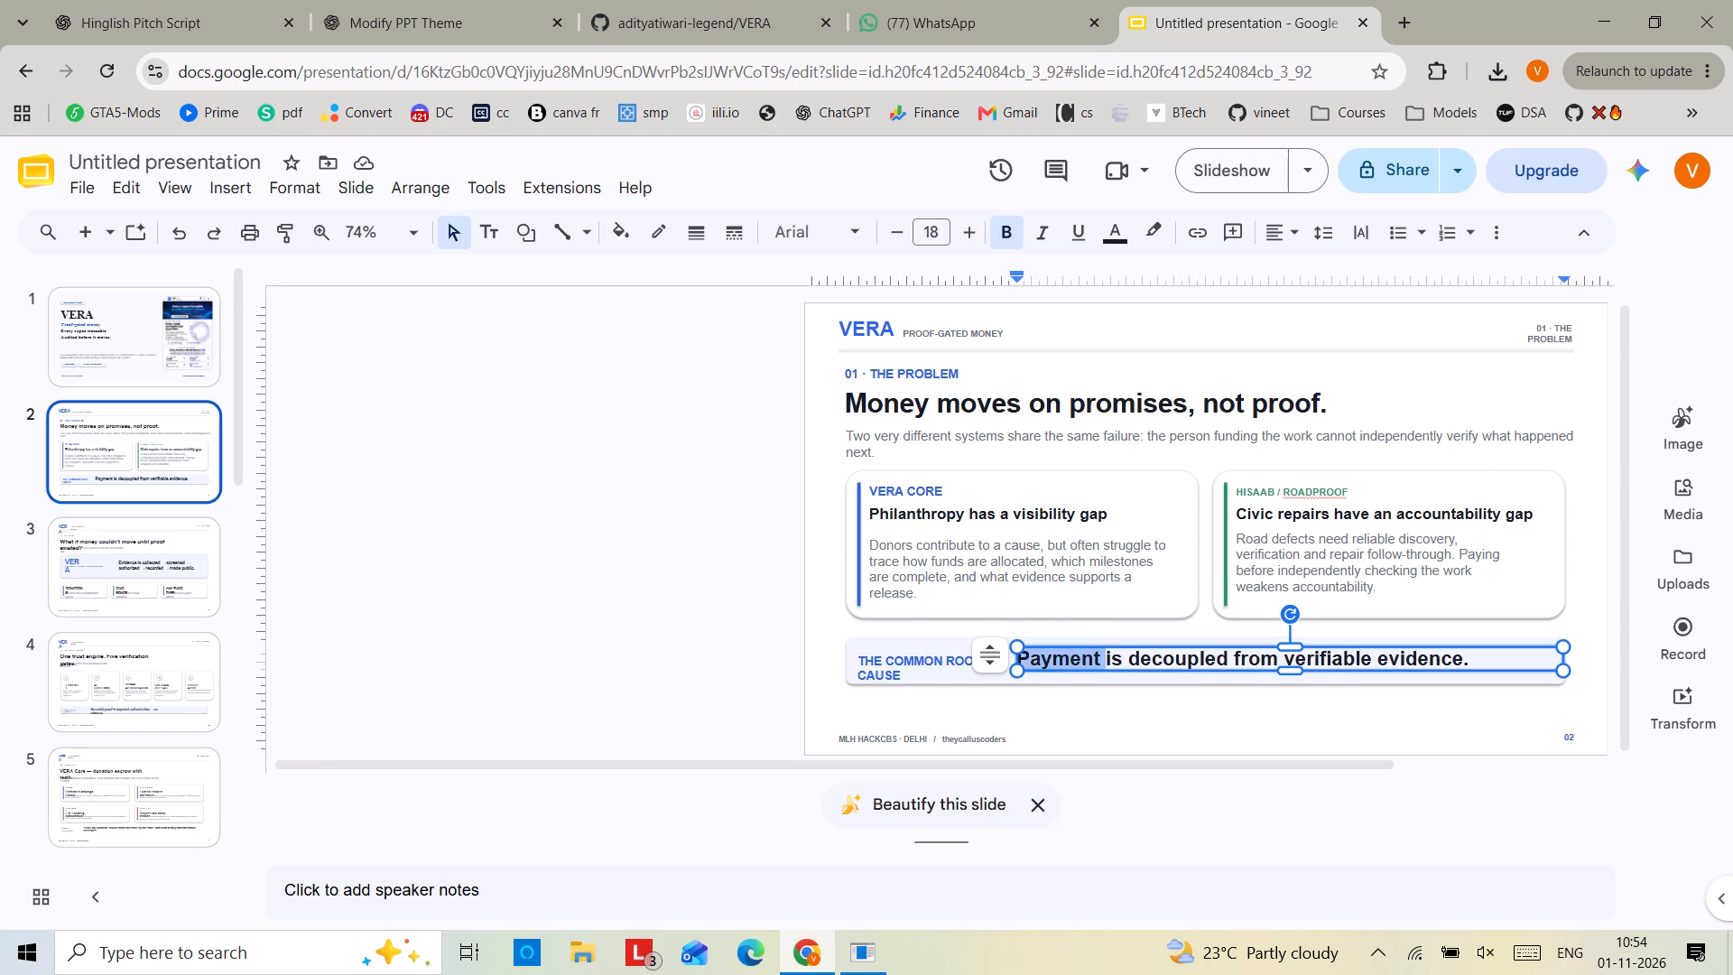
left_click_drag(1089, 646, 1115, 650)
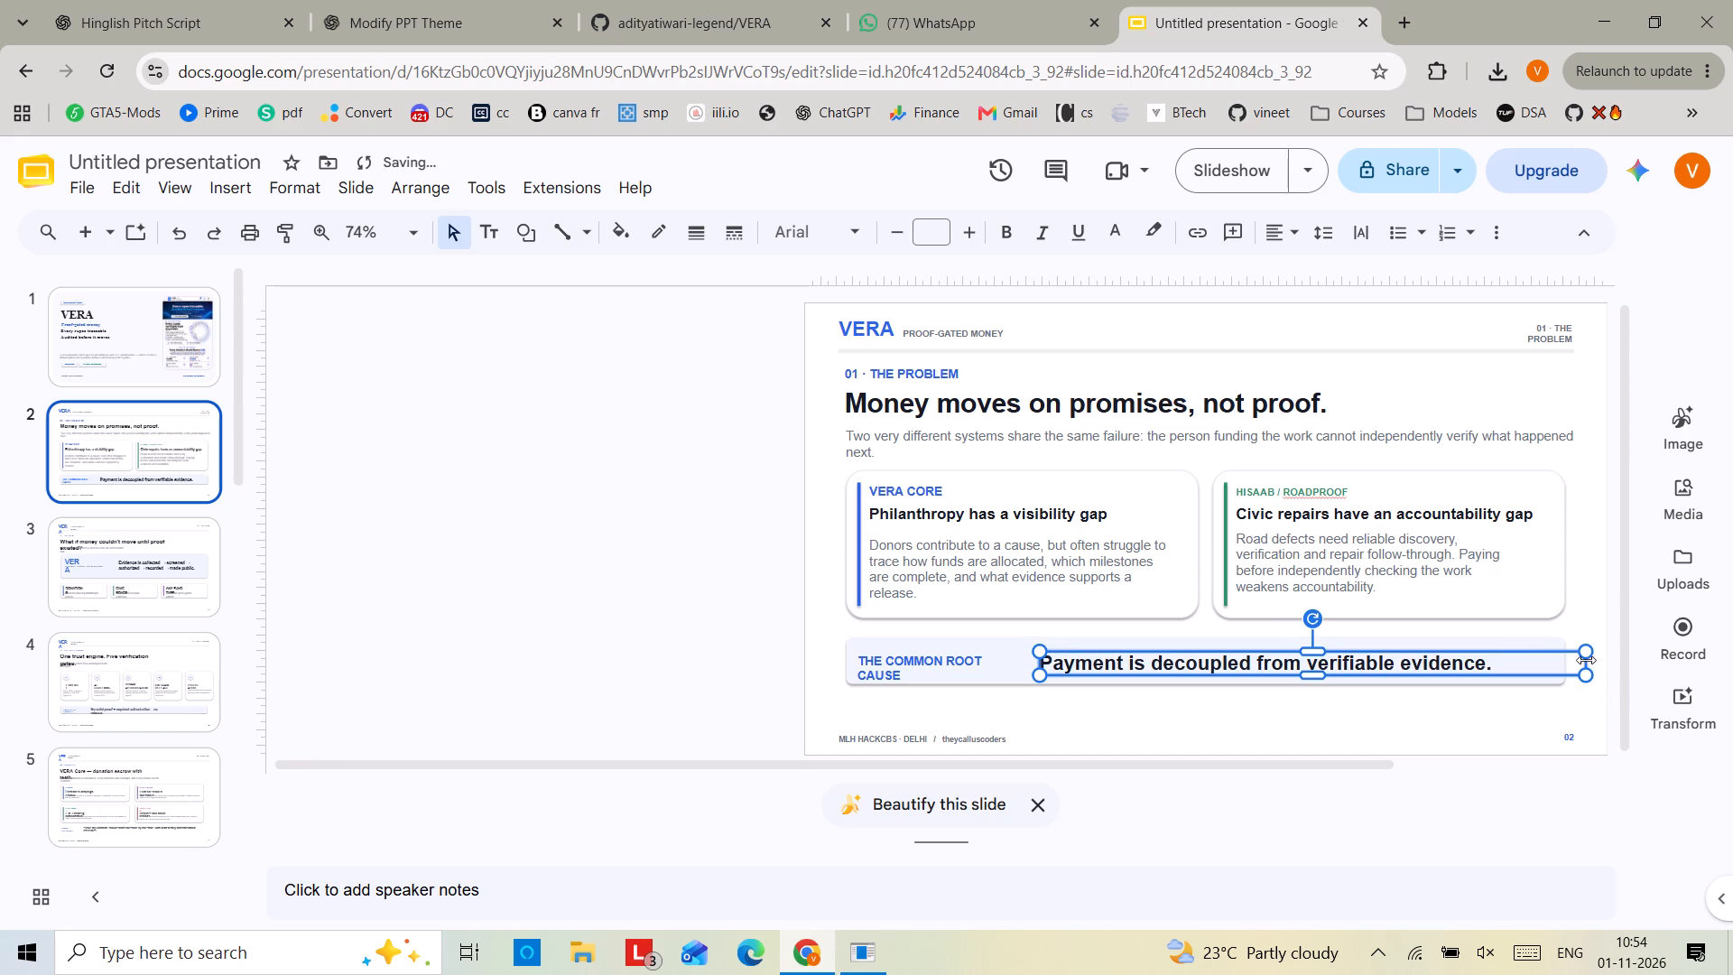
left_click_drag(1586, 659, 1518, 672)
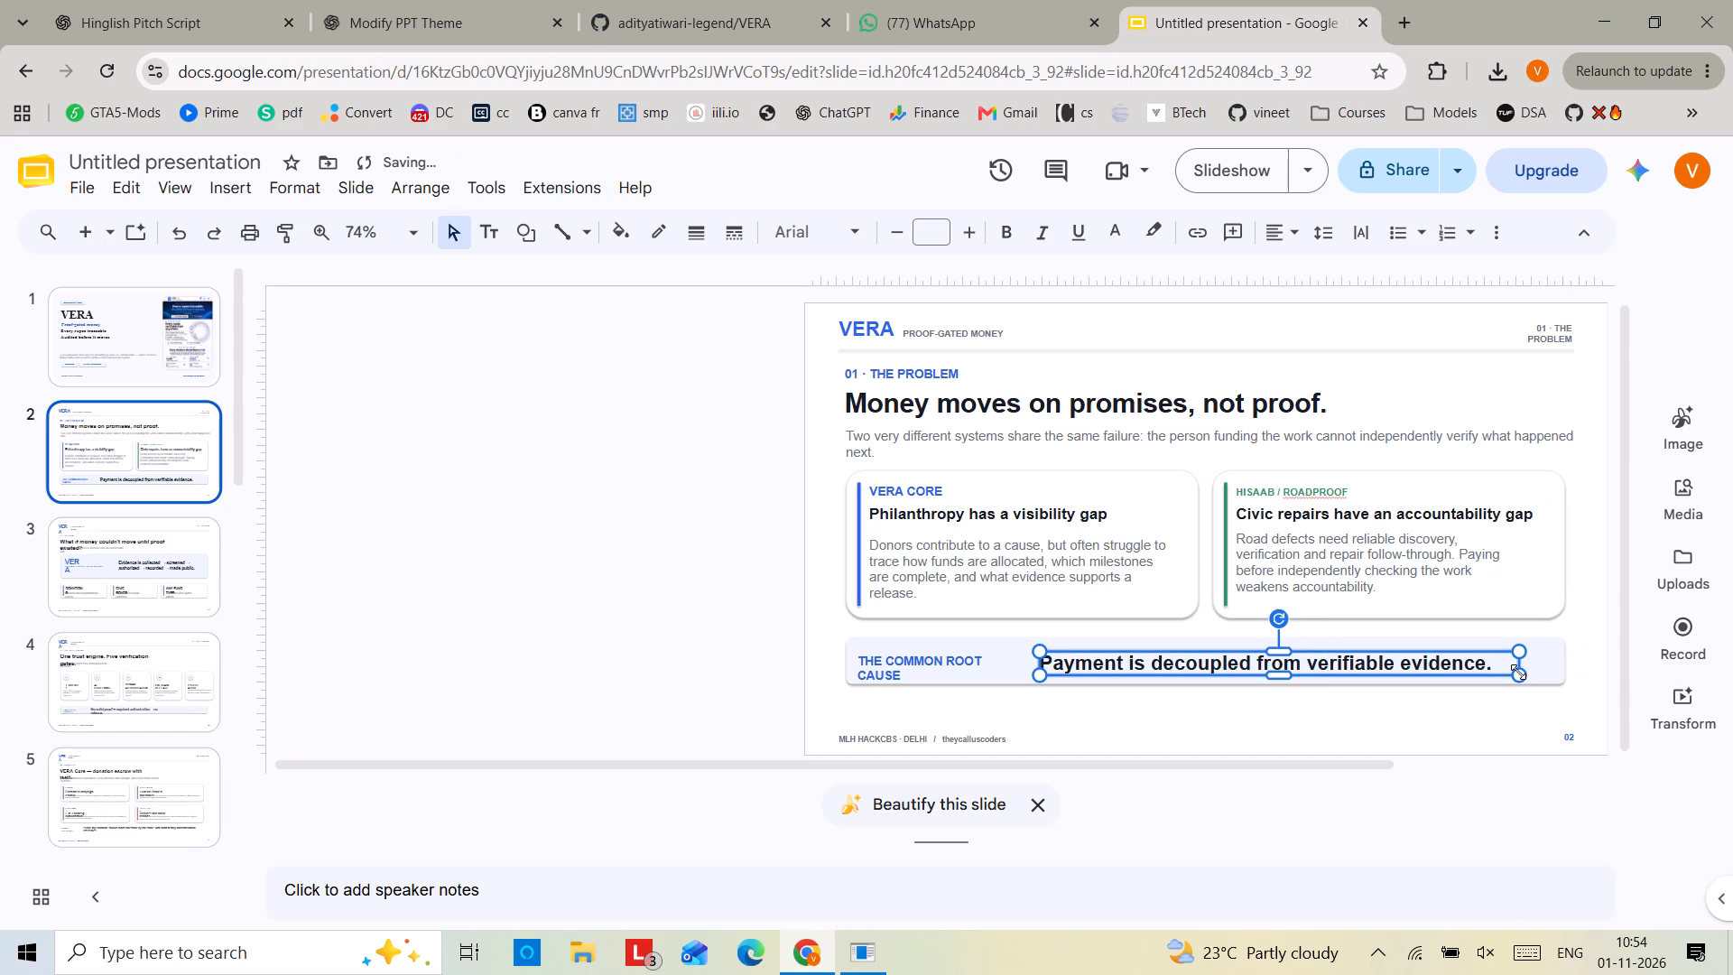
left_click_drag(1477, 649, 1487, 644)
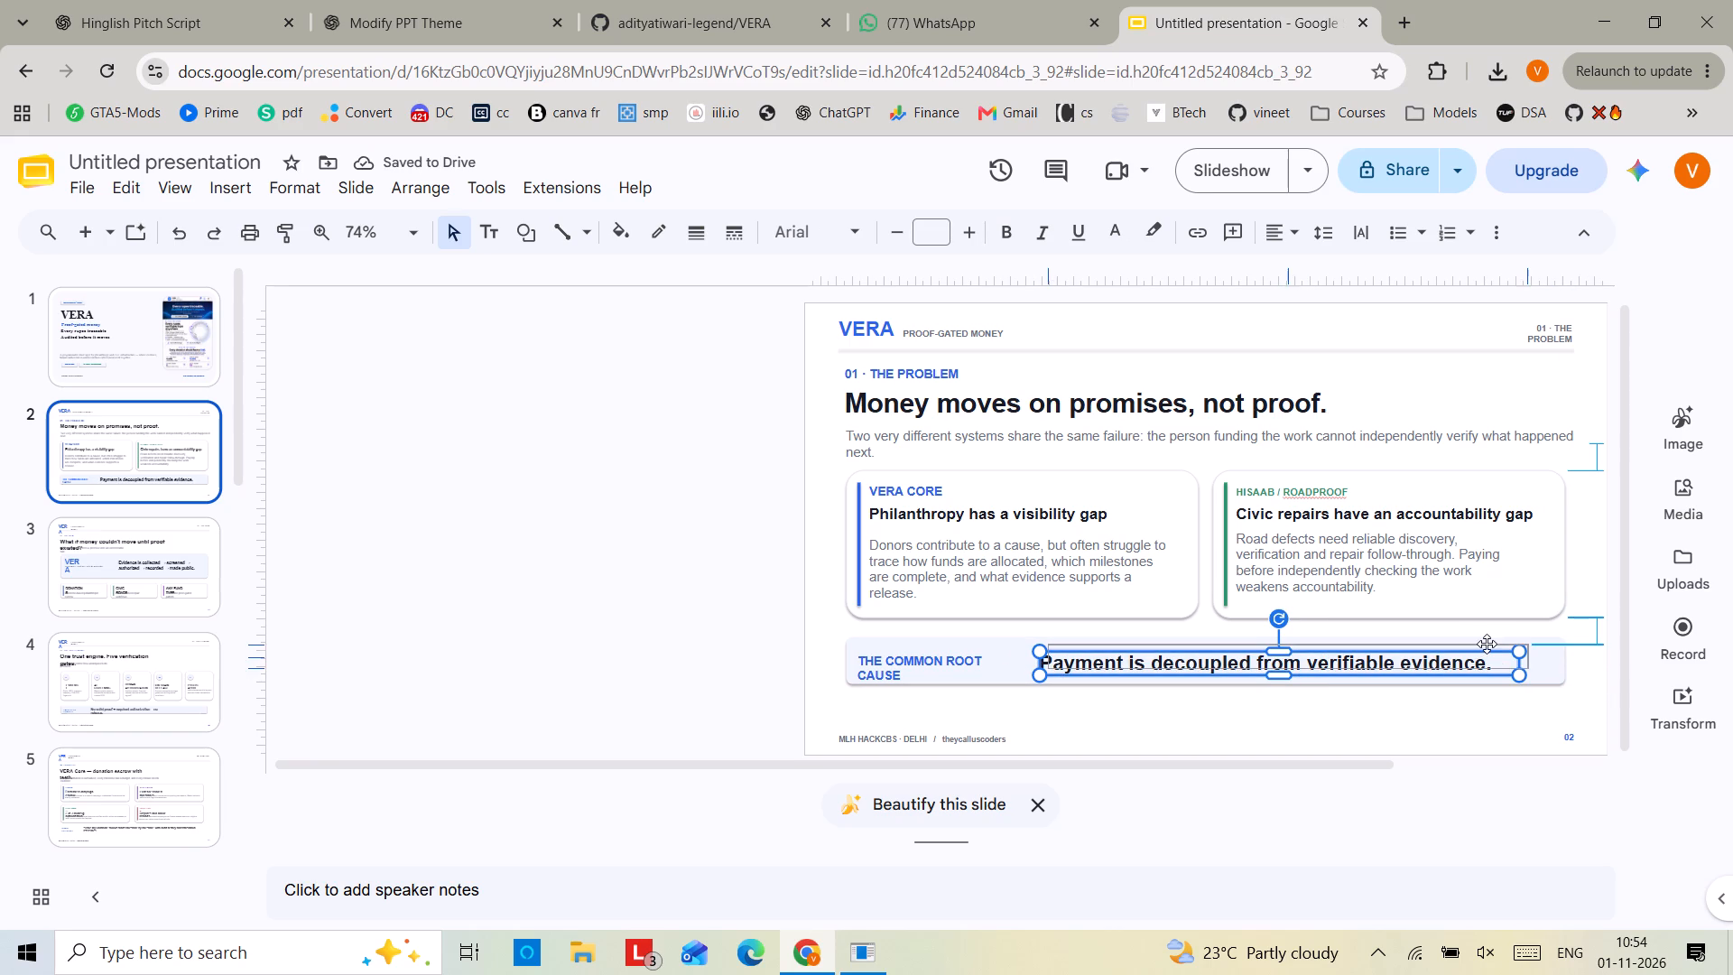
left_click_drag(1487, 644, 1510, 648)
left_click_drag(1510, 648, 1511, 650)
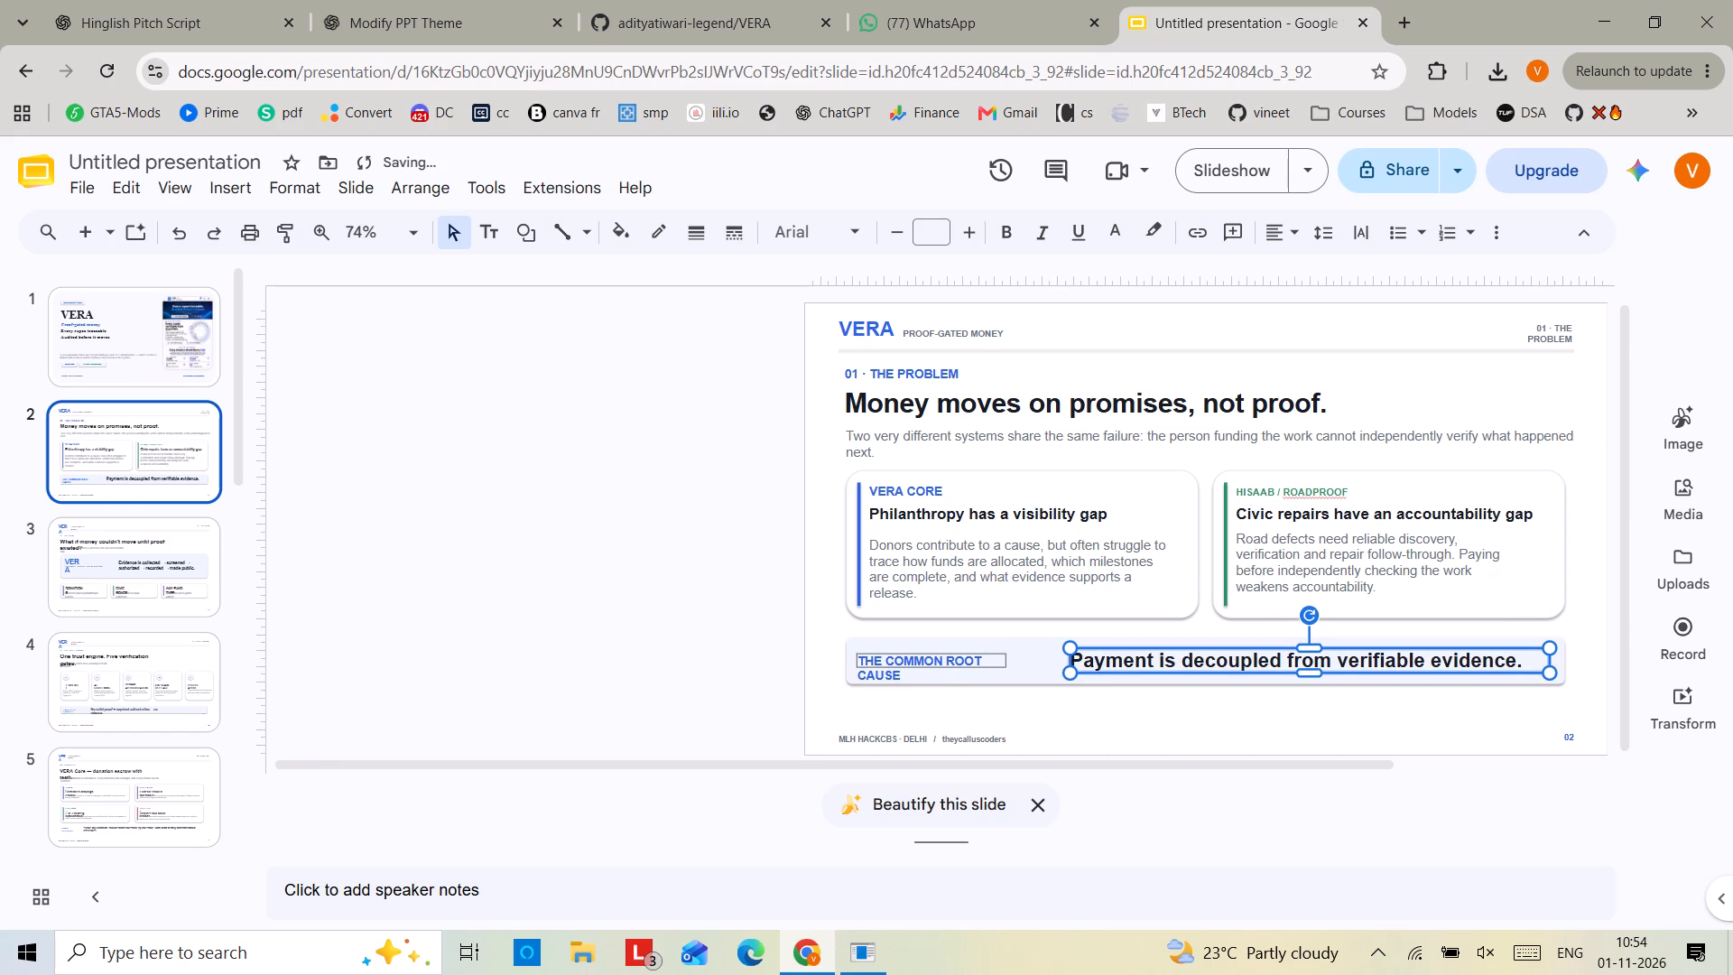
Widen the THE COMMON ROOT CAUSE label in slide 2's bottom banner so it fits on one line.
left_click(929, 660)
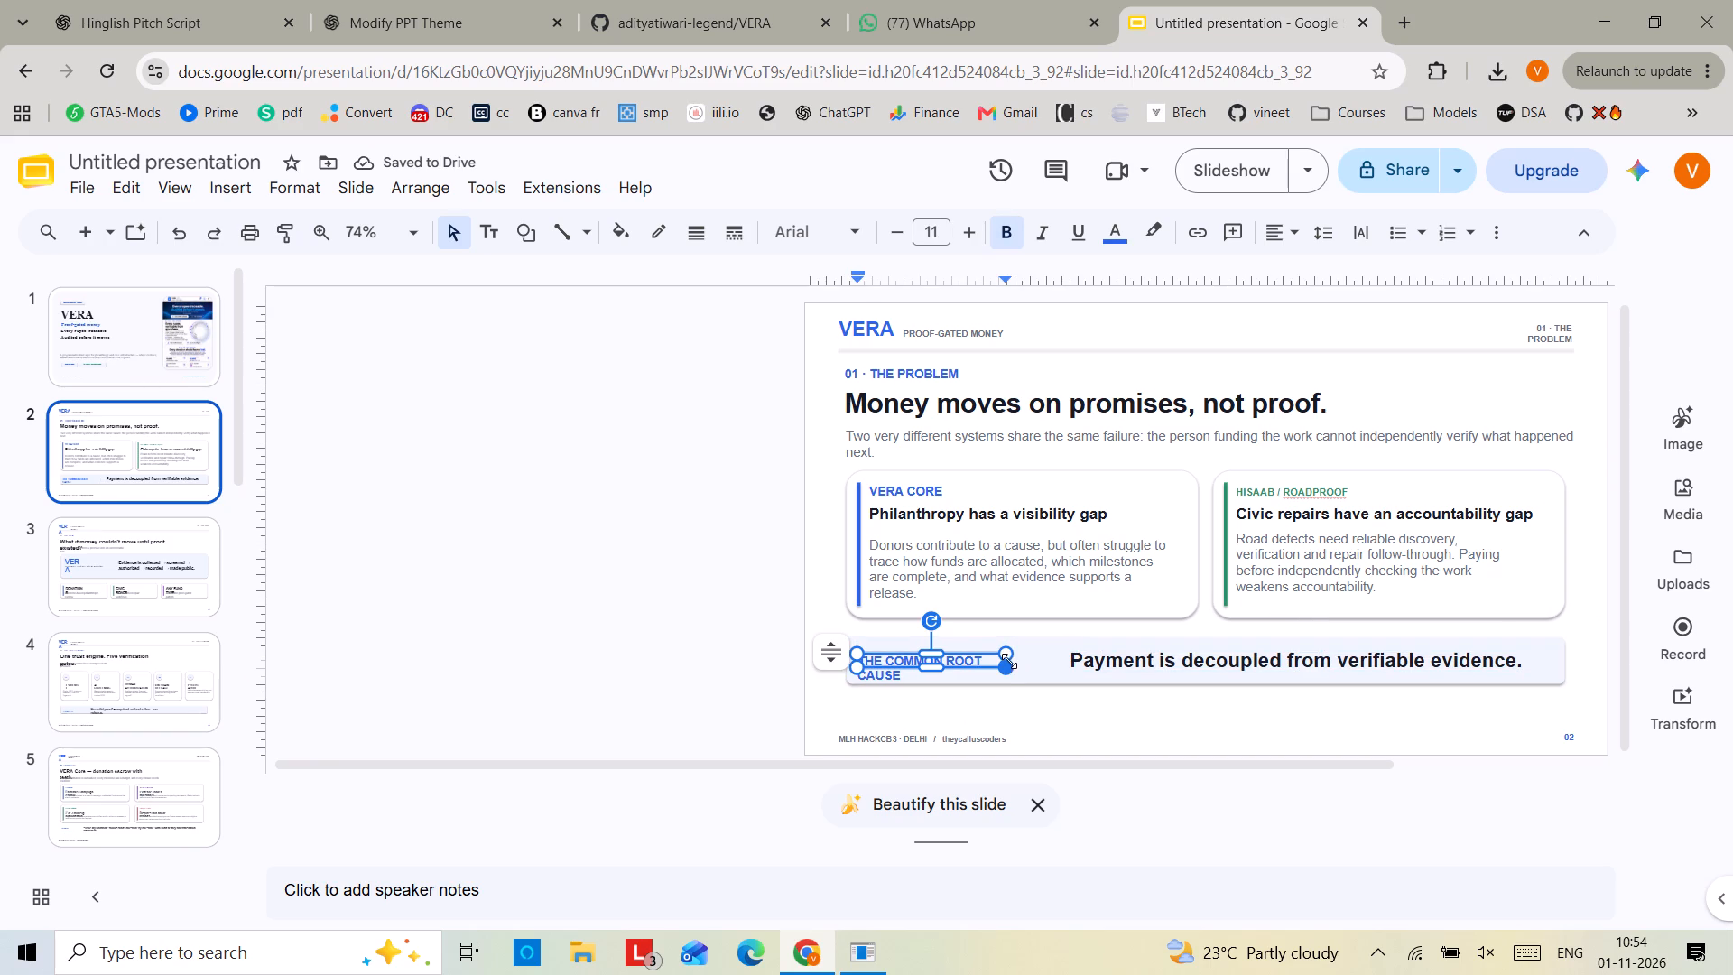
left_click_drag(1009, 657, 1044, 652)
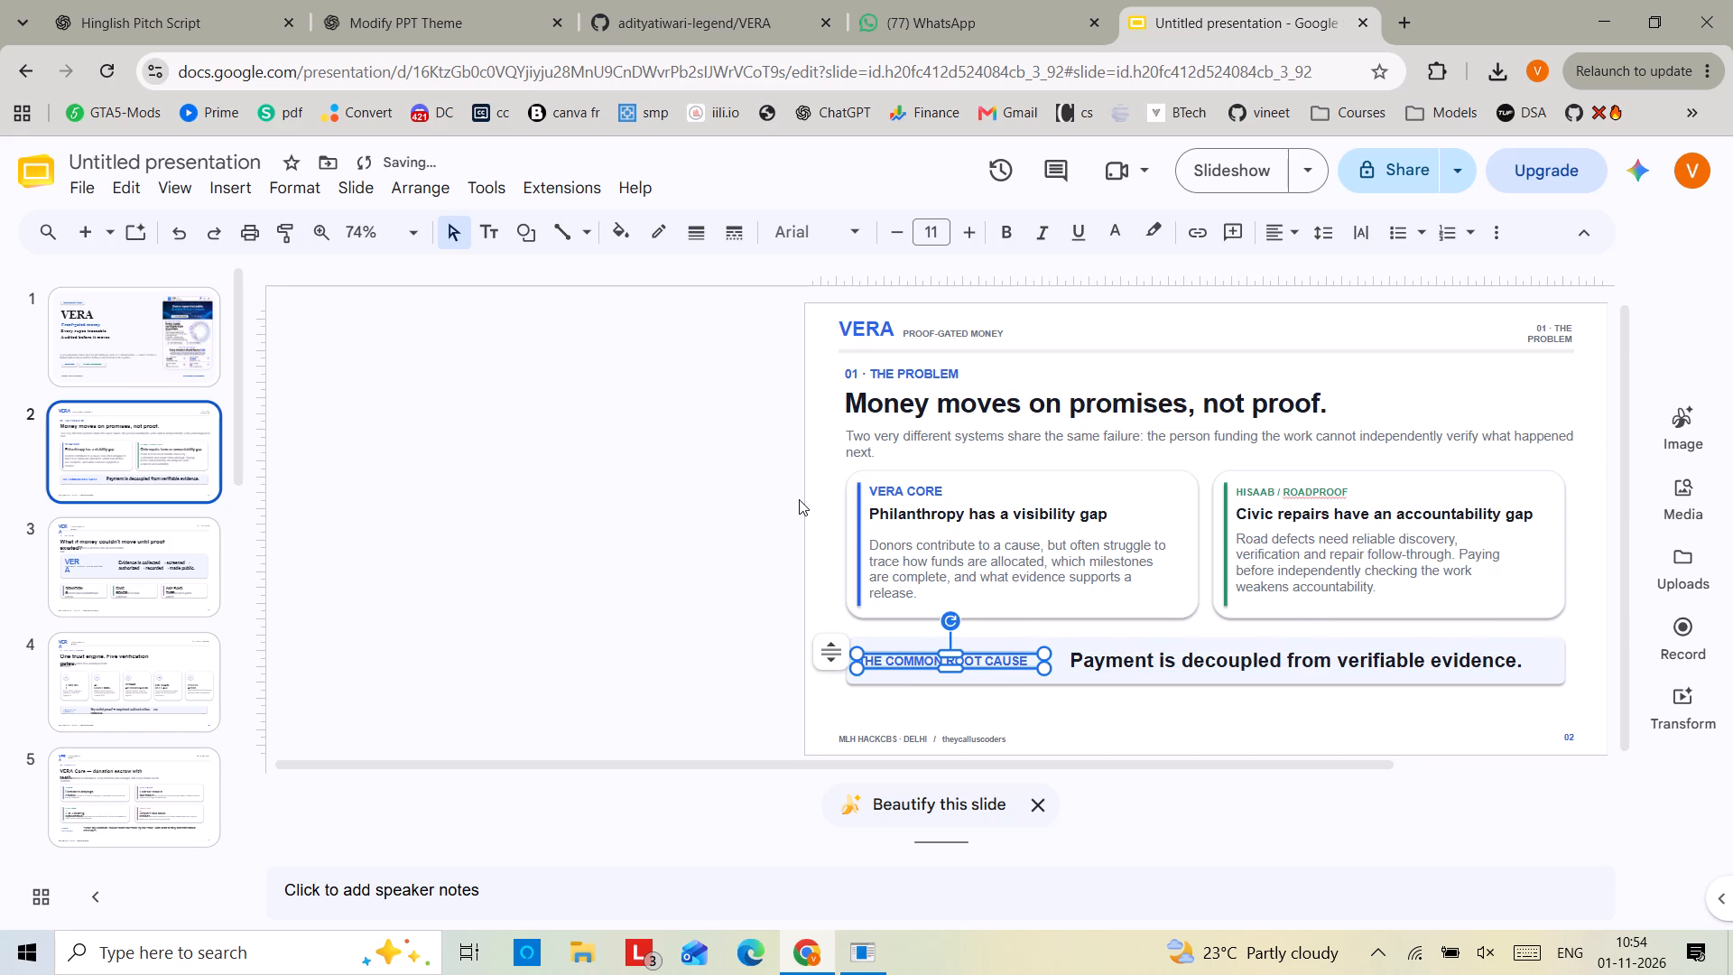
left_click(706, 534)
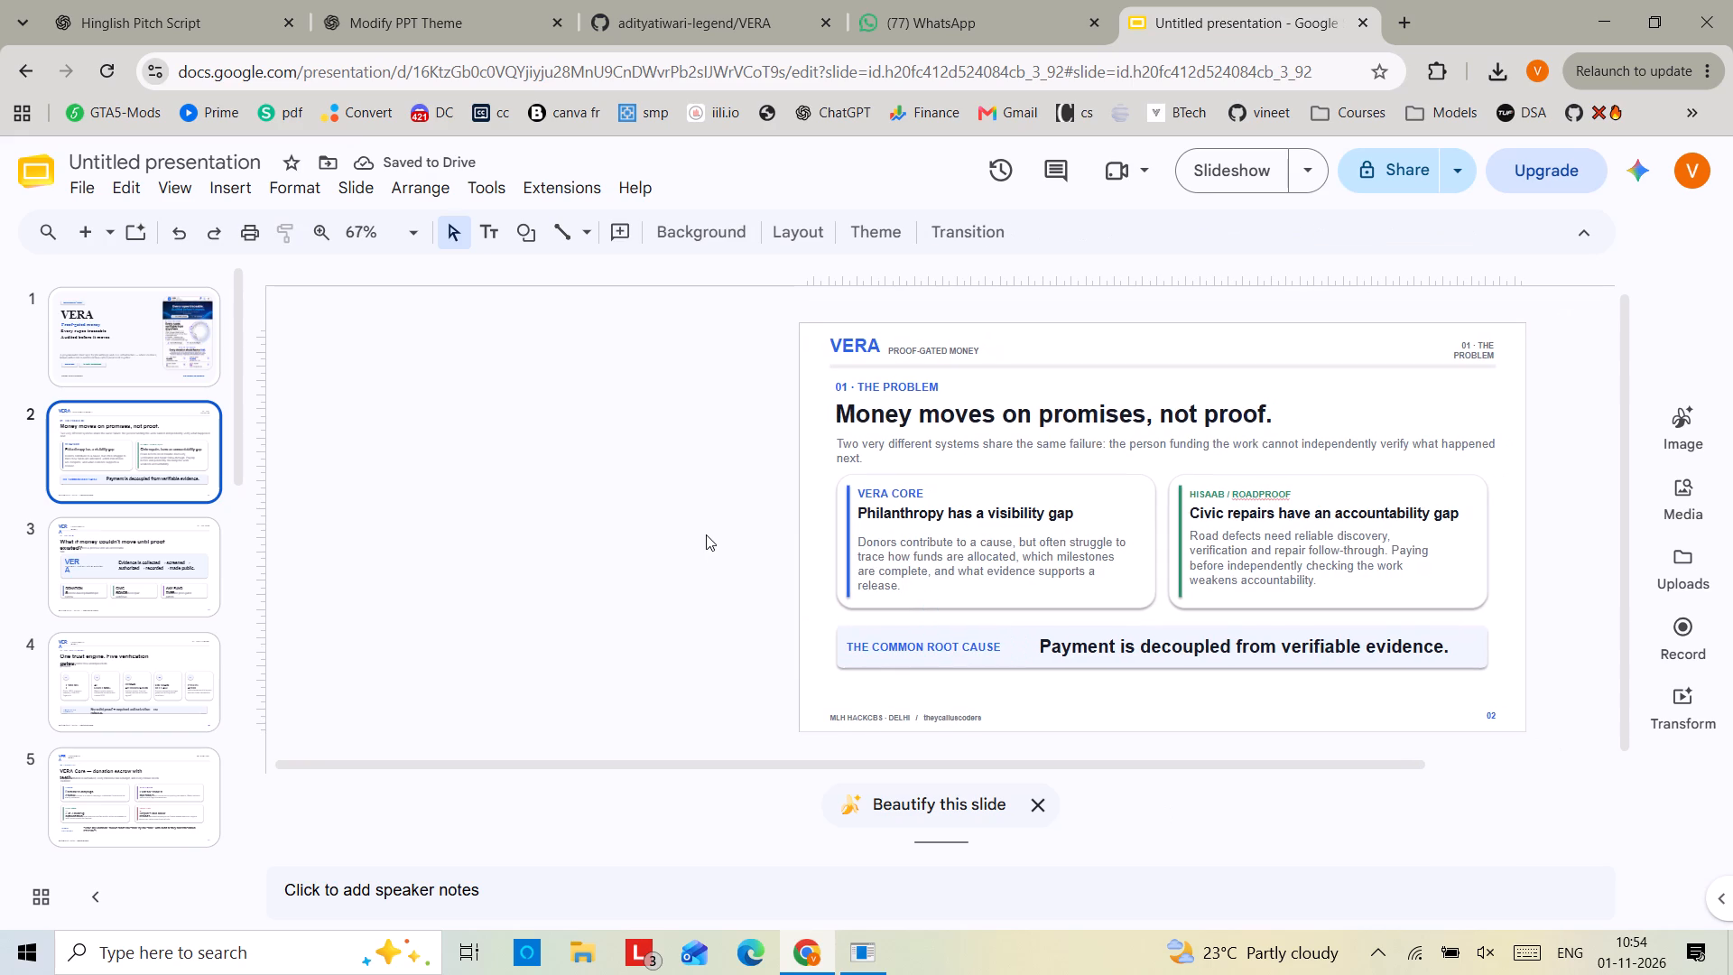
On slide 3, widen the header's PROOF-GATED MONEY and VERA text boxes to single lines, leaving a small gap between them.
scroll(706, 534, "down", 1)
left_click(139, 569)
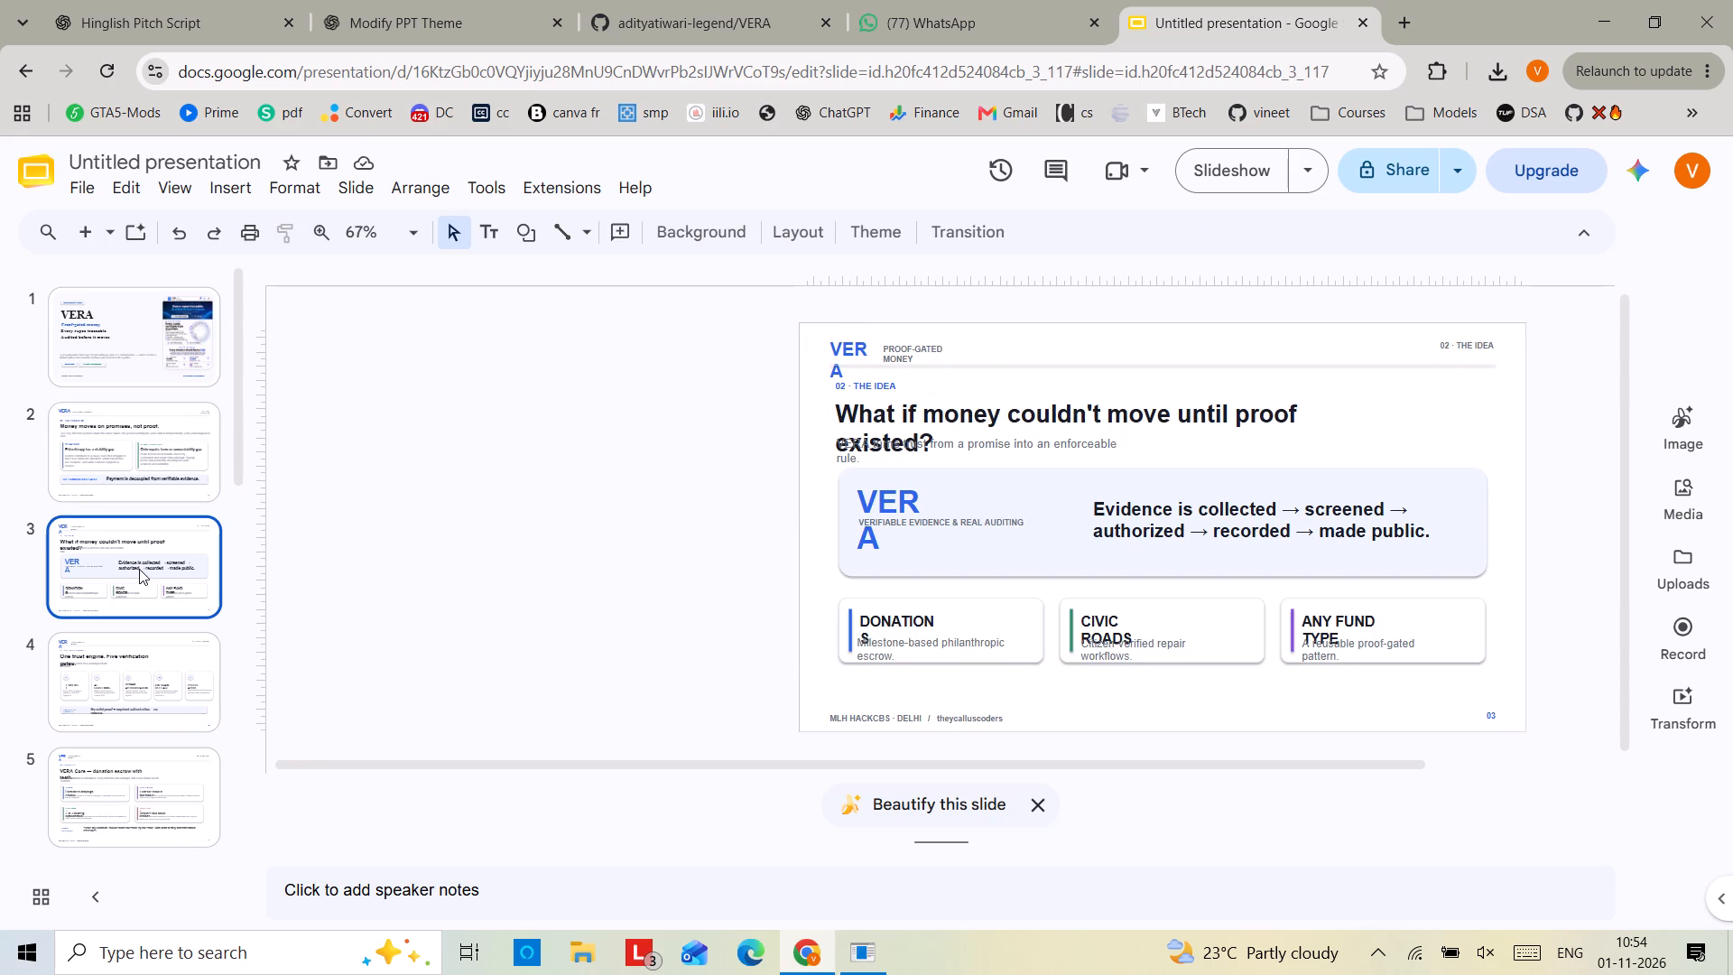
left_click(907, 342)
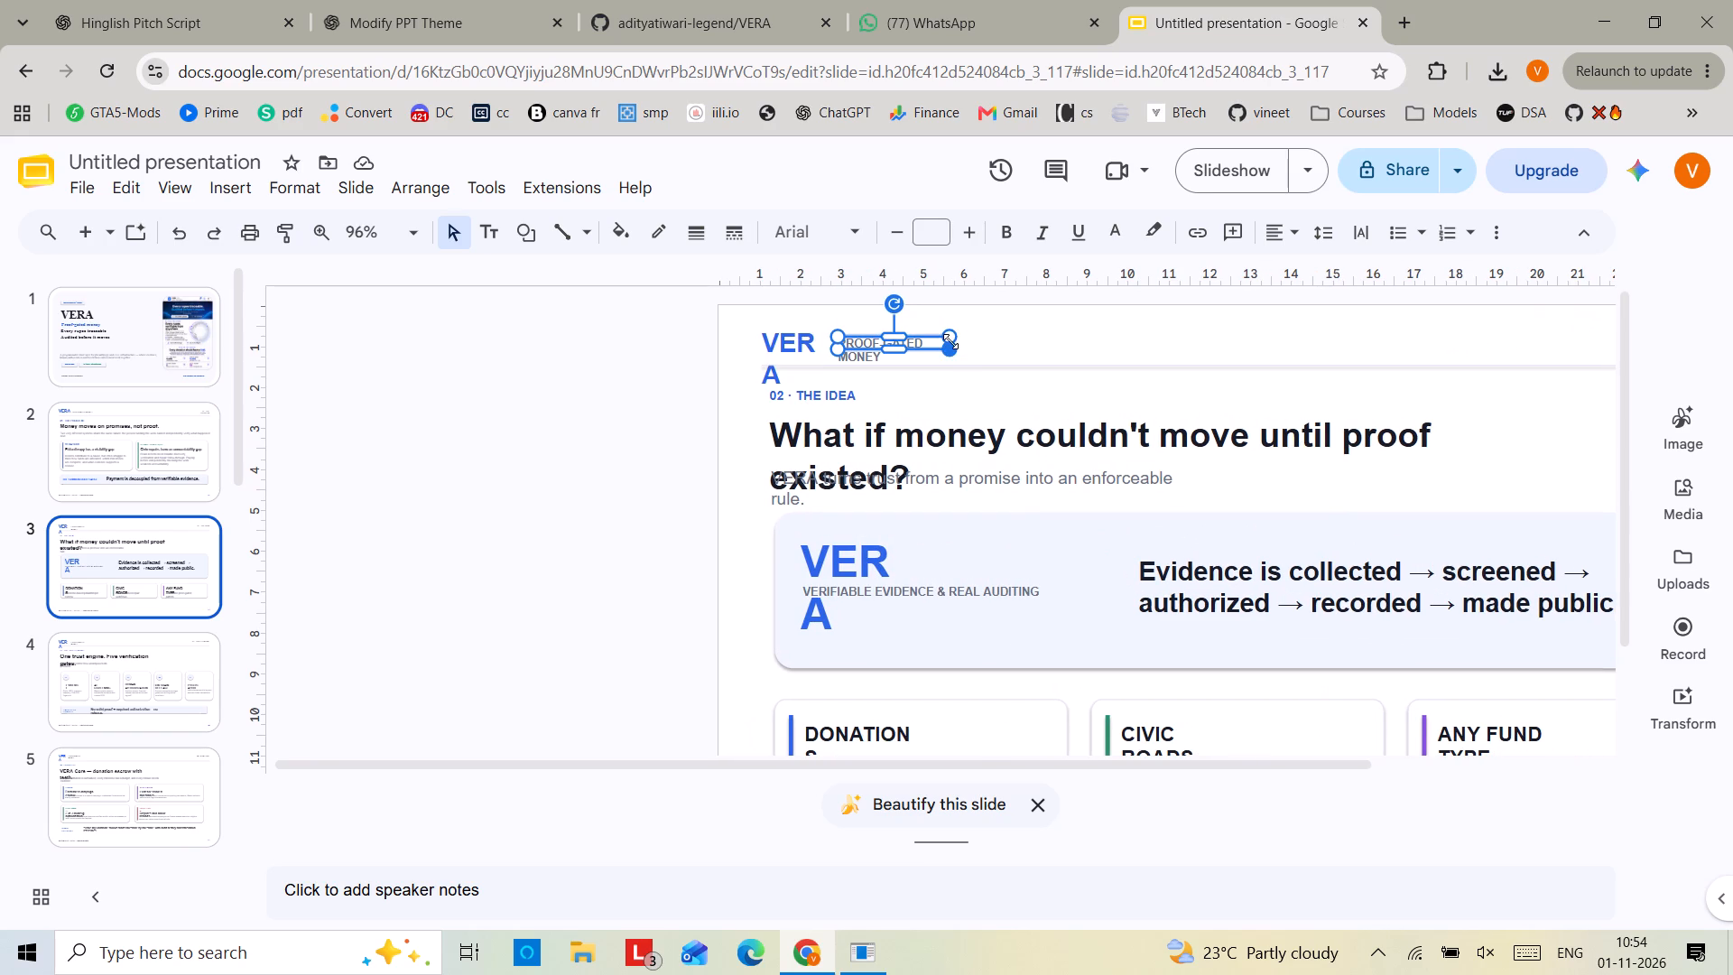
left_click_drag(952, 339, 1023, 343)
left_click_drag(951, 341, 1004, 331)
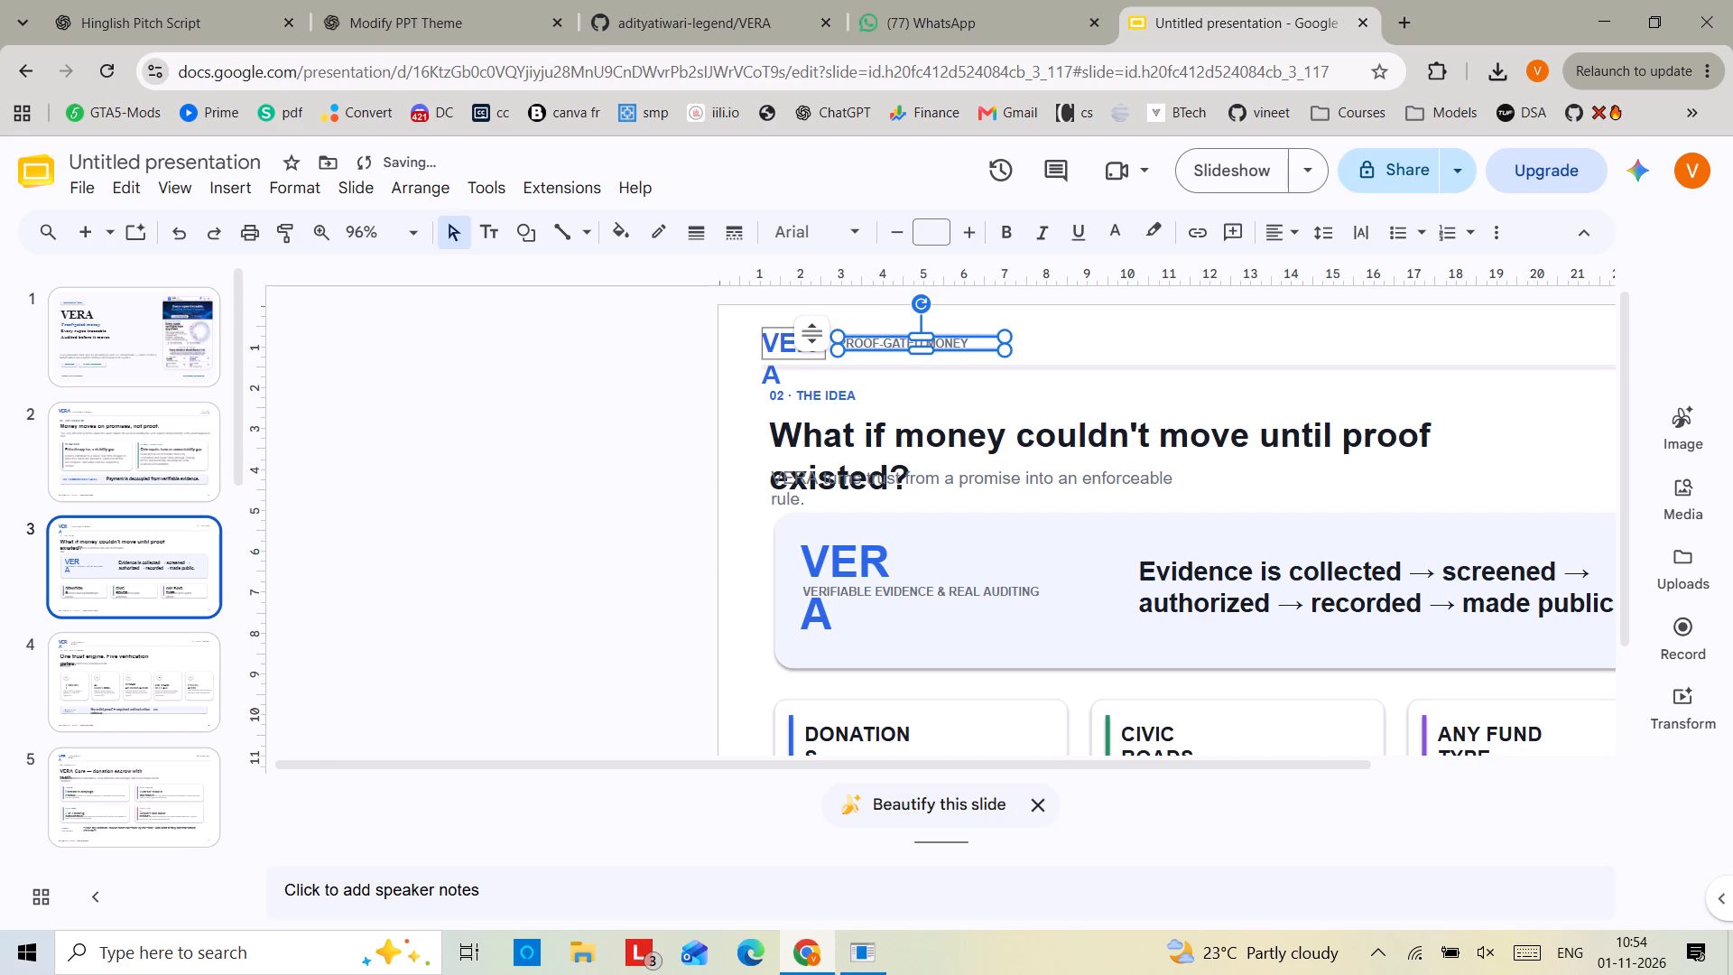
left_click(772, 339)
left_click_drag(828, 339, 841, 339)
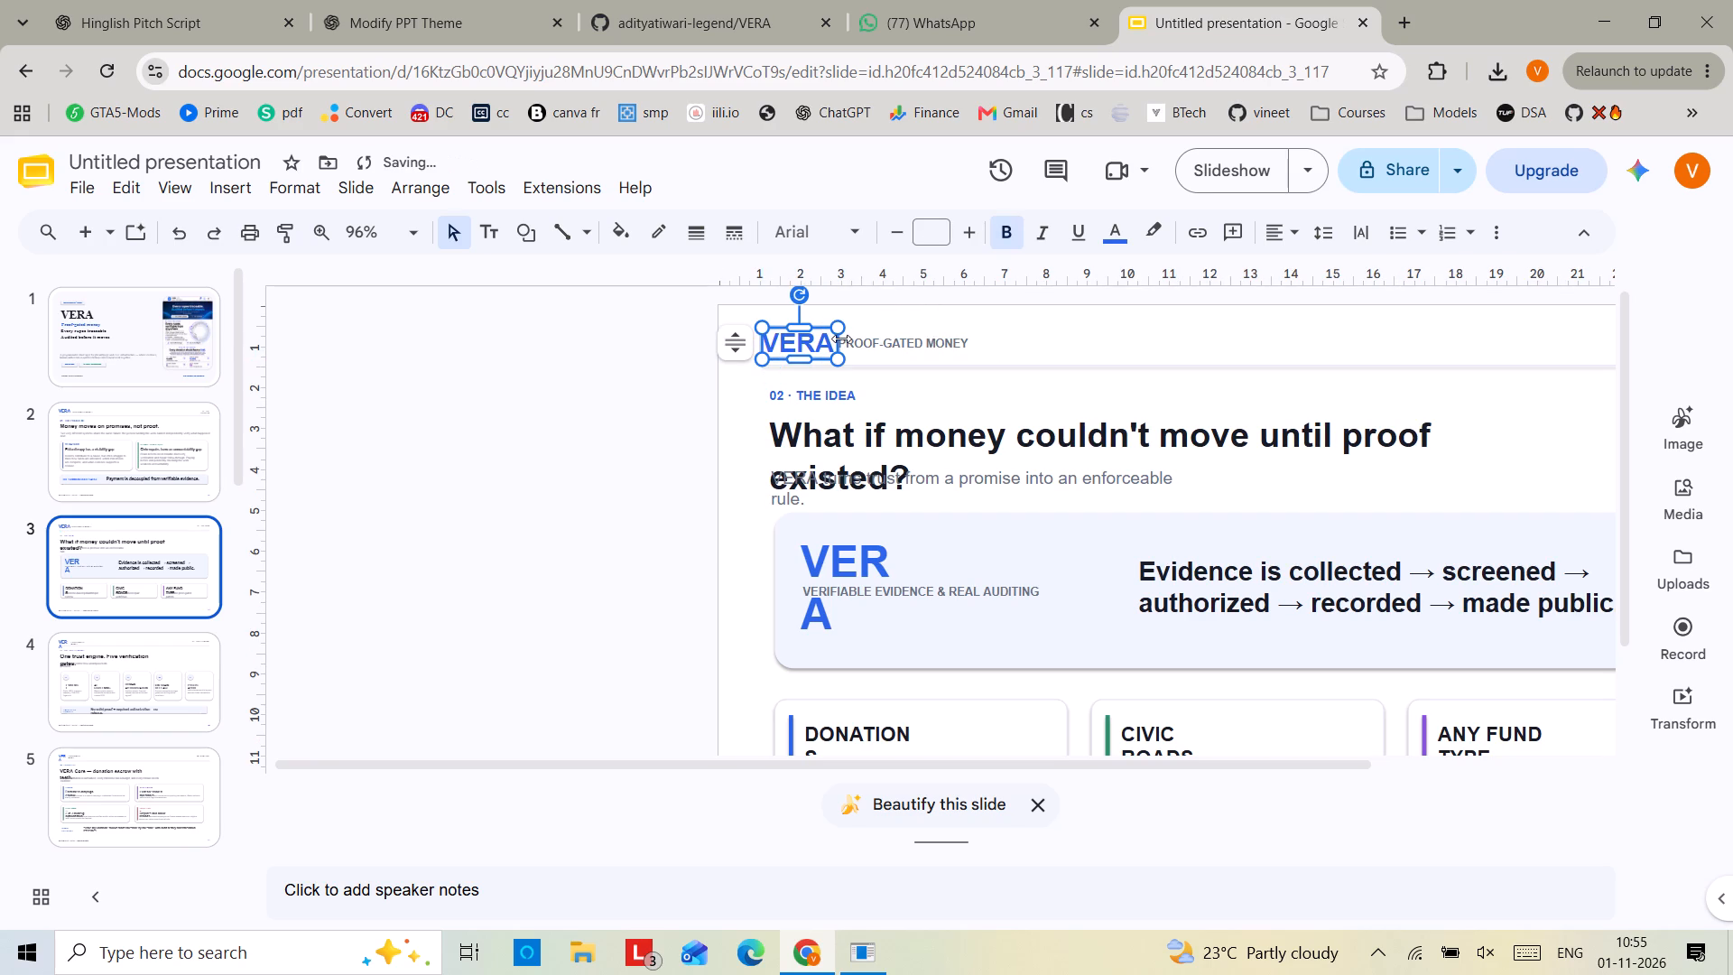
left_click(869, 340)
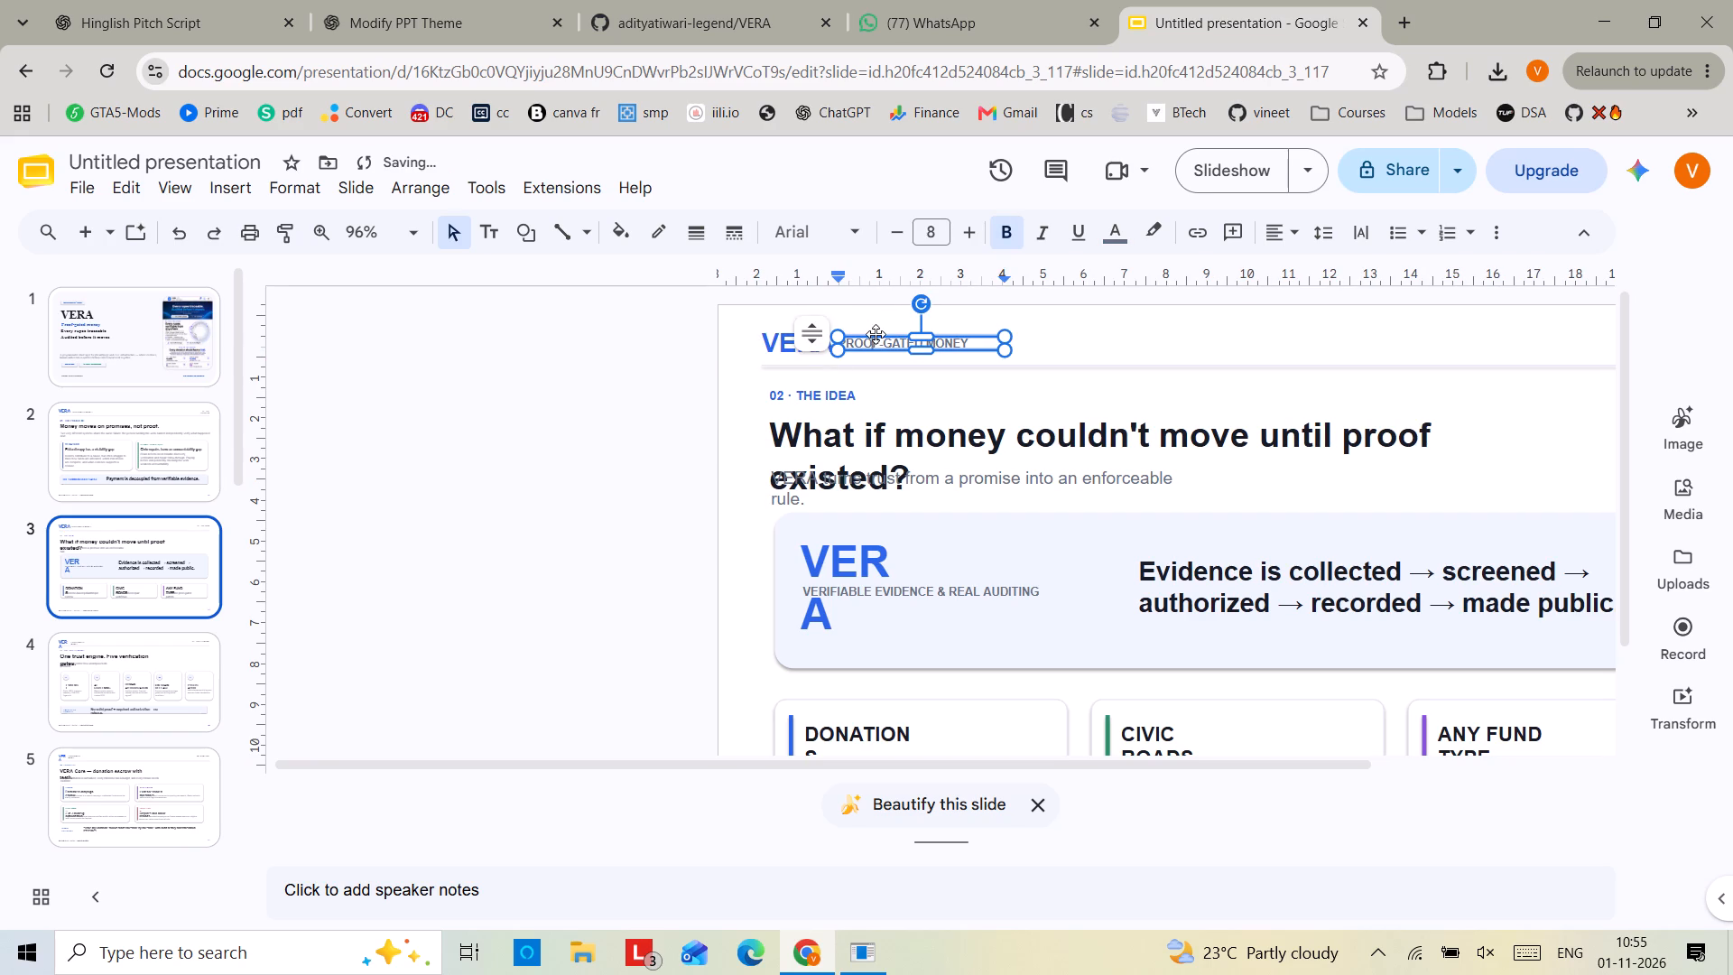
left_click_drag(876, 334, 885, 334)
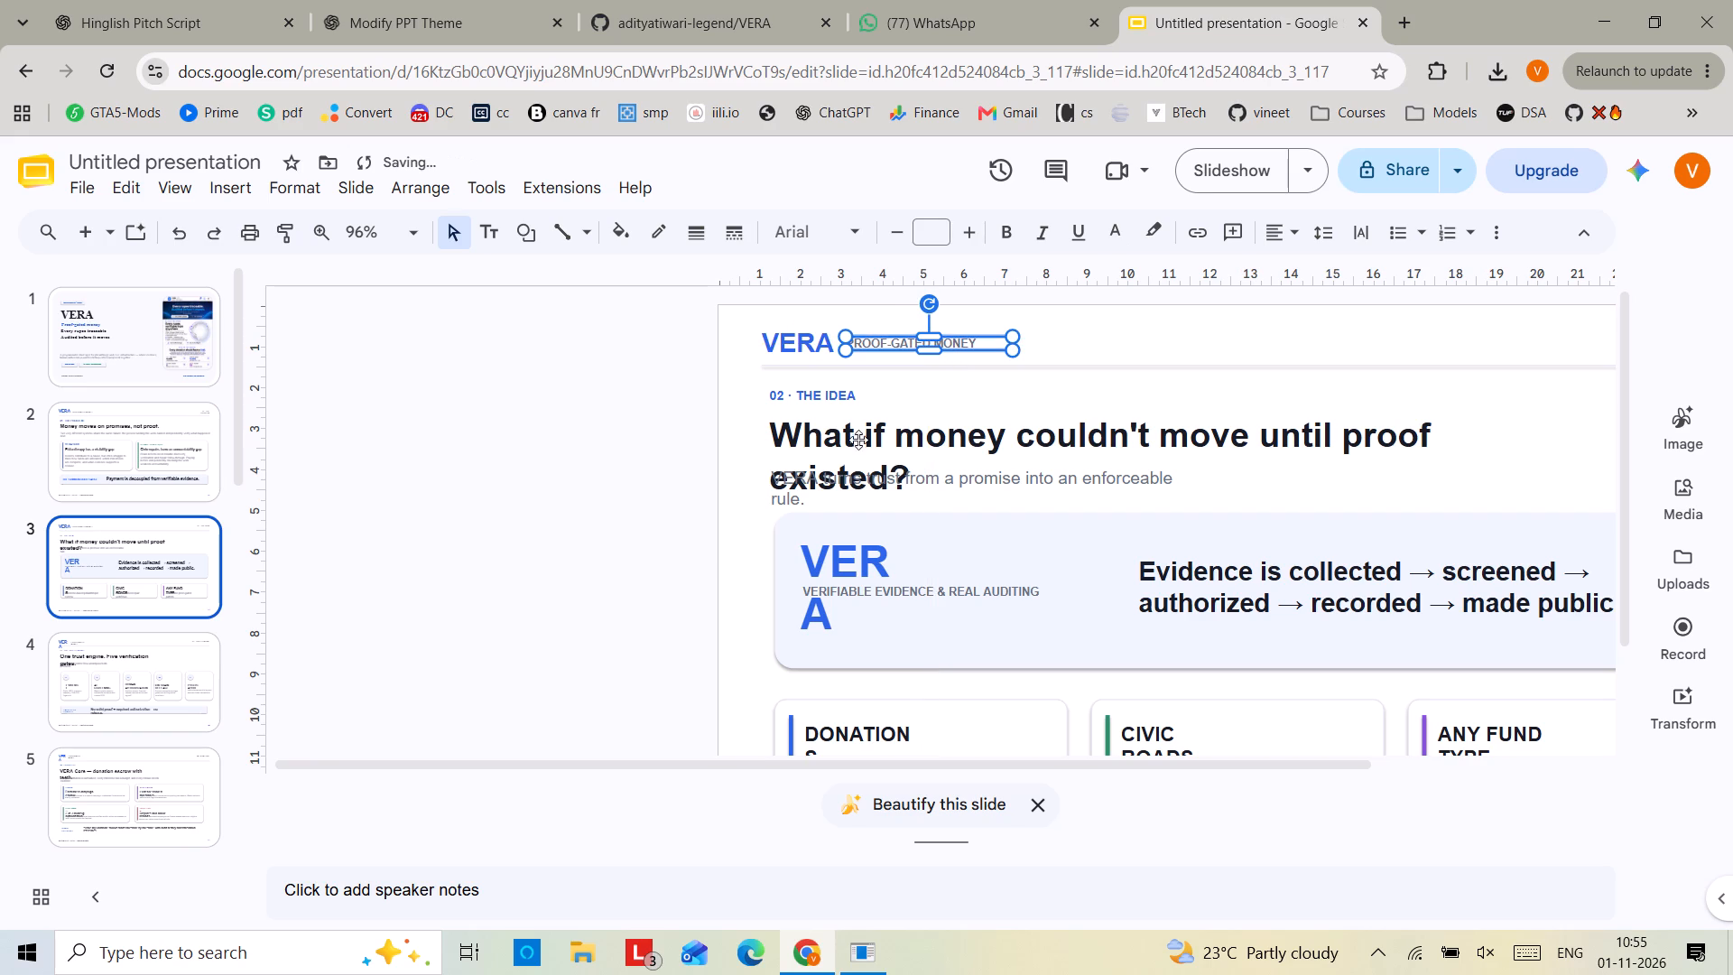
Widen slide 3's "What if money couldn't move until proof existed?" headline and the subtitle beneath it to single lines.
left_click(836, 432)
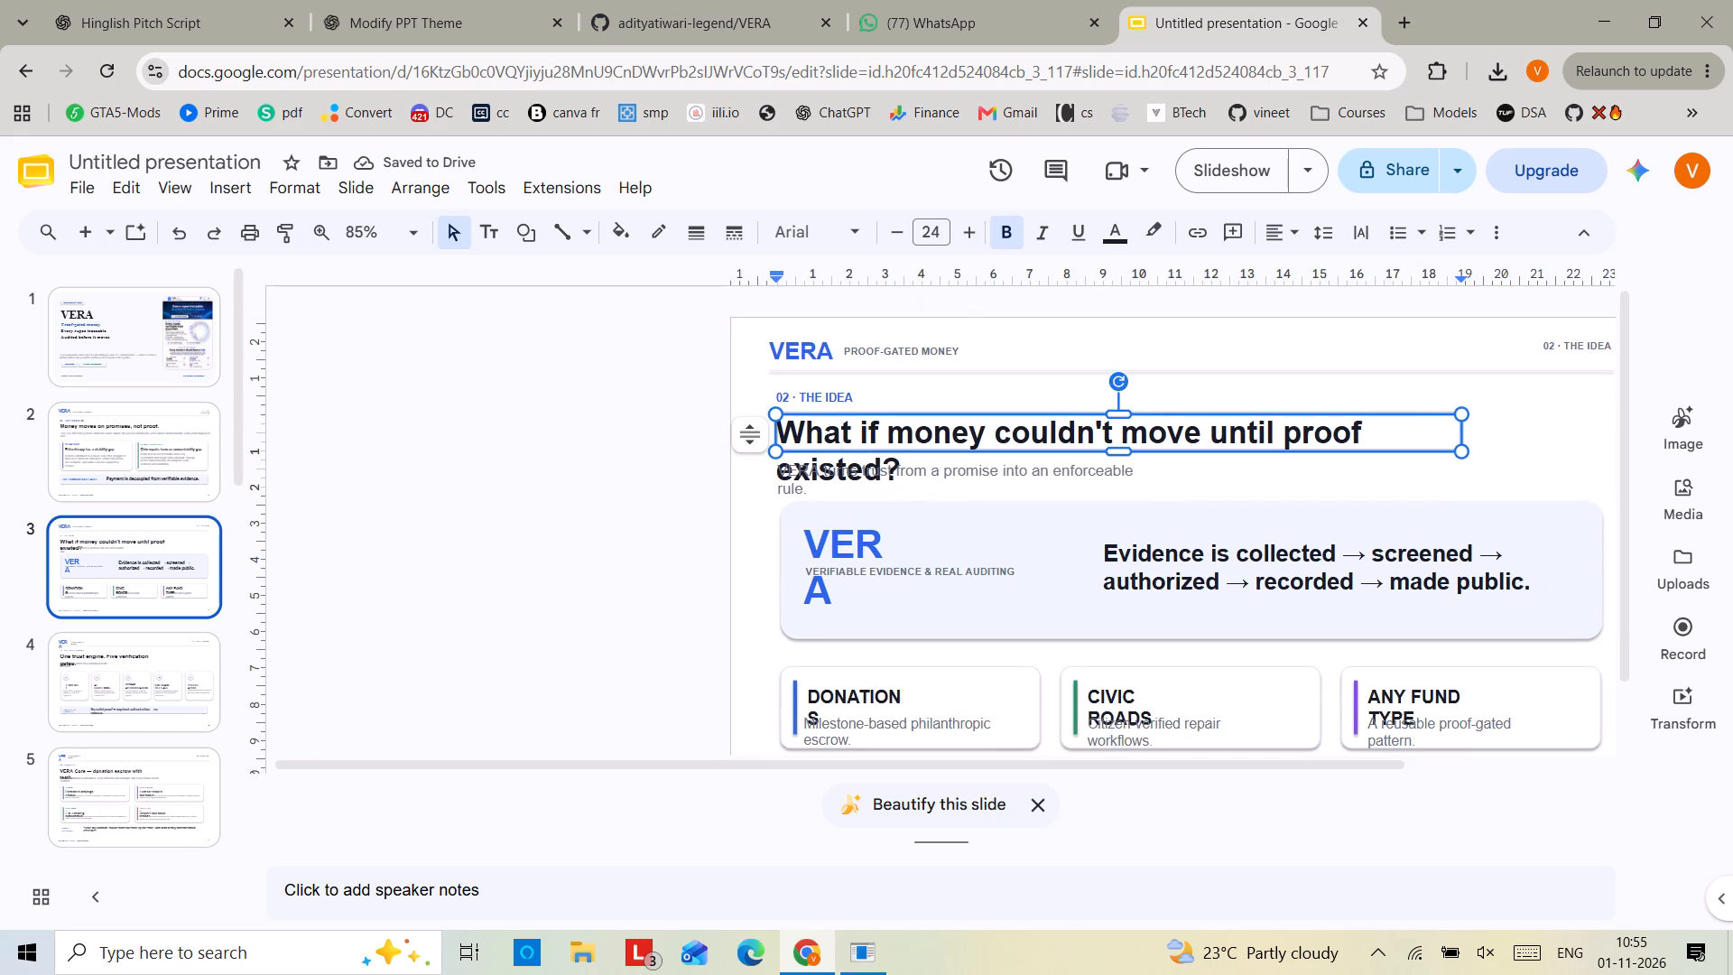
left_click_drag(1461, 437, 1565, 444)
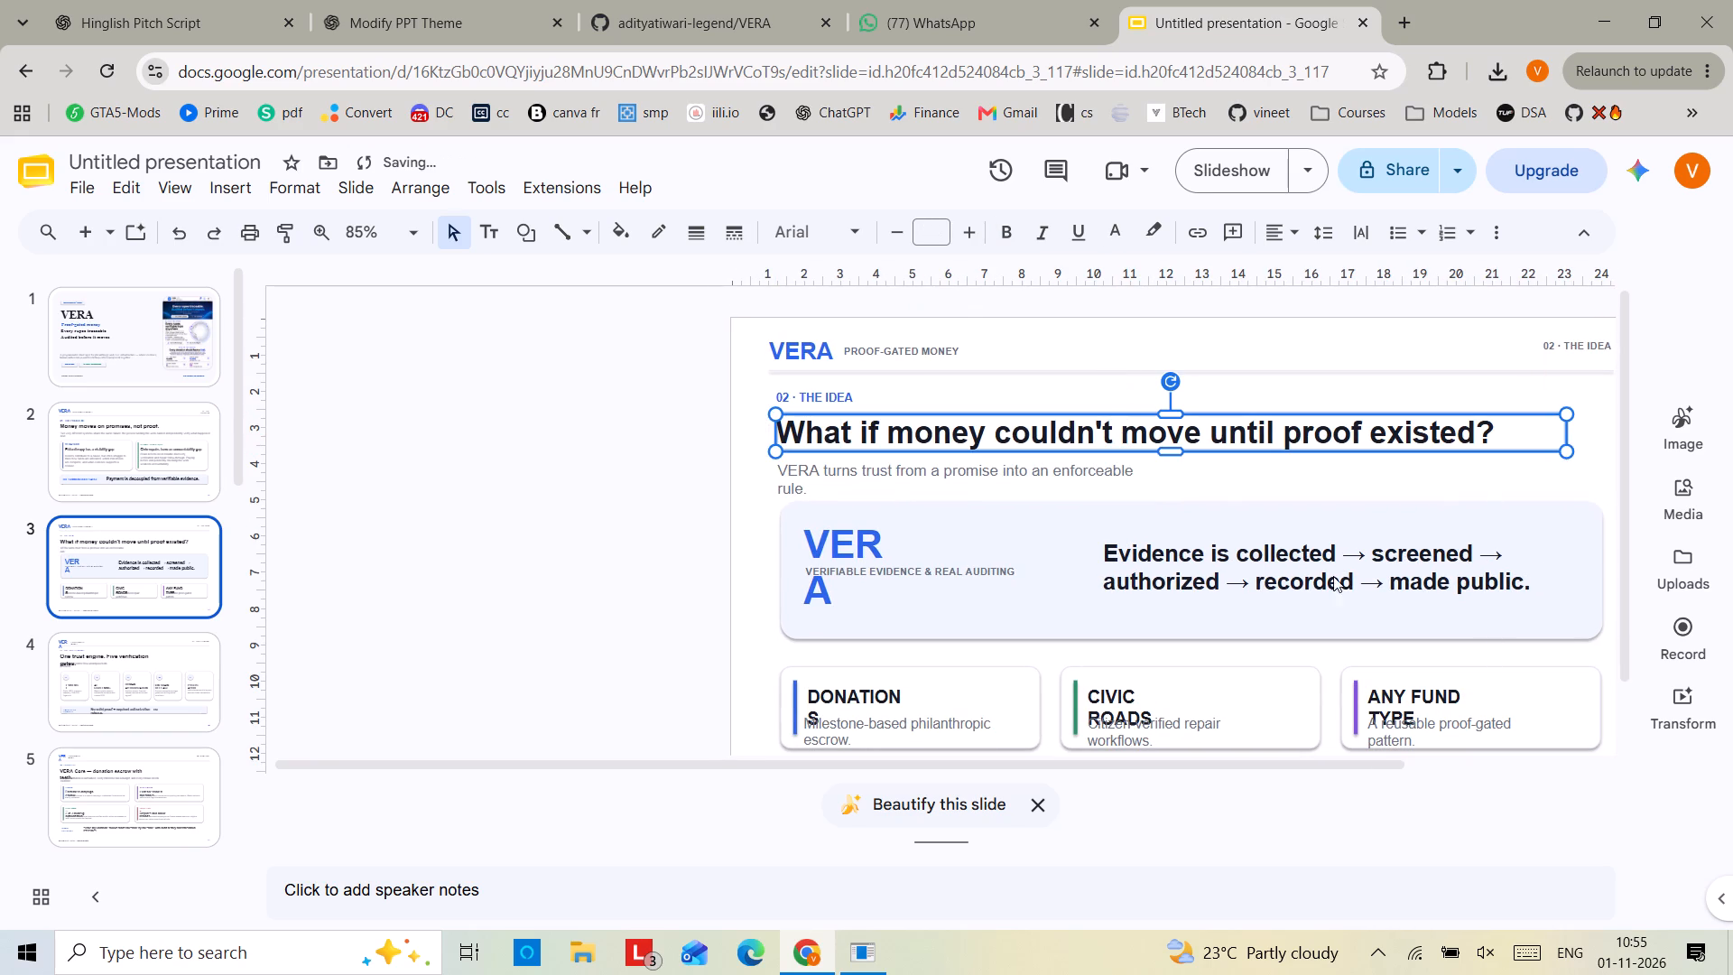
left_click(1101, 496)
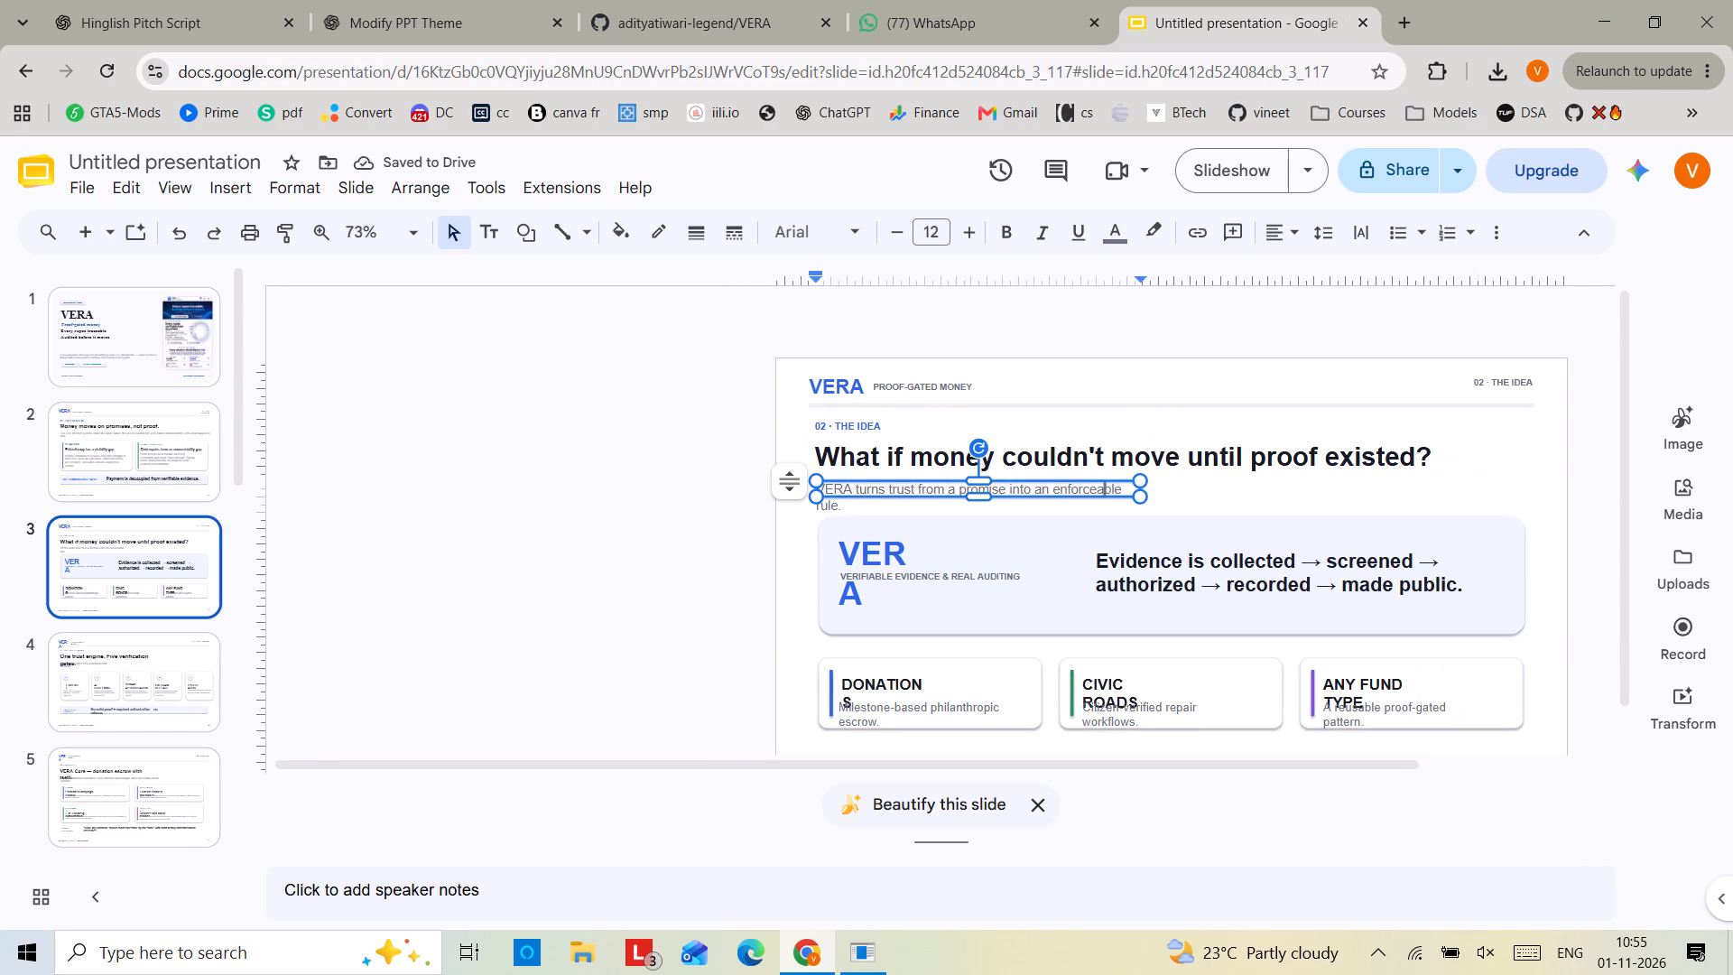
left_click_drag(1141, 487, 1196, 487)
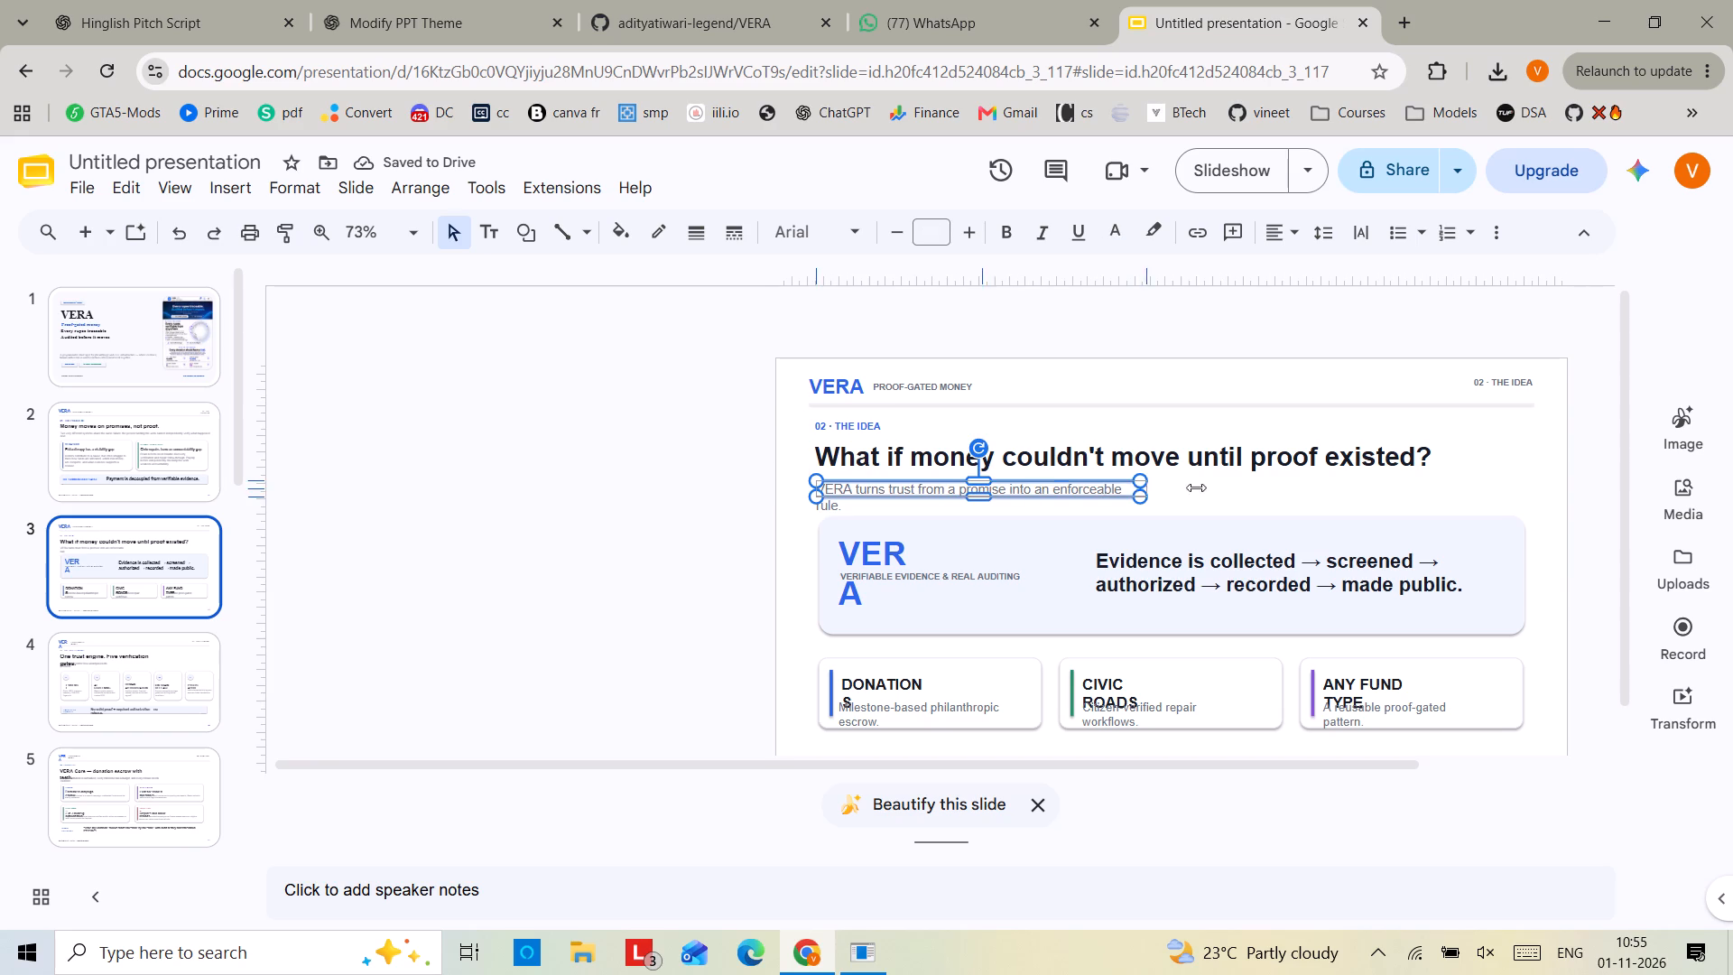
left_click_drag(1196, 487, 1257, 487)
In slide 3's main banner, widen the large VERA title to one line and extend the "Evidence is collected" text box leftward.
left_click(1379, 573)
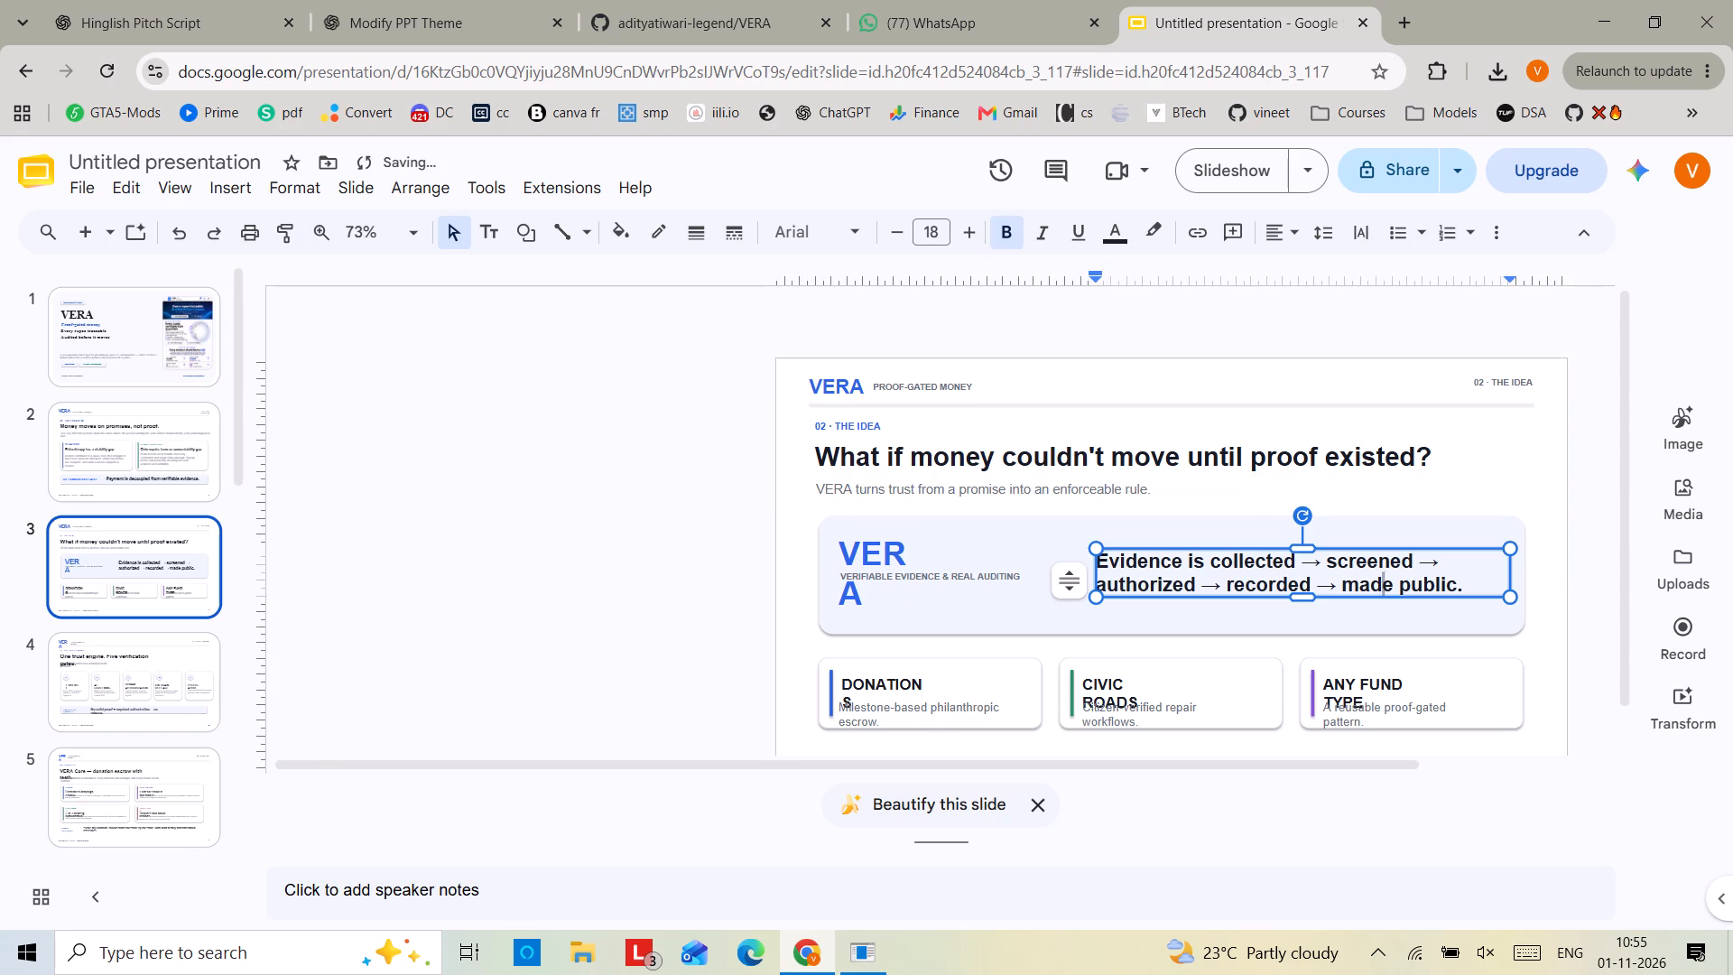
left_click(894, 553)
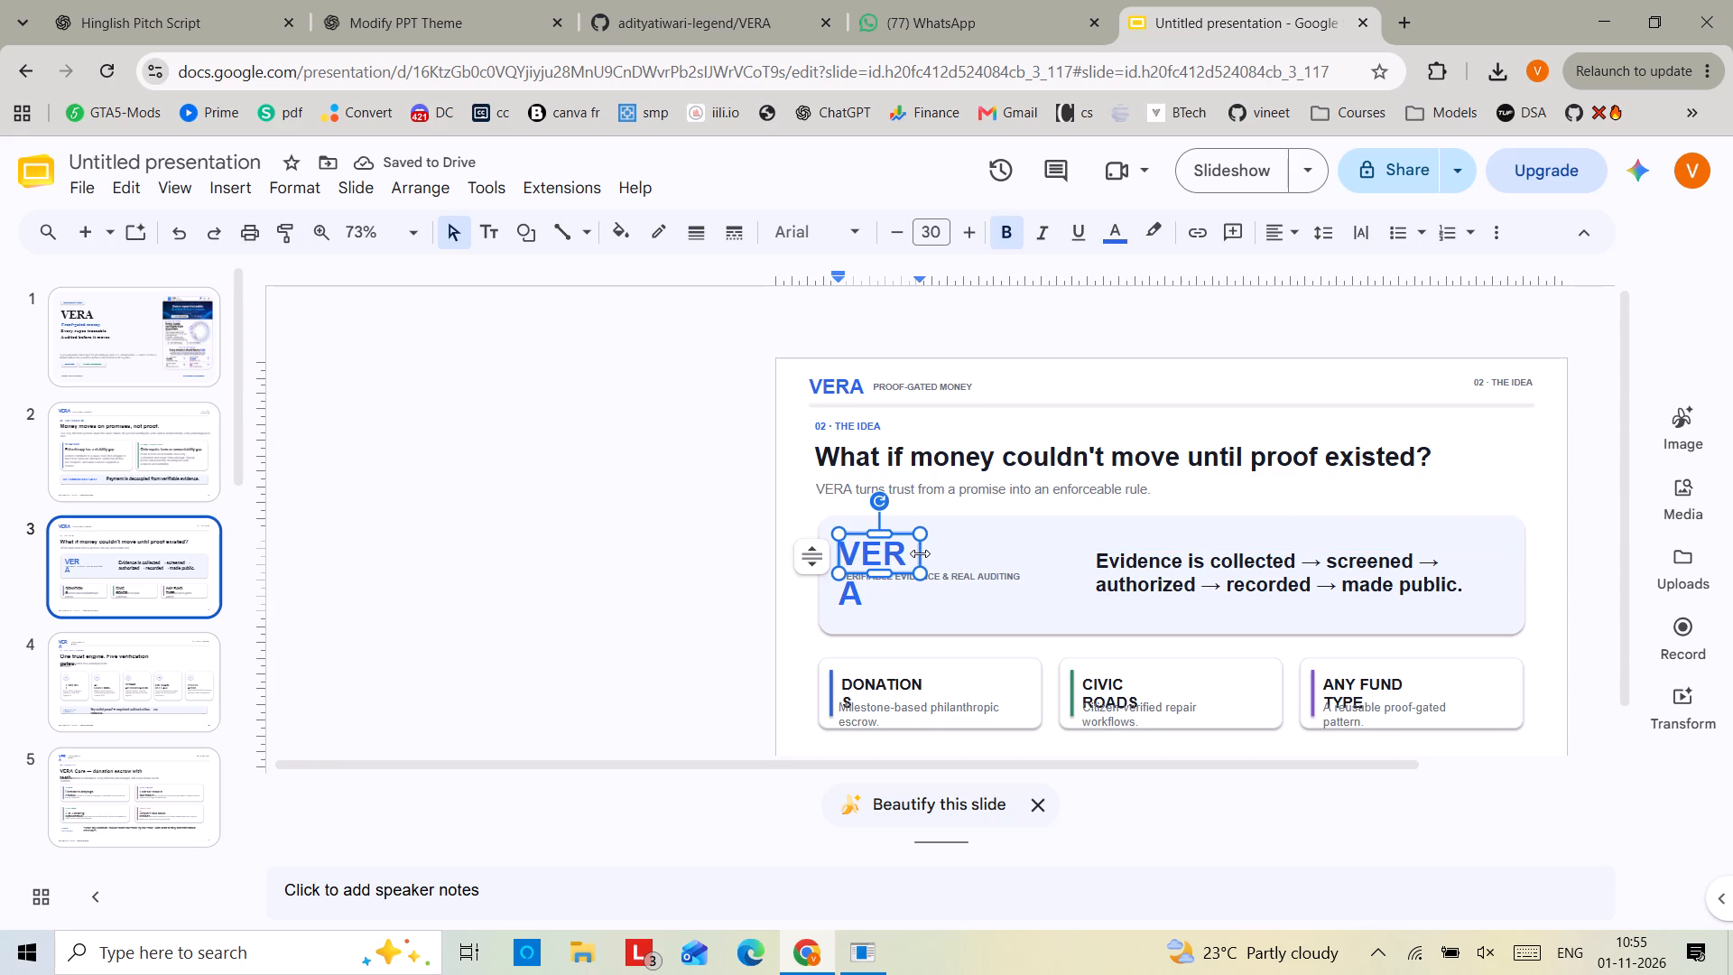
left_click_drag(920, 553, 967, 550)
left_click(1209, 557)
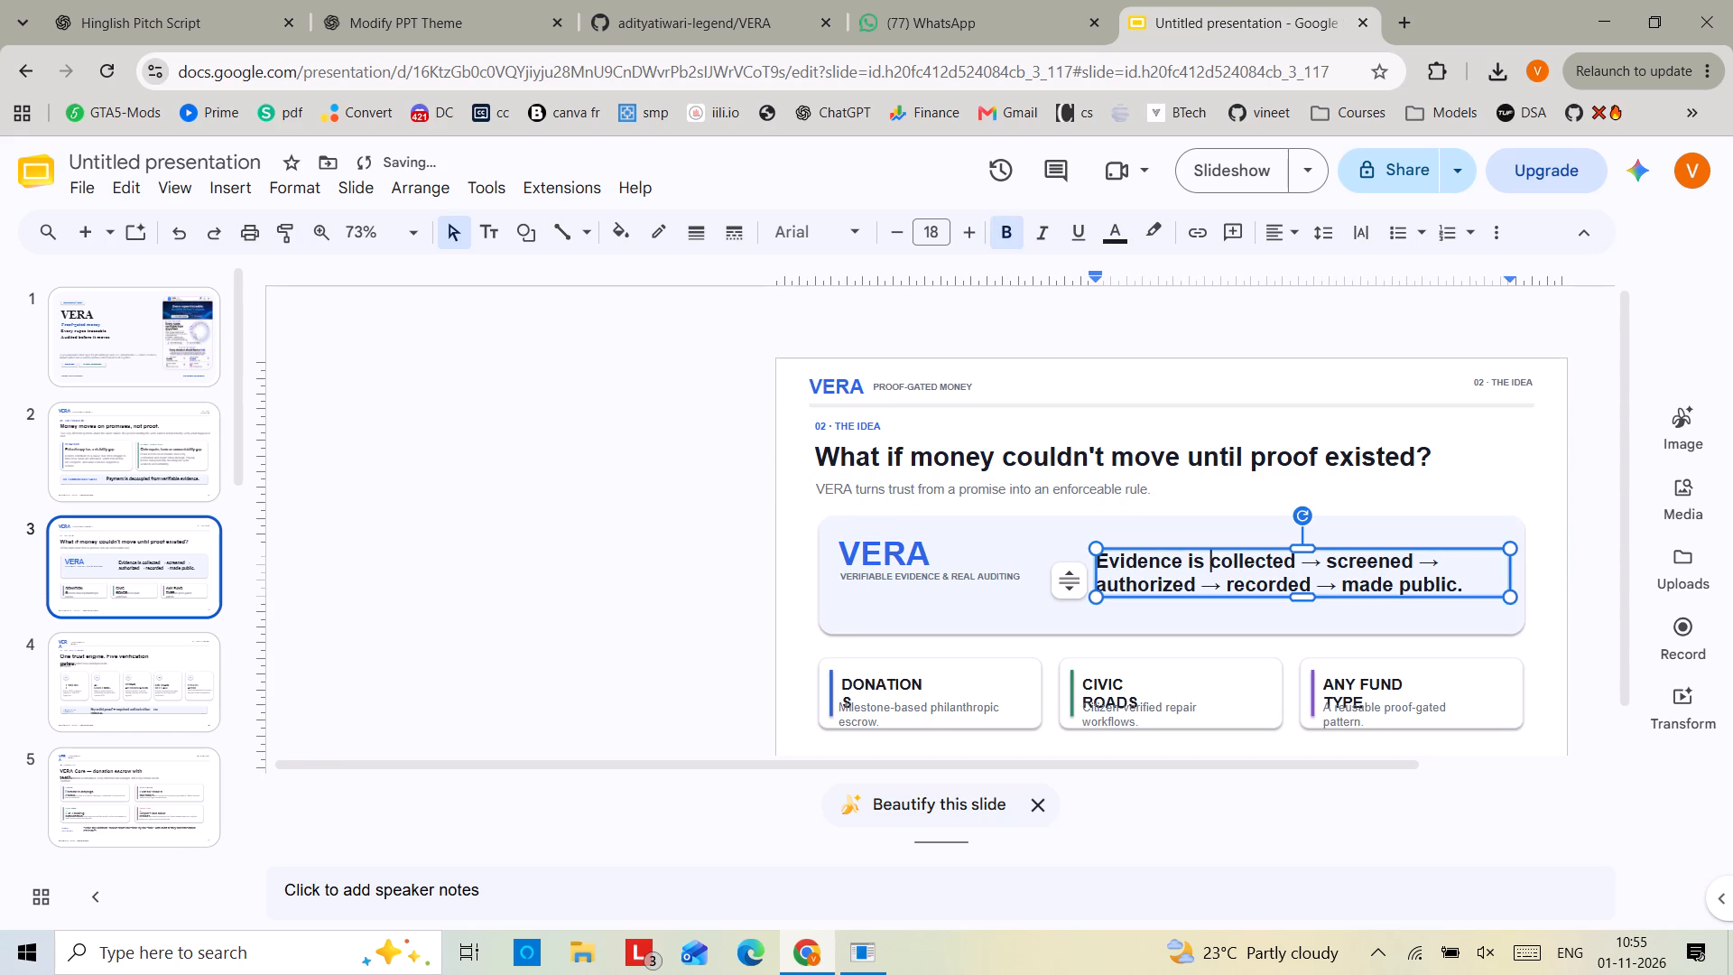
left_click_drag(1092, 571, 1059, 579)
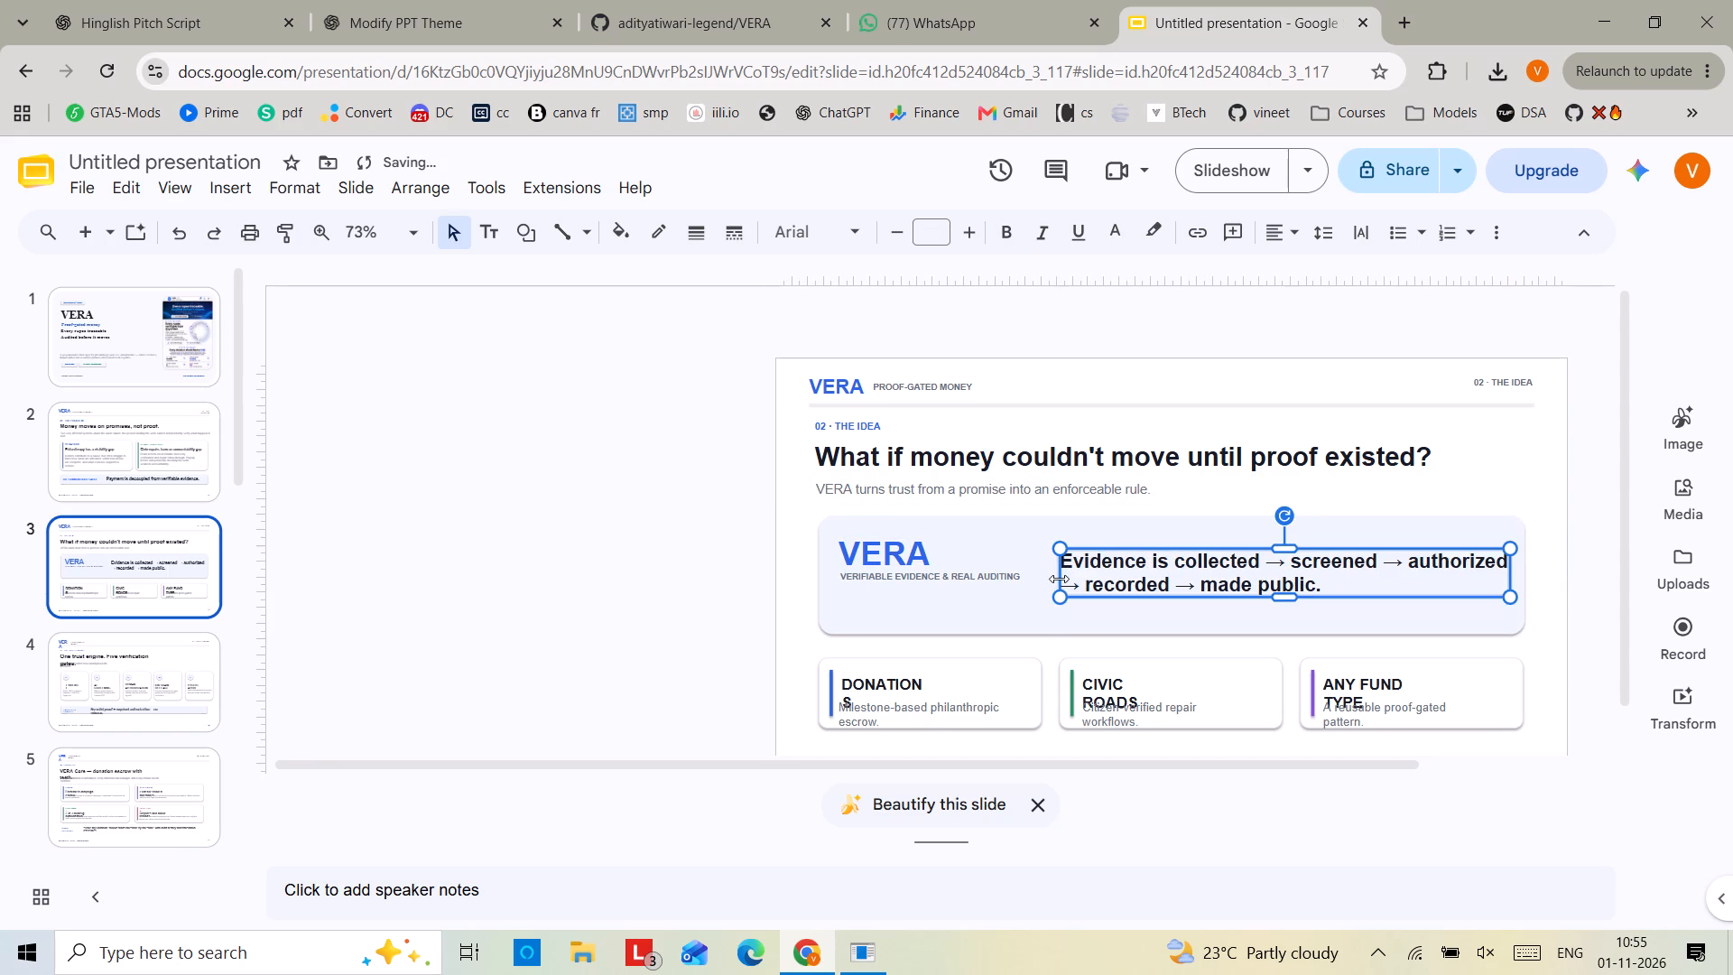
In slide 3's first card, widen the DONATIONS heading to one line and move its description slightly up inside the card.
scroll(1402, 649, "down", 2)
left_click(922, 635)
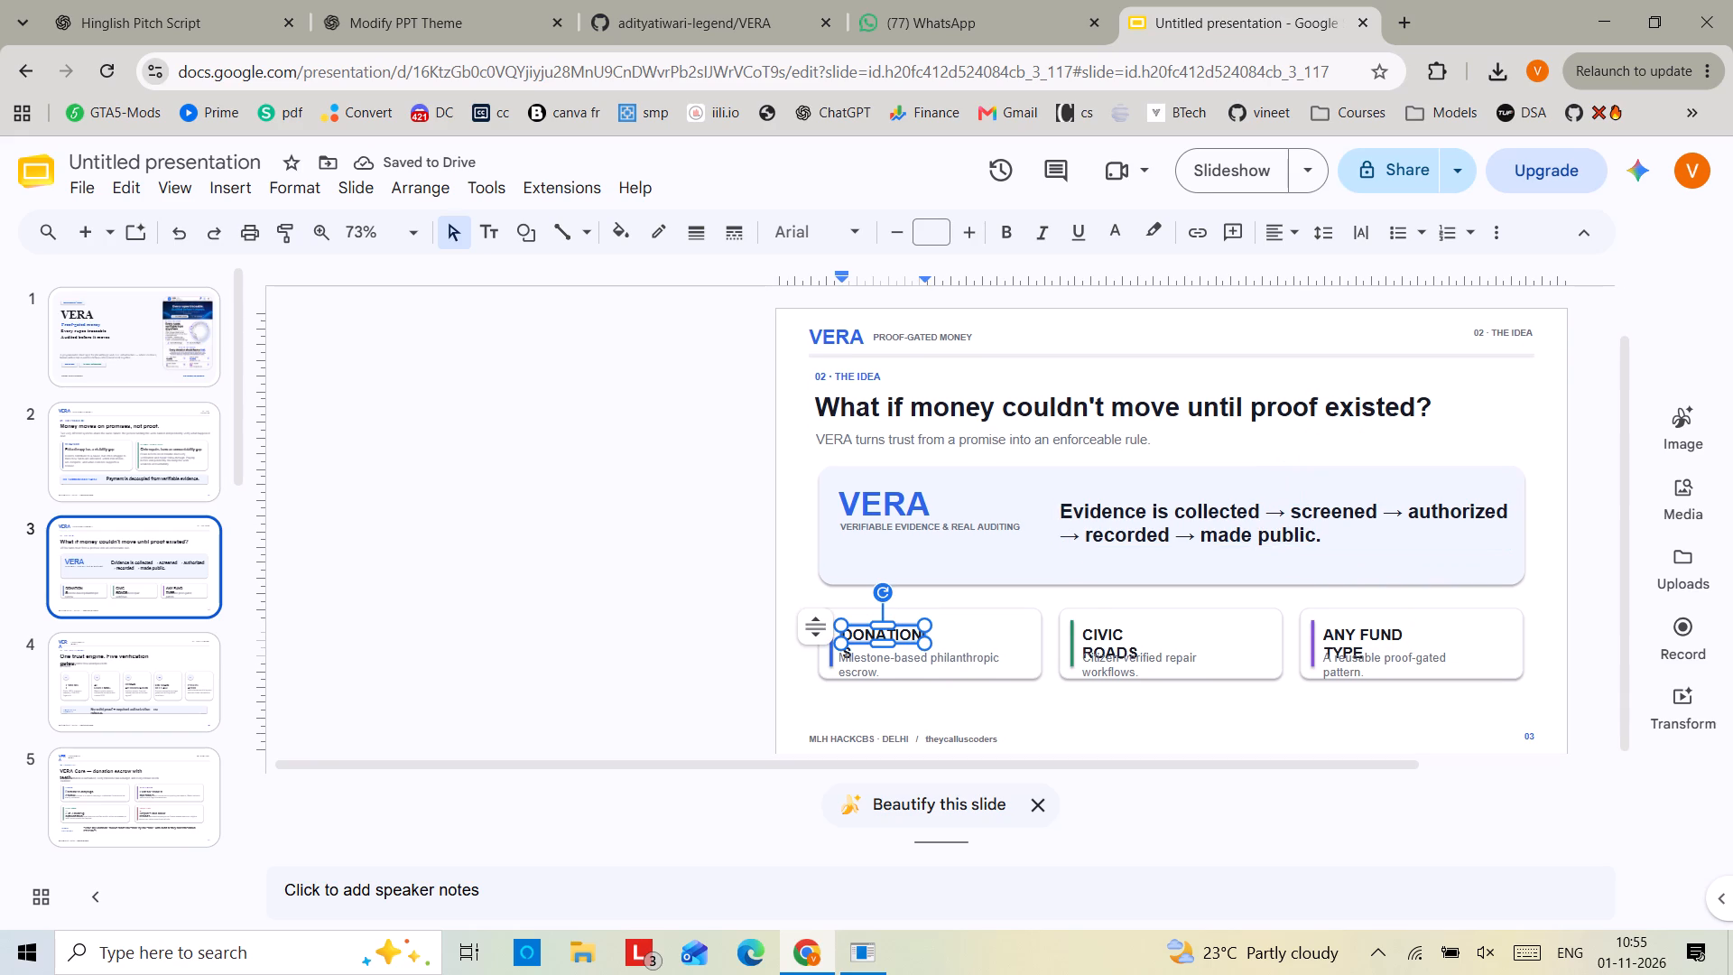
left_click_drag(927, 635, 968, 634)
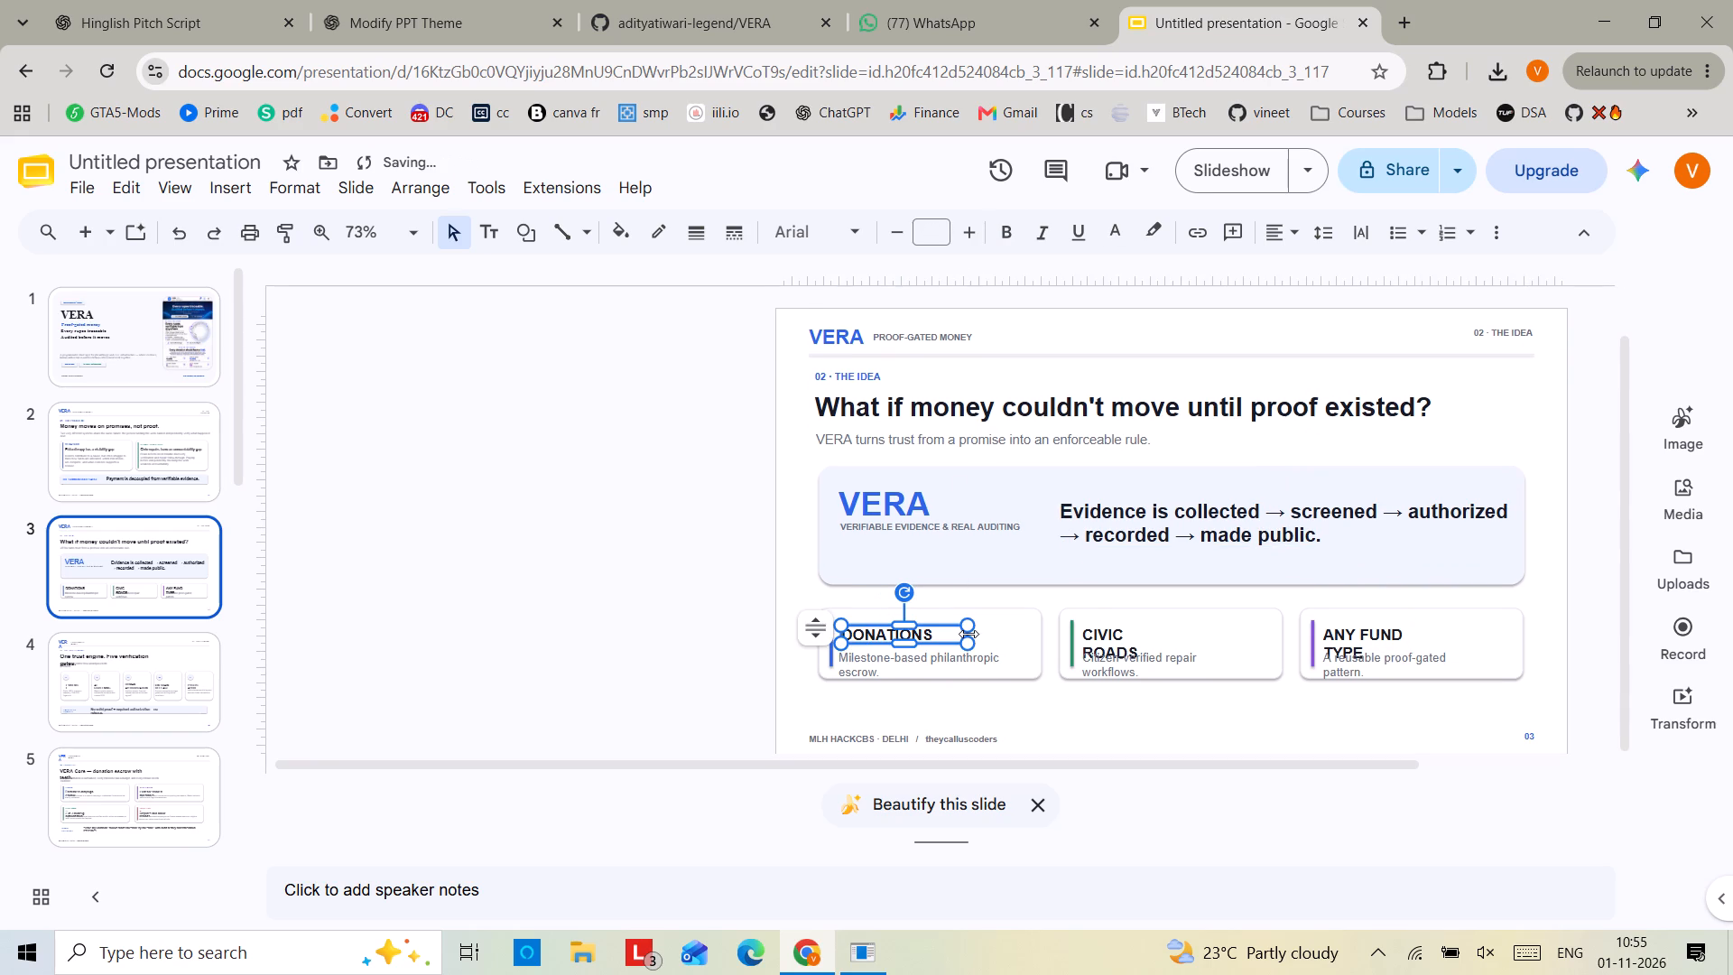
left_click(942, 655)
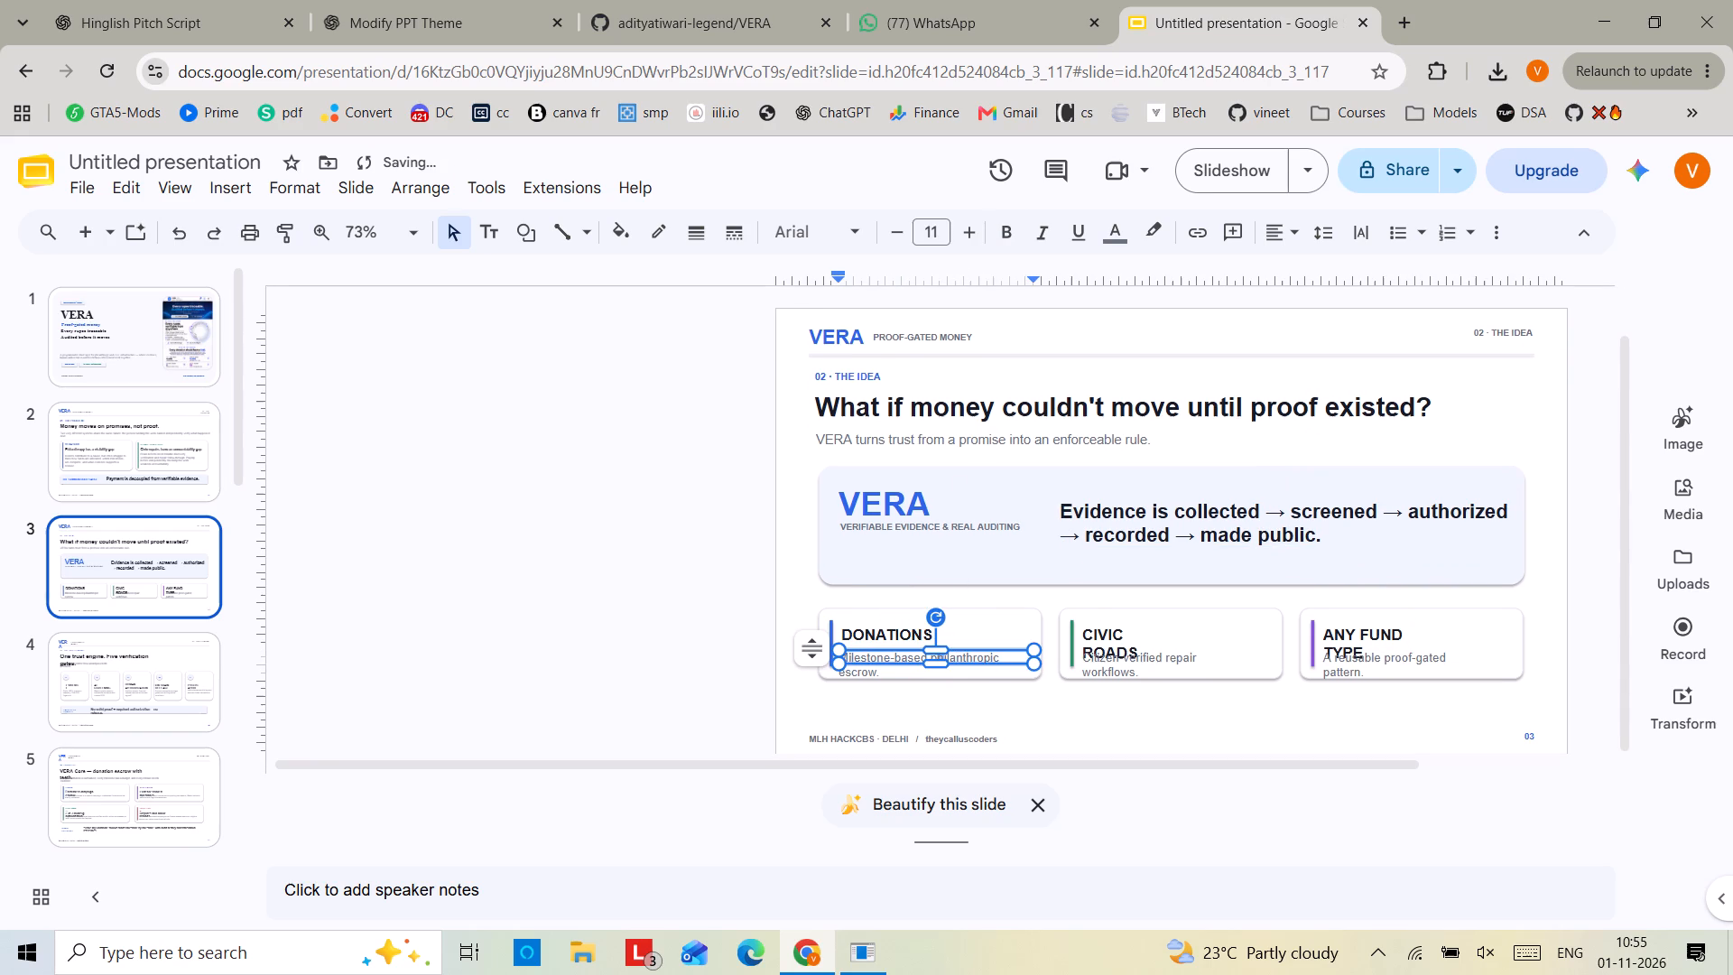
left_click(965, 648)
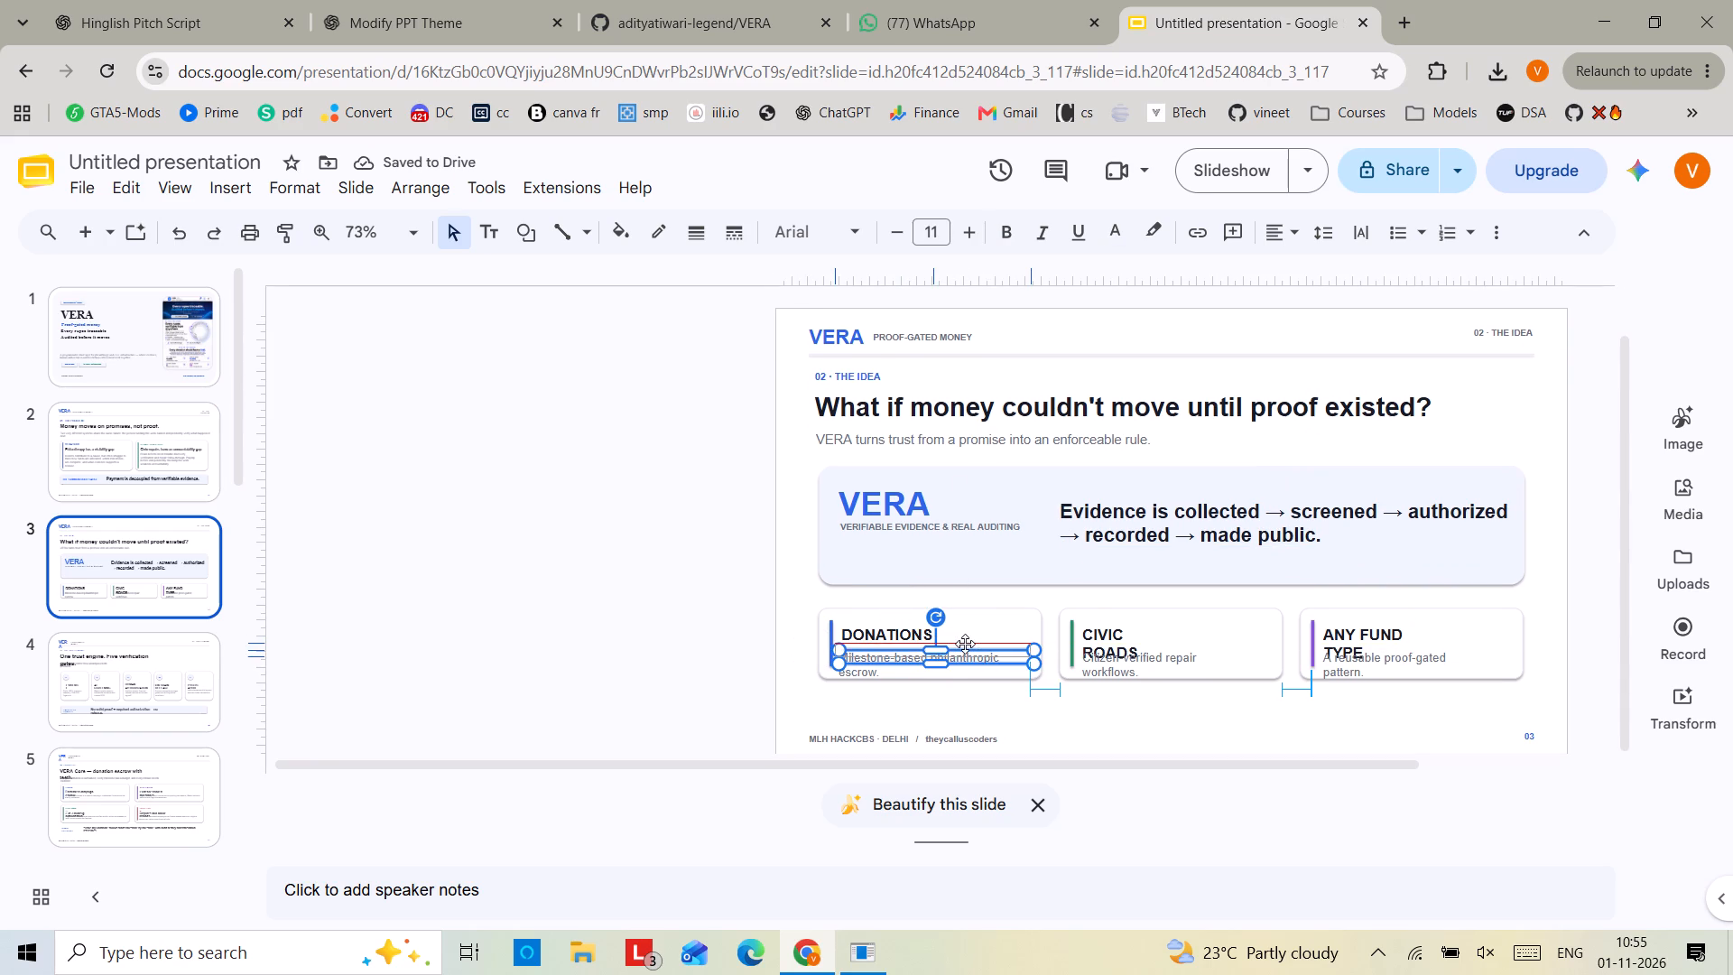
In slide 3's second card, widen the CIVIC ROADS heading to one line and nudge its description up inside the card.
left_click(1081, 626)
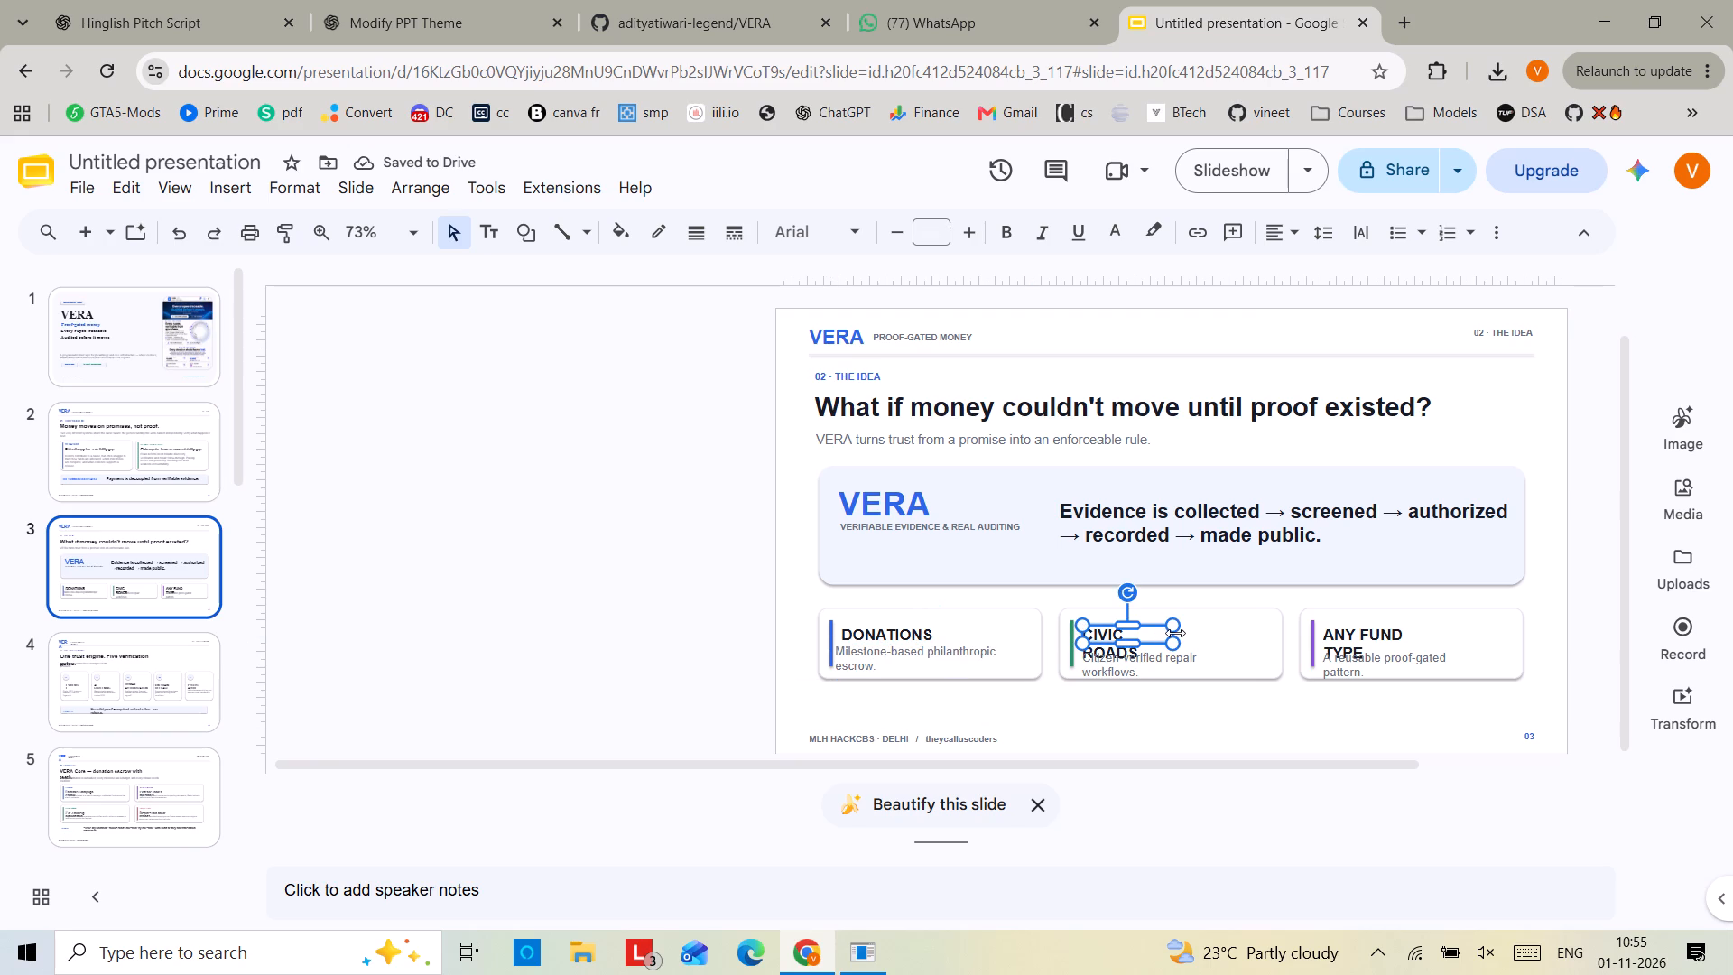
left_click_drag(1175, 633, 1221, 628)
left_click(1178, 659)
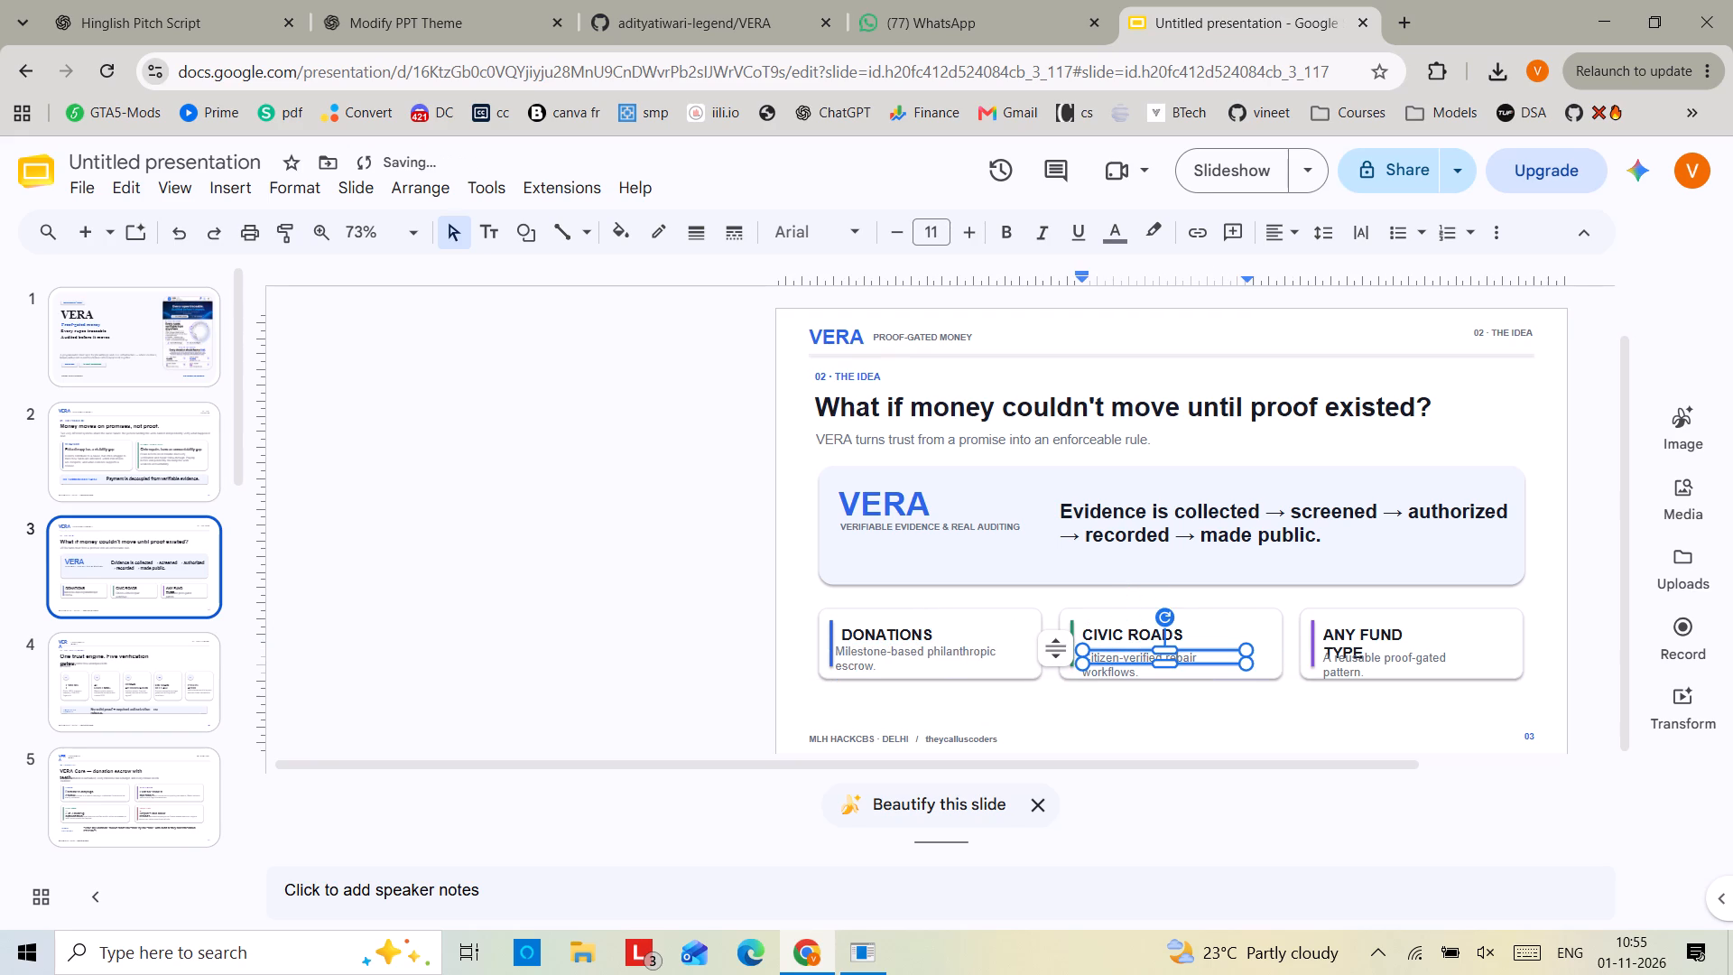
left_click(1183, 647)
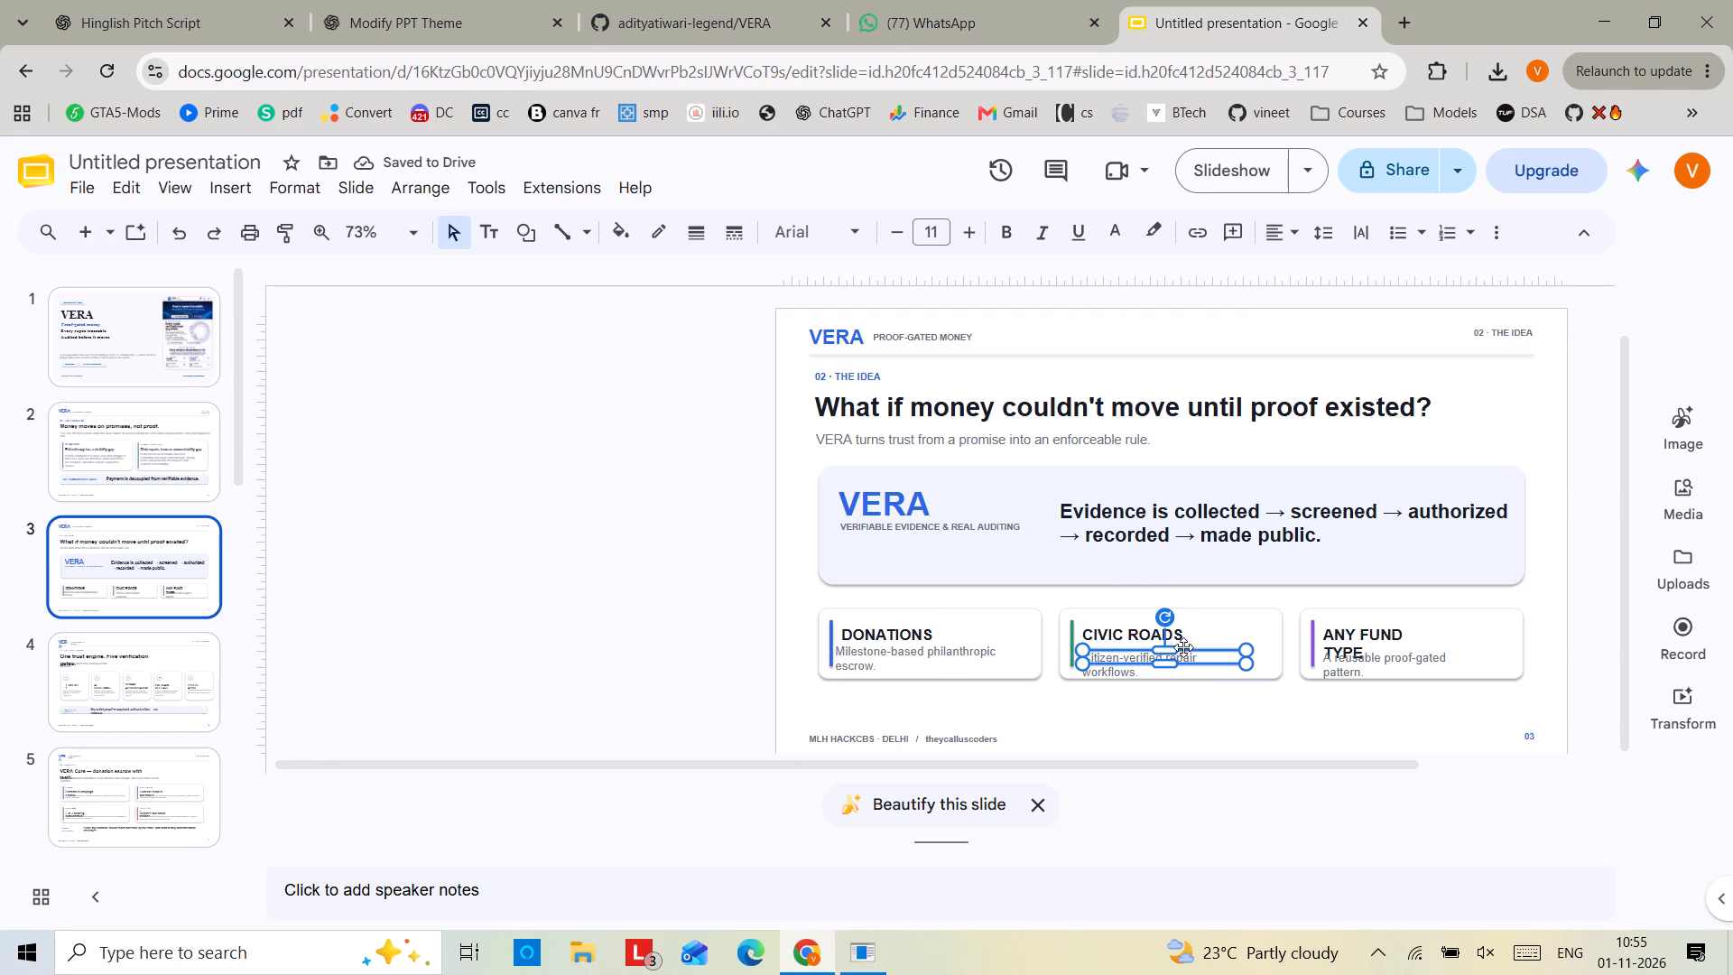
left_click(1238, 697)
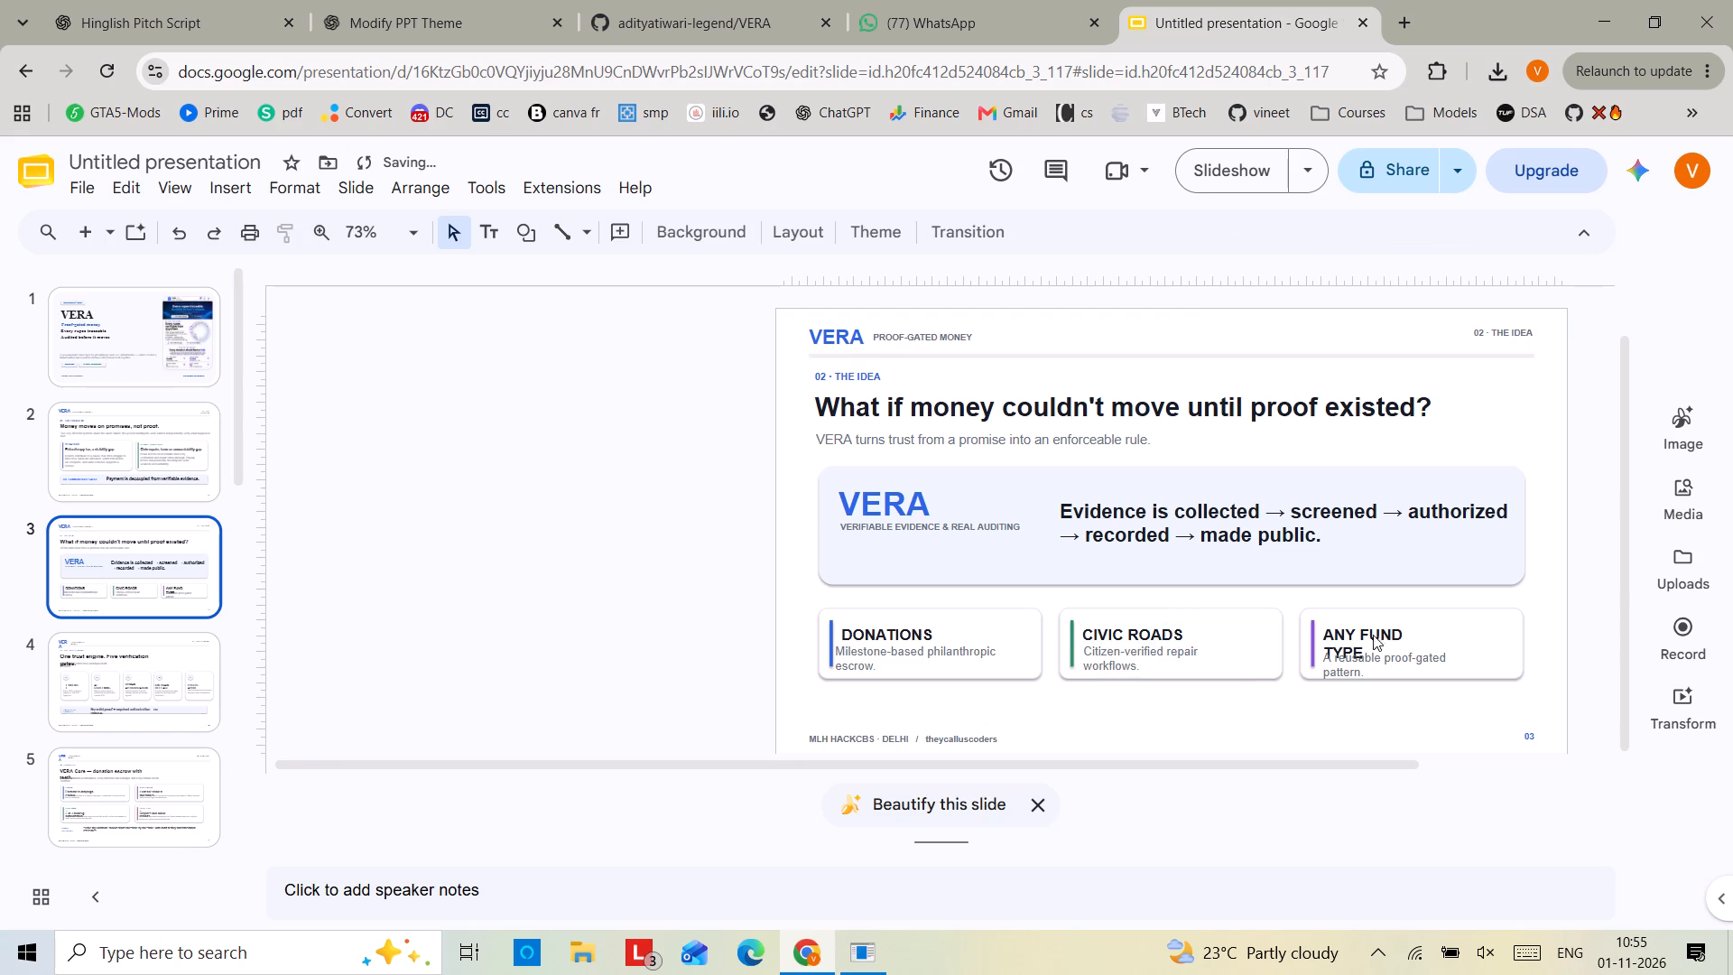
In slide 3's third card, widen the ANY FUND TYPE heading to one line and nudge its description slightly up.
left_click(1379, 630)
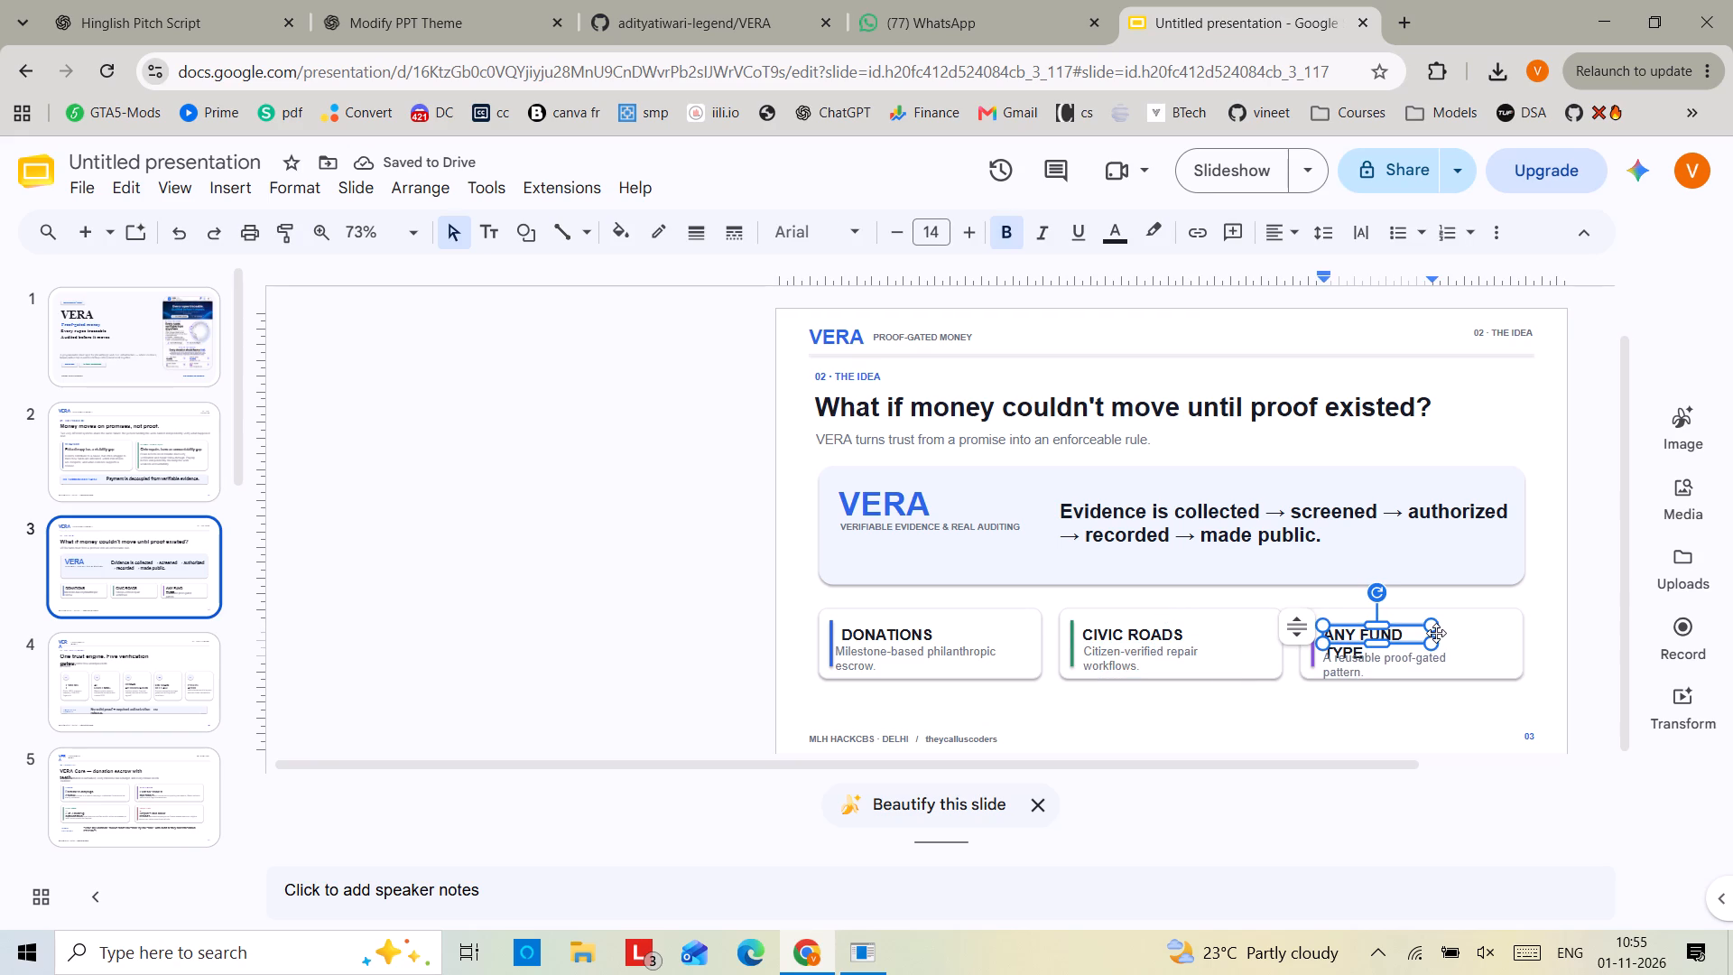
left_click(1434, 633)
left_click_drag(1434, 633, 1488, 626)
left_click(1411, 664)
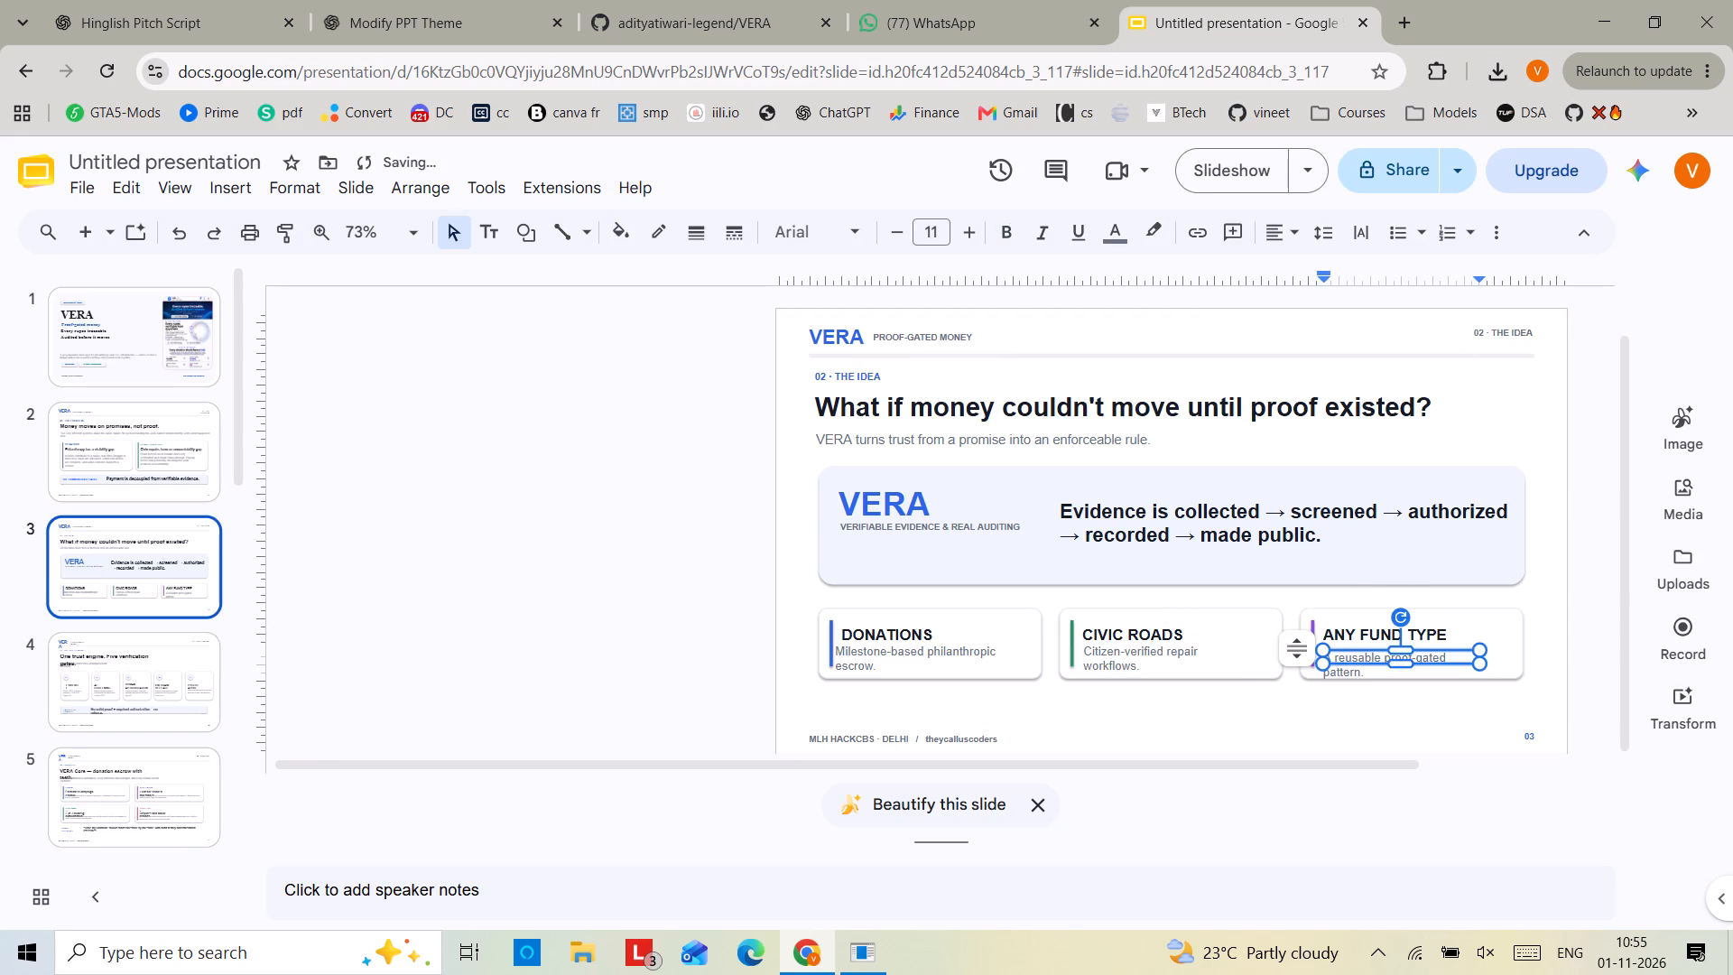
left_click(1424, 648)
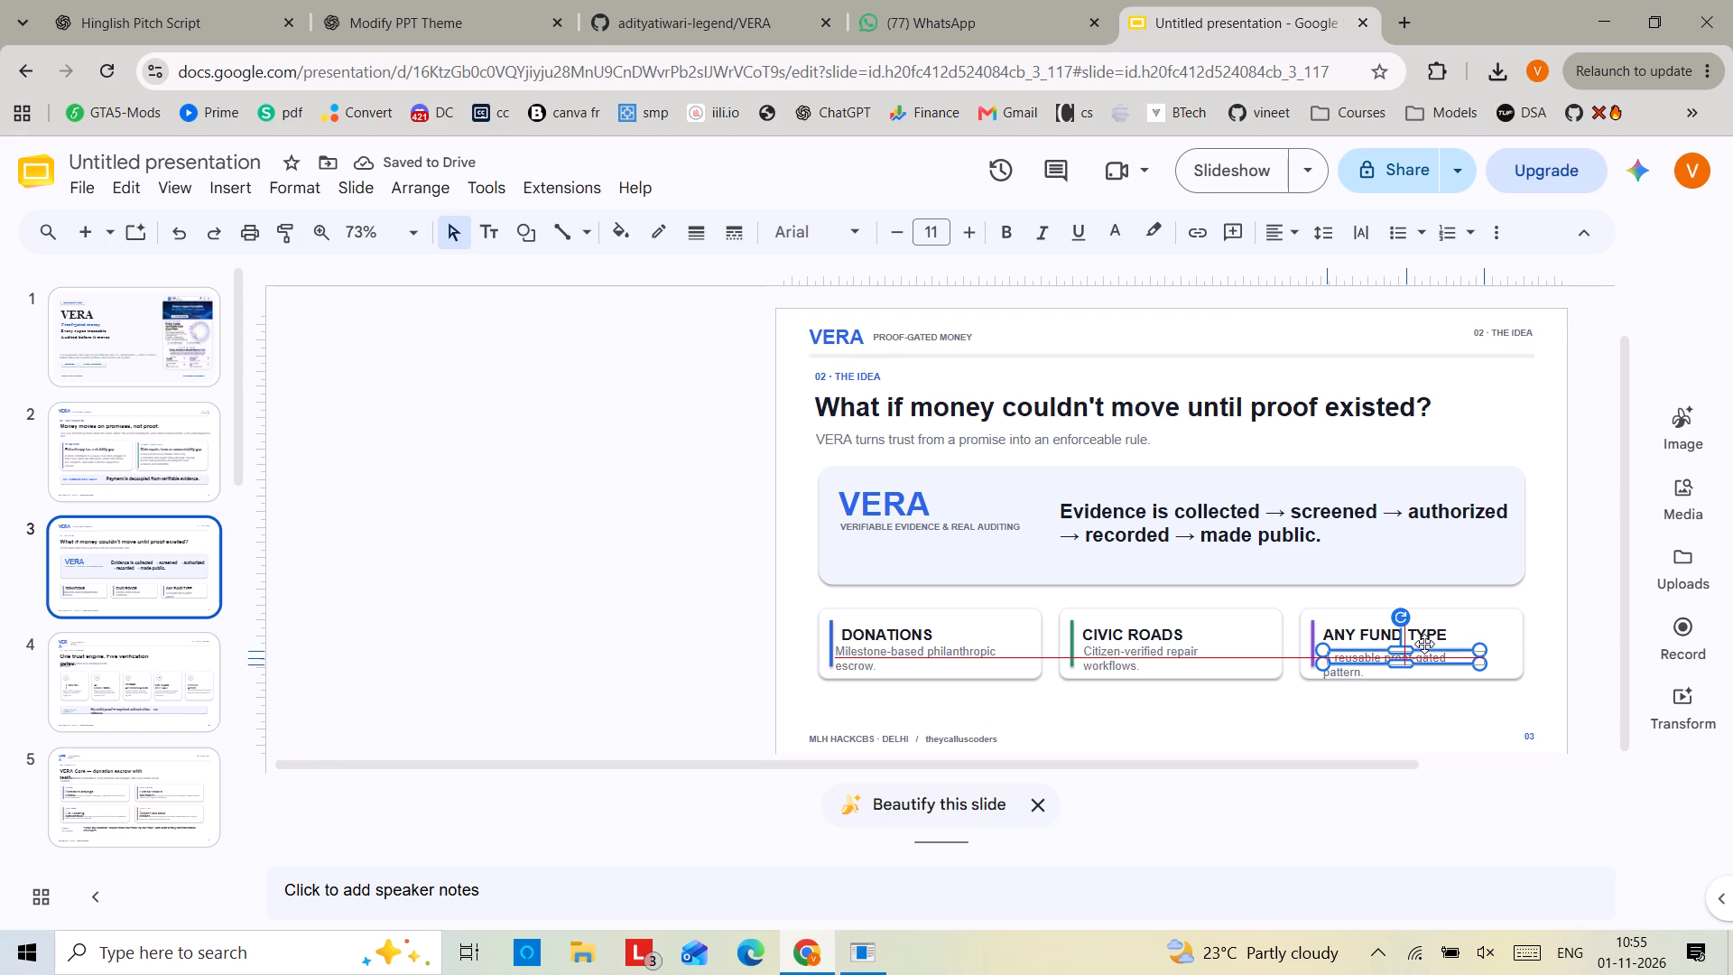
left_click(1291, 705)
Move the VERIFIABLE EVIDENCE & REAL AUDITING line slightly down beneath the VERA title in slide 3's banner.
scroll(1291, 705, "down", 2)
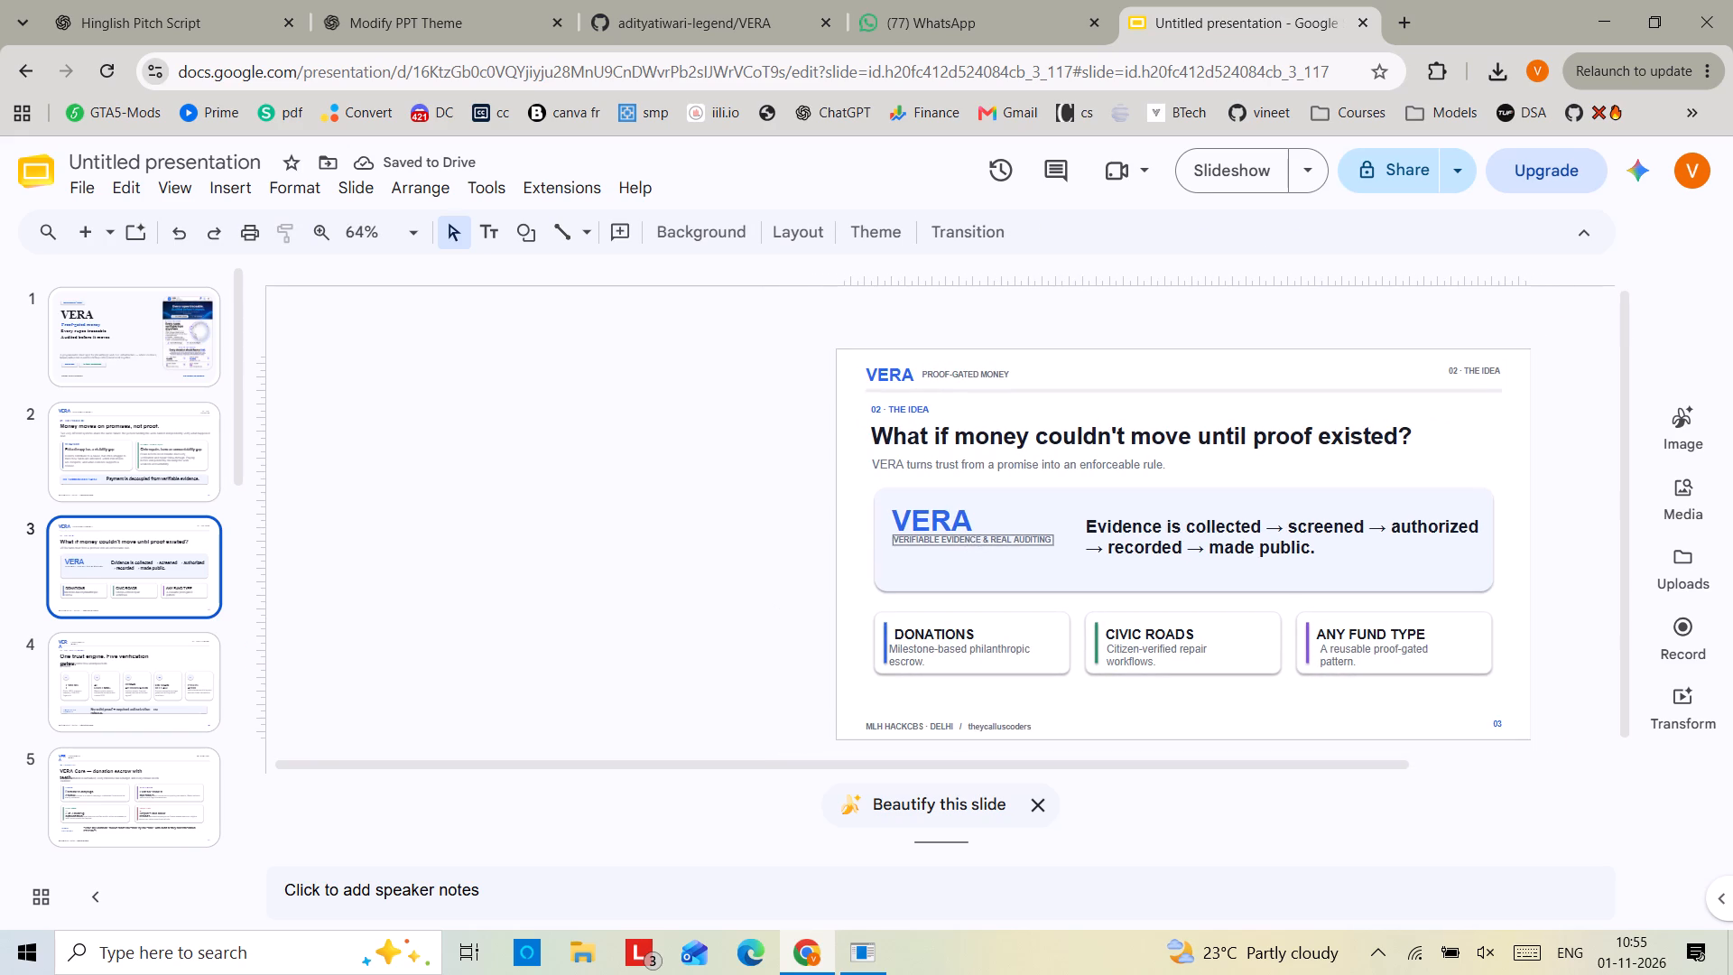
left_click(974, 543)
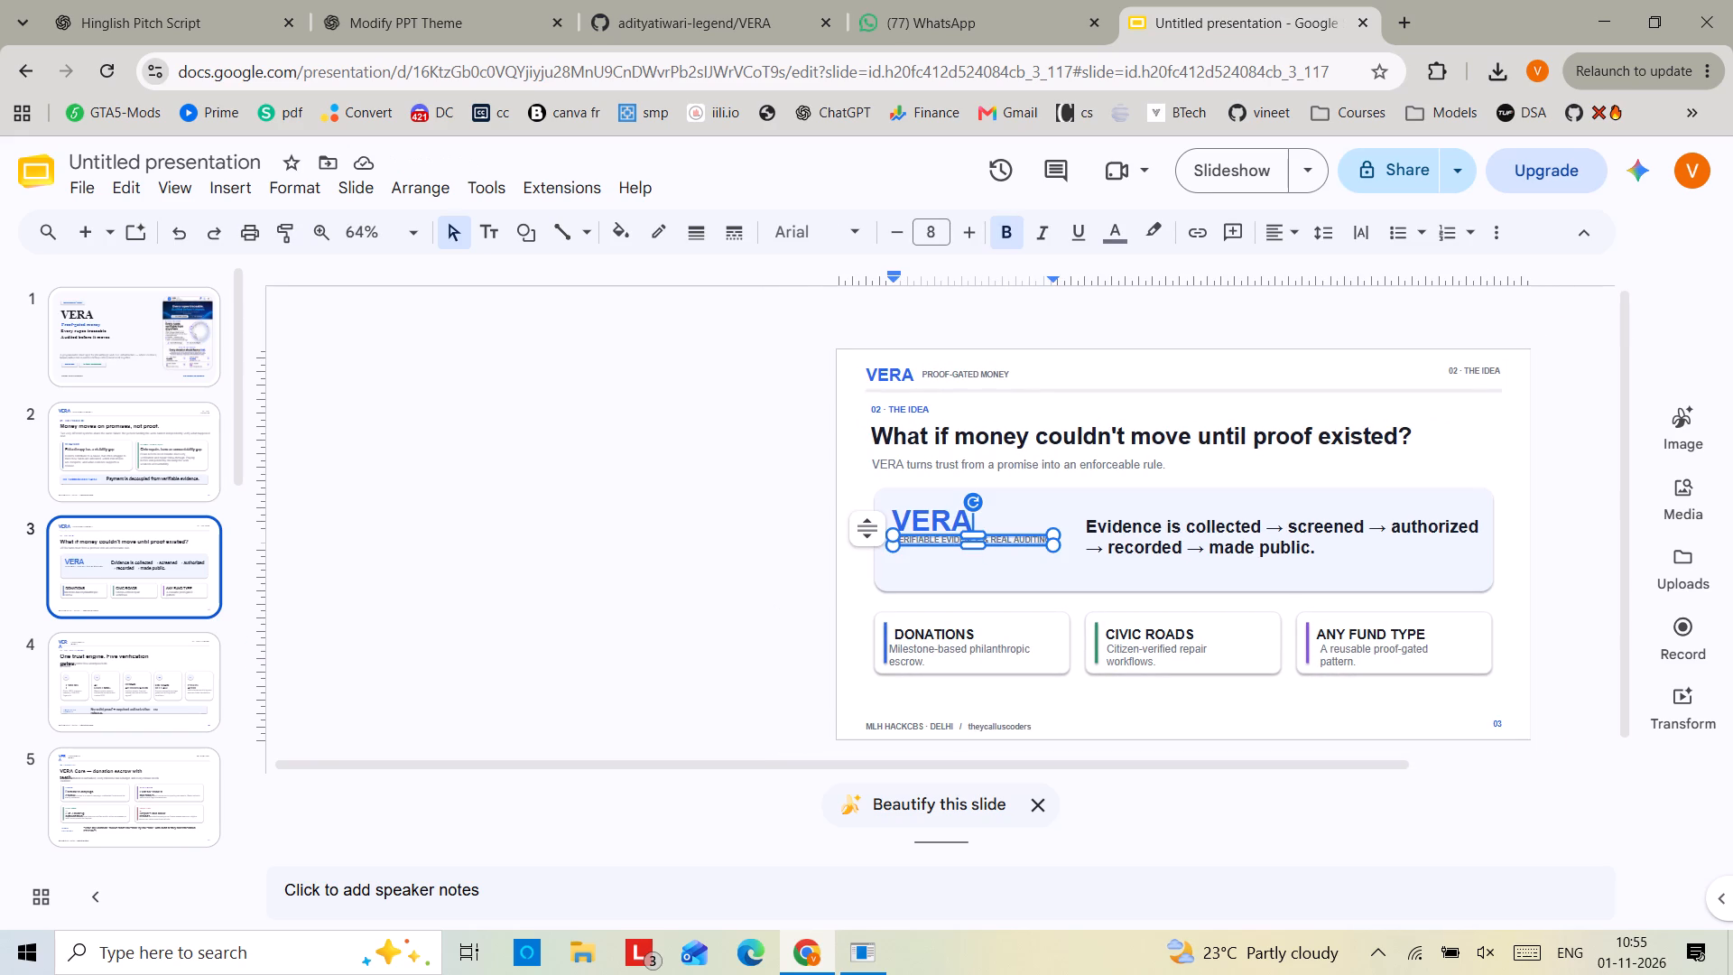
left_click(1000, 533)
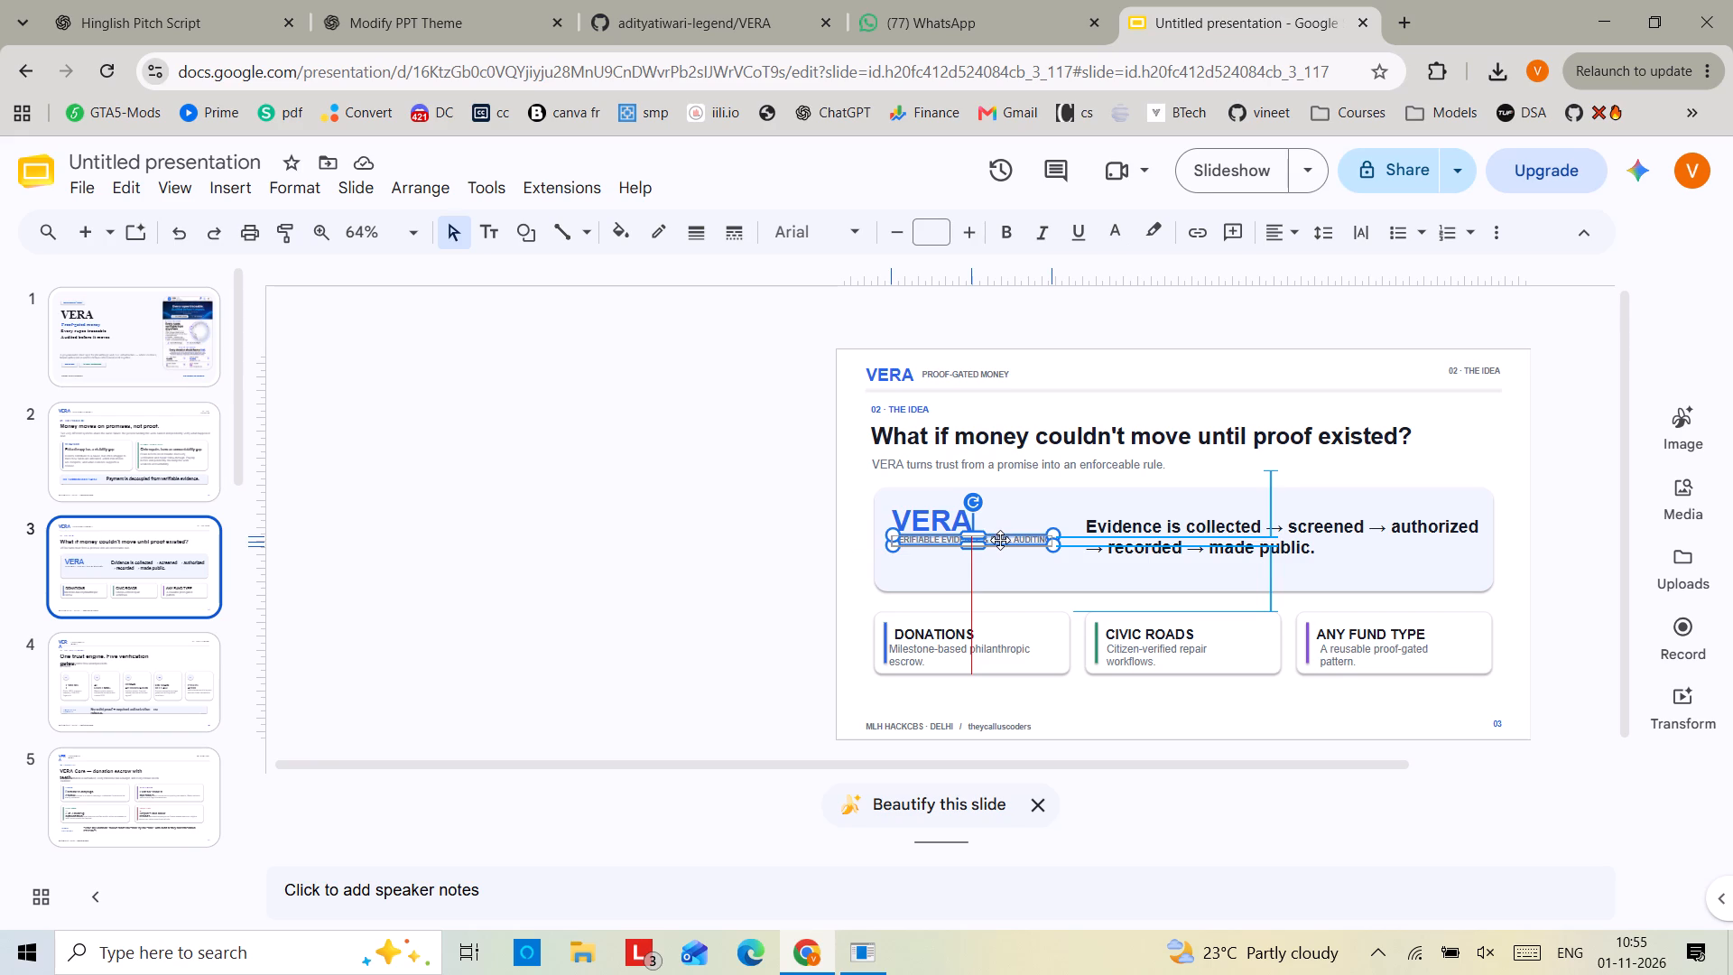
left_click(688, 518)
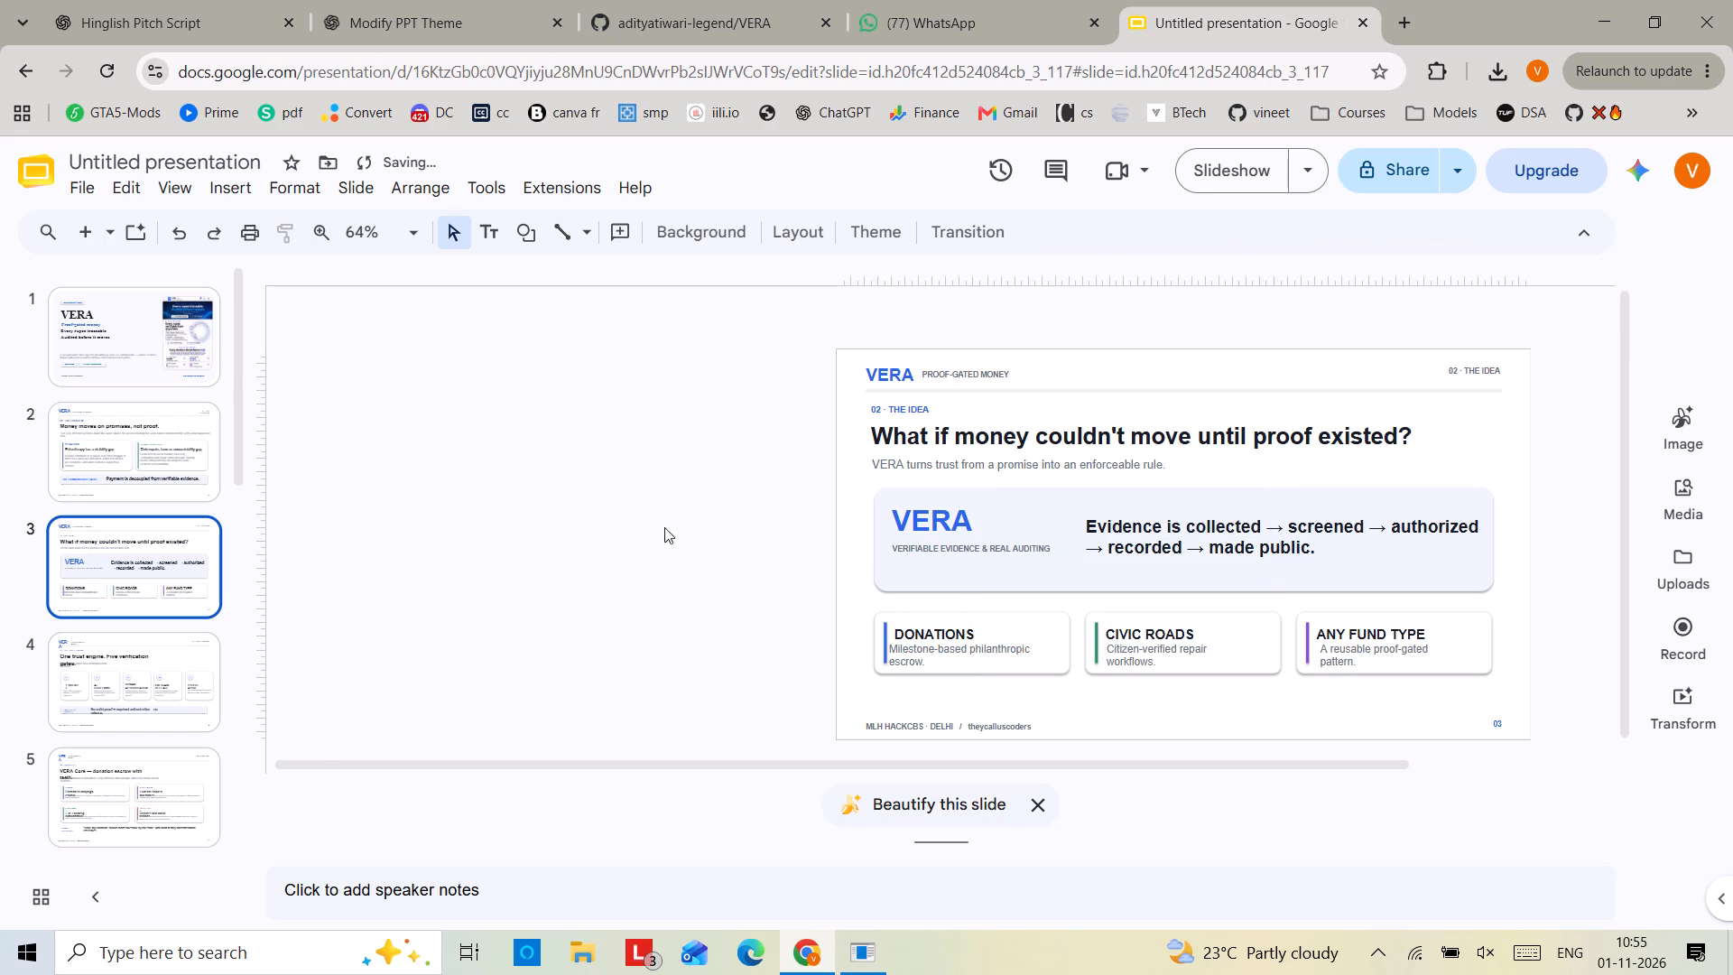
In slide 4's header, widen the PROOF-GATED MONEY label and the VERA logo text to single lines.
left_click(106, 666)
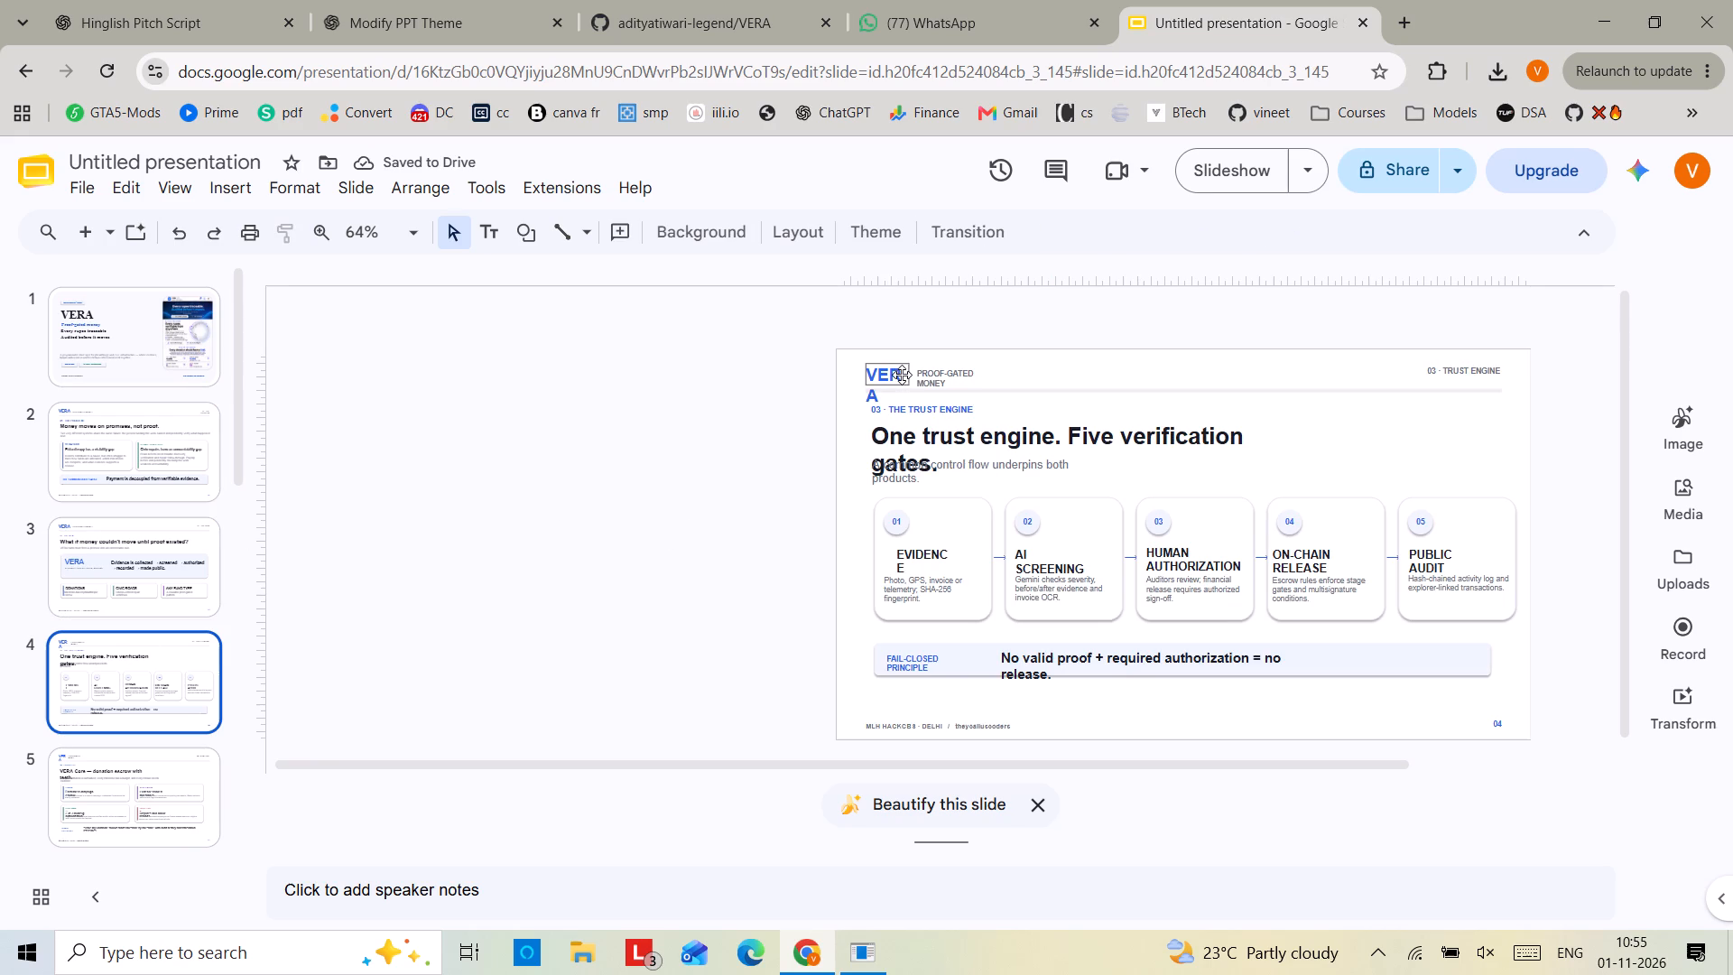
left_click_drag(902, 375, 891, 385)
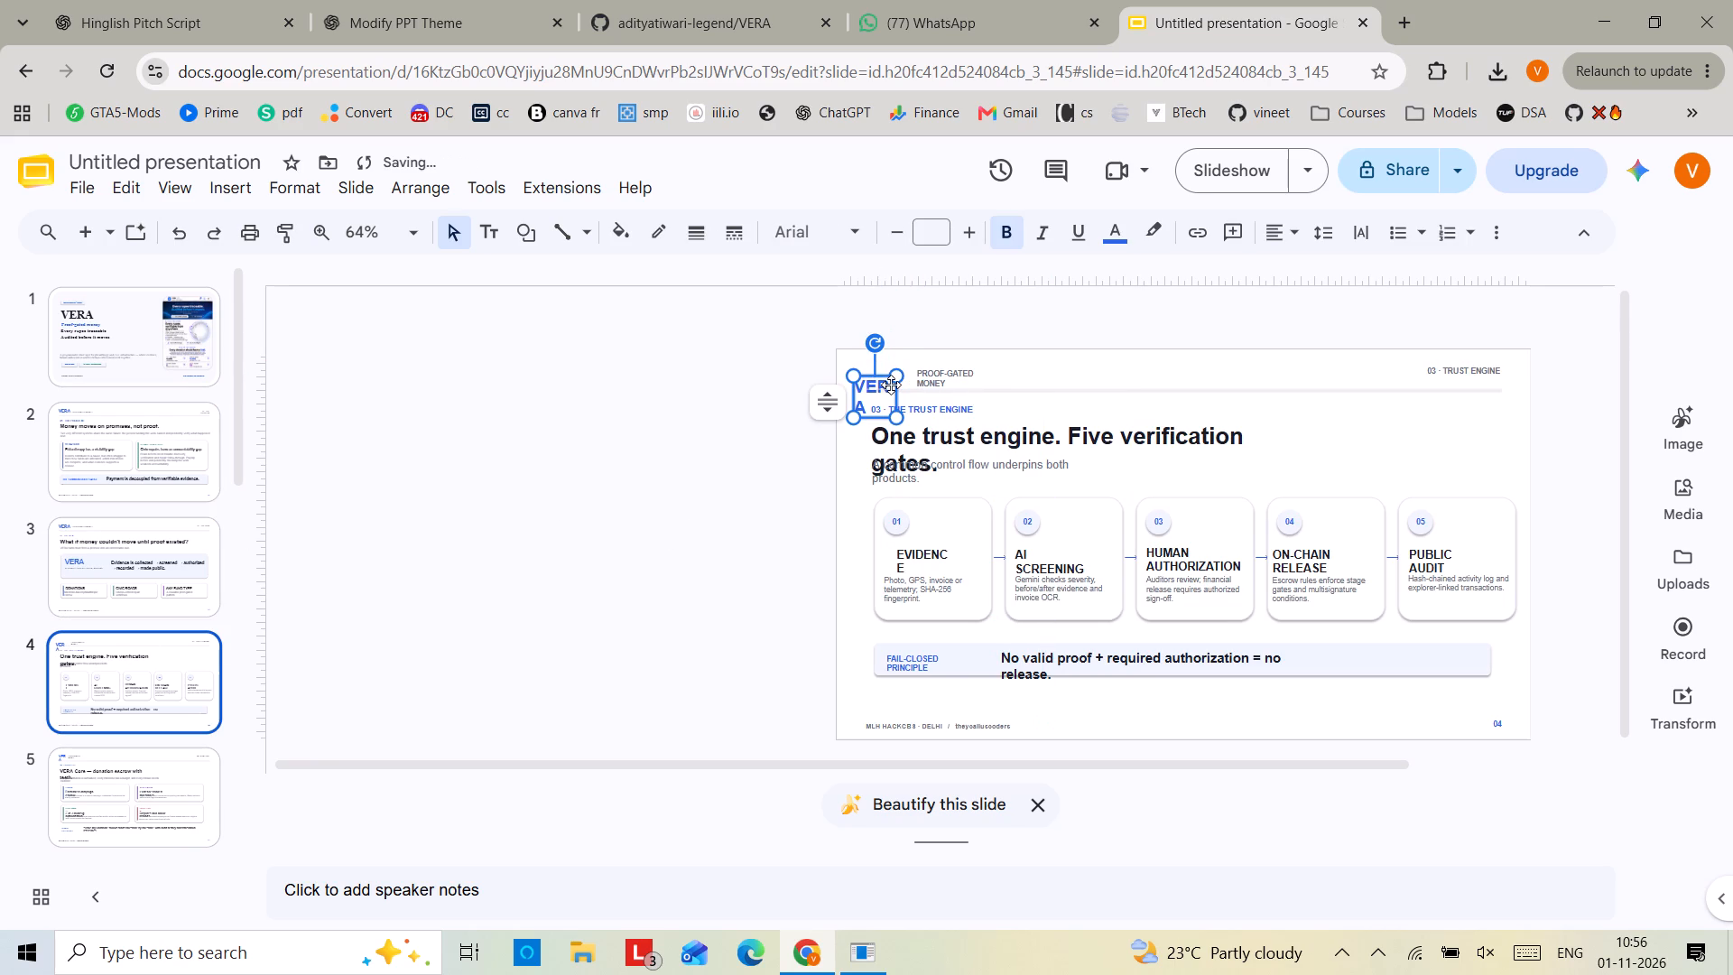
left_click(891, 385)
key("ctrl+z")
left_click(672, 443)
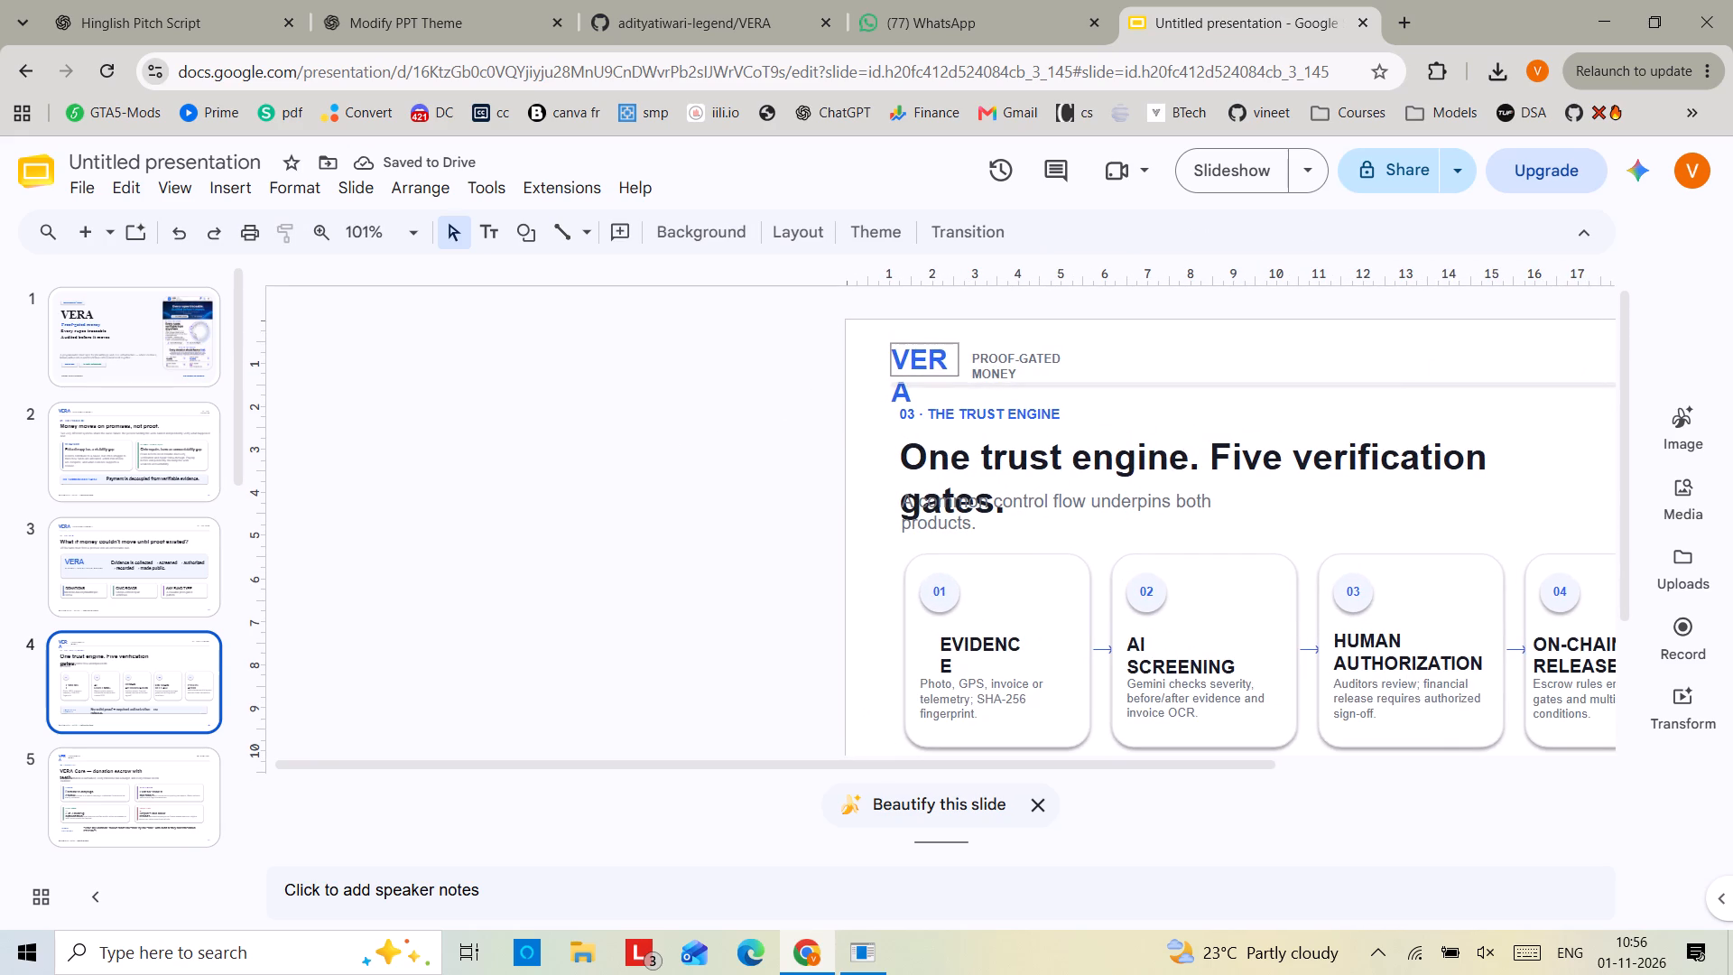
left_click(987, 357)
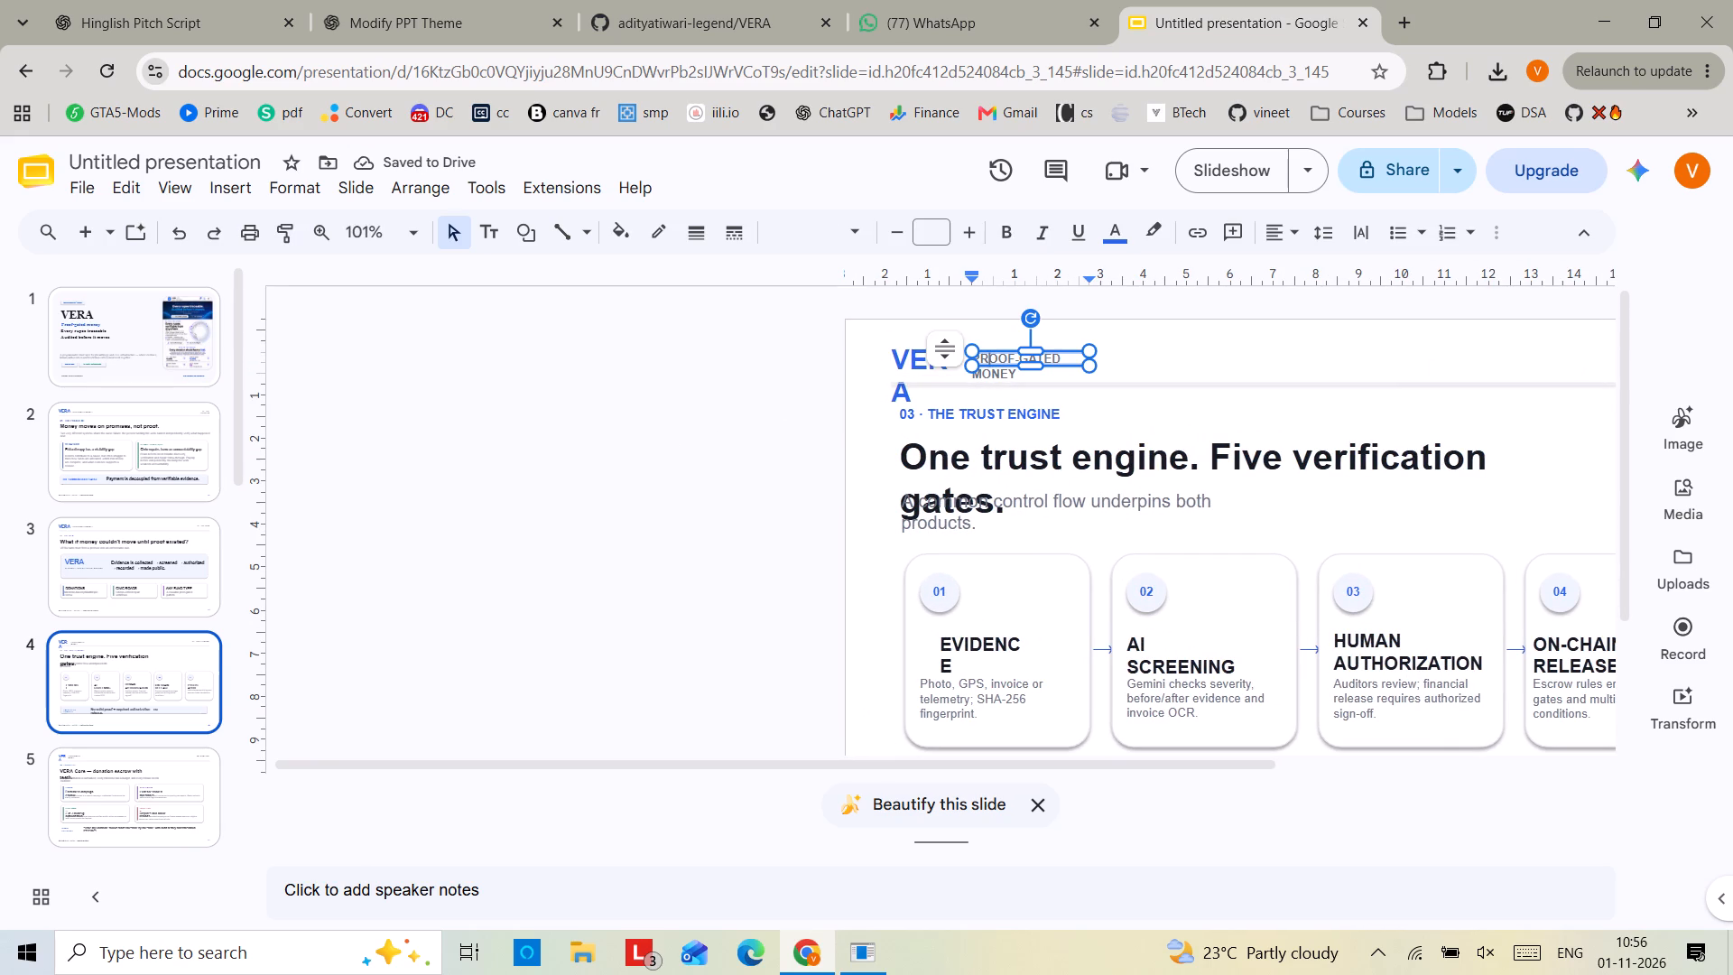
left_click_drag(1092, 357, 1158, 360)
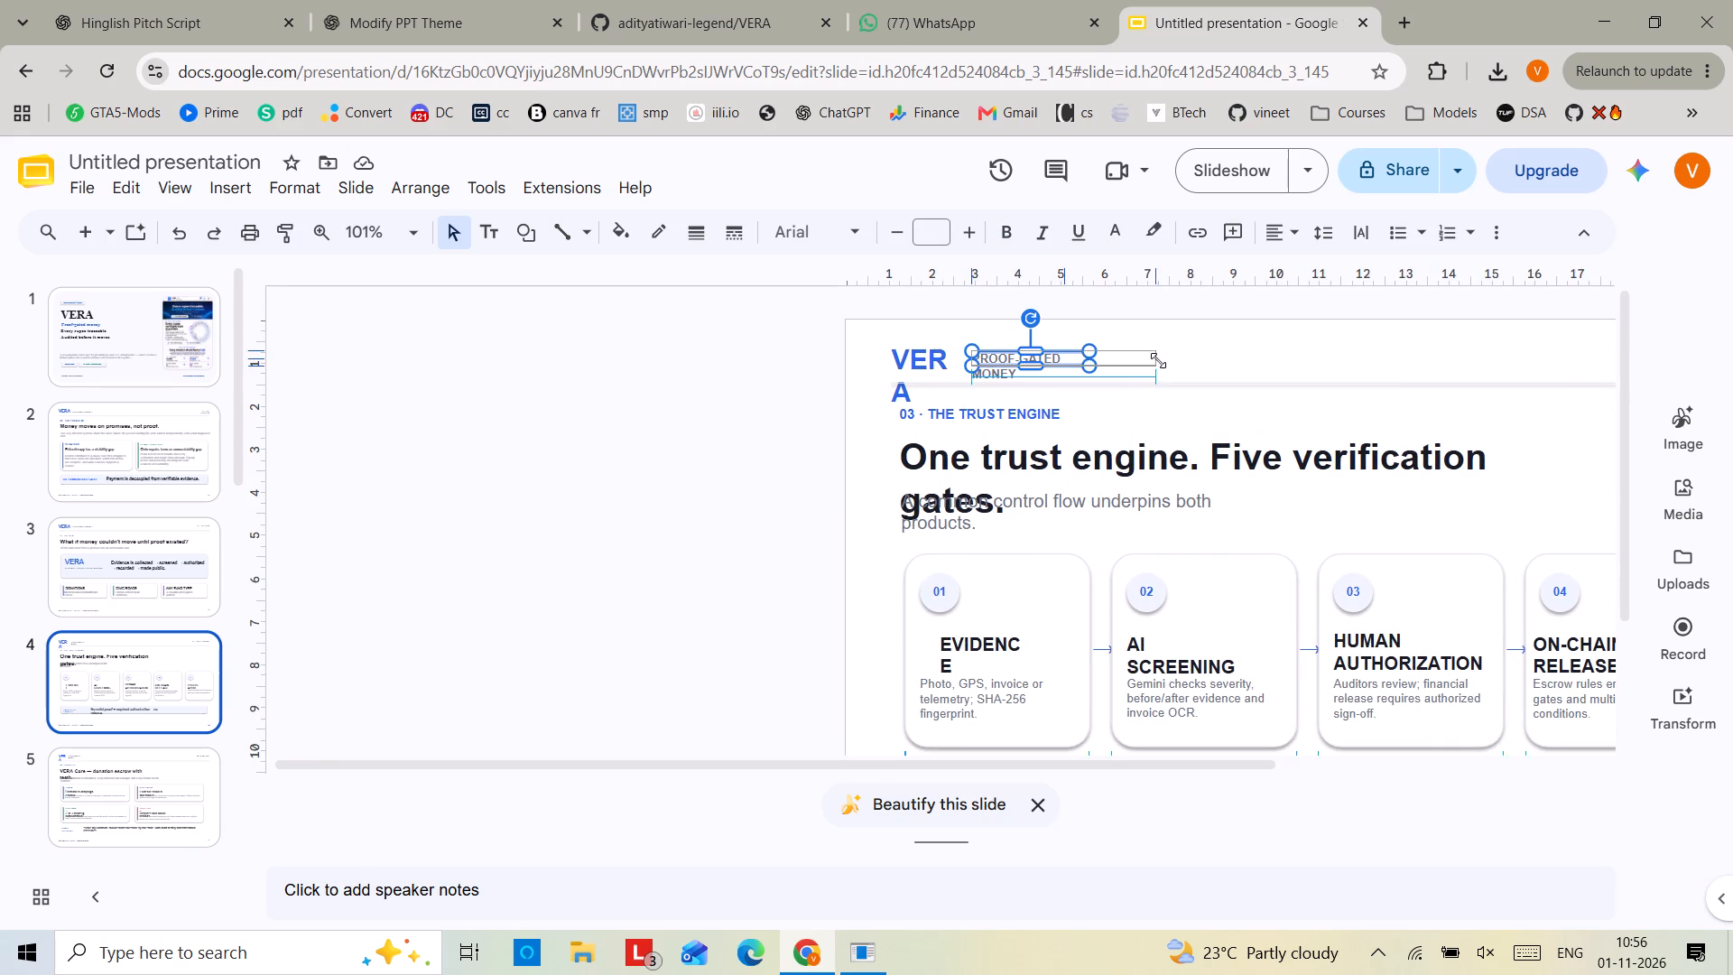
left_click(900, 364)
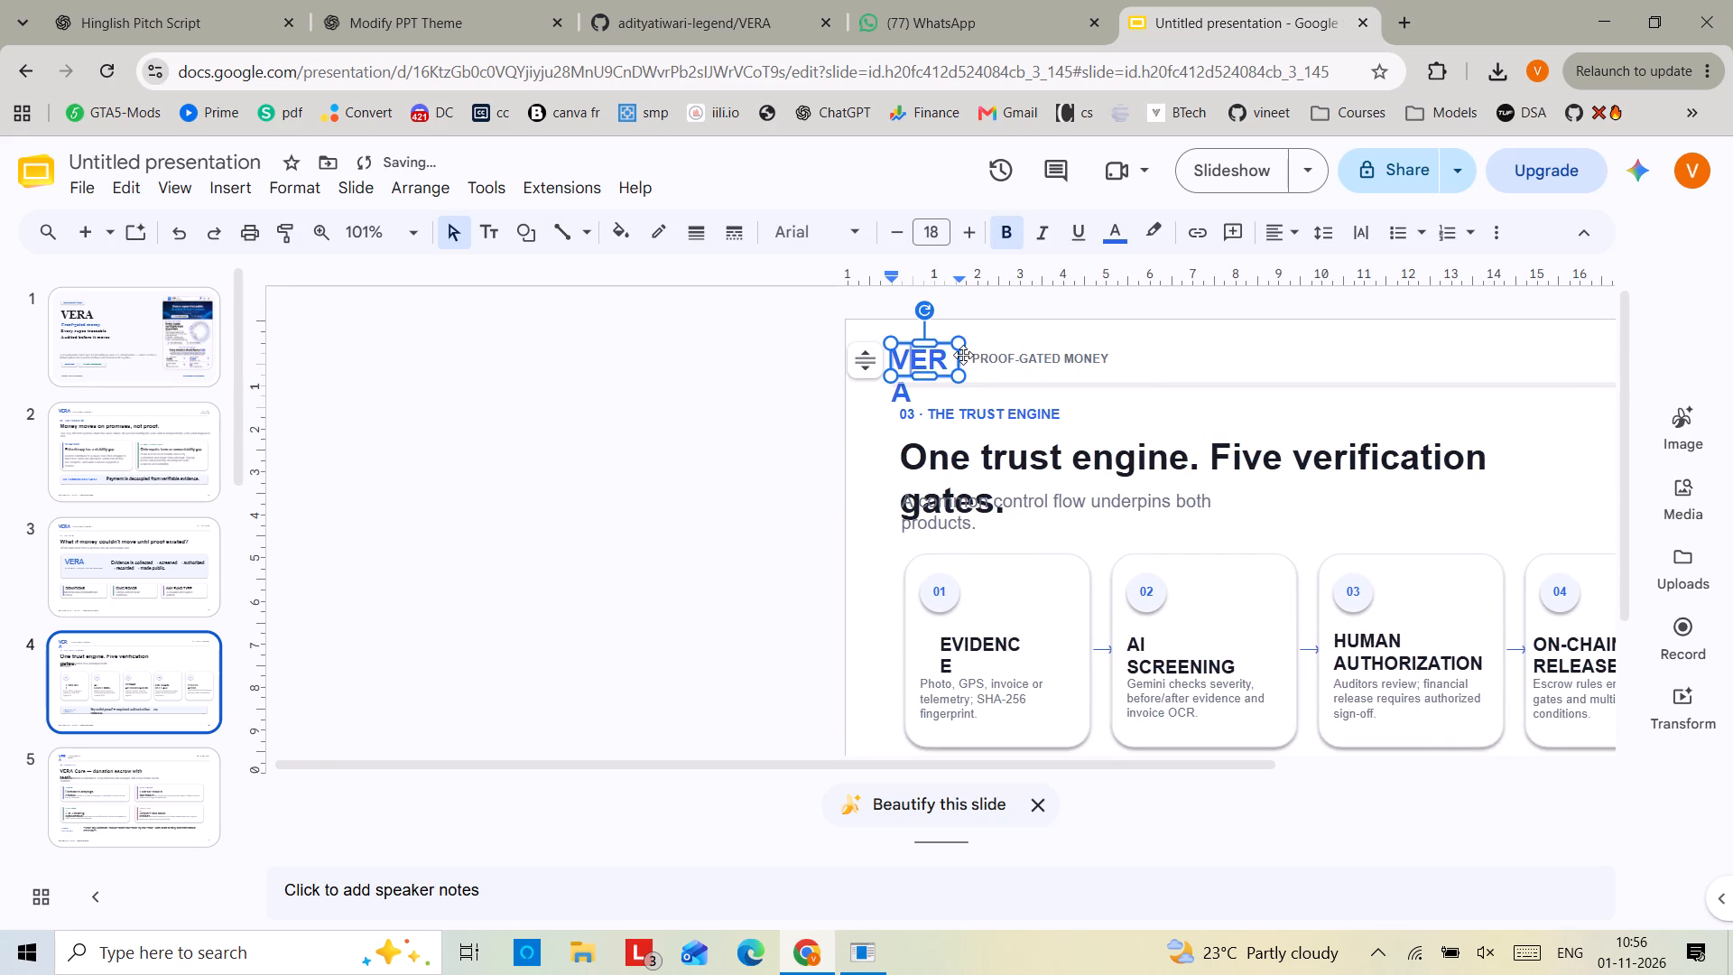
left_click(963, 355)
left_click_drag(960, 358, 973, 359)
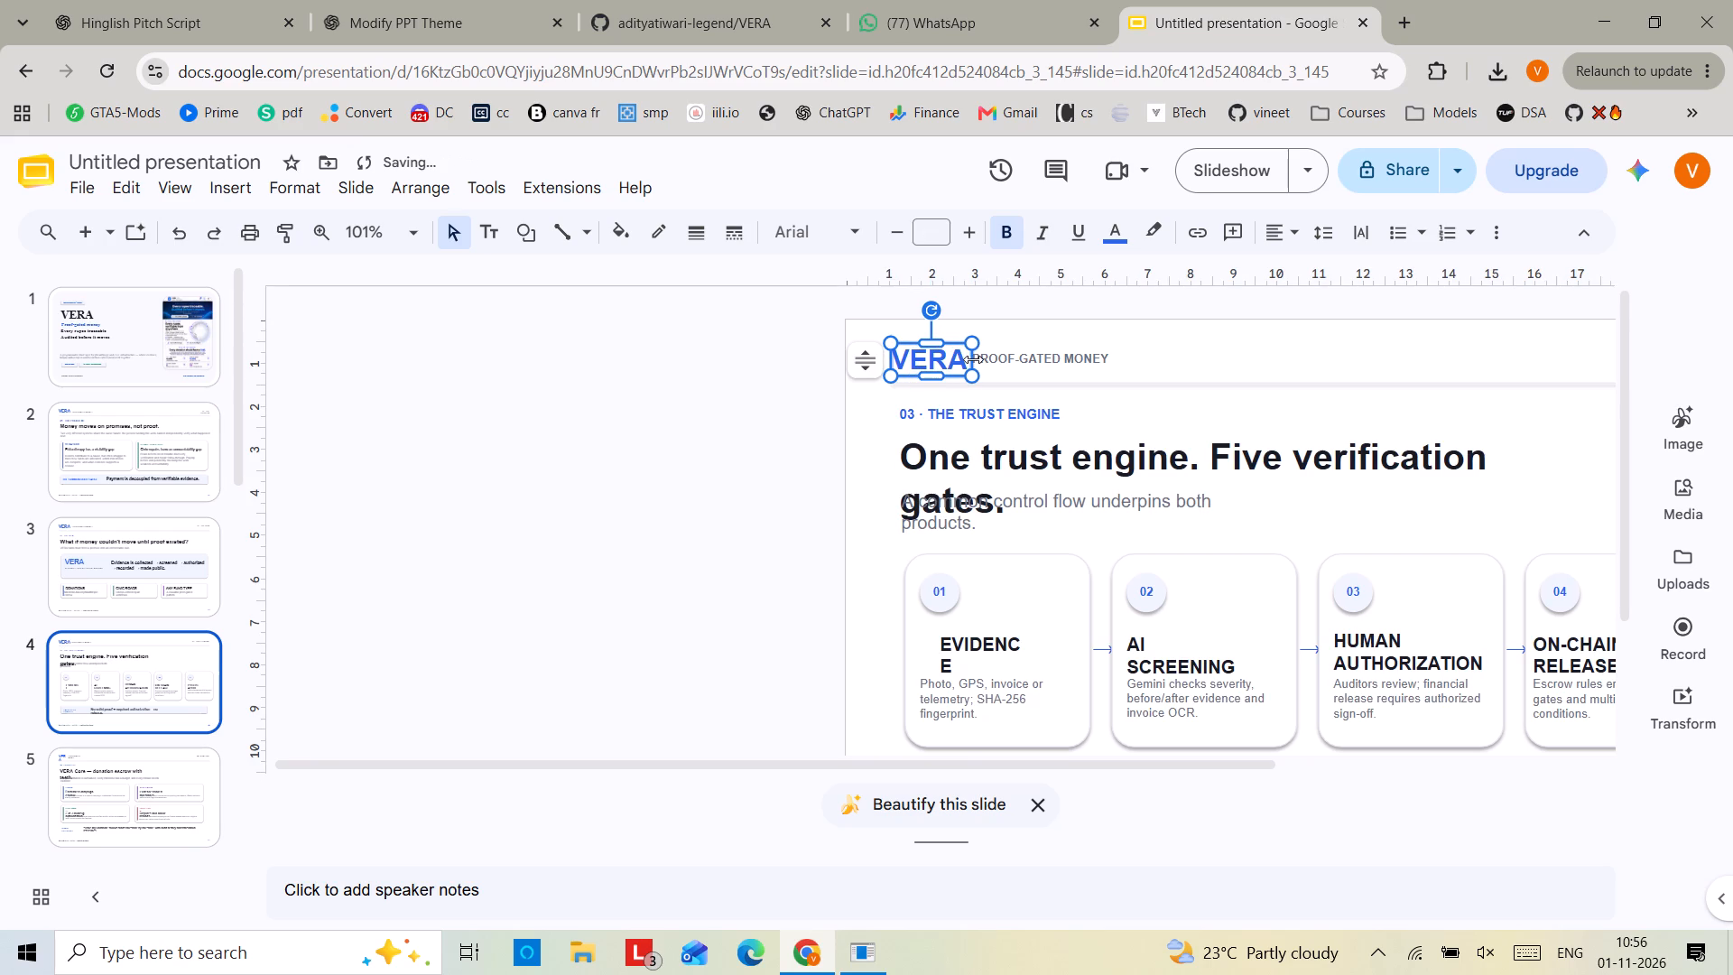
Widen slide 4's "One trust engine. Five verification gates." headline and the subtitle beneath it to single lines.
left_click(1100, 450)
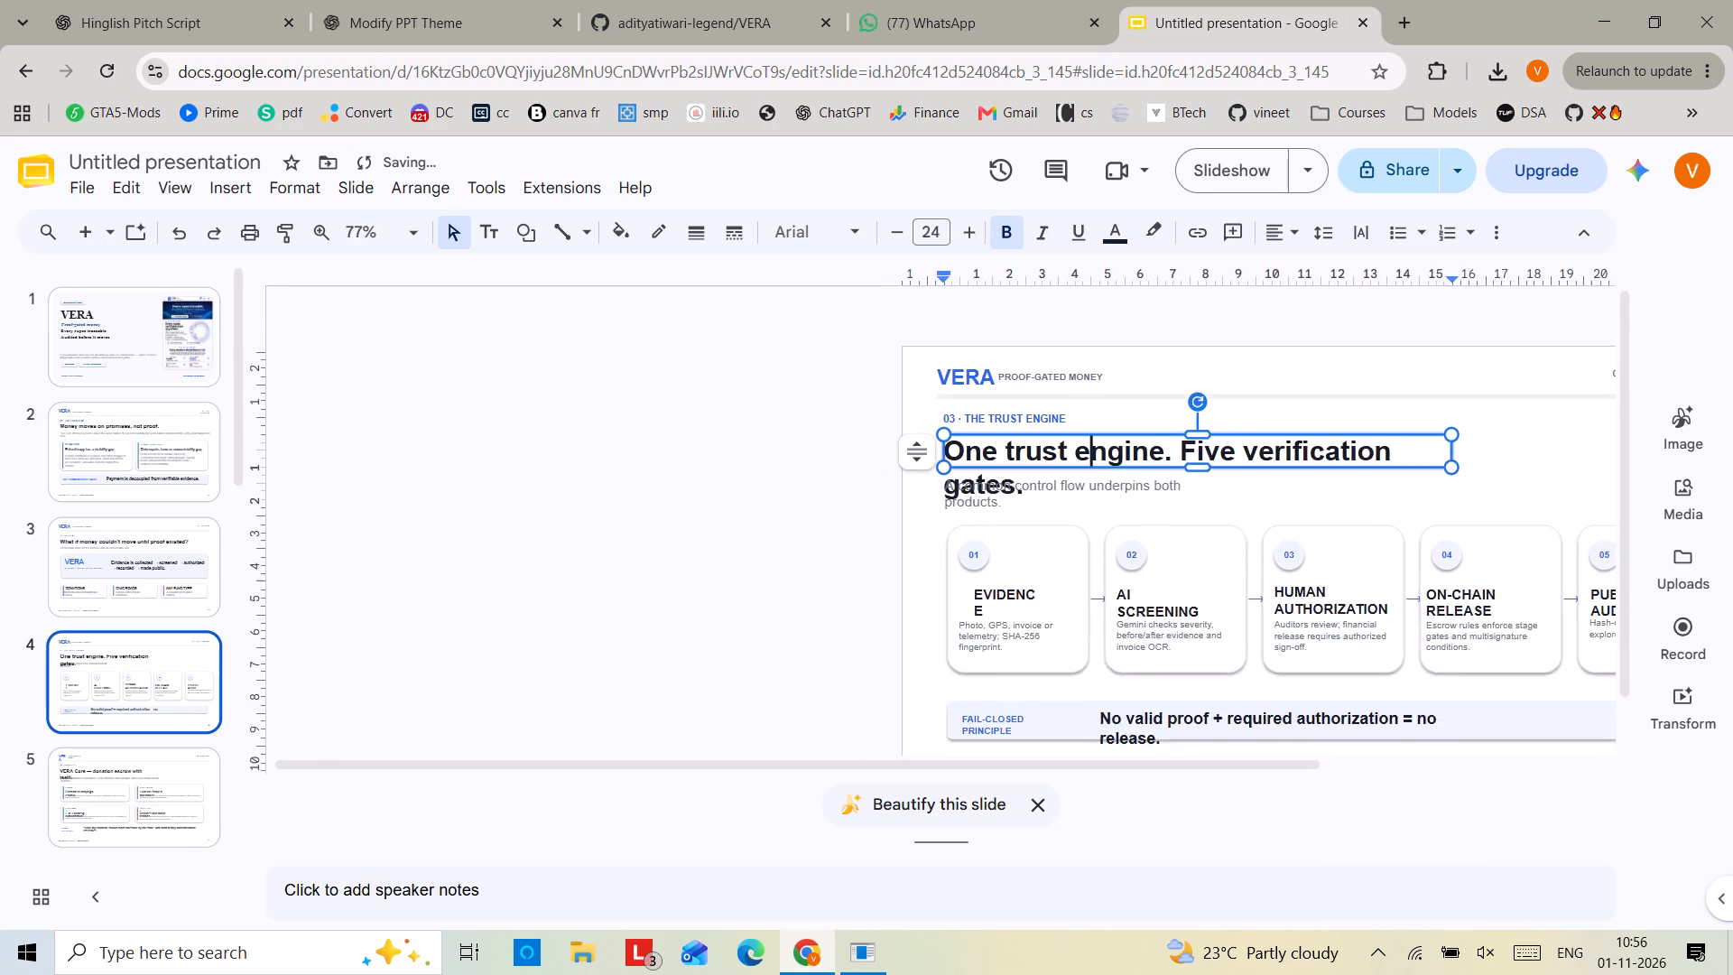
left_click_drag(1357, 449, 1447, 452)
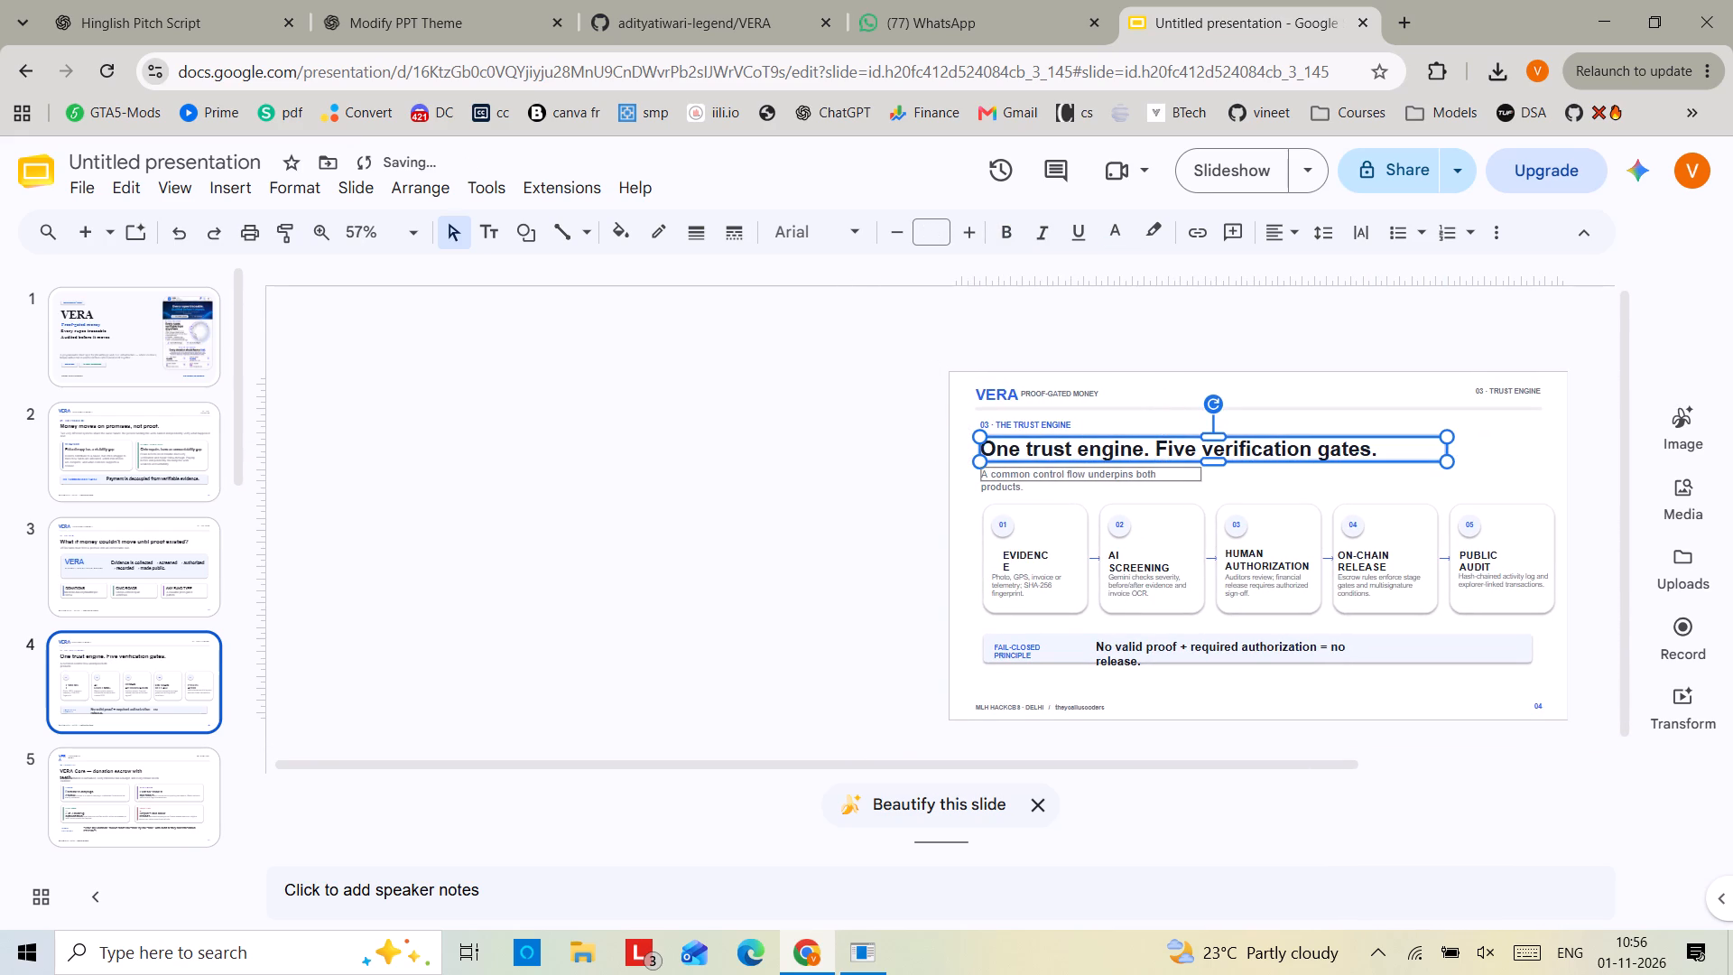
left_click(1052, 477)
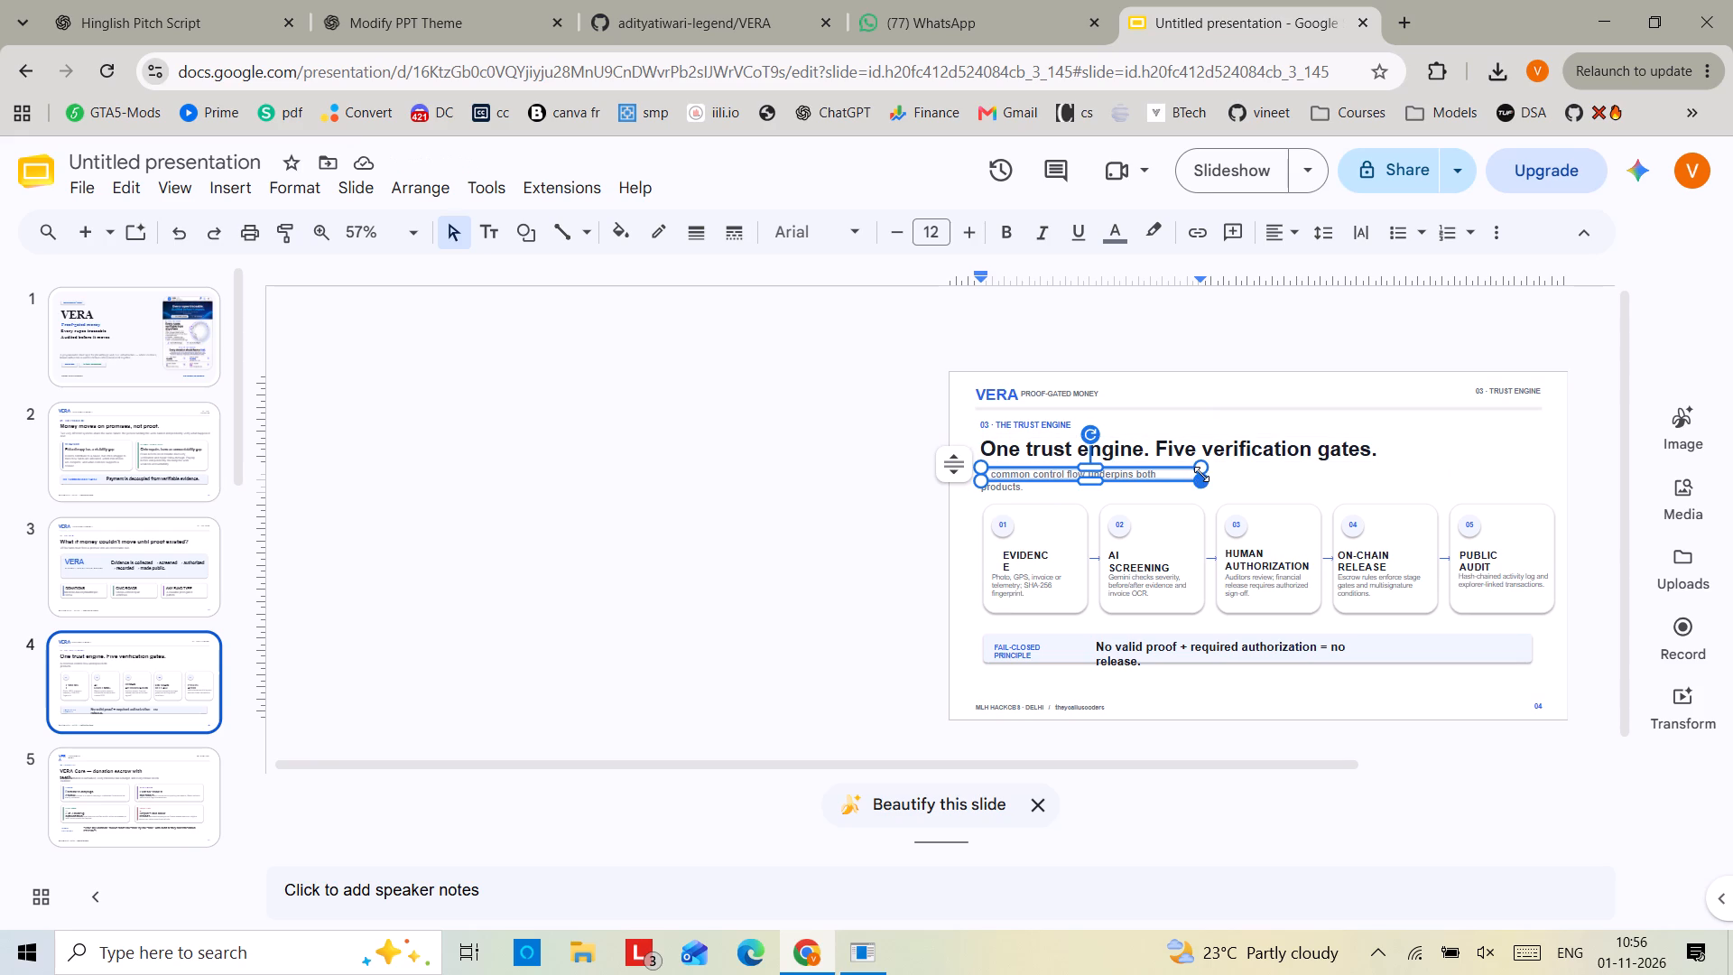
left_click_drag(1197, 474, 1285, 466)
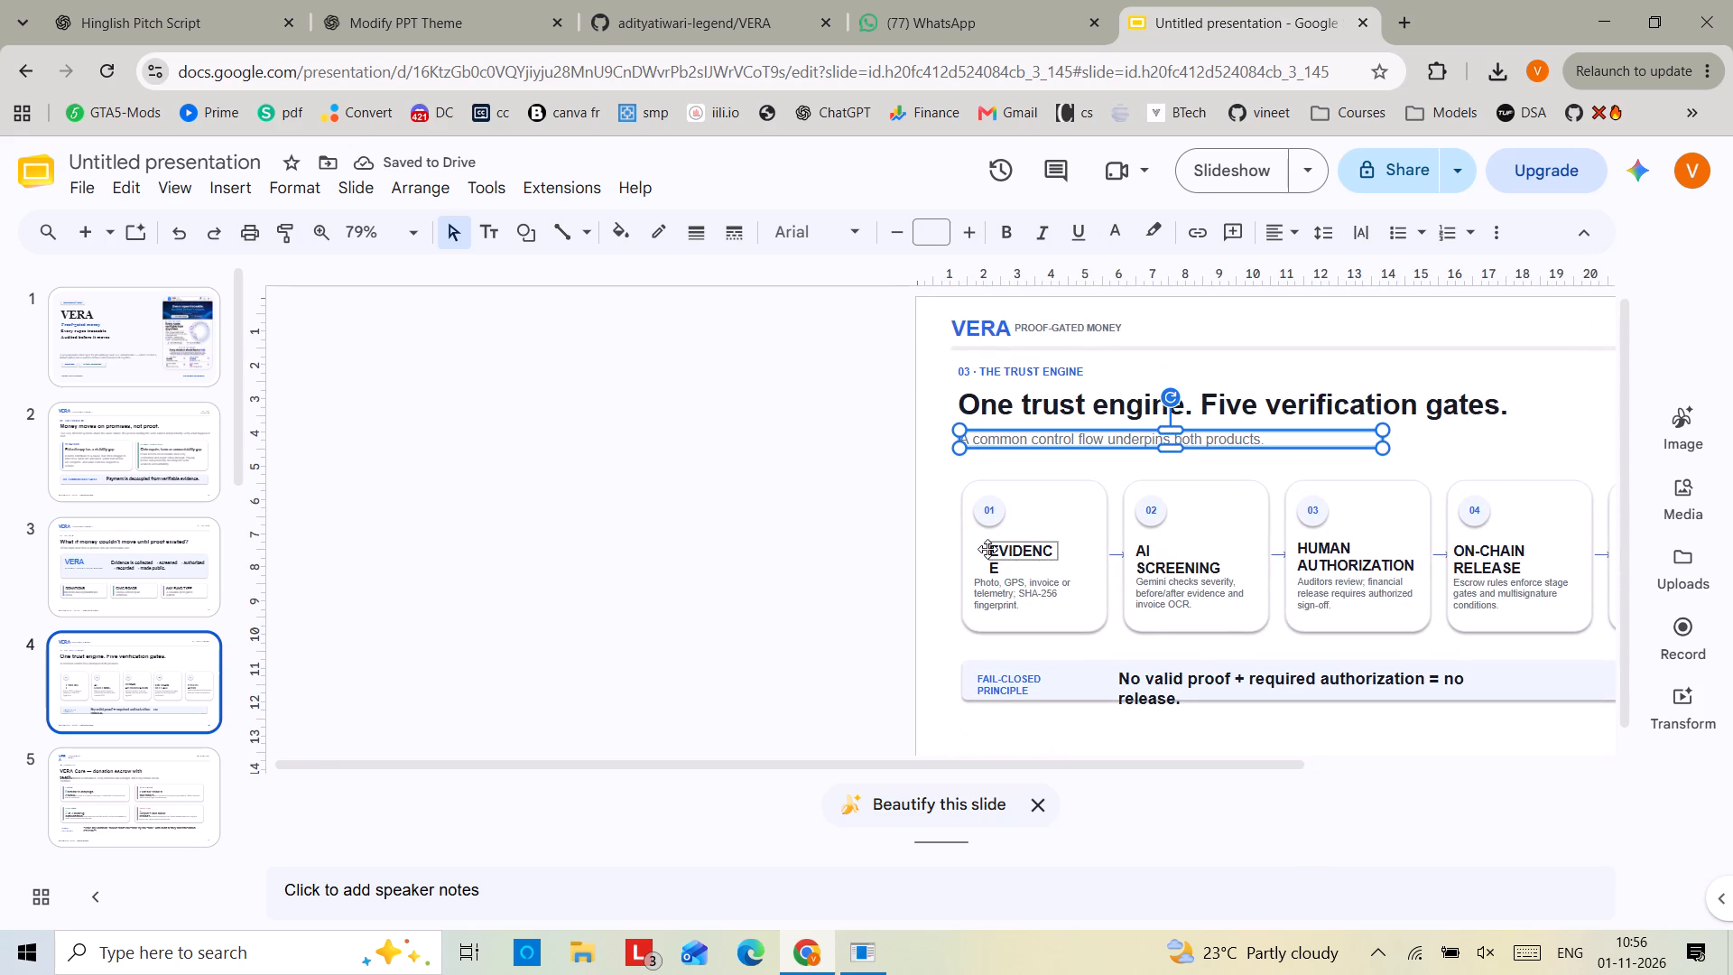
Widen the EVIDENCE and AI SCREENING headings in slide 4's first two cards to single lines.
left_click(1015, 544)
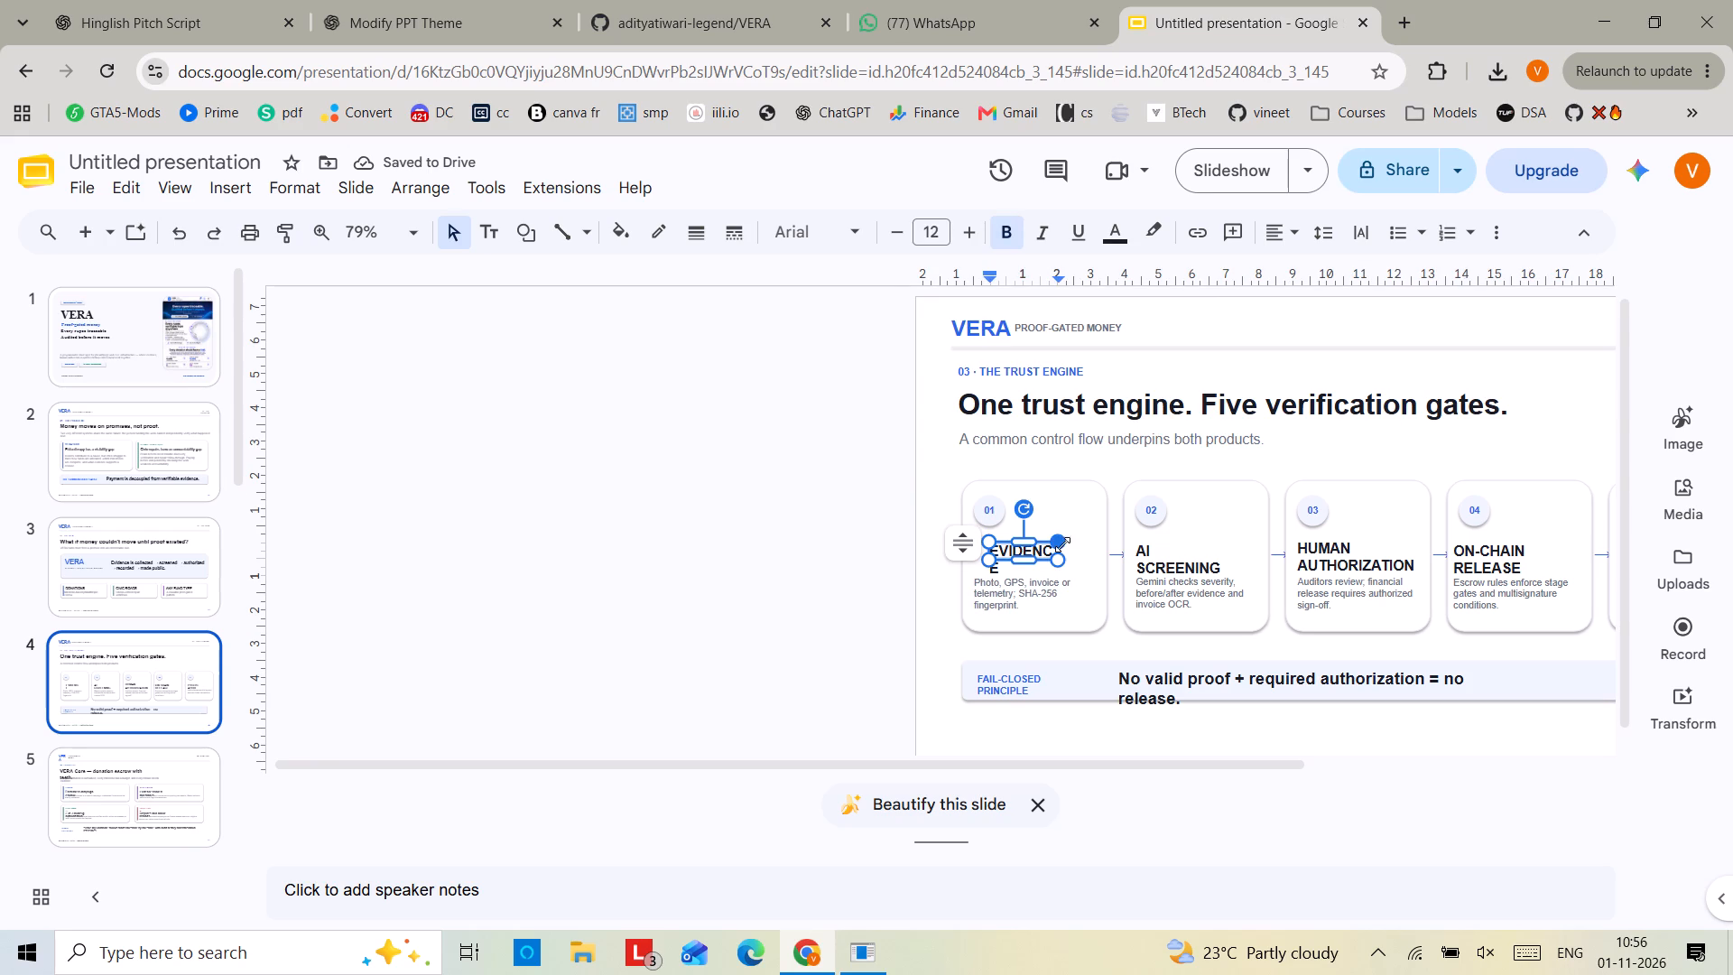
left_click_drag(1061, 547, 1086, 548)
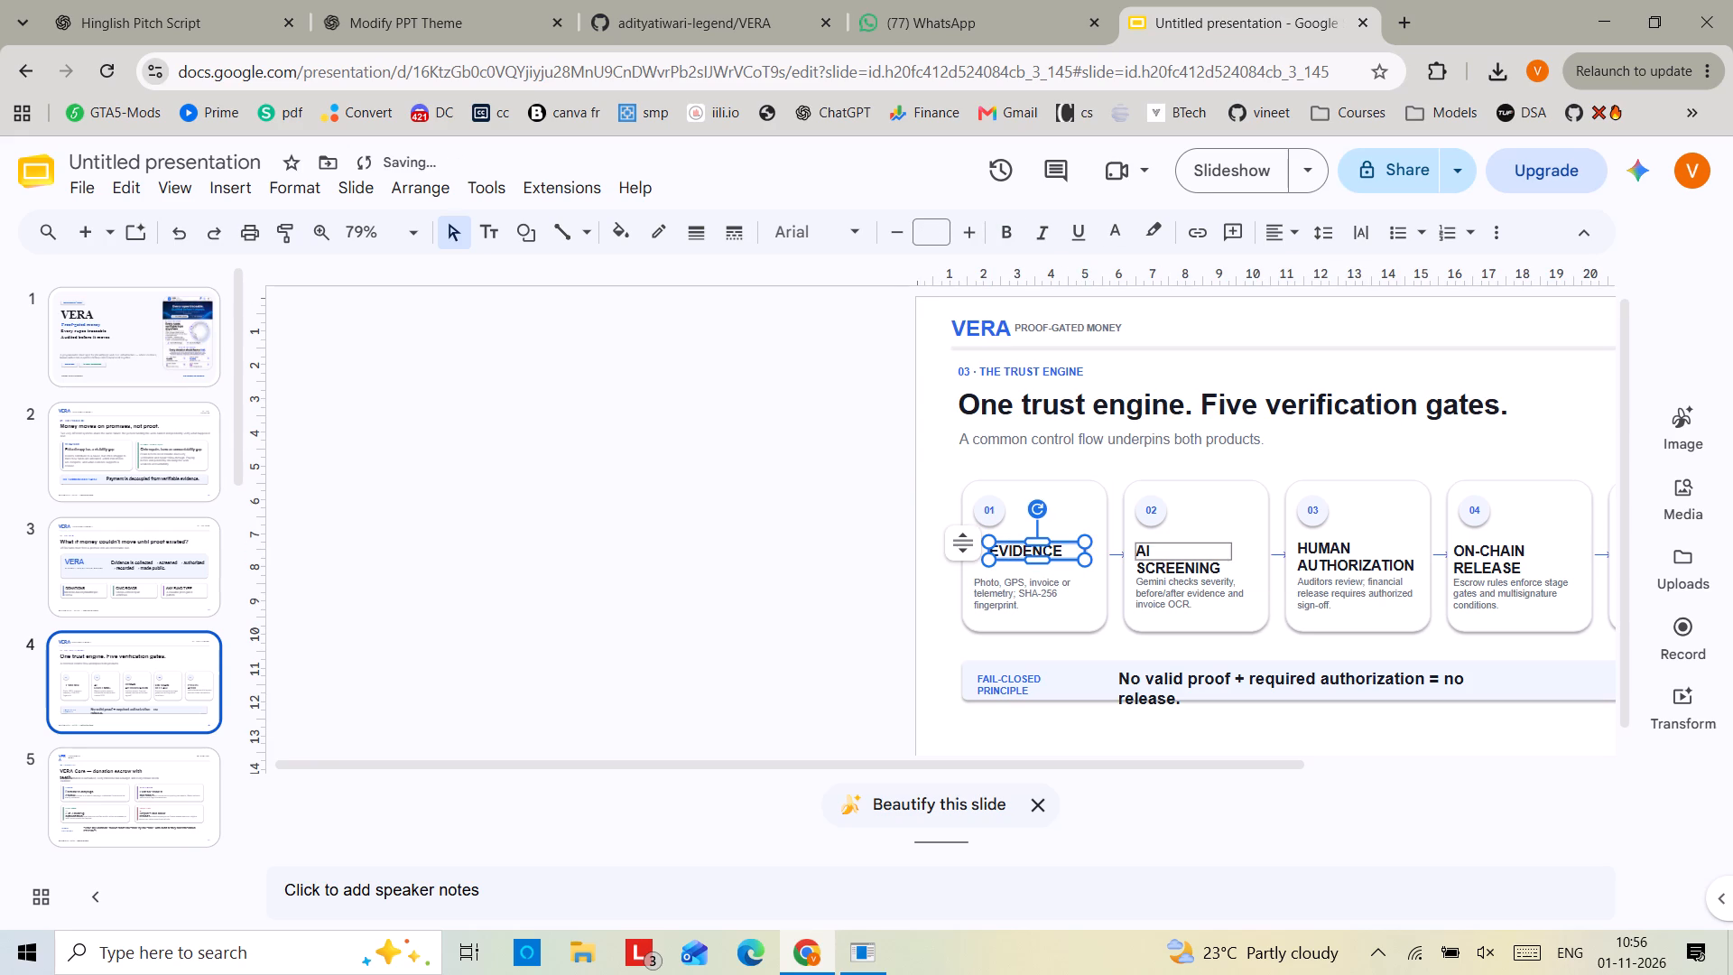
left_click(1180, 565)
left_click_drag(1235, 549, 1262, 549)
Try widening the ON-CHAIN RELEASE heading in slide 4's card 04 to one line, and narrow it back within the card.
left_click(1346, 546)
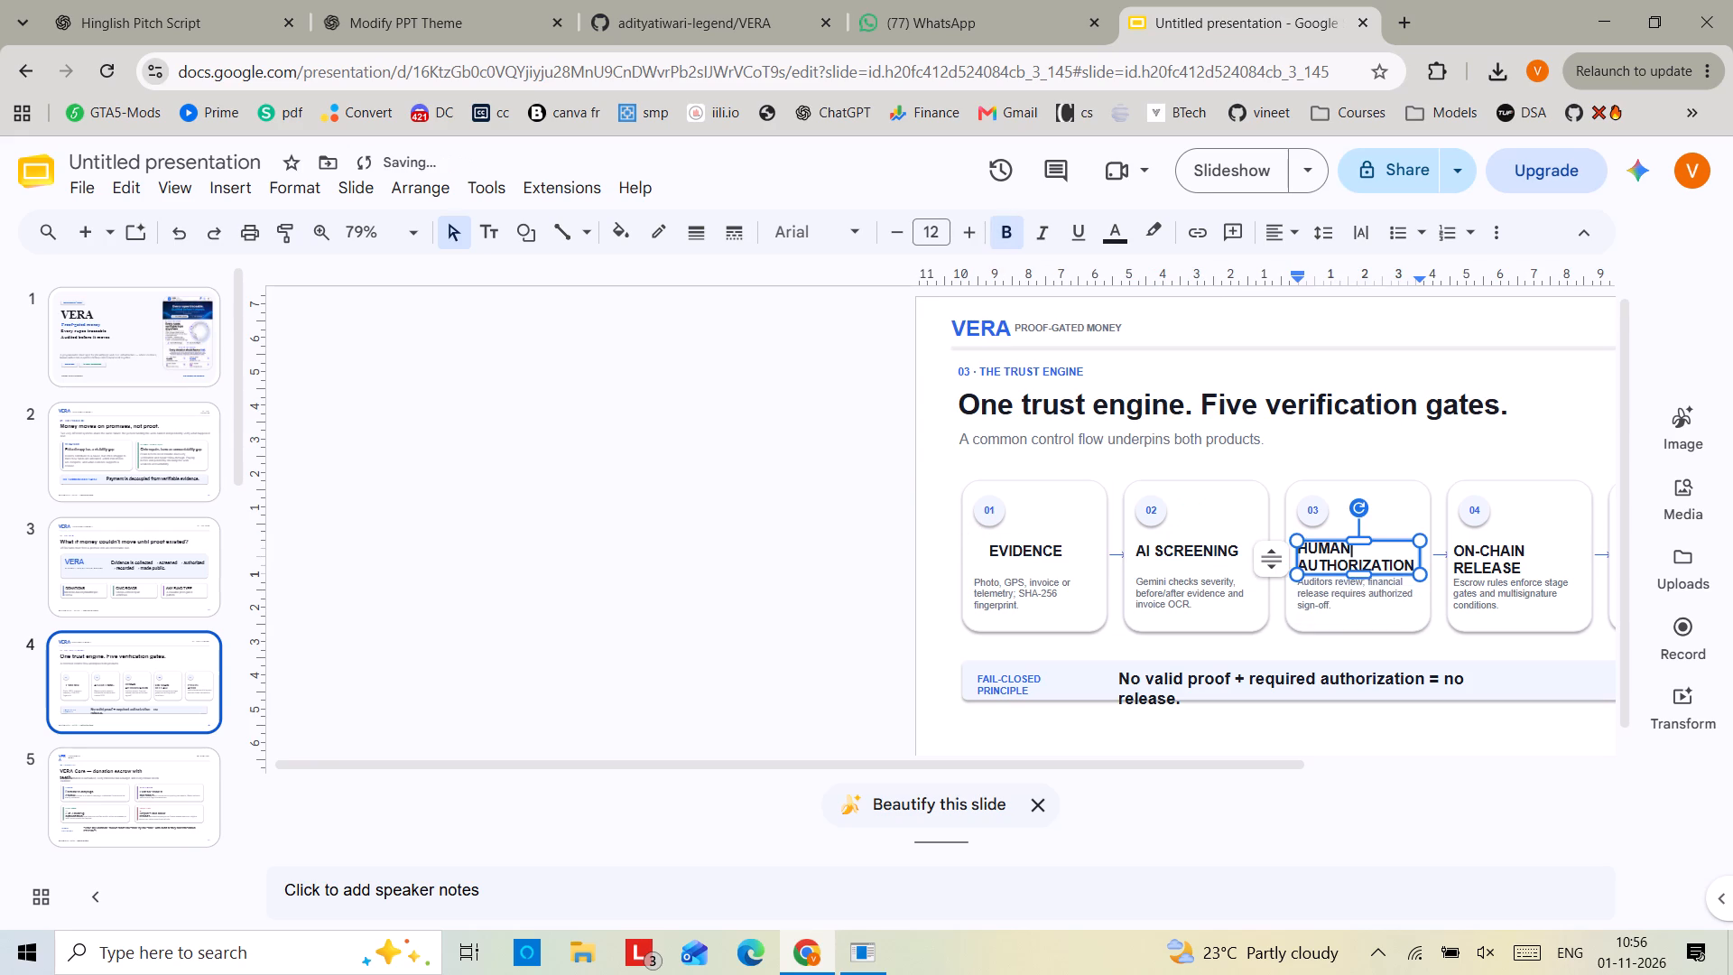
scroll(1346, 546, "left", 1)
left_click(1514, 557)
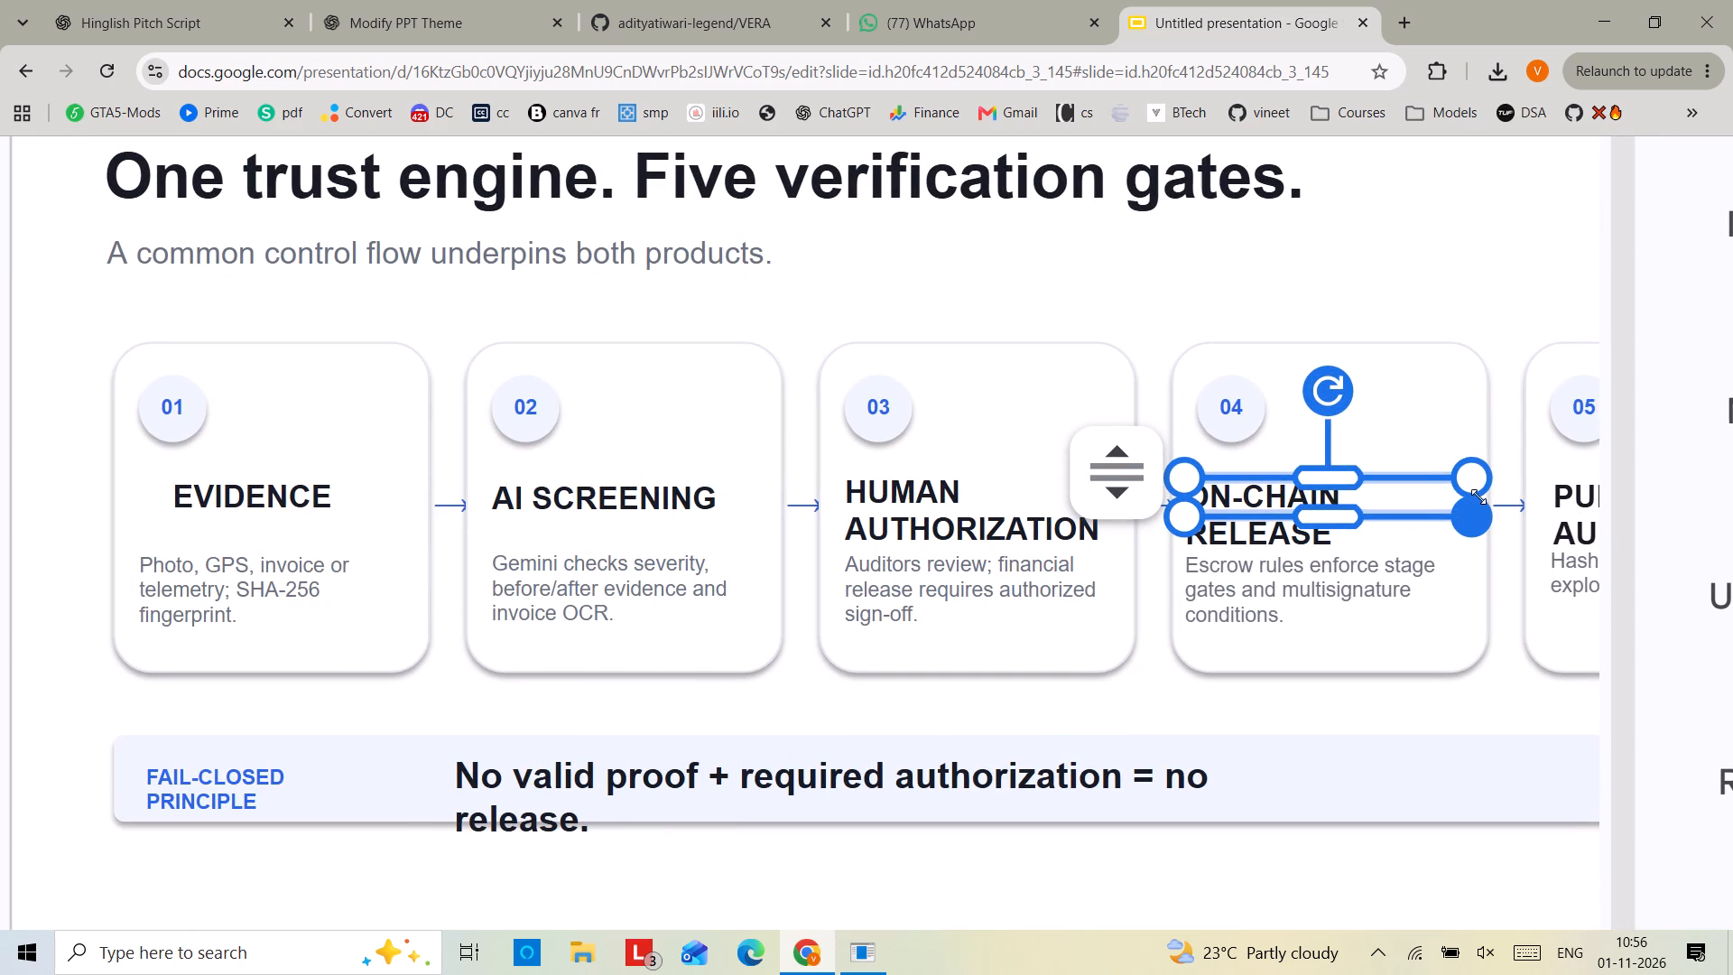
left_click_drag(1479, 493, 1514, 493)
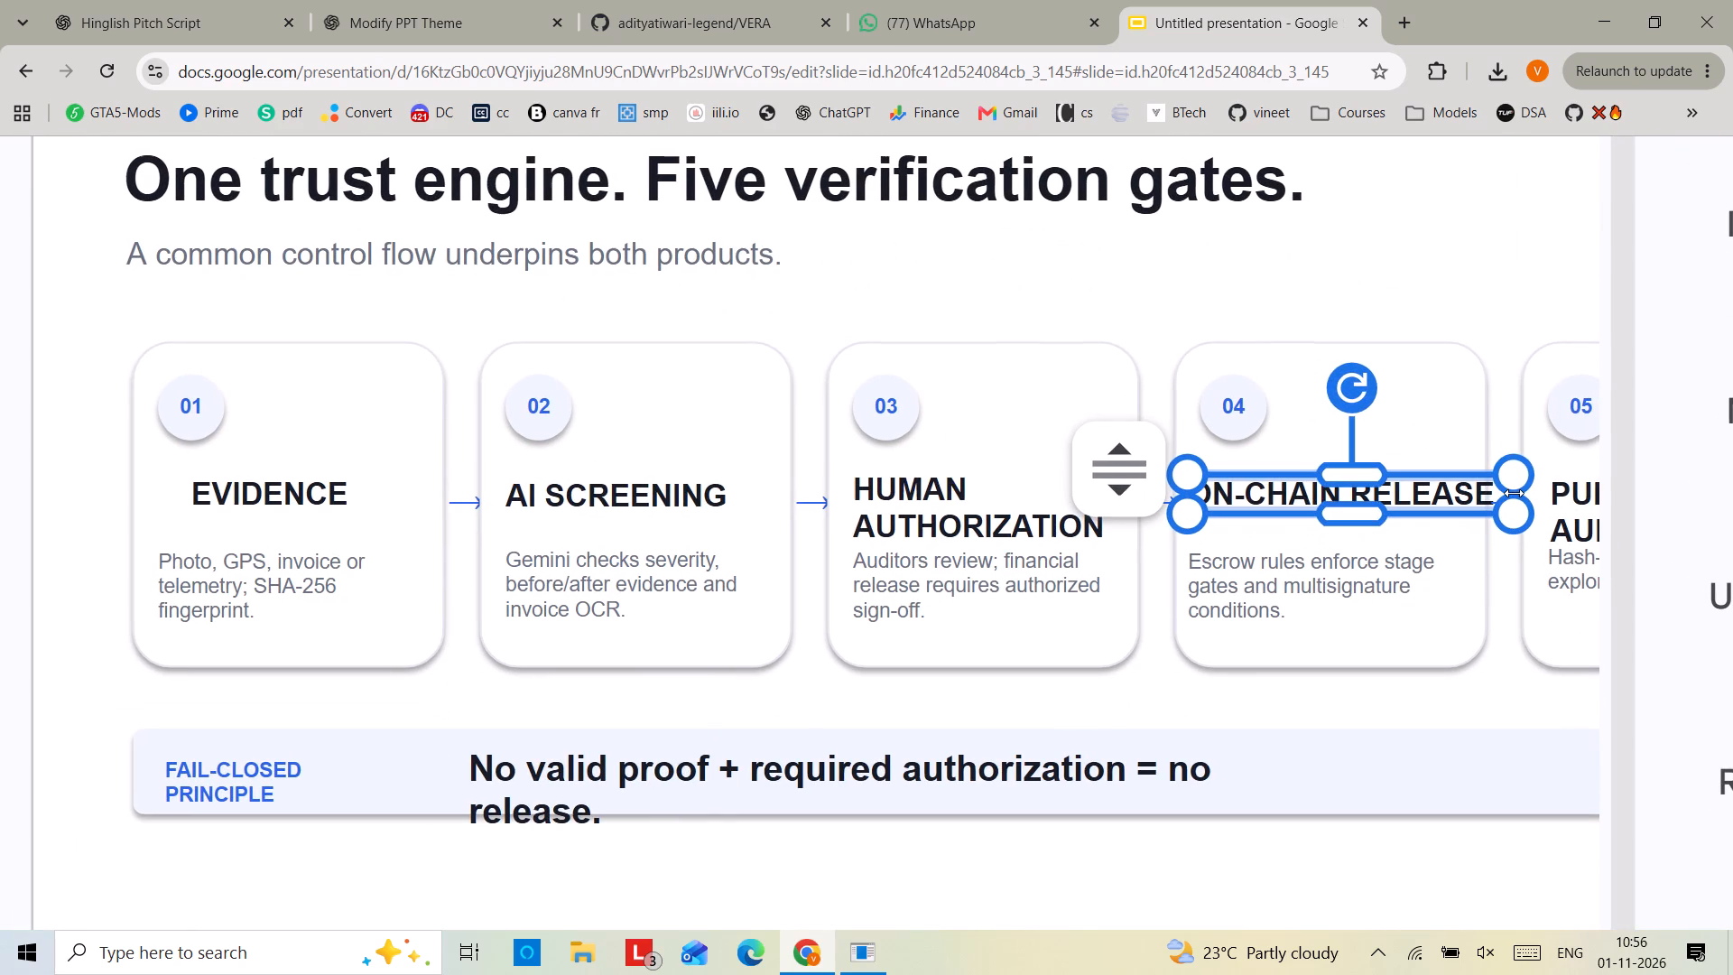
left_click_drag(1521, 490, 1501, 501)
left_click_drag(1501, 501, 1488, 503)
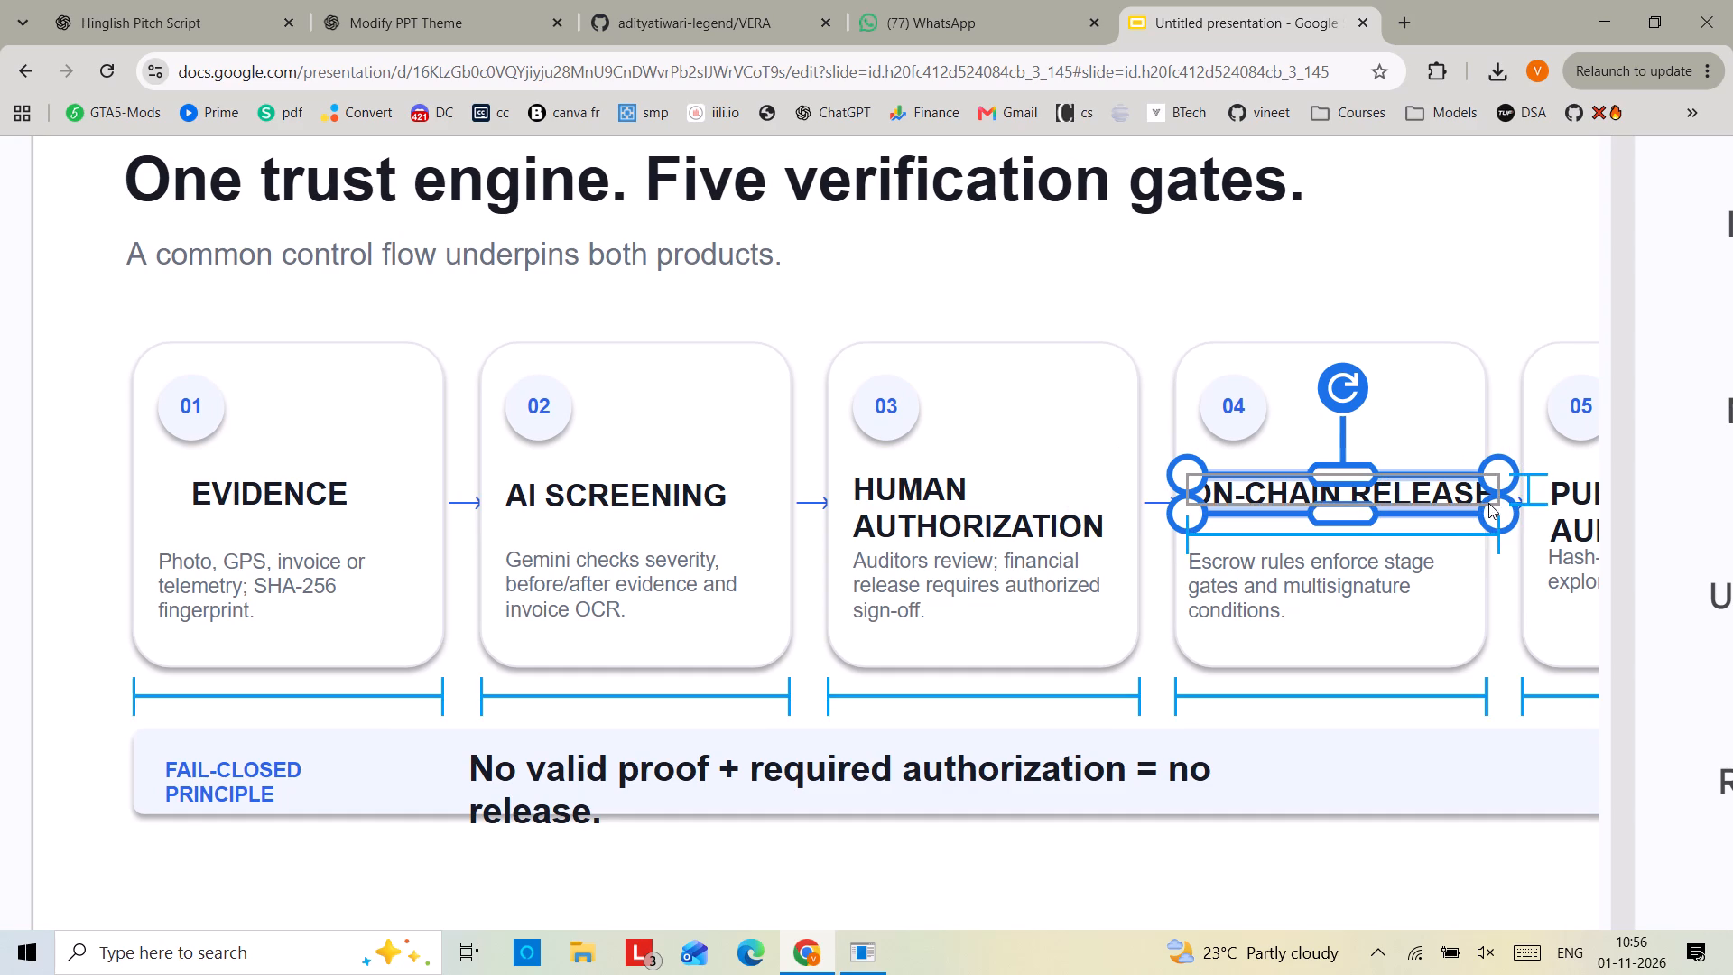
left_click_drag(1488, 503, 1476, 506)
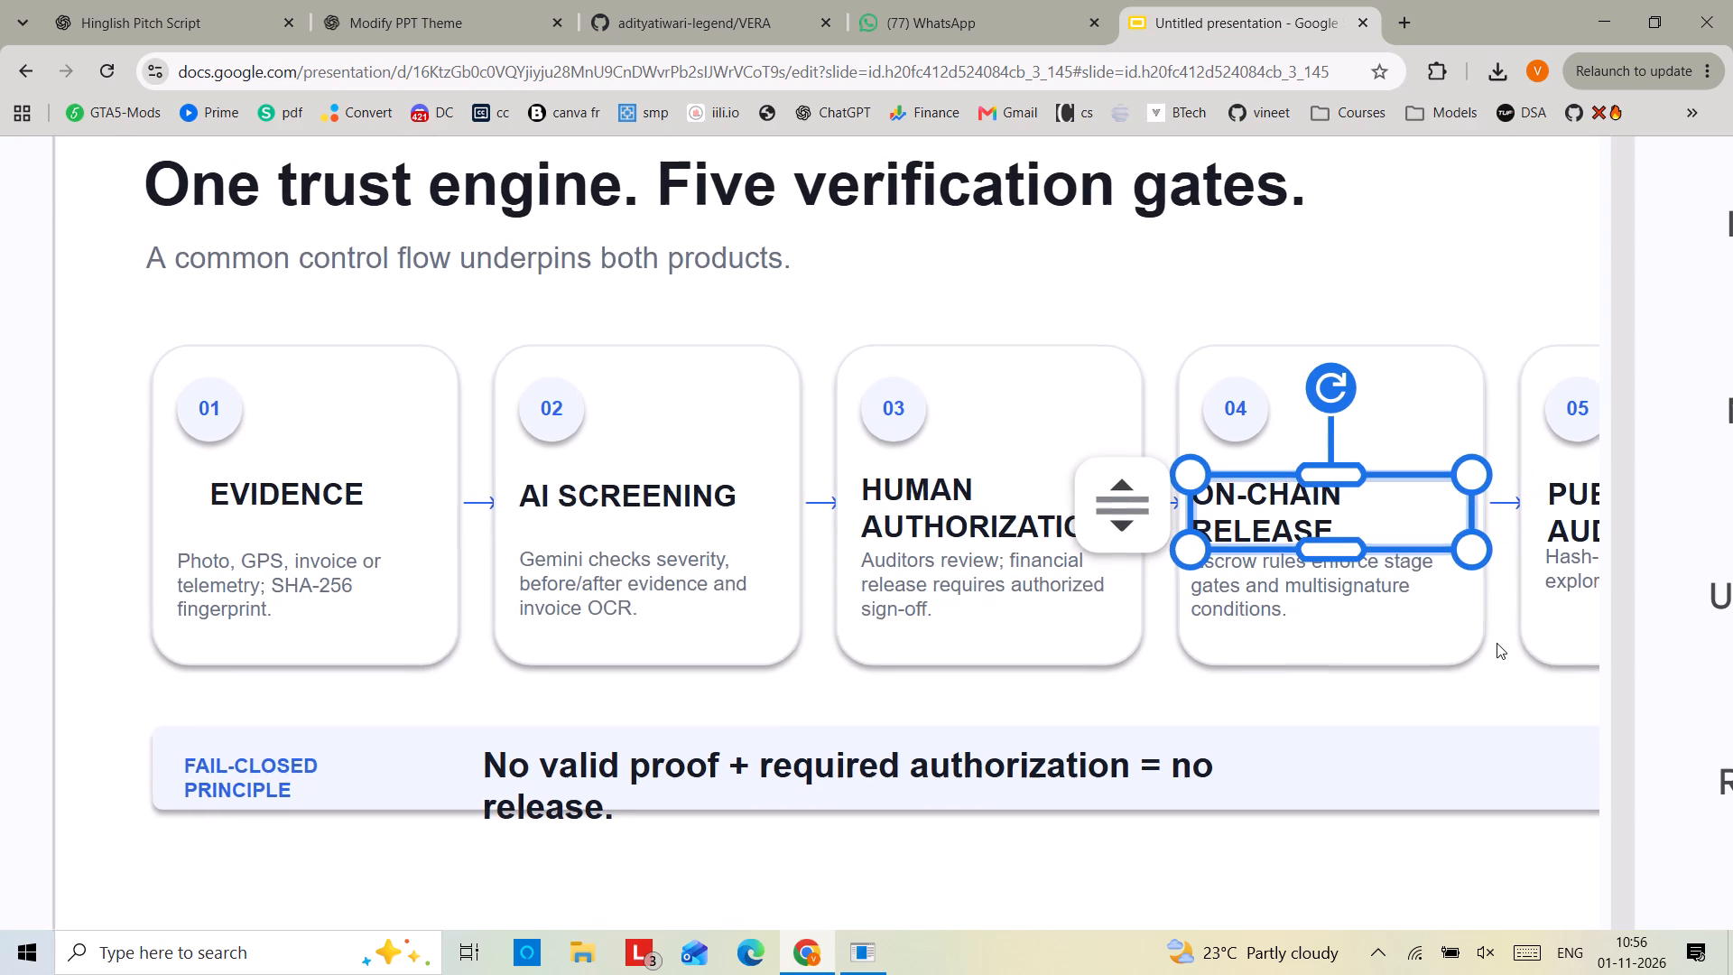
Widen the PUBLIC AUDIT heading in slide 4's fifth card to a single line.
scroll(1424, 672, "left", 3)
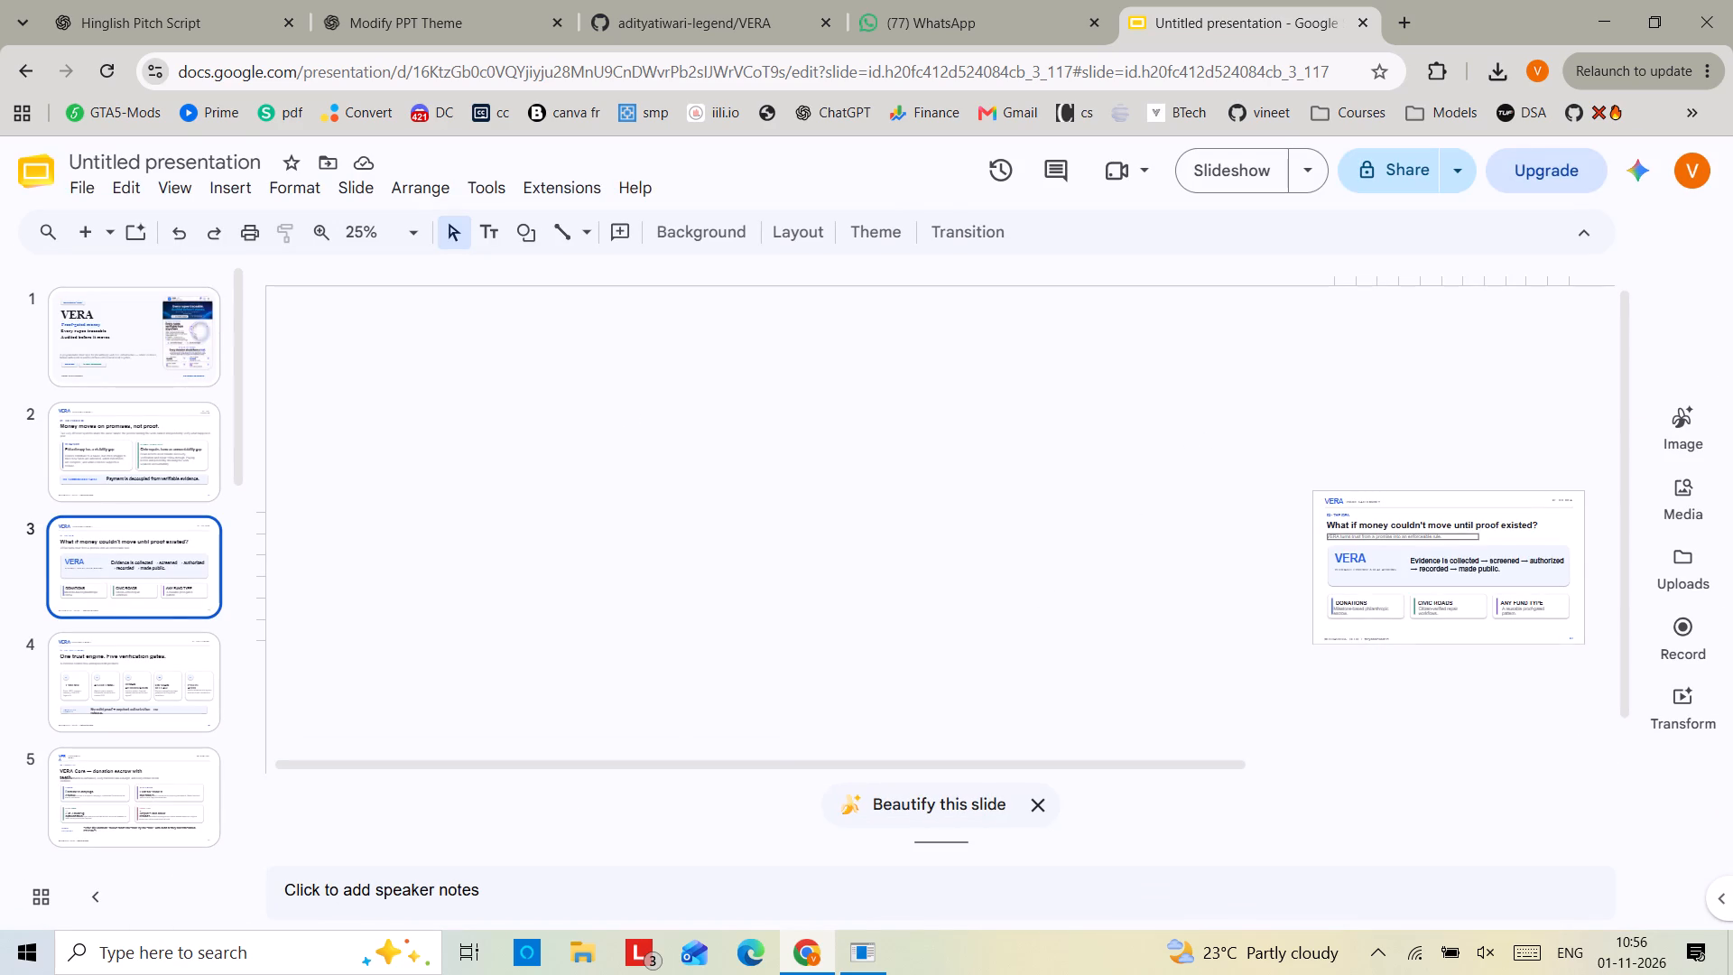
left_click(176, 449)
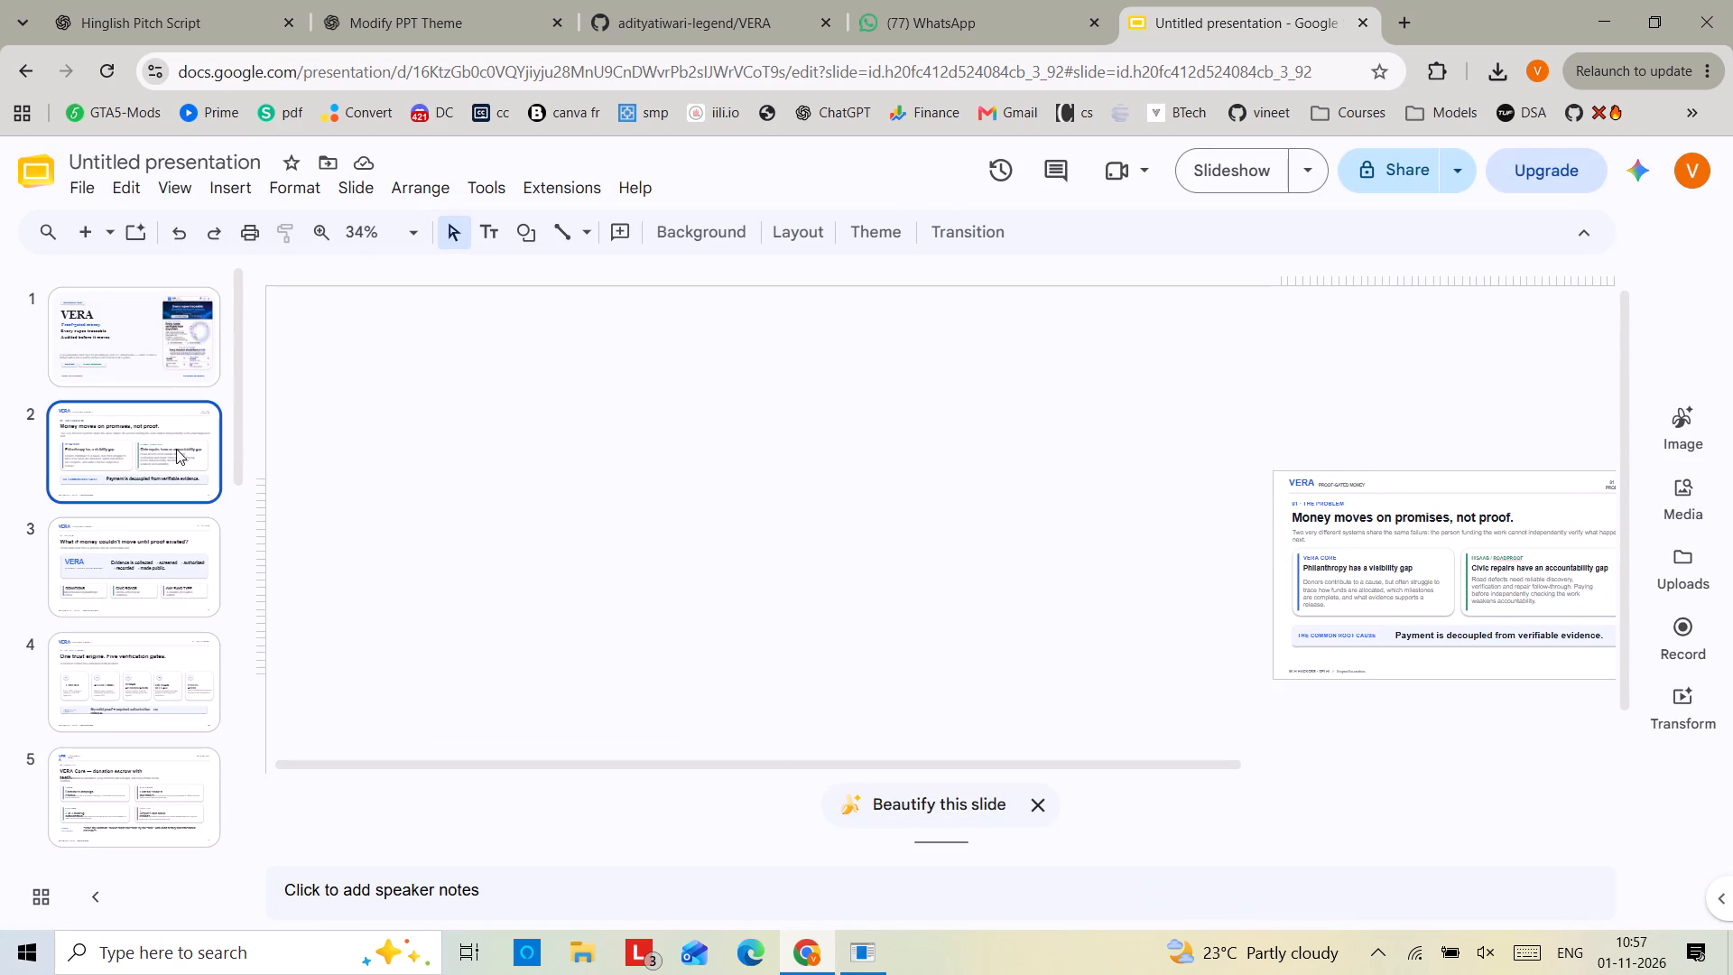
left_click(167, 664)
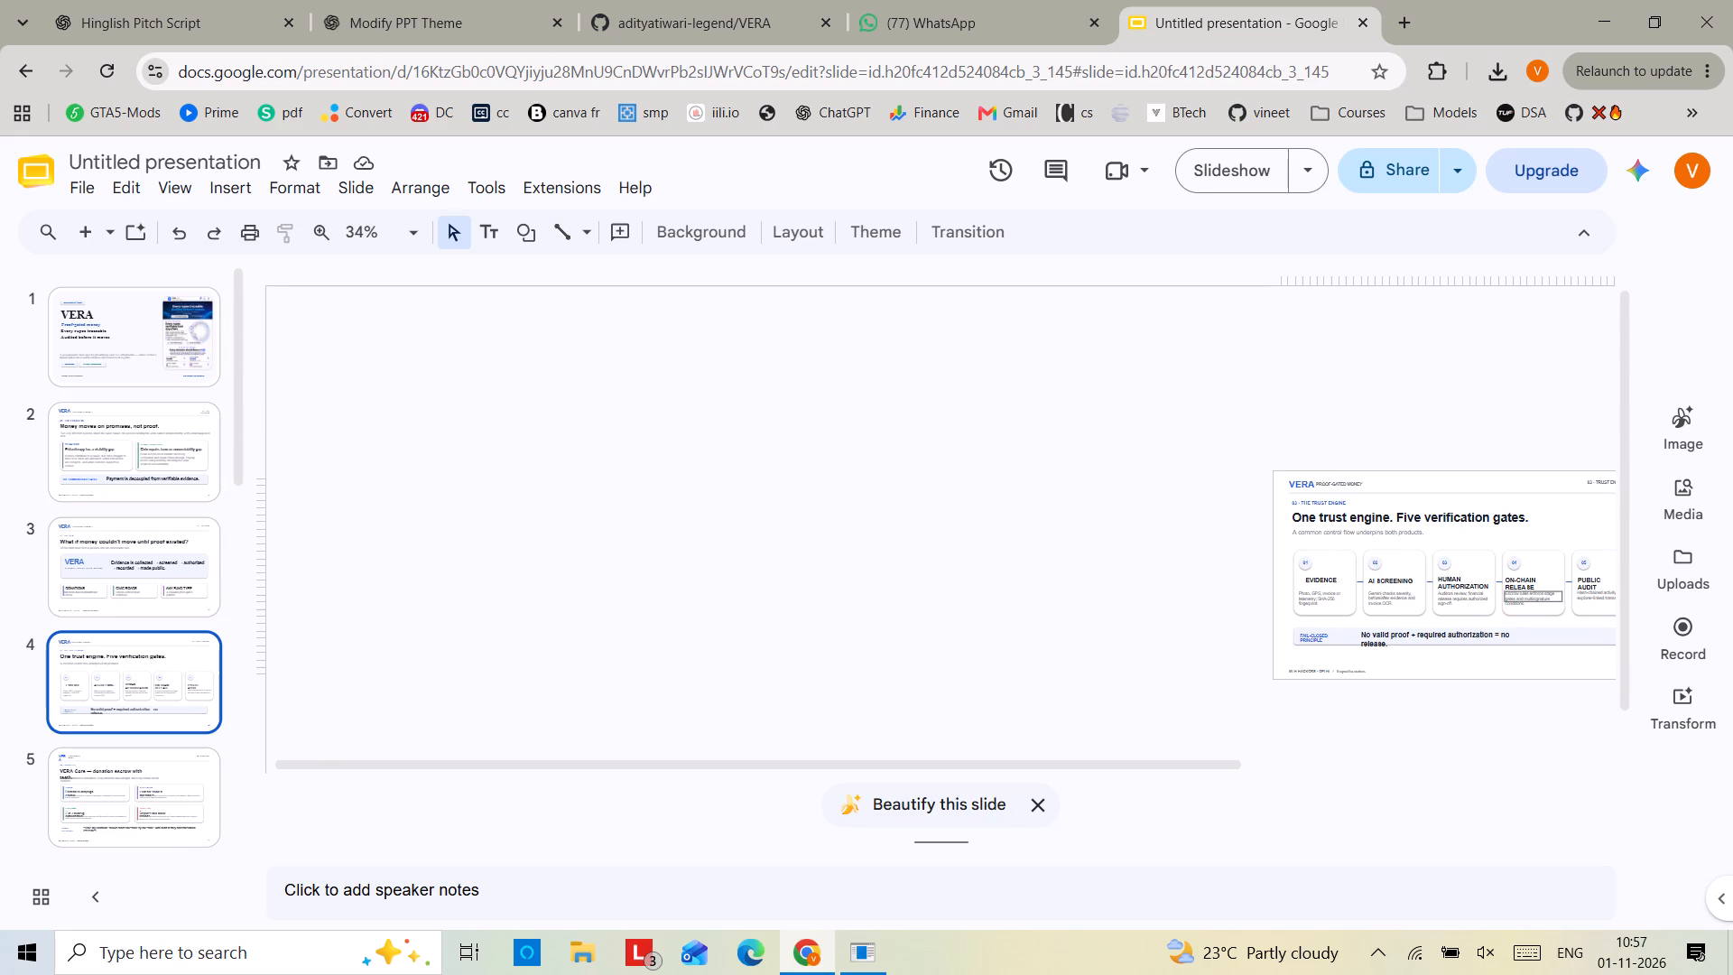
scroll(1533, 605, "left", 3)
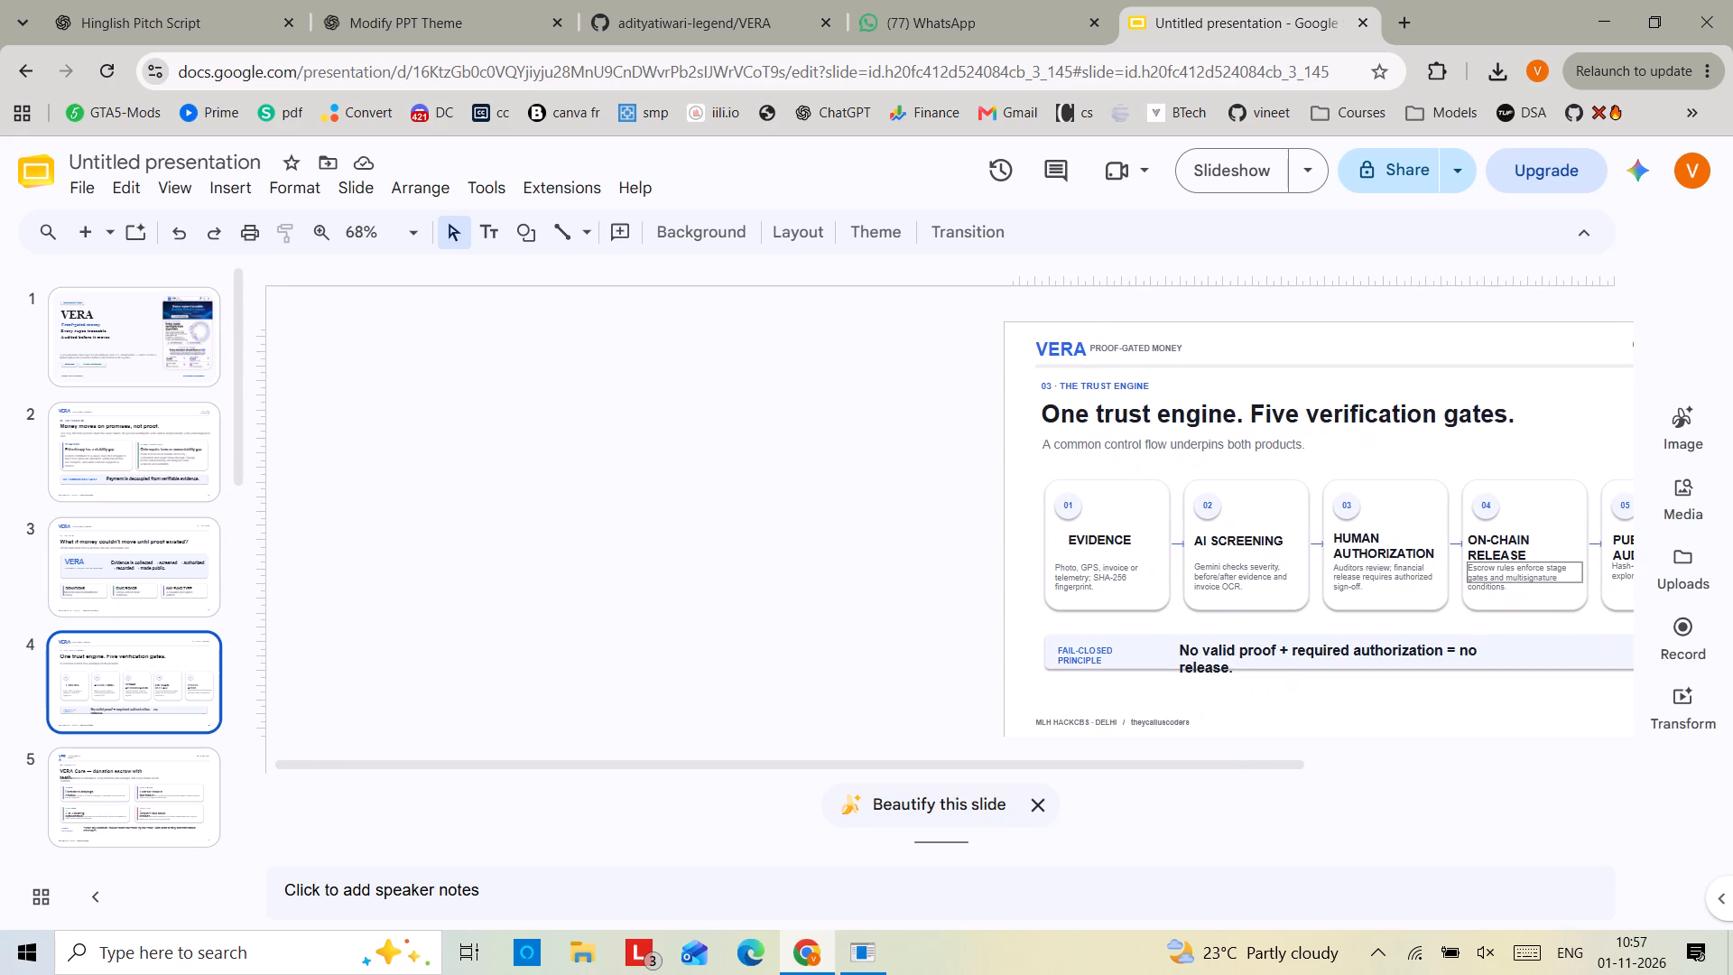
scroll(1533, 605, "left", 1)
left_click_drag(1220, 766, 1565, 768)
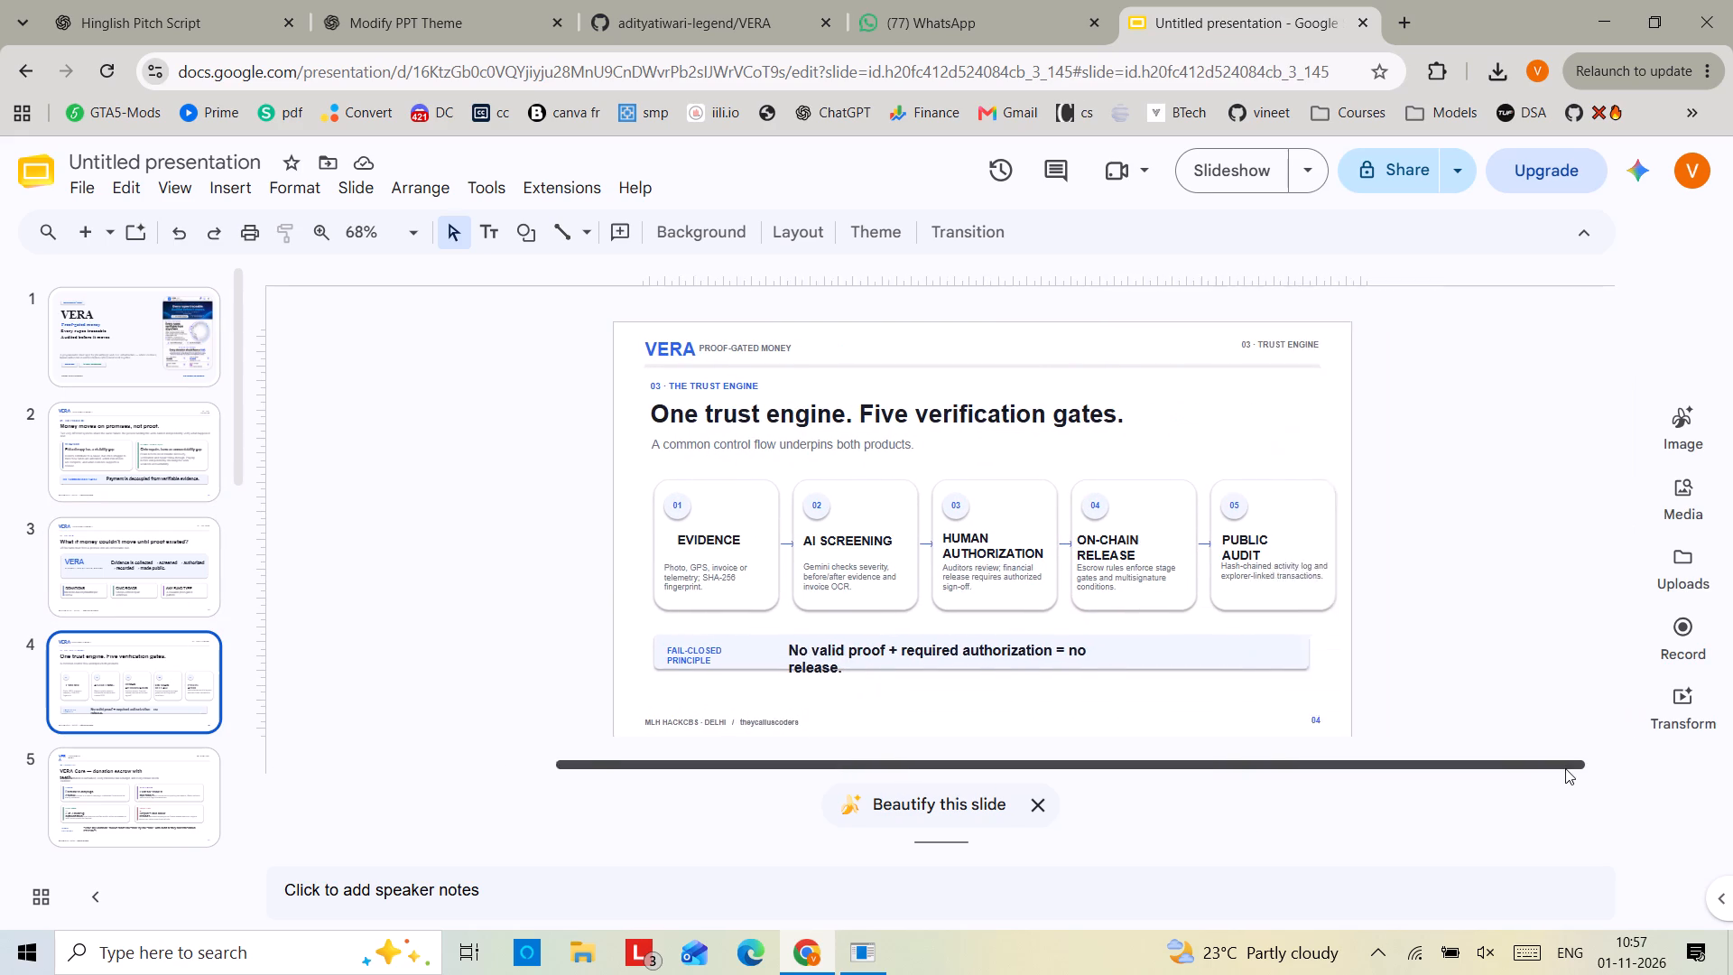
left_click_drag(1565, 768, 1514, 782)
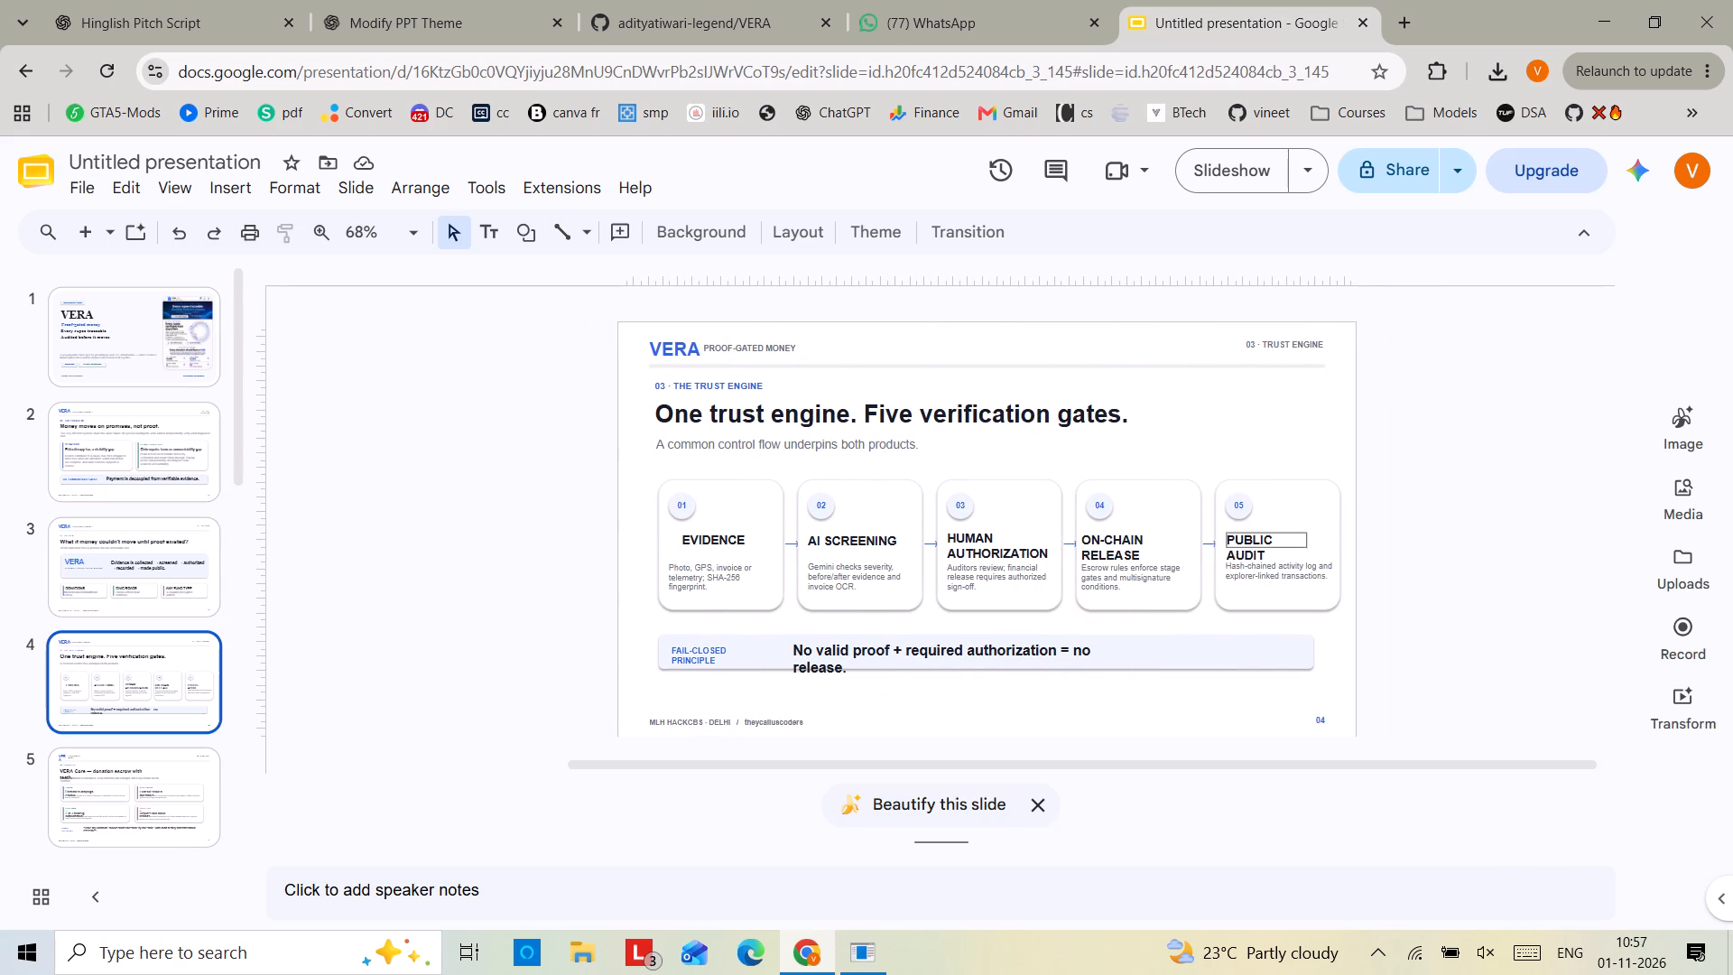
left_click(1236, 550)
left_click_drag(1309, 540, 1327, 540)
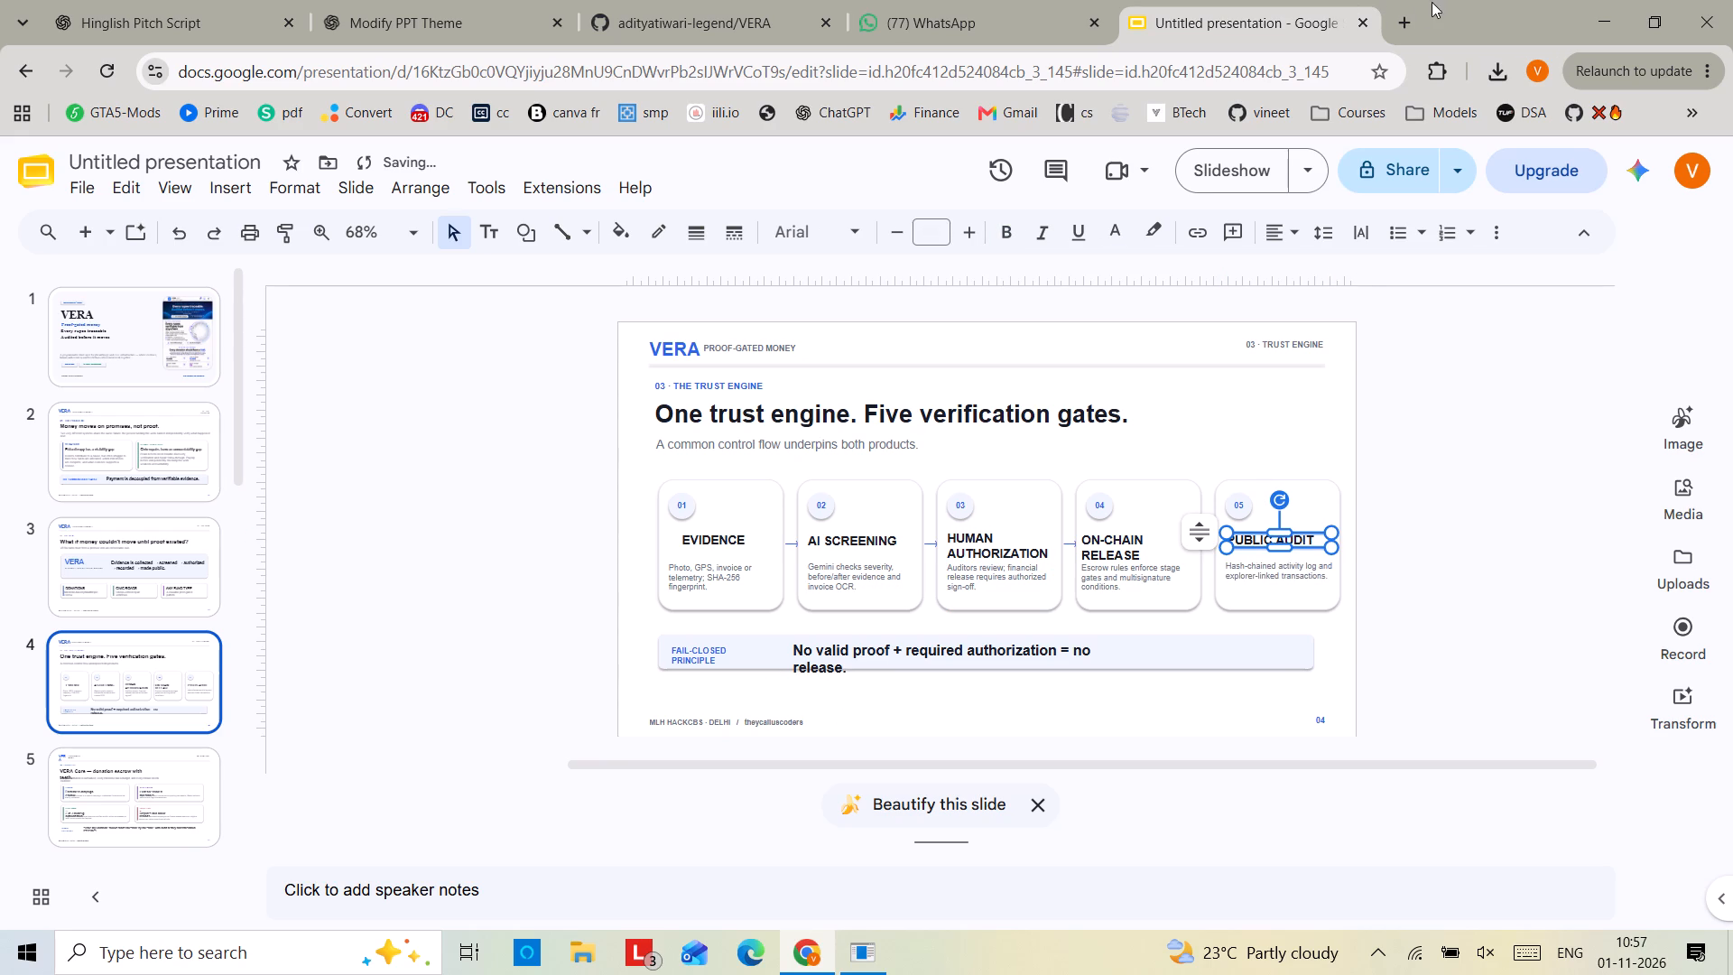
Open Google Drive in a new browser tab.
left_click(1411, 5)
type("ddri")
key("BackSpace")
key("BackSpace")
key("BackSpace")
type("ri")
key("Return")
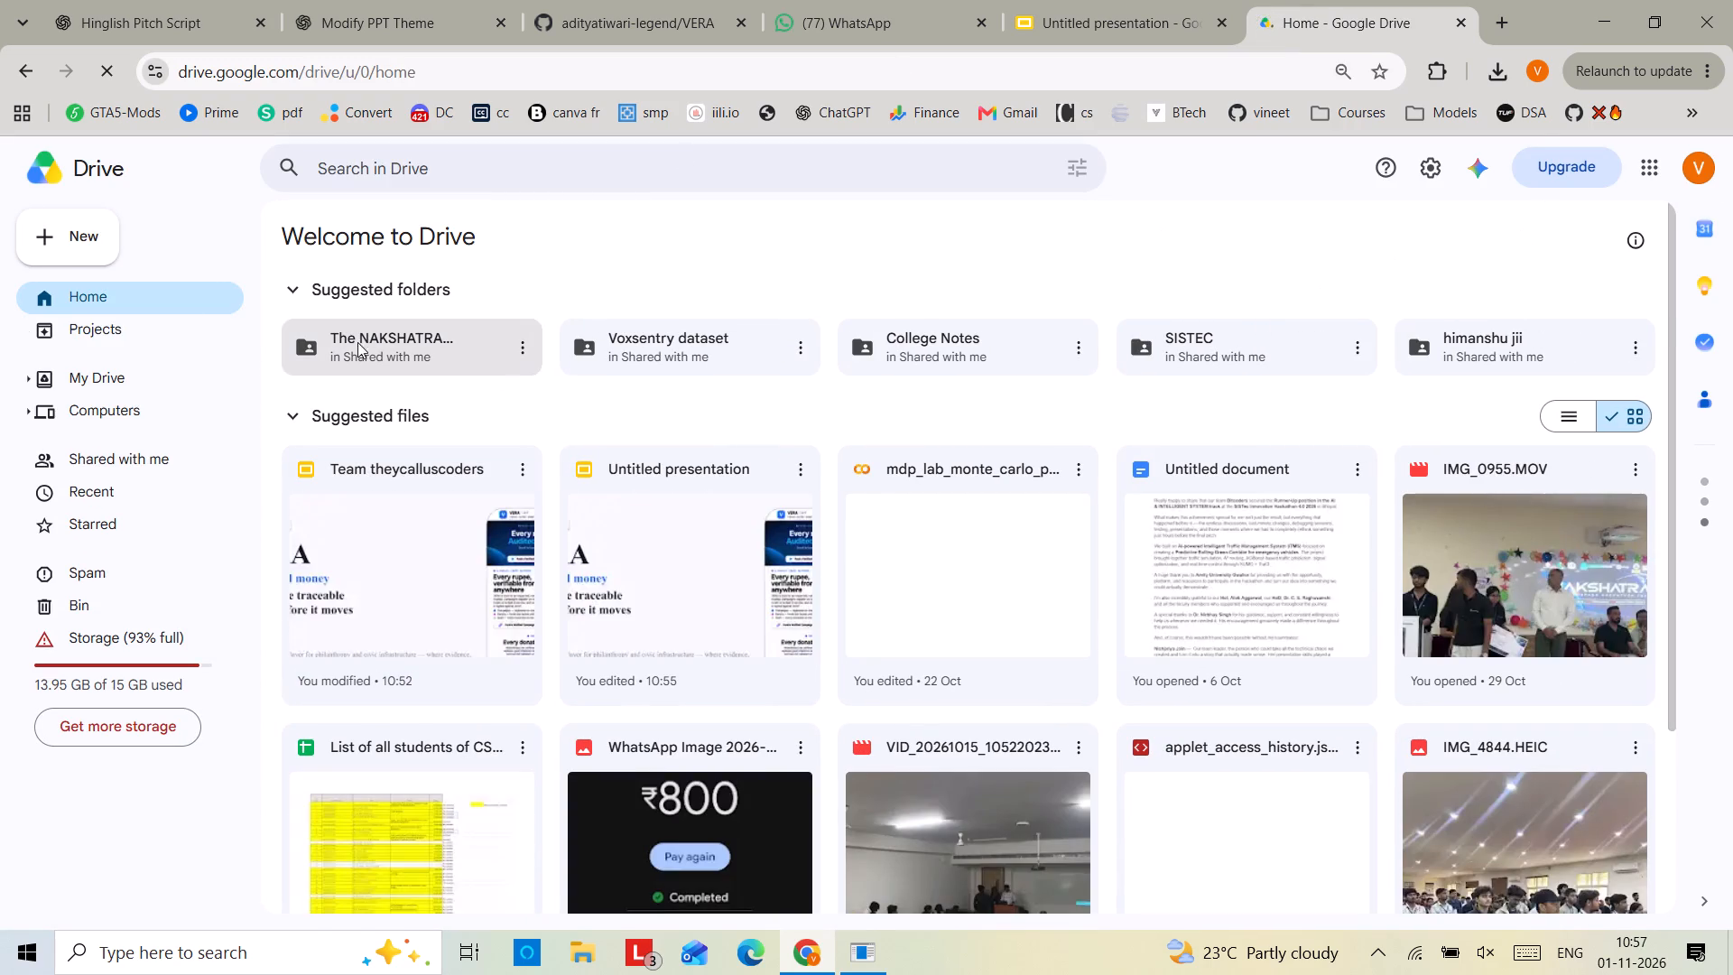
Upload the "Team theycalluscoders" PowerPoint file from the Downloads folder to Google Drive.
left_click(84, 237)
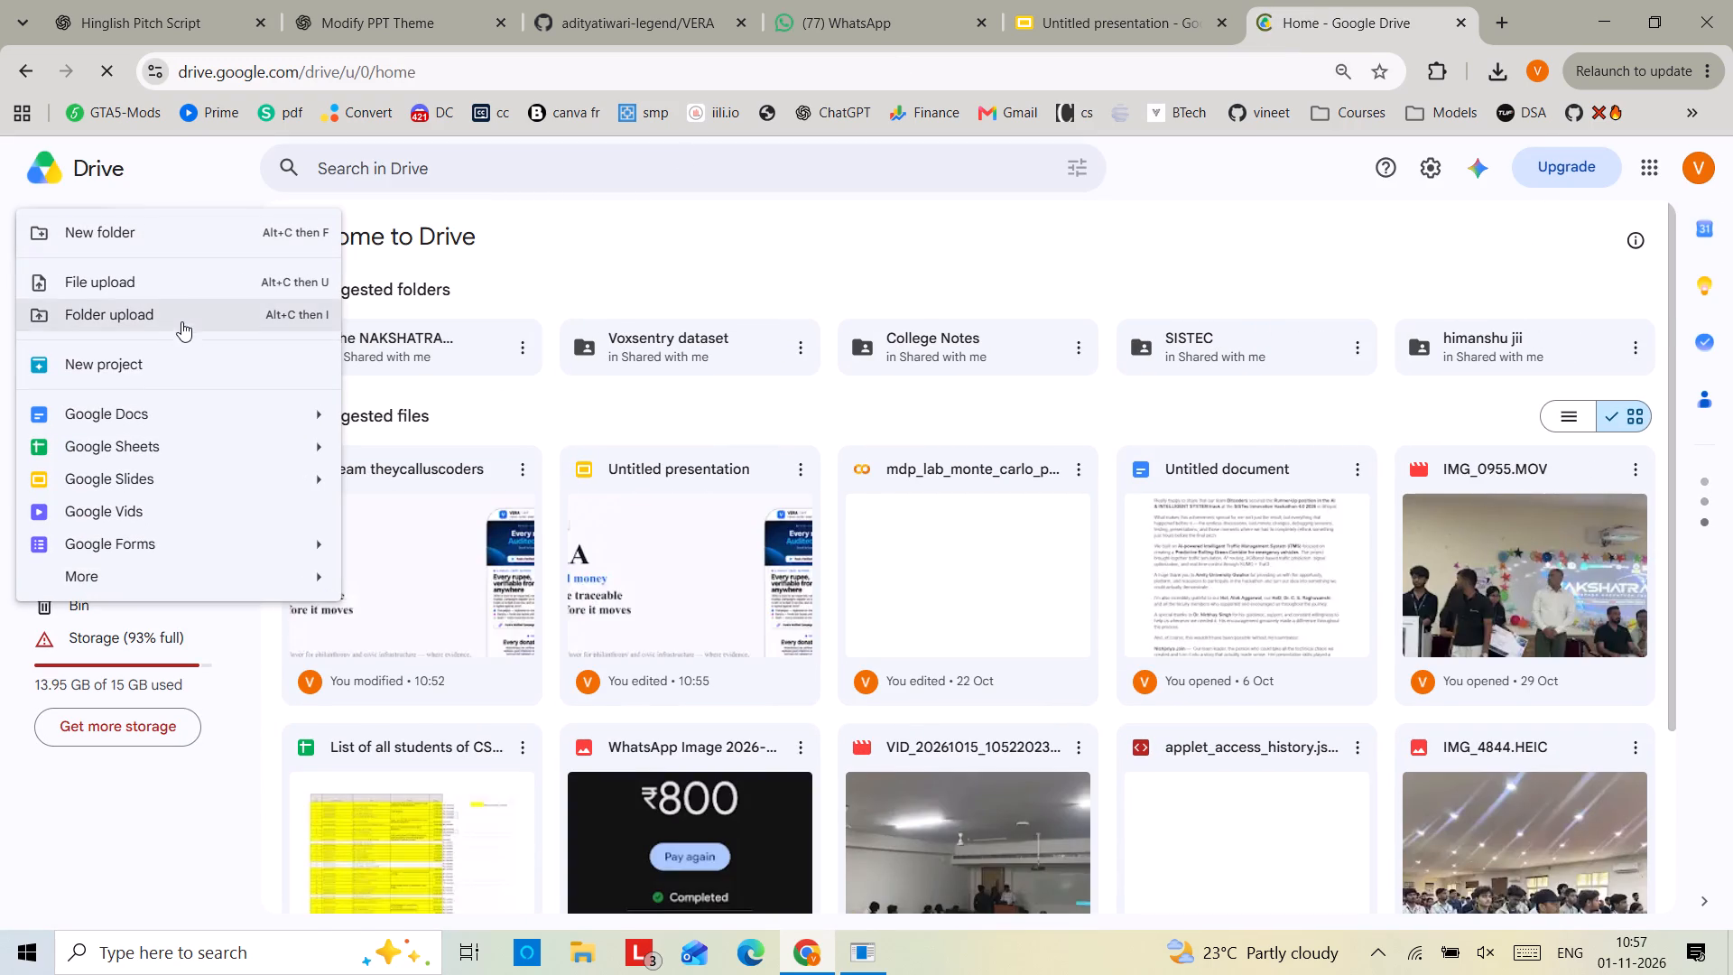
left_click(187, 290)
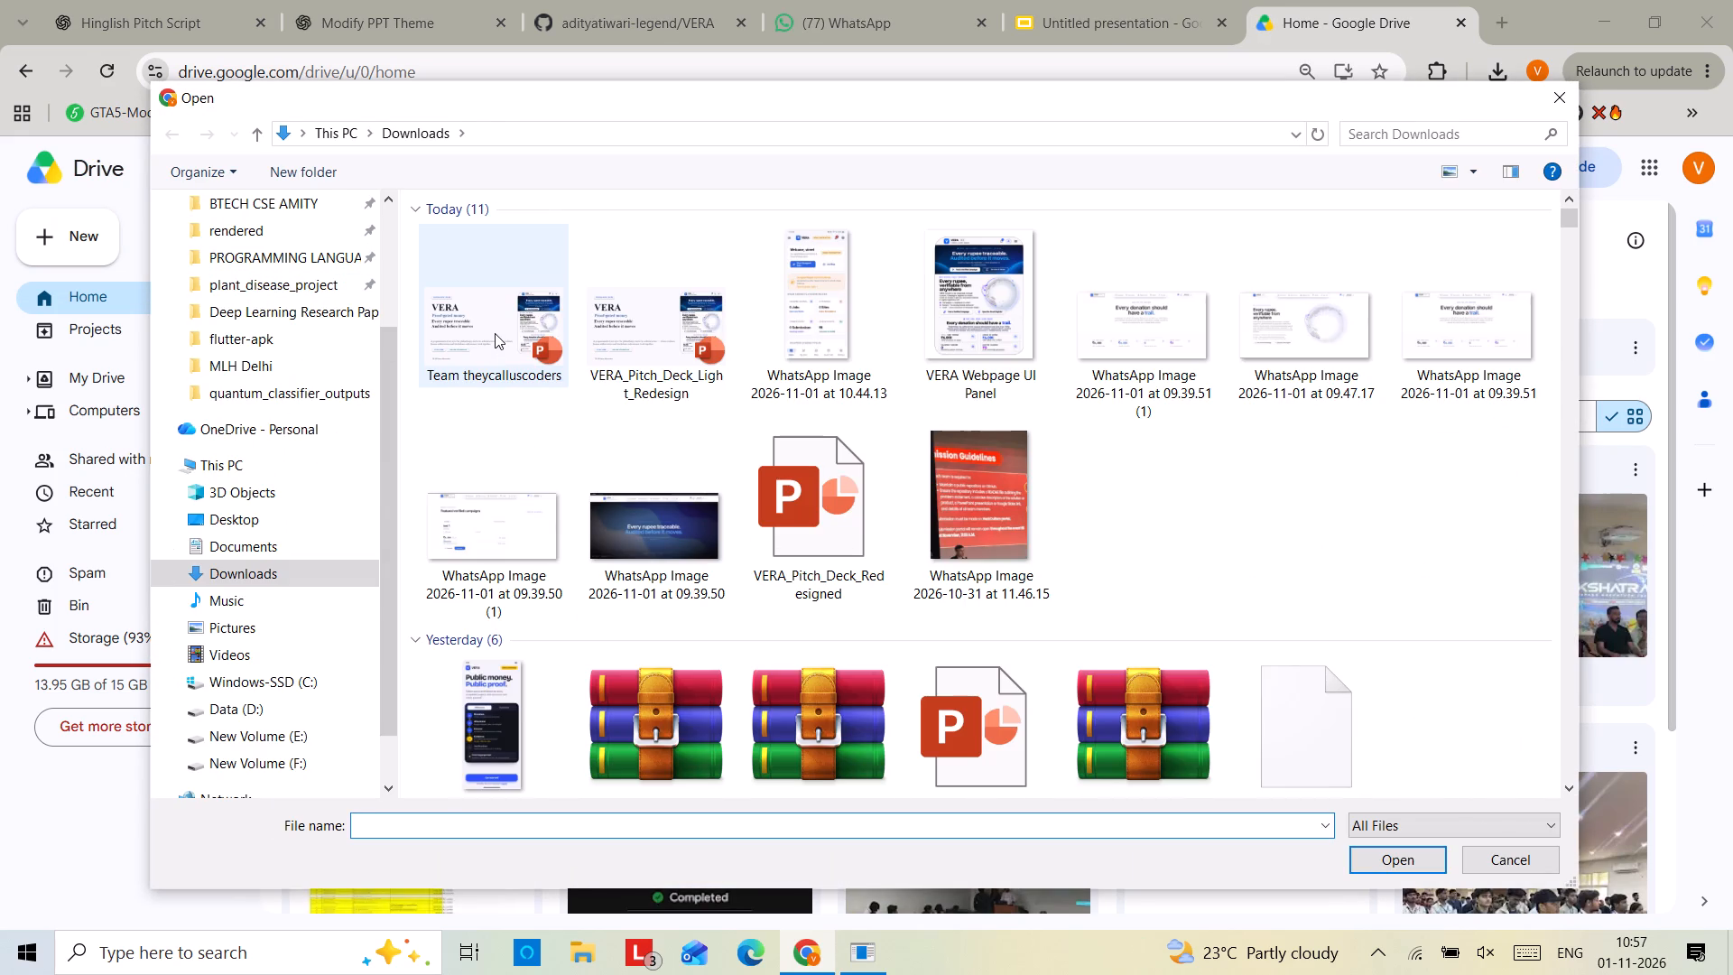
double_click(495, 333)
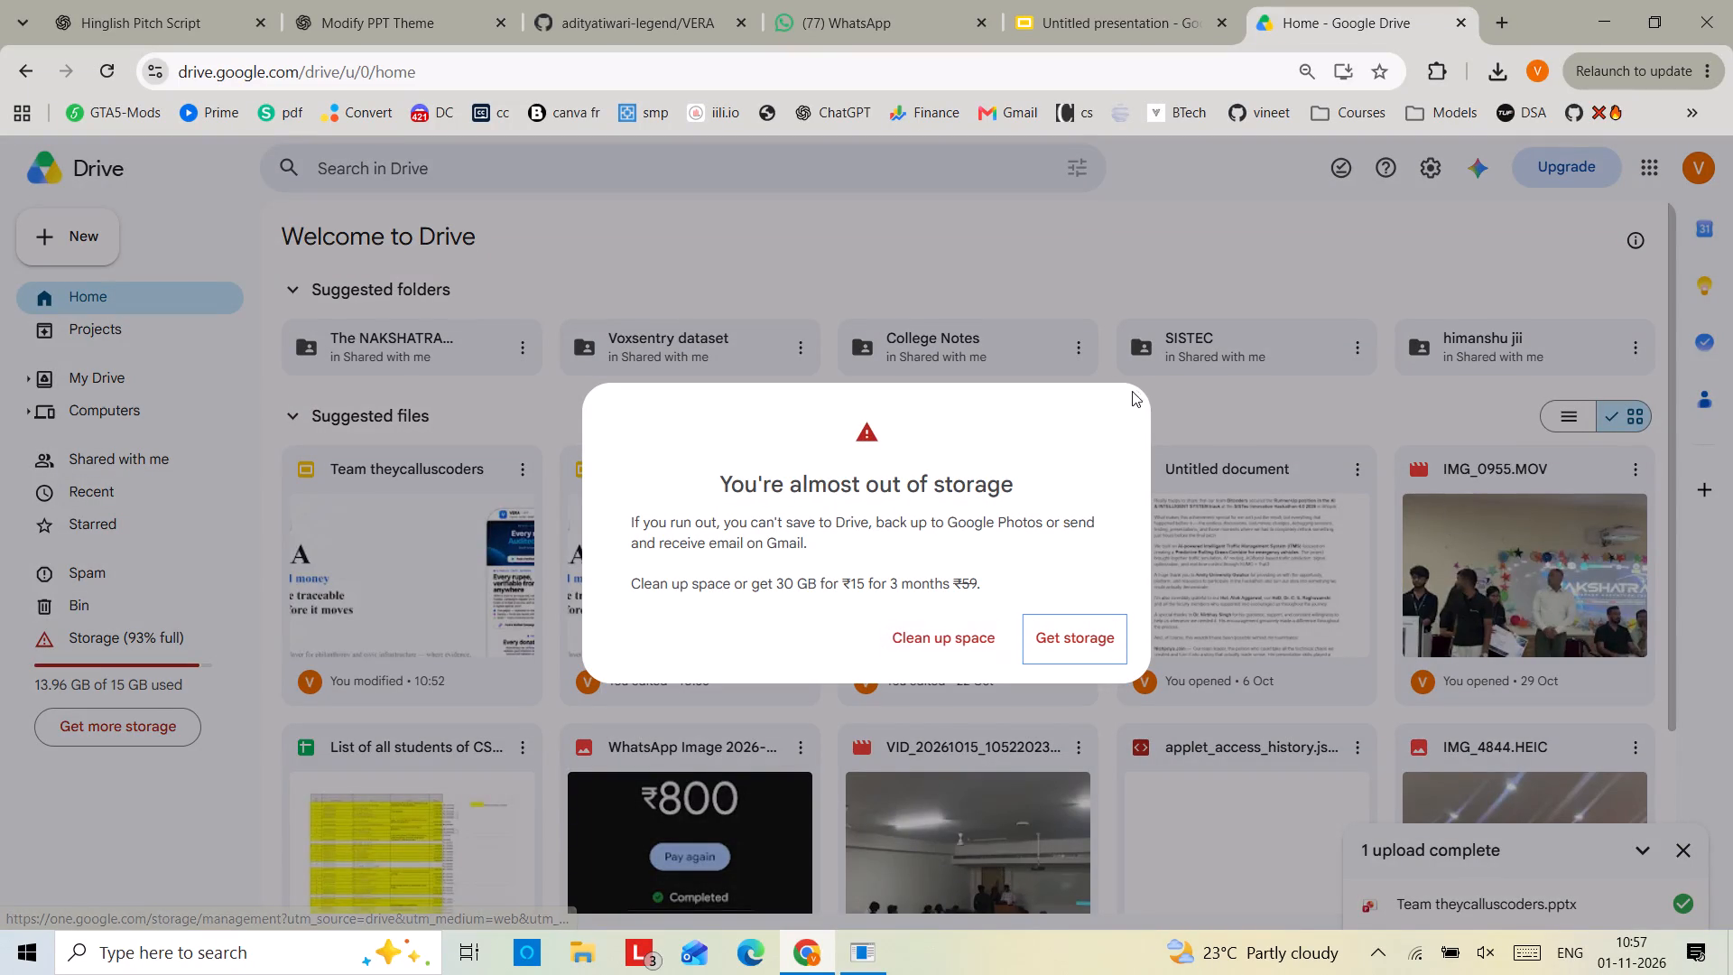
left_click(1142, 283)
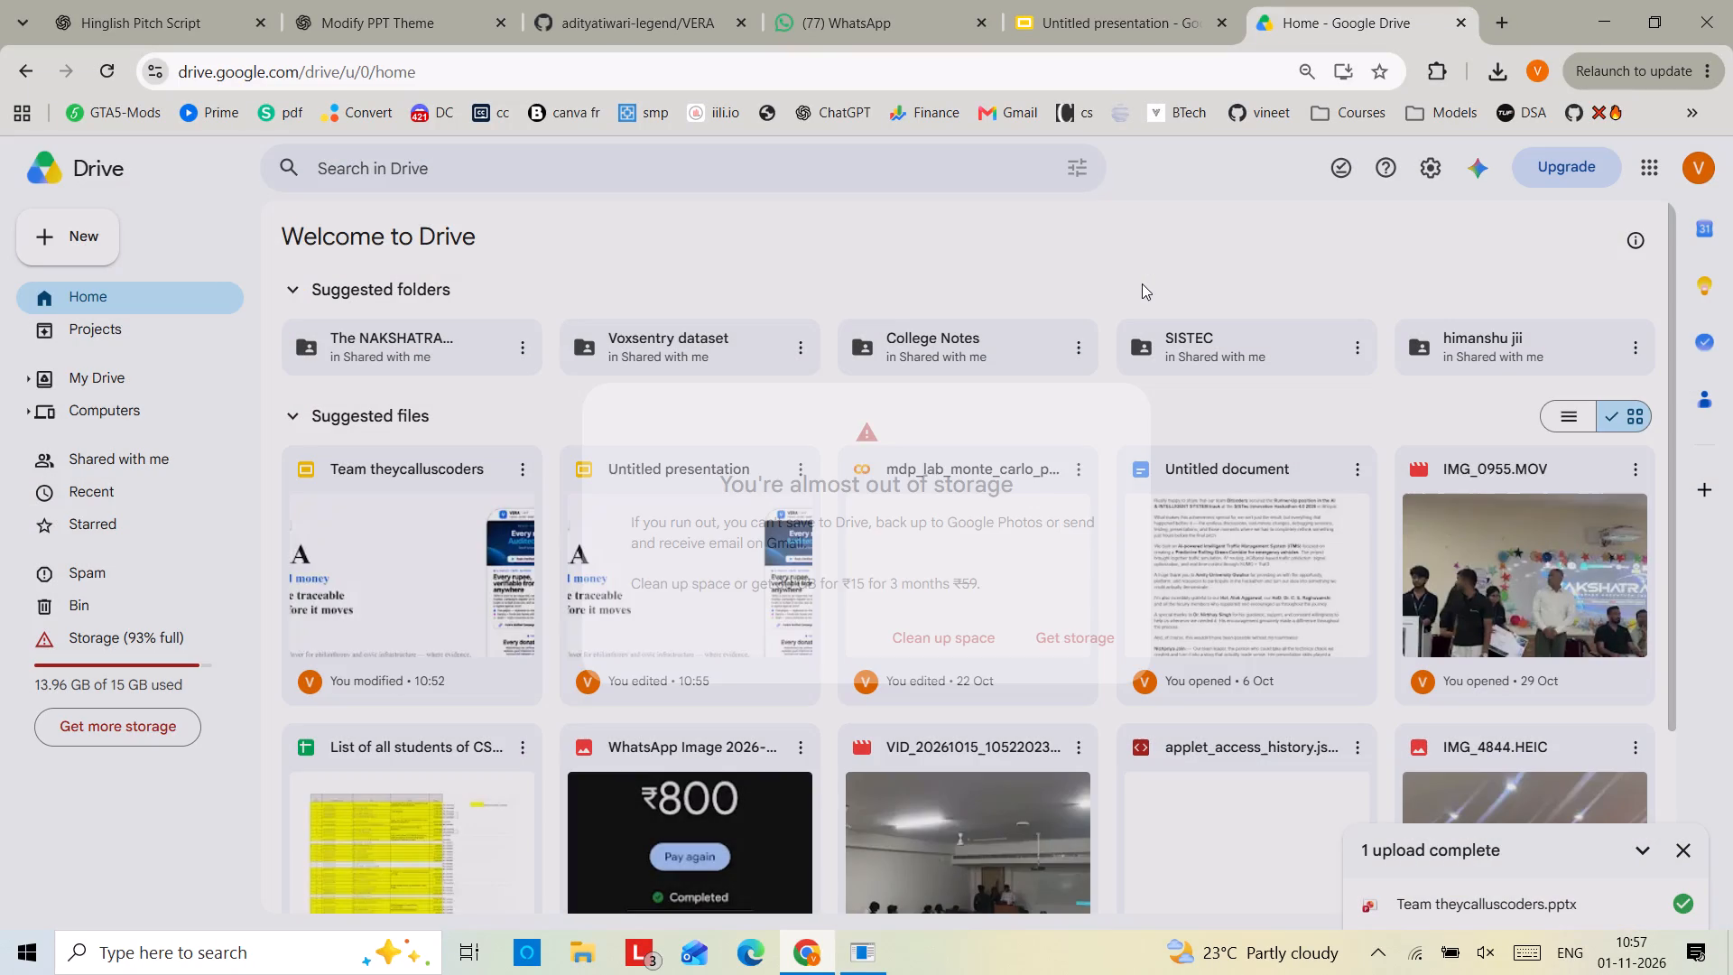
Open the uploaded "Team theycalluscoders.pptx" in Google Slides.
left_click(1464, 896)
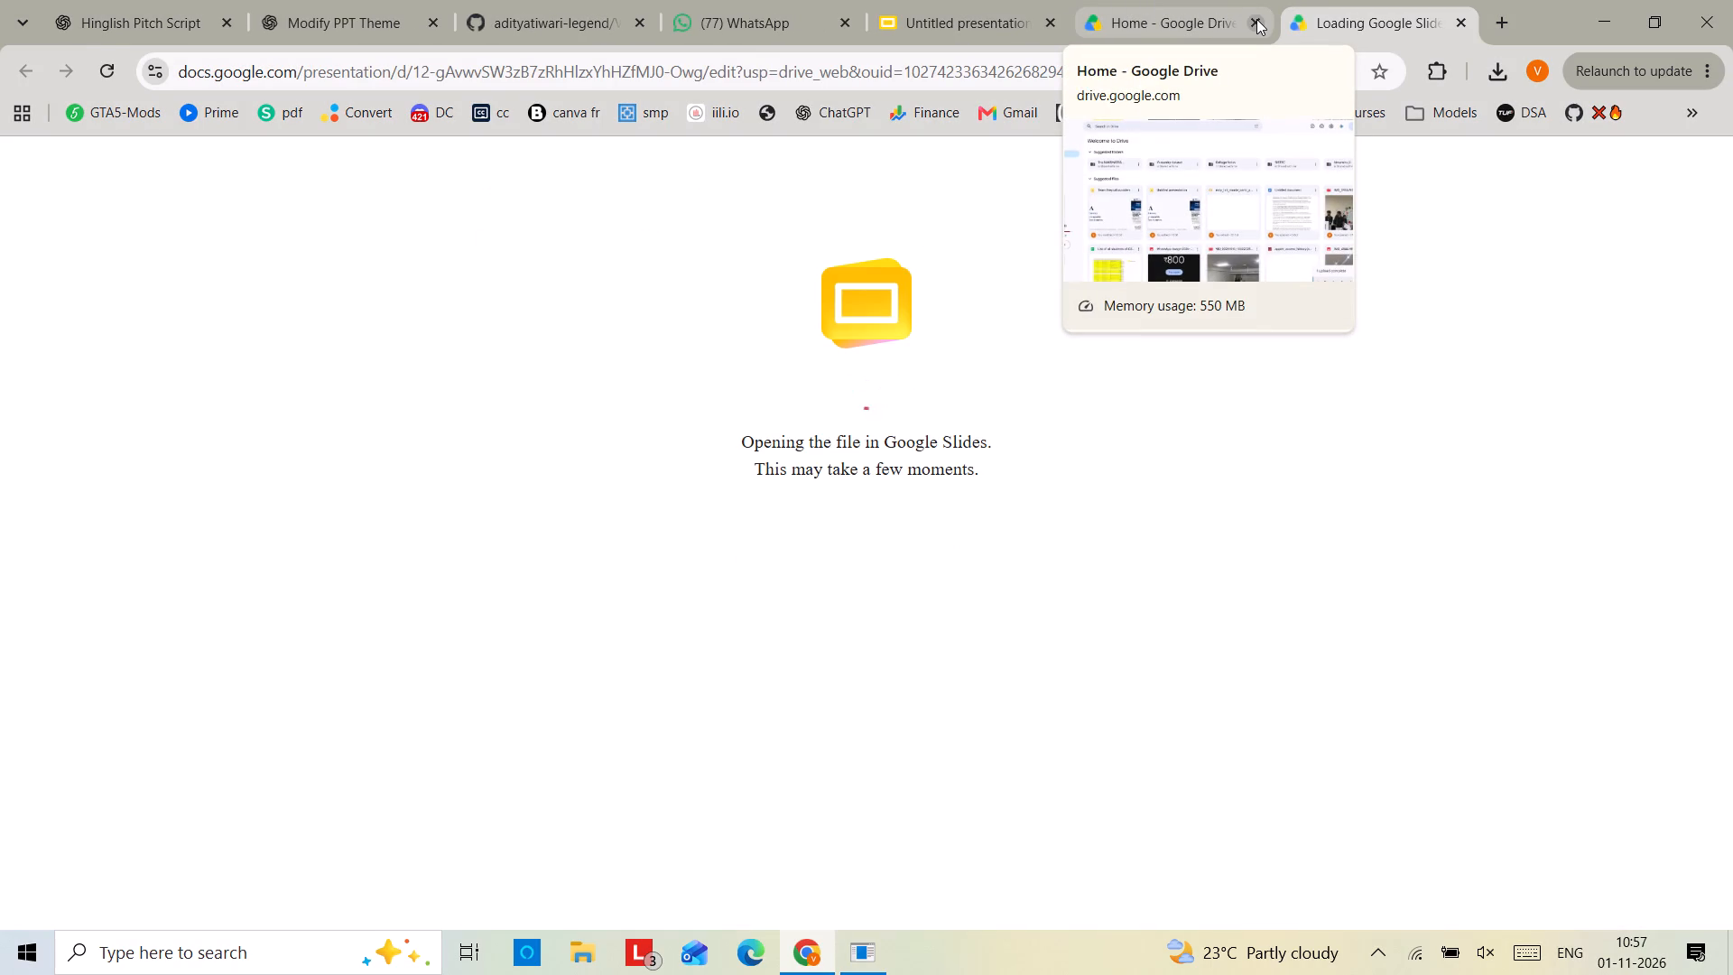
Check the layout of the uploaded Team theycalluscoders deck through slide 10, and close both it and Google Drive.
left_click(1256, 19)
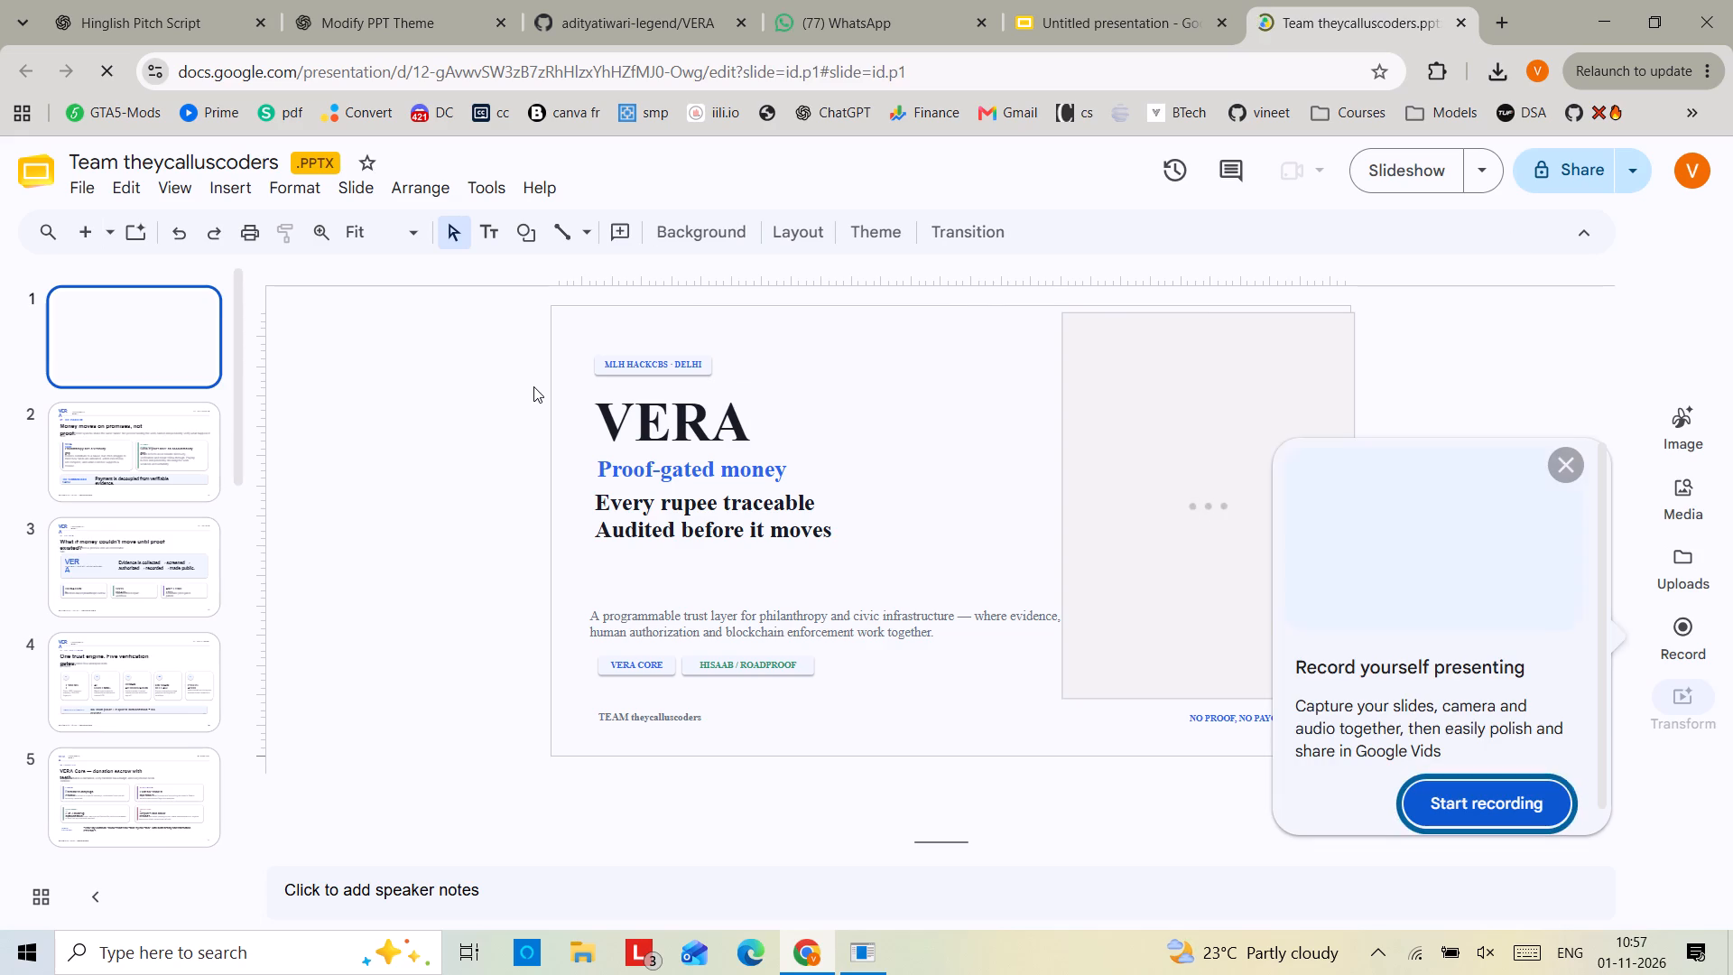
key("Down")
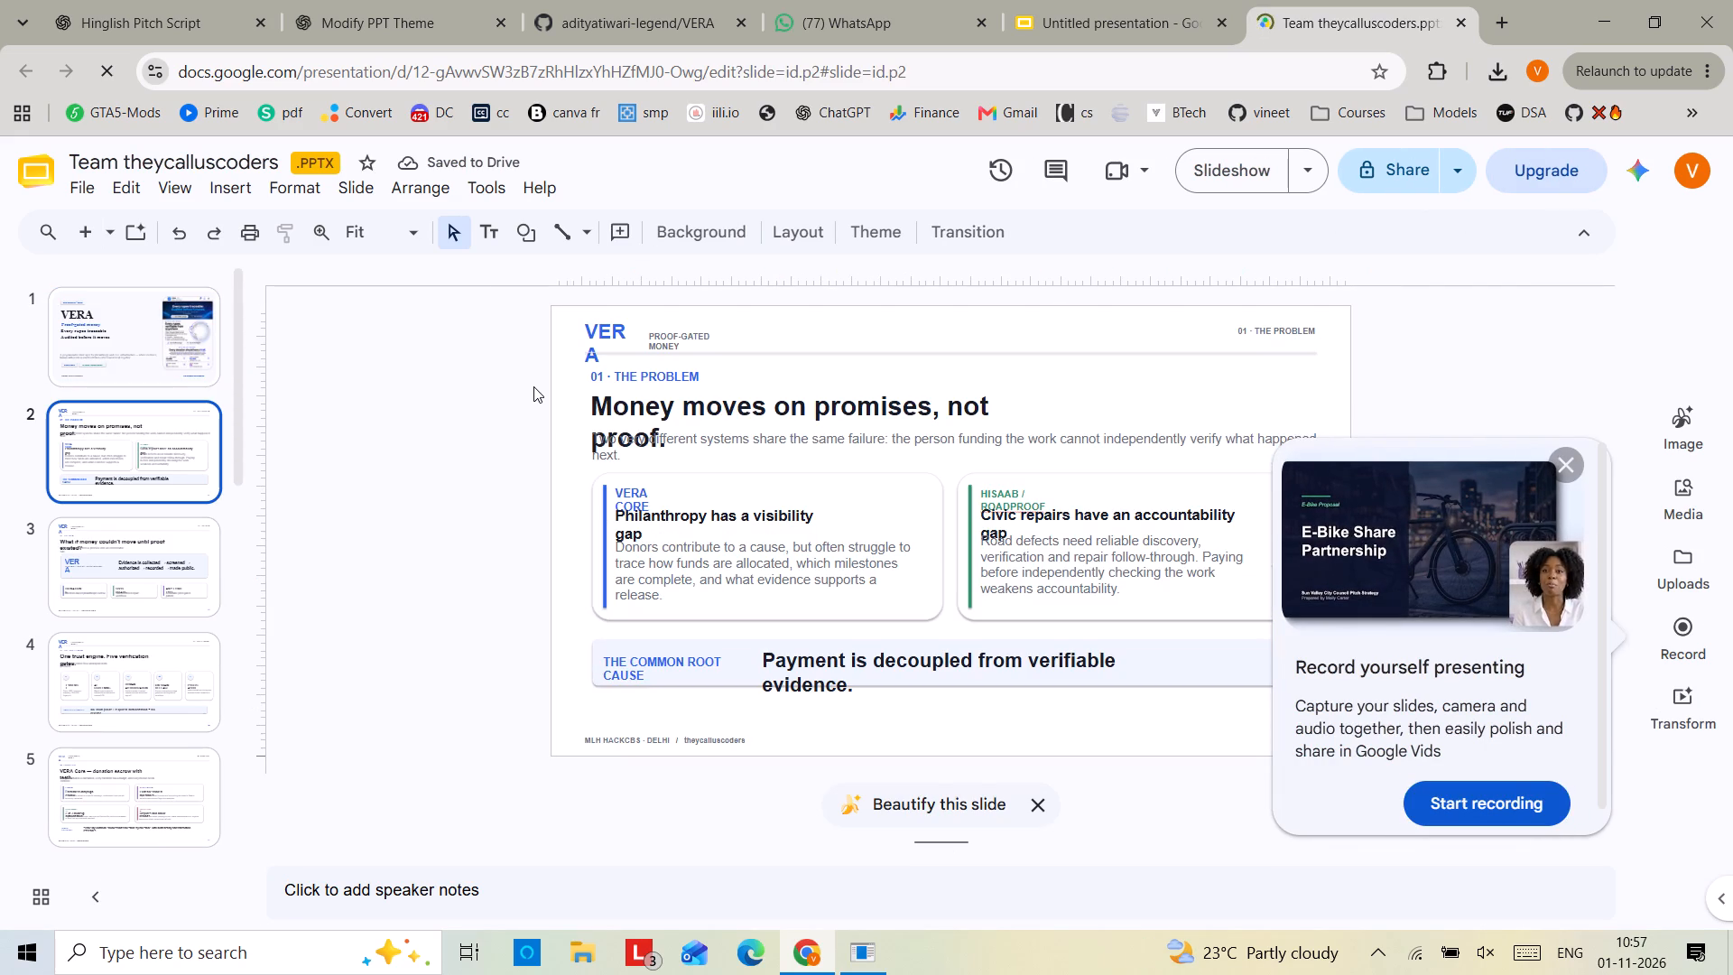
key("Down")
key("Down")
key("Down")
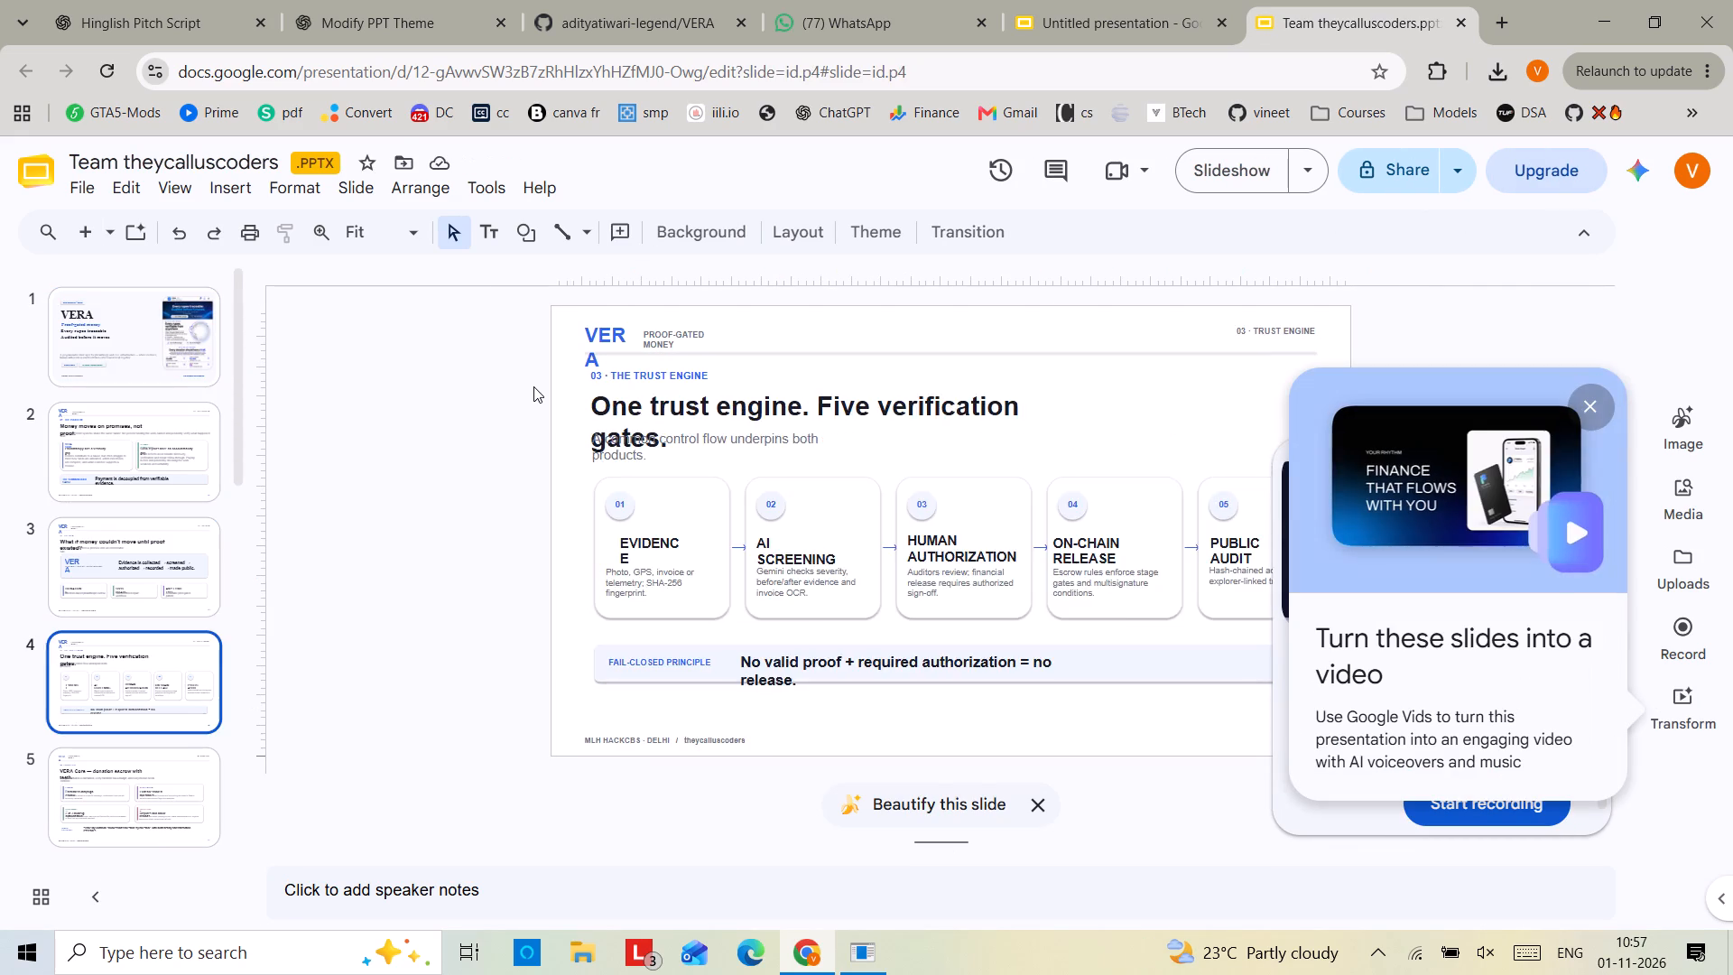
key("Down")
key("Down")
key("Down")
key("Down")
key("Down")
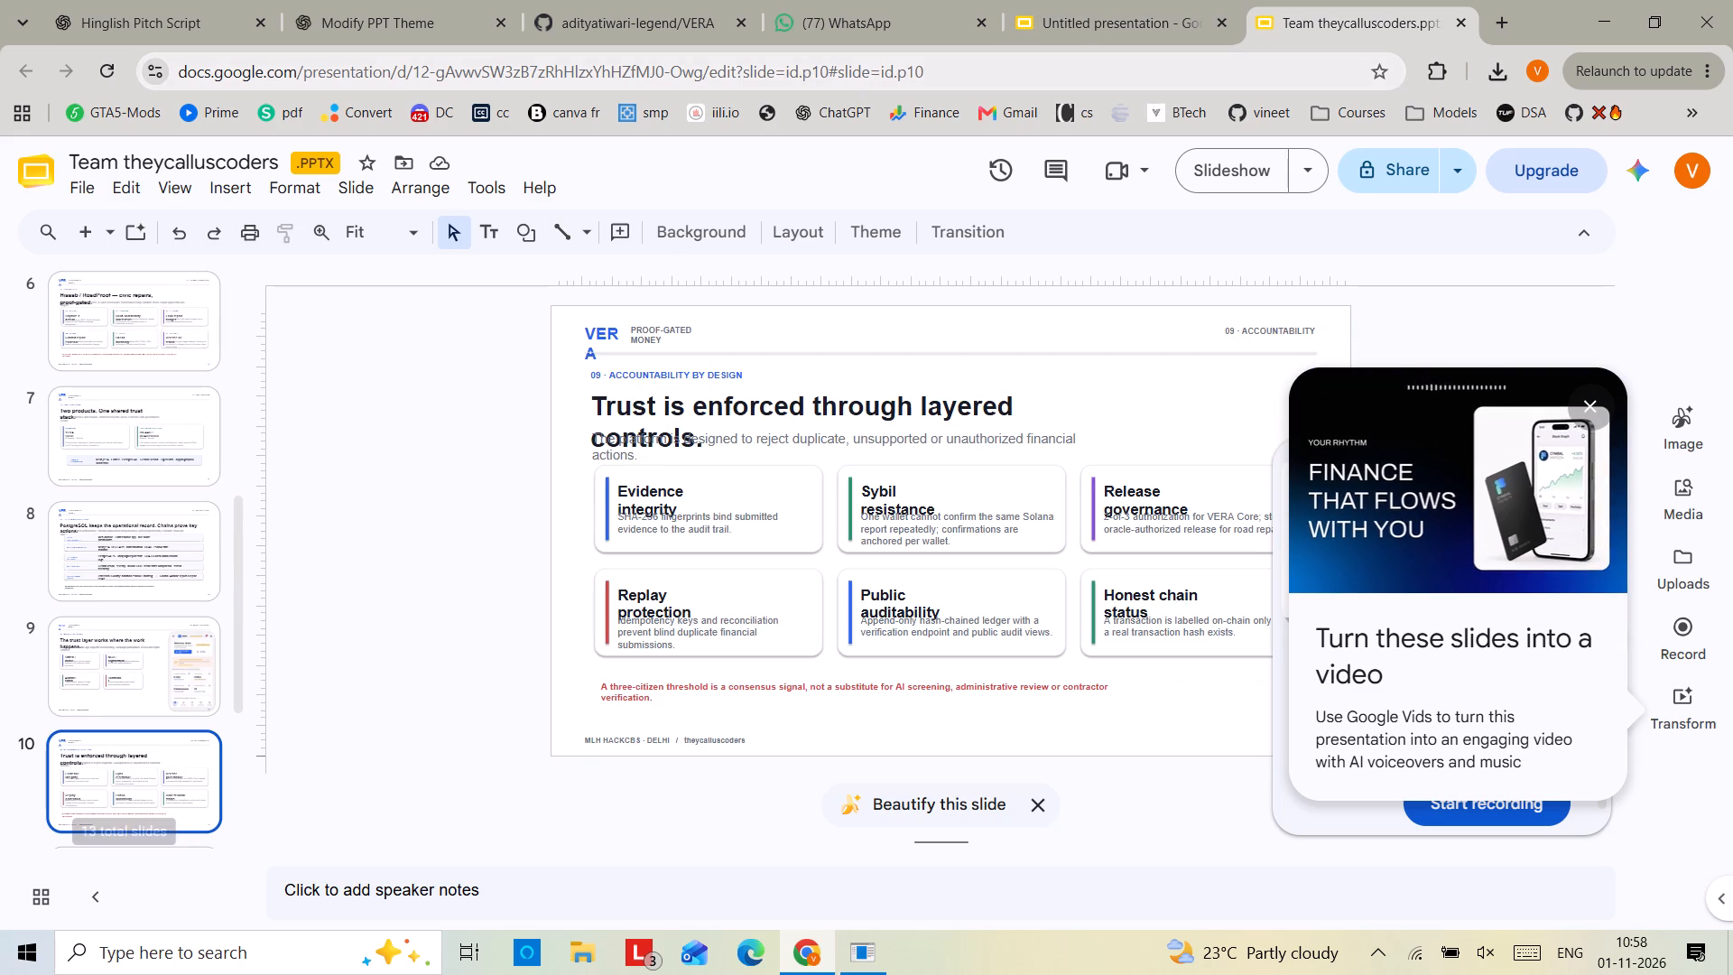
left_click(1453, 16)
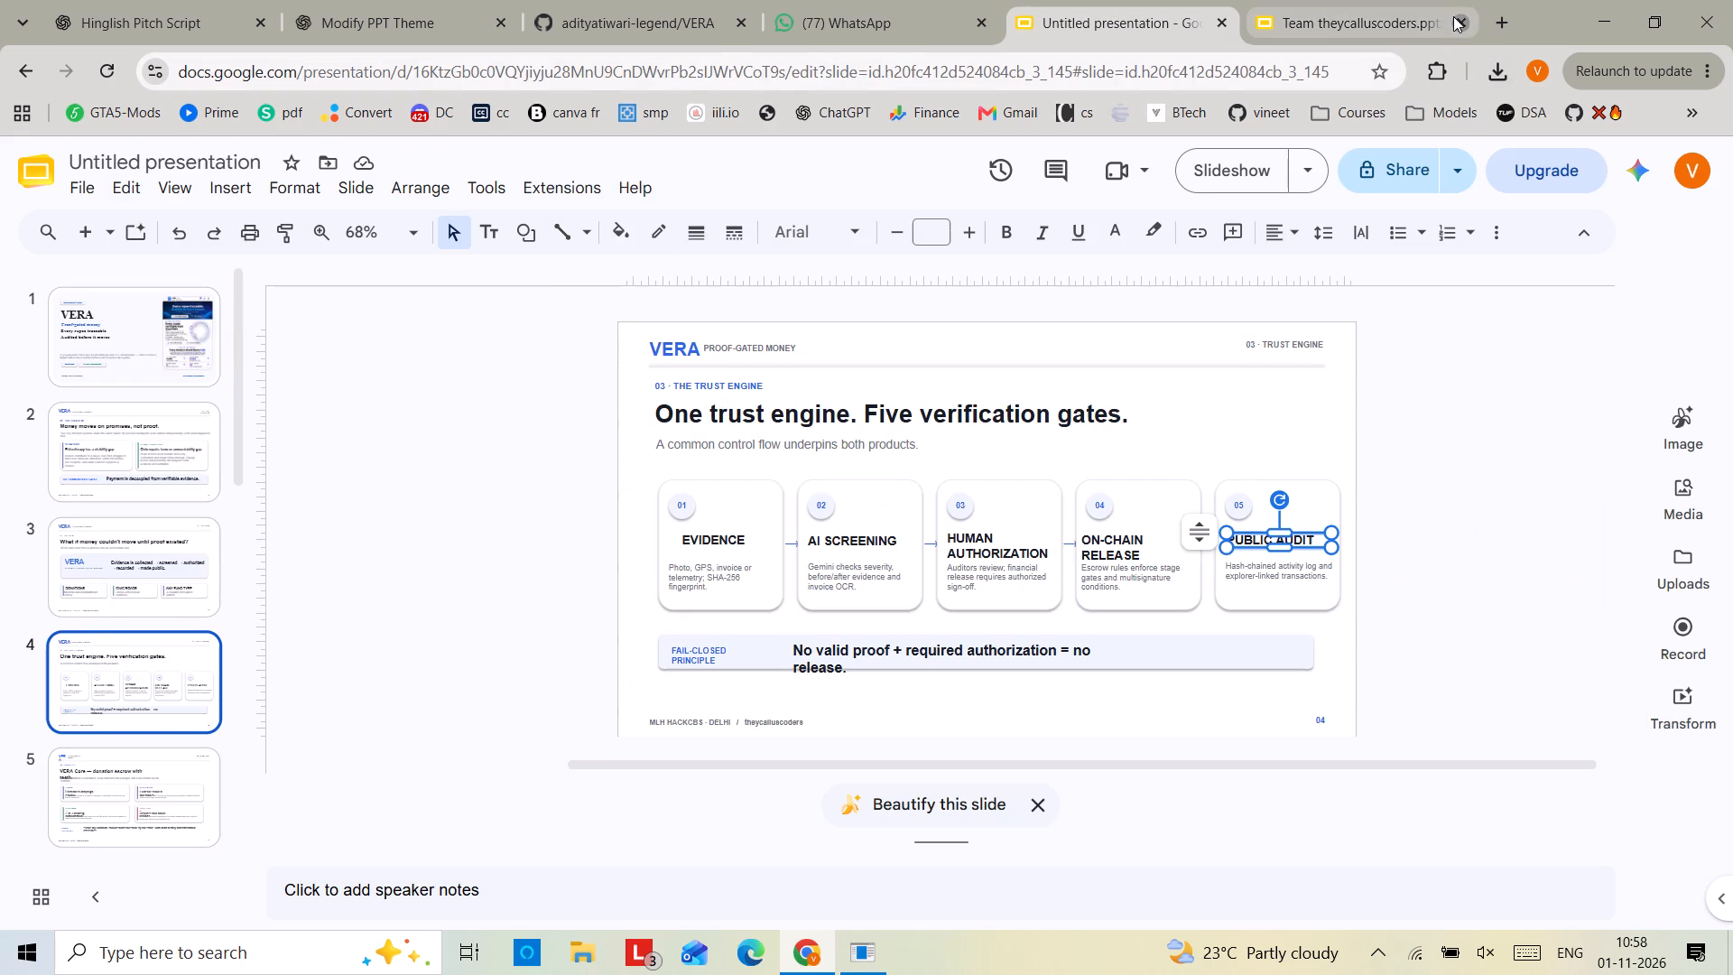
Widen slide 4's "No valid proof + required authorization = no release." text in the Untitled presentation to a single line.
left_click(1445, 517)
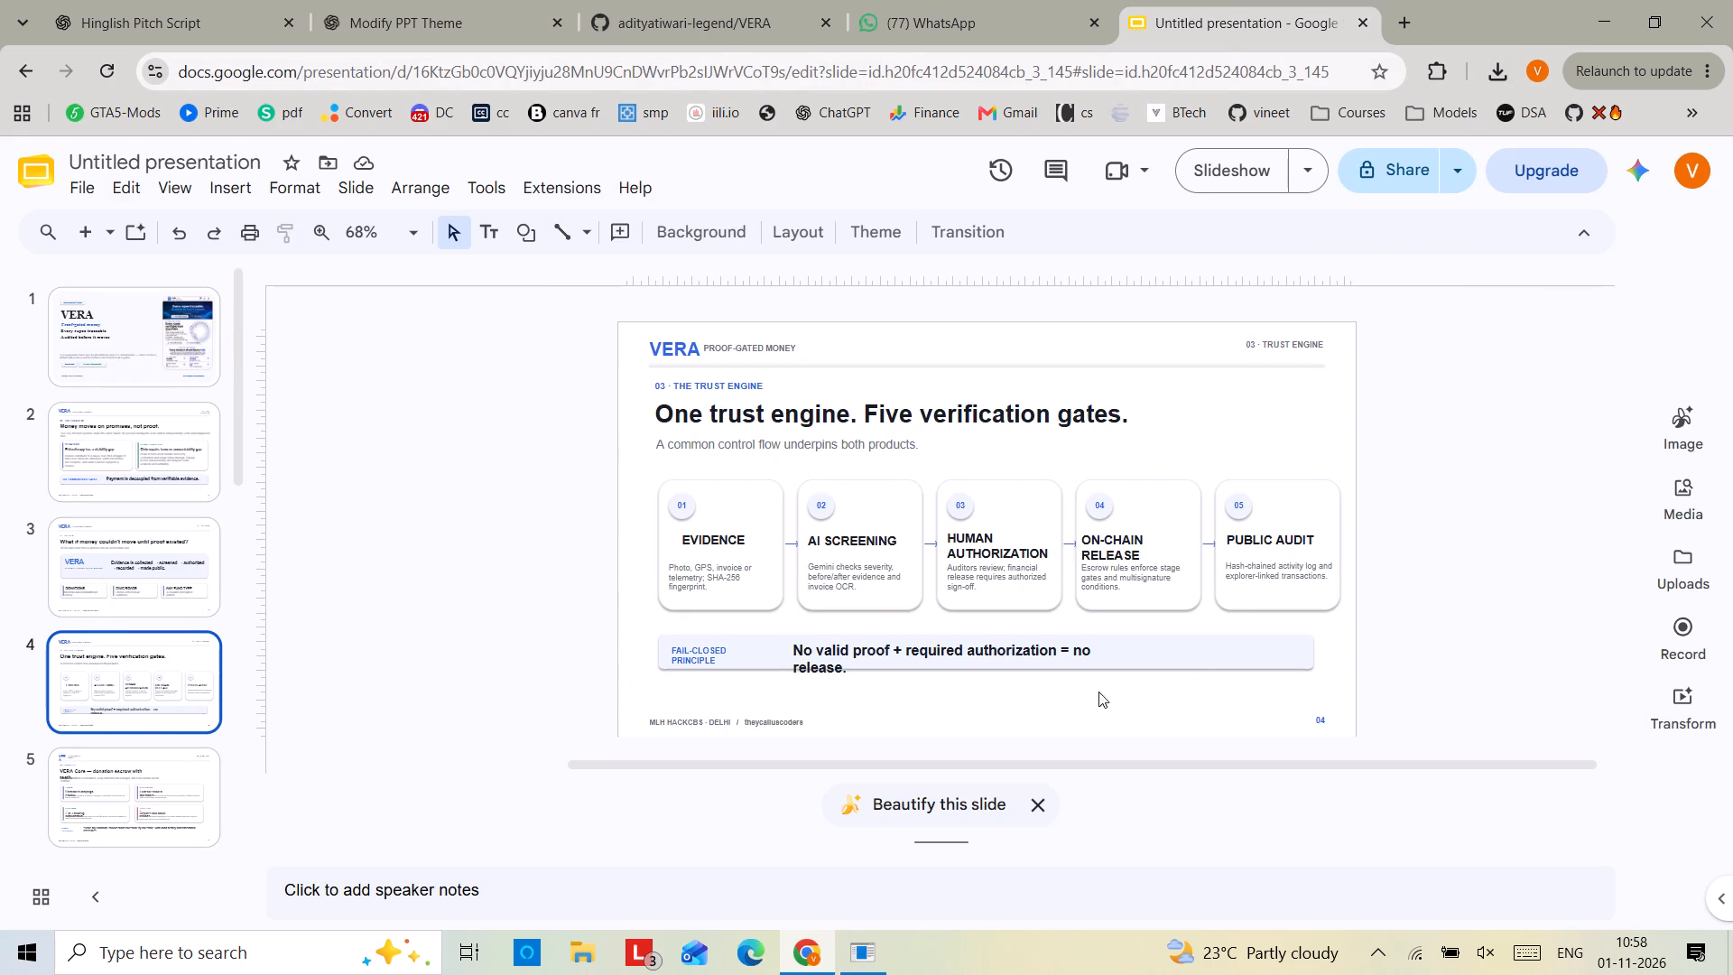
left_click(1023, 648)
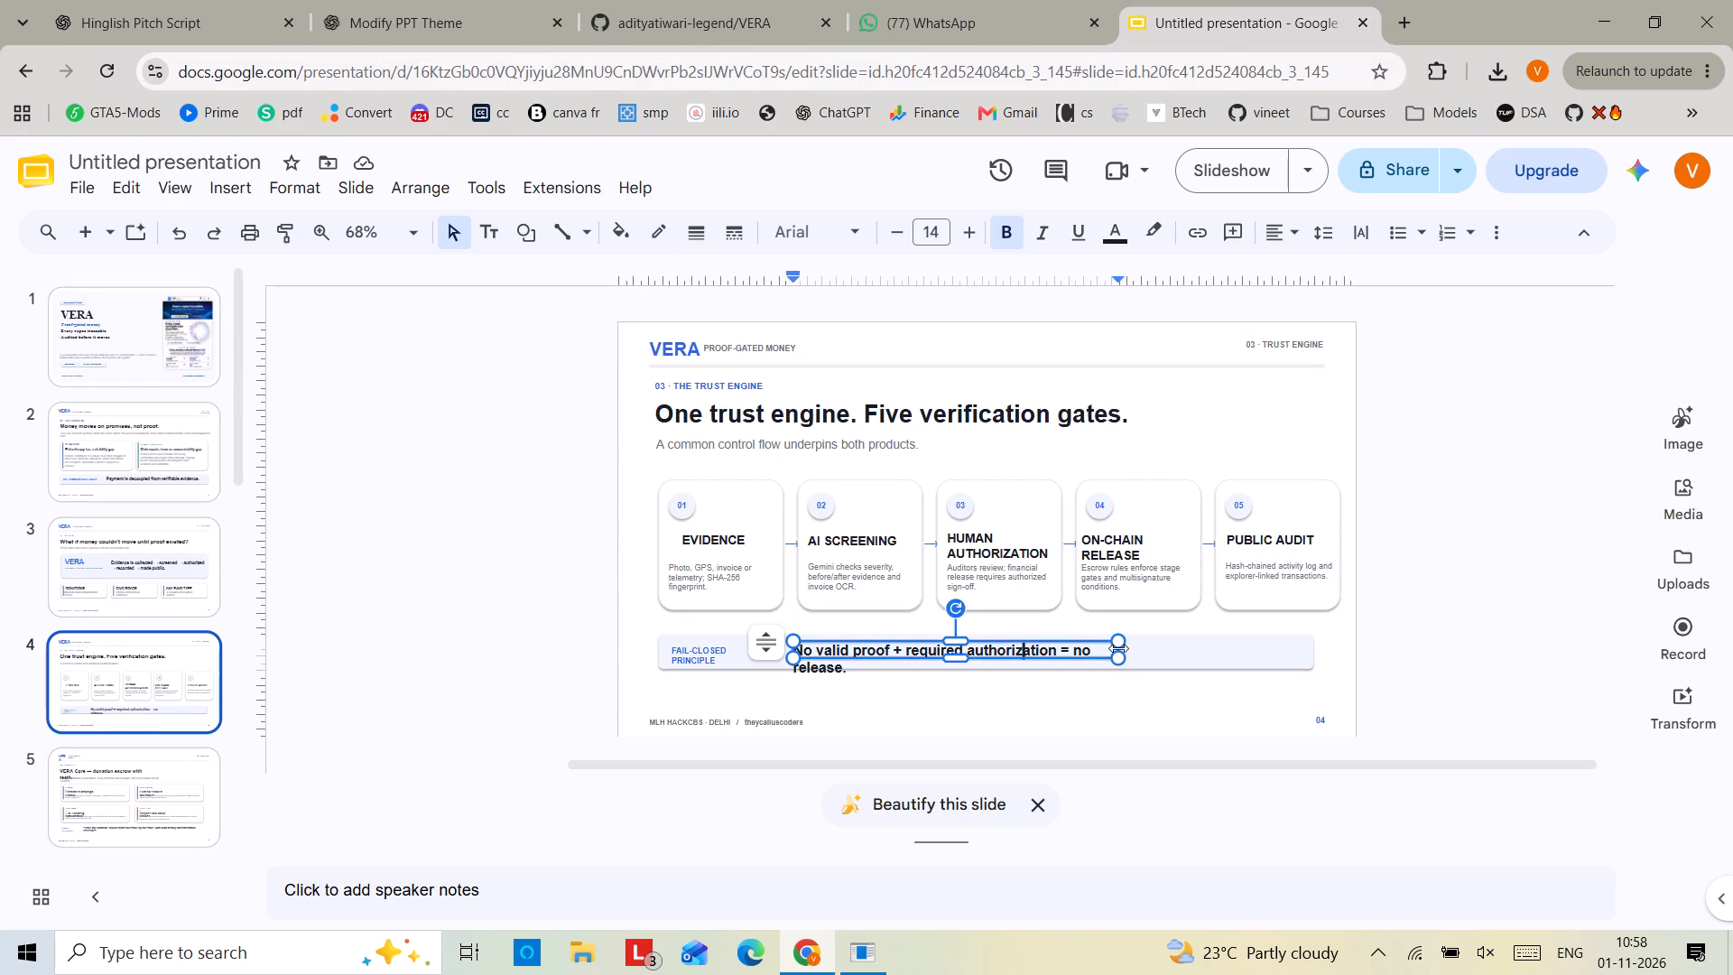
left_click_drag(1118, 648, 1282, 639)
left_click(1487, 575)
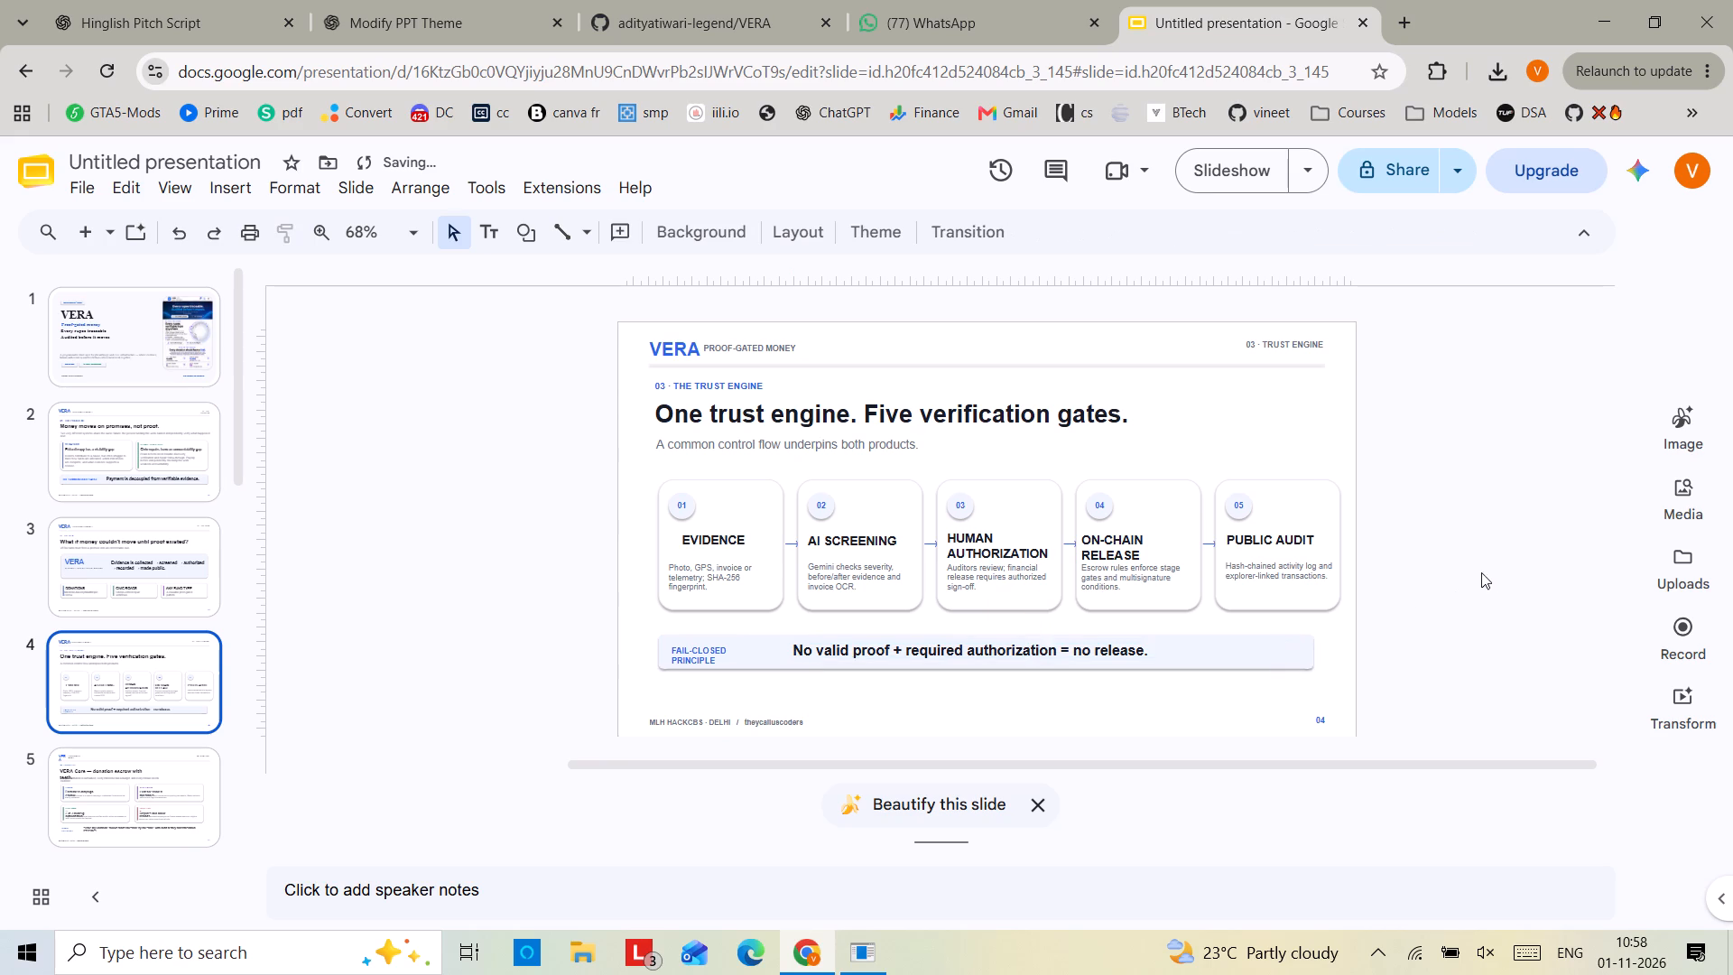